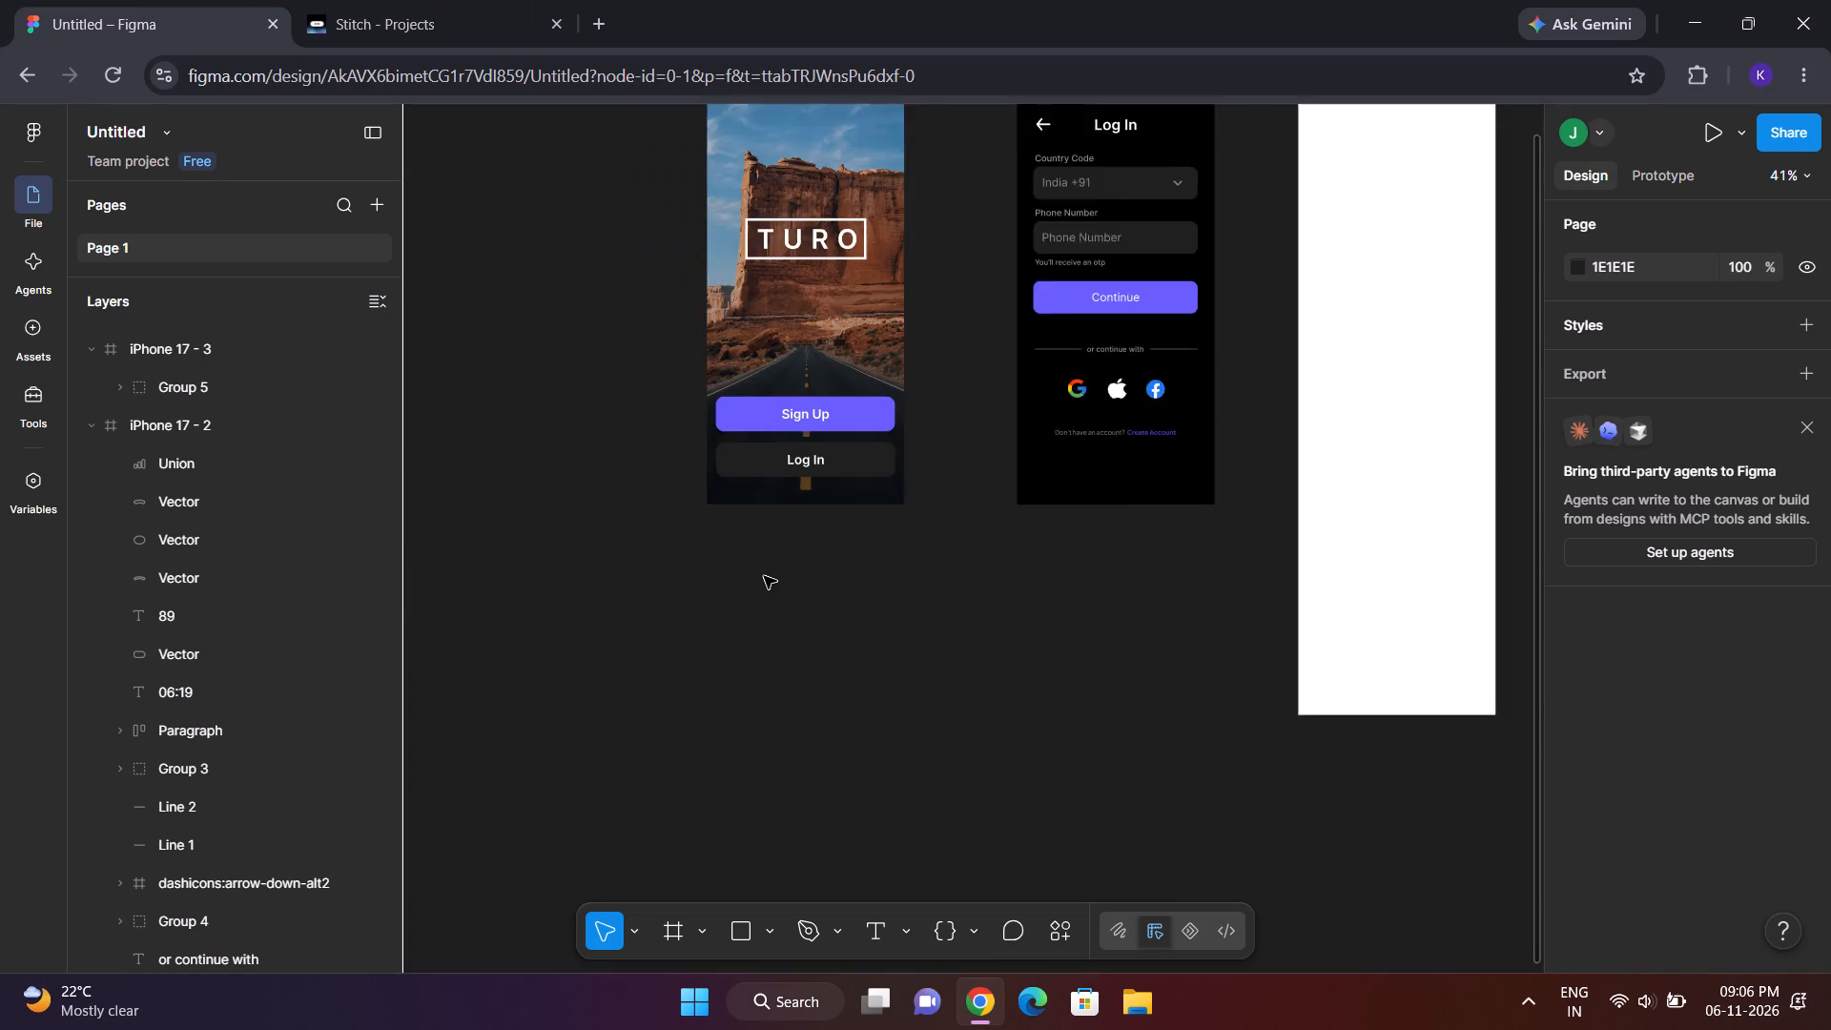
pyautogui.hscroll(-1, 1230, 455)
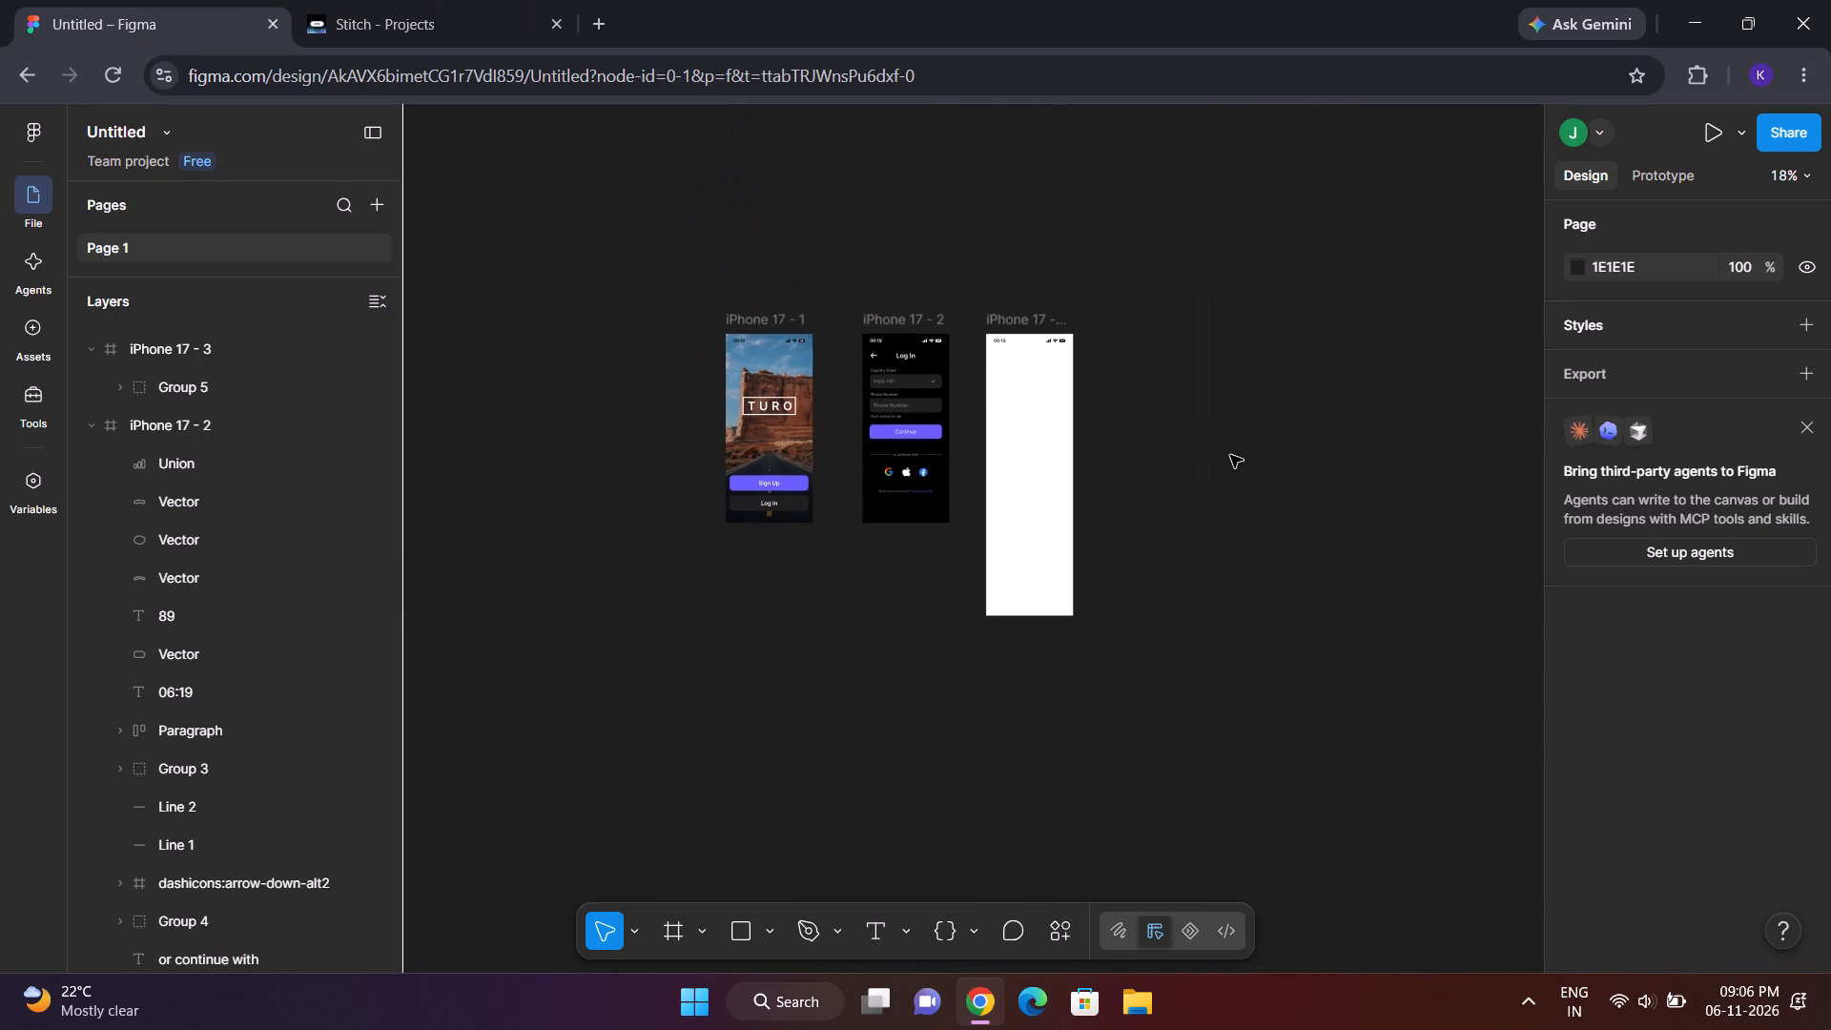
pyautogui.hscroll(-1, 1230, 455)
pyautogui.hotkey('ctrl', 'v')
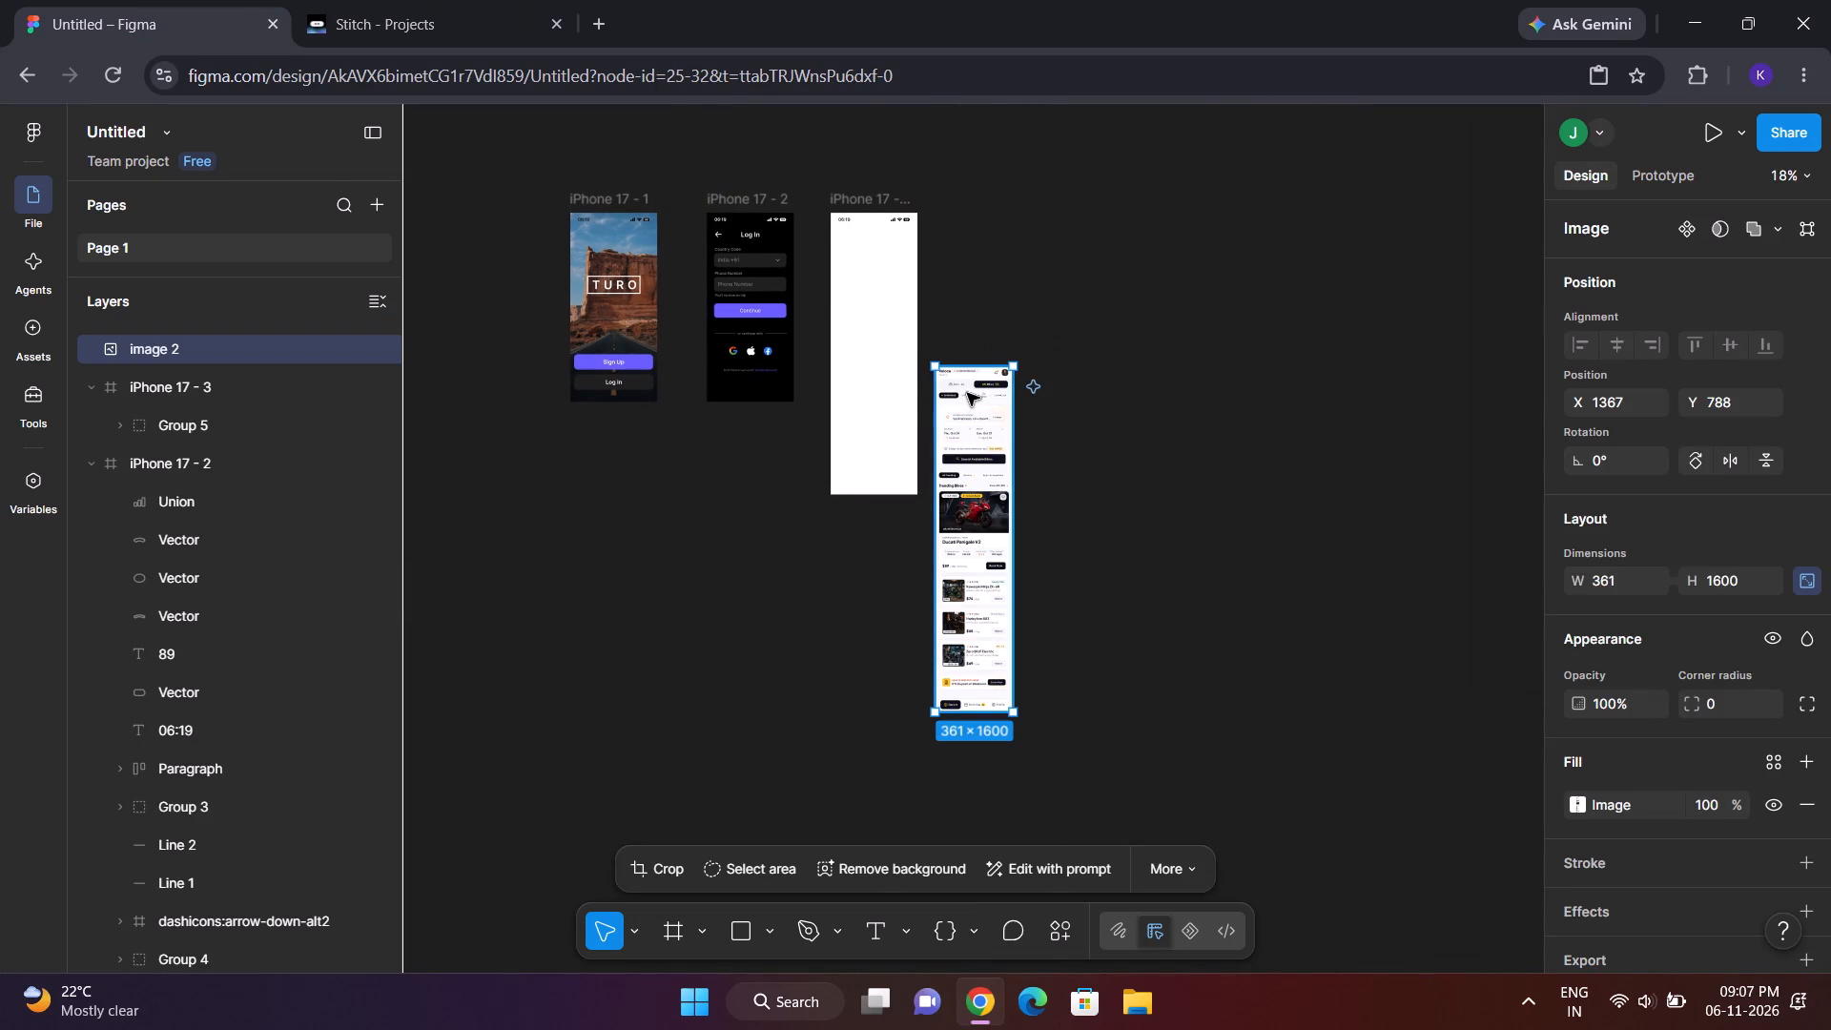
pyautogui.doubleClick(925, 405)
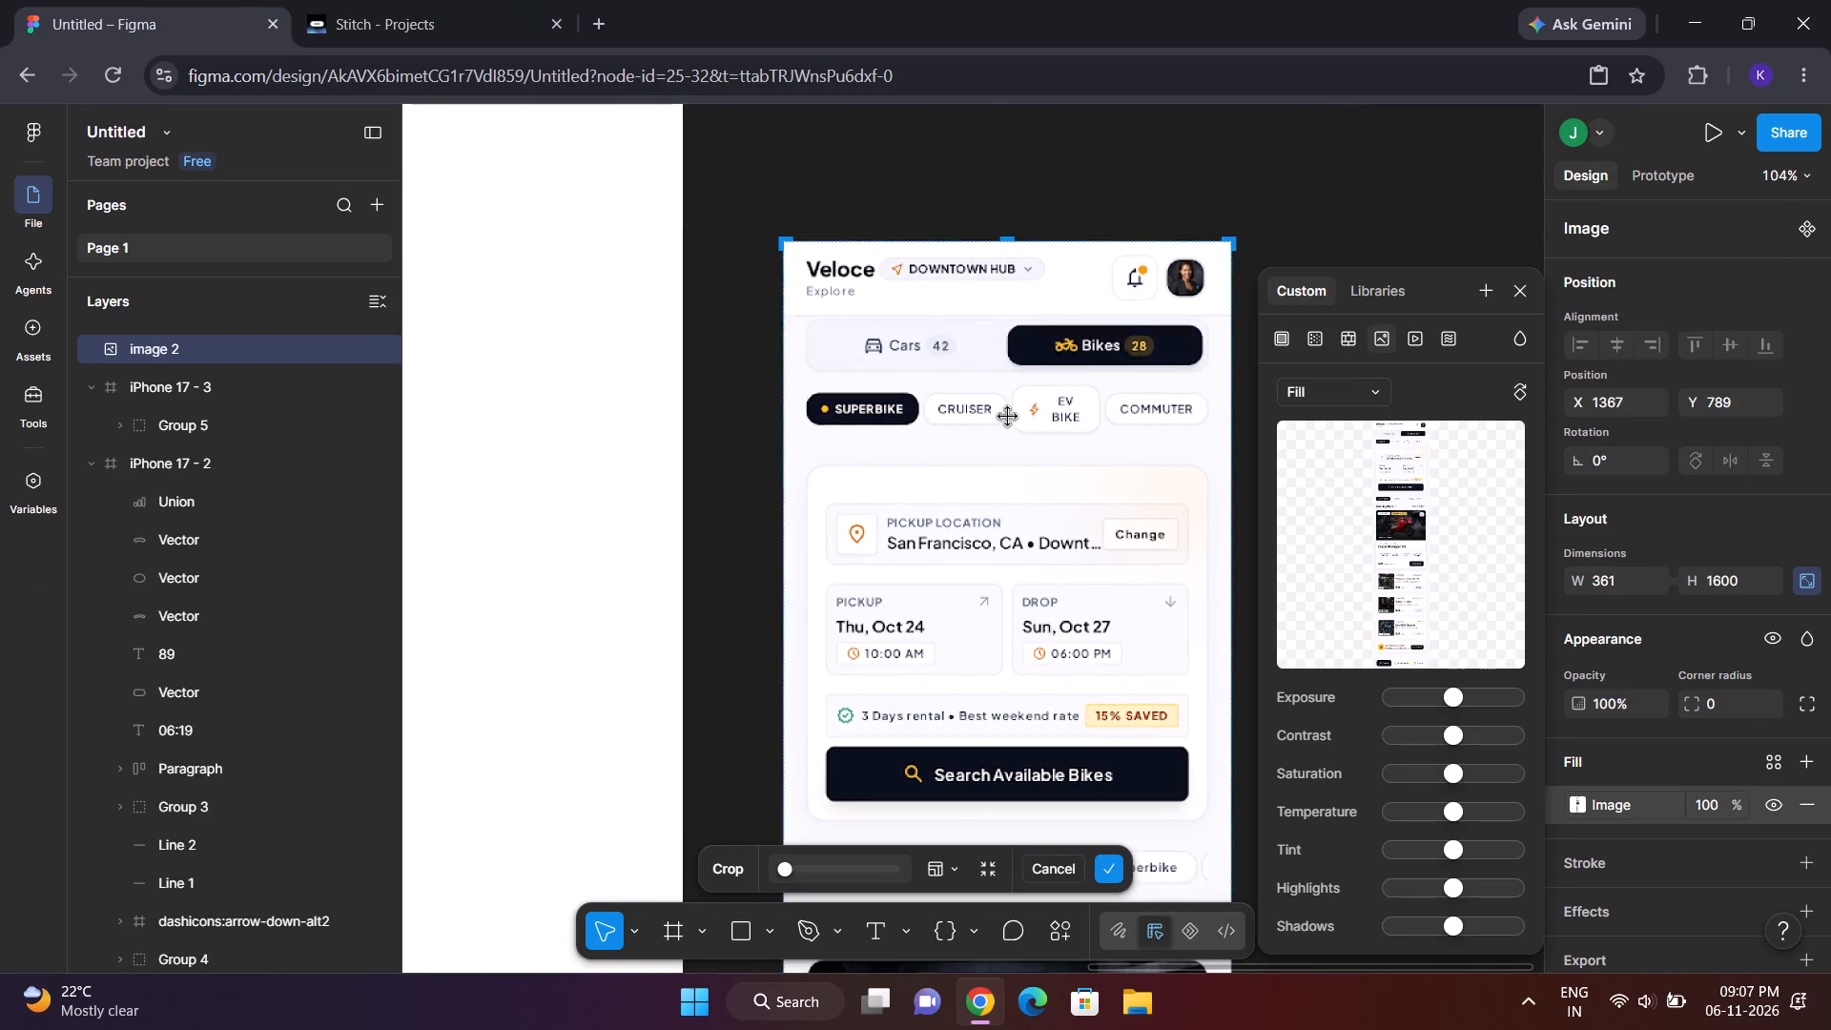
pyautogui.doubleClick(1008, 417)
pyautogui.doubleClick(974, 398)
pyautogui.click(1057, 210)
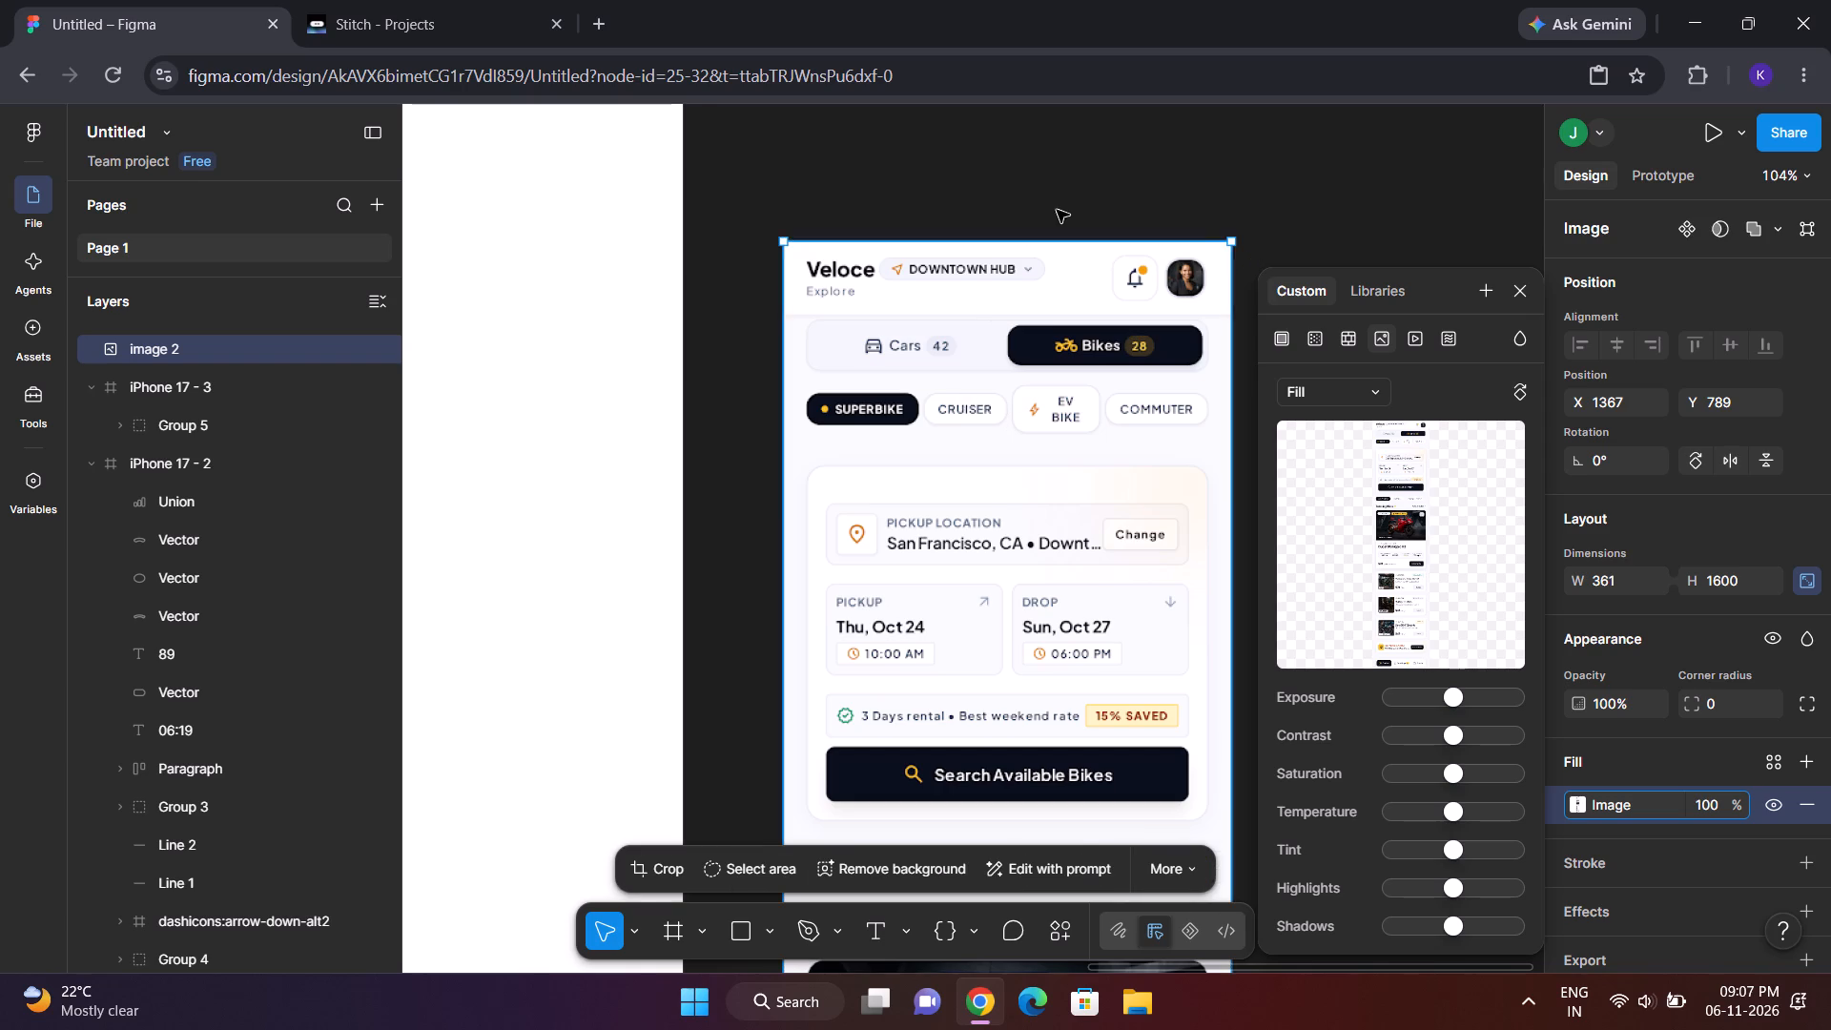
# Move the pasted monochrome screen image up beside the iPhone 17 - 3 frame, aligned with the frame's top edge.
pyautogui.scroll(1, 1057, 210)
pyautogui.moveTo(940, 541); pyautogui.dragTo(898, 285)
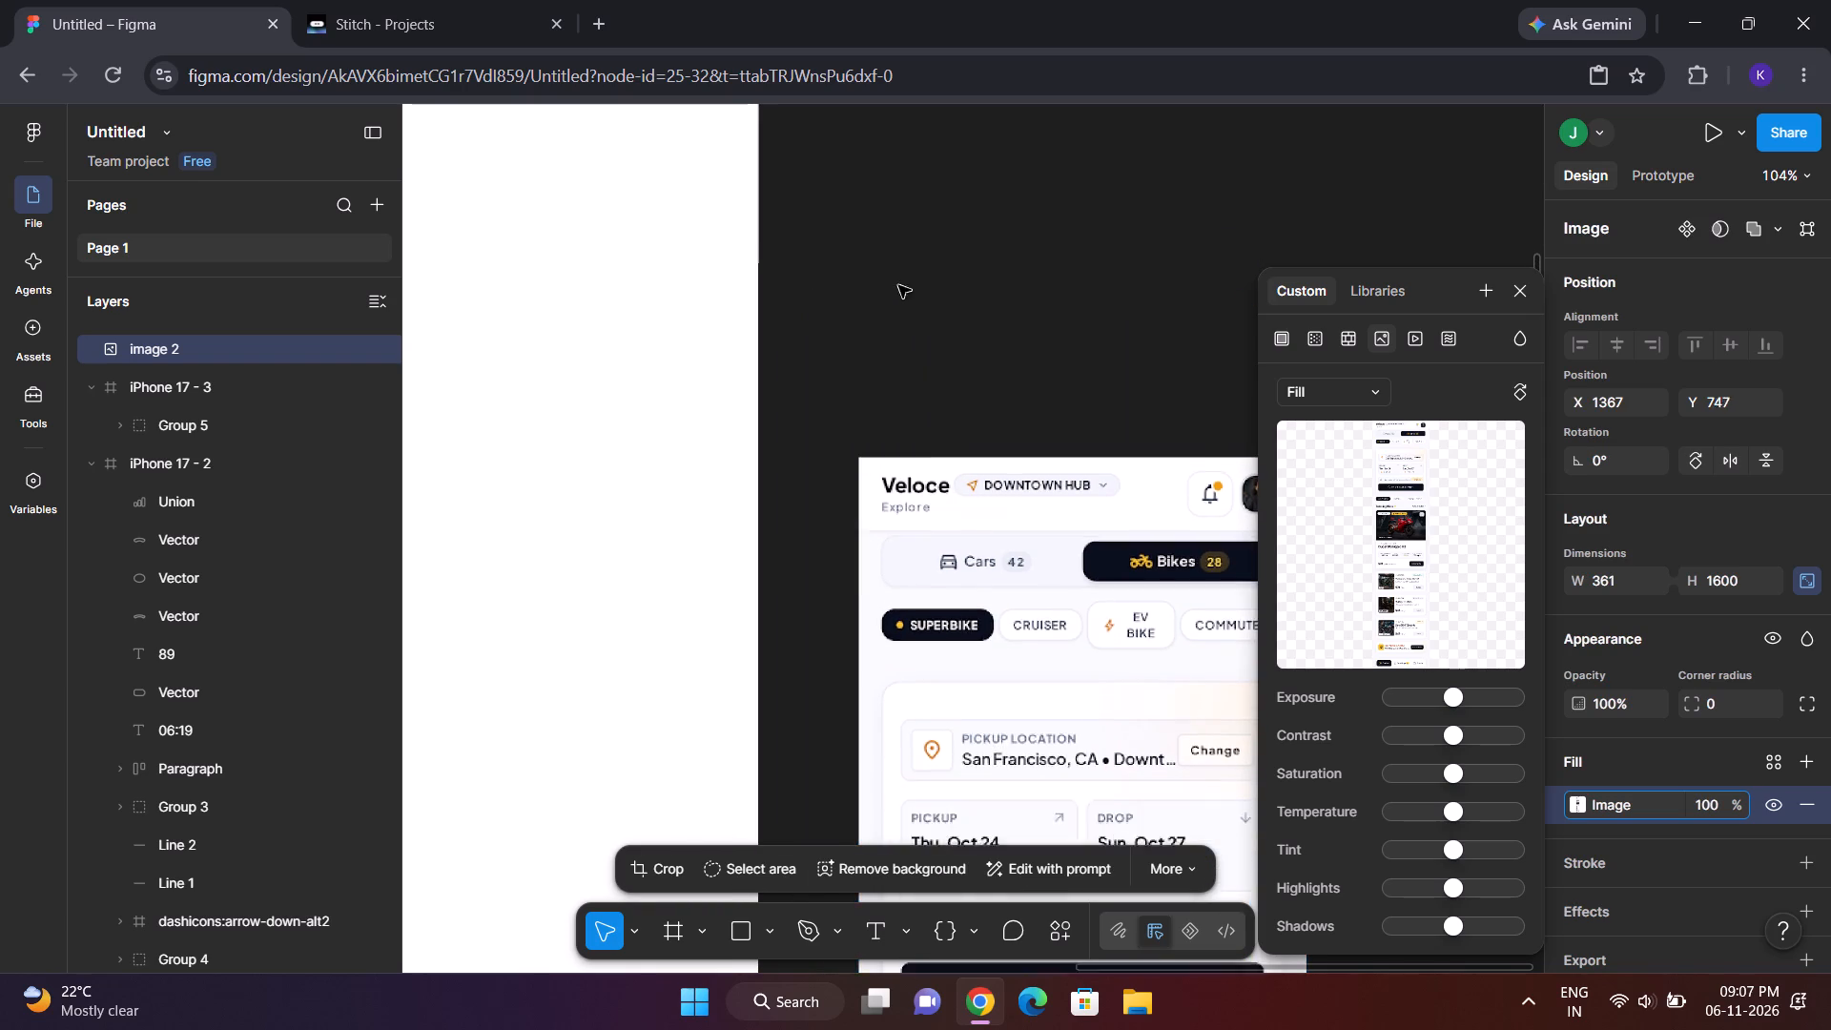
pyautogui.moveTo(898, 285); pyautogui.dragTo(888, 130)
pyautogui.scroll(1, 935, 254)
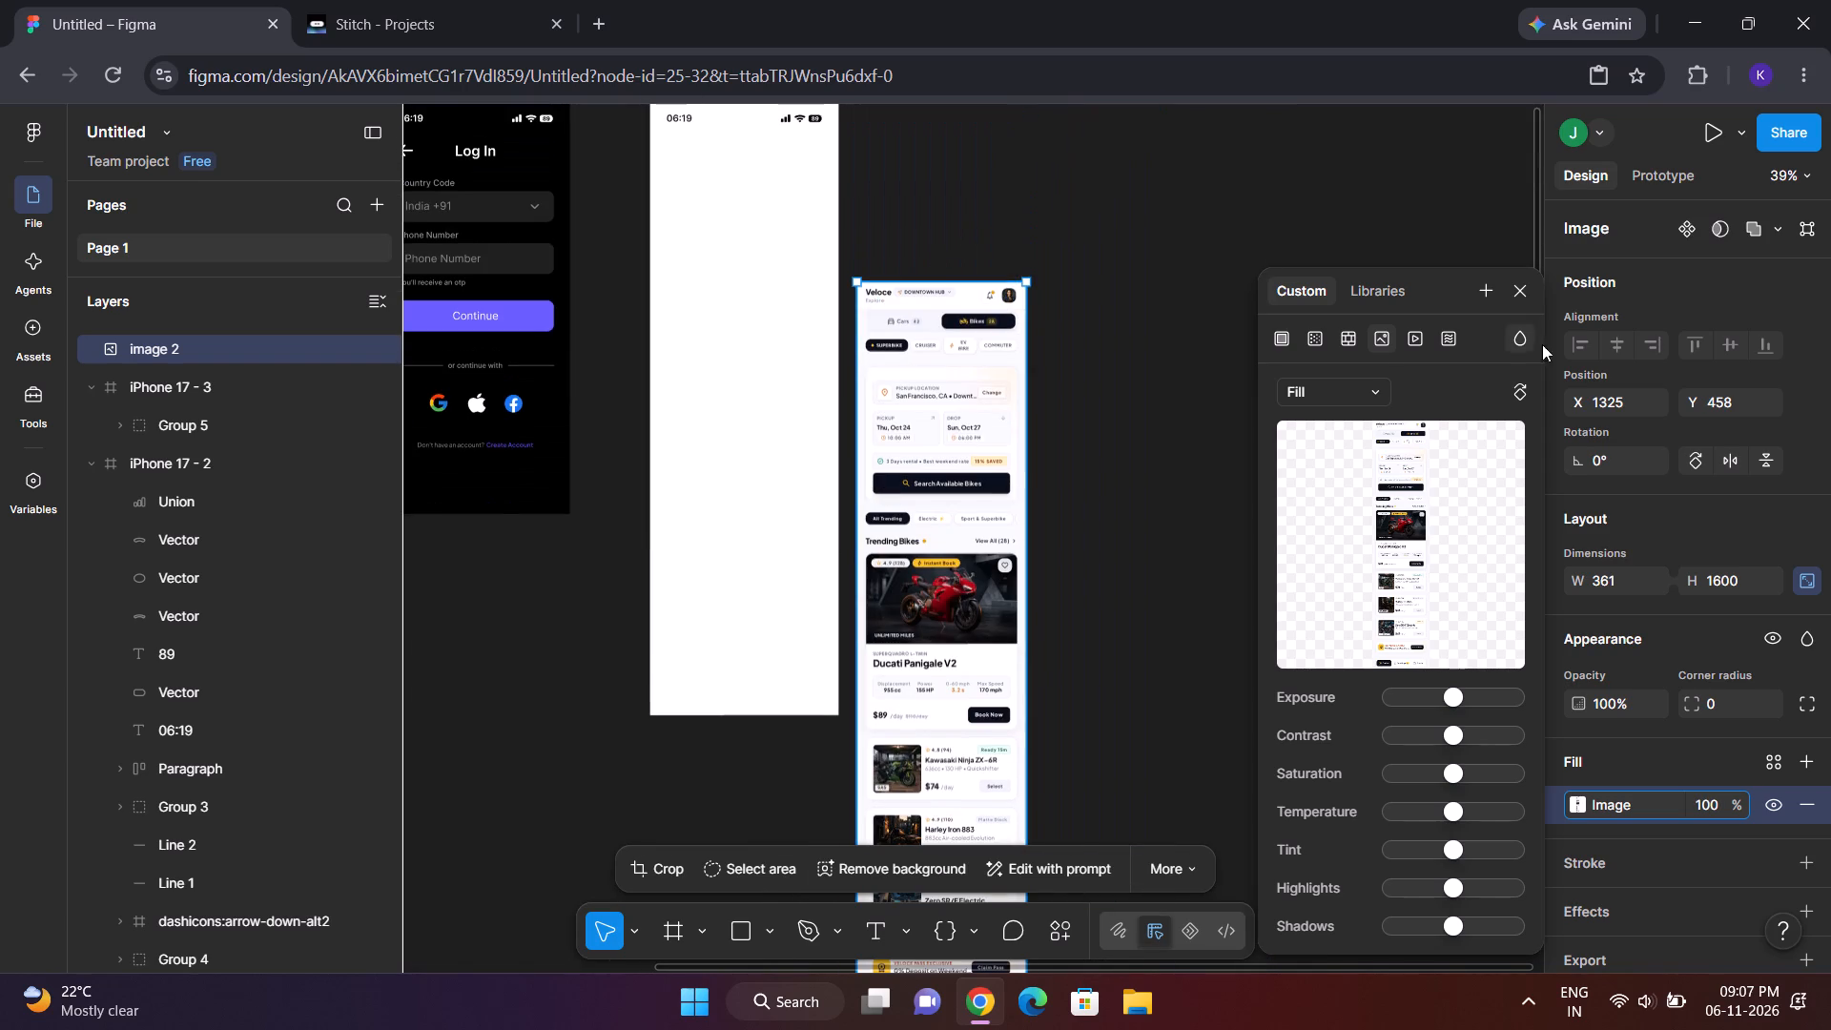
pyautogui.click(1521, 293)
pyautogui.moveTo(943, 303); pyautogui.dragTo(983, 156)
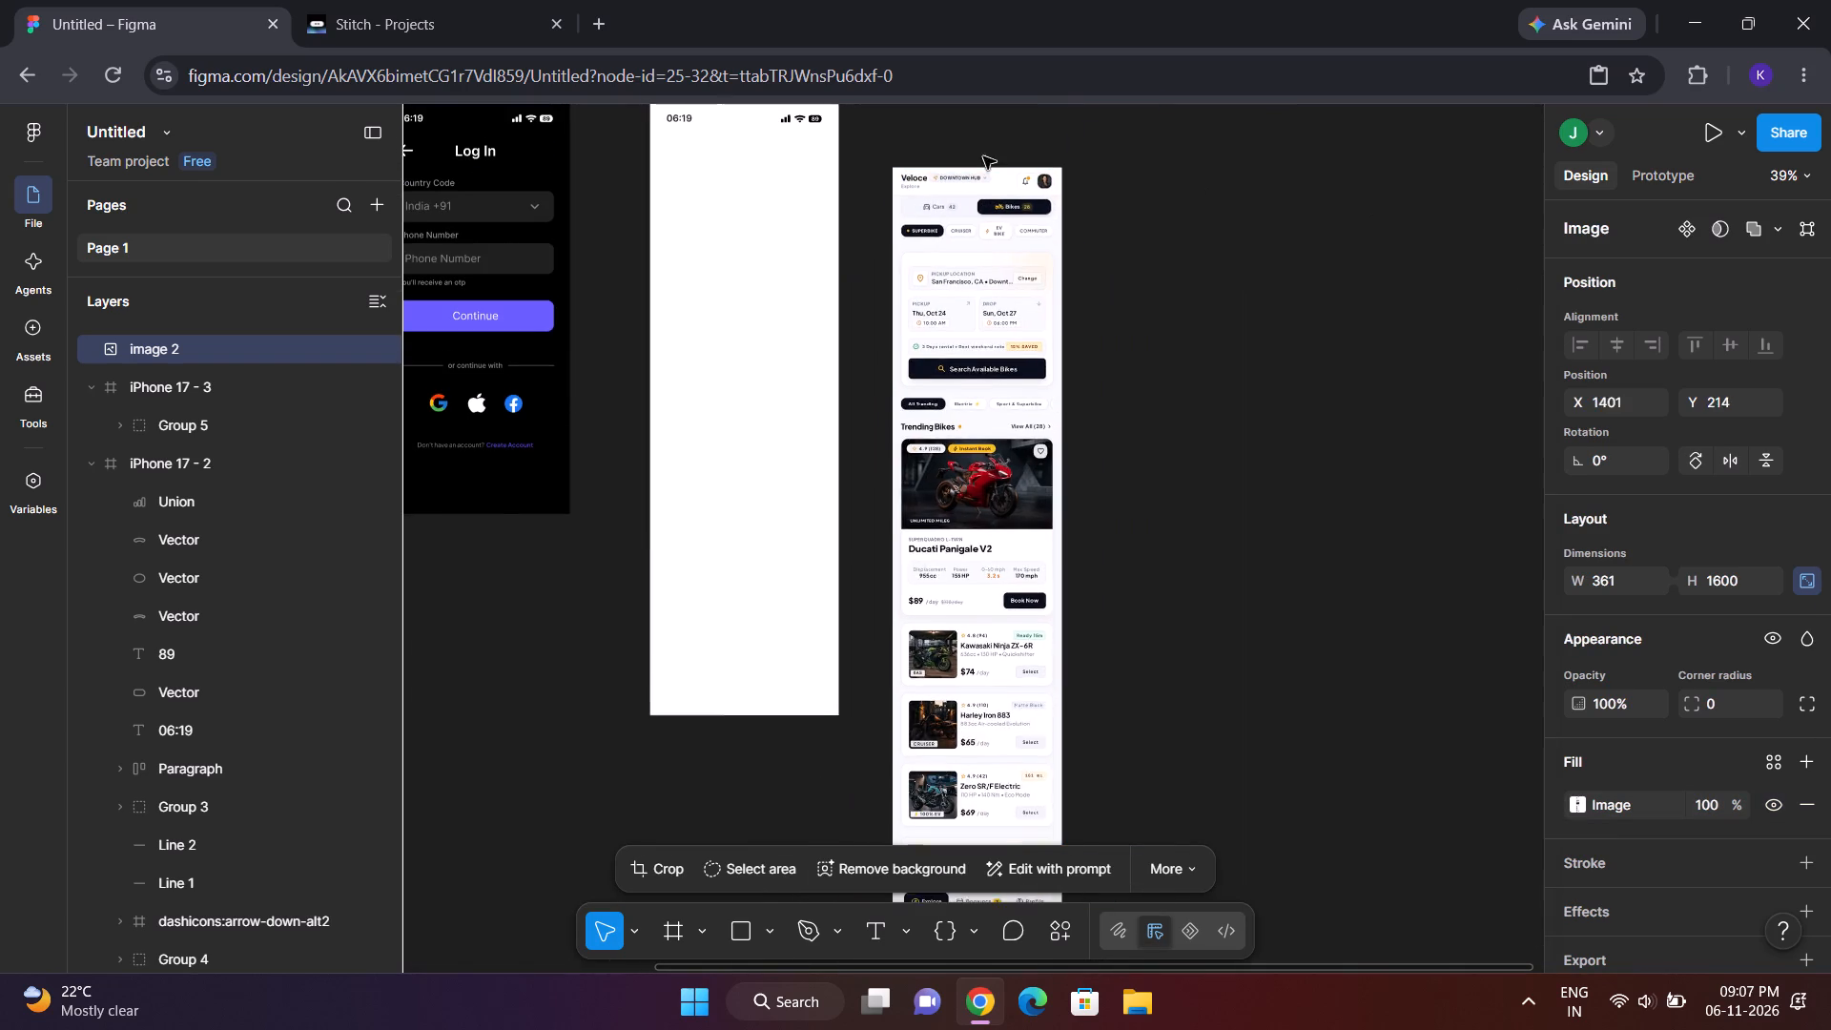
pyautogui.moveTo(983, 156); pyautogui.dragTo(974, 122)
pyautogui.click(1181, 271)
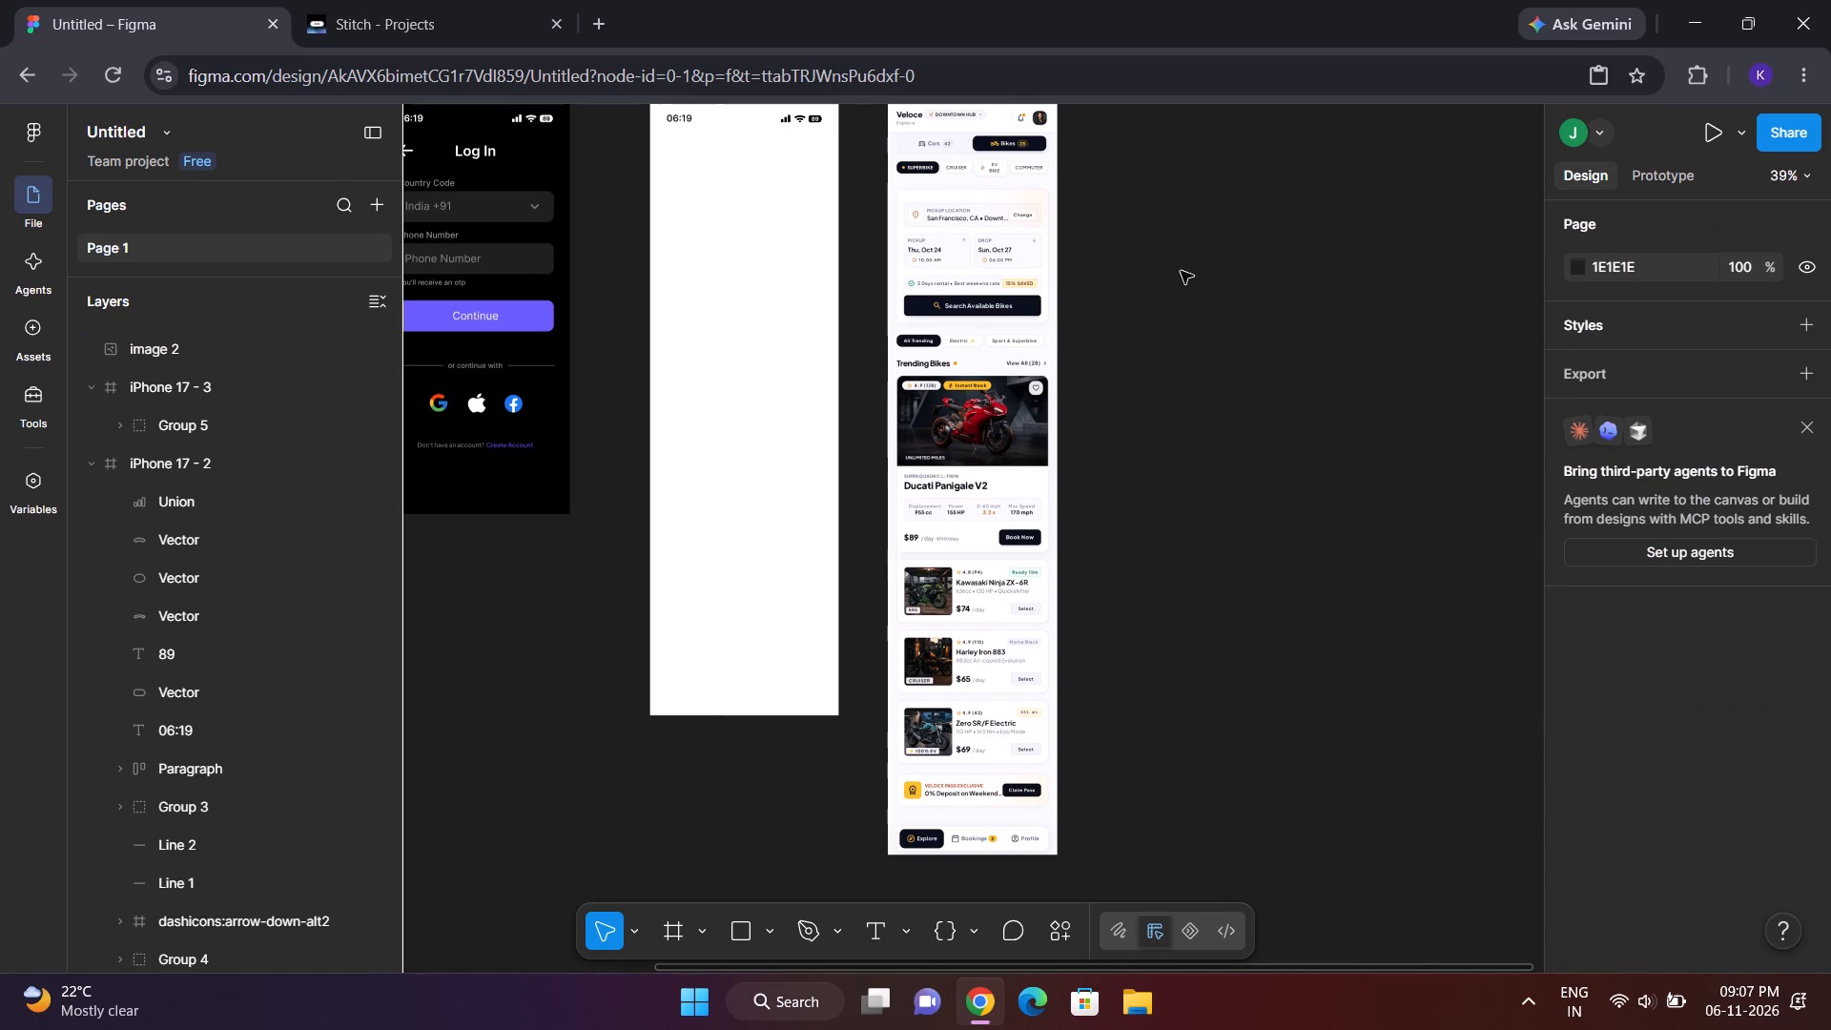
# Run the Iconify plugin and search its icons for "profile".
pyautogui.scroll(2, 874, 371)
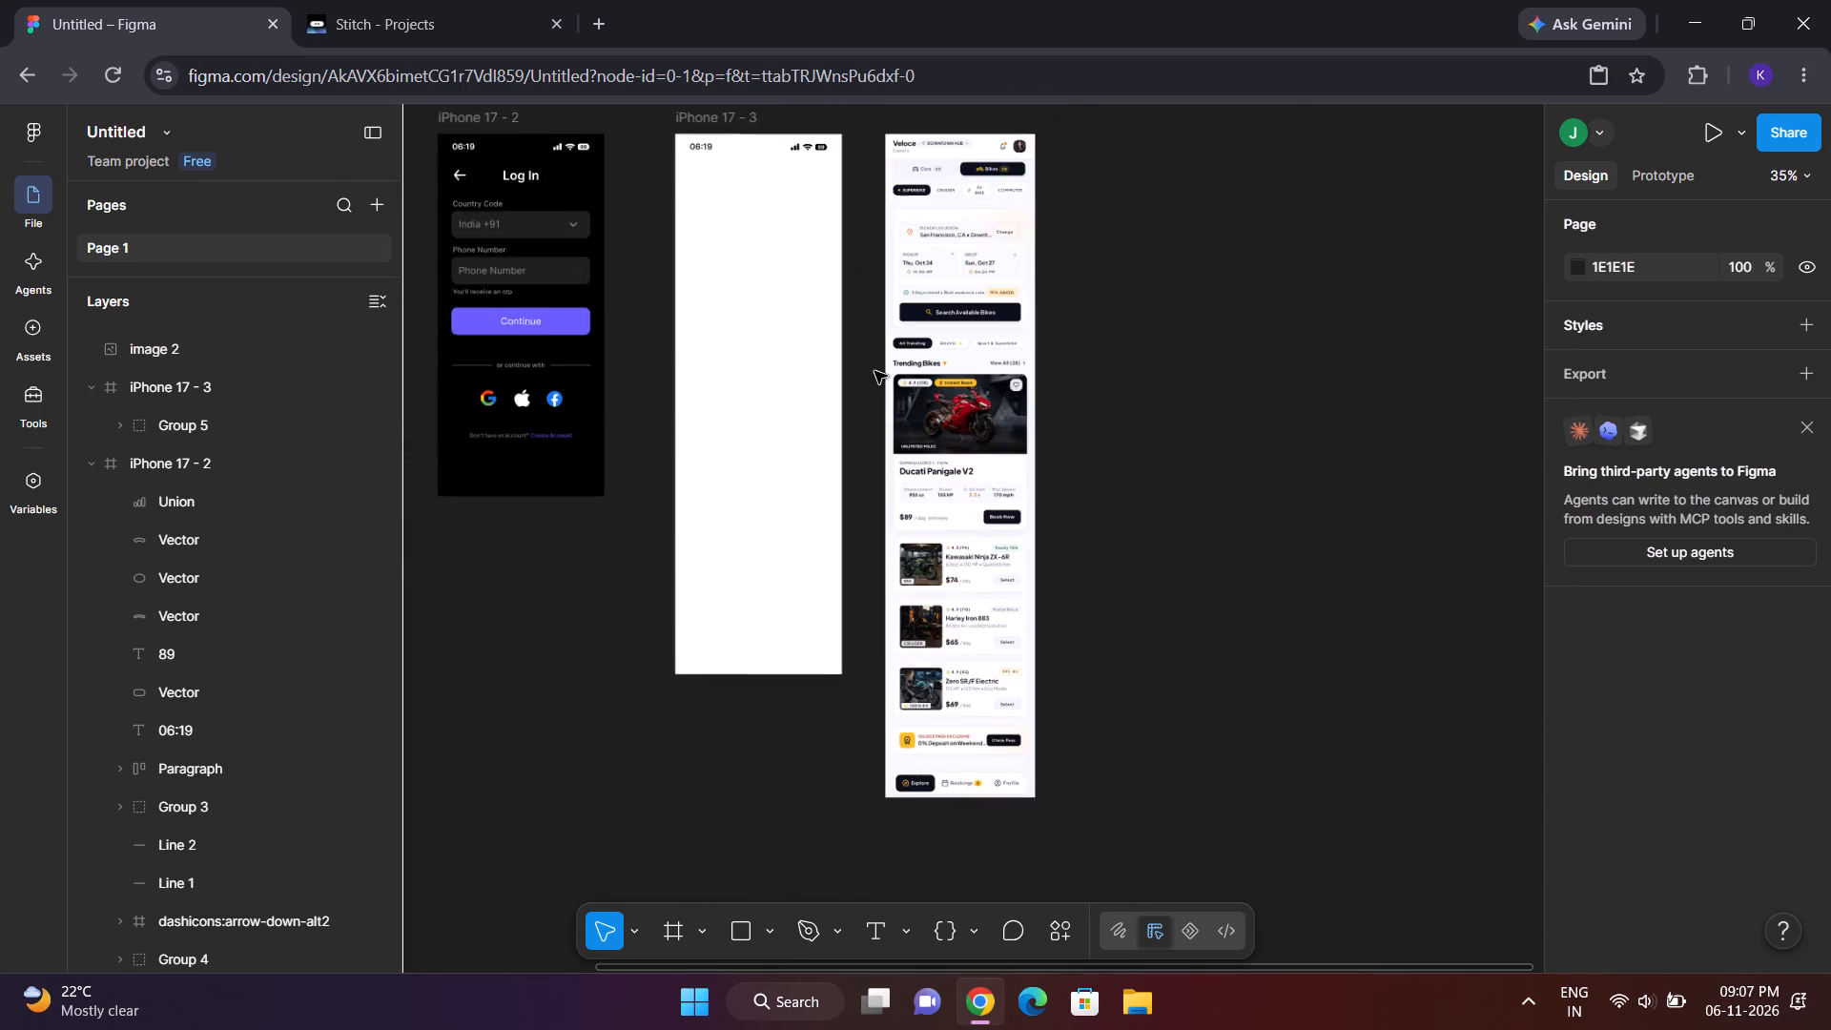
pyautogui.scroll(2, 874, 371)
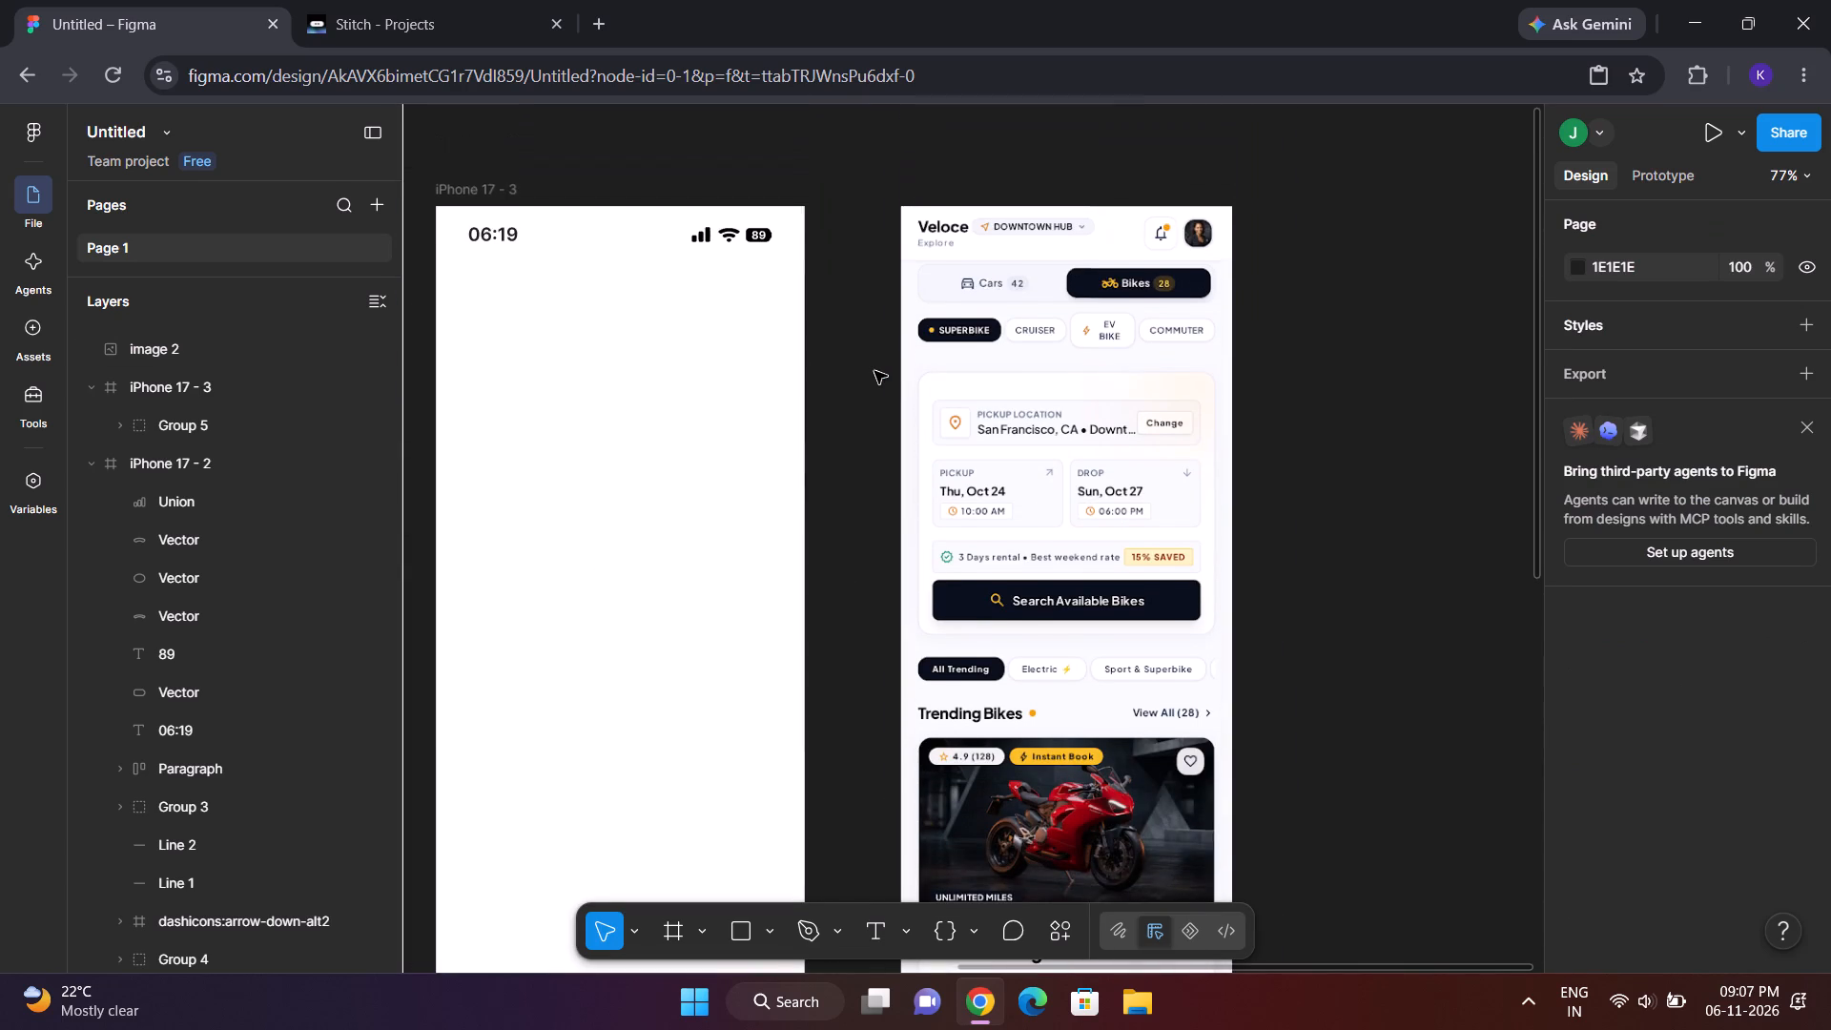
pyautogui.scroll(1, 874, 371)
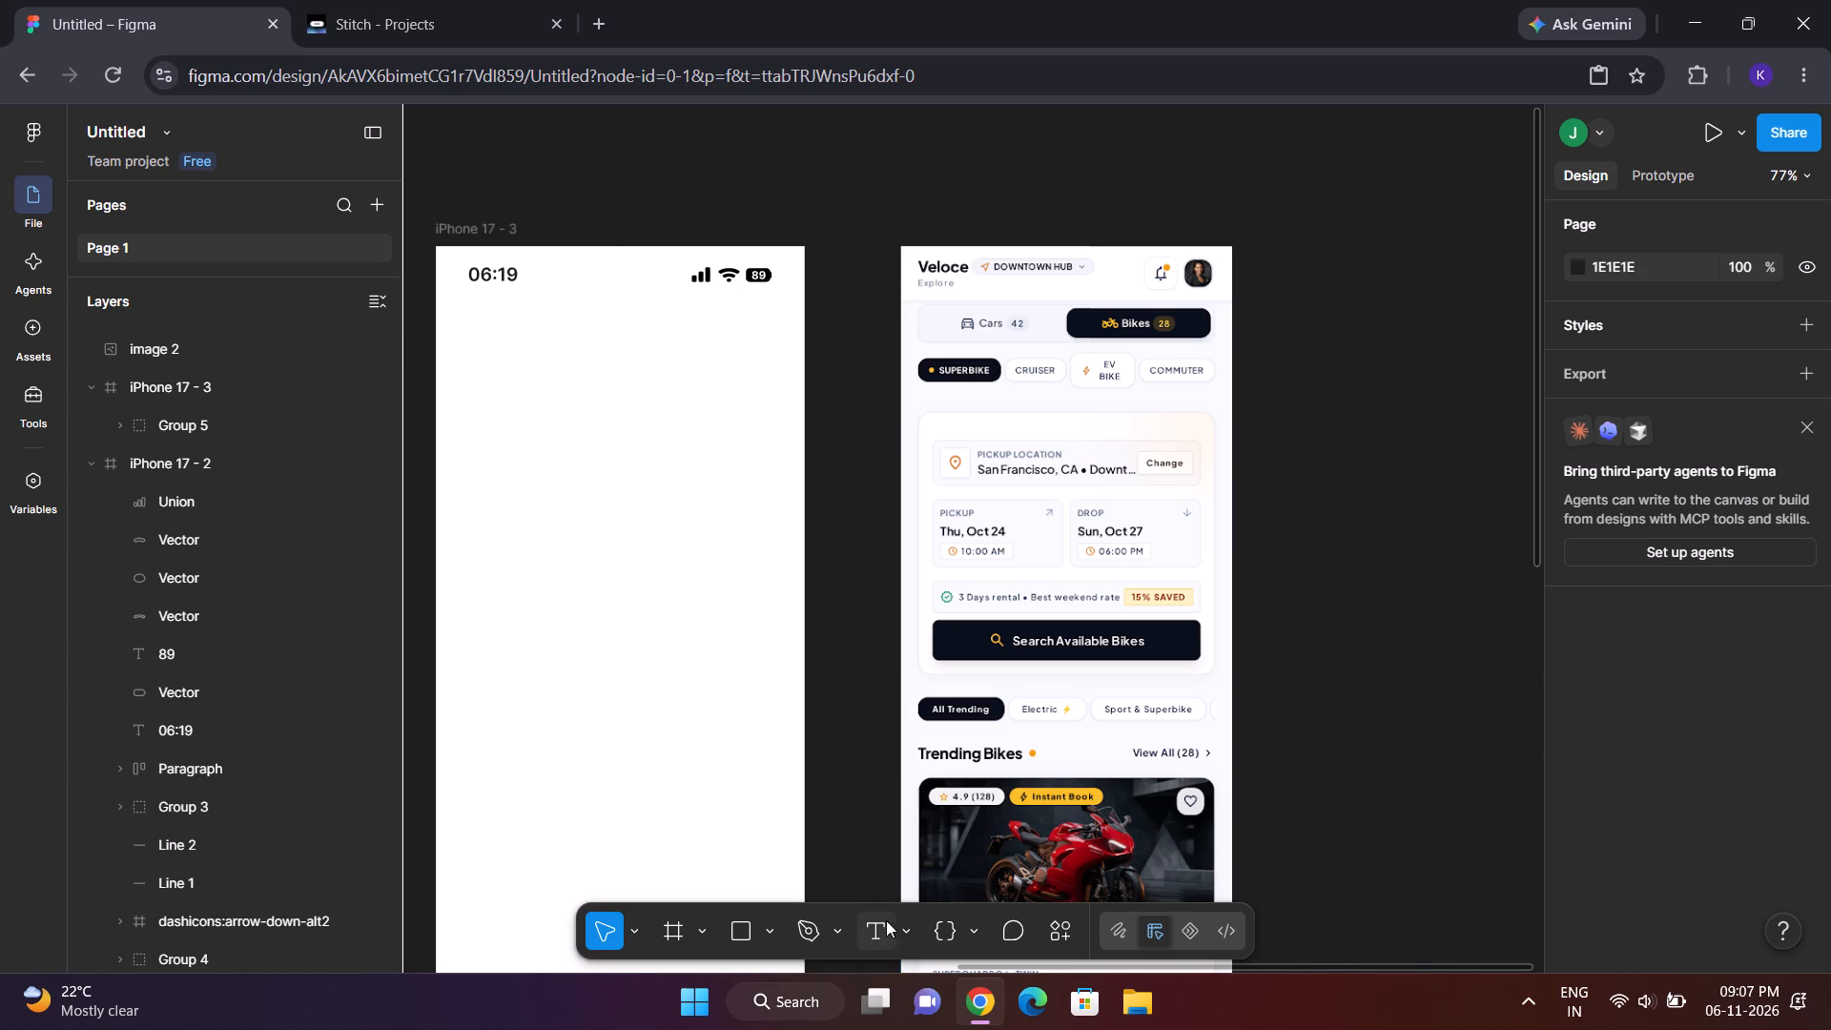
pyautogui.click(1048, 926)
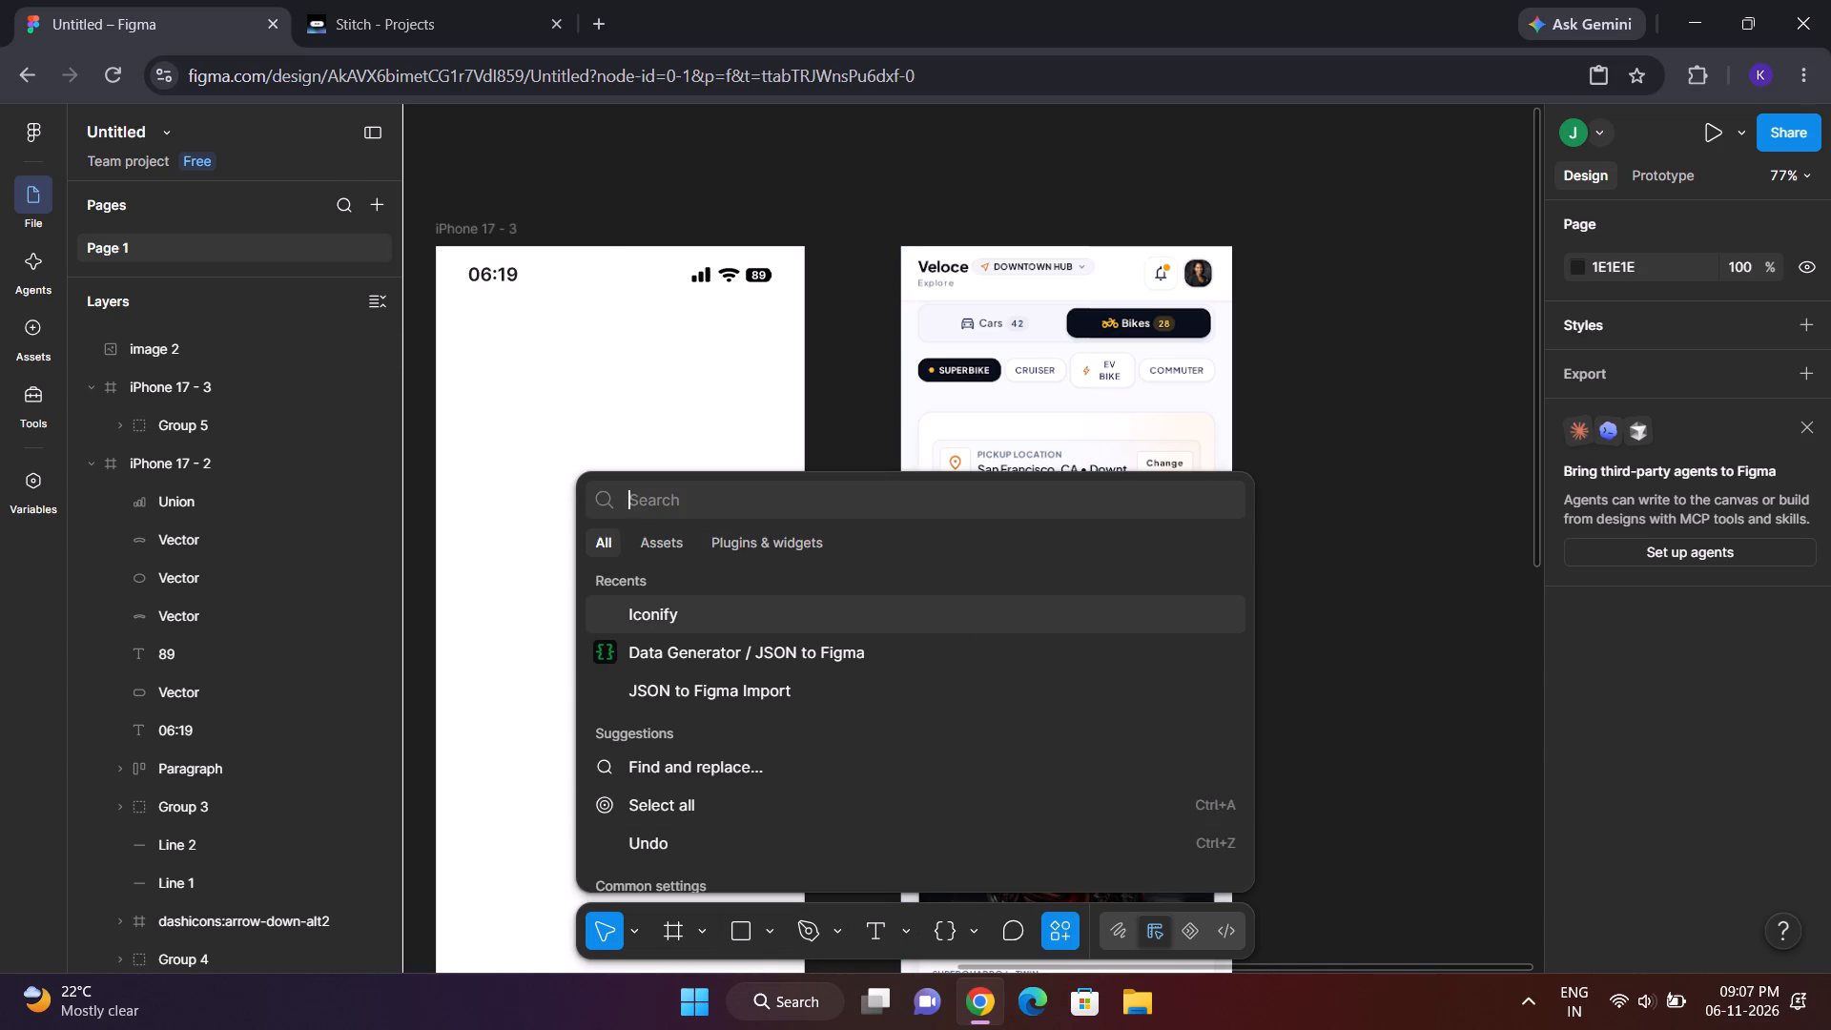
pyautogui.click(838, 608)
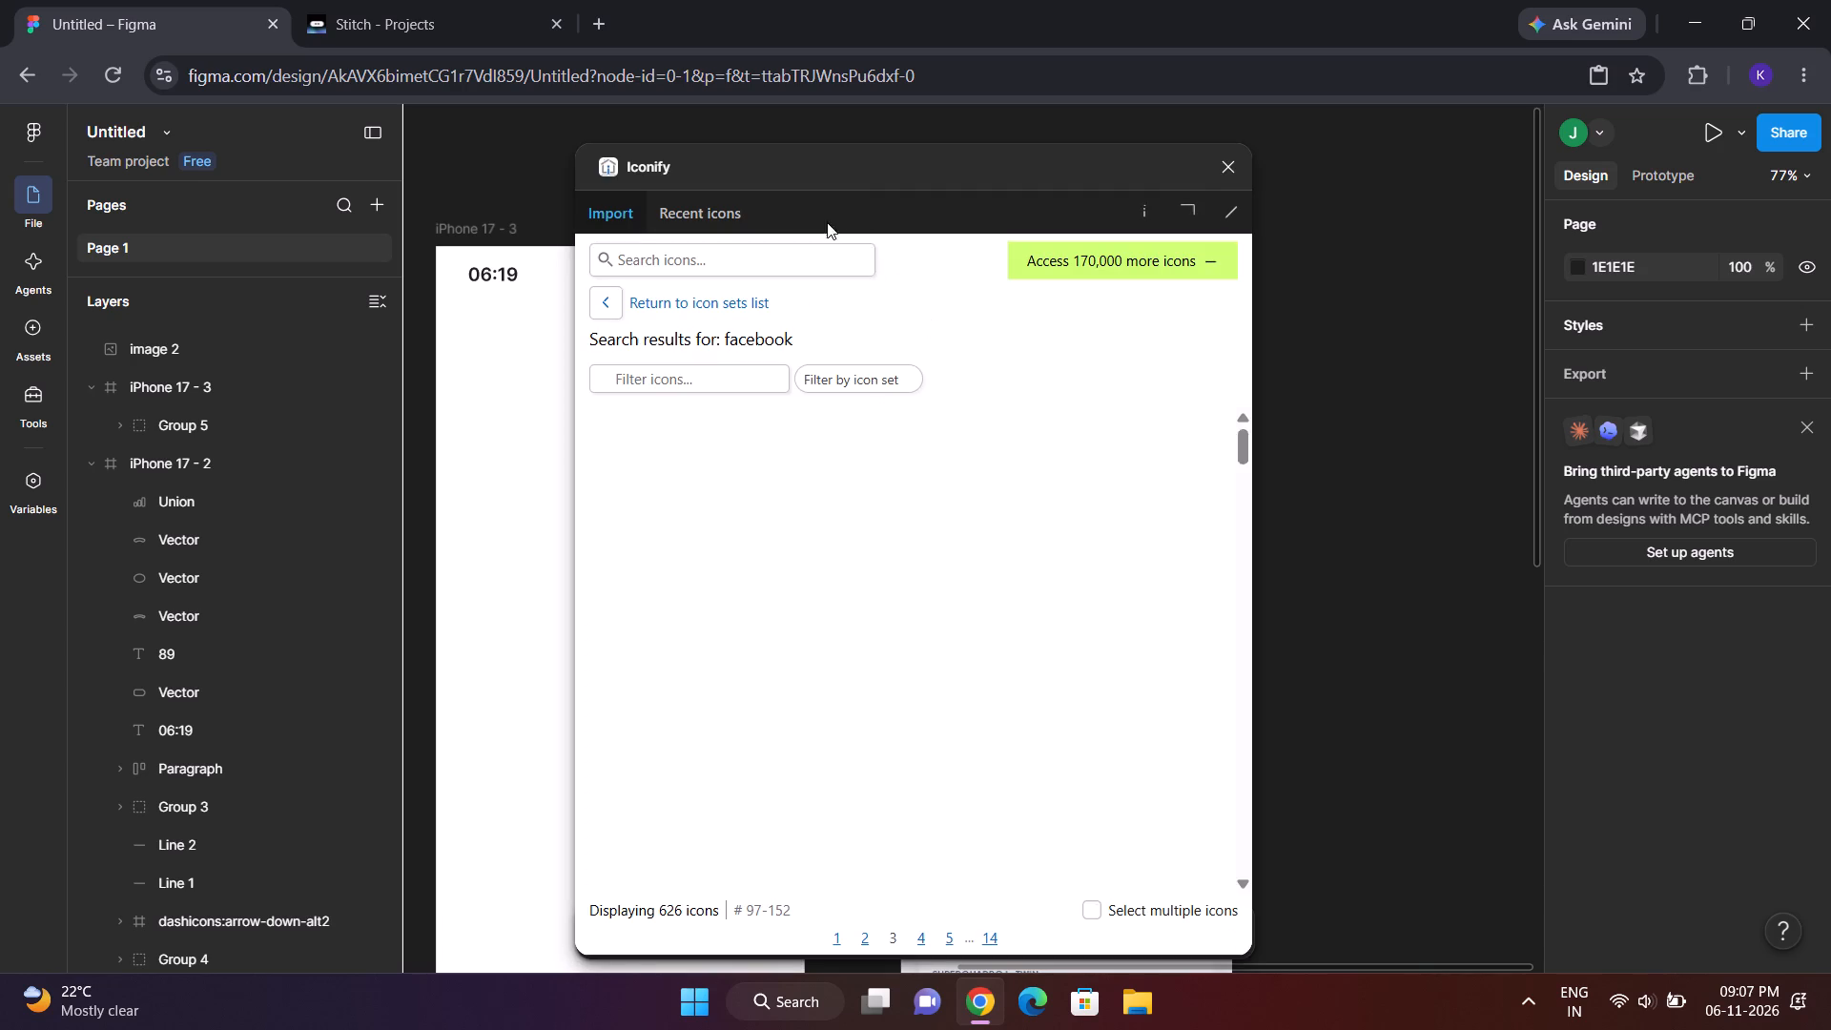
pyautogui.click(773, 257)
pyautogui.write('profile')
pyautogui.press('Return')
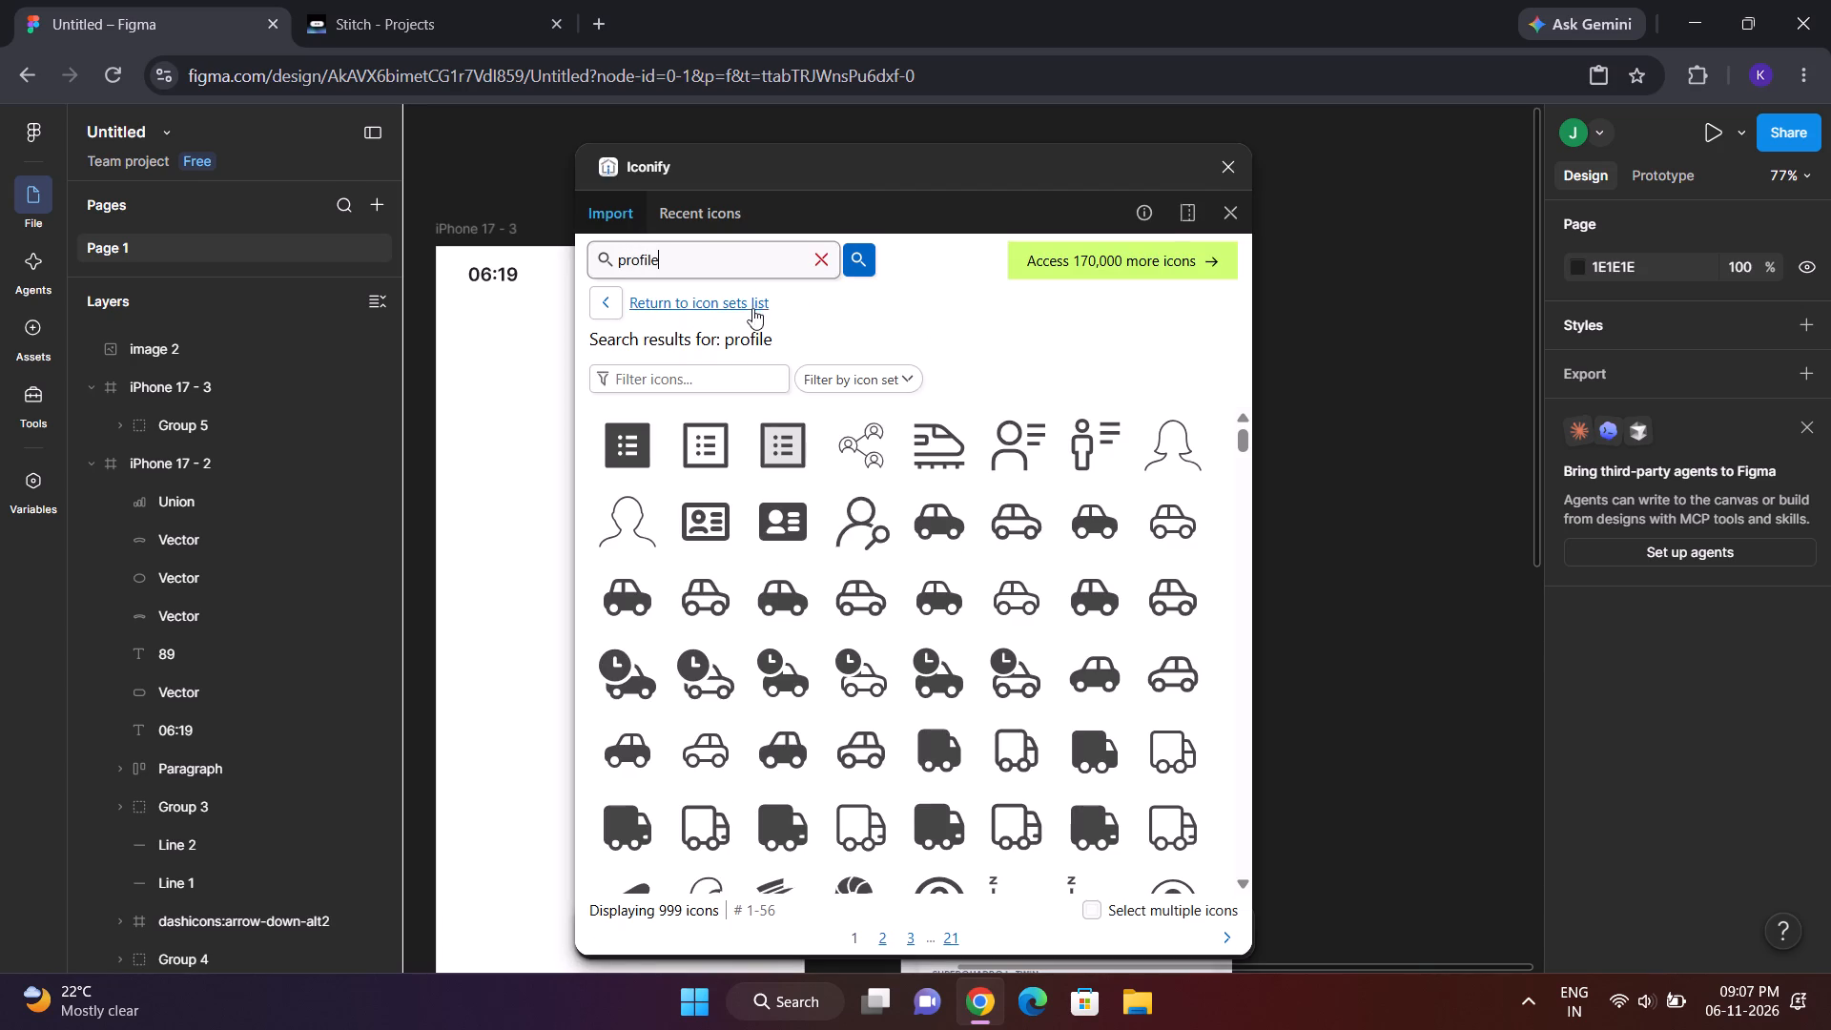
# Place the healthicons:ui-user-profile icon, a solid user in a circle, inside the iPhone 17 - 3 frame and close the plugin.
pyautogui.scroll(-2, 901, 468)
pyautogui.scroll(4, 901, 468)
pyautogui.scroll(-1, 901, 468)
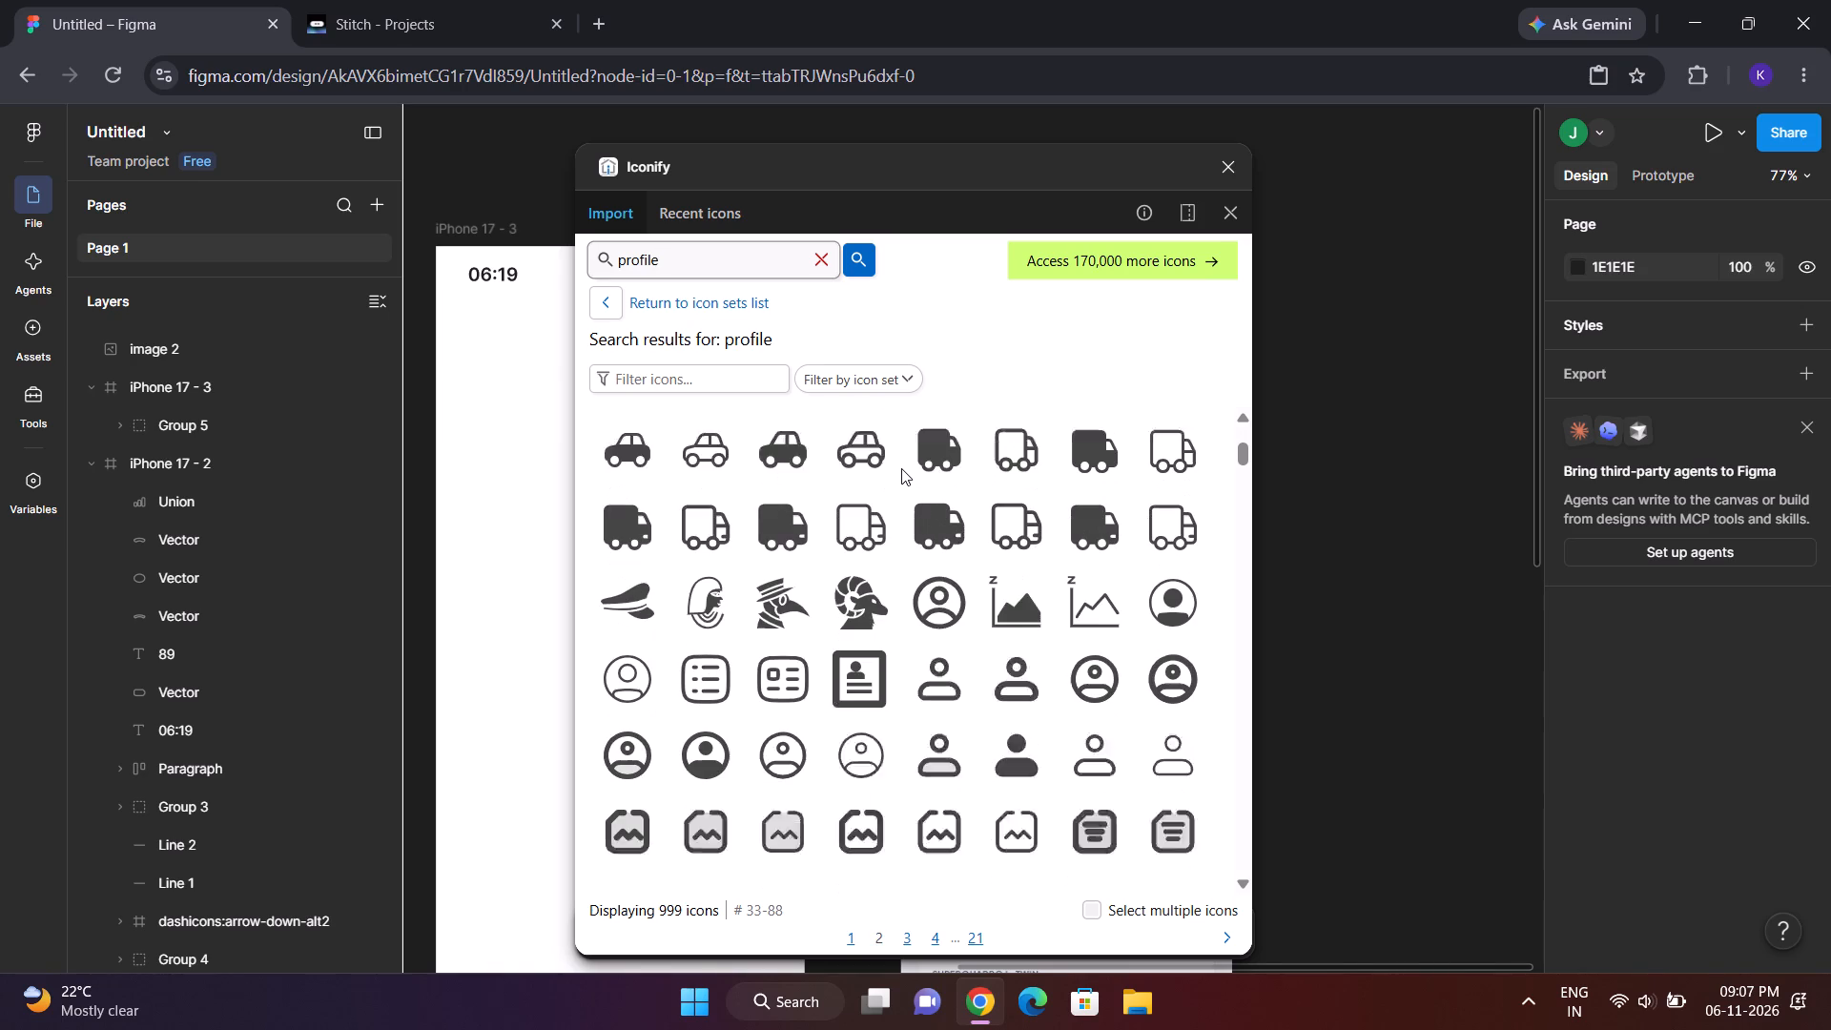
pyautogui.scroll(-1, 901, 468)
pyautogui.scroll(-1, 1086, 688)
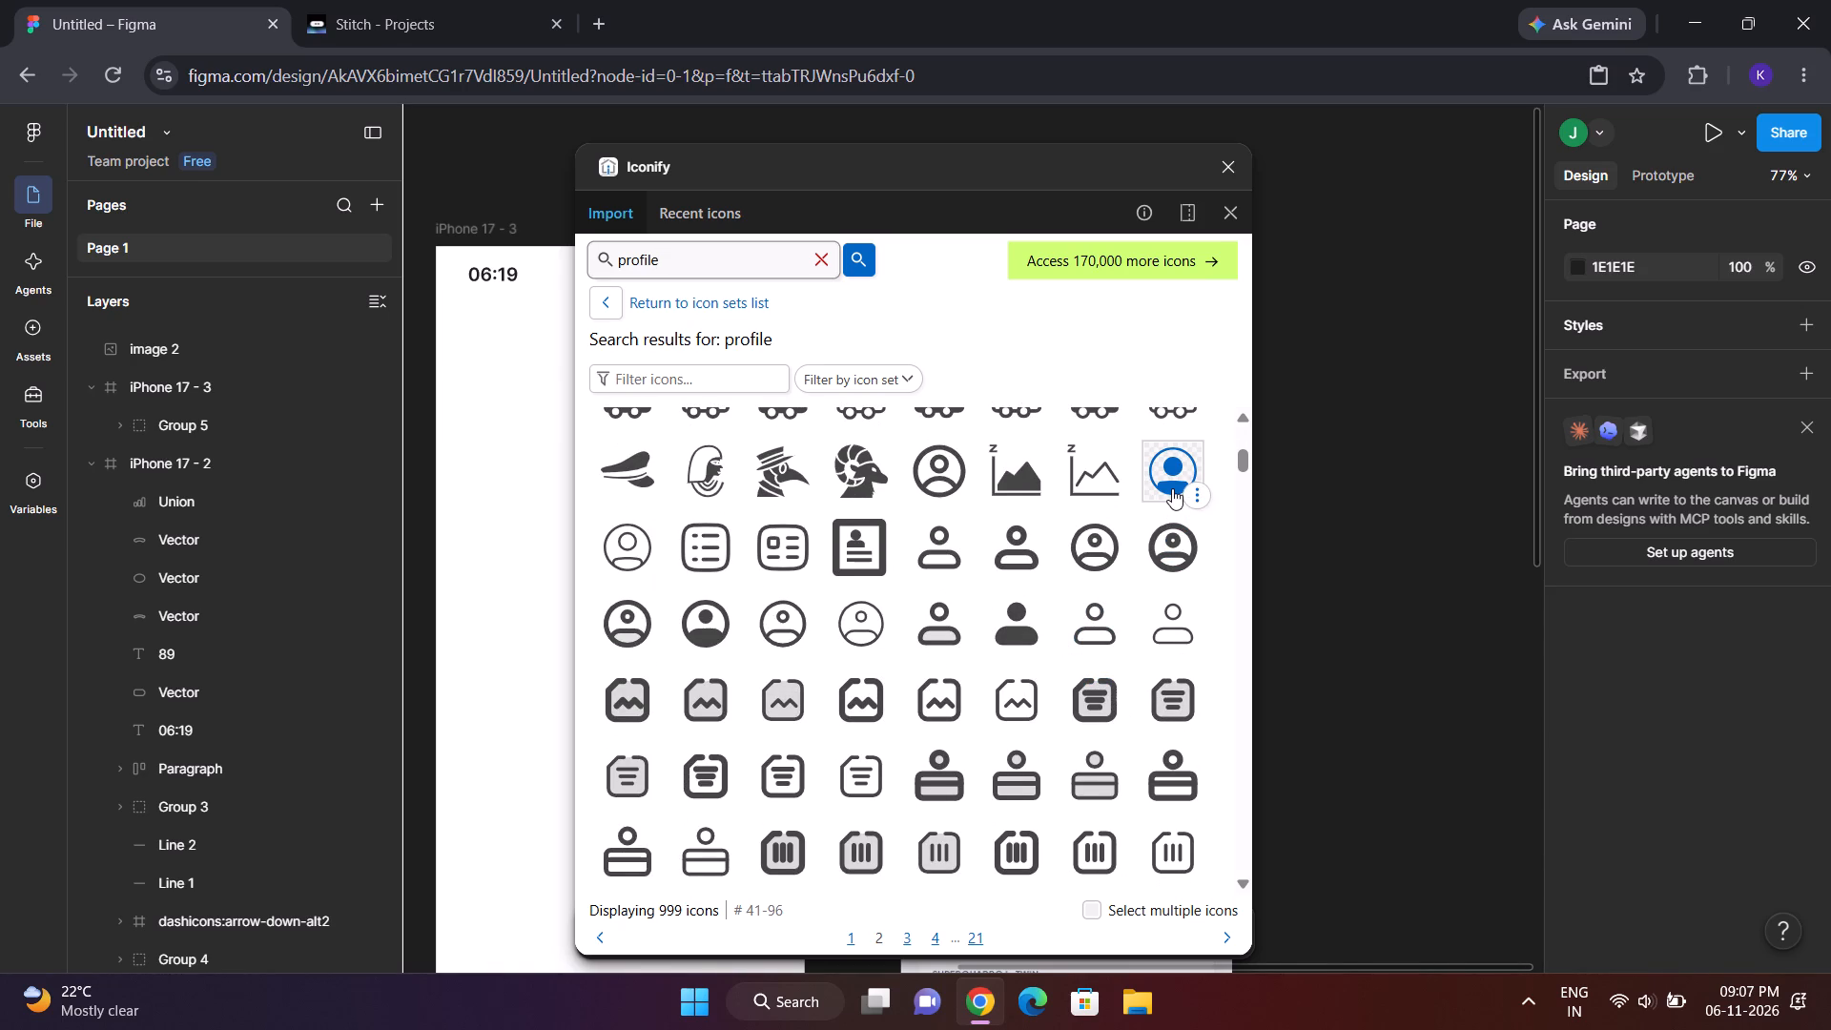
pyautogui.moveTo(1170, 481); pyautogui.dragTo(570, 271)
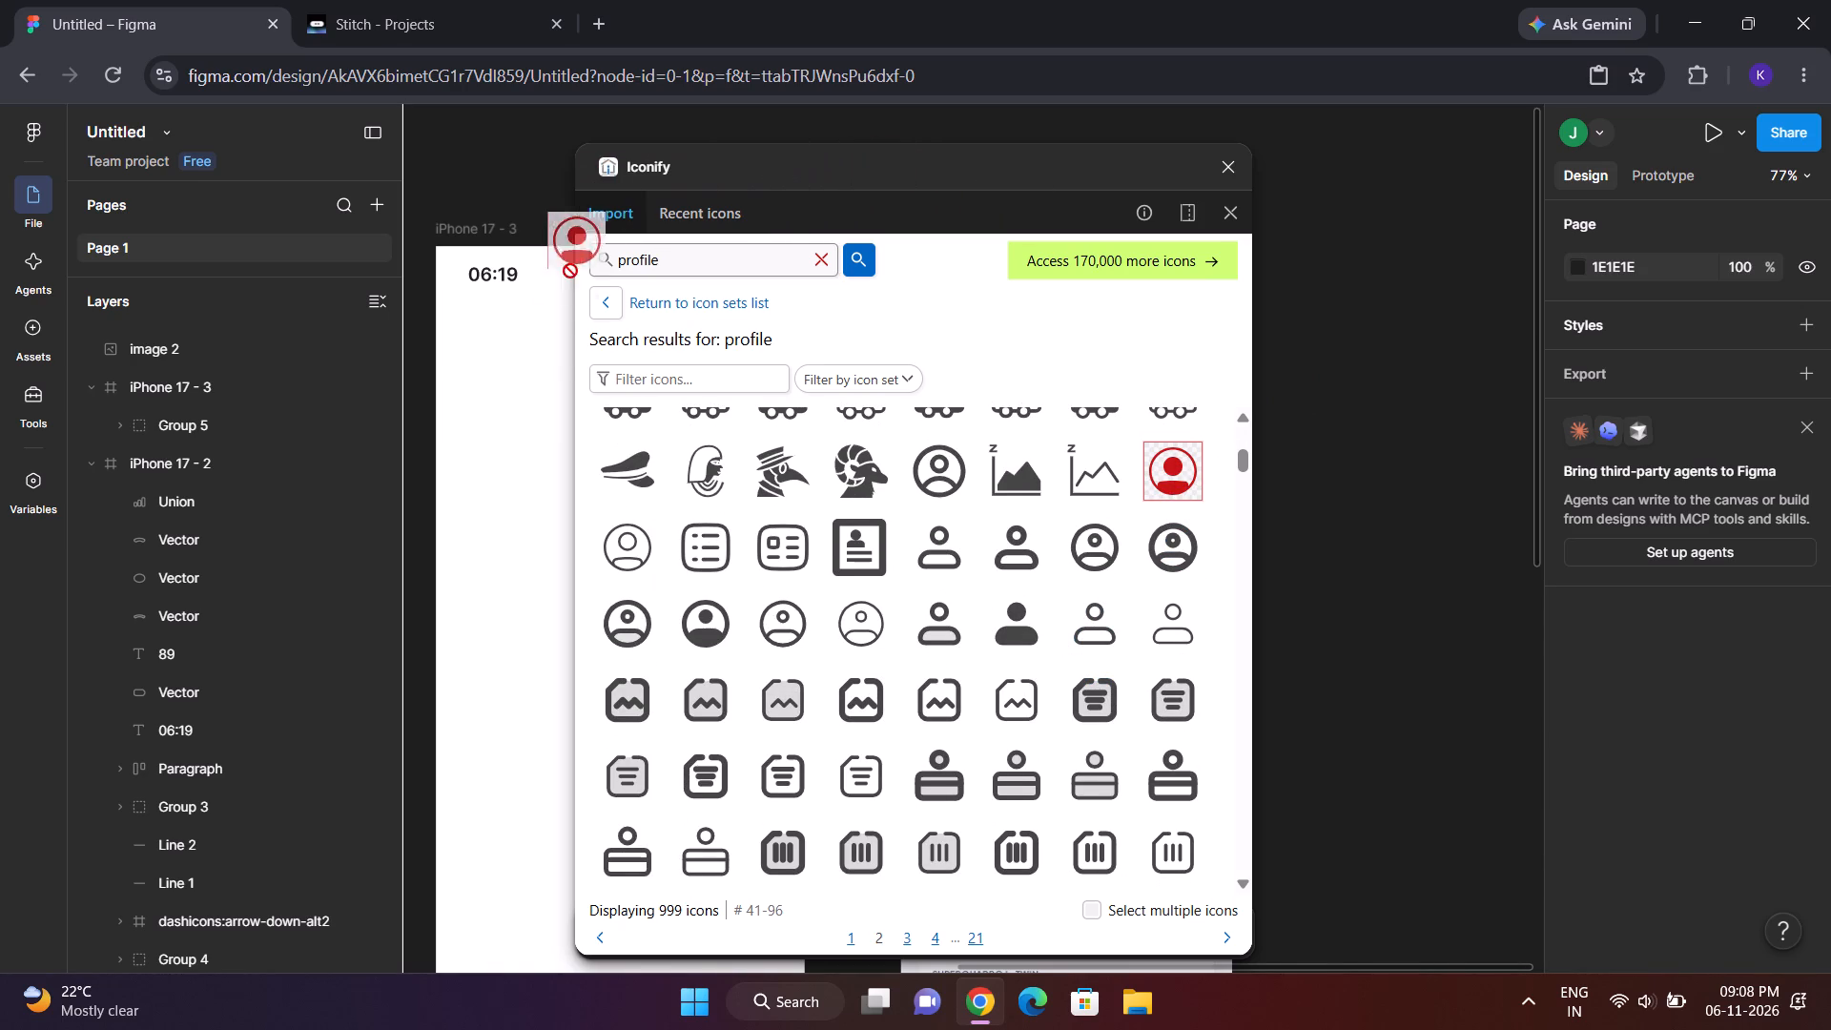
pyautogui.moveTo(570, 271); pyautogui.dragTo(465, 409)
pyautogui.click(1239, 172)
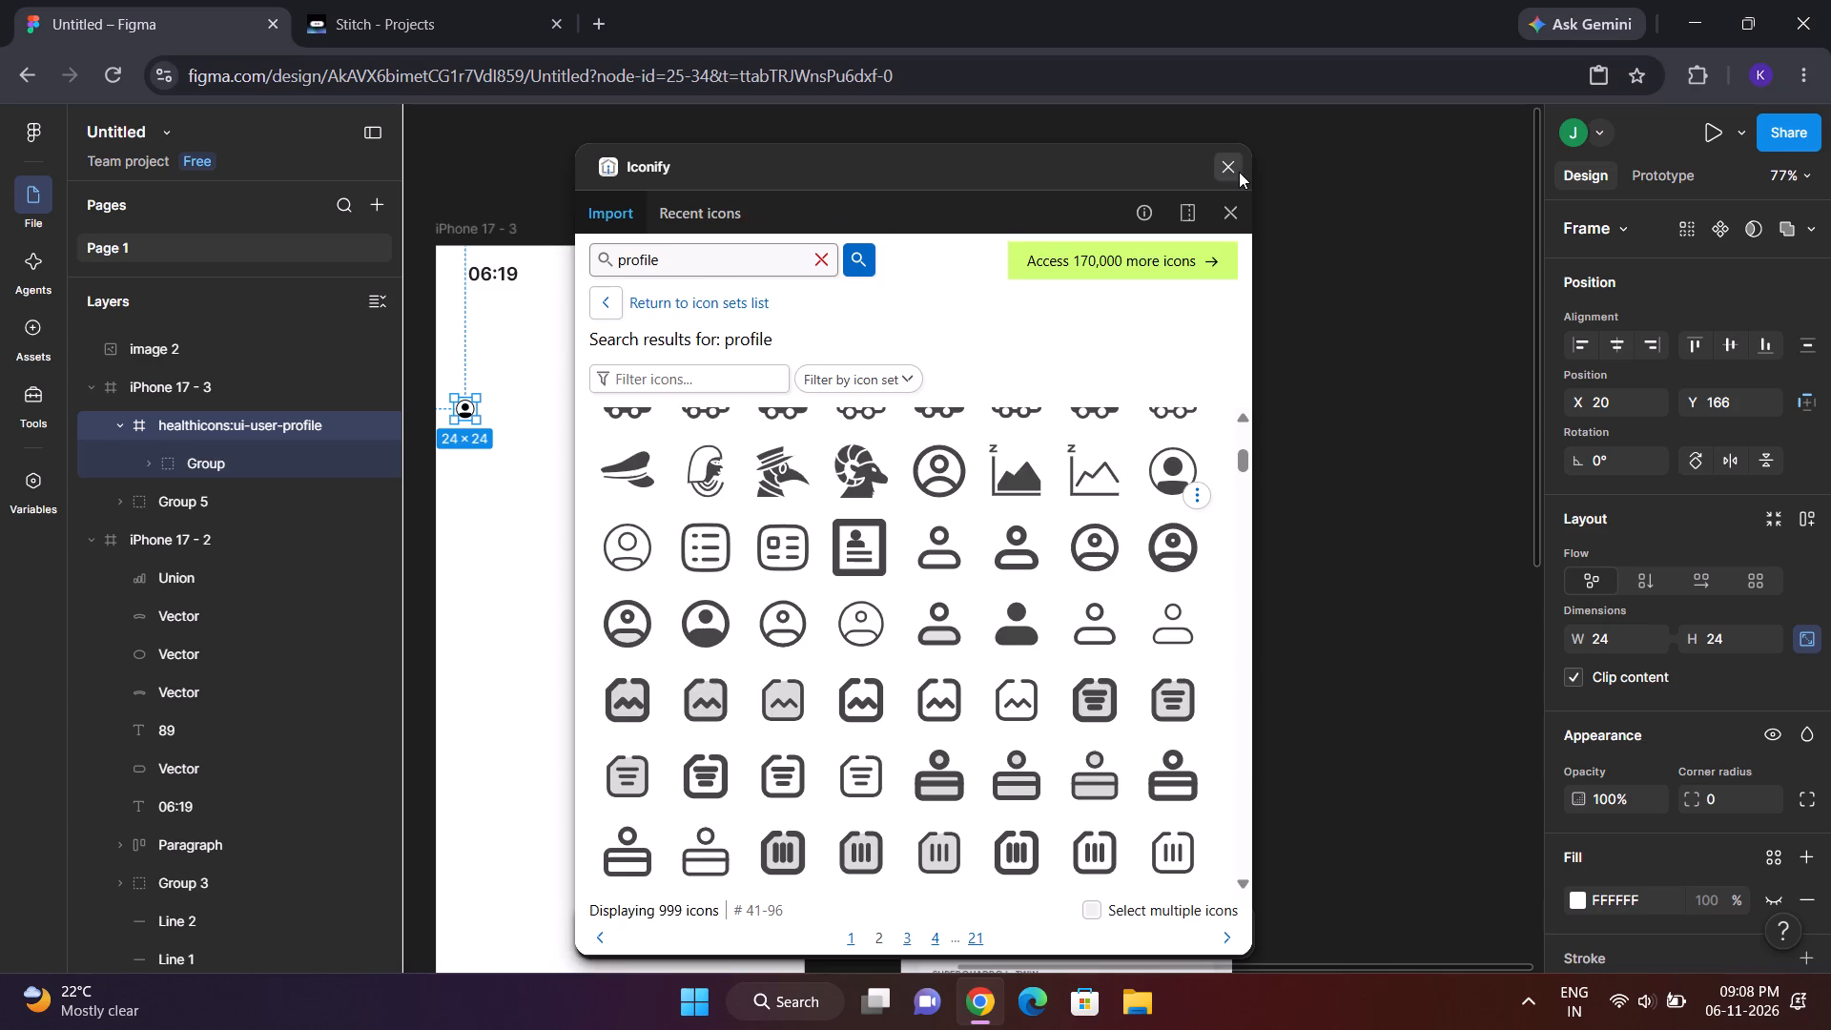
# Enlarge the profile icon to 46 × 46 and move it below the status bar in the frame's upper-right corner, at about X 352, Y 67.
pyautogui.hscroll(2, 519, 373)
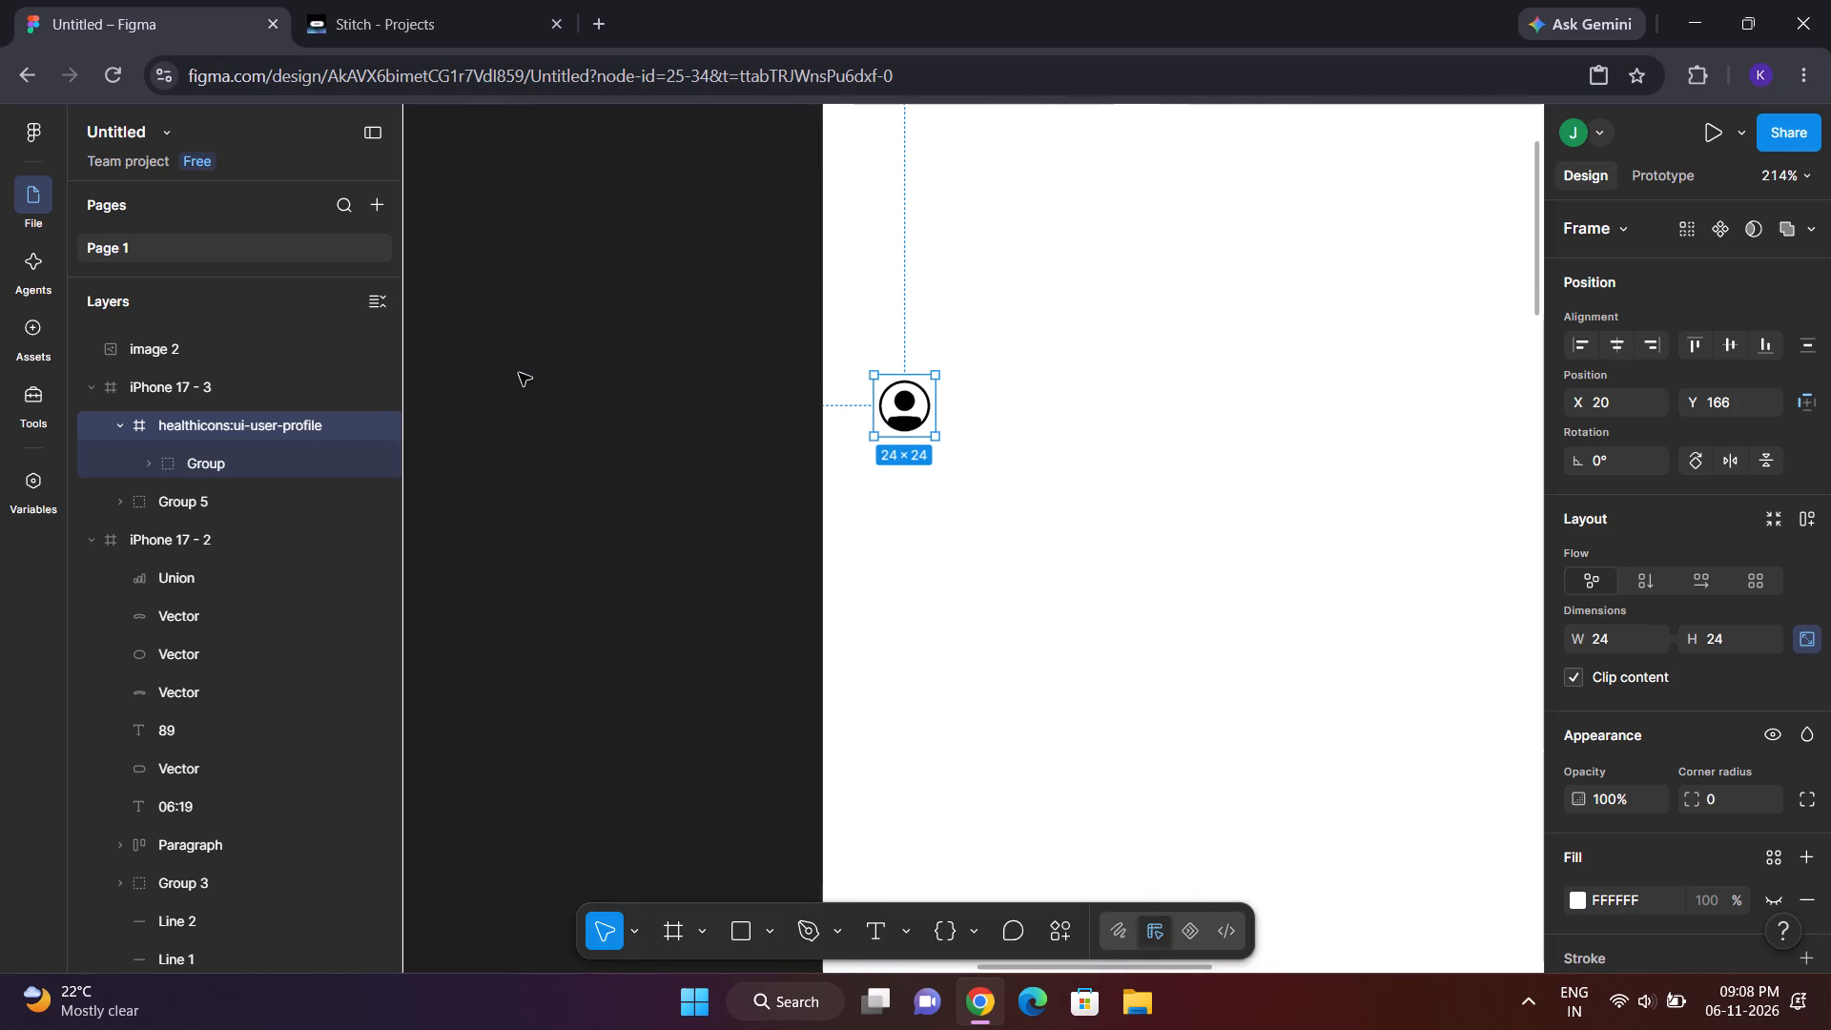
pyautogui.moveTo(935, 441); pyautogui.dragTo(976, 464)
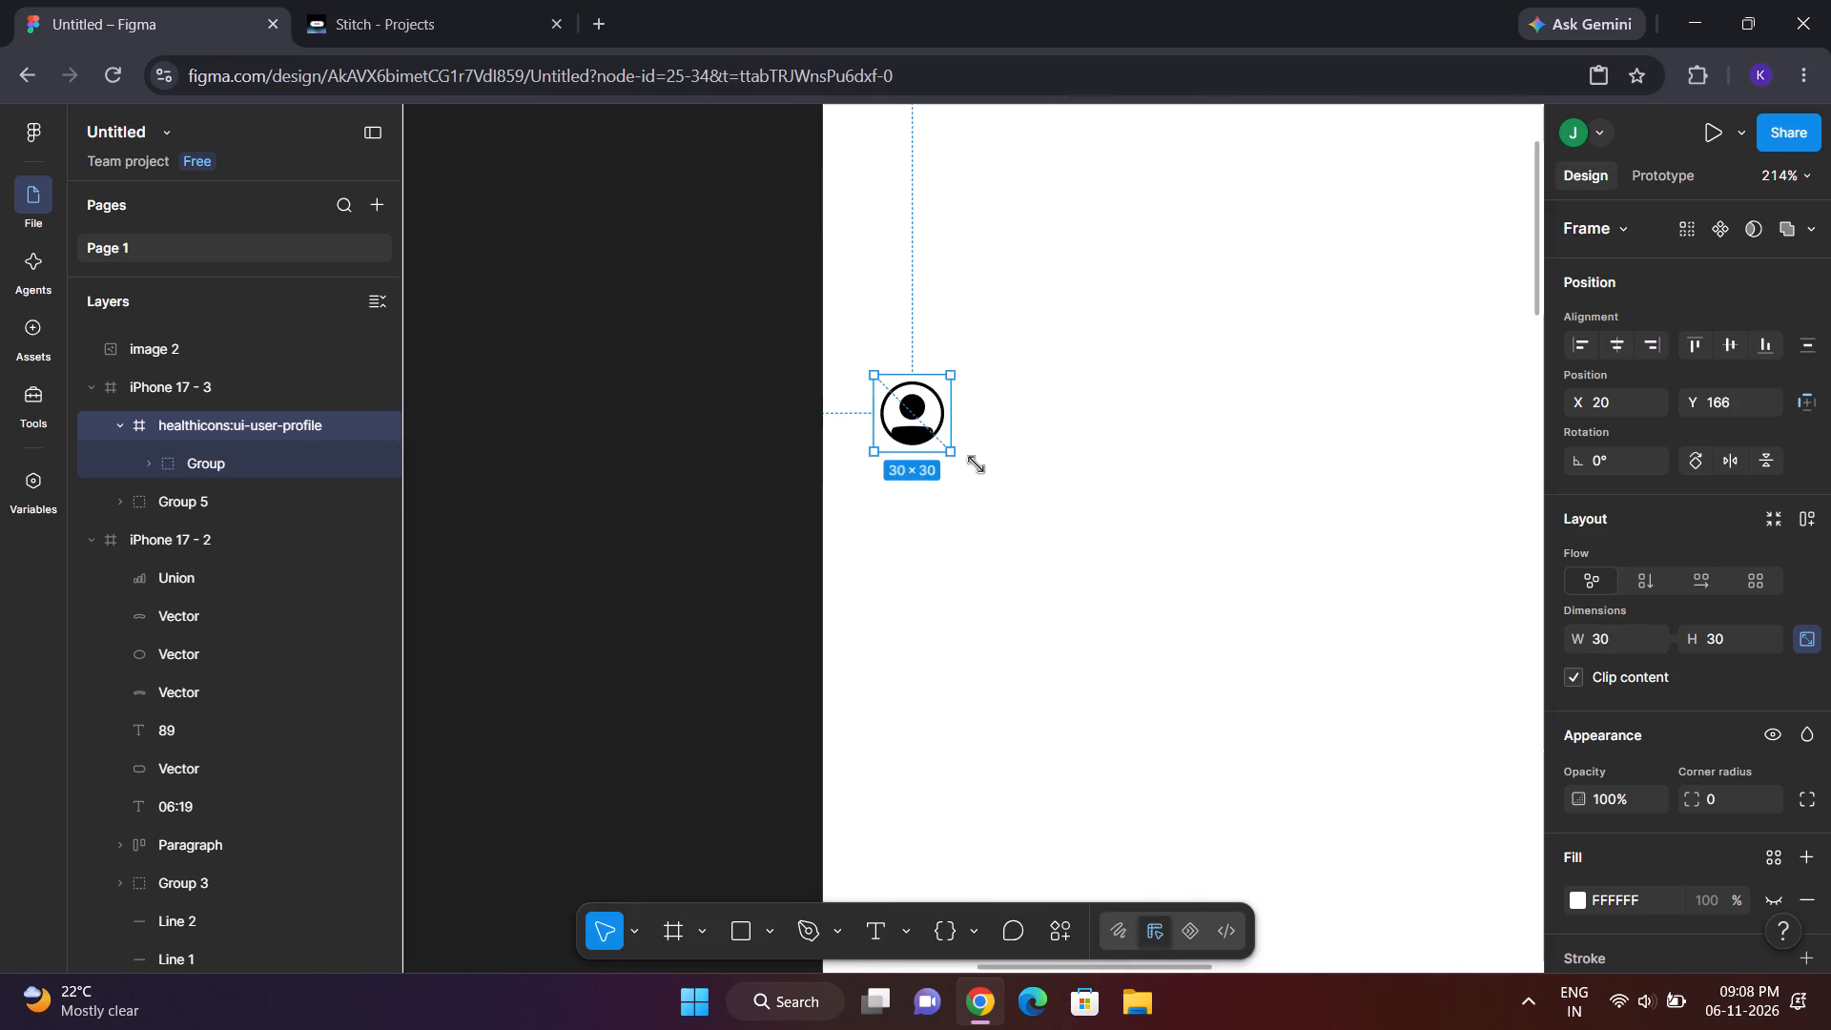
pyautogui.moveTo(976, 464); pyautogui.dragTo(992, 482)
pyautogui.hscroll(-1, 603, 535)
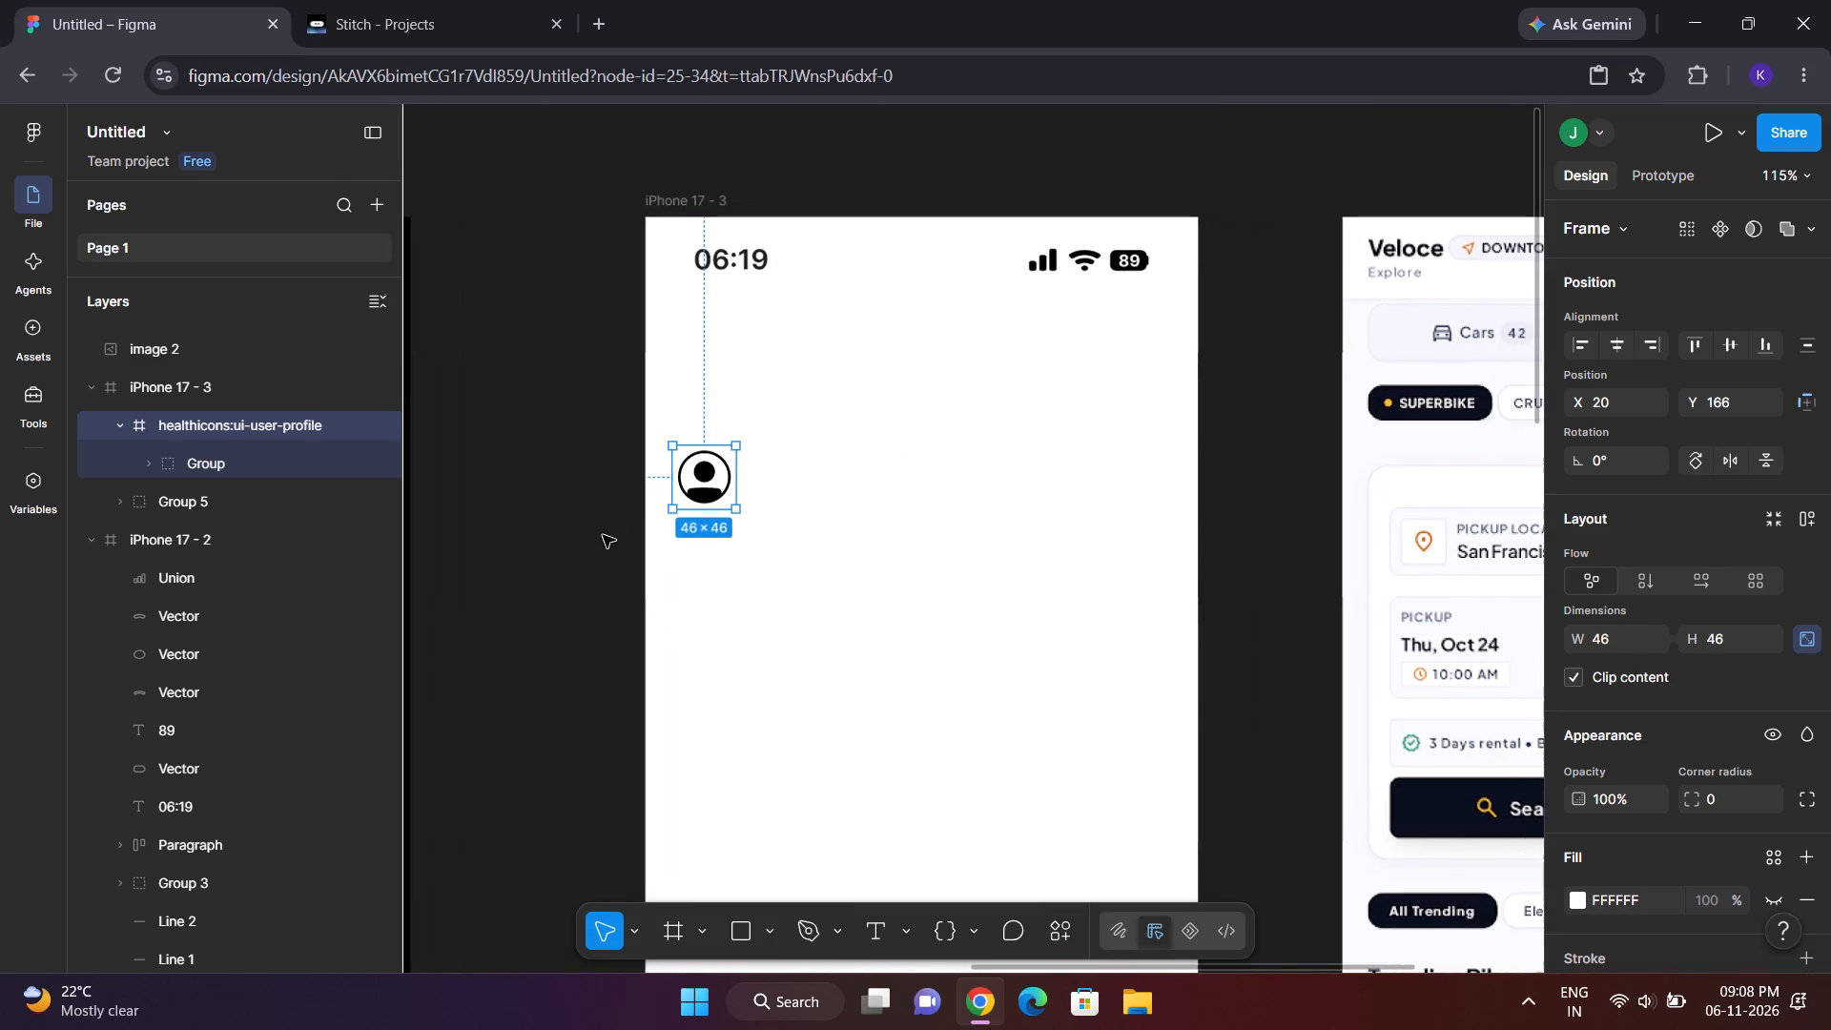
pyautogui.moveTo(711, 463); pyautogui.dragTo(1161, 331)
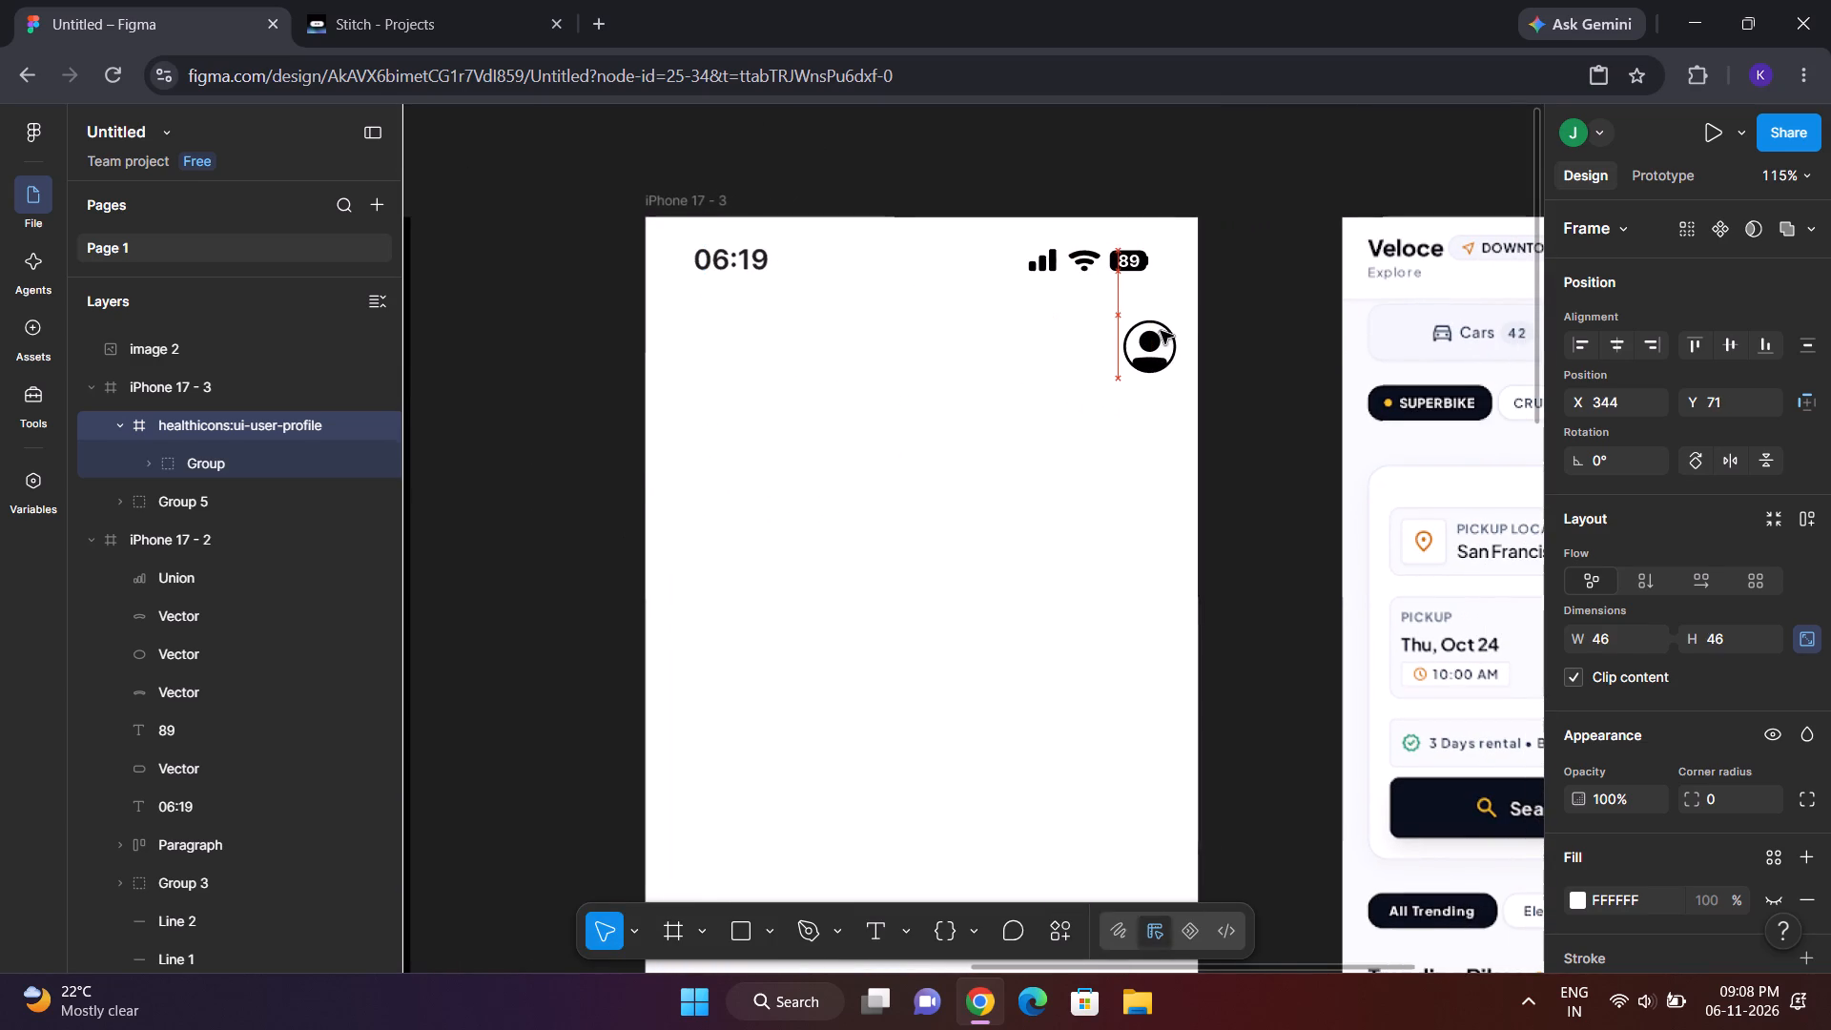
pyautogui.moveTo(1161, 331); pyautogui.dragTo(1163, 327)
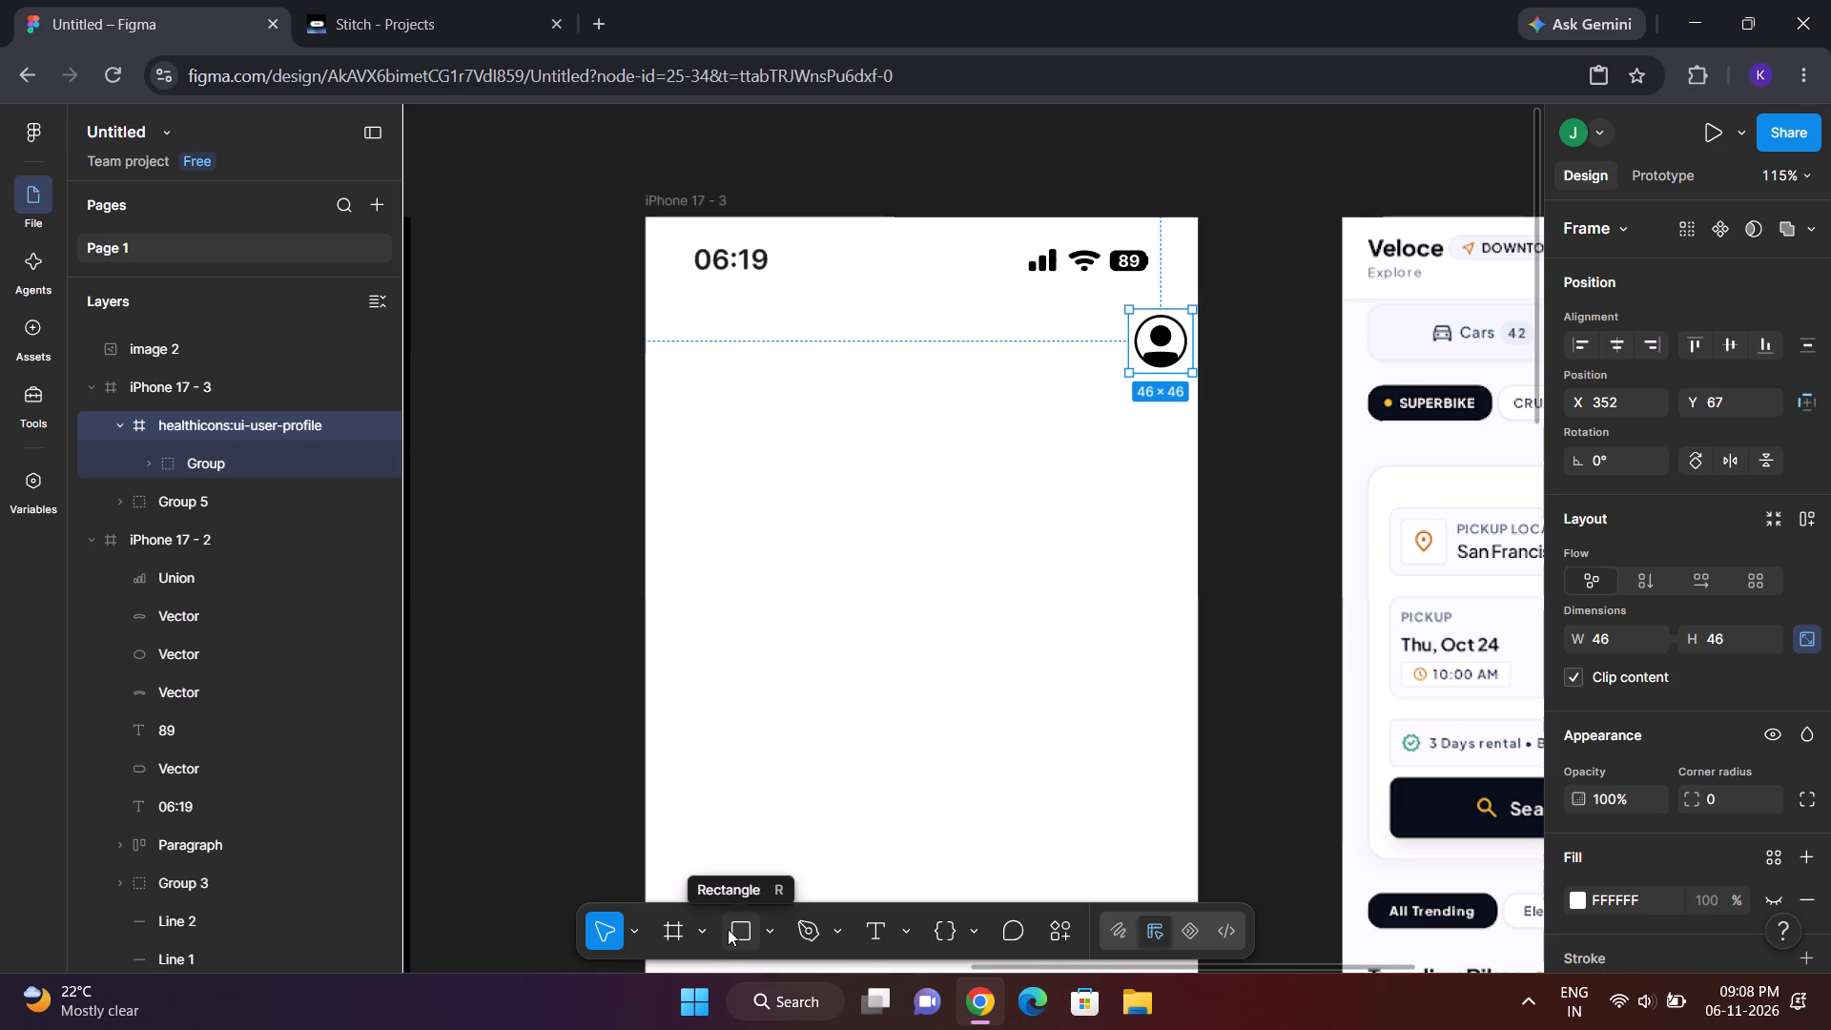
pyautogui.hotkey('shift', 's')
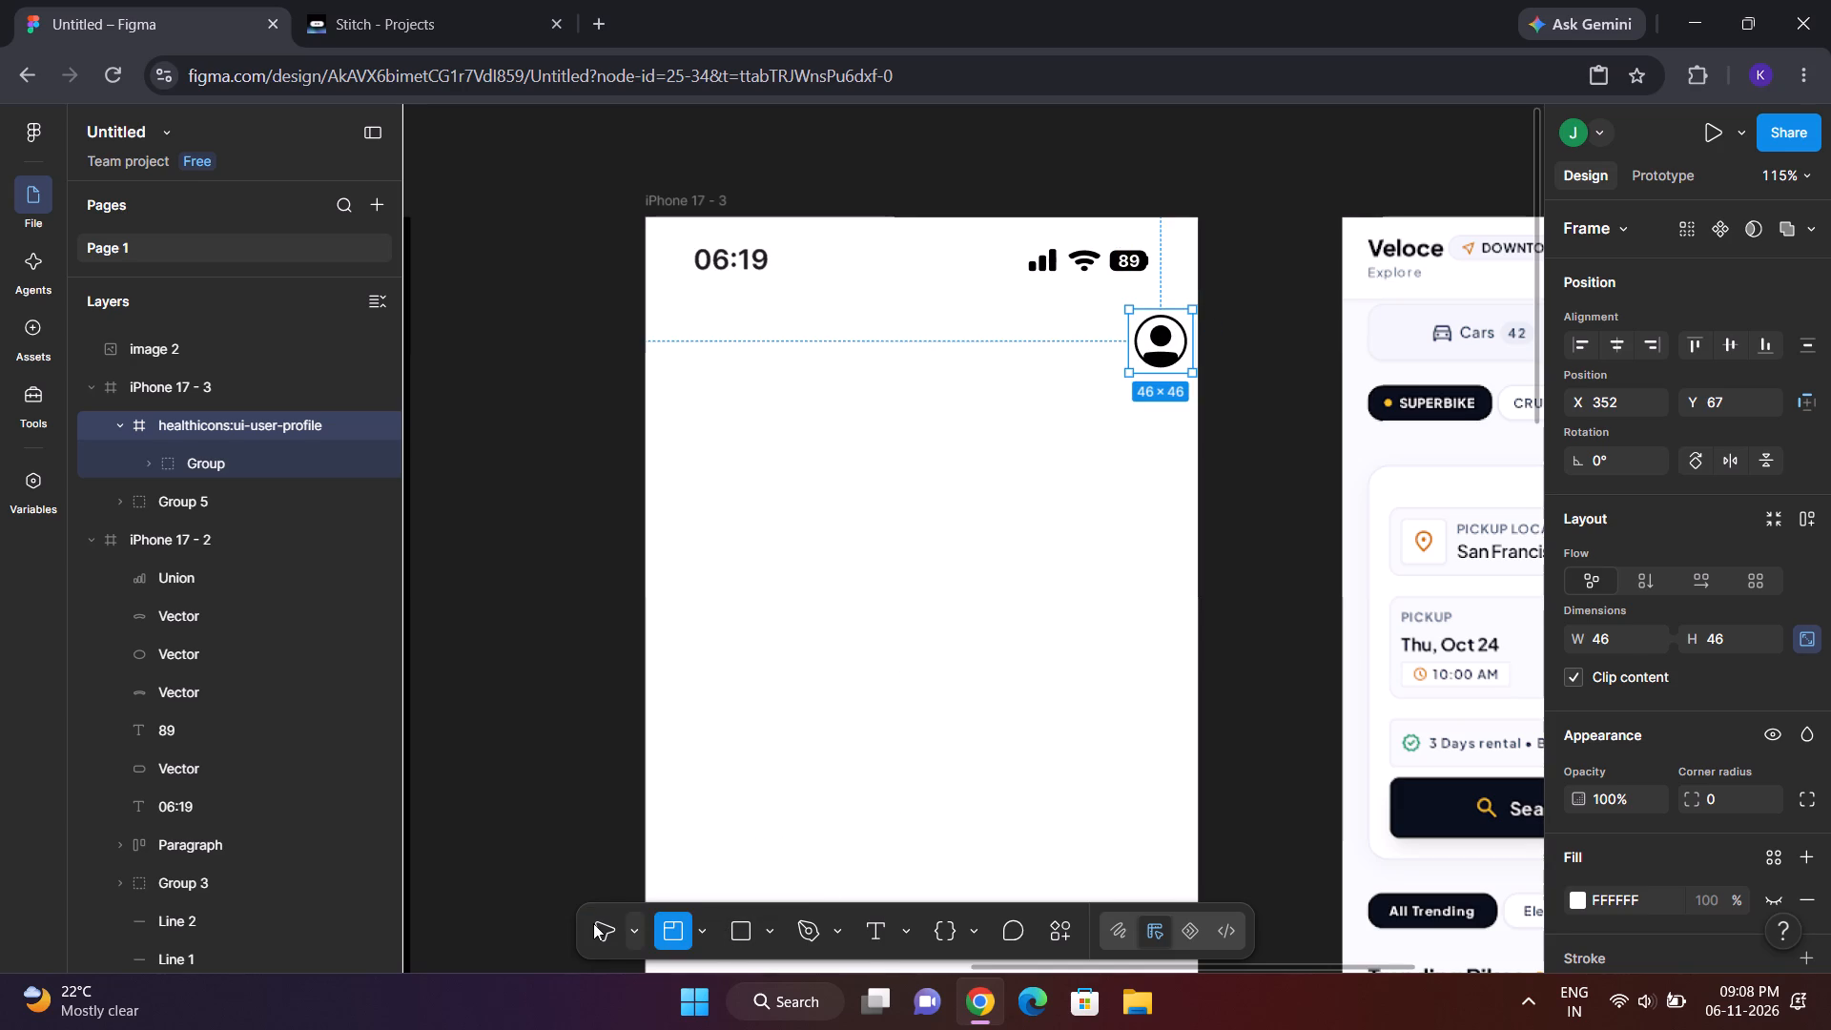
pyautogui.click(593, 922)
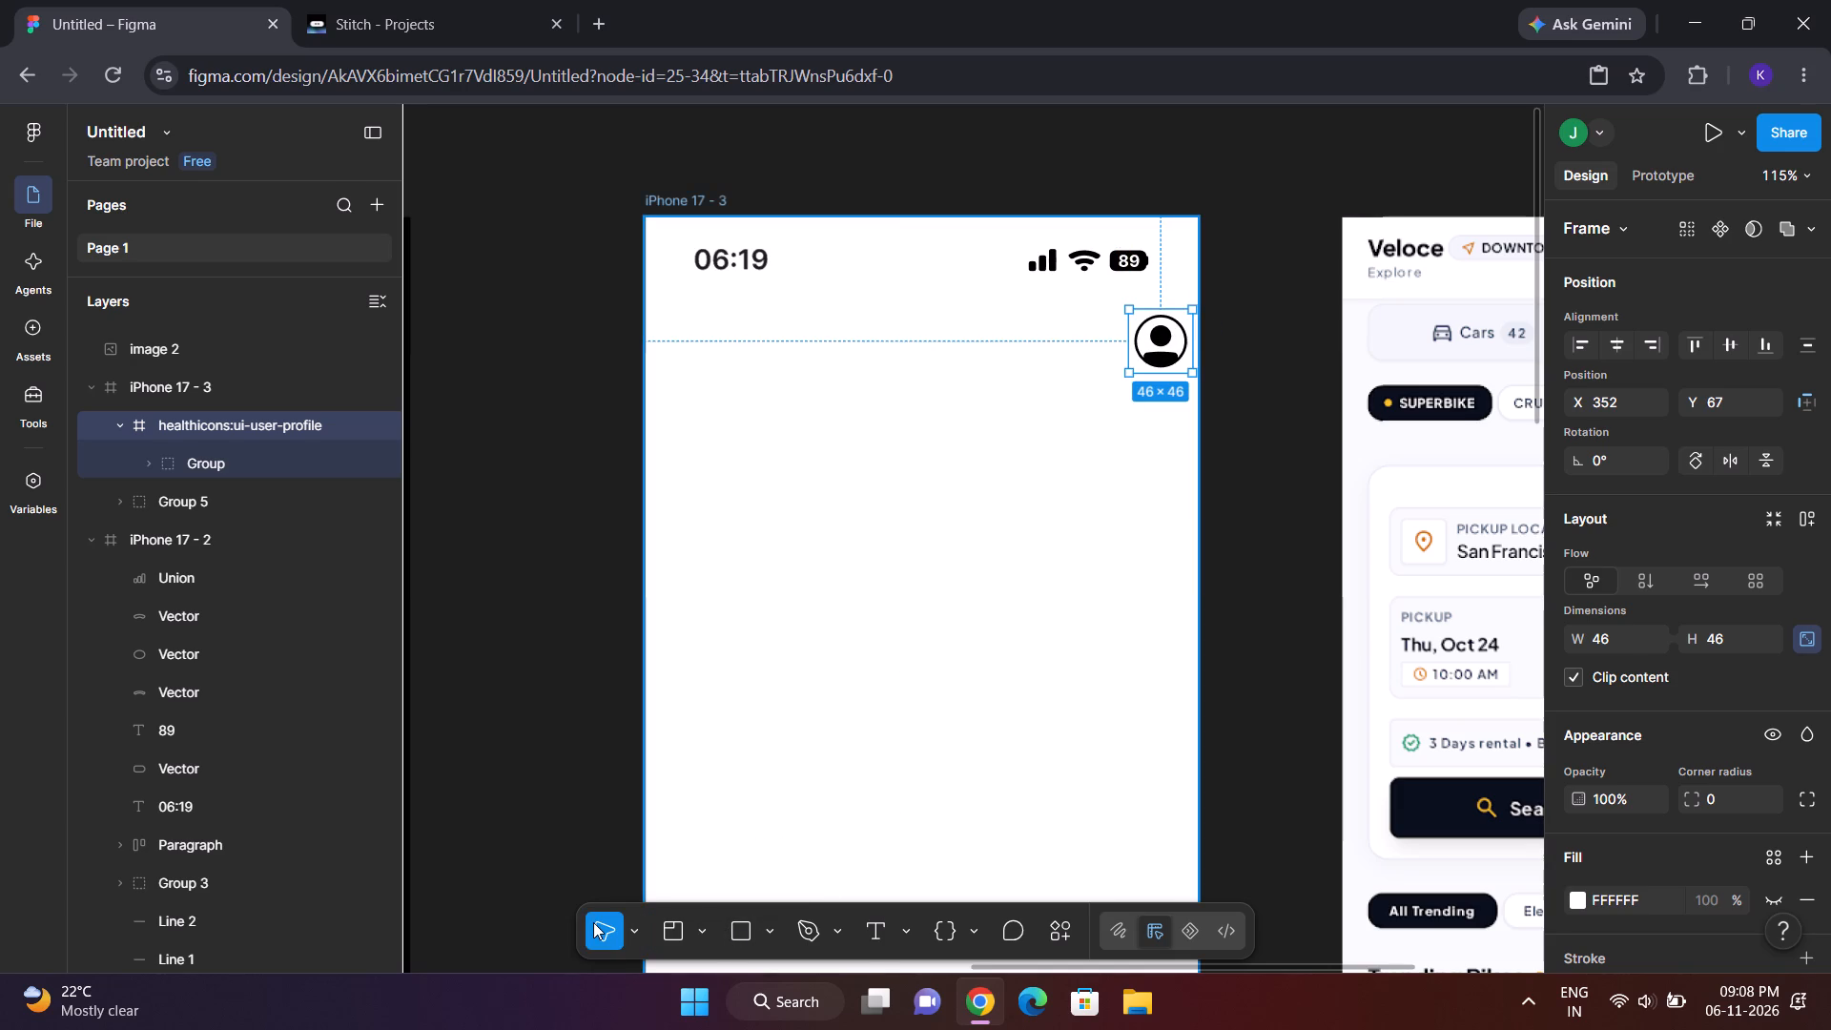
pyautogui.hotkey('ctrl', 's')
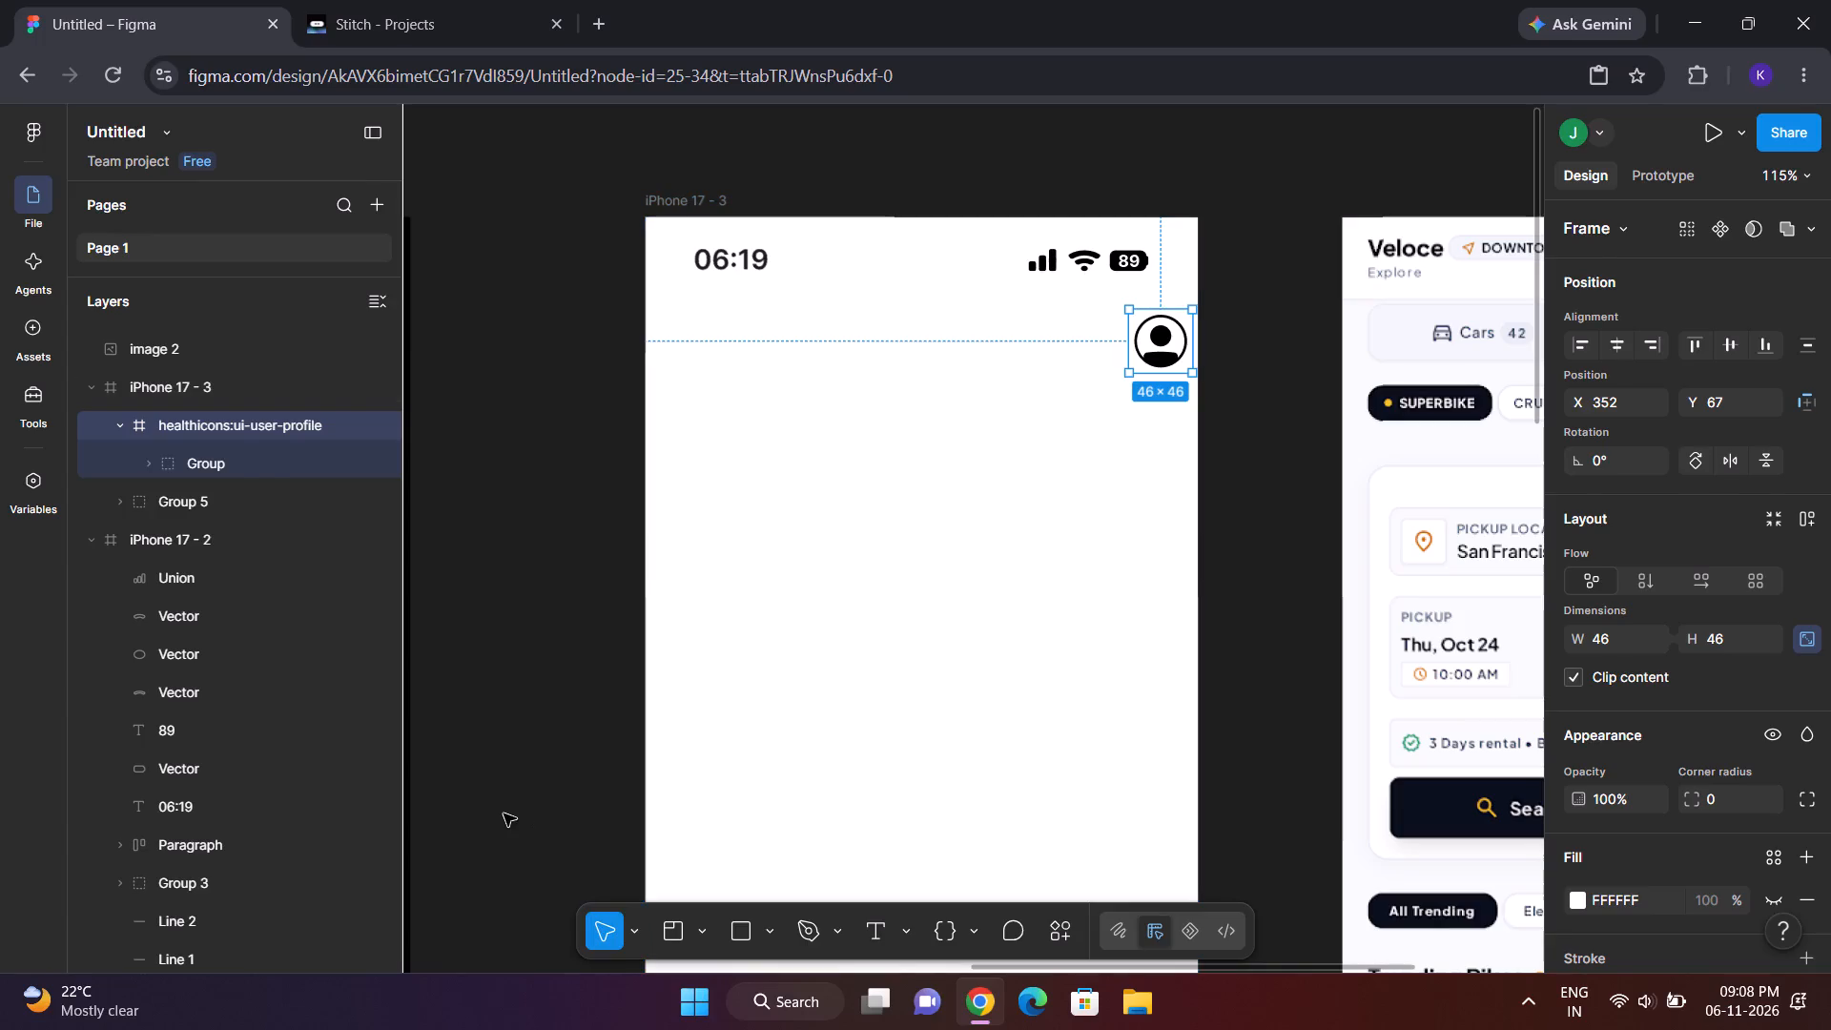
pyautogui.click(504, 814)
# Search the web in a new browser tab for "scales in figma" and read through the AI Overview.
pyautogui.click(595, 0)
pyautogui.press('a')
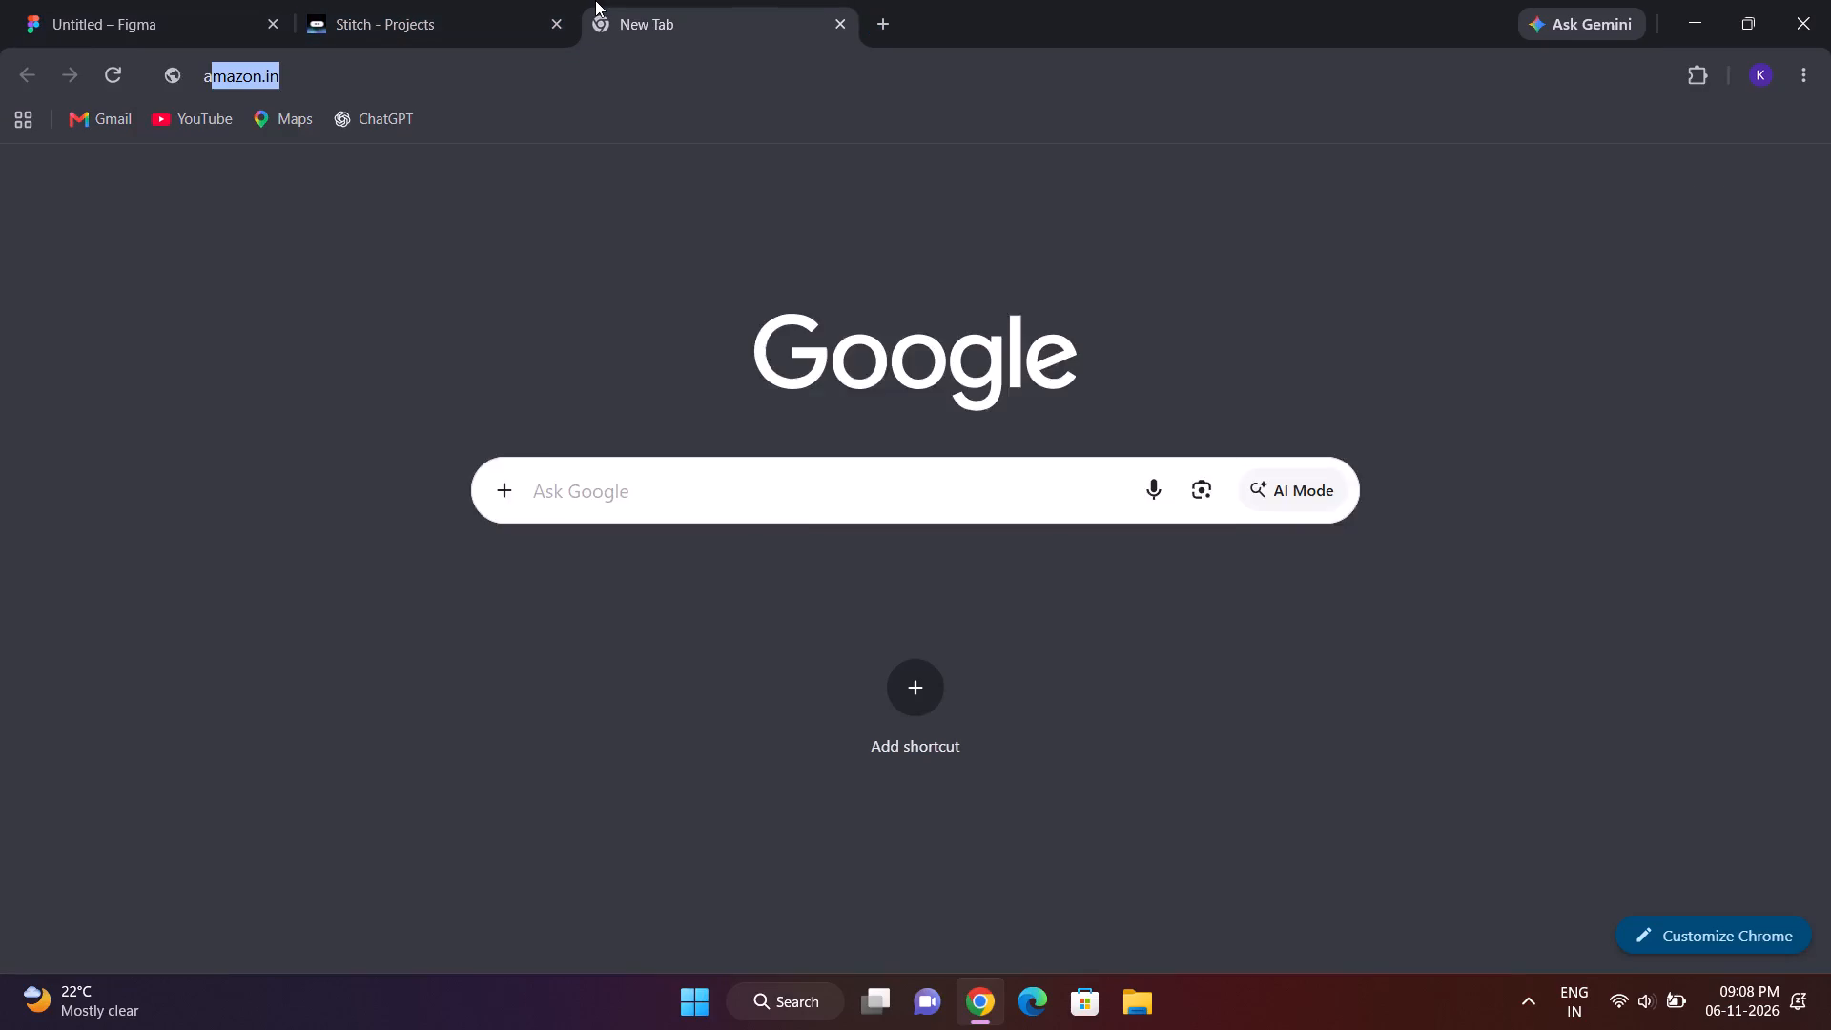
pyautogui.press('BackSpace')
pyautogui.press('BackSpace')
pyautogui.write('scales in figma')
pyautogui.press('Return')
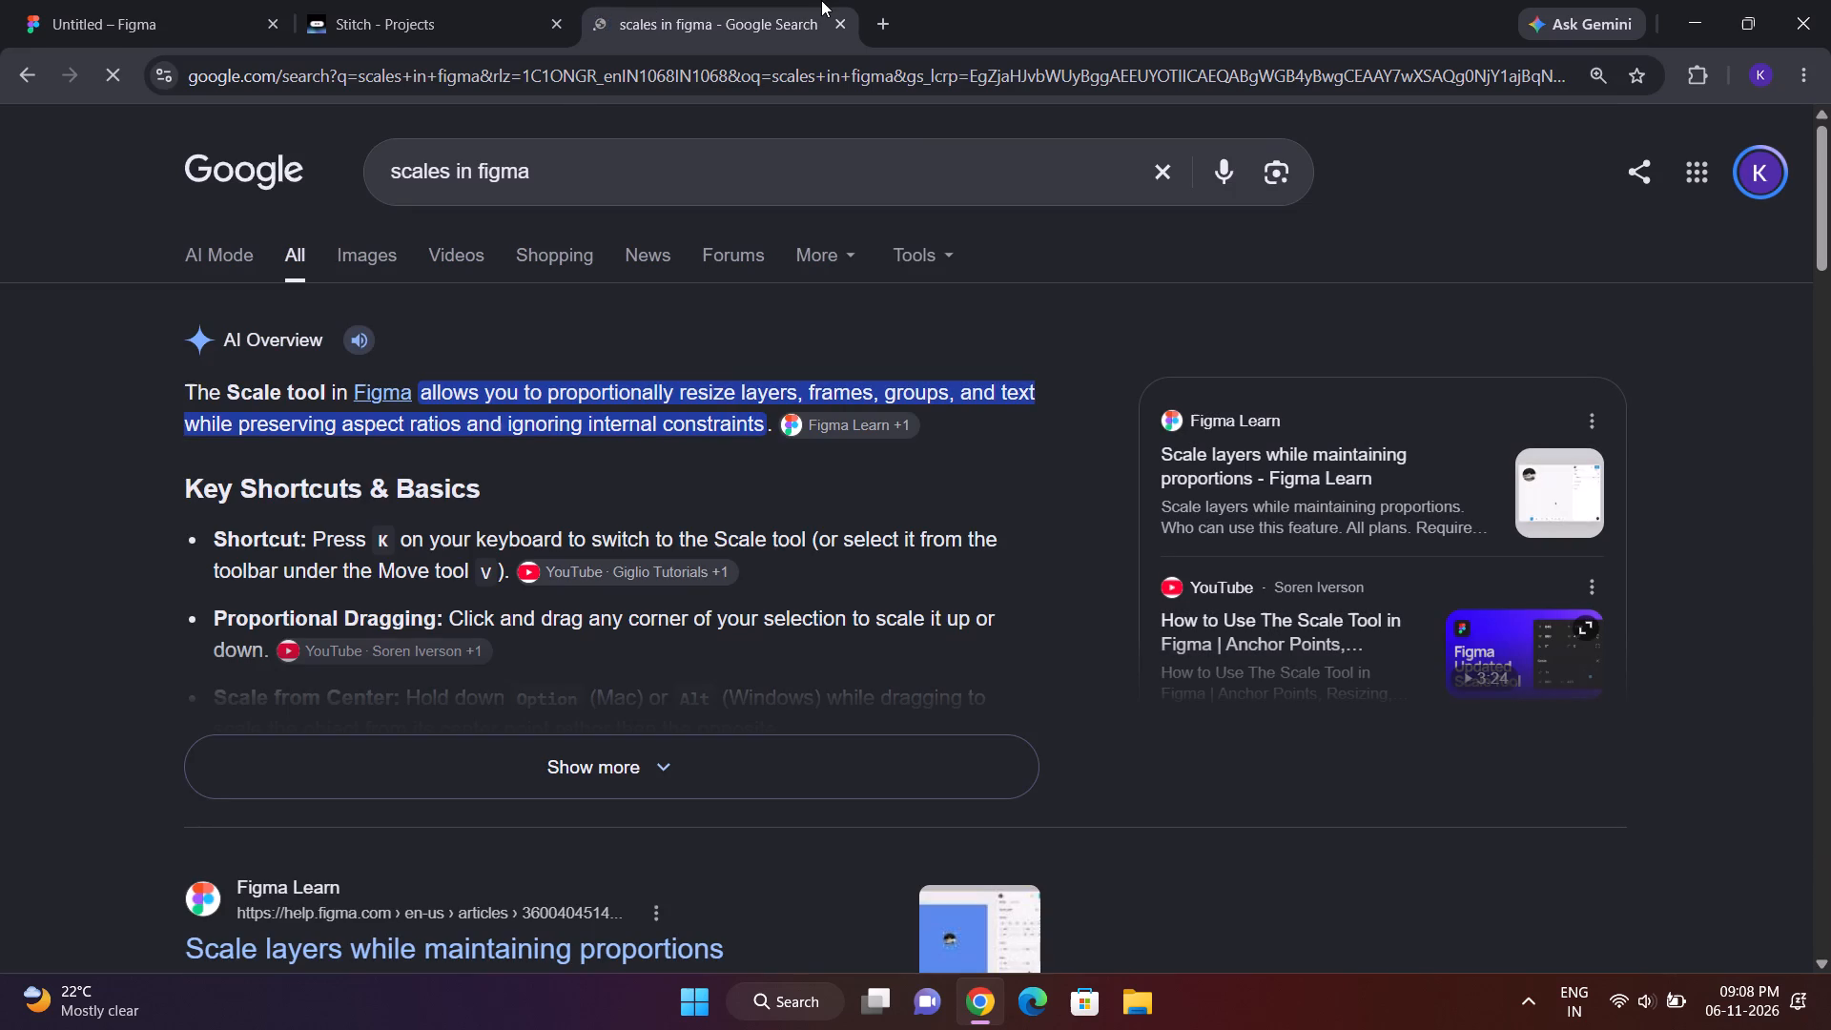
pyautogui.click(701, 737)
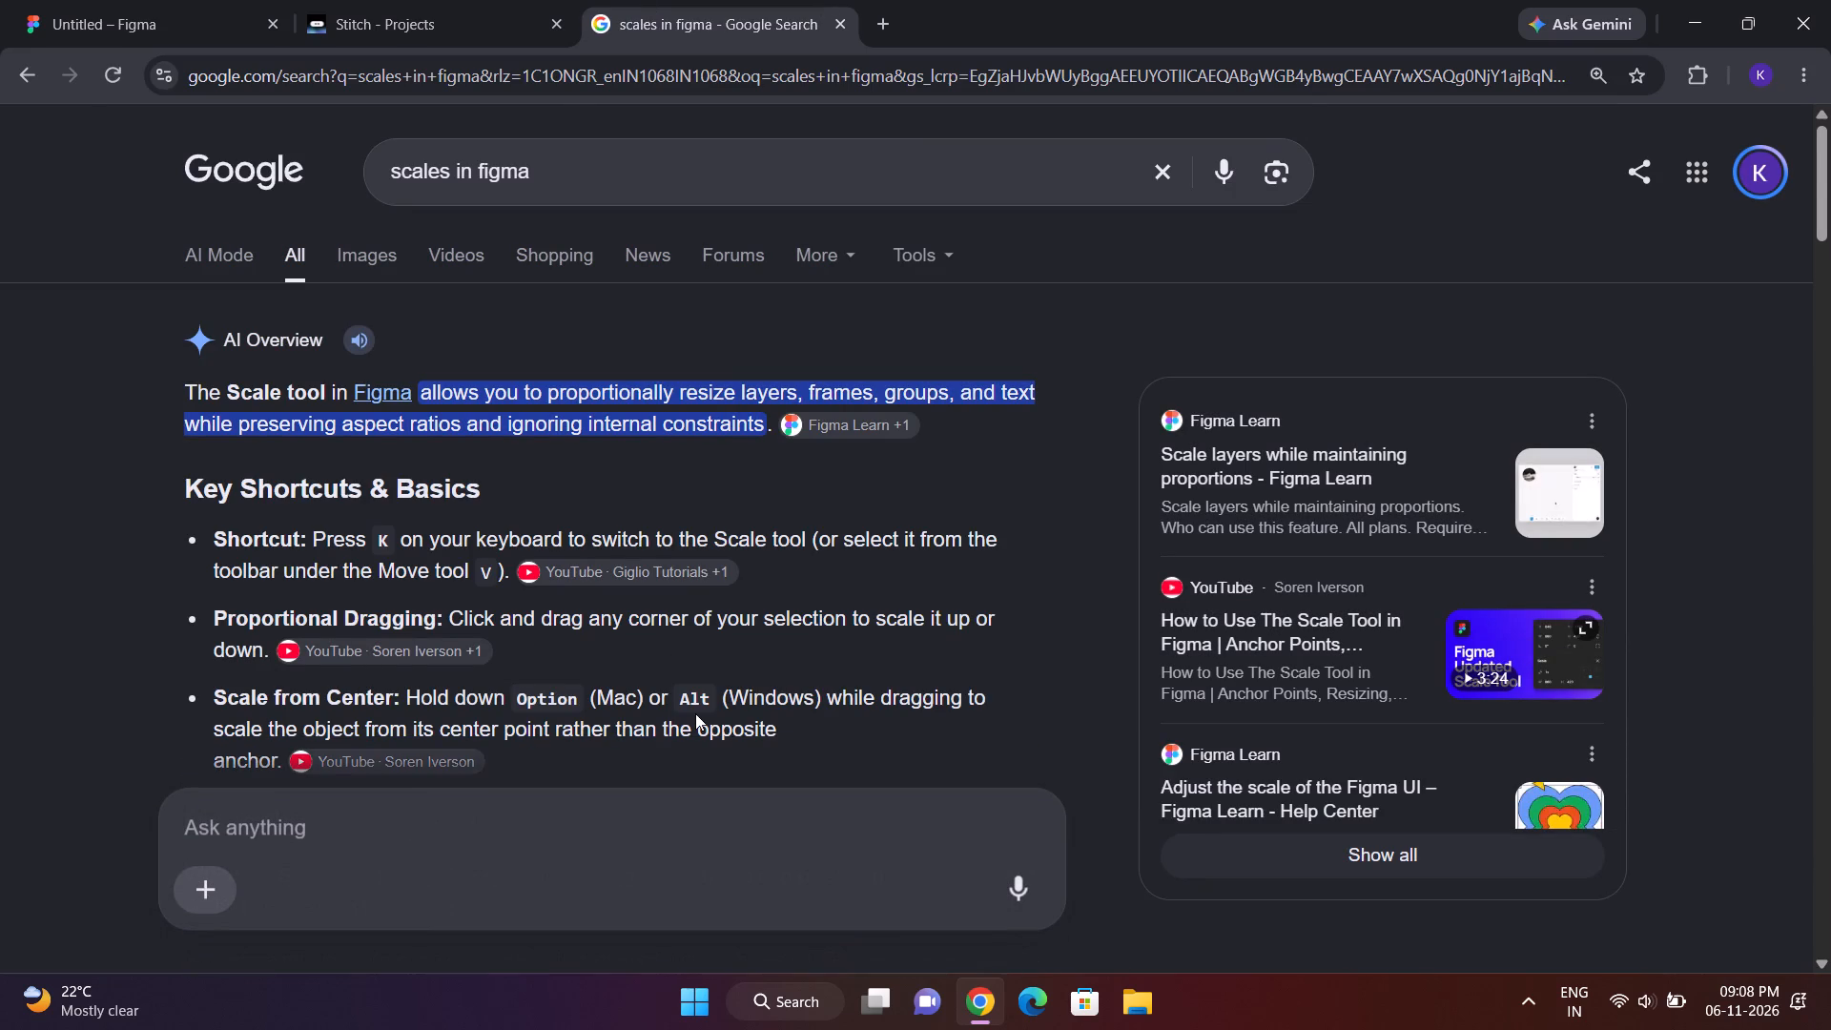
pyautogui.scroll(-6, 695, 713)
pyautogui.scroll(1, 695, 713)
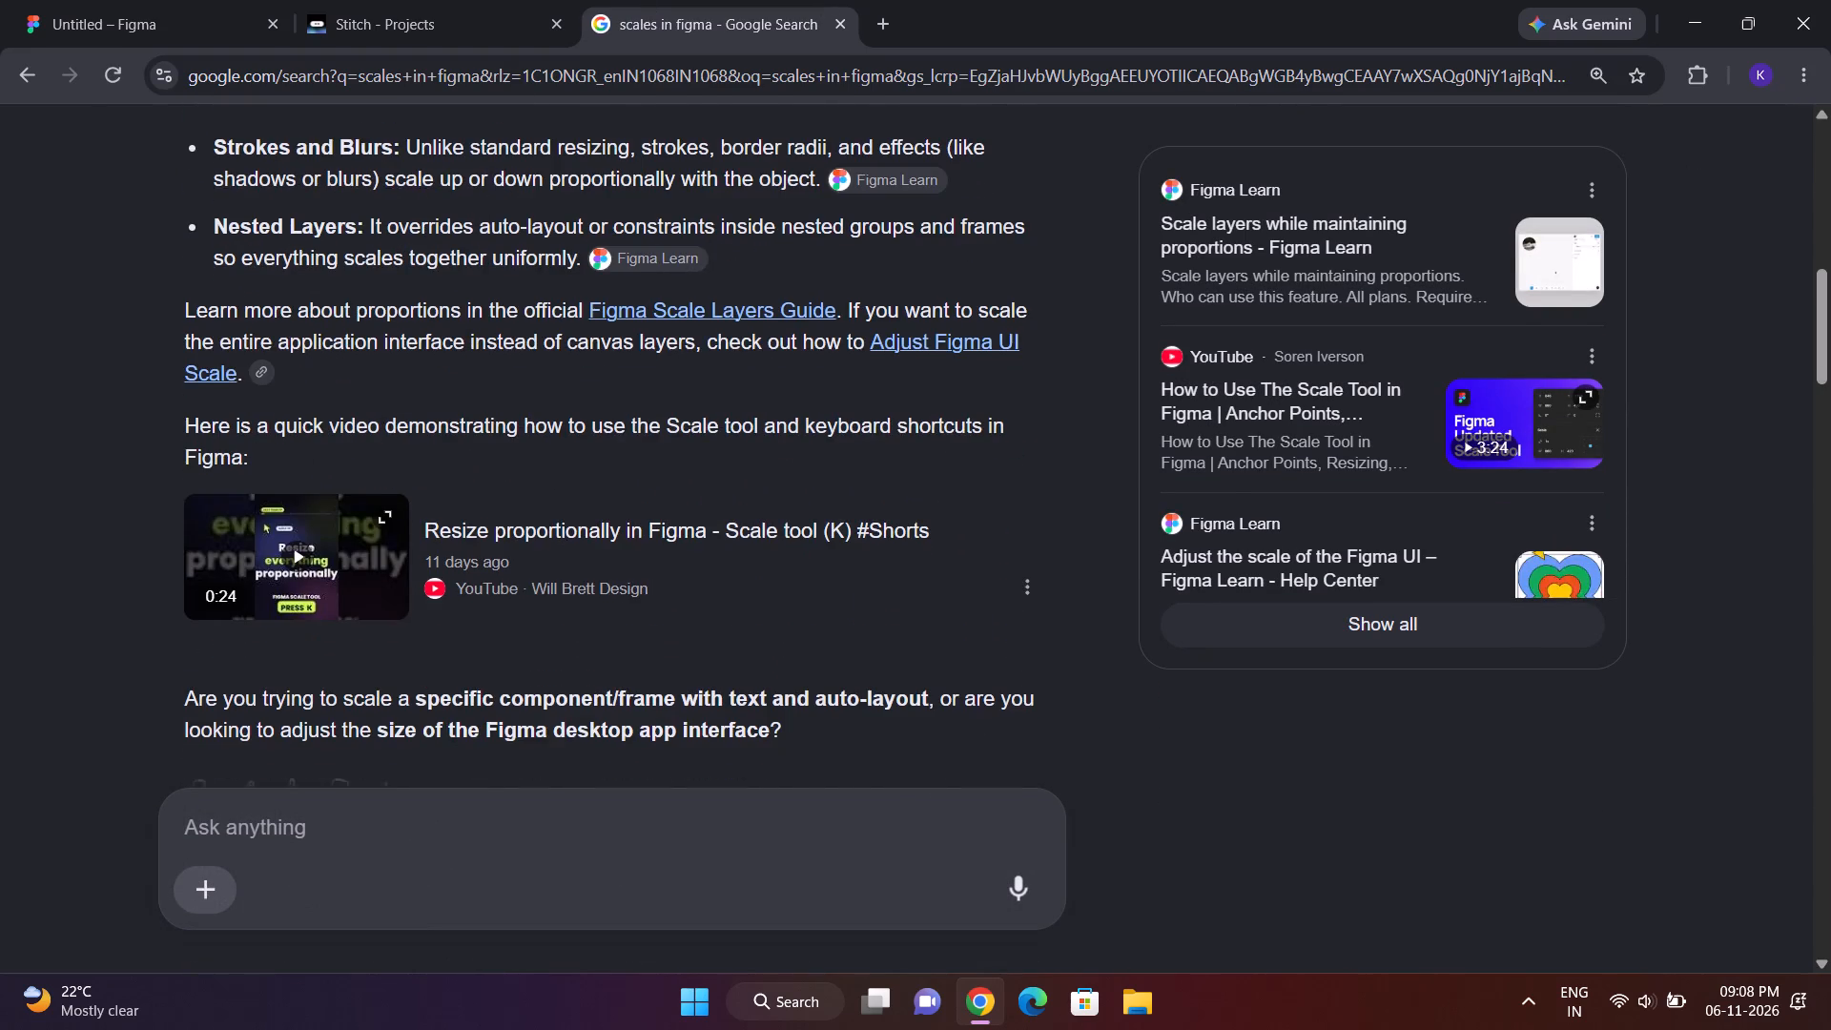
pyautogui.scroll(5, 695, 713)
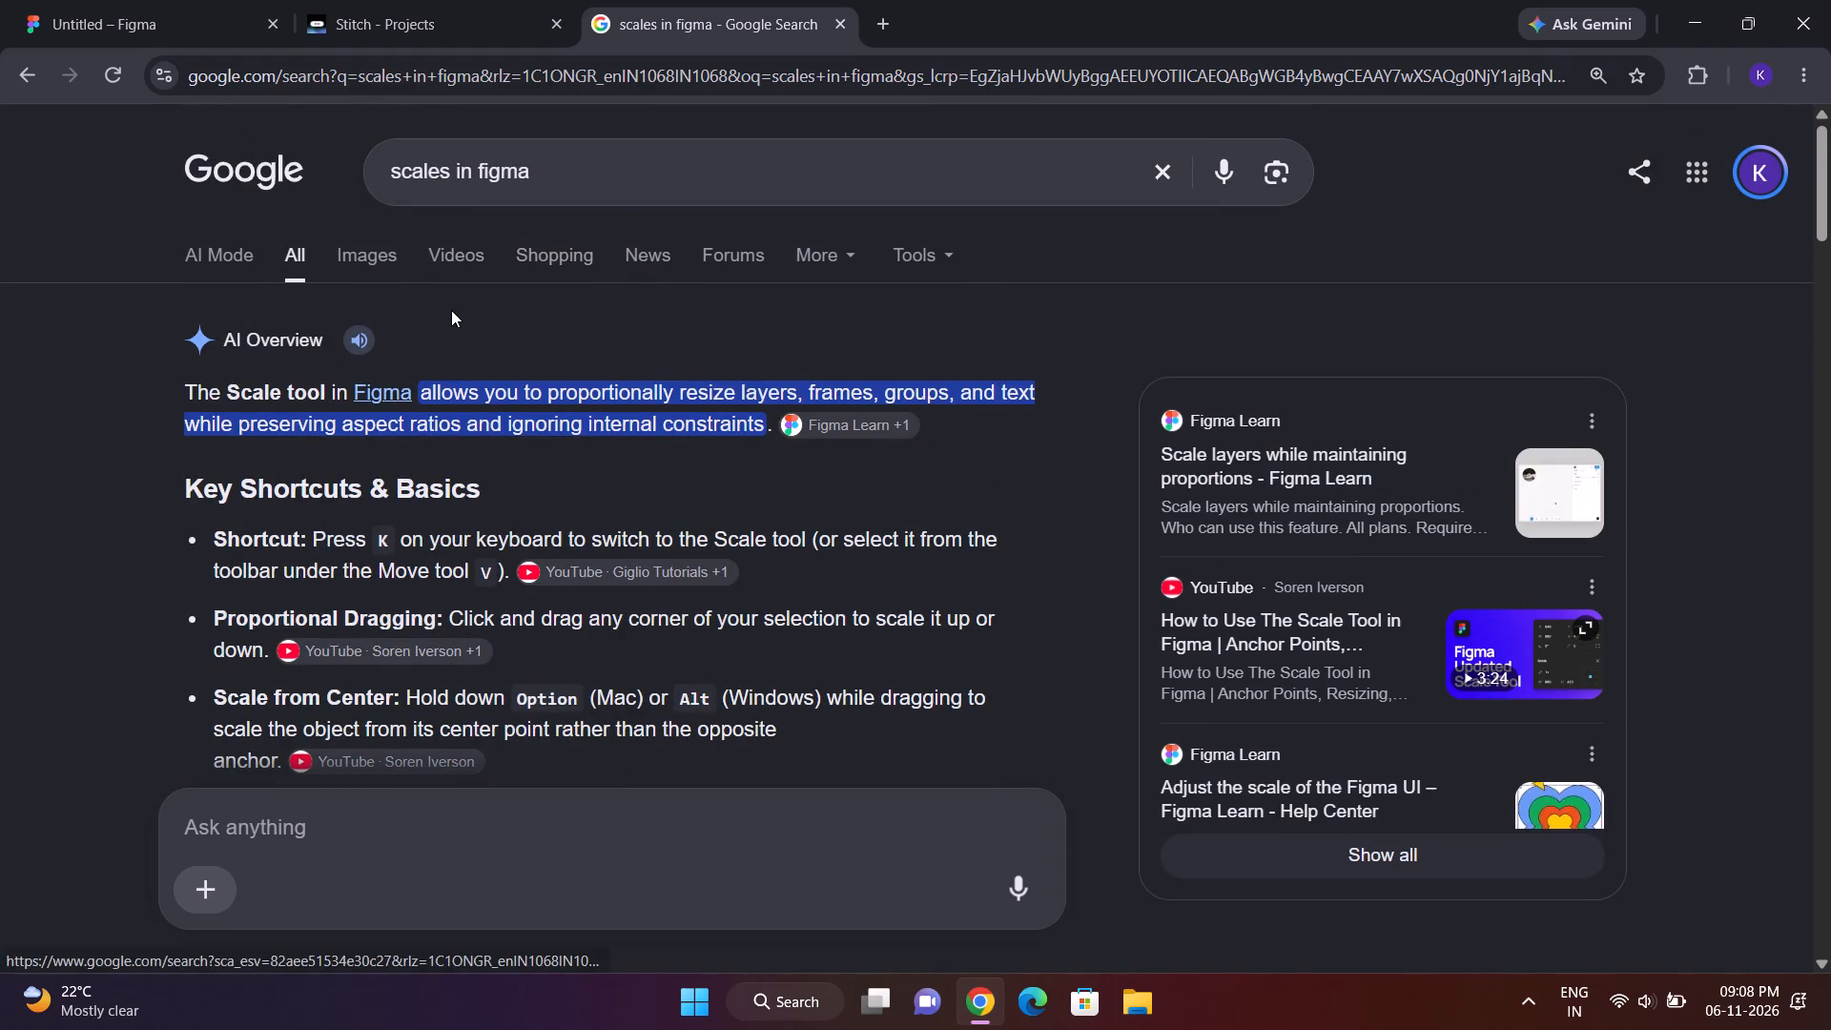
# Change the web search to "scaler in figma".
pyautogui.click(457, 175)
pyautogui.press('Left')
pyautogui.press('Left')
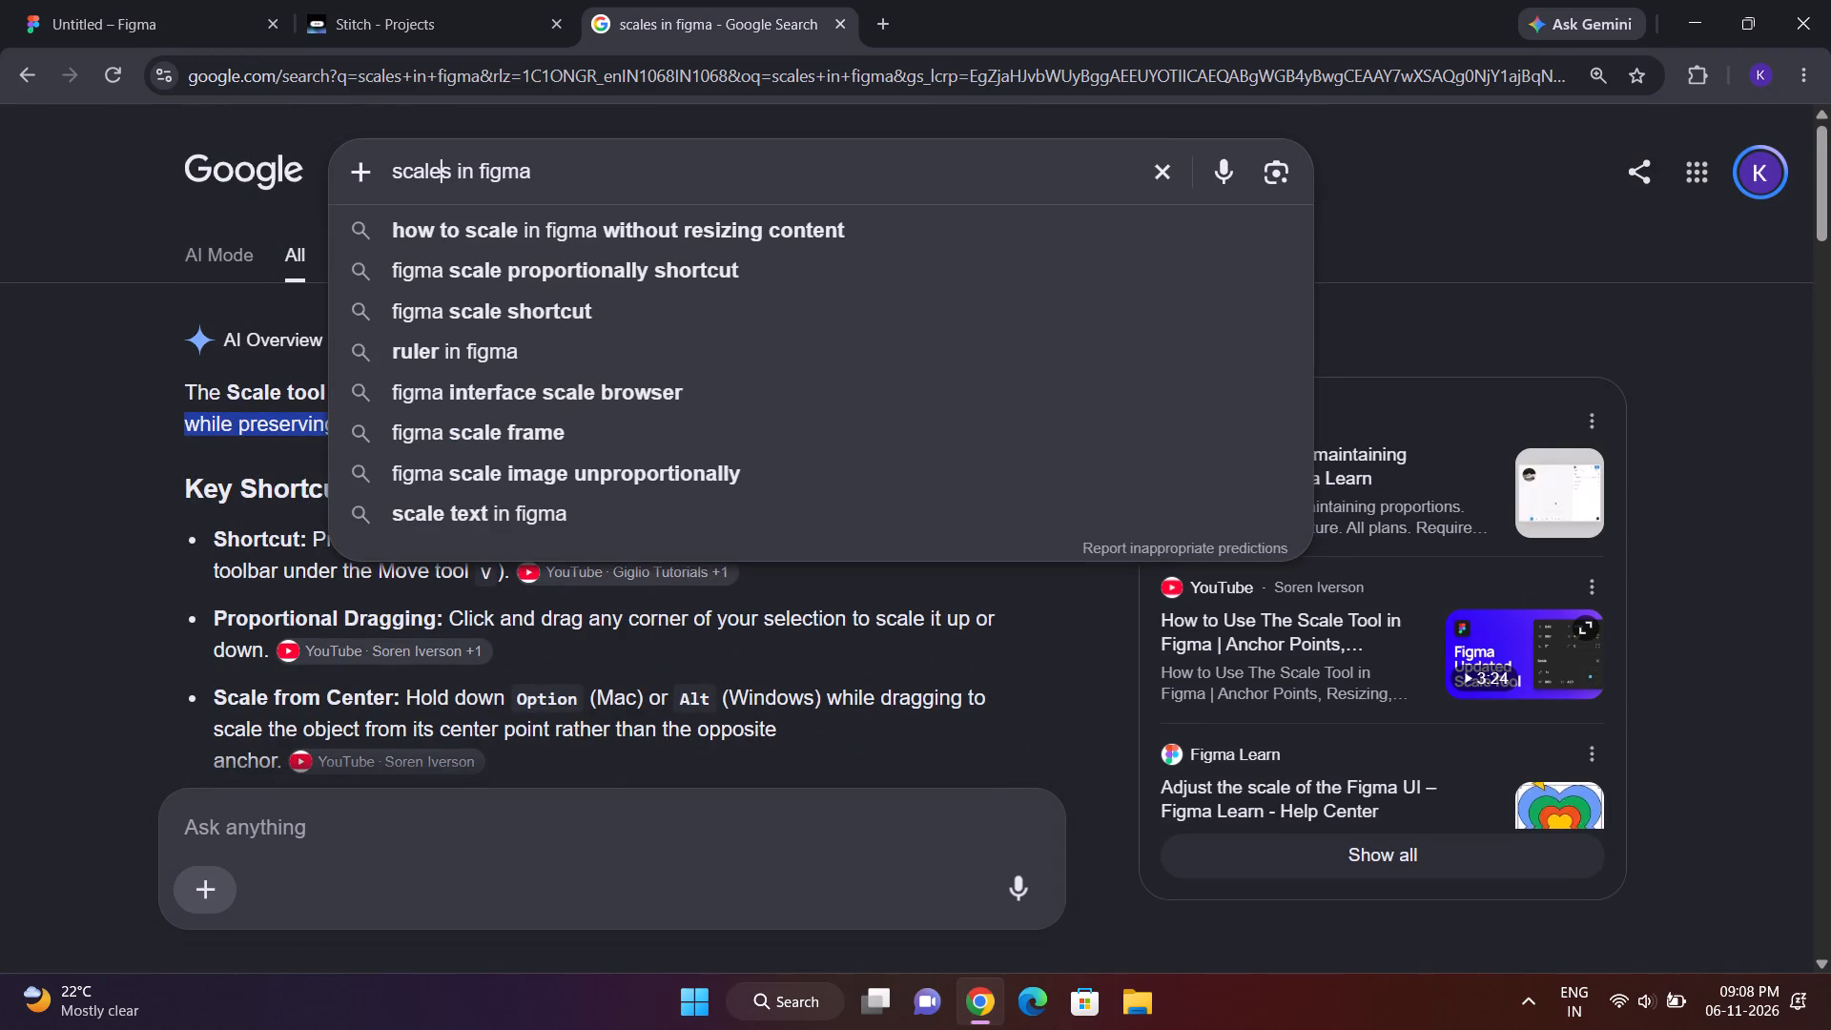
pyautogui.press('Right')
pyautogui.press('BackSpace')
pyautogui.press('r')
pyautogui.press('Return')
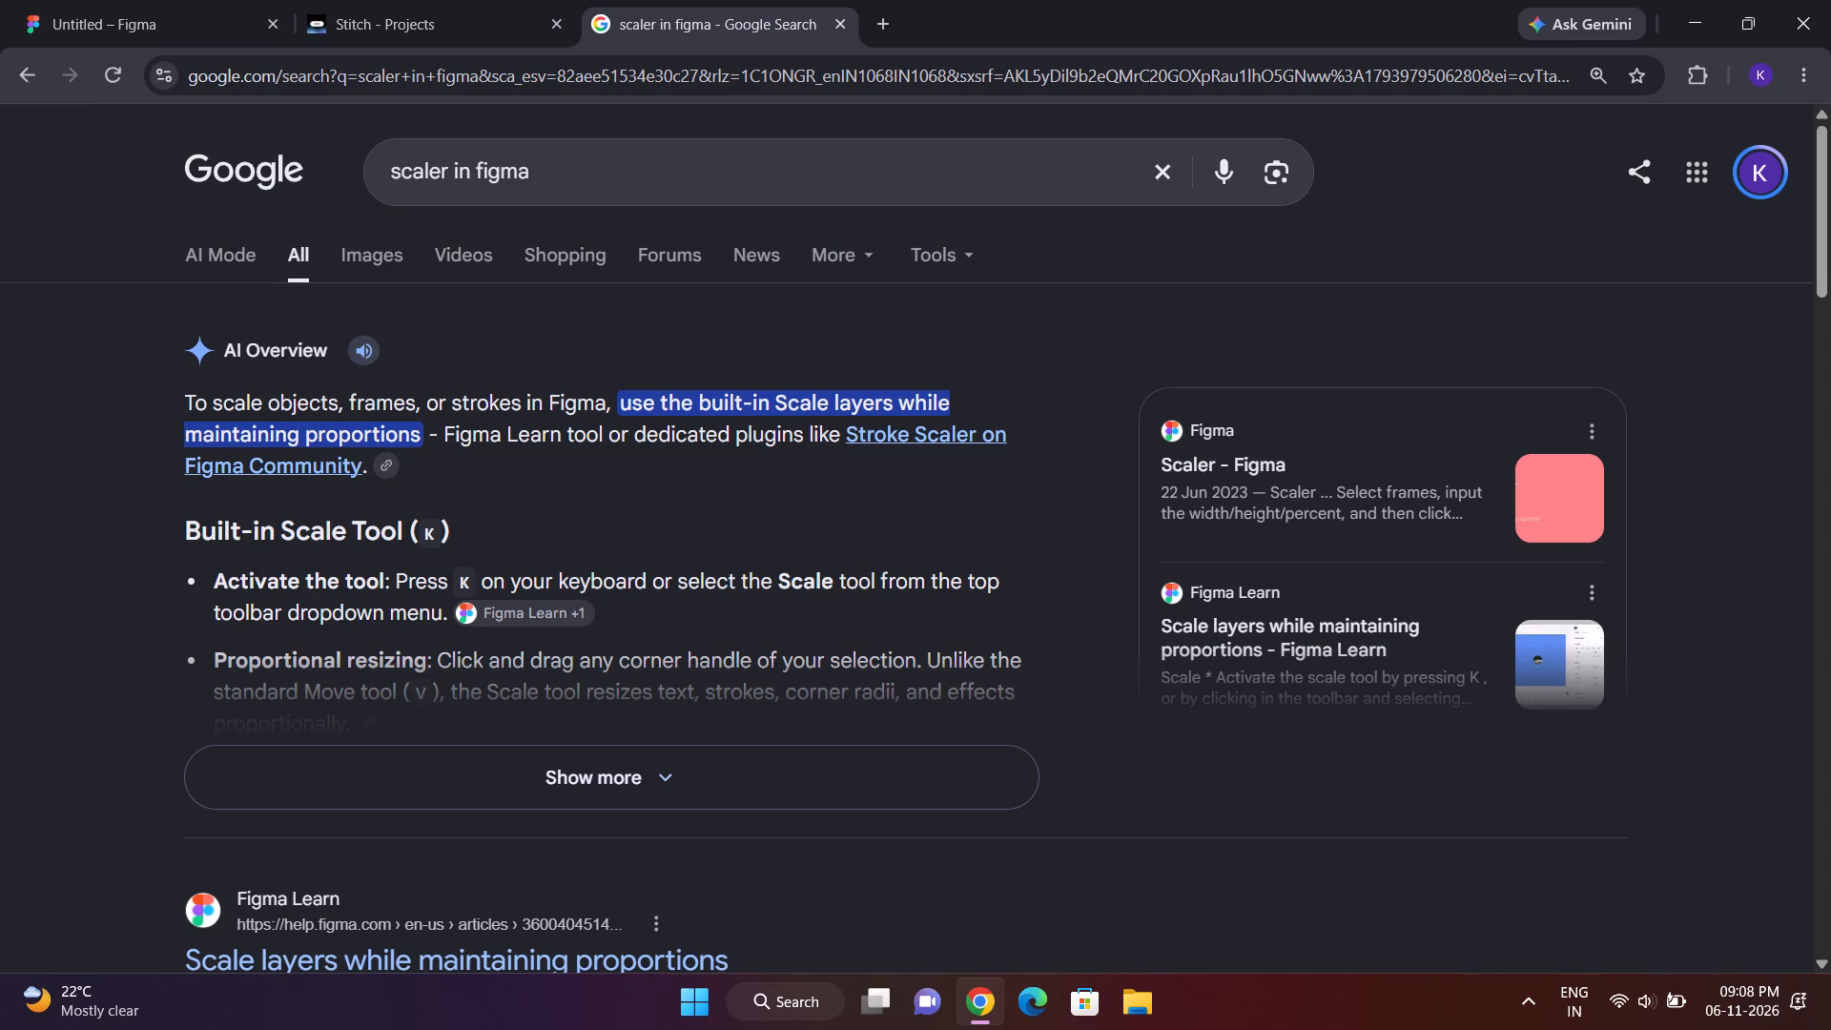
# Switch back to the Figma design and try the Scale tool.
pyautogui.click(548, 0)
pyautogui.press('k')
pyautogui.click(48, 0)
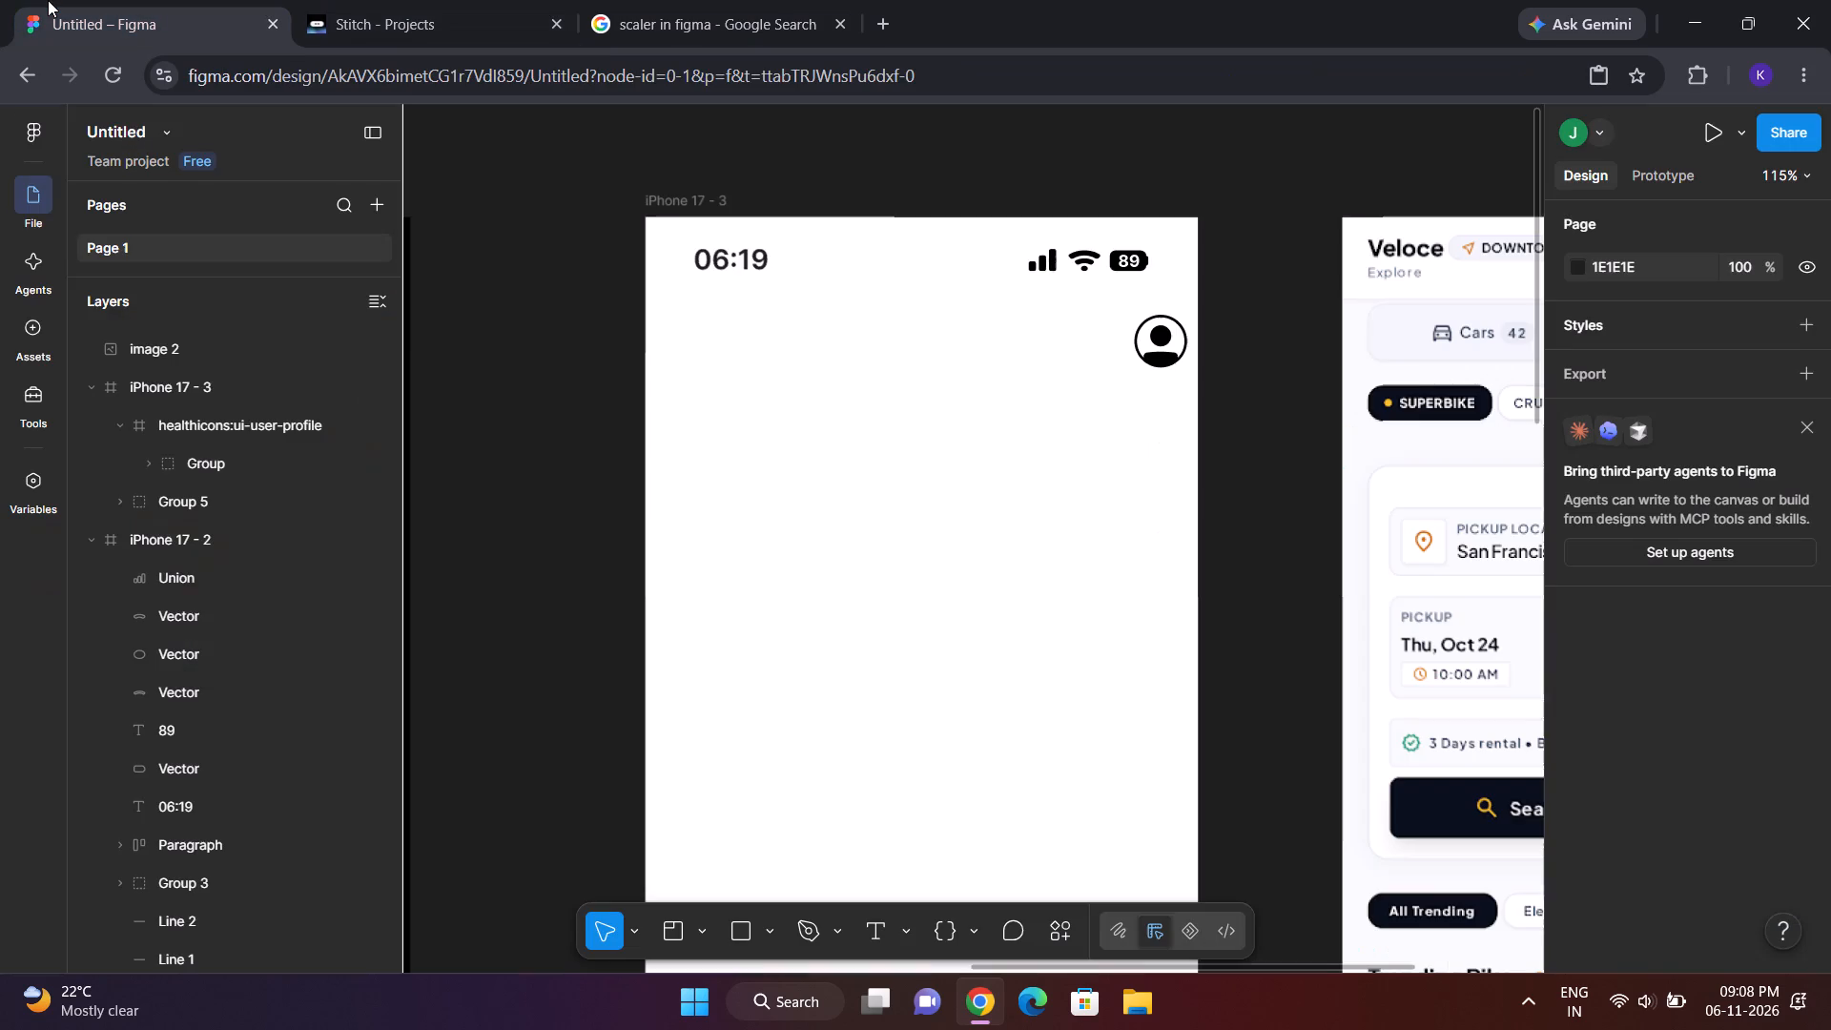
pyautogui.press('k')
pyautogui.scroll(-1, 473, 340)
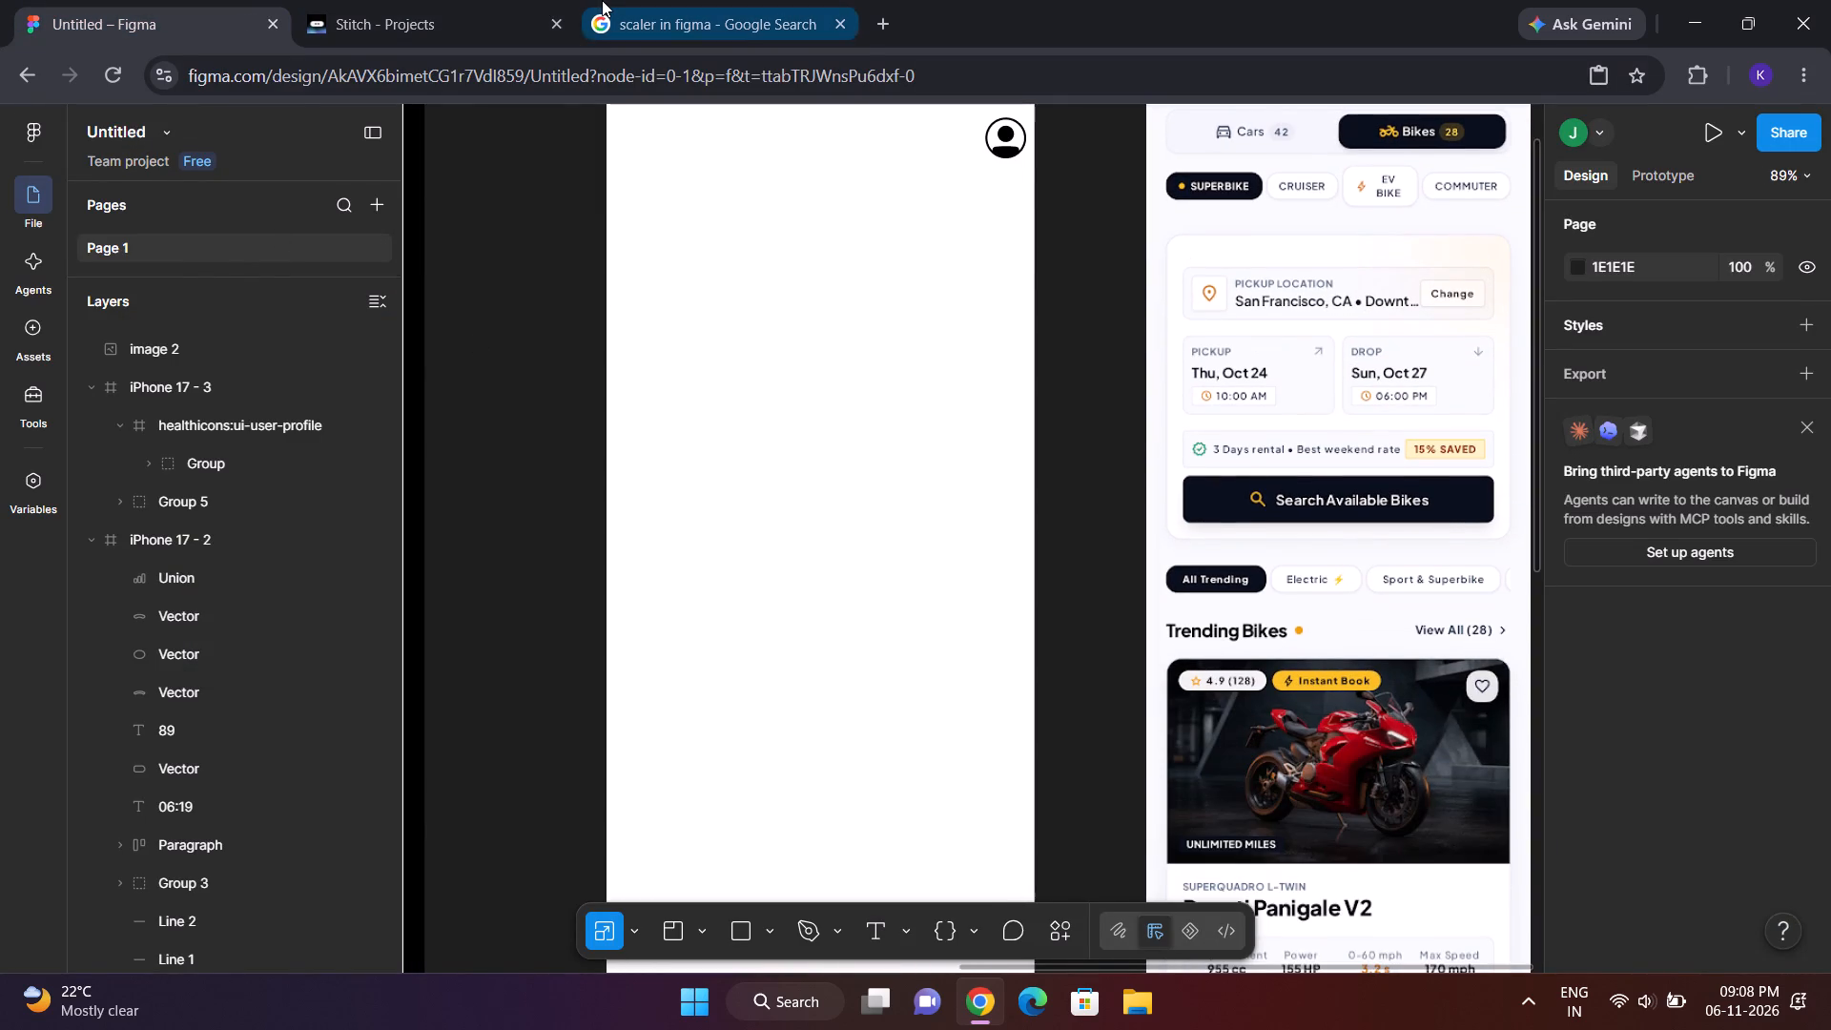
# Return to the web search, look up "ruler in figma" for how to show rulers, and close the search tab.
pyautogui.click(602, 0)
pyautogui.click(446, 177)
pyautogui.press('BackSpace')
pyautogui.press('BackSpace')
pyautogui.press('BackSpace')
pyautogui.press('BackSpace')
pyautogui.press('BackSpace')
pyautogui.press('BackSpace')
pyautogui.press('BackSpace')
pyautogui.press('BackSpace')
pyautogui.press('BackSpace')
pyautogui.press('BackSpace')
pyautogui.press('BackSpace')
pyautogui.press('BackSpace')
pyautogui.press('BackSpace')
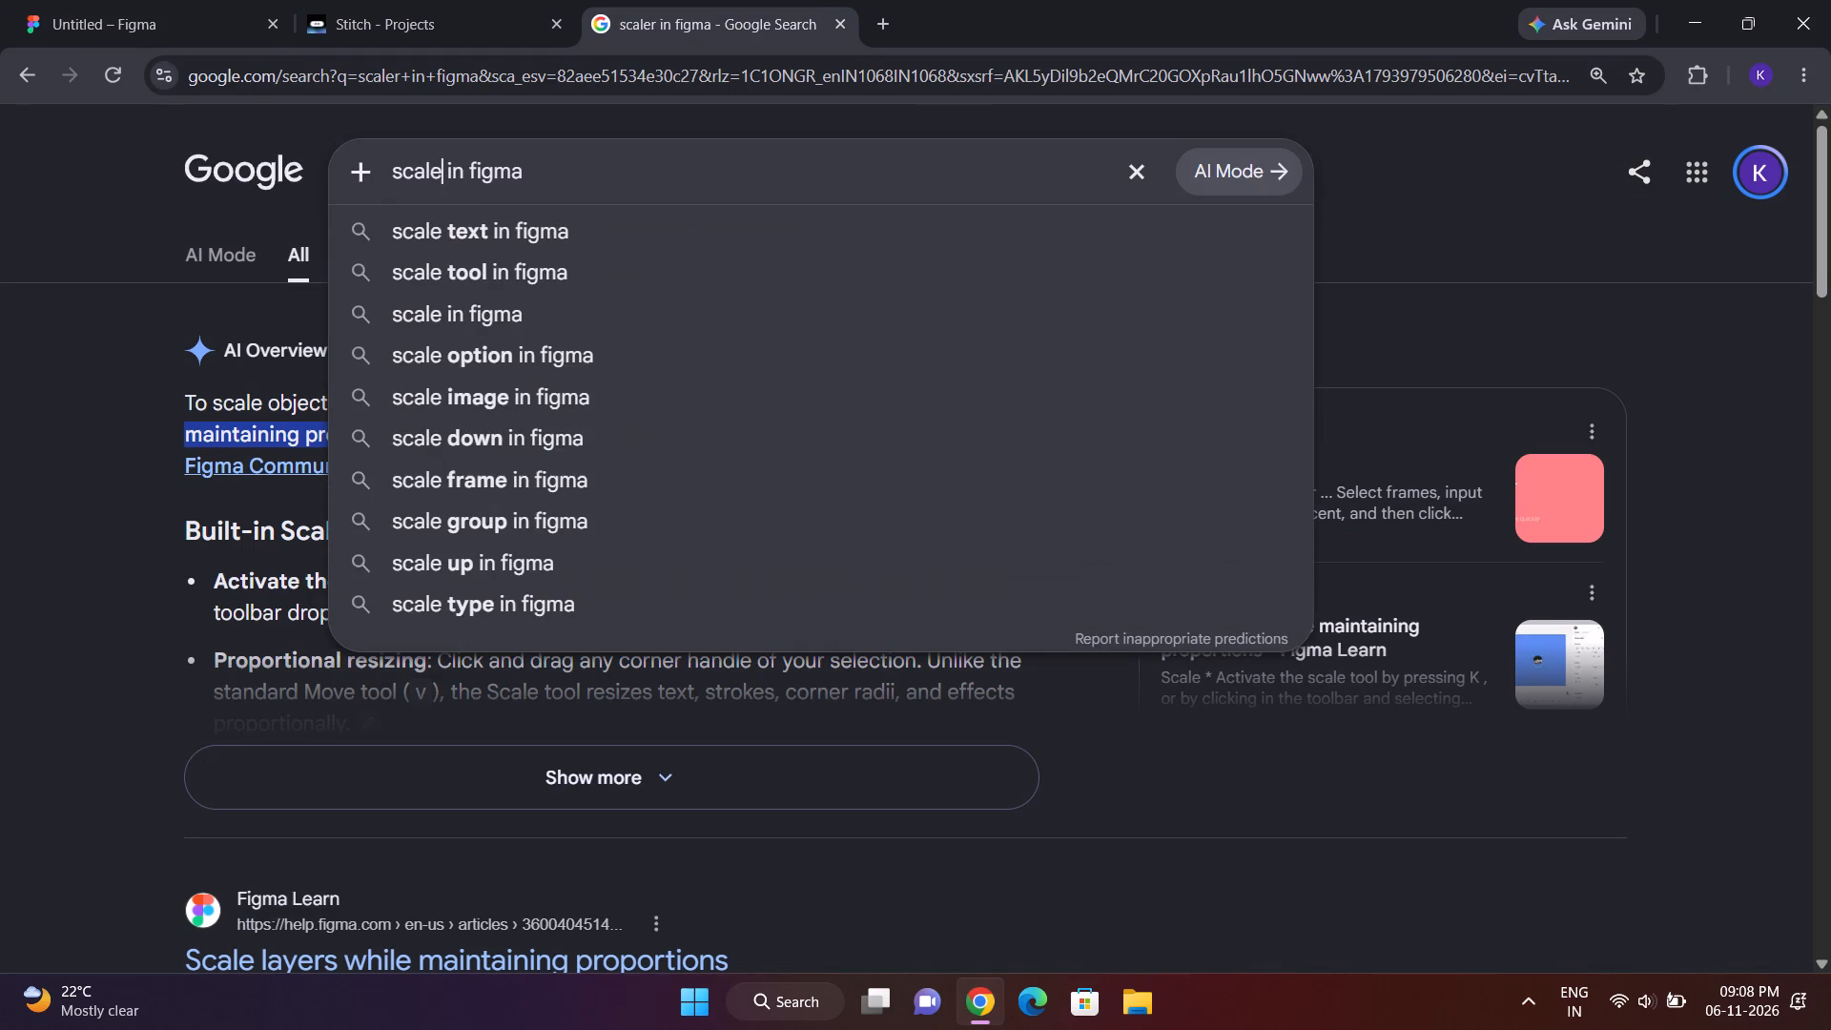
pyautogui.write('ruler')
pyautogui.press('Return')
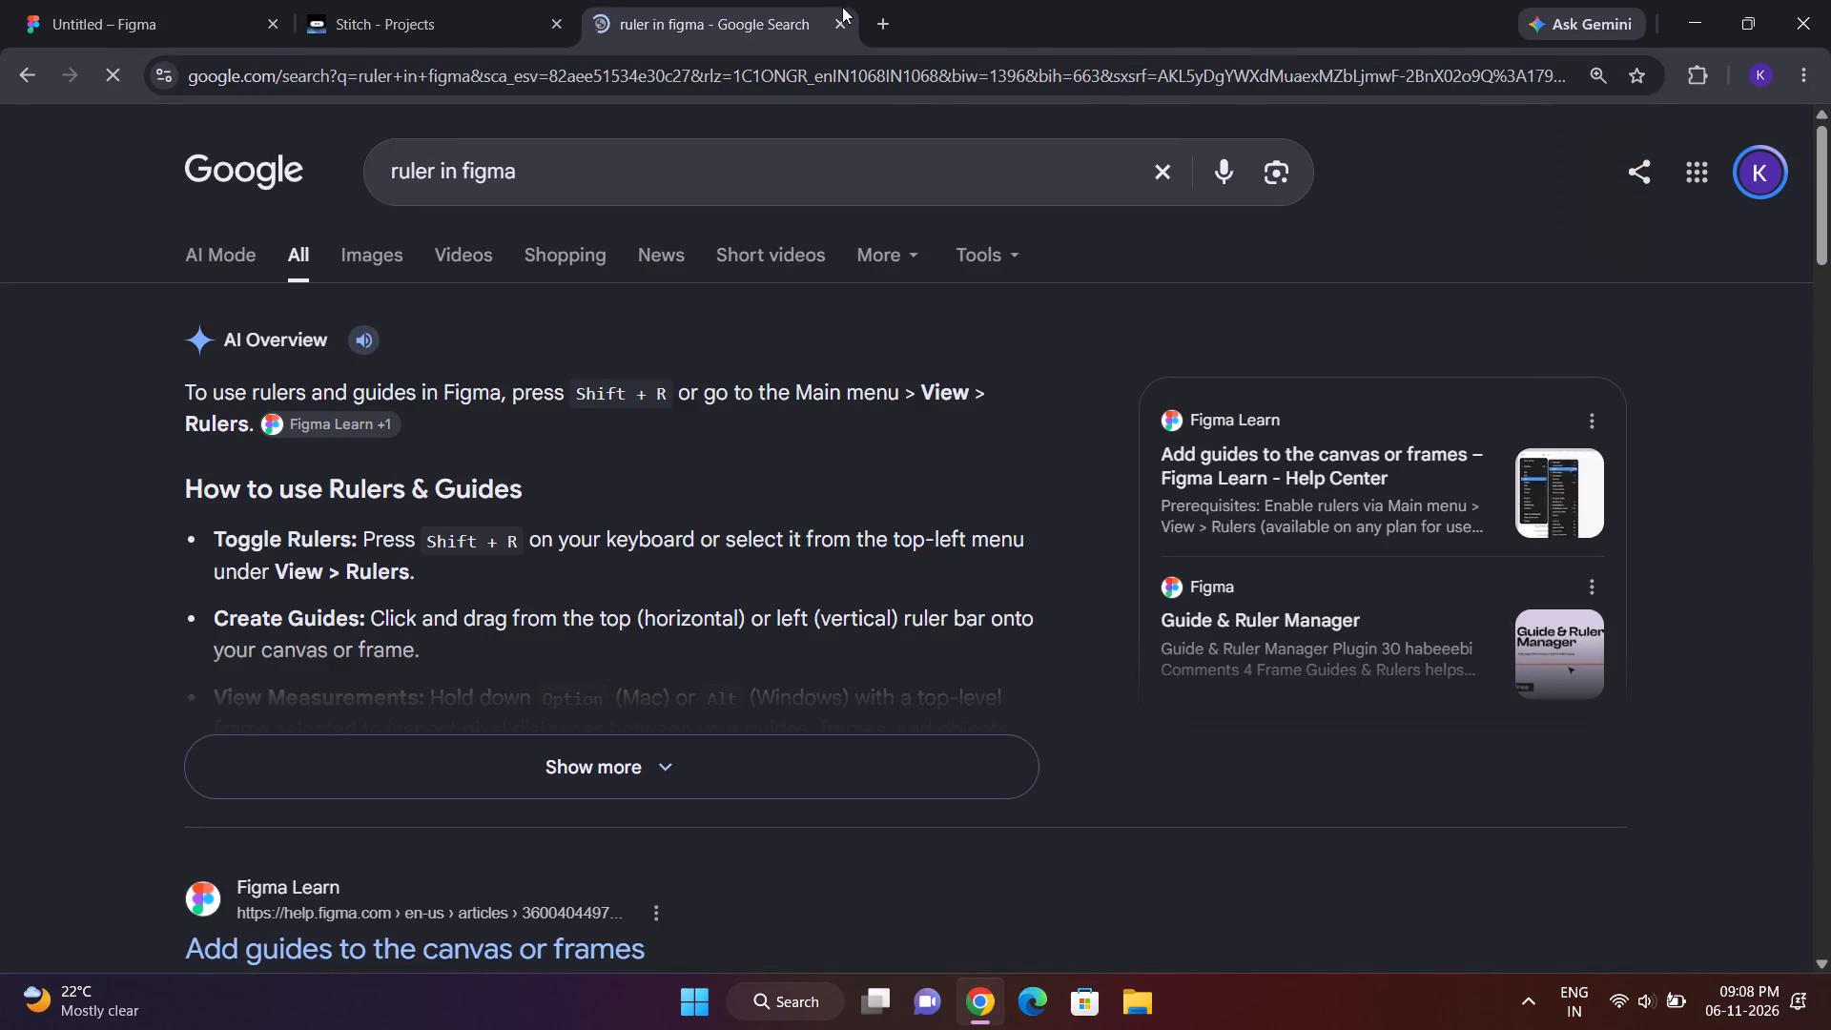
pyautogui.click(848, 20)
# Switch to the Figma design, show the rulers, and place a horizontal guide at Y 67 below the iPhone 17 - 3 status bar.
pyautogui.hotkey('shift', 'r')
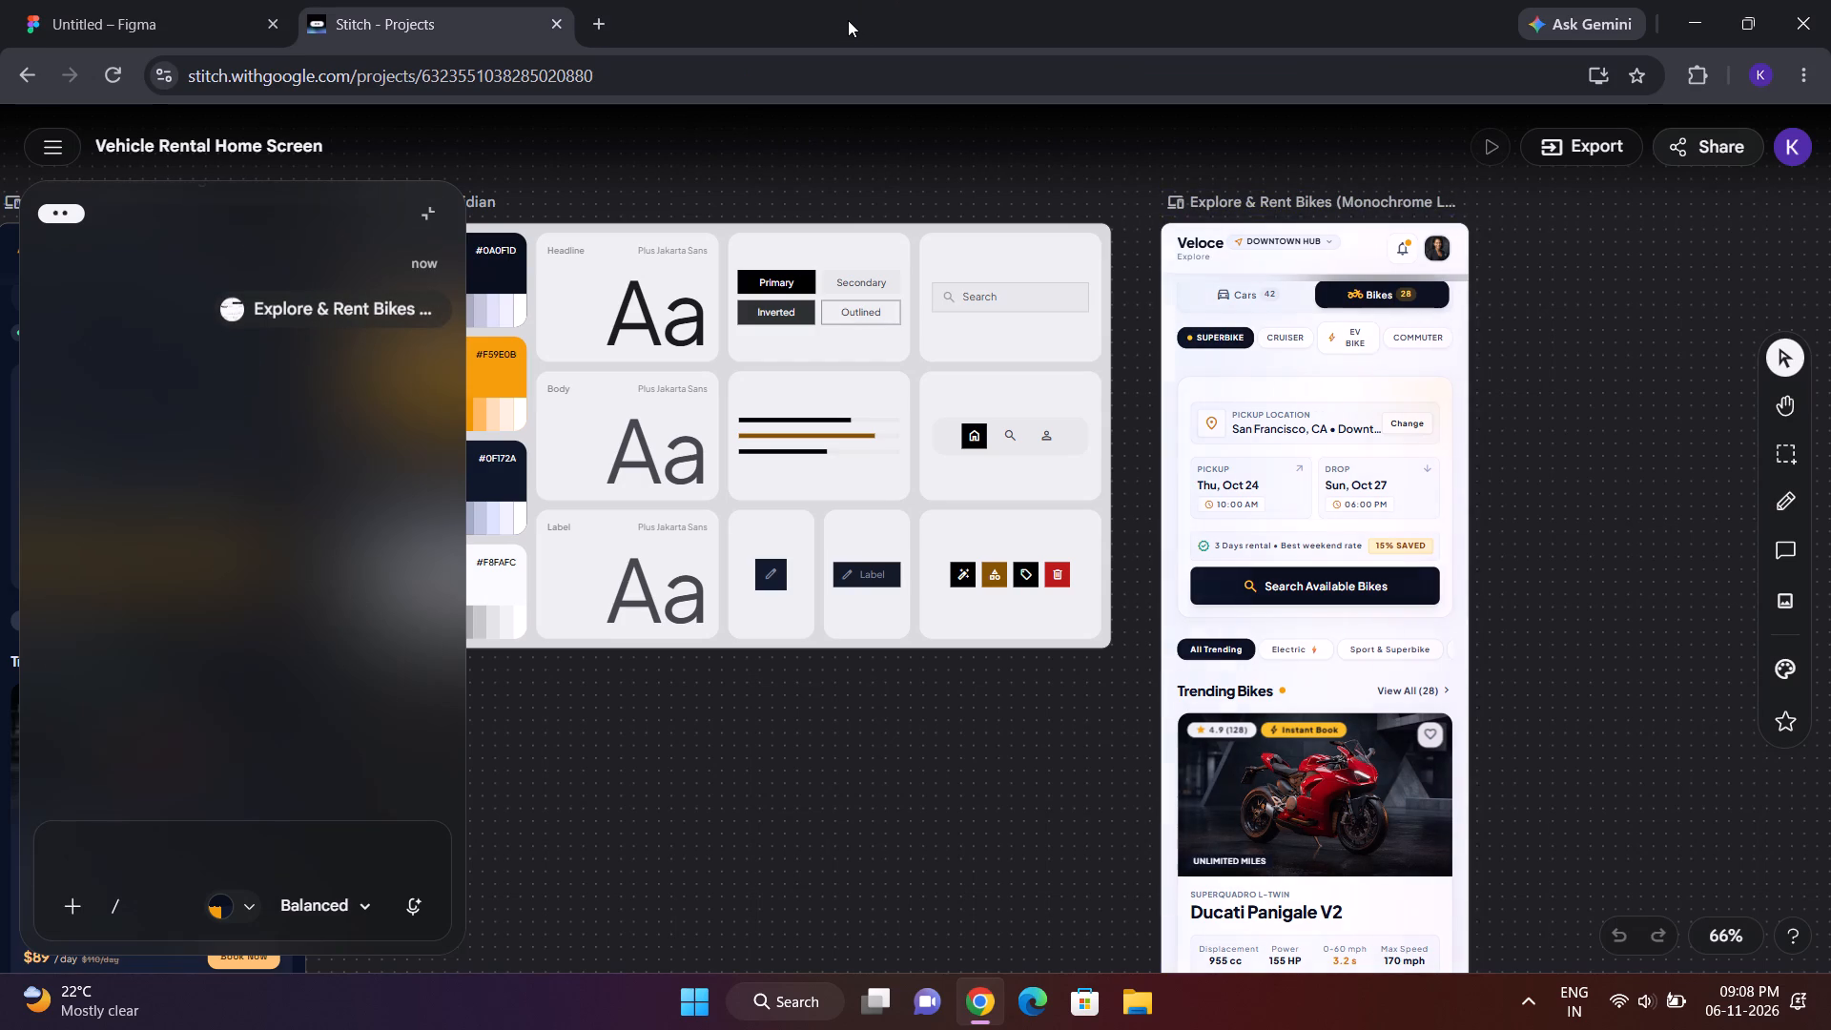
pyautogui.click(131, 0)
pyautogui.scroll(1, 708, 421)
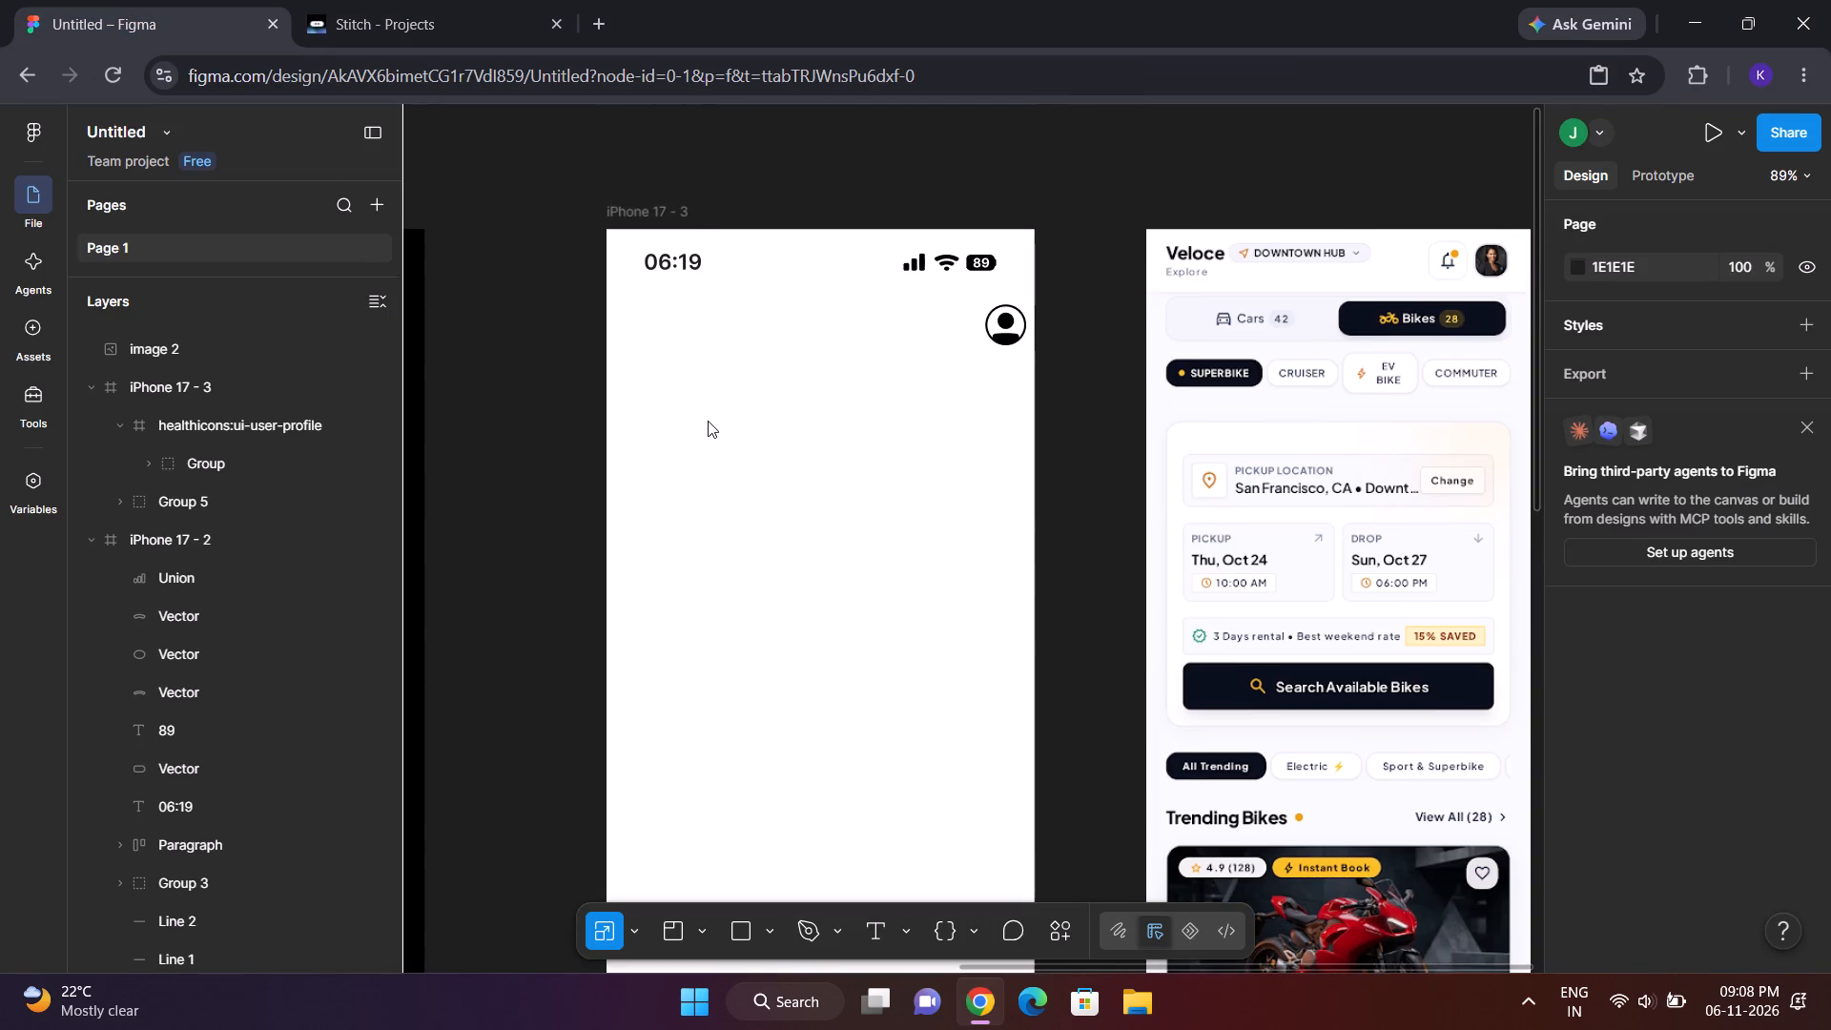
pyautogui.scroll(1, 708, 421)
pyautogui.hotkey('shift', 'r')
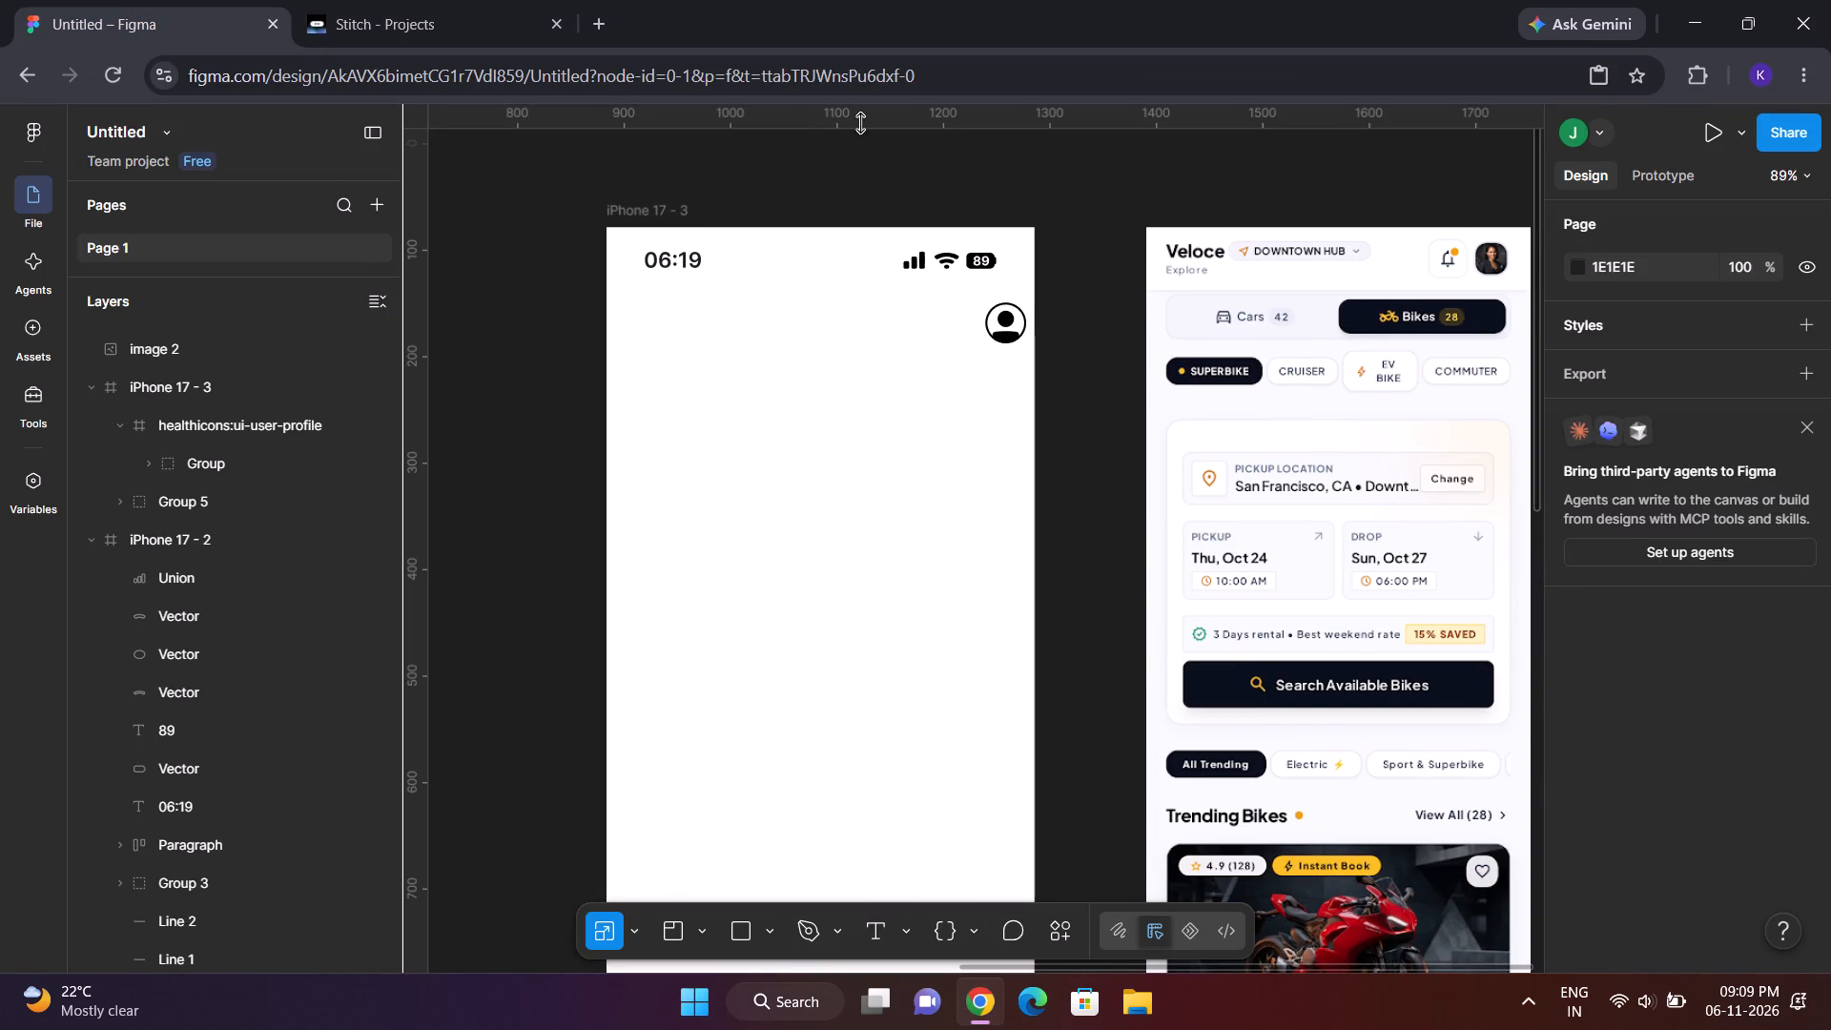
pyautogui.moveTo(860, 125); pyautogui.dragTo(877, 295)
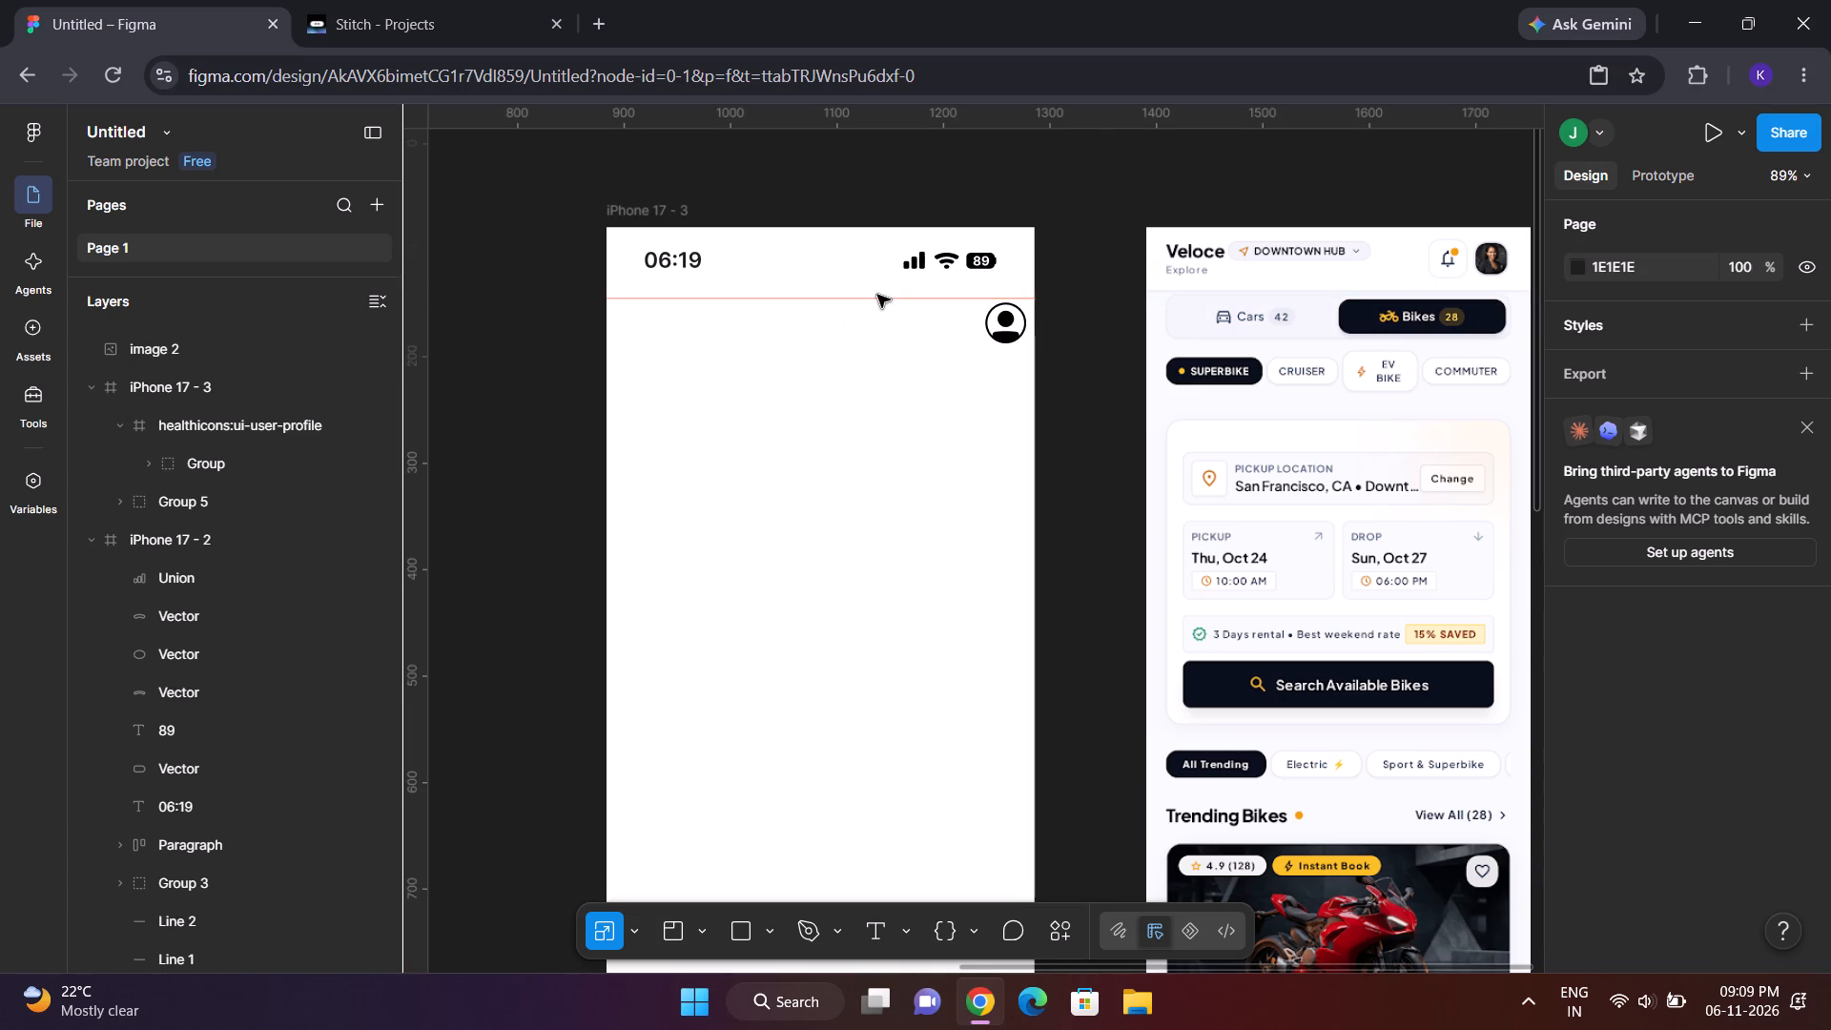
# Move the user profile icon in iPhone 17 - 3 to X 331, Y 67 against the horizontal guide.
pyautogui.moveTo(1006, 360); pyautogui.dragTo(995, 363)
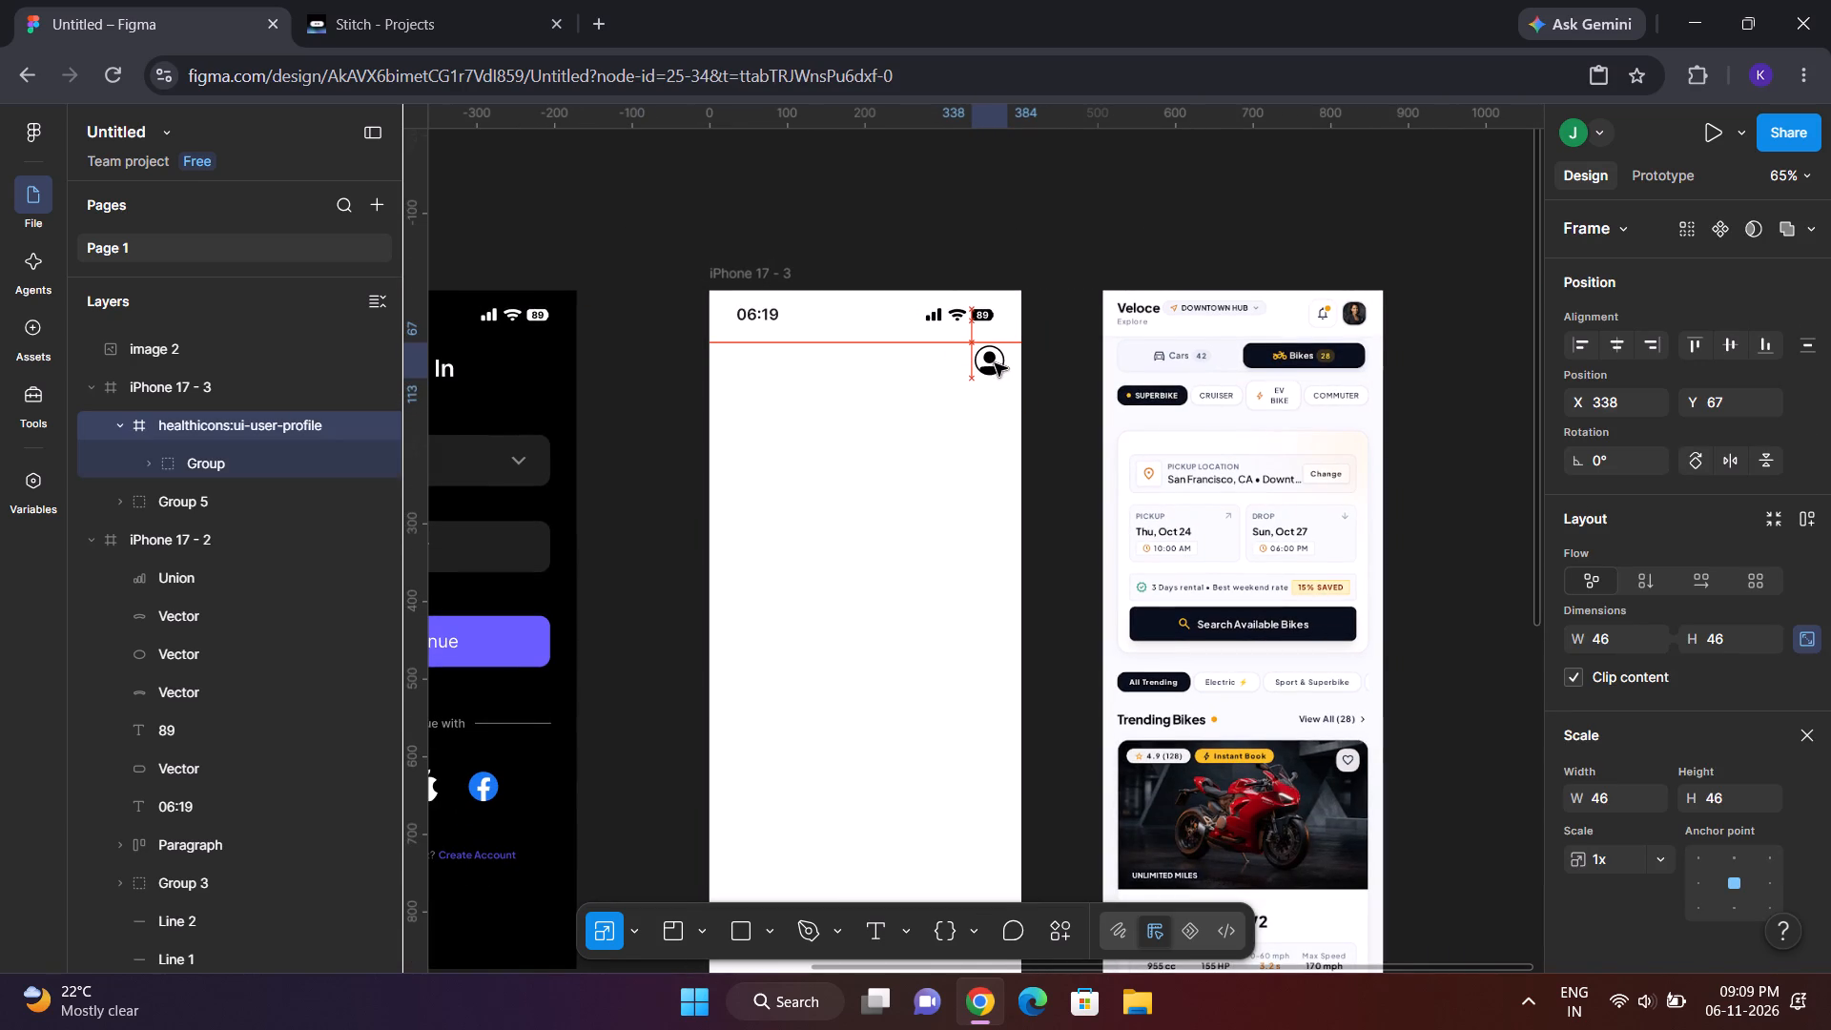
pyautogui.moveTo(995, 363); pyautogui.dragTo(995, 361)
pyautogui.click(1076, 403)
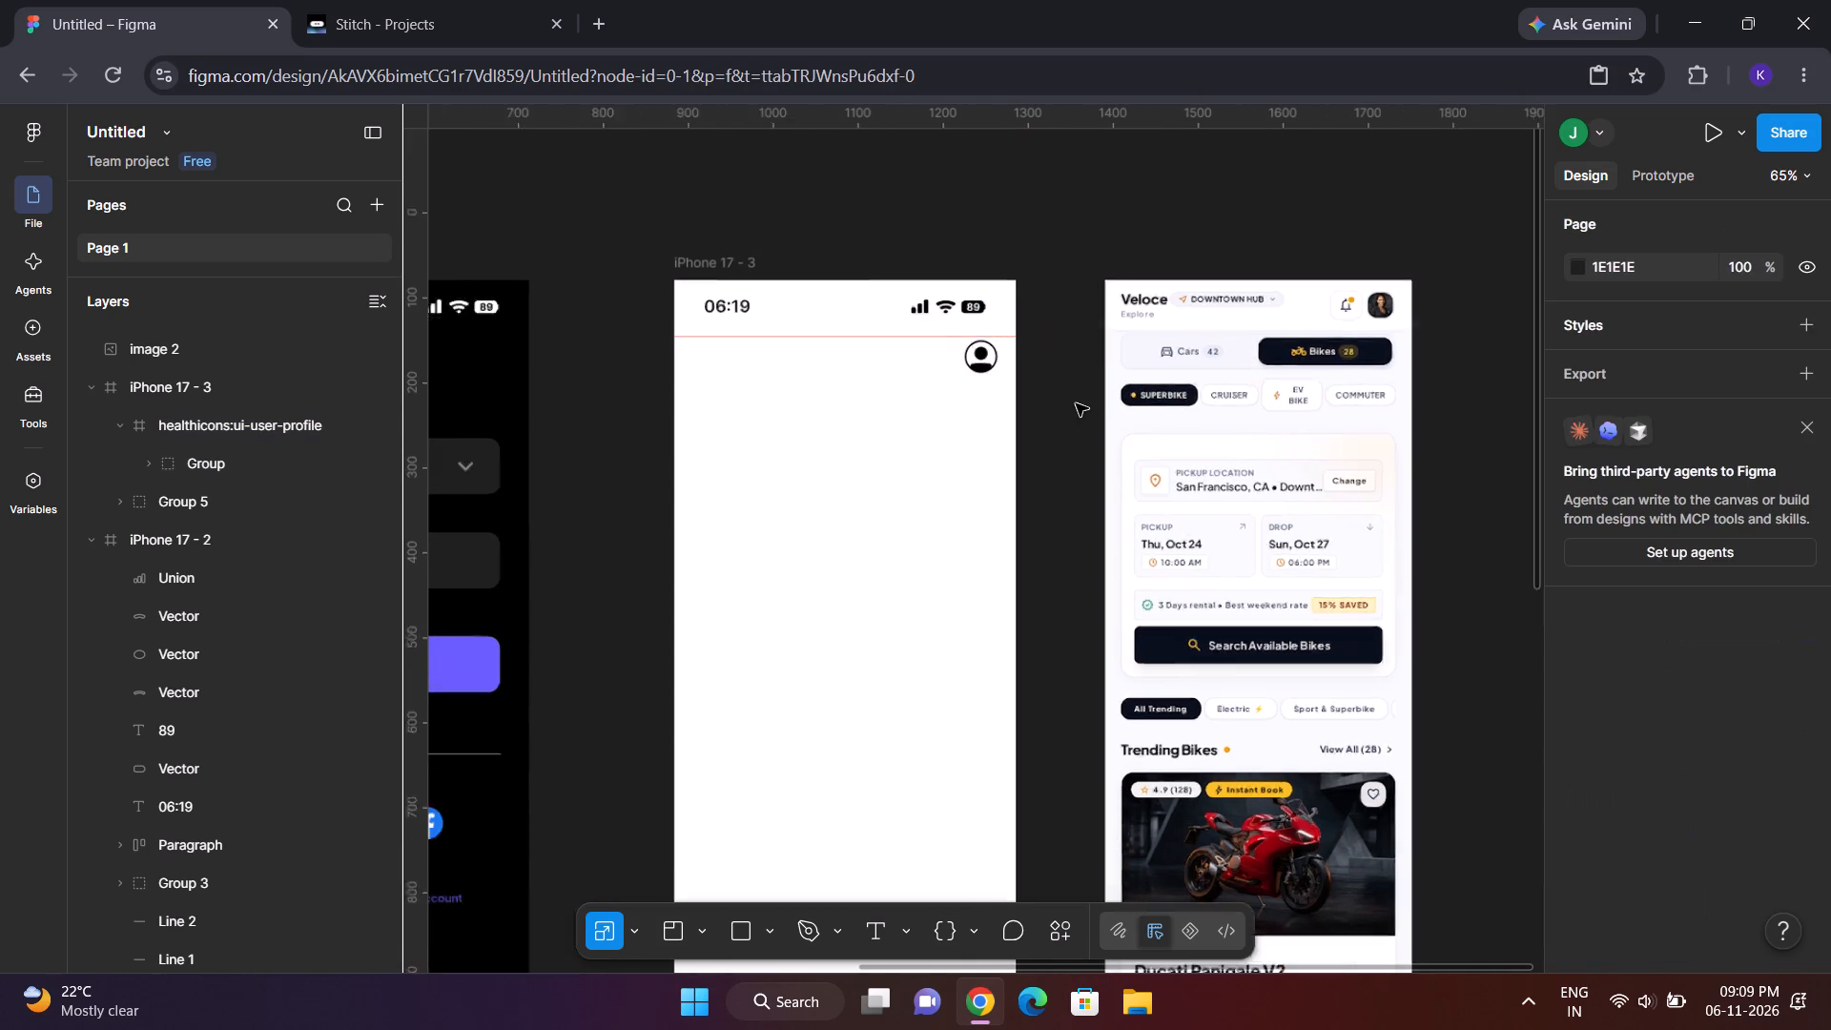
pyautogui.hscroll(1, 1076, 403)
pyautogui.scroll(1, 1076, 403)
pyautogui.click(1081, 418)
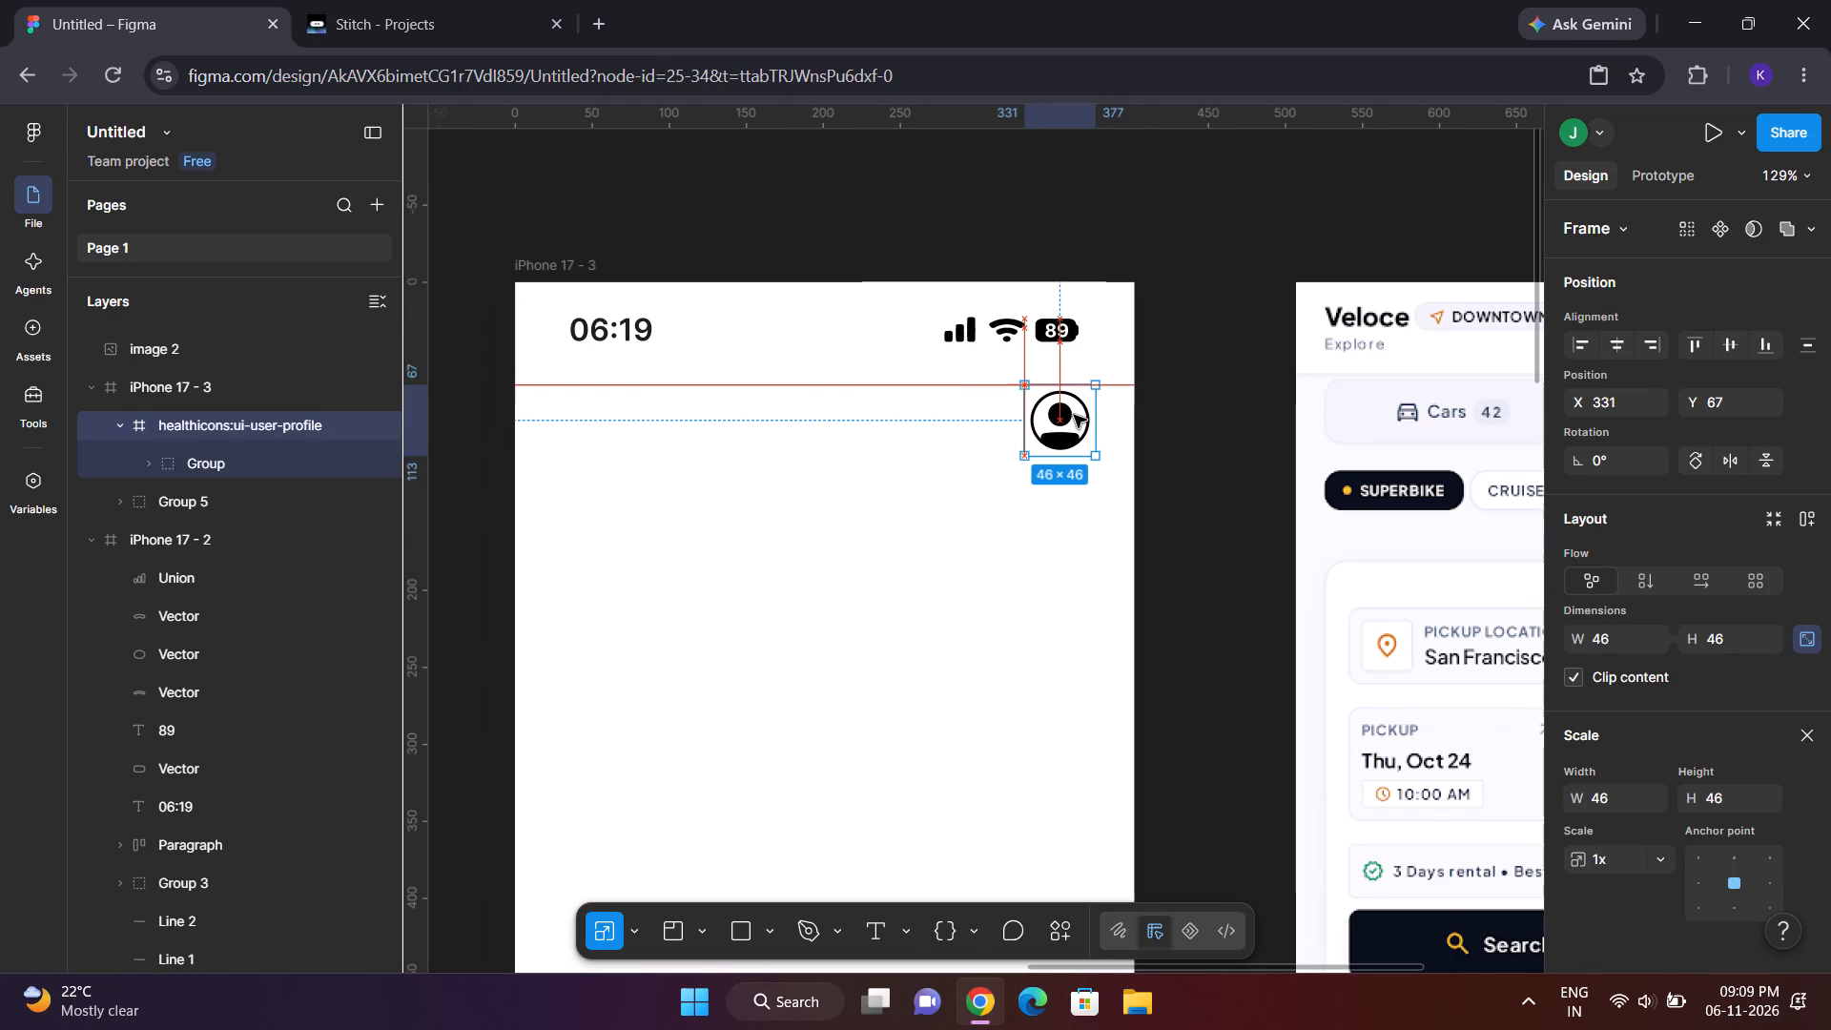
pyautogui.click(1210, 494)
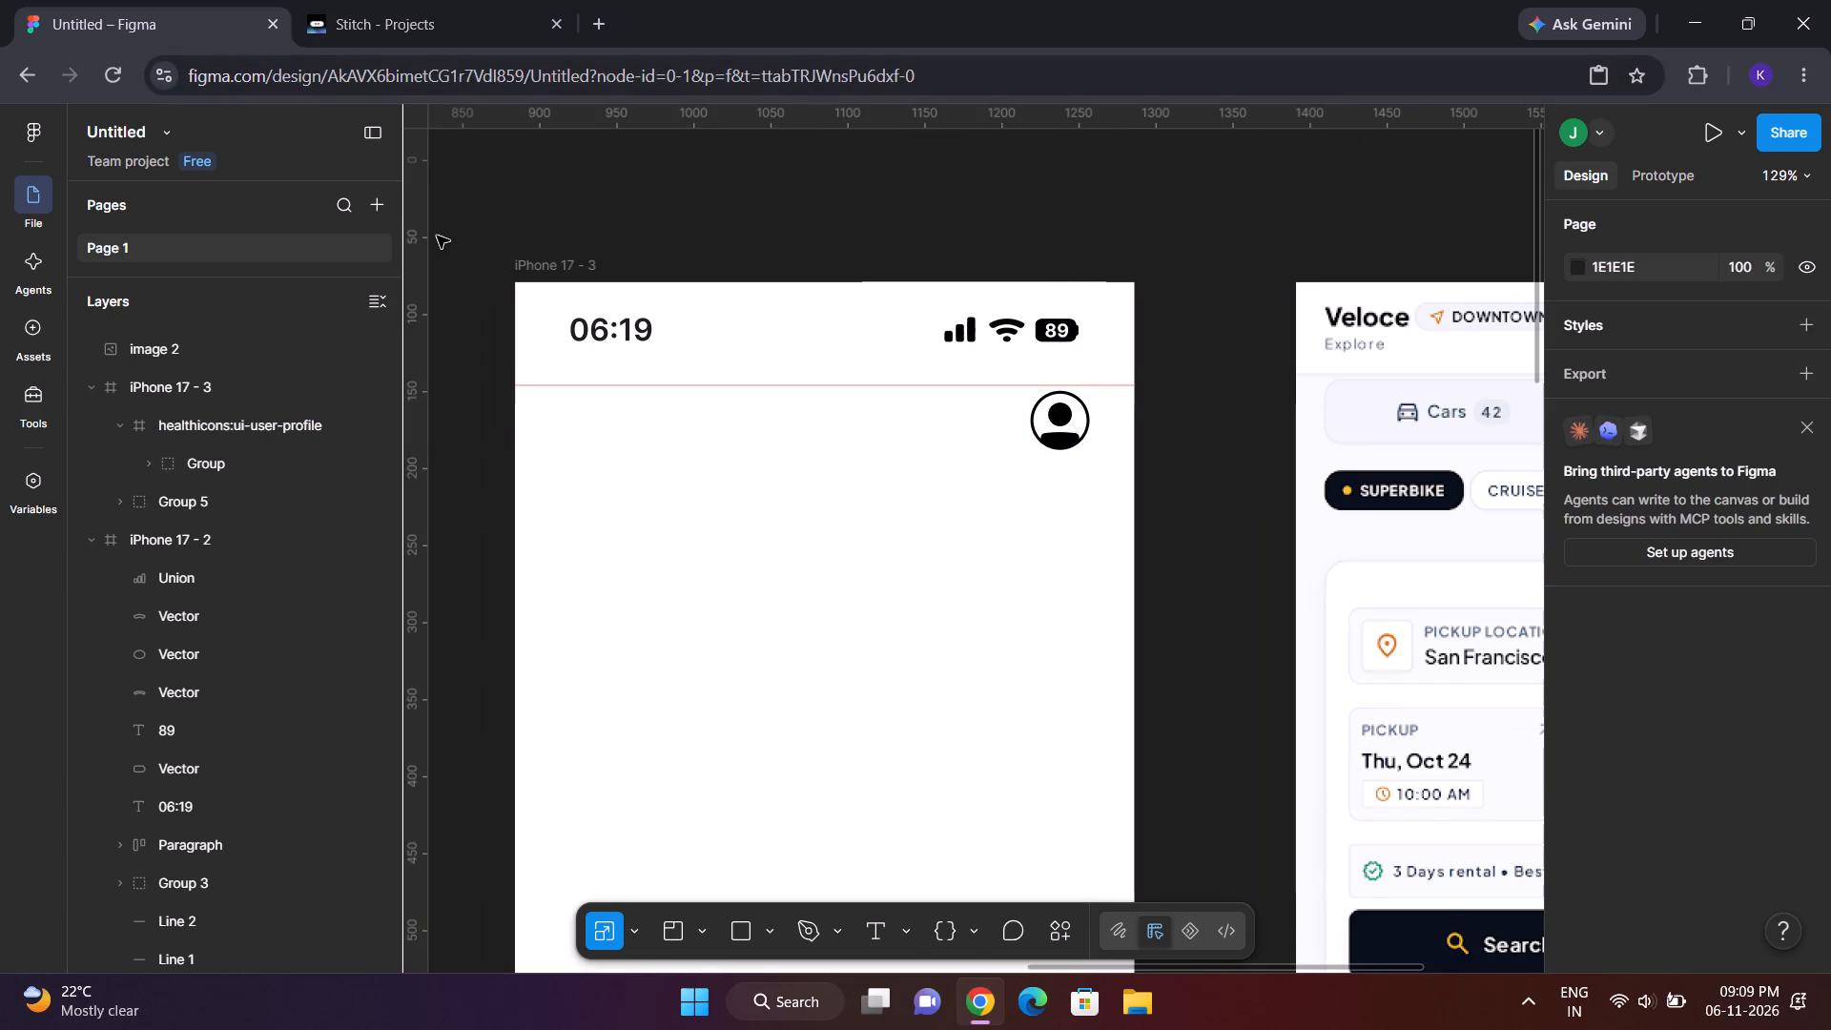
# Add a vertical page guide at X 1257 along the outer edge of the profile icon's circle.
pyautogui.moveTo(422, 256); pyautogui.dragTo(1095, 253)
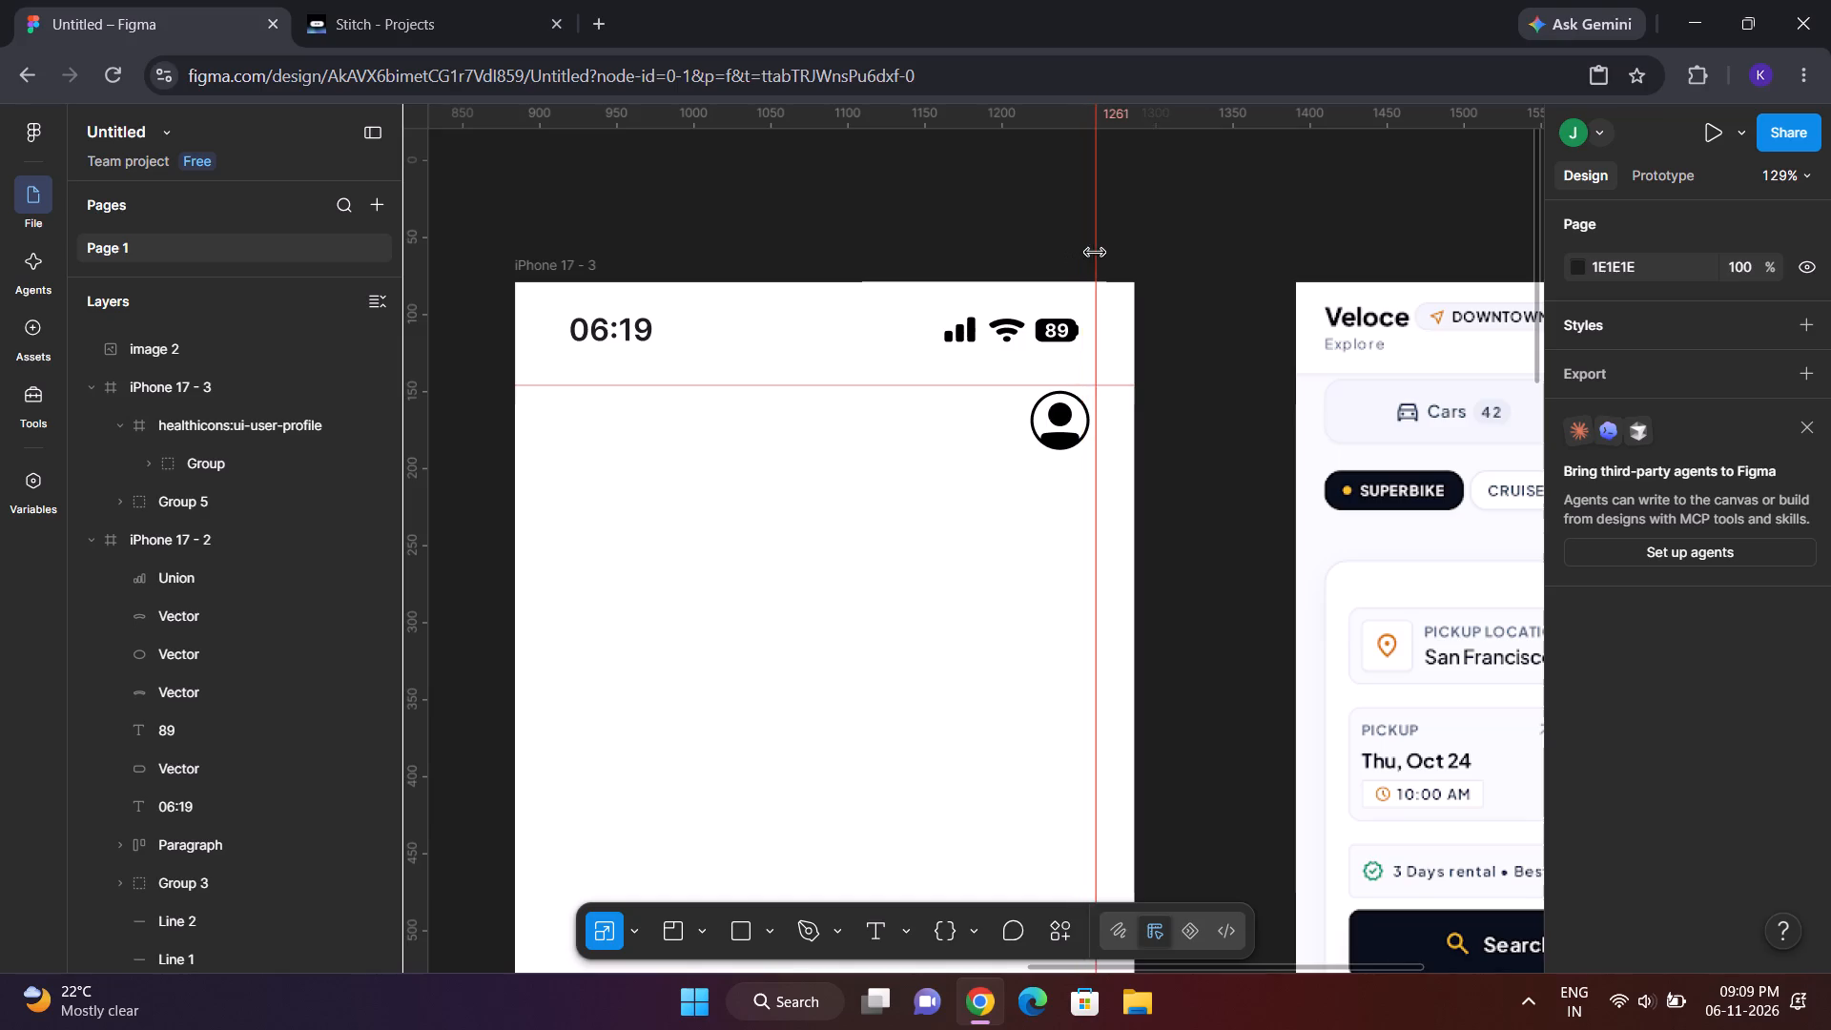
pyautogui.moveTo(1095, 253); pyautogui.dragTo(1088, 253)
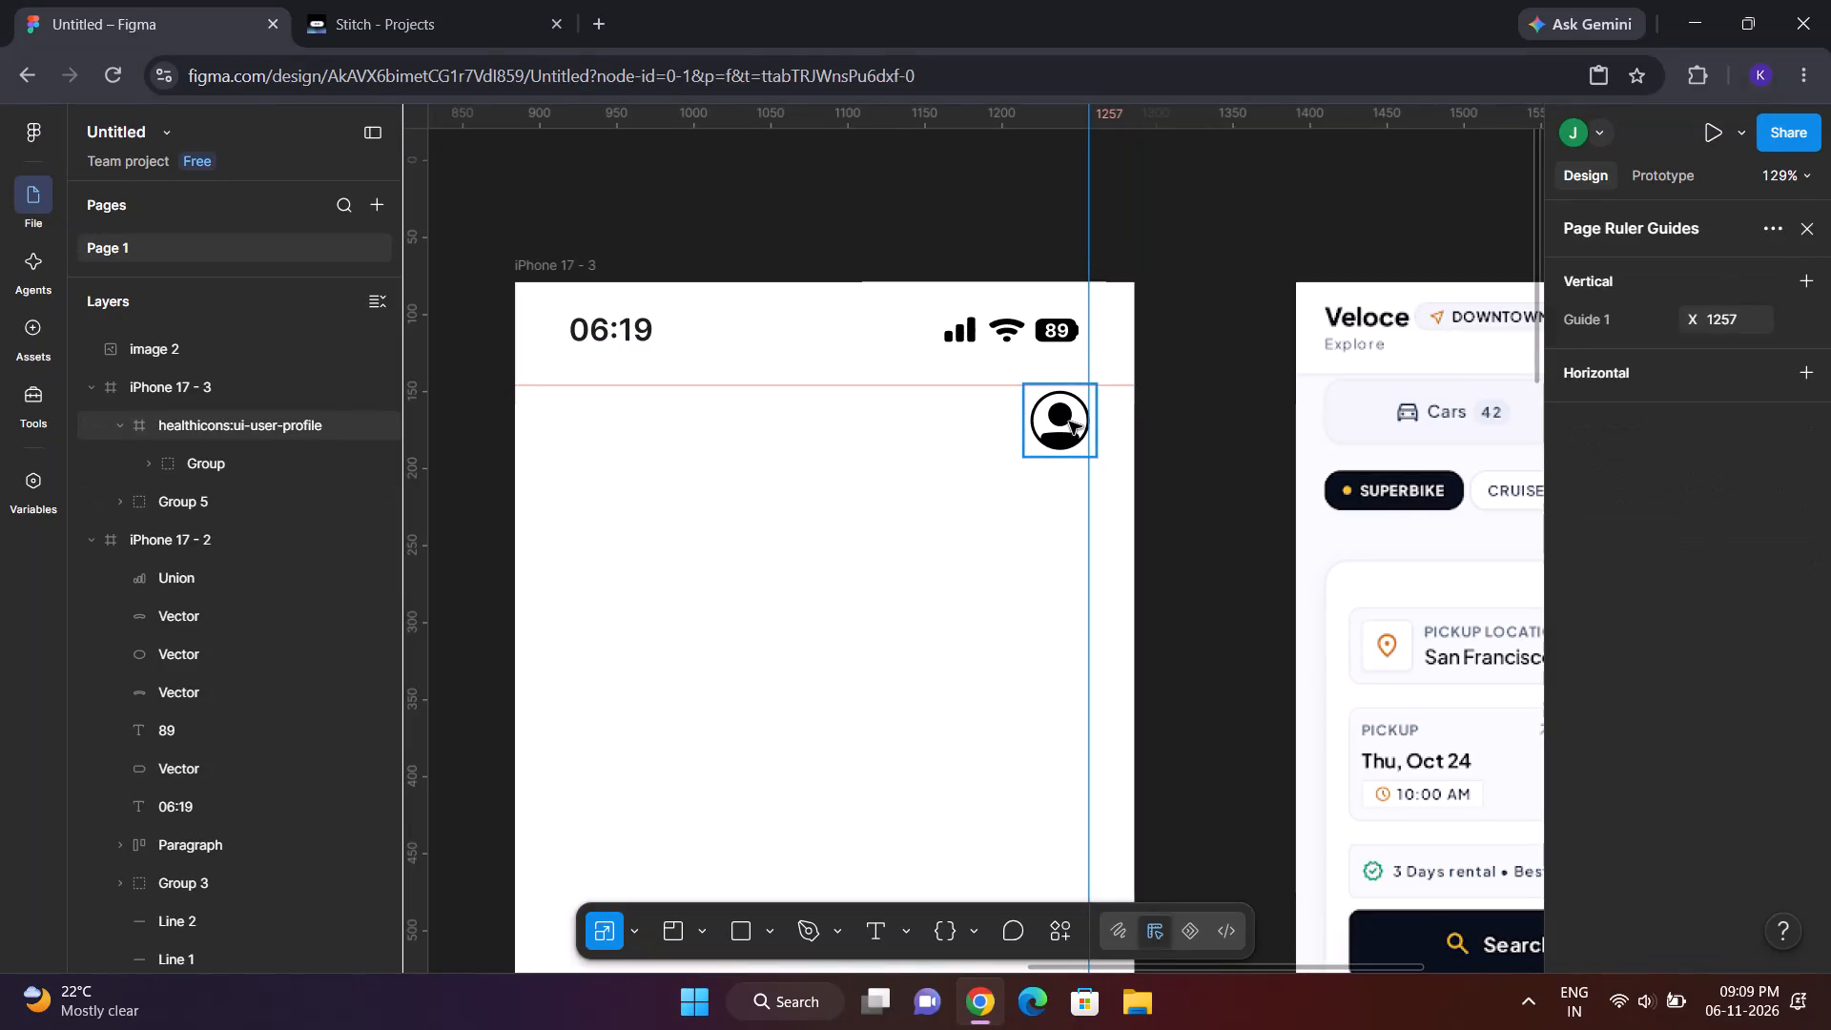
# Move the profile icon up to Y 62, keeping X at 331.
pyautogui.click(1068, 422)
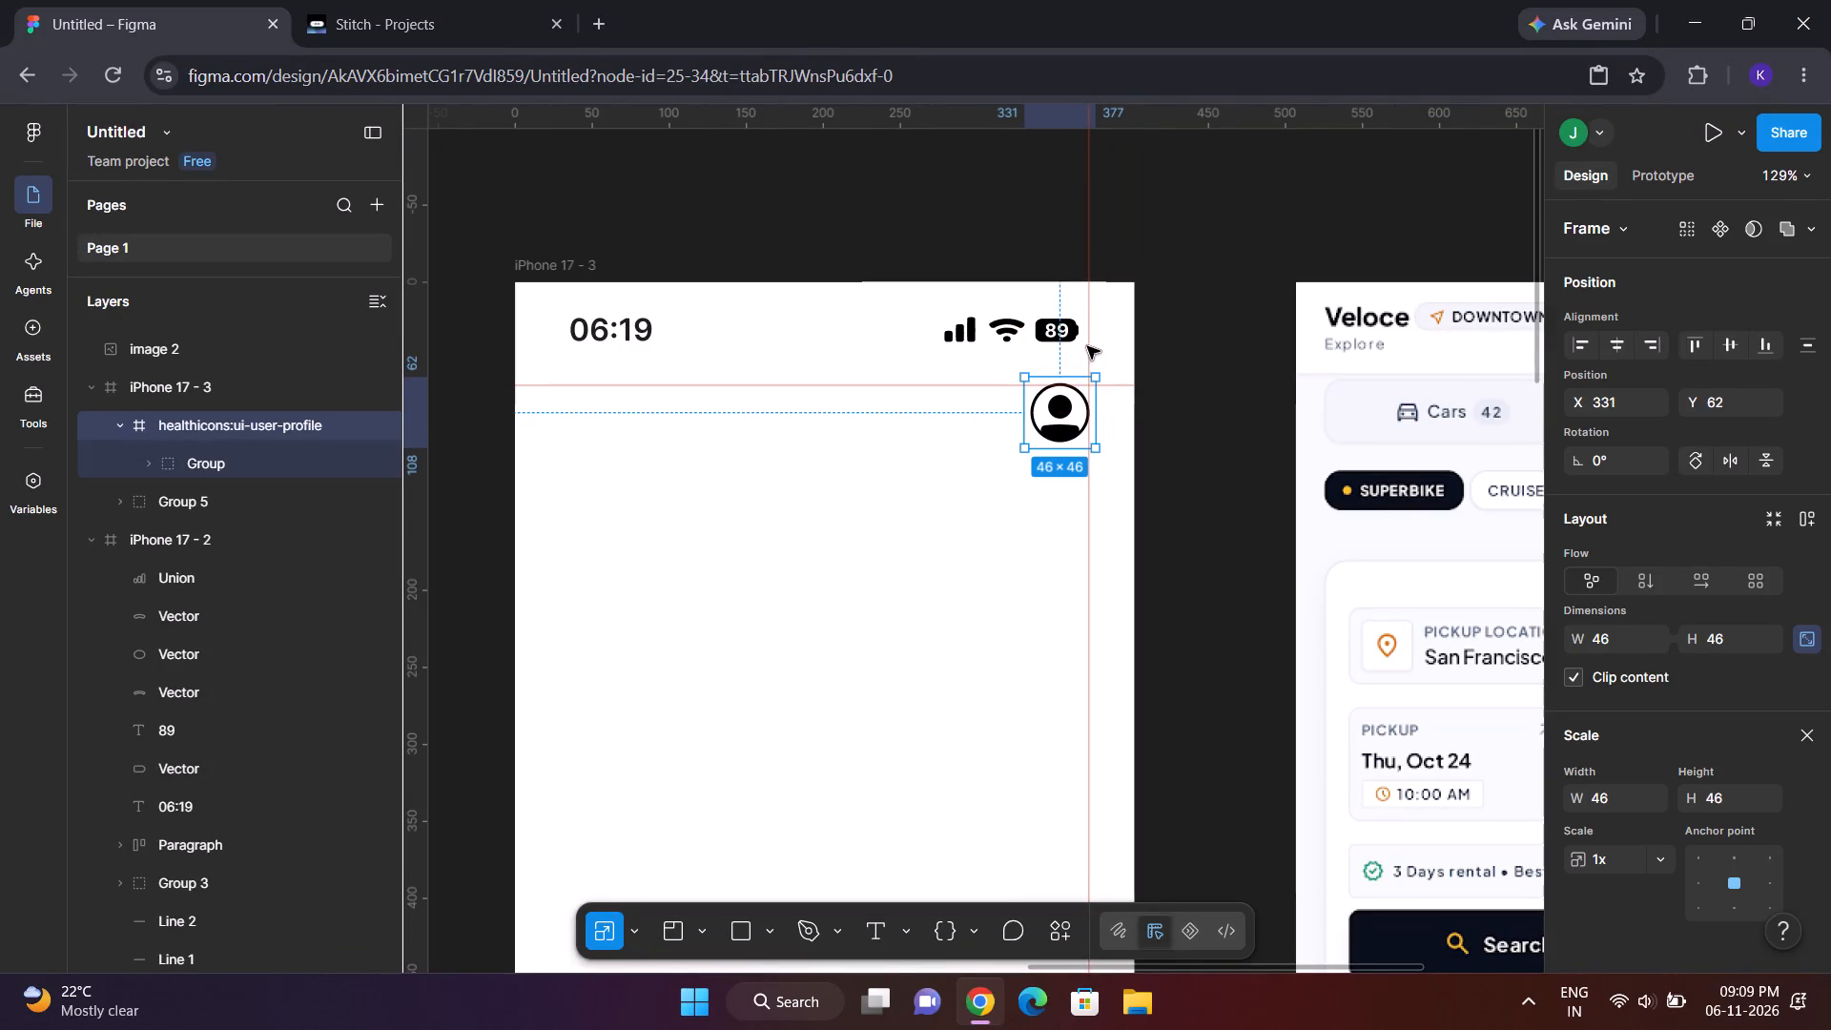
pyautogui.click(1140, 307)
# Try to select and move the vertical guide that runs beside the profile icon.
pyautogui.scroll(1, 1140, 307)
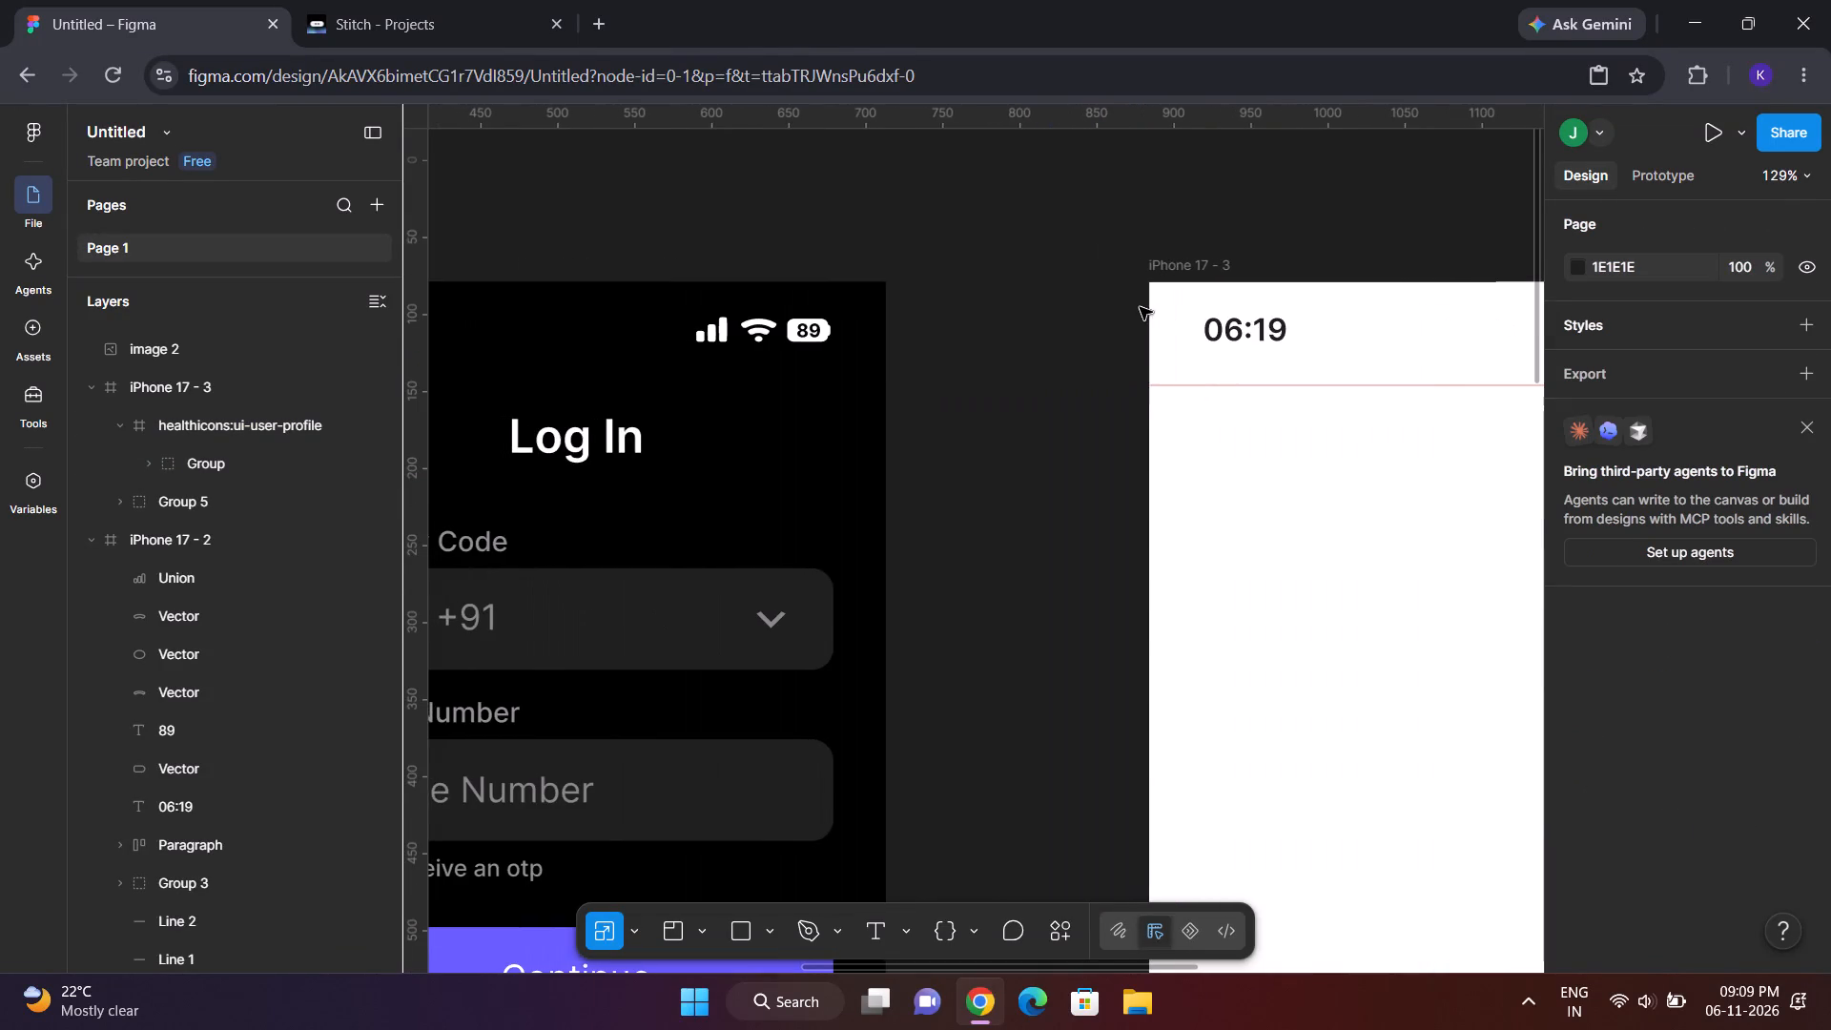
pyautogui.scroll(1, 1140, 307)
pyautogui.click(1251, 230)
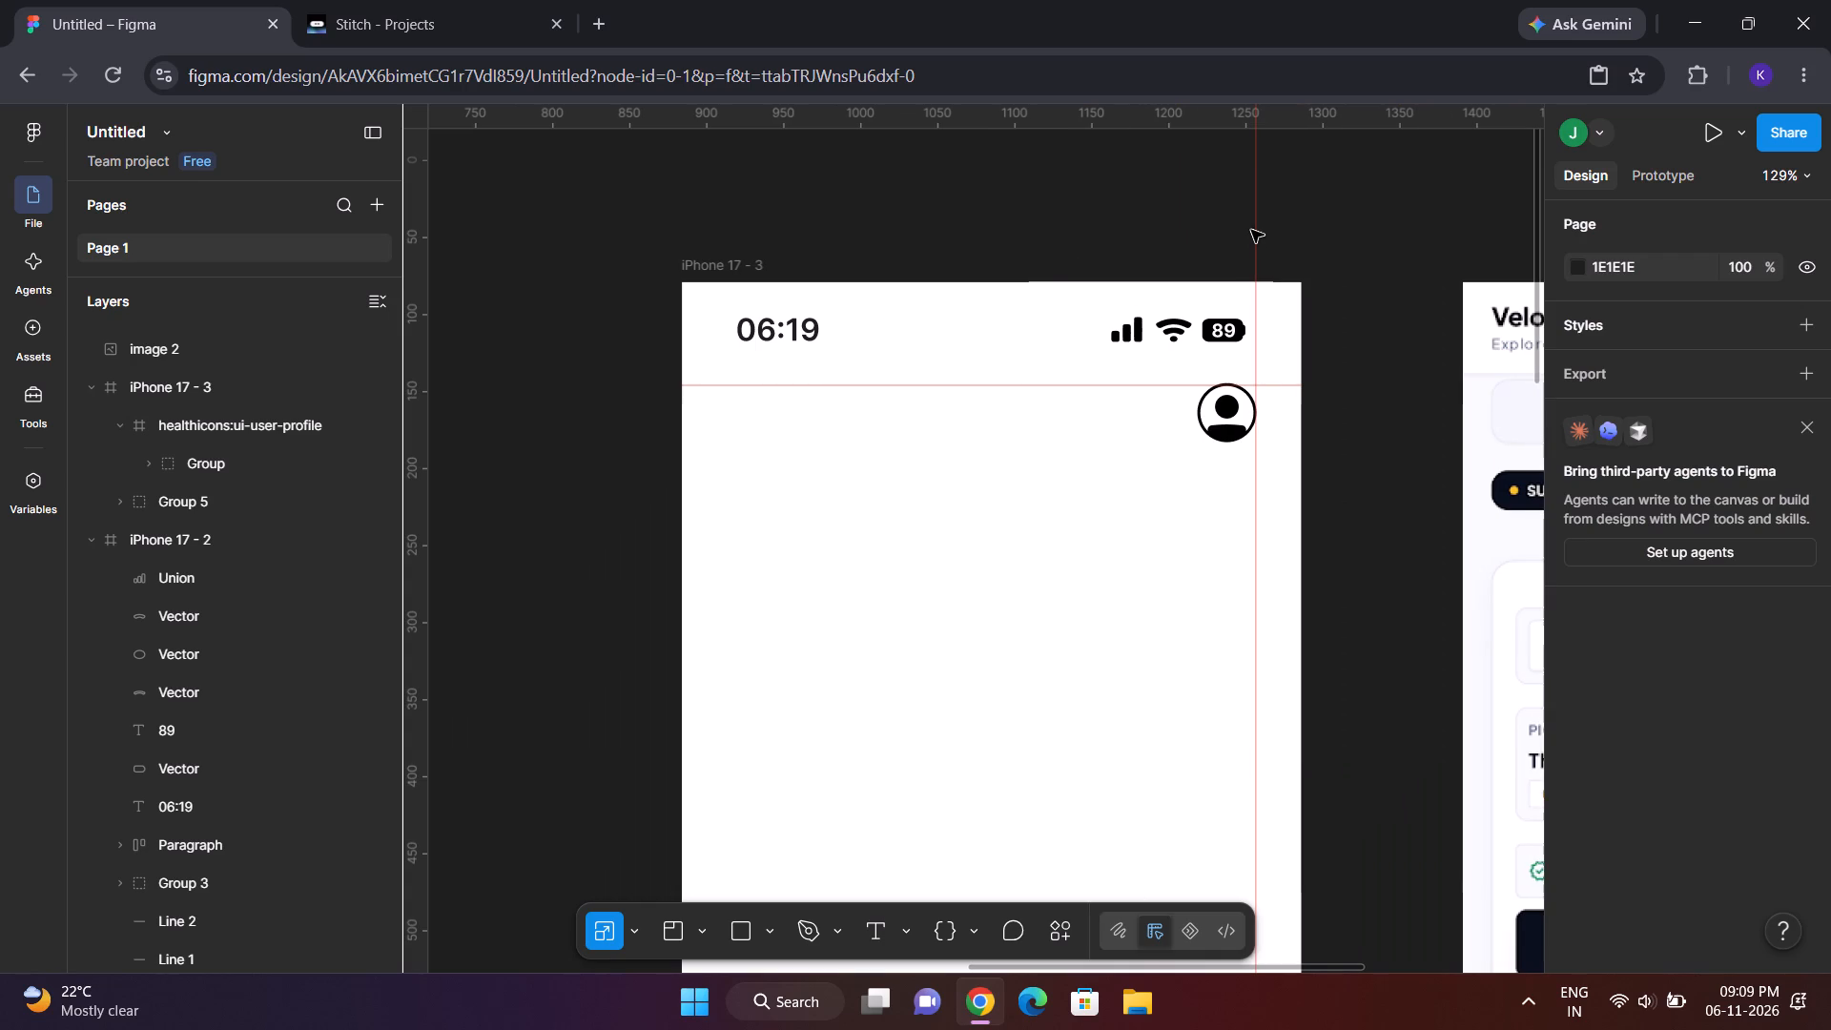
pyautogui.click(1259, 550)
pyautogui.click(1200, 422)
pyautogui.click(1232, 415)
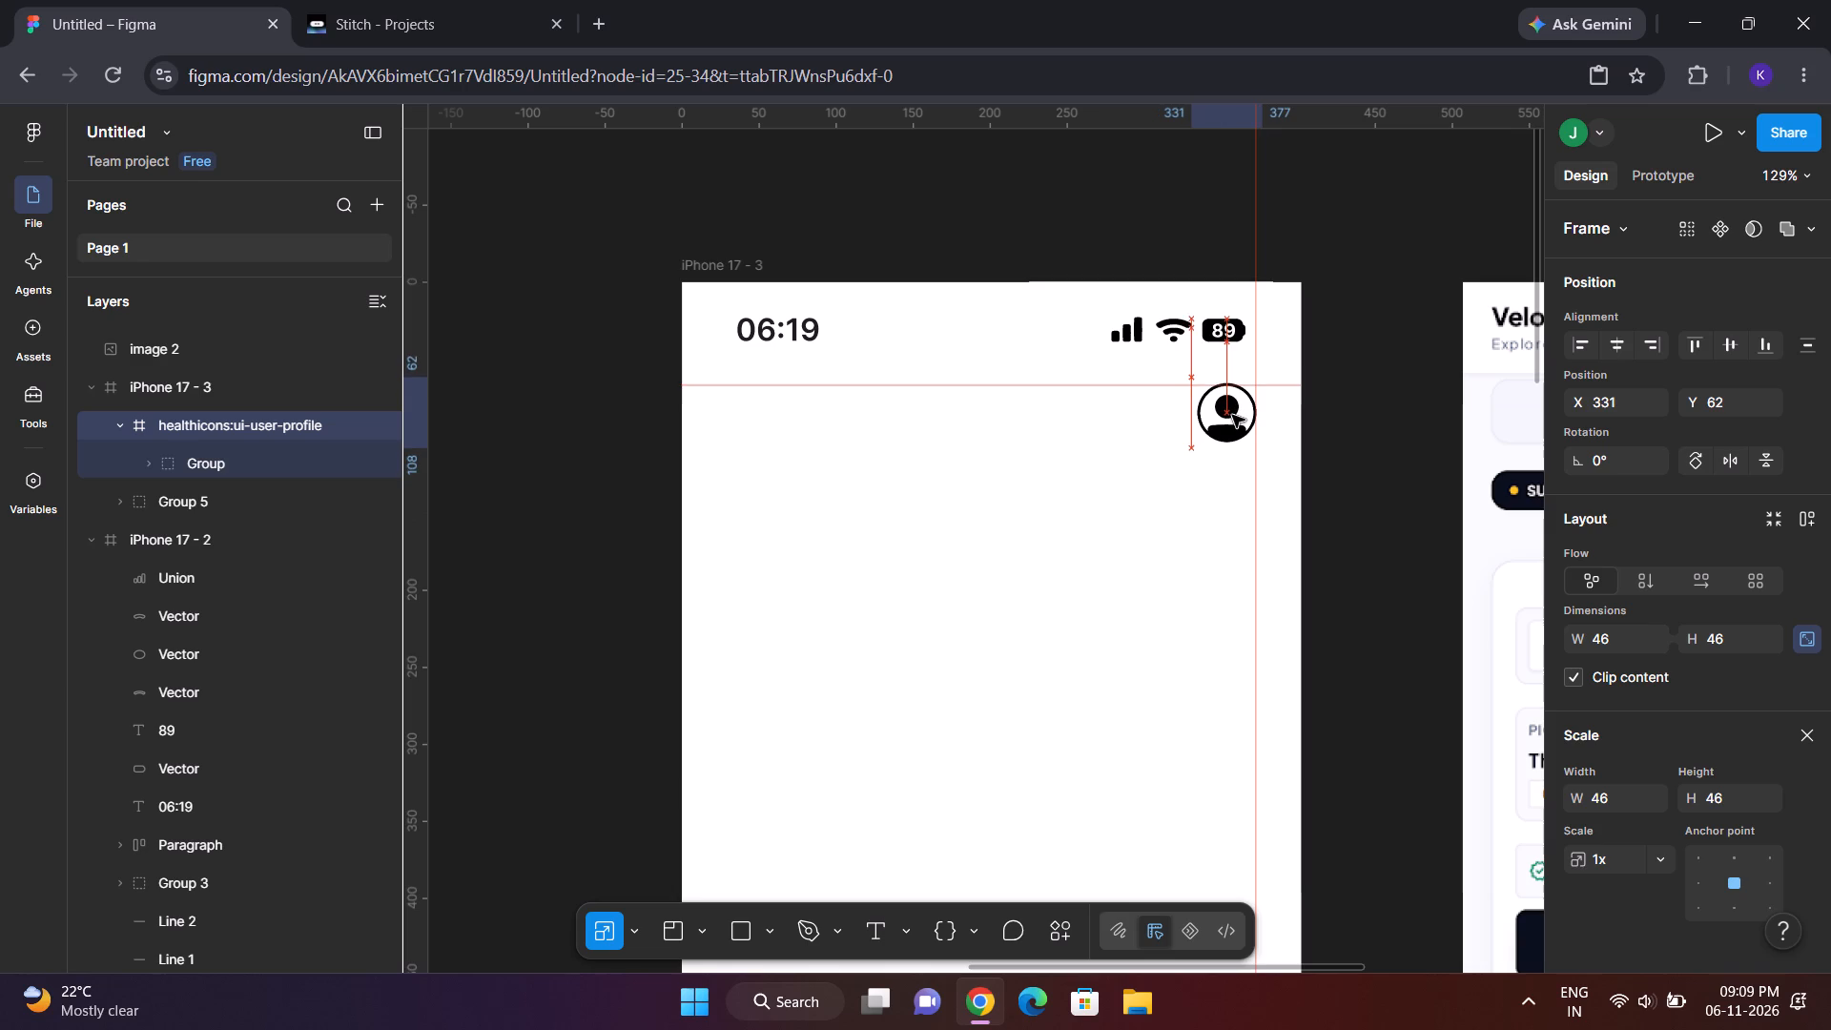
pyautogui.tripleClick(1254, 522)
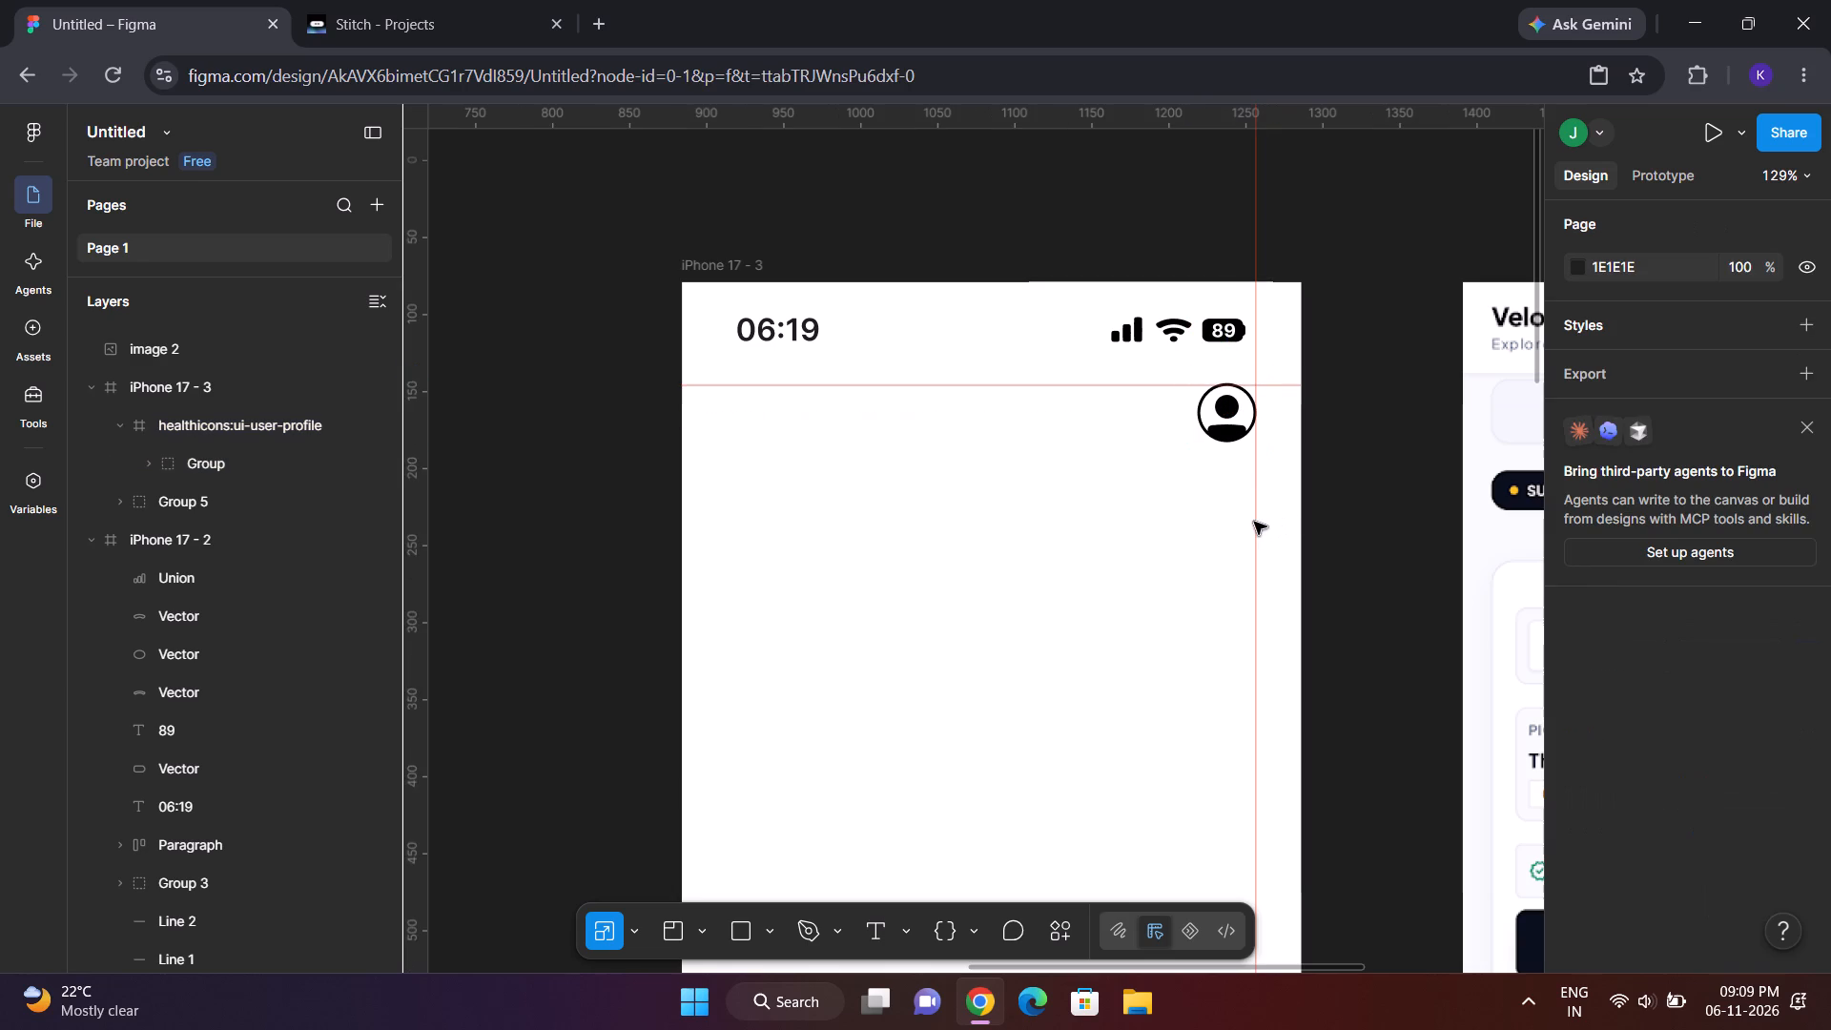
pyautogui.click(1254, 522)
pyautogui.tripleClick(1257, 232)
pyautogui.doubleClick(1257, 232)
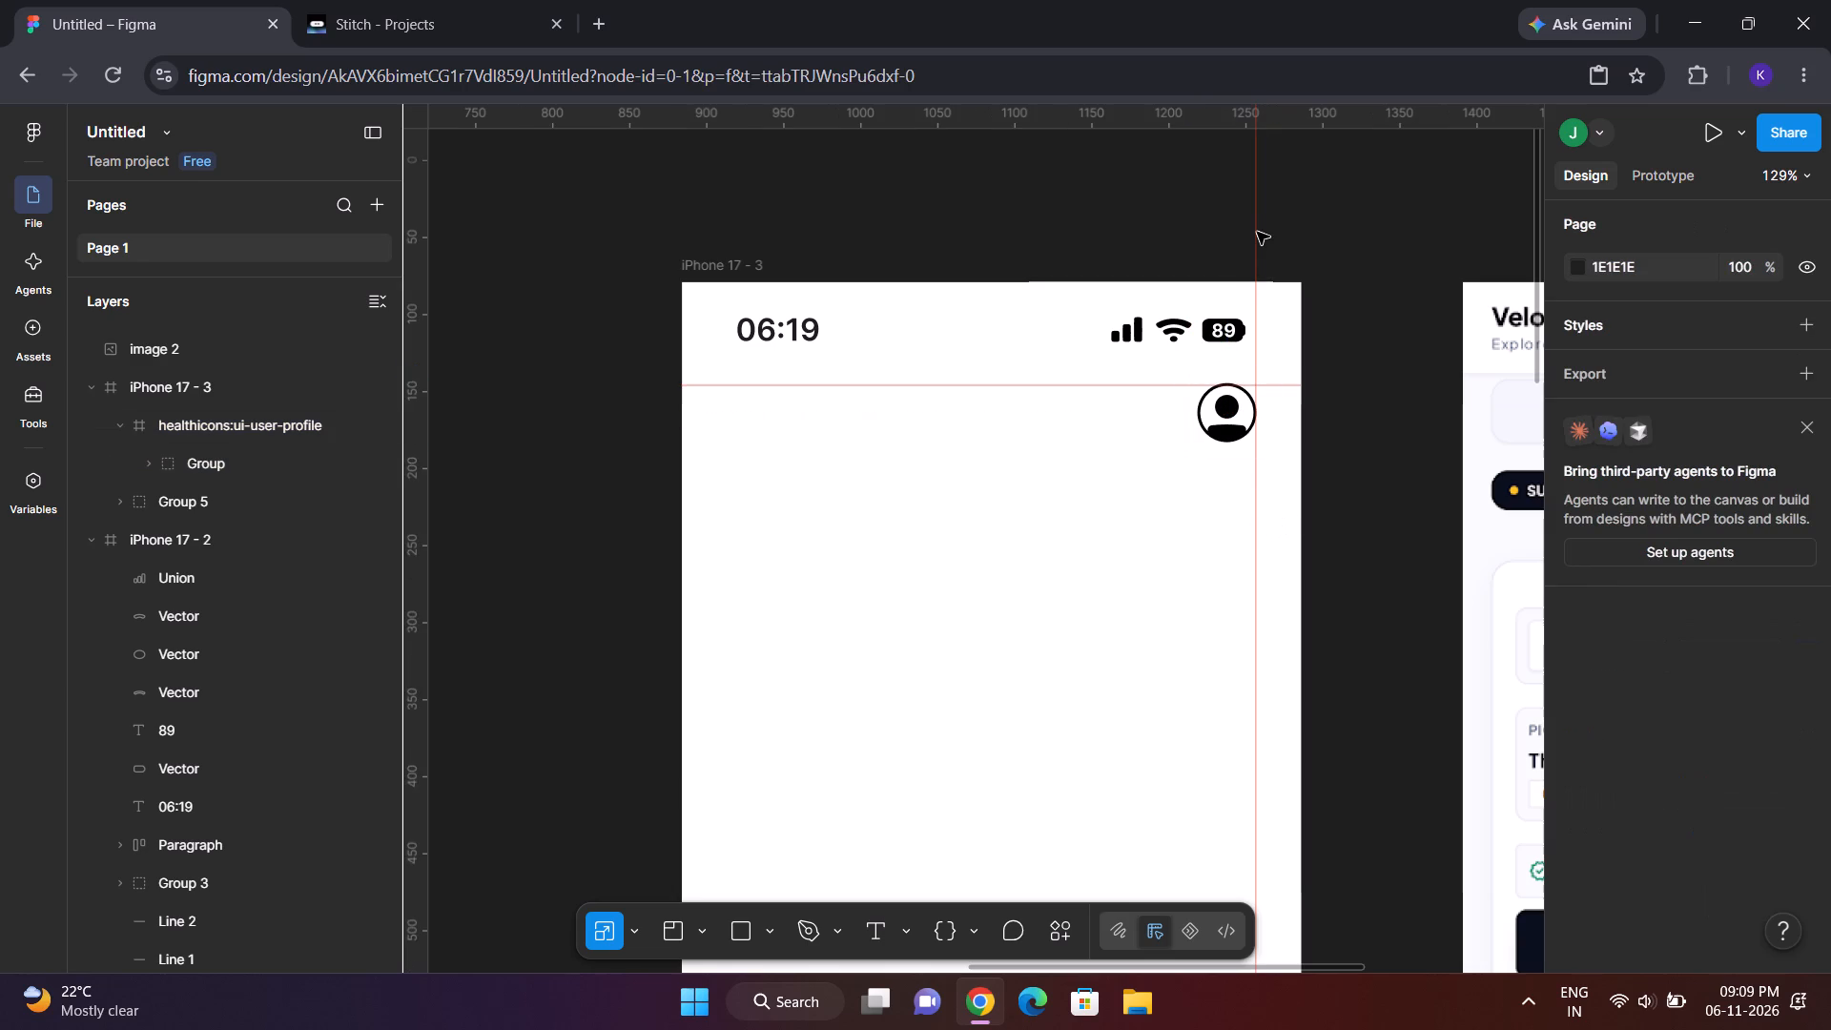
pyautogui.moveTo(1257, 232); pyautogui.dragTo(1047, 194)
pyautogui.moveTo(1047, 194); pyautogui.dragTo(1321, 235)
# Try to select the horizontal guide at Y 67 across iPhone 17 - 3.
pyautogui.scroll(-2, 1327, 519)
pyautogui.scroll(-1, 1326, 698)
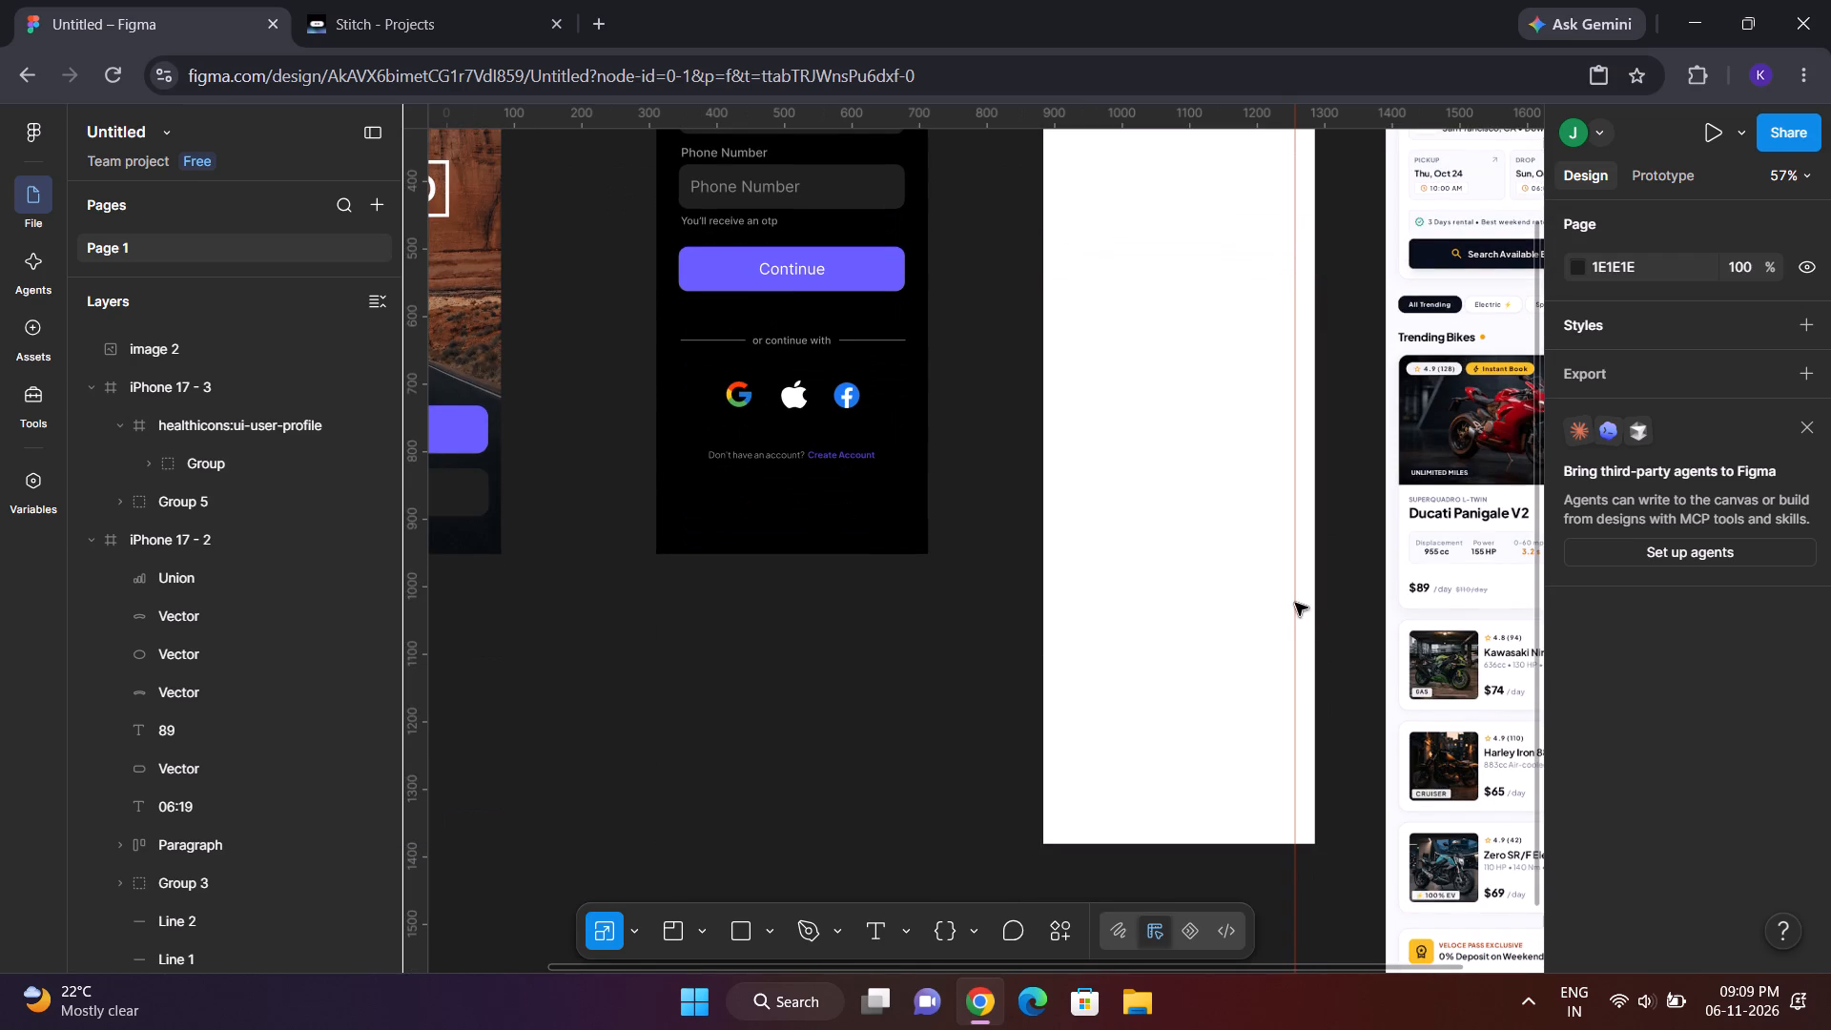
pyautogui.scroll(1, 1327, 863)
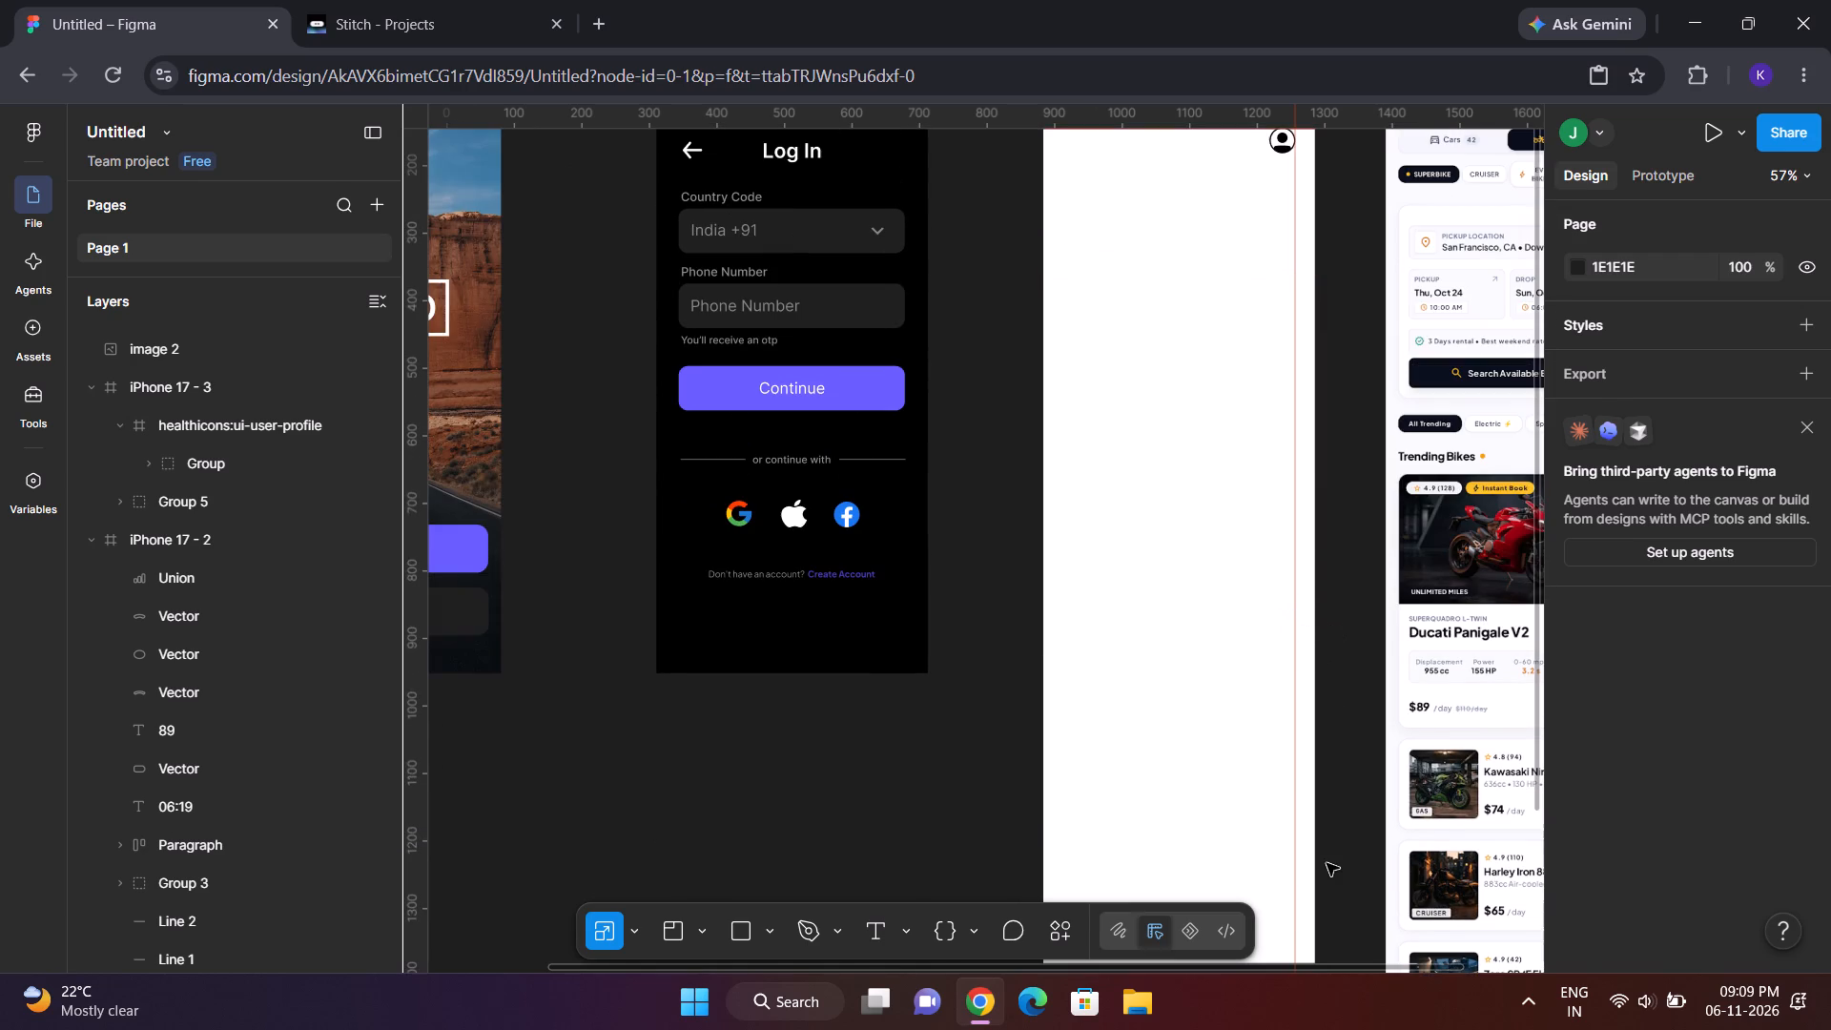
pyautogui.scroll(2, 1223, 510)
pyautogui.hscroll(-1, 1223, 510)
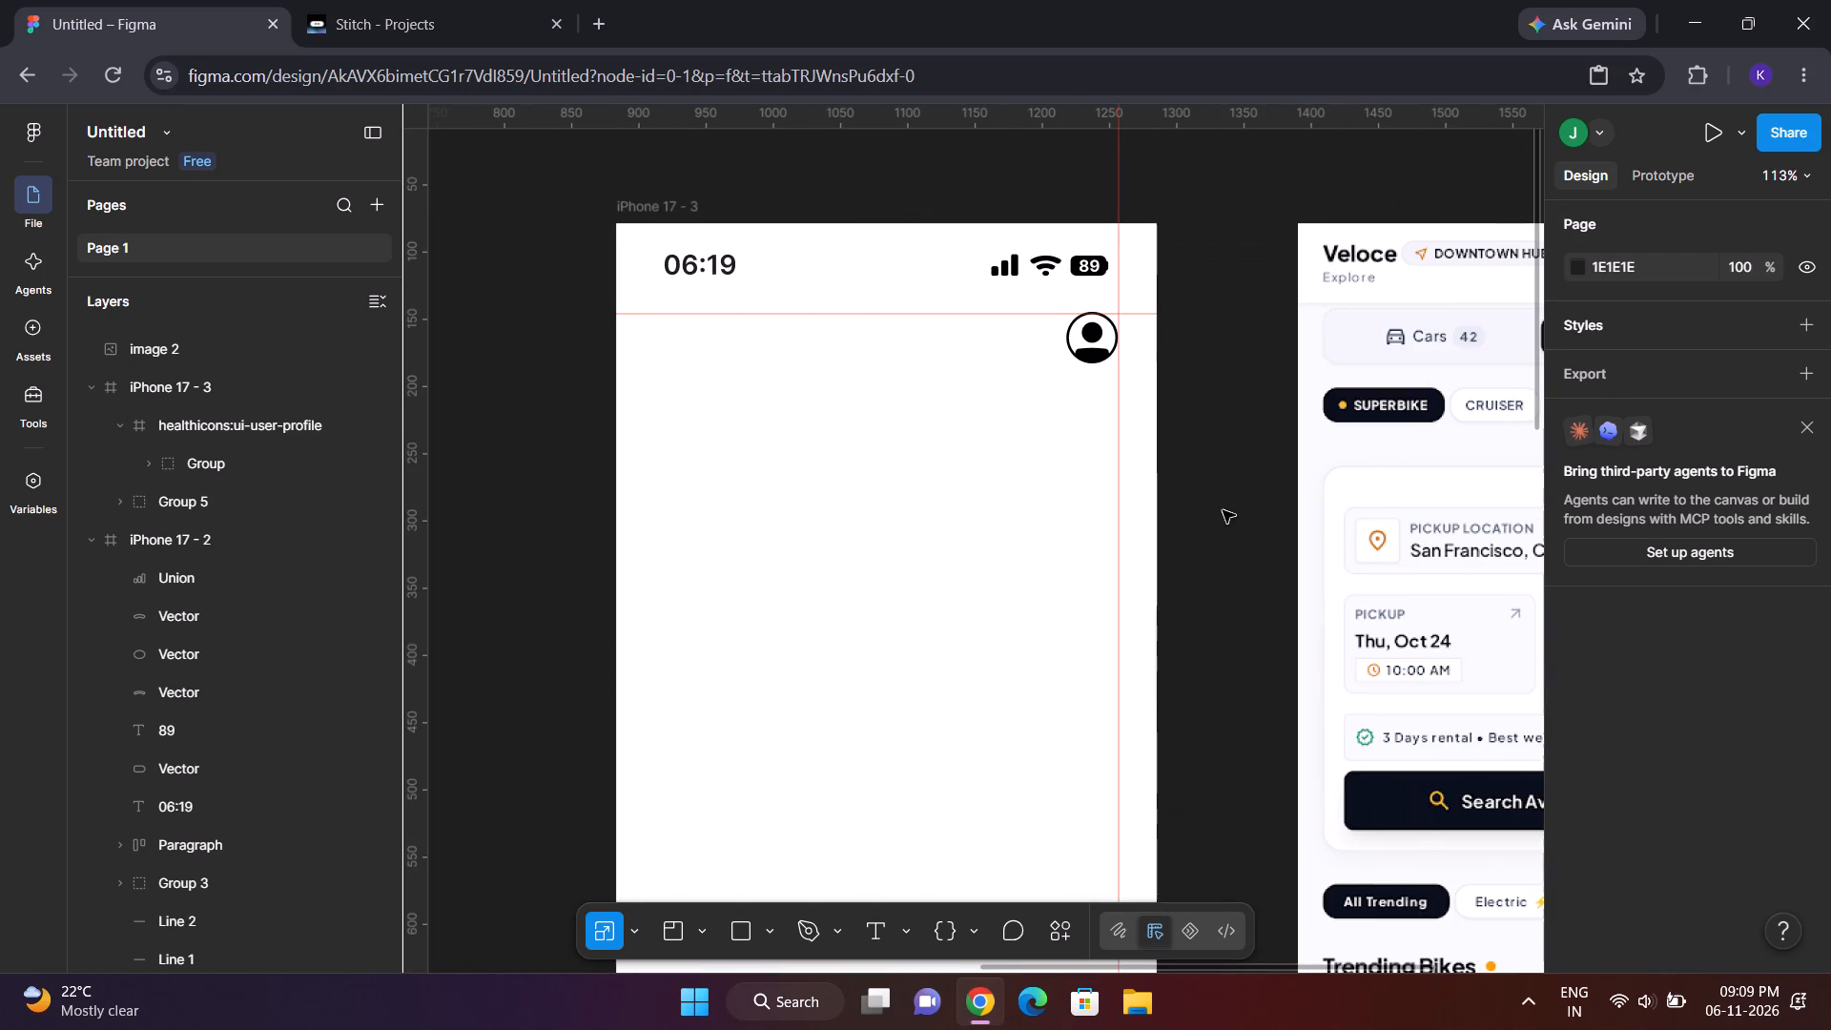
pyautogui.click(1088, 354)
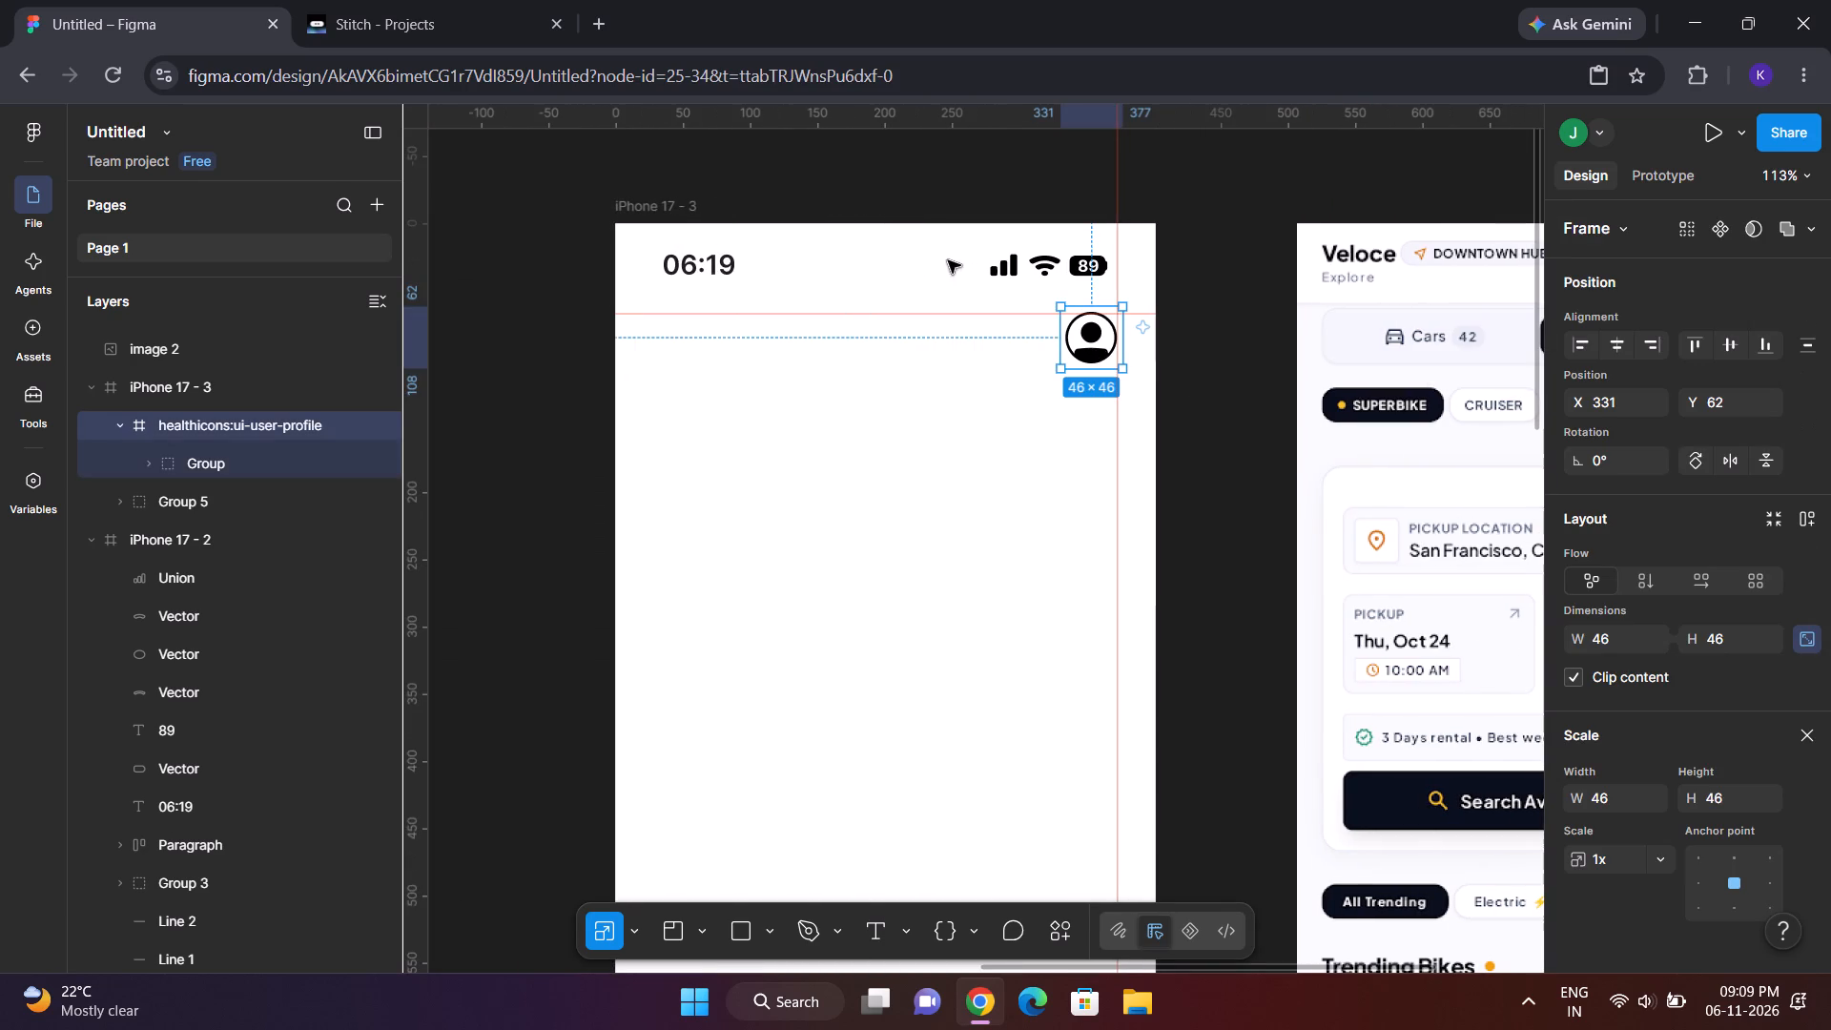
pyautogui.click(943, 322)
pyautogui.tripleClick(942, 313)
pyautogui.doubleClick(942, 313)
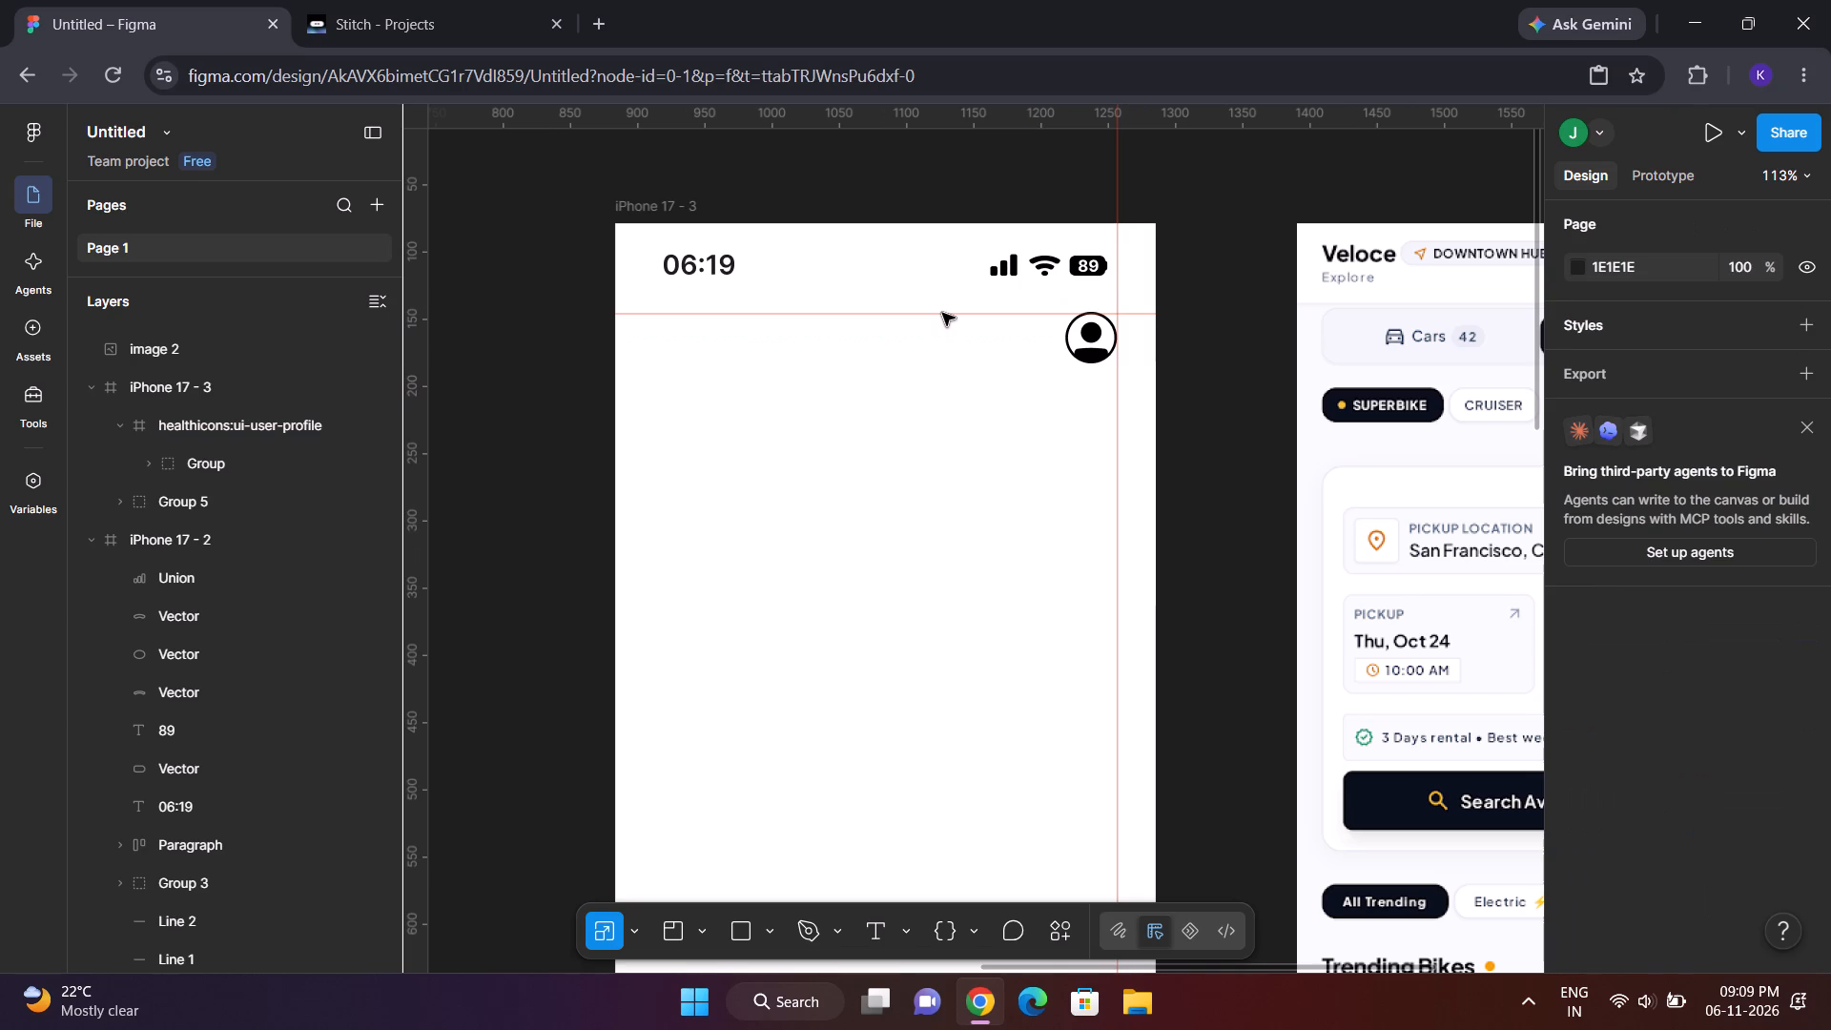
# Add a second horizontal guide to iPhone 17 - 3 at Y 62, just above the first one.
pyautogui.moveTo(892, 126); pyautogui.dragTo(871, 319)
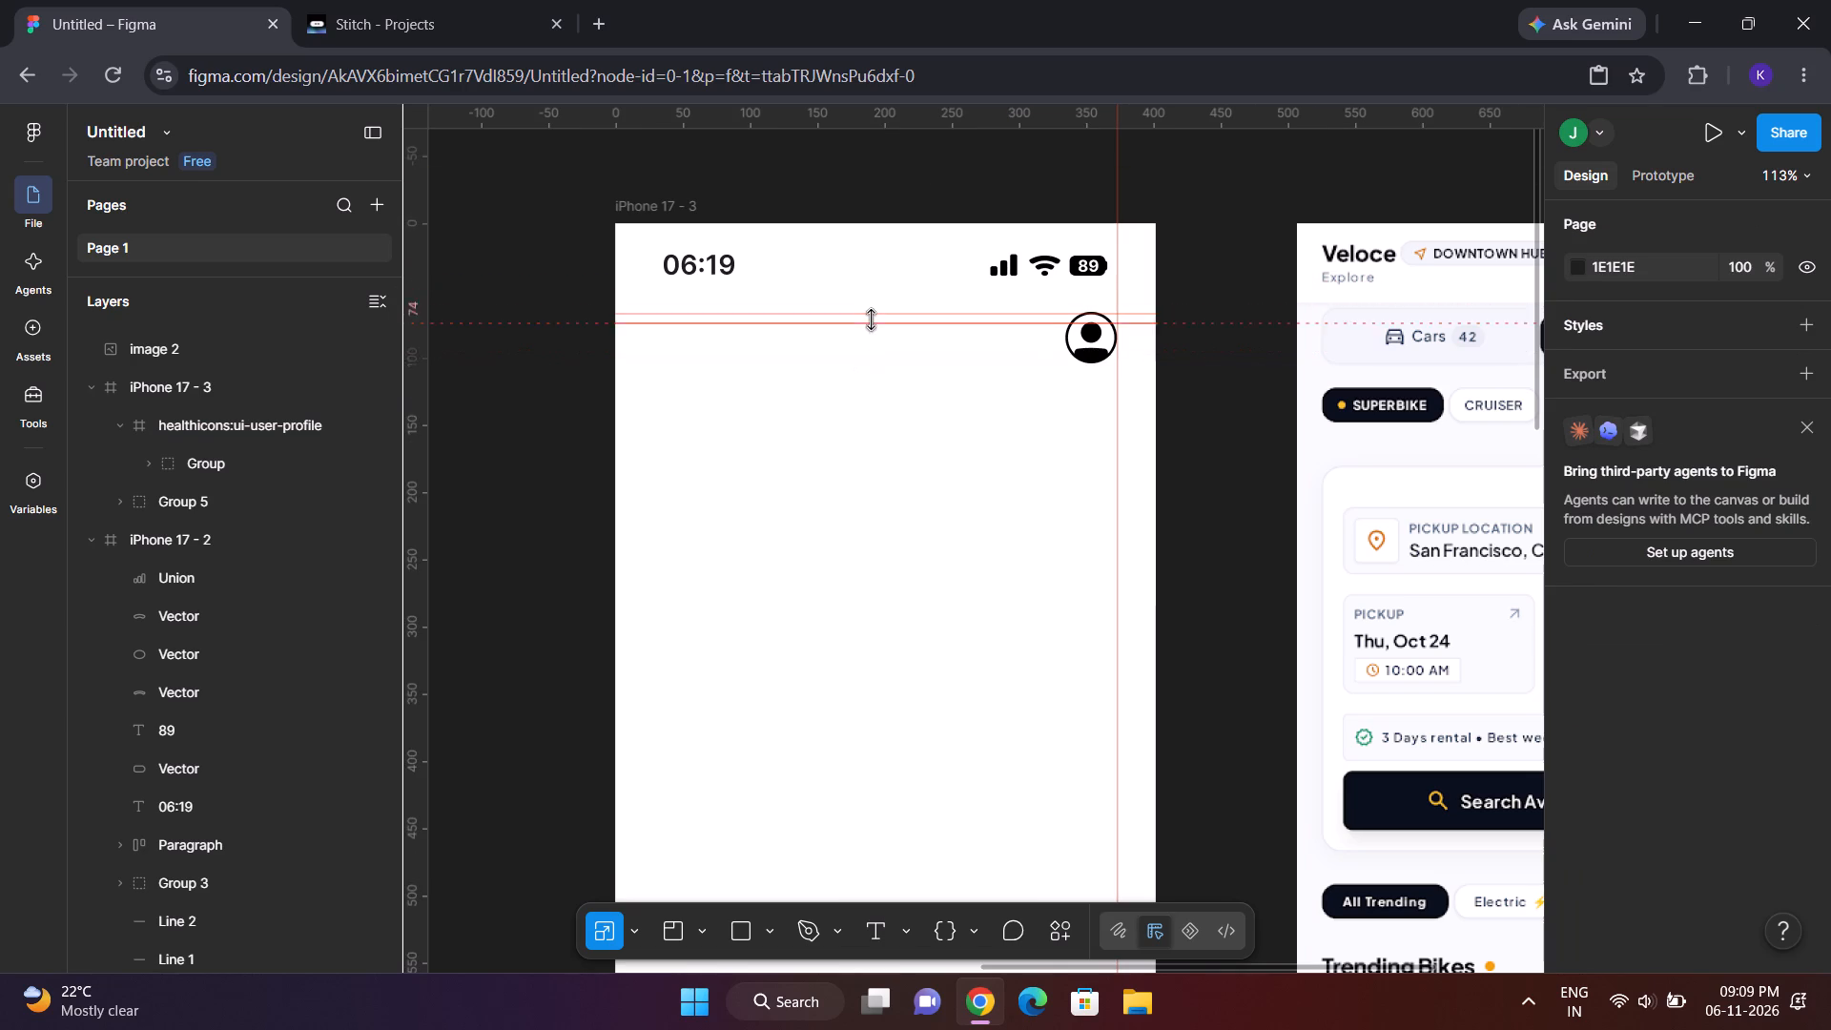
pyautogui.moveTo(871, 319); pyautogui.dragTo(875, 305)
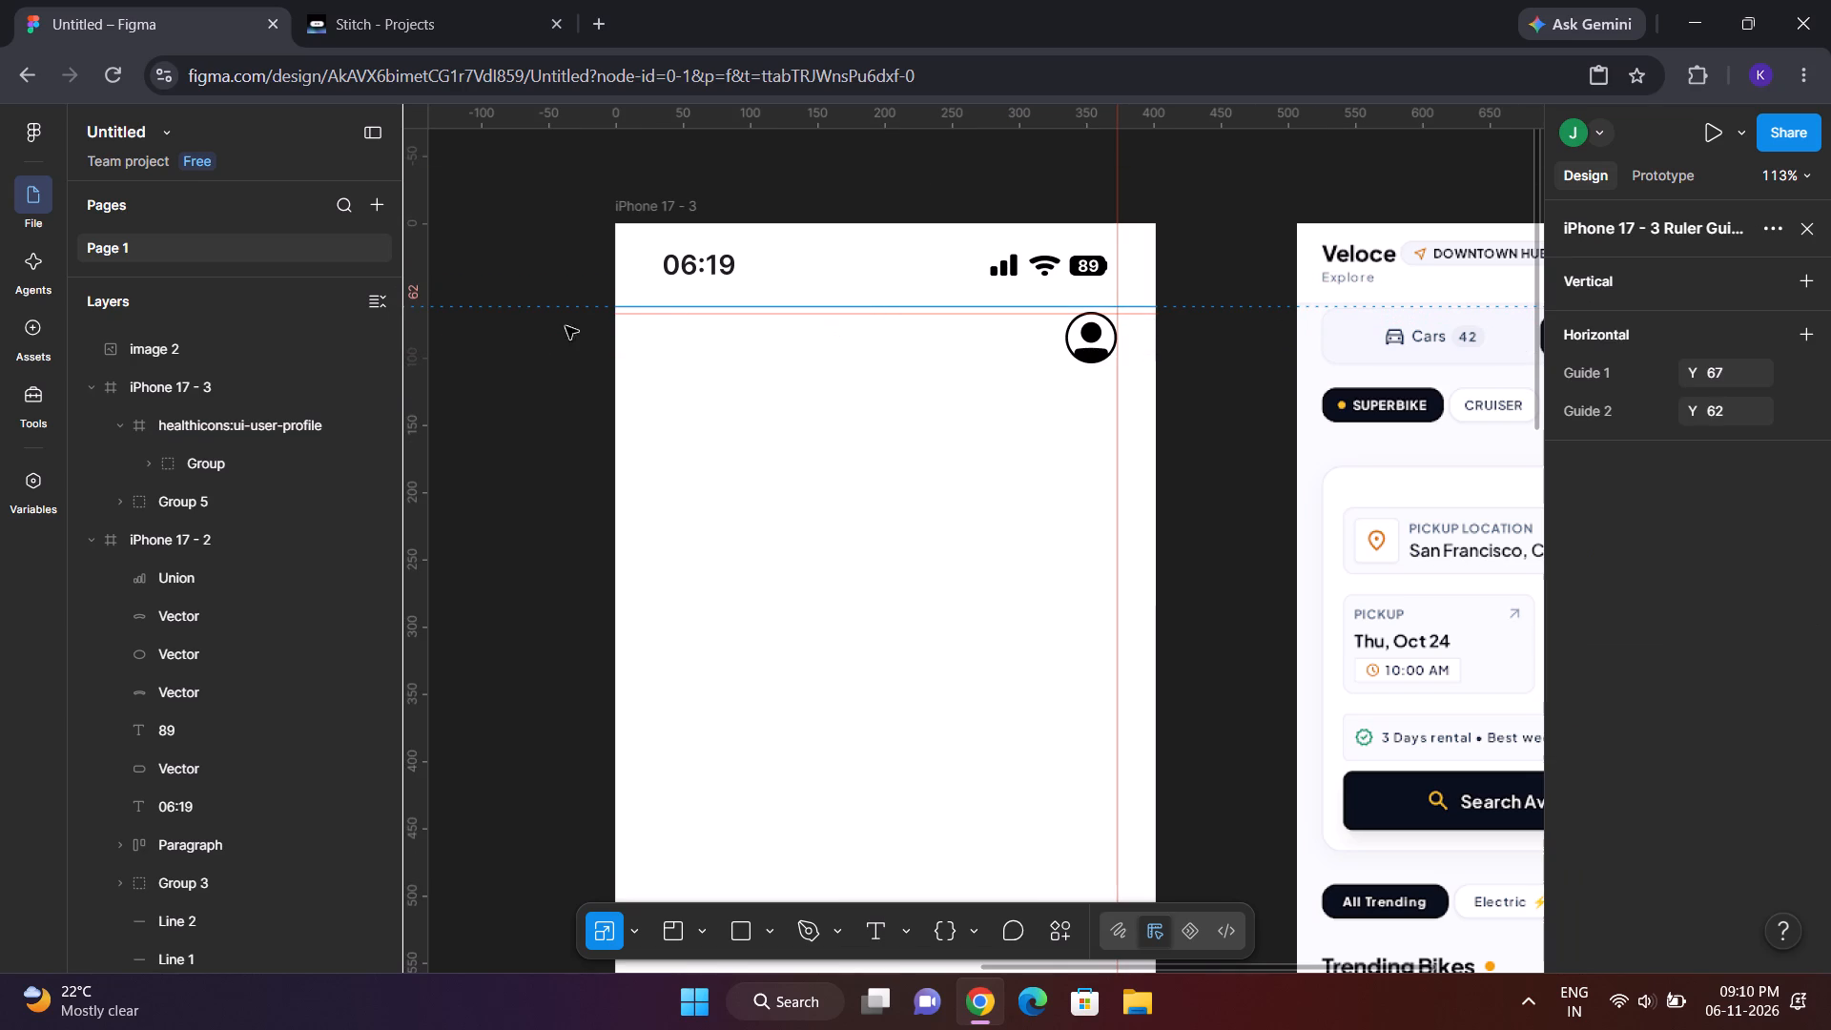
pyautogui.click(556, 296)
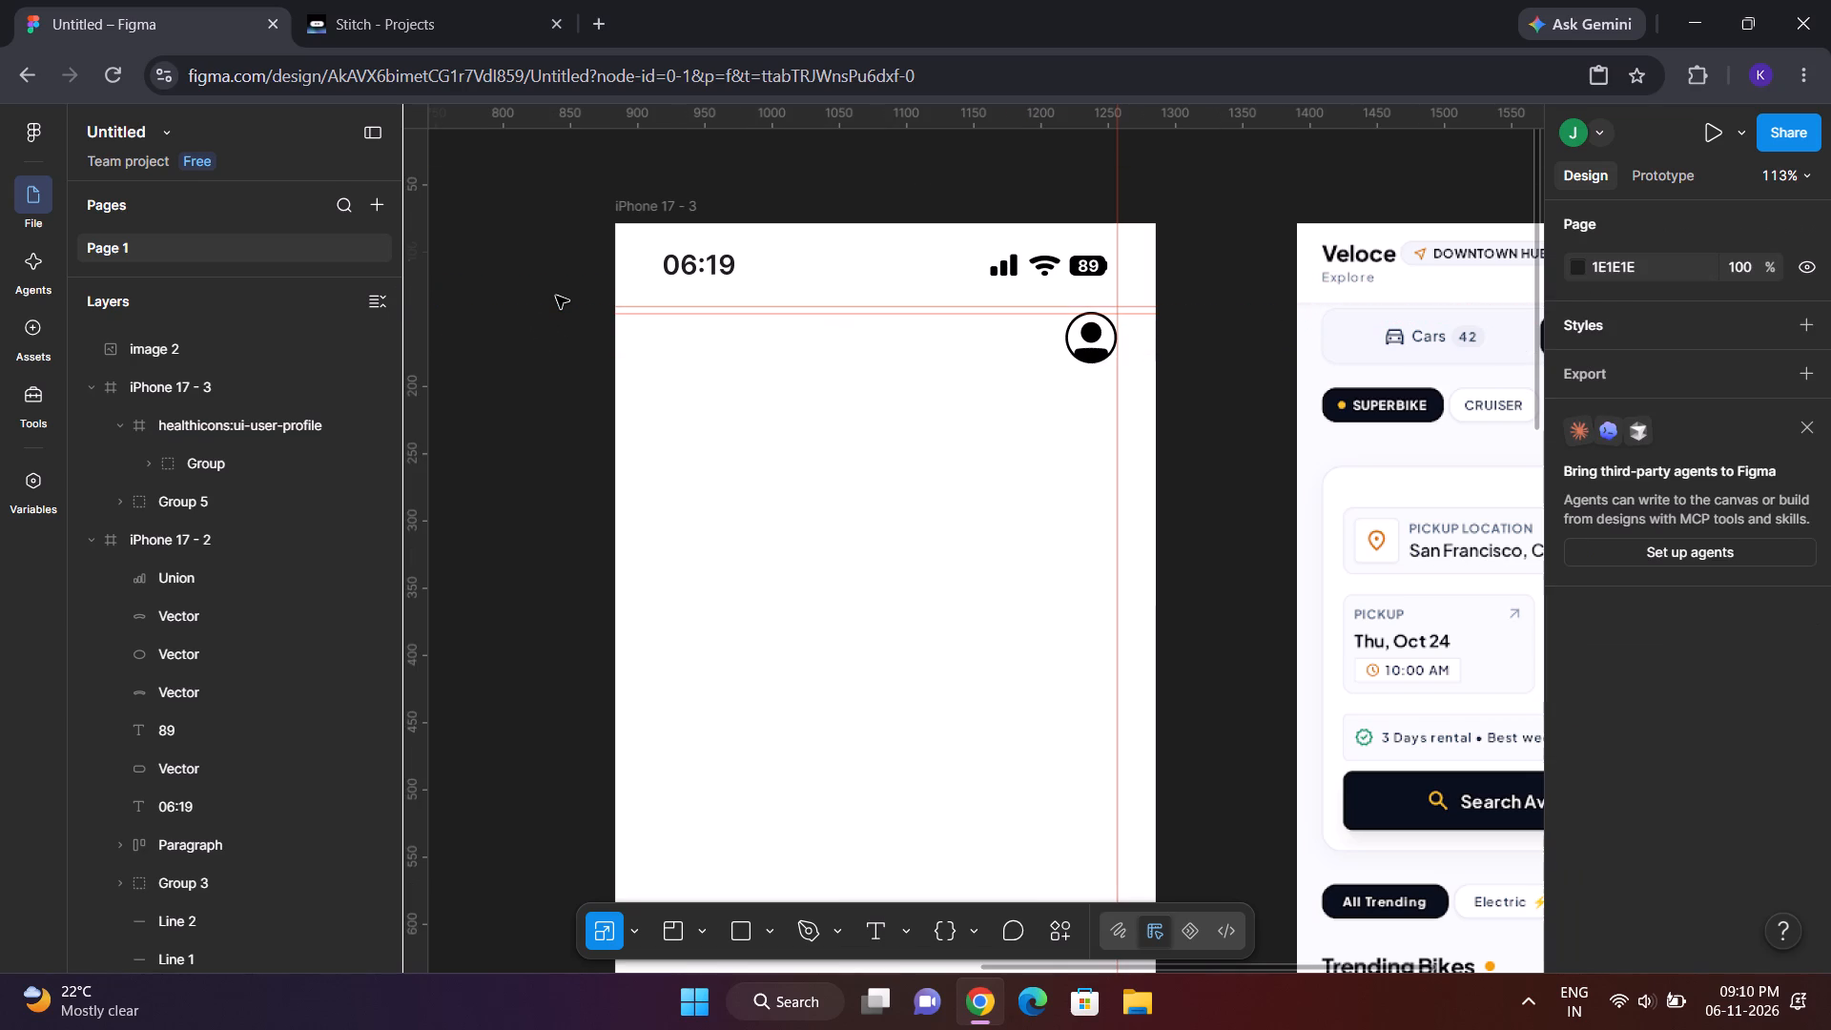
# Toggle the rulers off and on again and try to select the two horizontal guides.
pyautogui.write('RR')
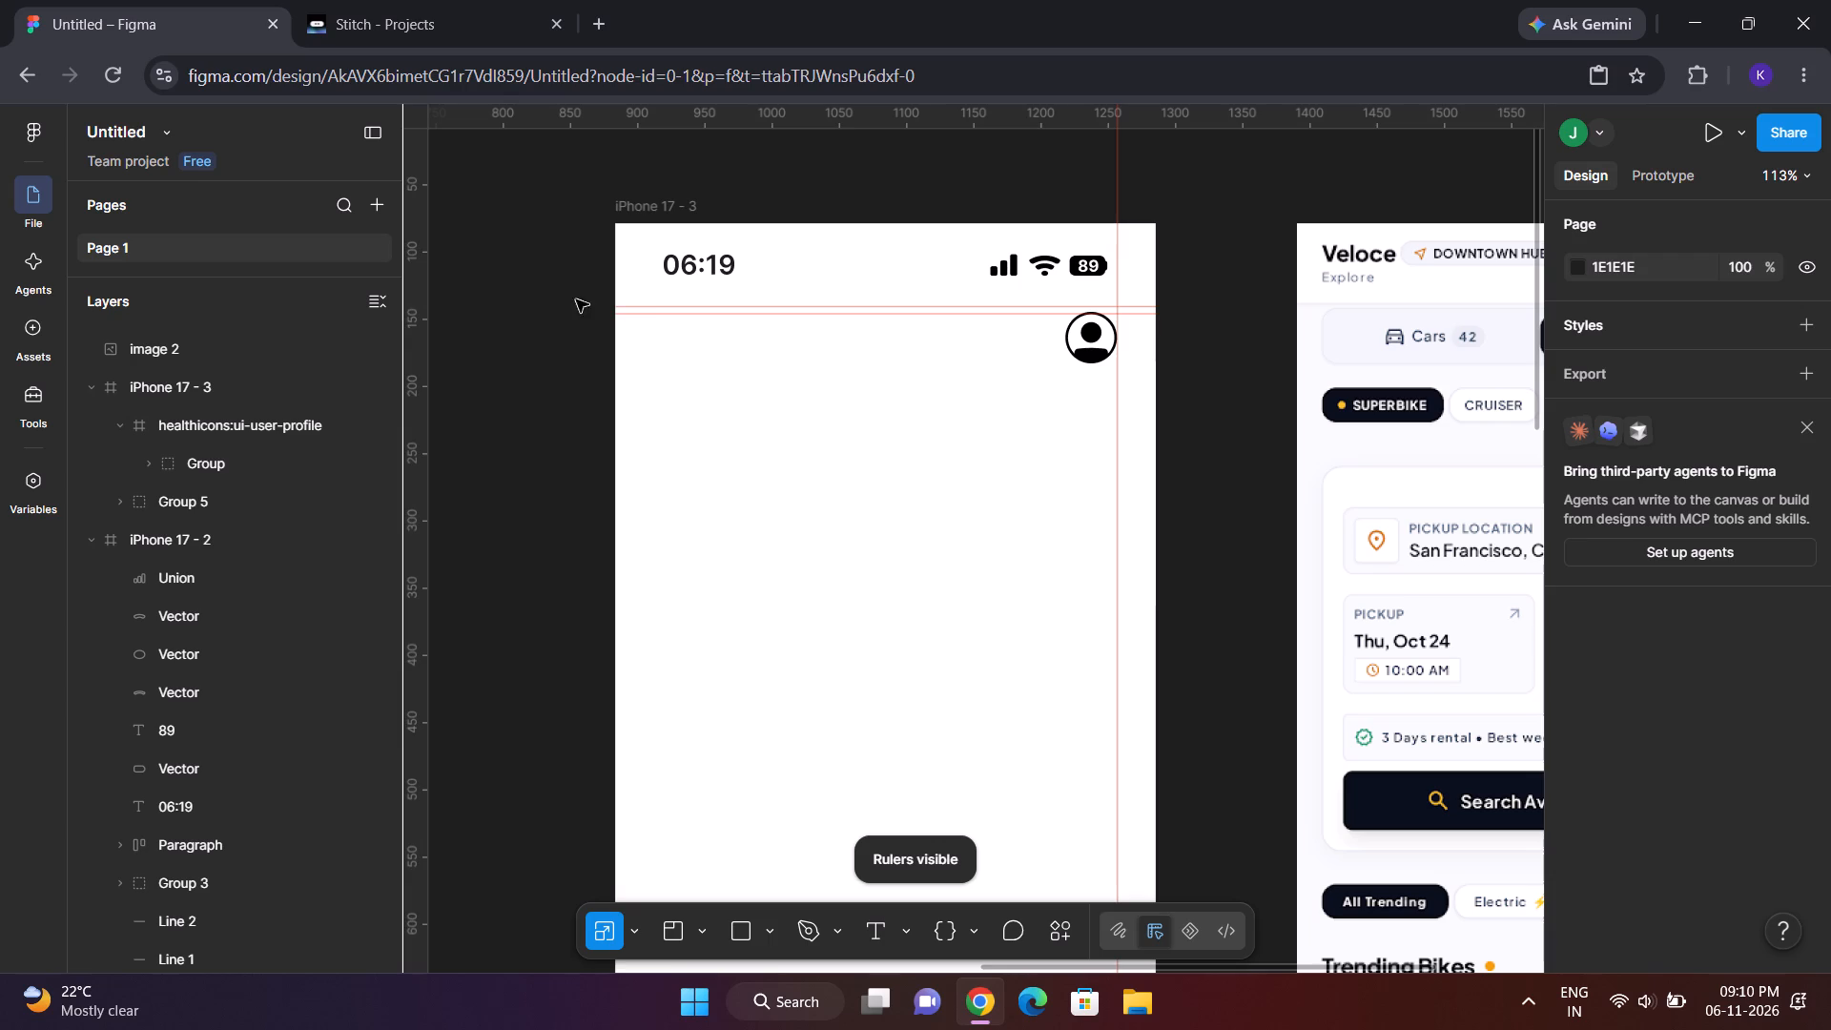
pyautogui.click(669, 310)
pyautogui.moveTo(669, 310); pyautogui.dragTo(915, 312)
# Move the profile icon up to Y 57 so its circle meets the Y 62 guide.
pyautogui.click(278, 422)
pyautogui.click(1100, 319)
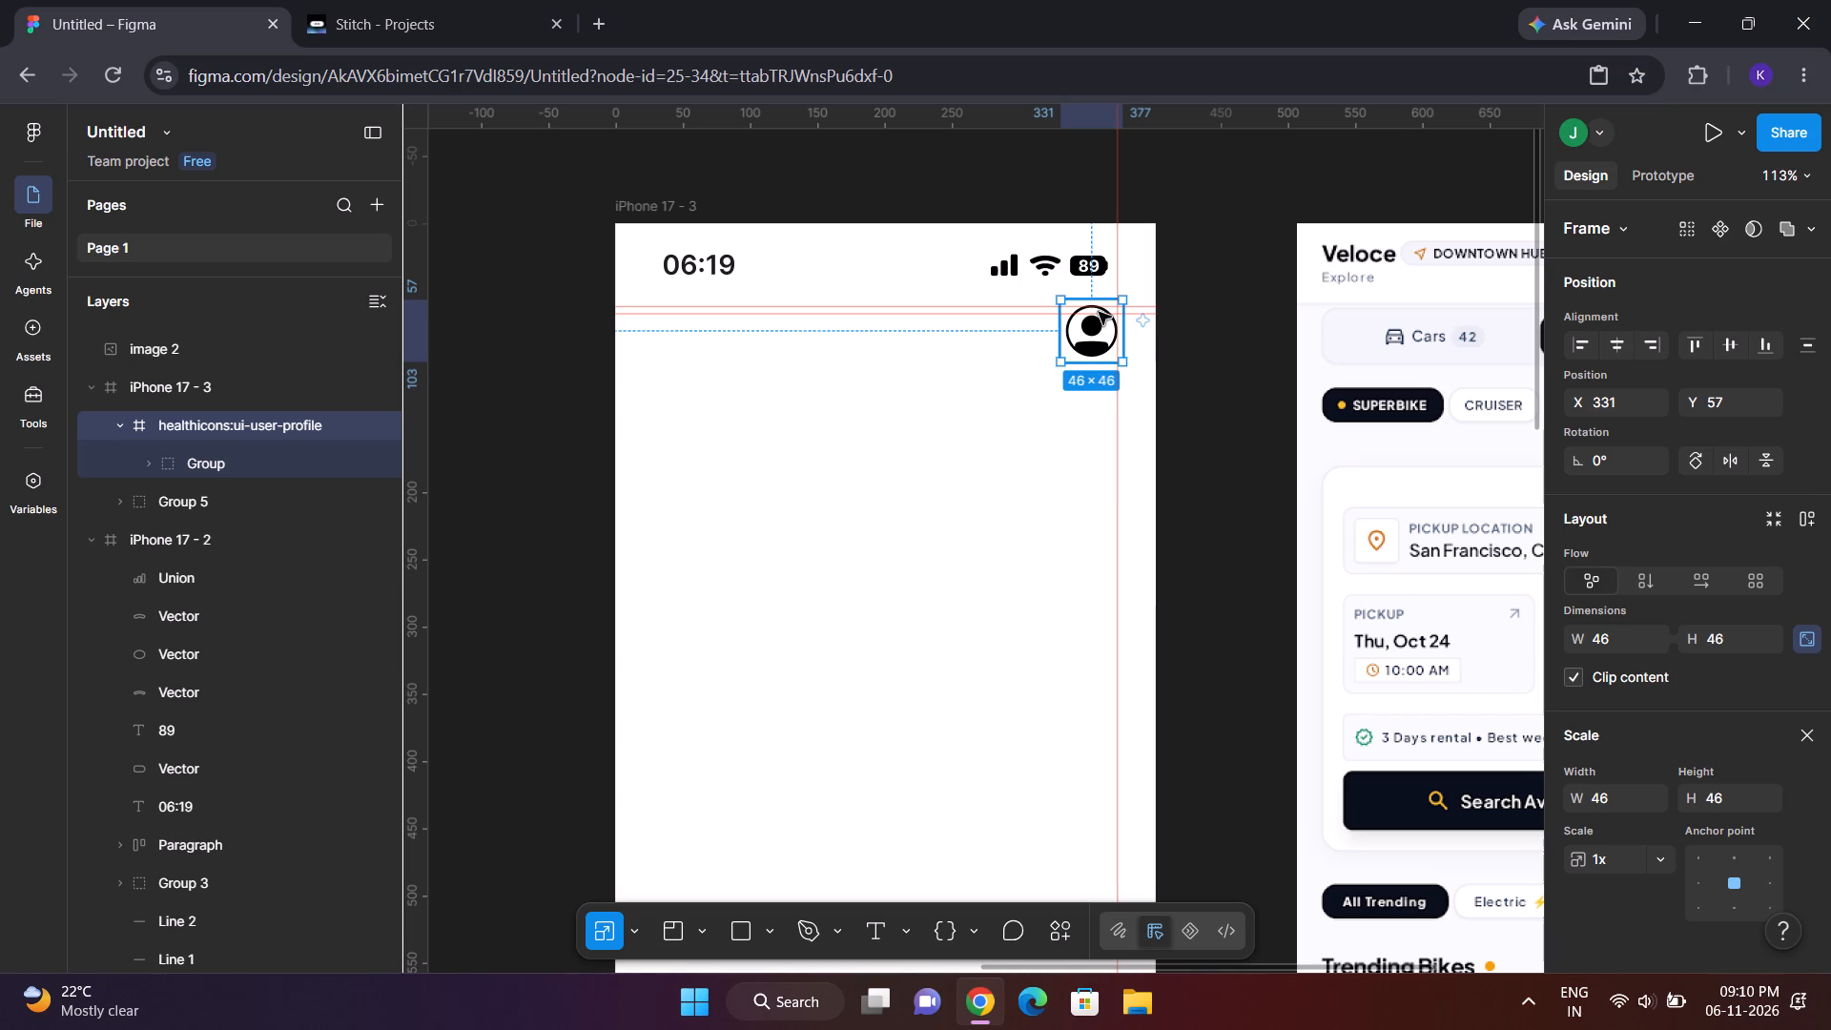
pyautogui.click(1228, 316)
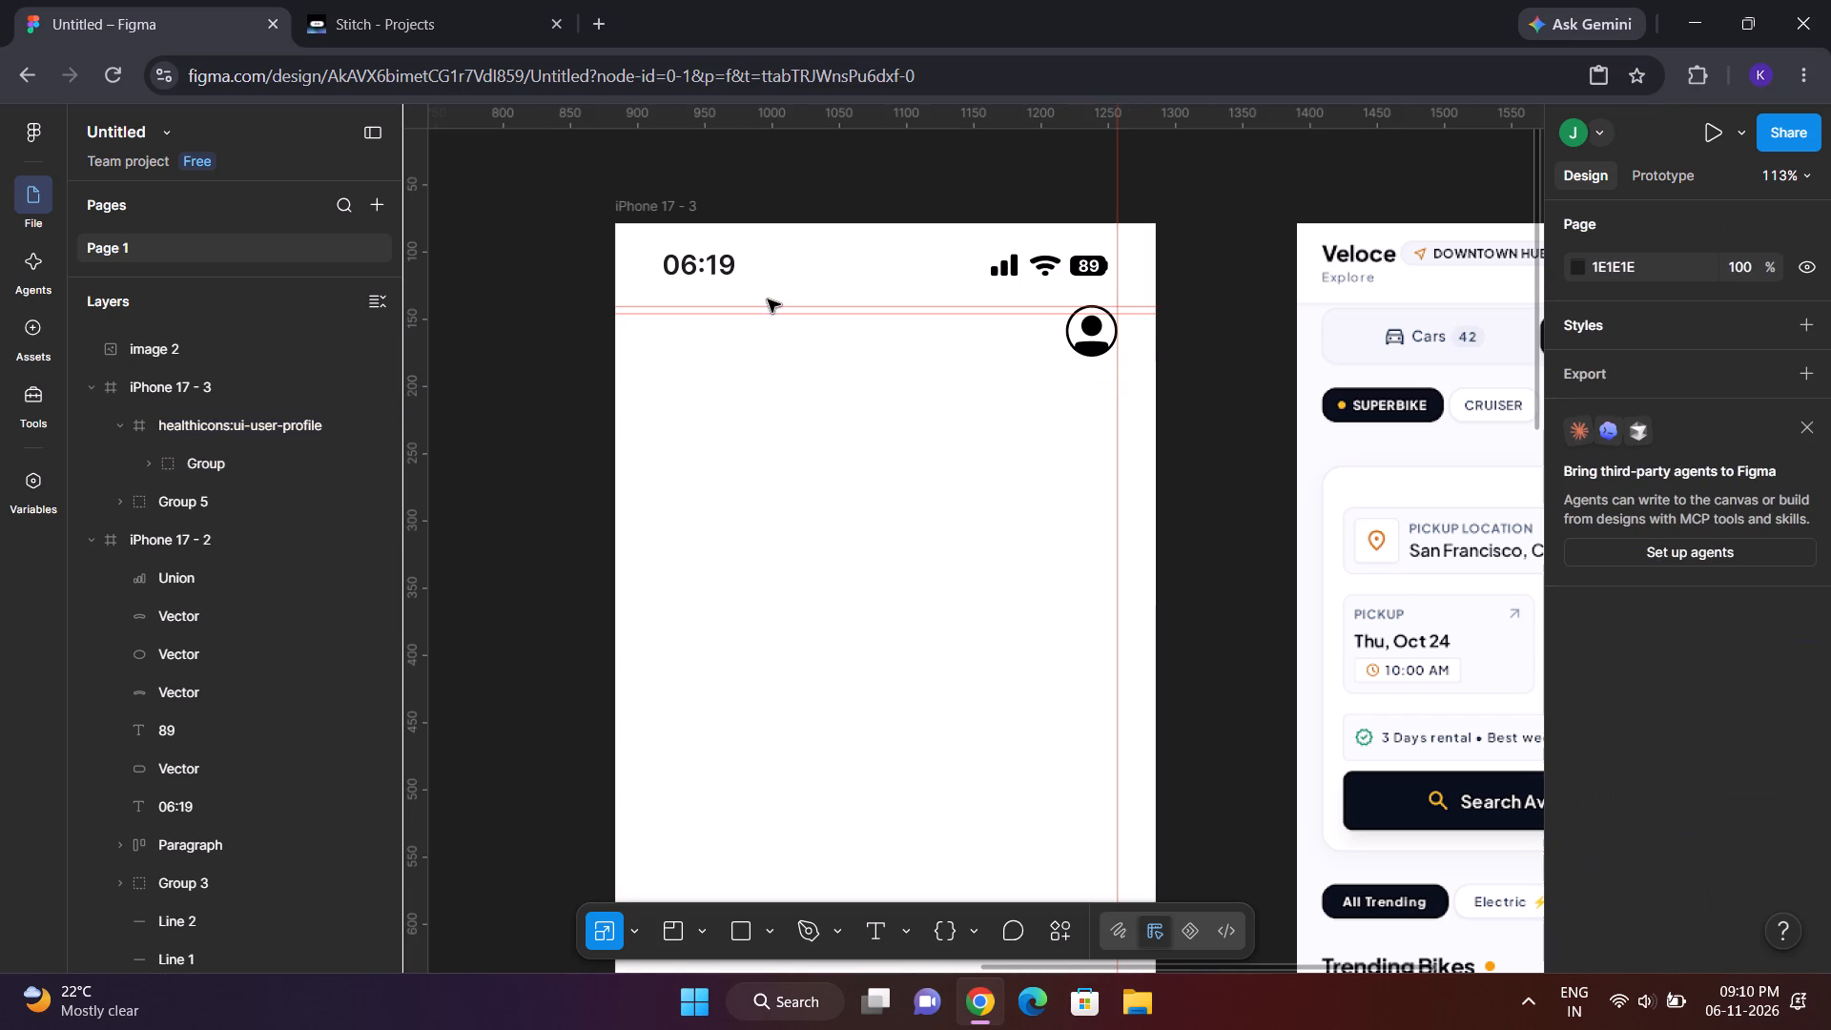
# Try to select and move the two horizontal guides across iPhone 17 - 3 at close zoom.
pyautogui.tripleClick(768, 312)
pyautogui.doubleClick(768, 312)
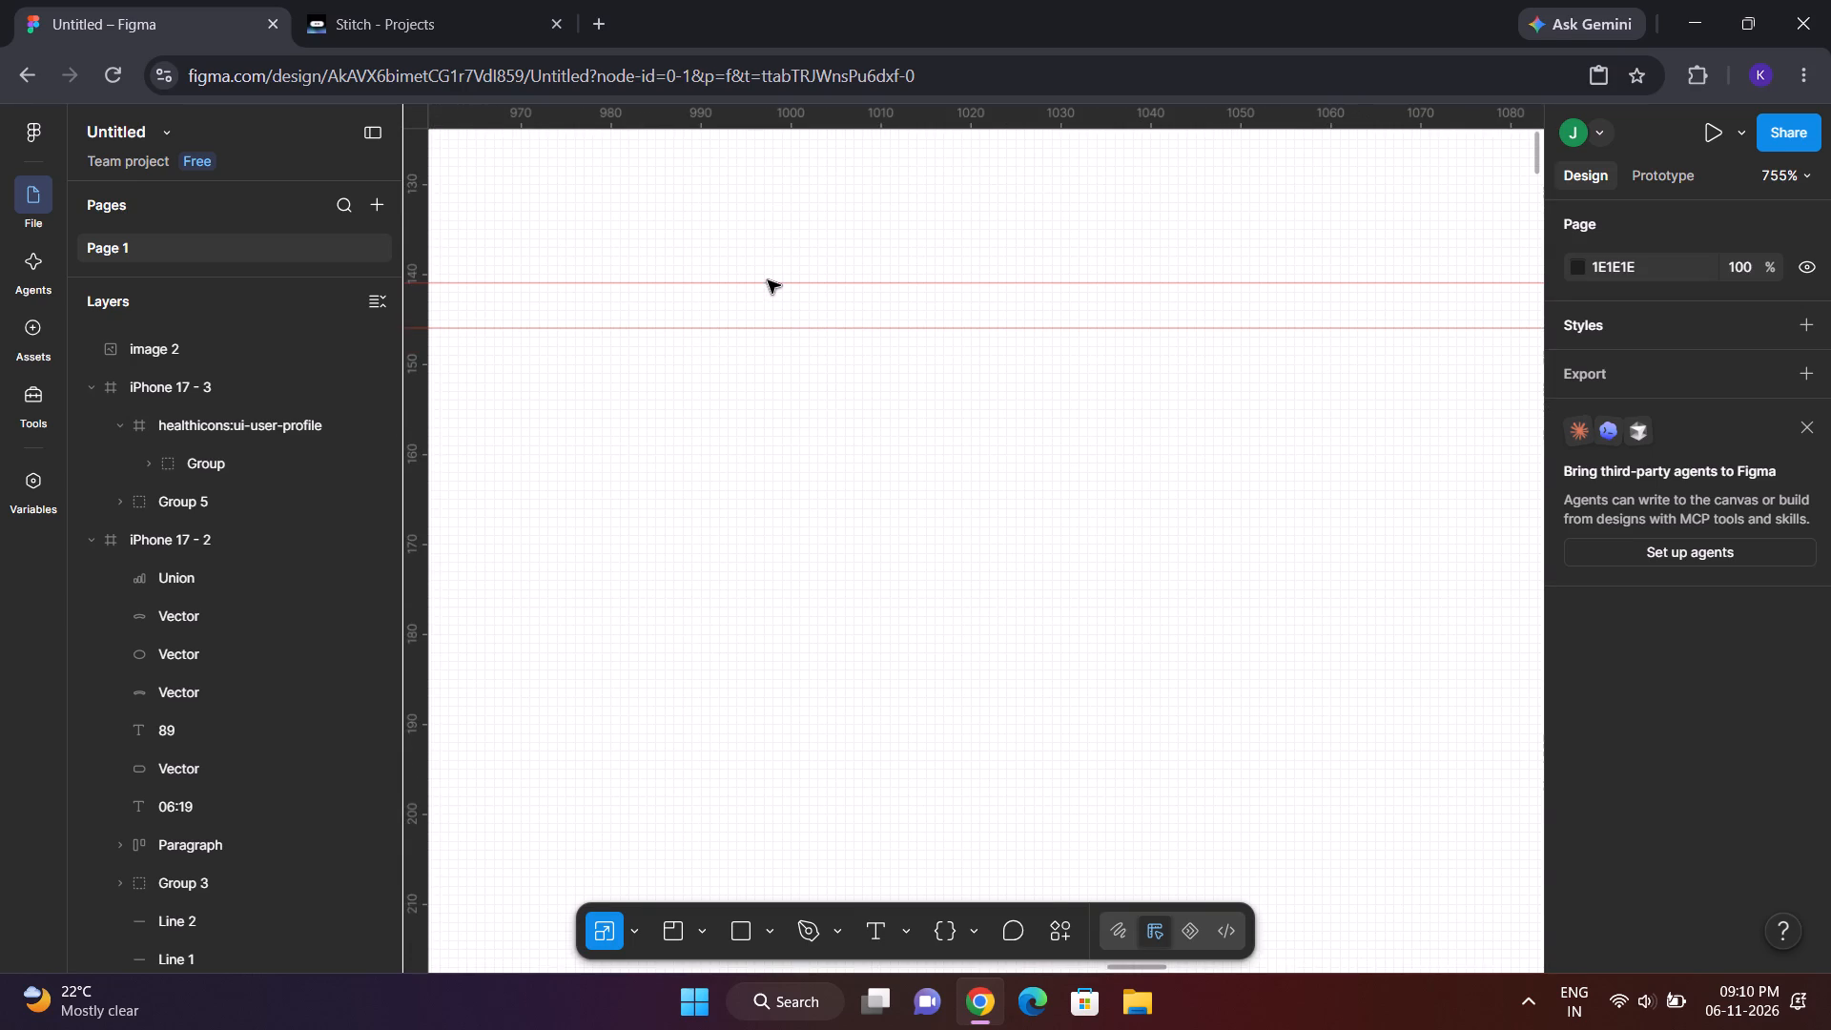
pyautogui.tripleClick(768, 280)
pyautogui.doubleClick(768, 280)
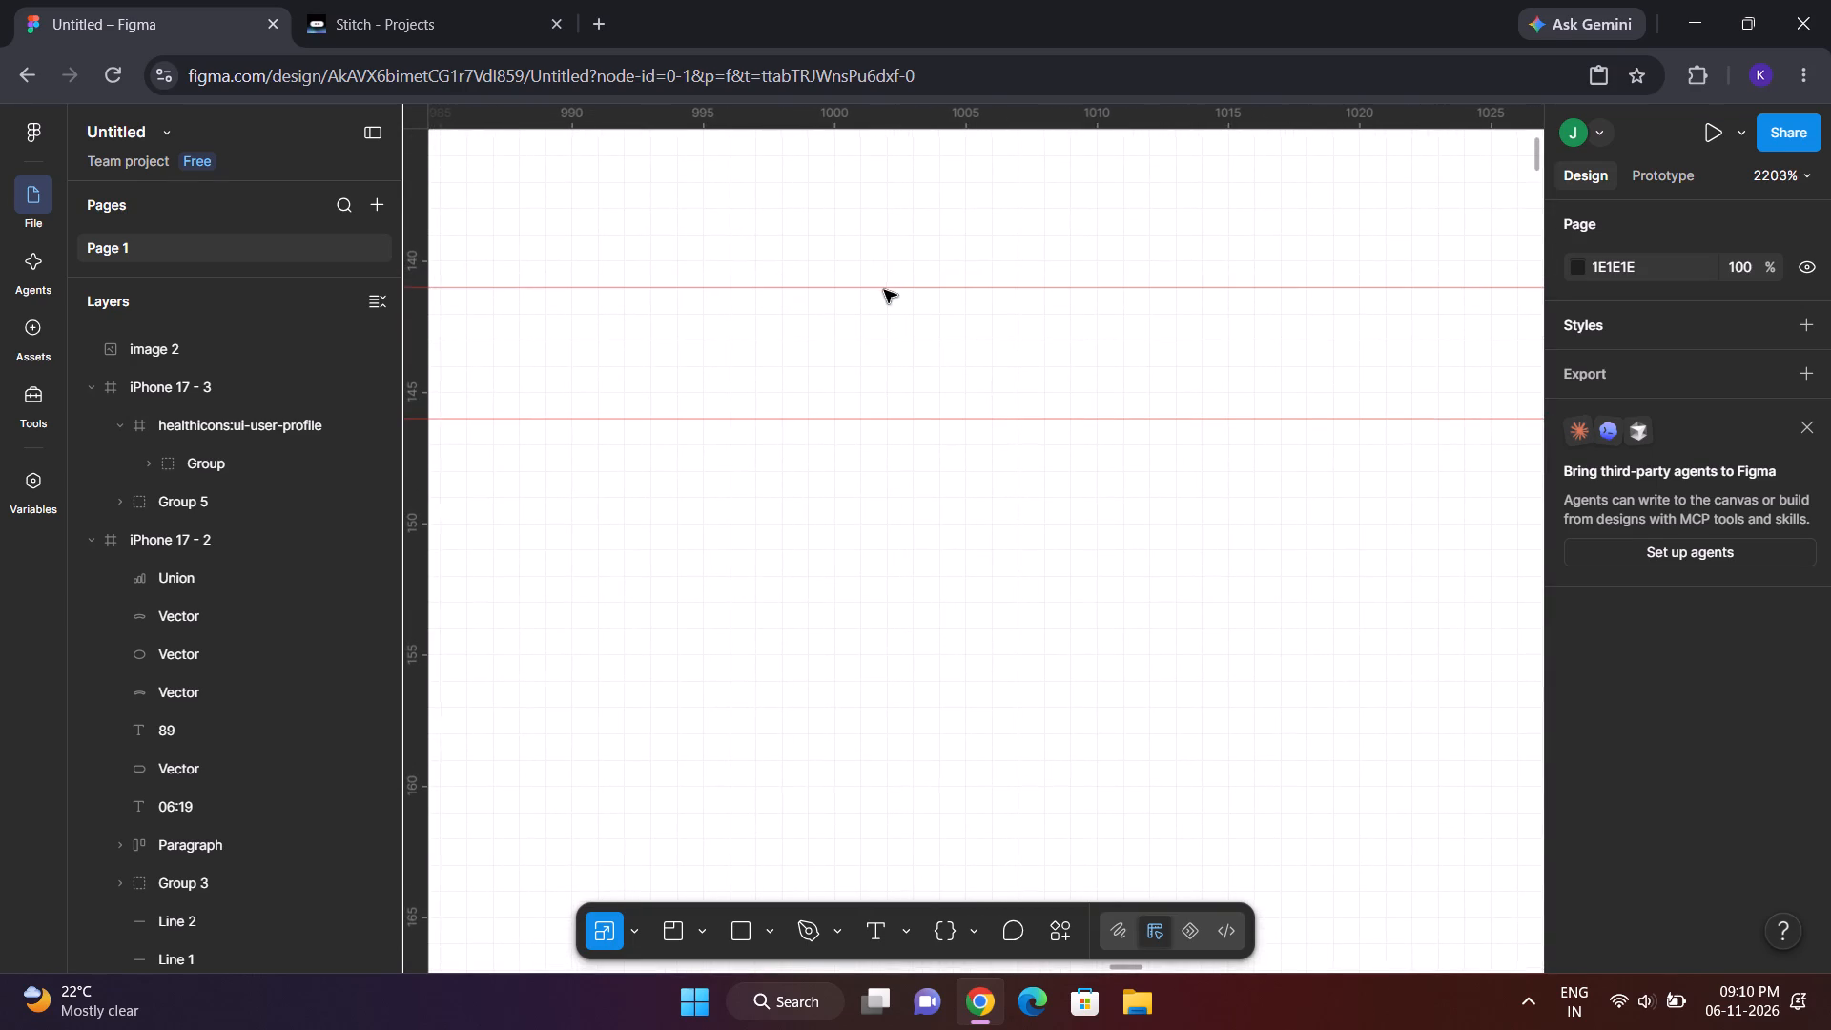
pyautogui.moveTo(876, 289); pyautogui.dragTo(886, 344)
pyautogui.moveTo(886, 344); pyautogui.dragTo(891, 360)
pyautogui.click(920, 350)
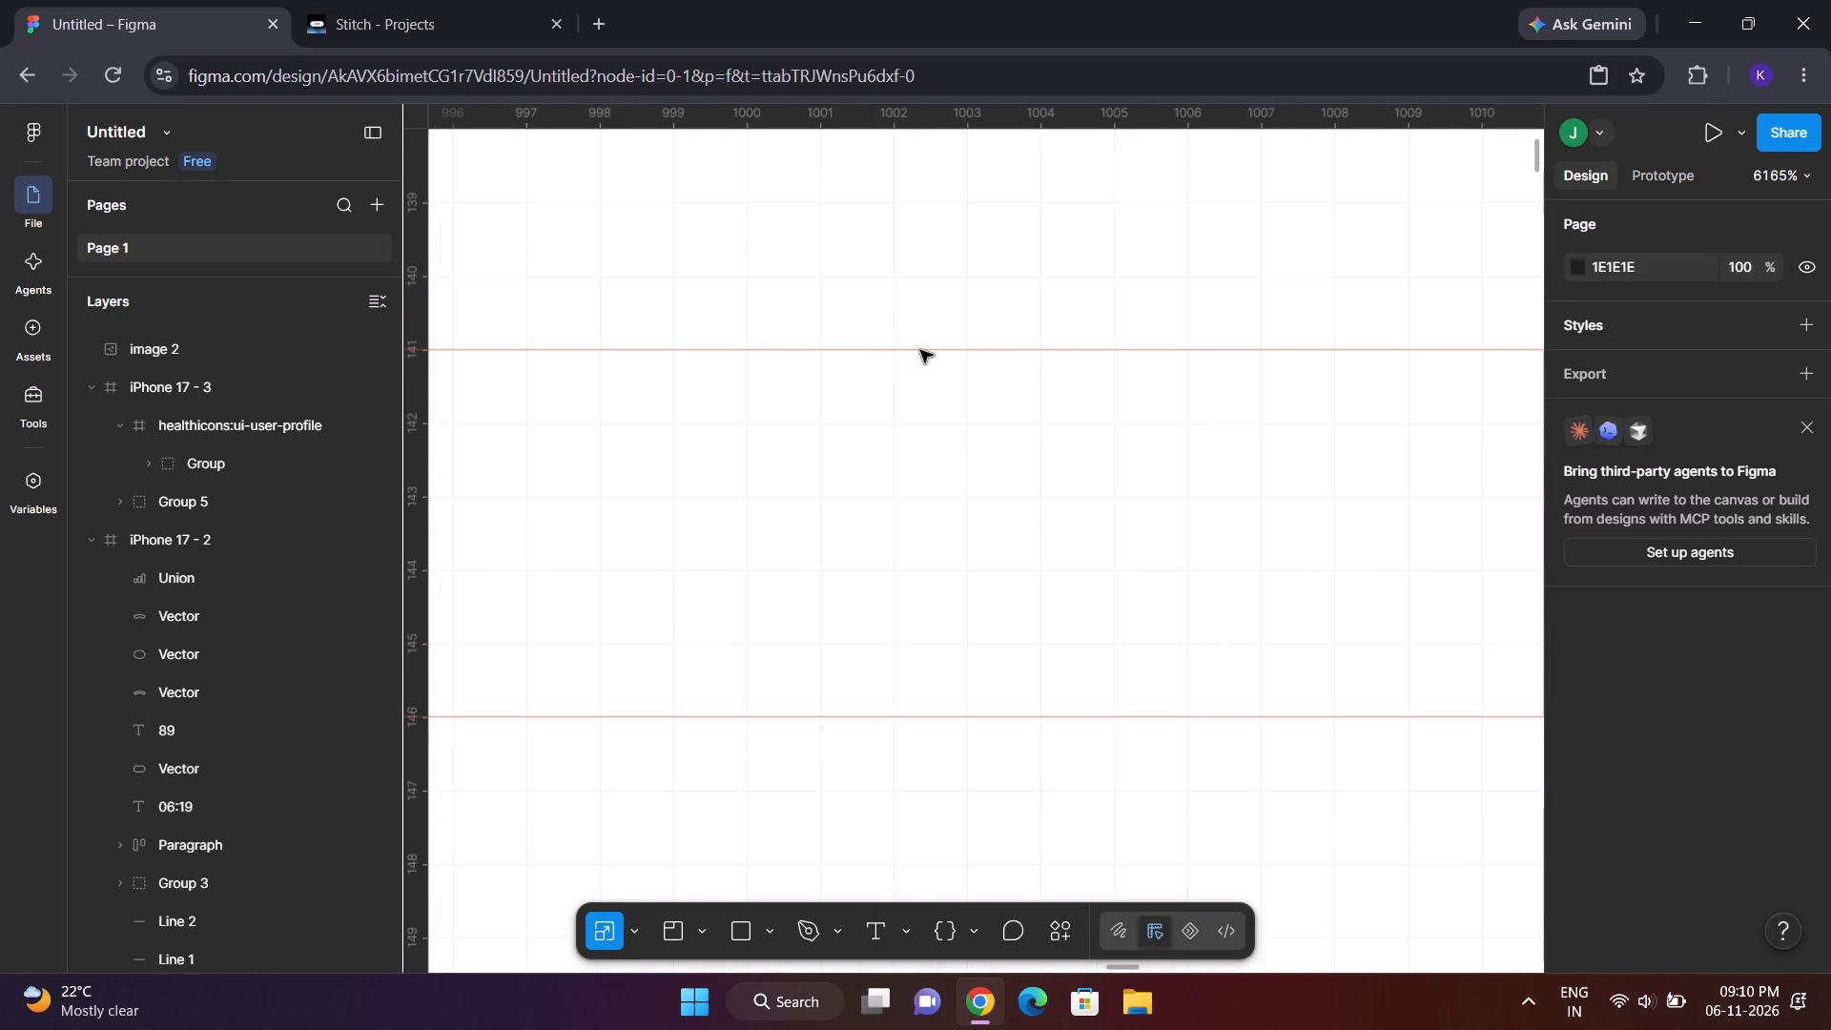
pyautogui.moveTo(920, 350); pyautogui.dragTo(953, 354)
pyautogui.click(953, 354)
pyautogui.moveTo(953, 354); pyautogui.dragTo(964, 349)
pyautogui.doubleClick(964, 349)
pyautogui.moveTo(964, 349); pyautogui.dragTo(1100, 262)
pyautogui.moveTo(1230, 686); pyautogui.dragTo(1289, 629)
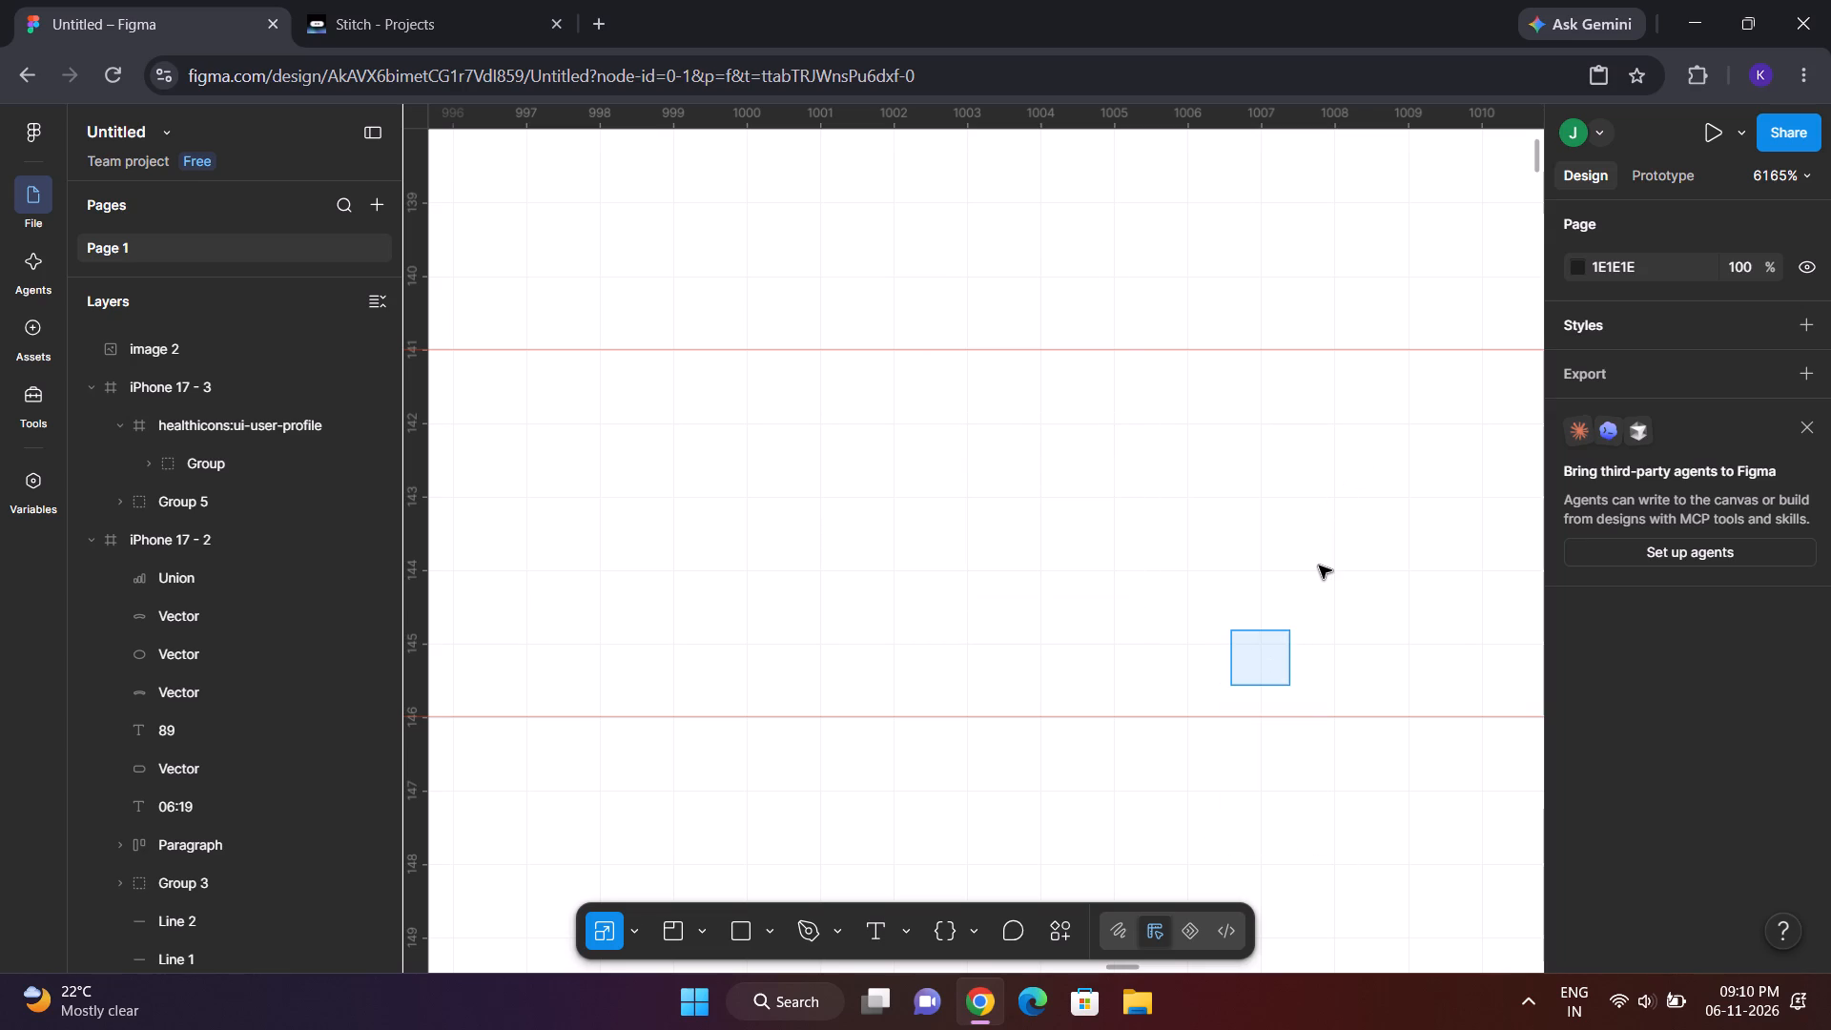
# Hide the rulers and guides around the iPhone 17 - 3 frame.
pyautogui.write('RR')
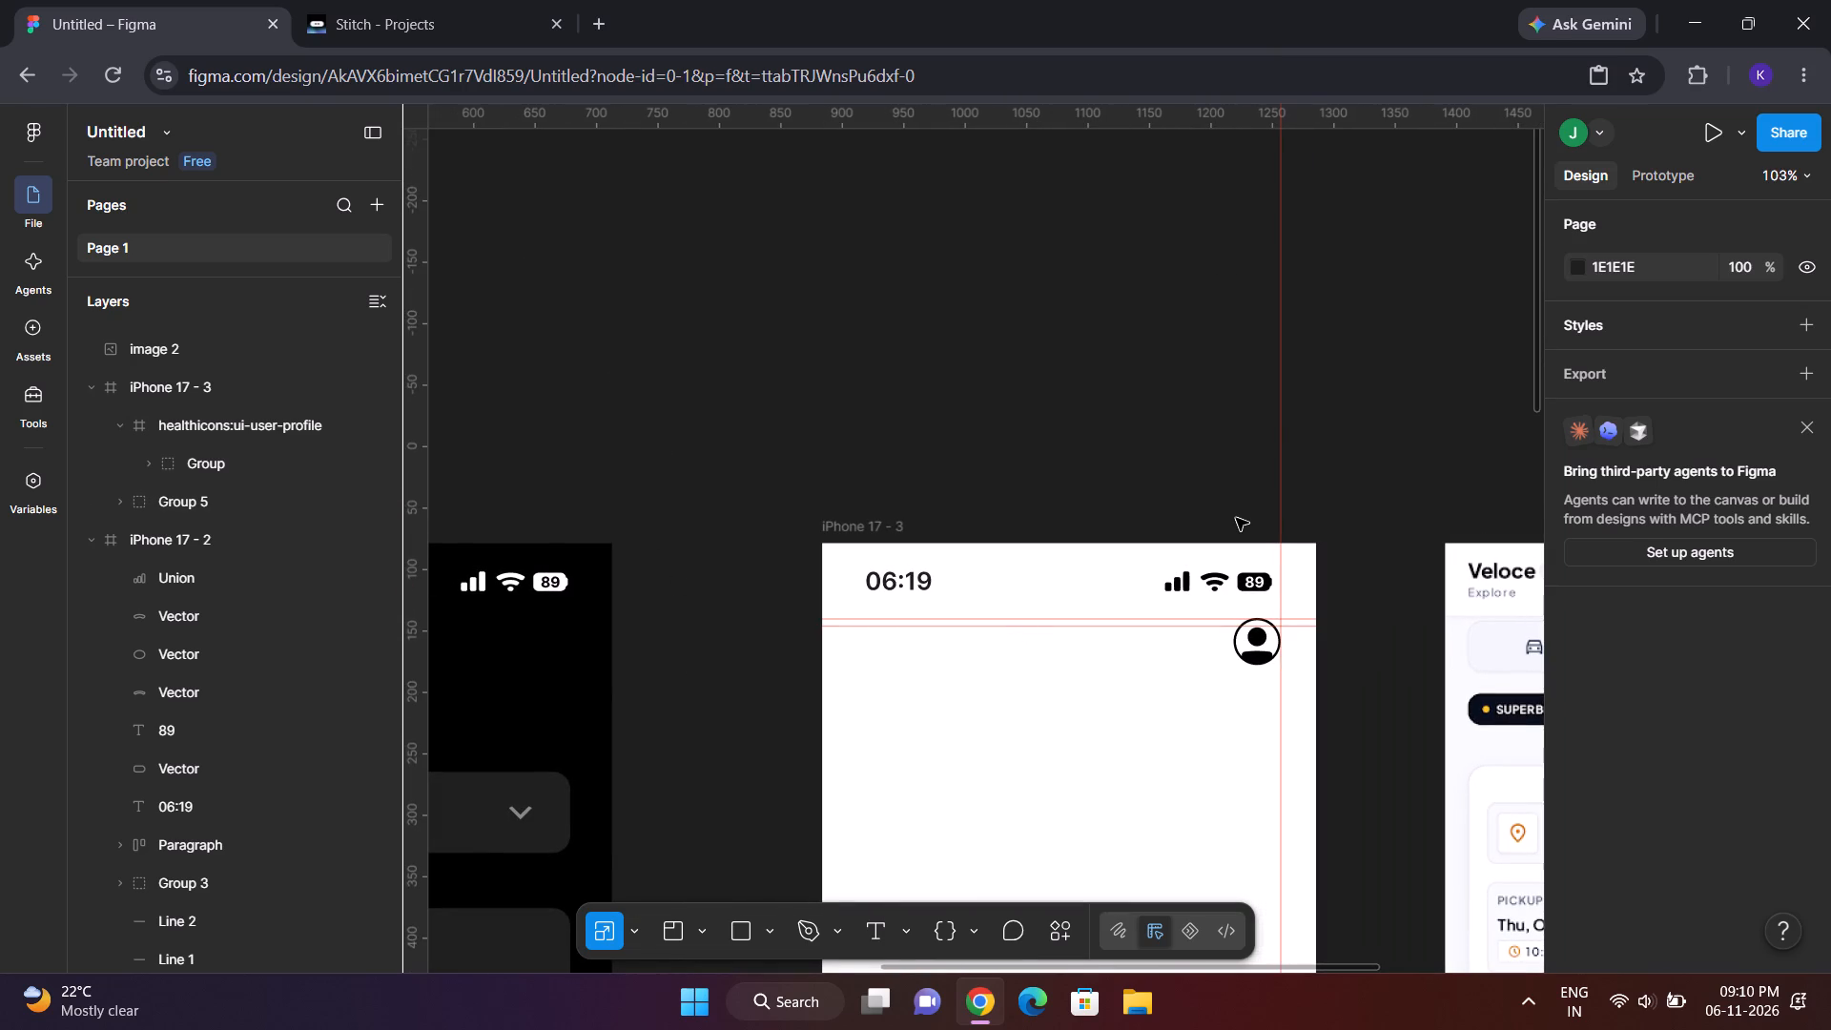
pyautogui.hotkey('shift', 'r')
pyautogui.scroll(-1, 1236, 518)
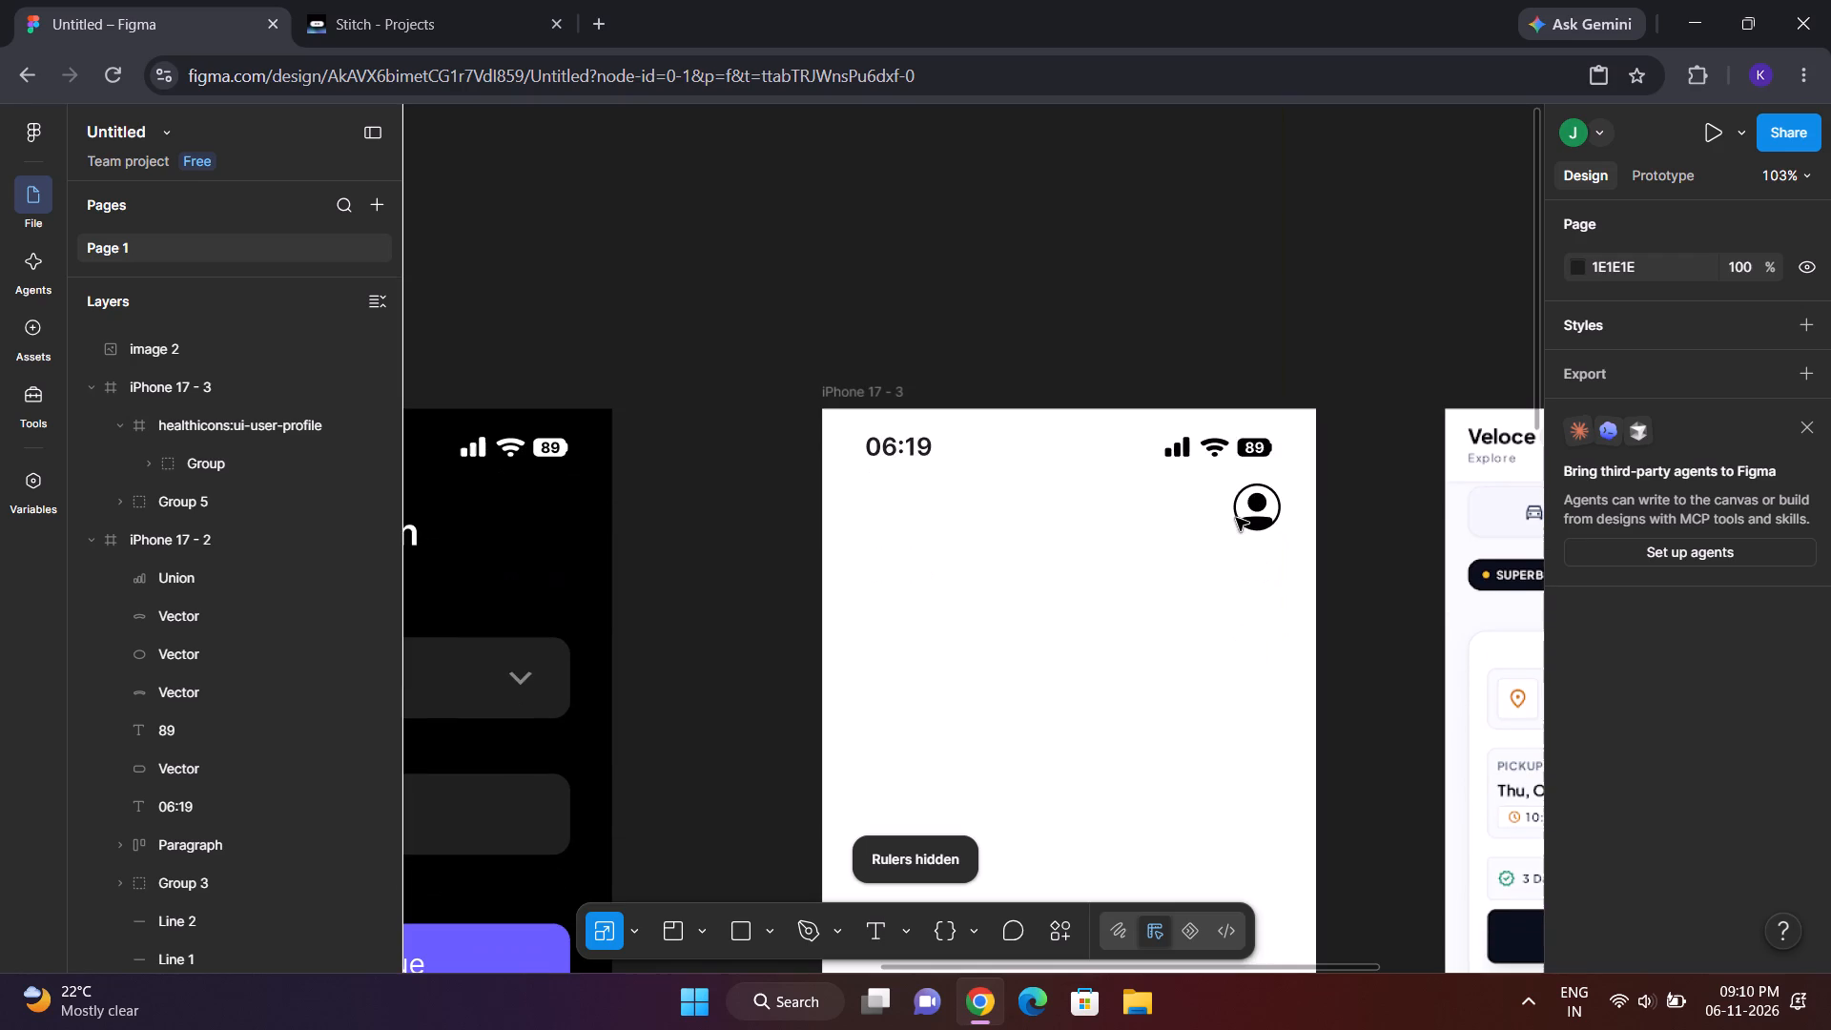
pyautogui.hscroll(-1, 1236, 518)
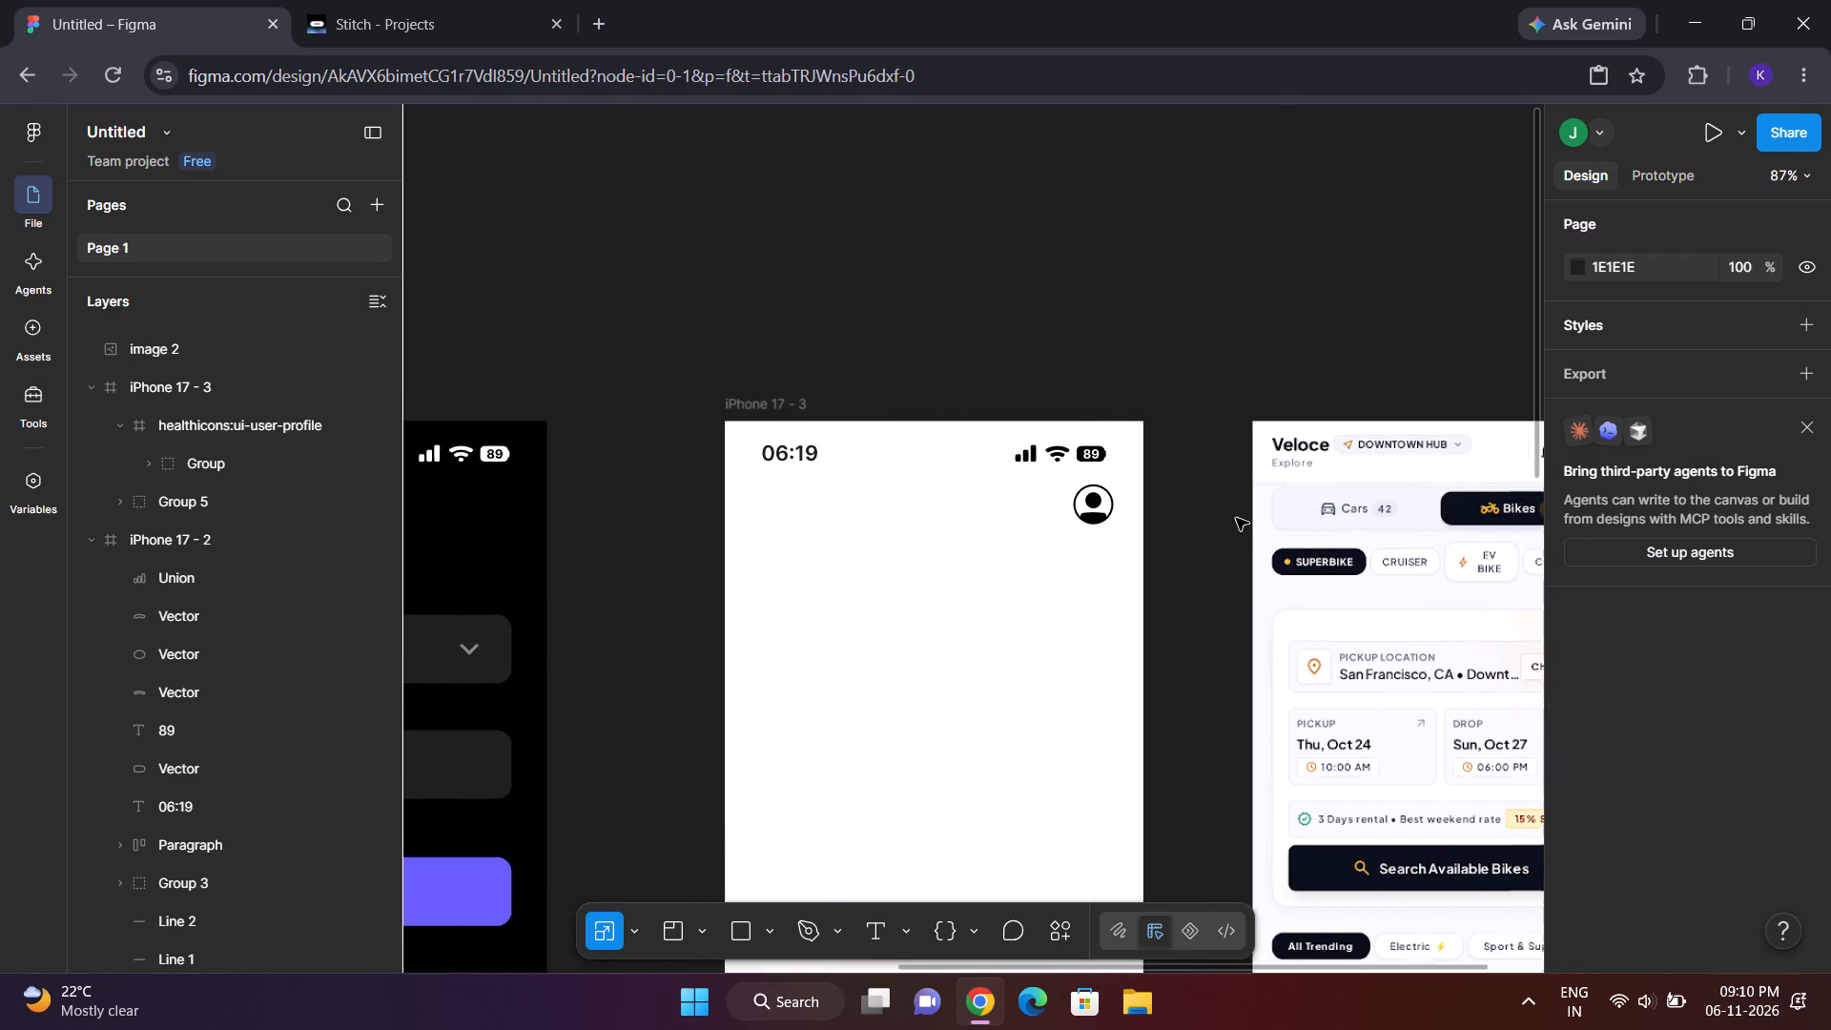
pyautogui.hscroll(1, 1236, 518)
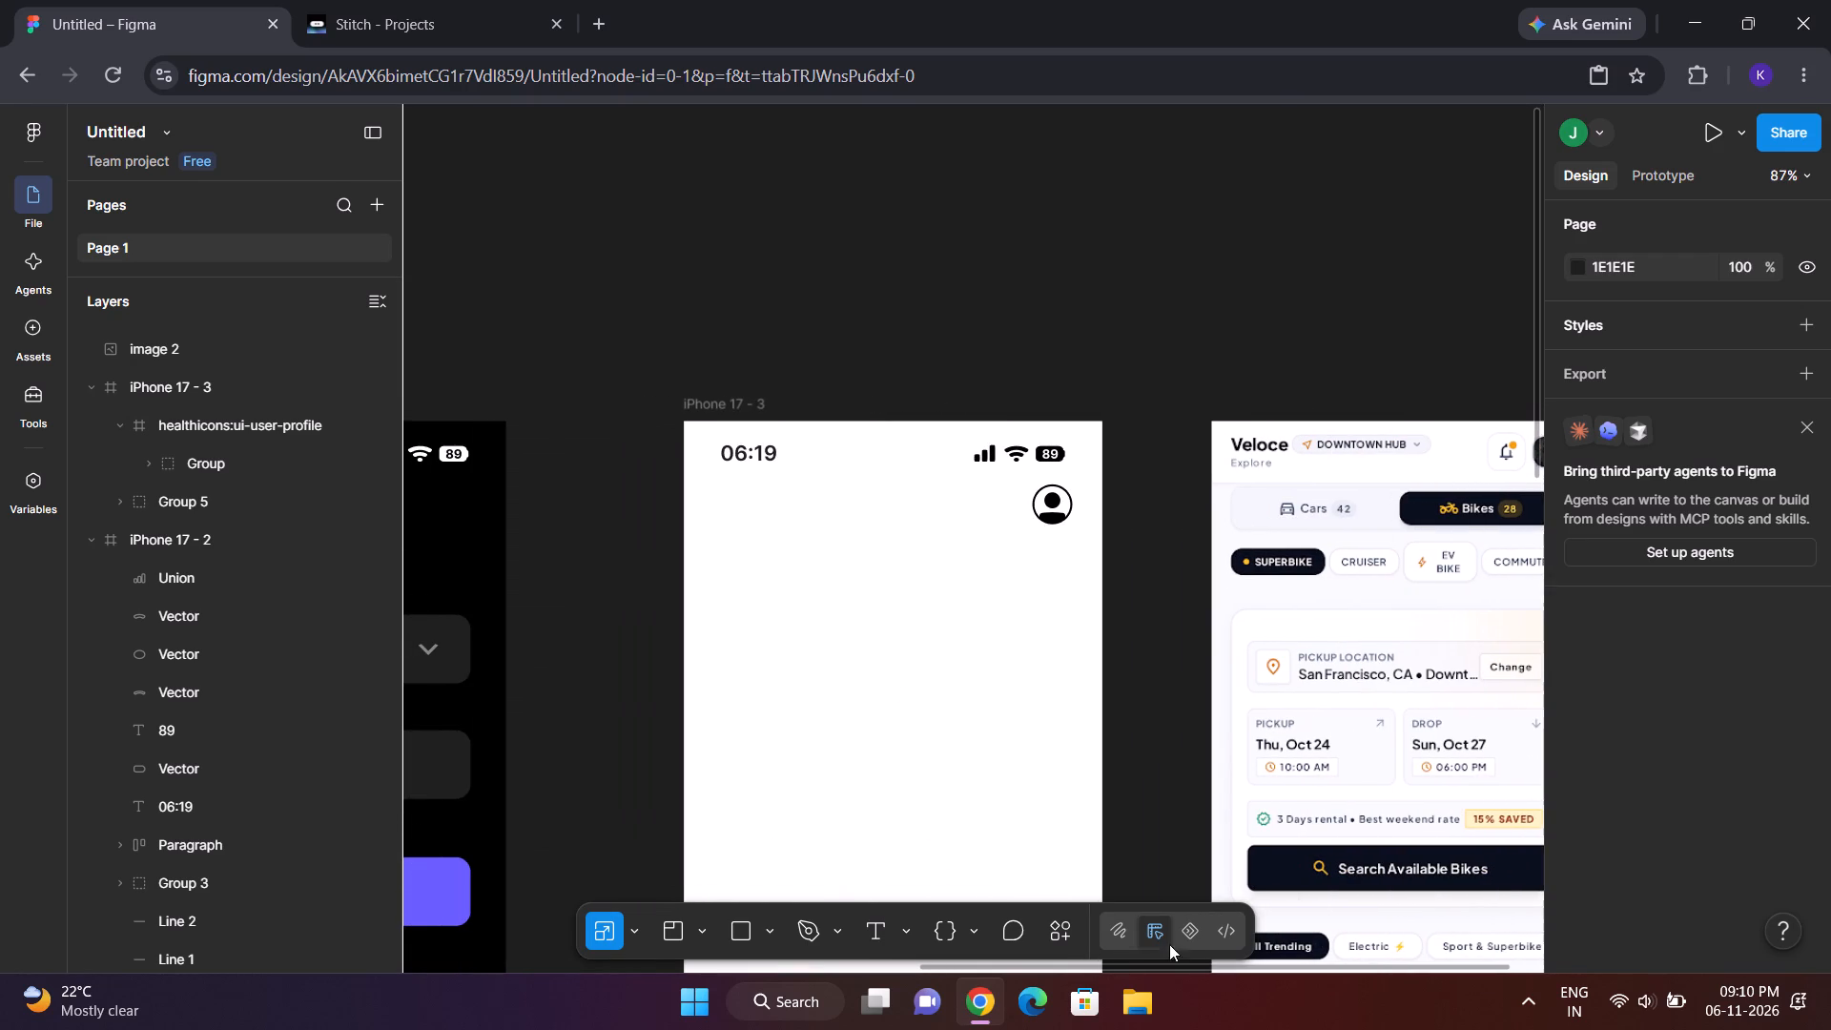
# Search the actions for location, clear that query and launch the recently used Iconify plugin instead.
pyautogui.click(1070, 935)
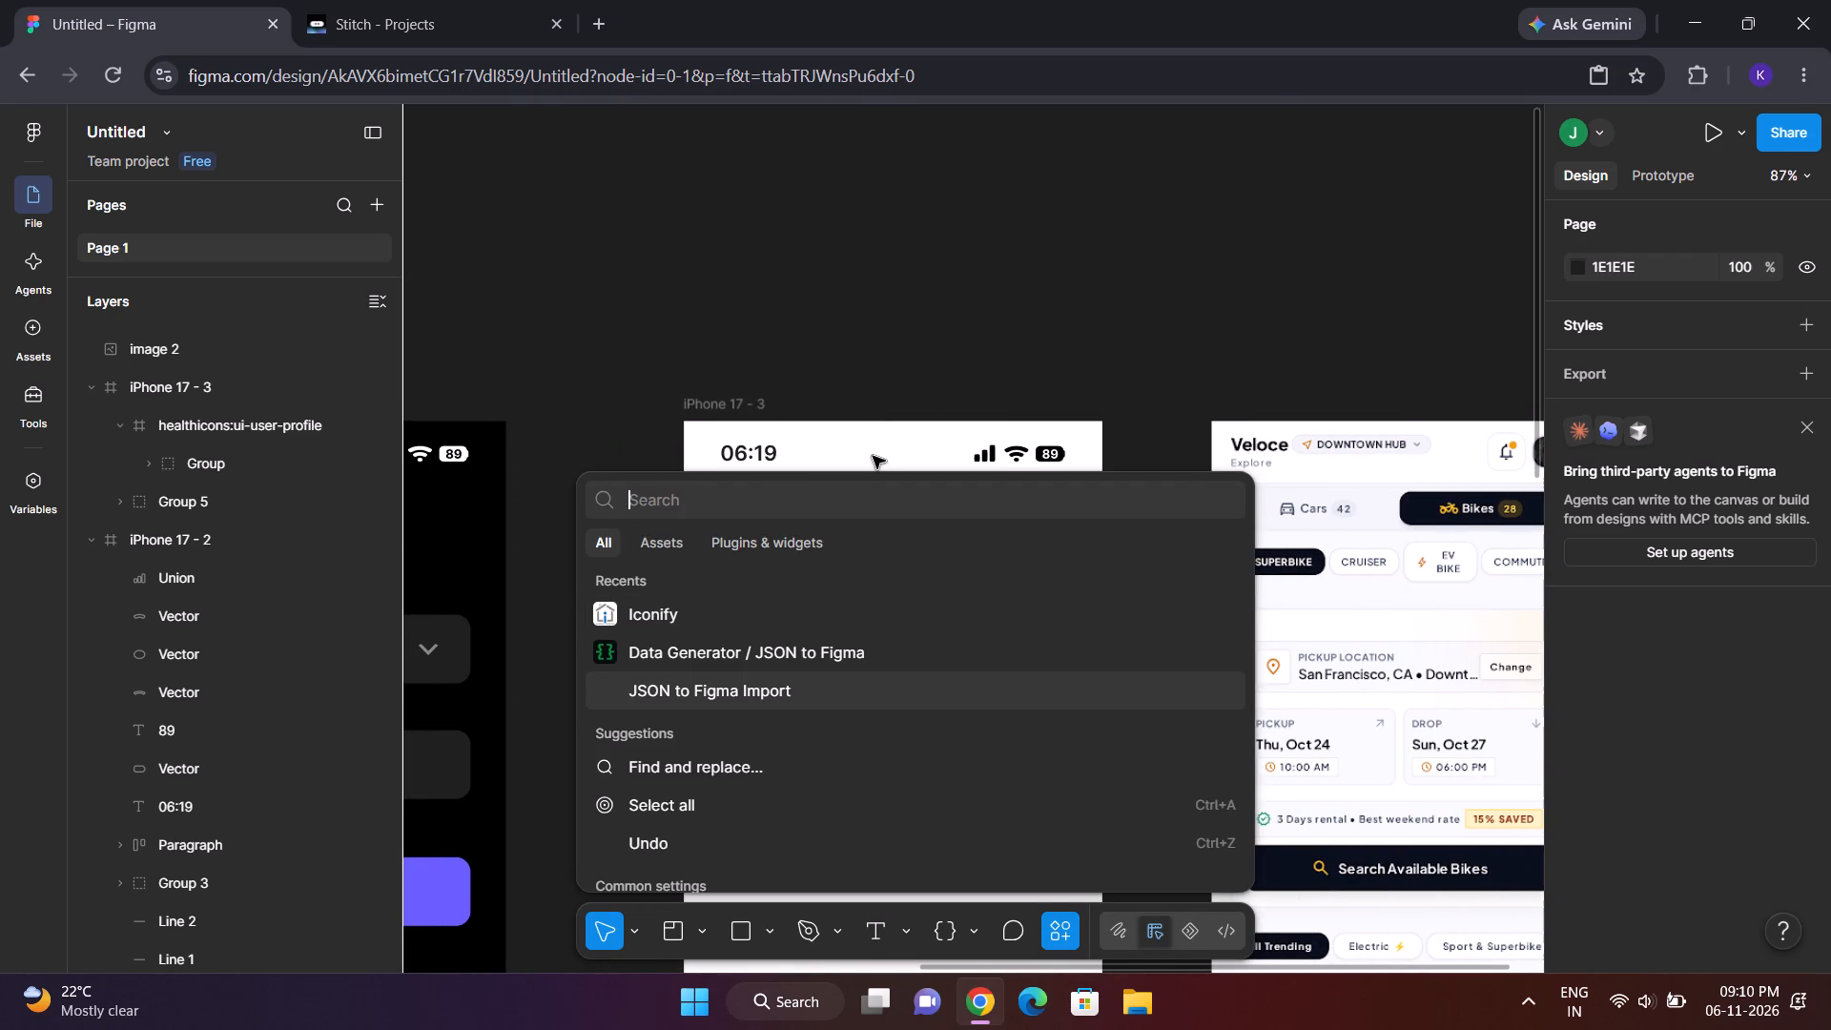
pyautogui.write('location')
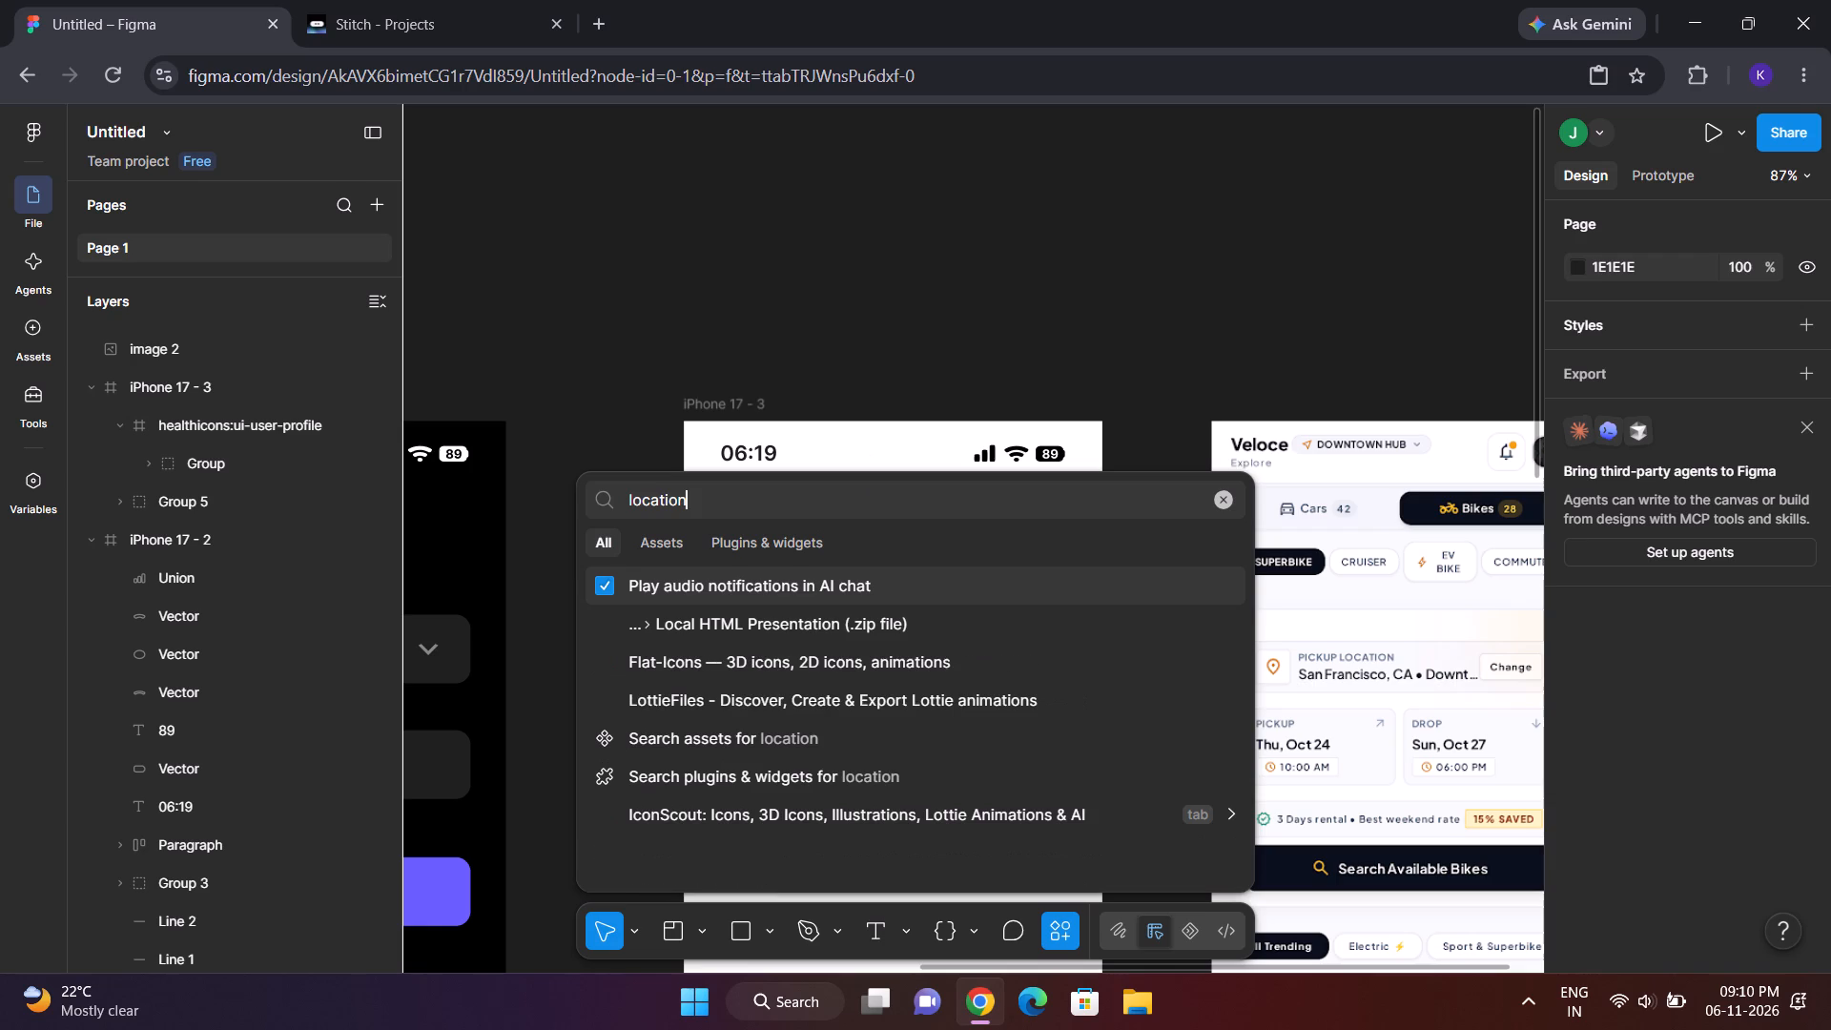
pyautogui.press('BackSpace')
pyautogui.press('BackSpace')
pyautogui.press('BackSpace')
pyautogui.press('BackSpace')
pyautogui.press('BackSpace')
pyautogui.press('BackSpace')
pyautogui.press('BackSpace')
pyautogui.press('BackSpace')
pyautogui.press('BackSpace')
pyautogui.press('BackSpace')
pyautogui.press('BackSpace')
pyautogui.press('BackSpace')
pyautogui.press('BackSpace')
pyautogui.press('BackSpace')
pyautogui.press('BackSpace')
pyautogui.press('BackSpace')
pyautogui.press('BackSpace')
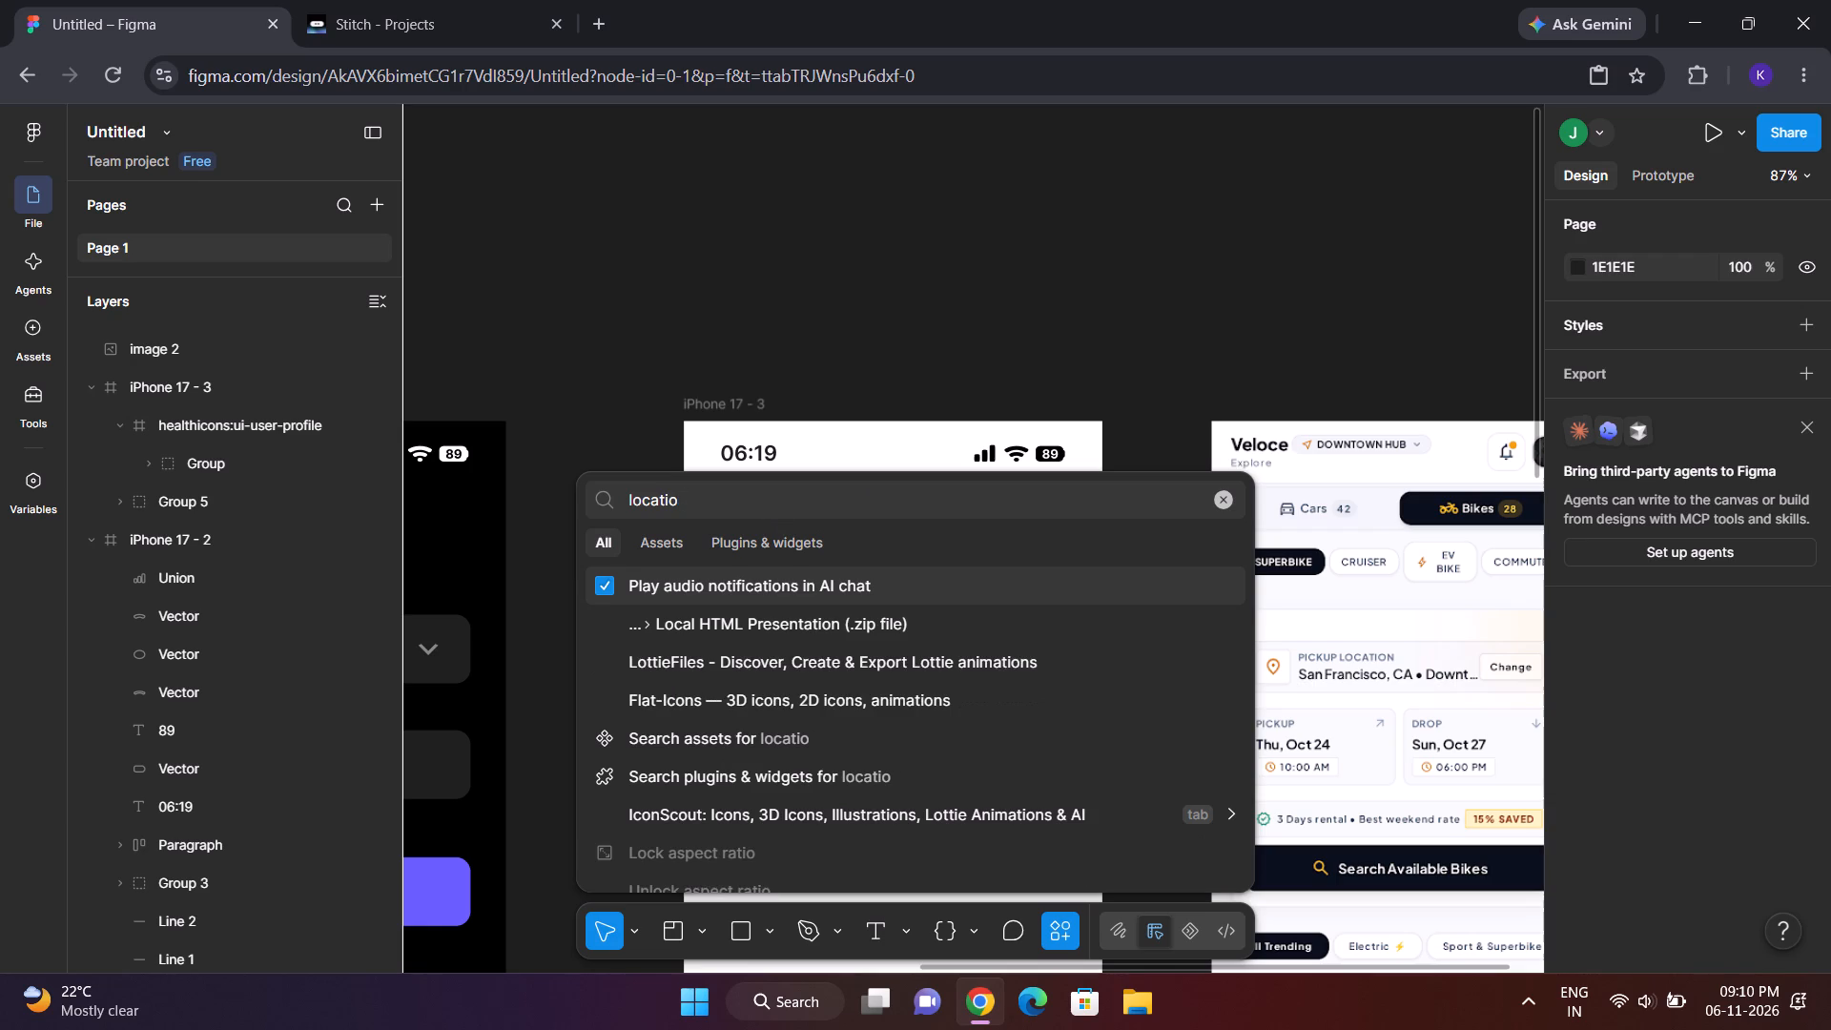
pyautogui.click(741, 600)
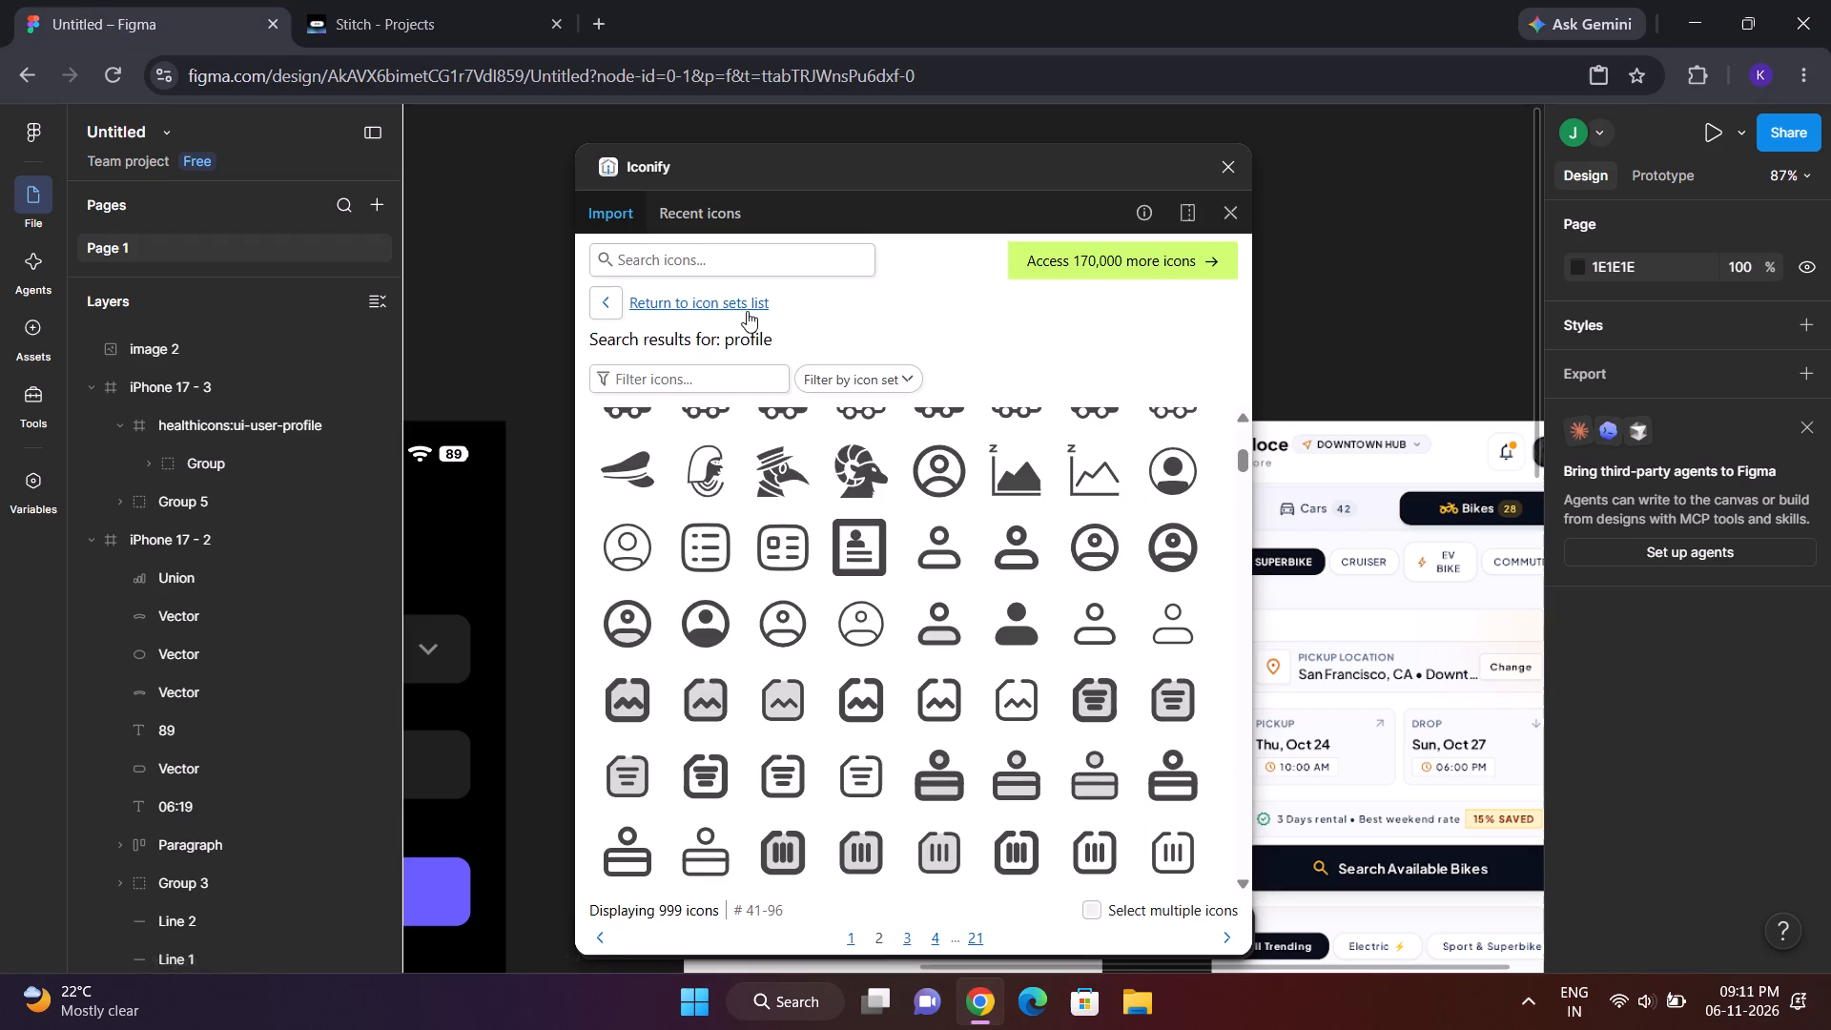
pyautogui.click(800, 268)
pyautogui.write('location')
pyautogui.press('Return')
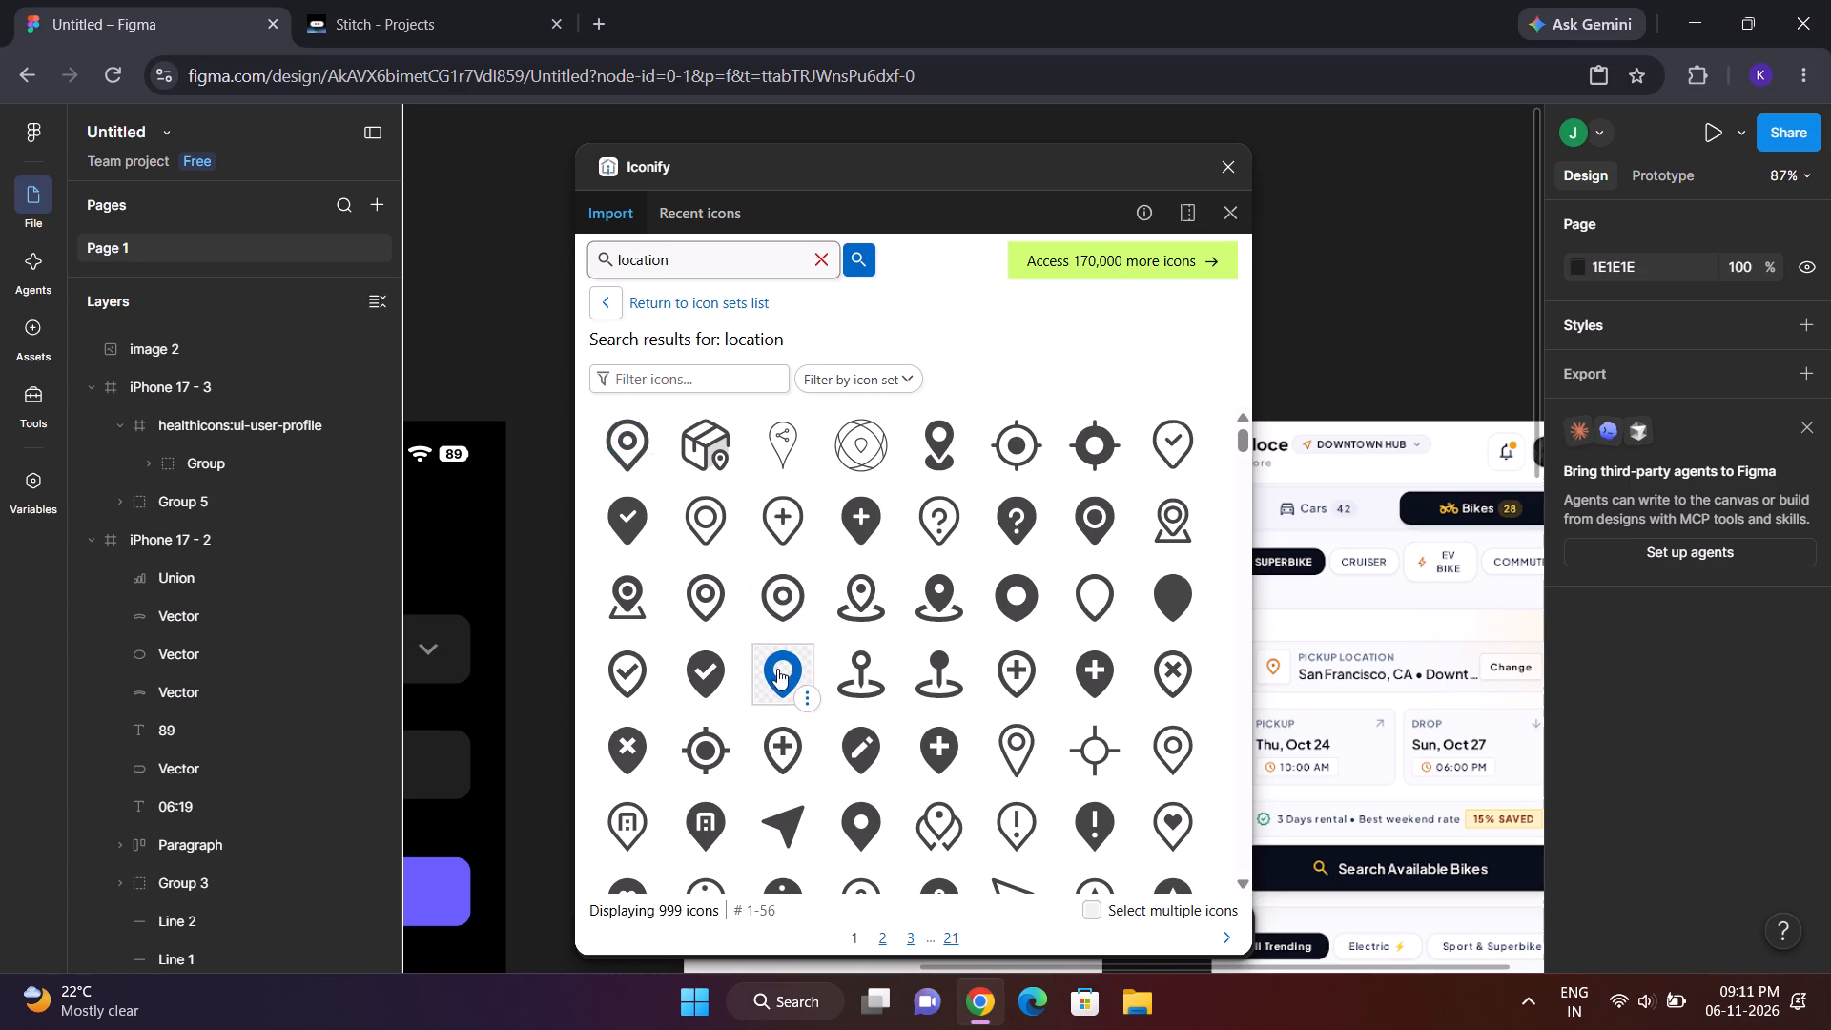
pyautogui.moveTo(777, 669); pyautogui.dragTo(1274, 350)
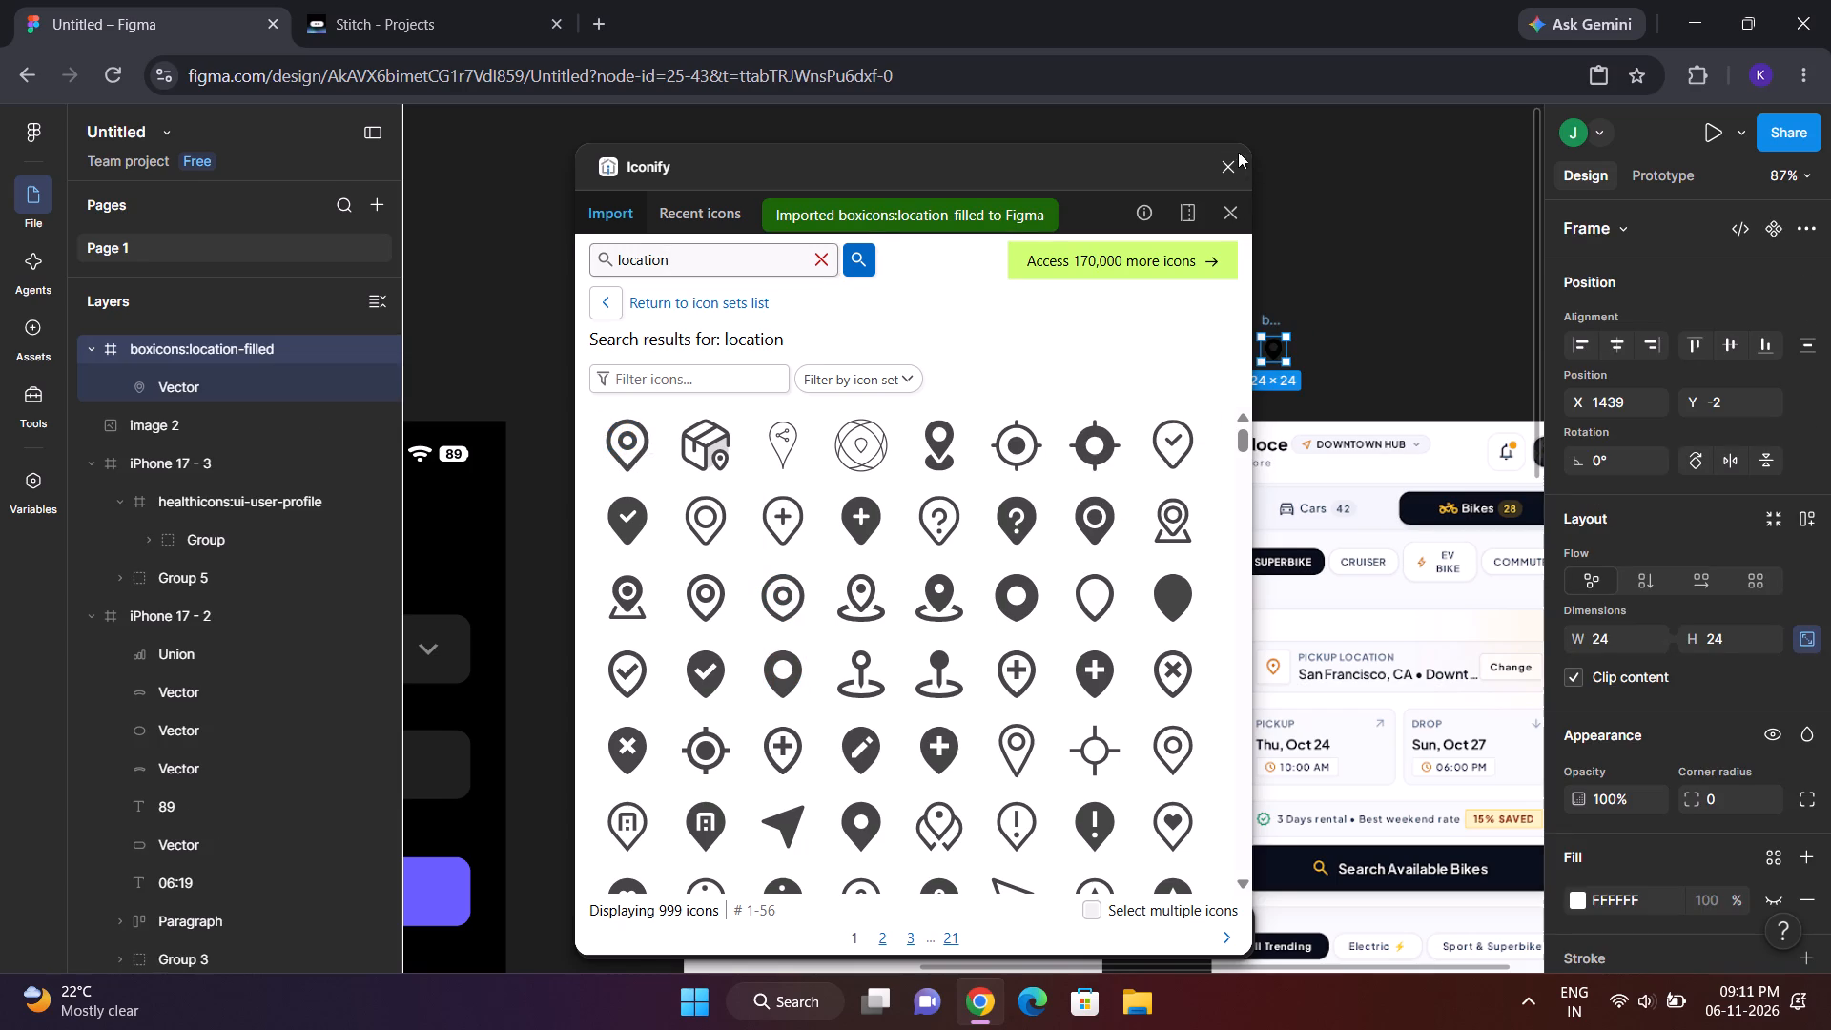
pyautogui.click(1232, 157)
# Place the location pin inside iPhone 17 - 3 below the 06:19 clock, at X 39, Y 84.
pyautogui.moveTo(1265, 348); pyautogui.dragTo(898, 486)
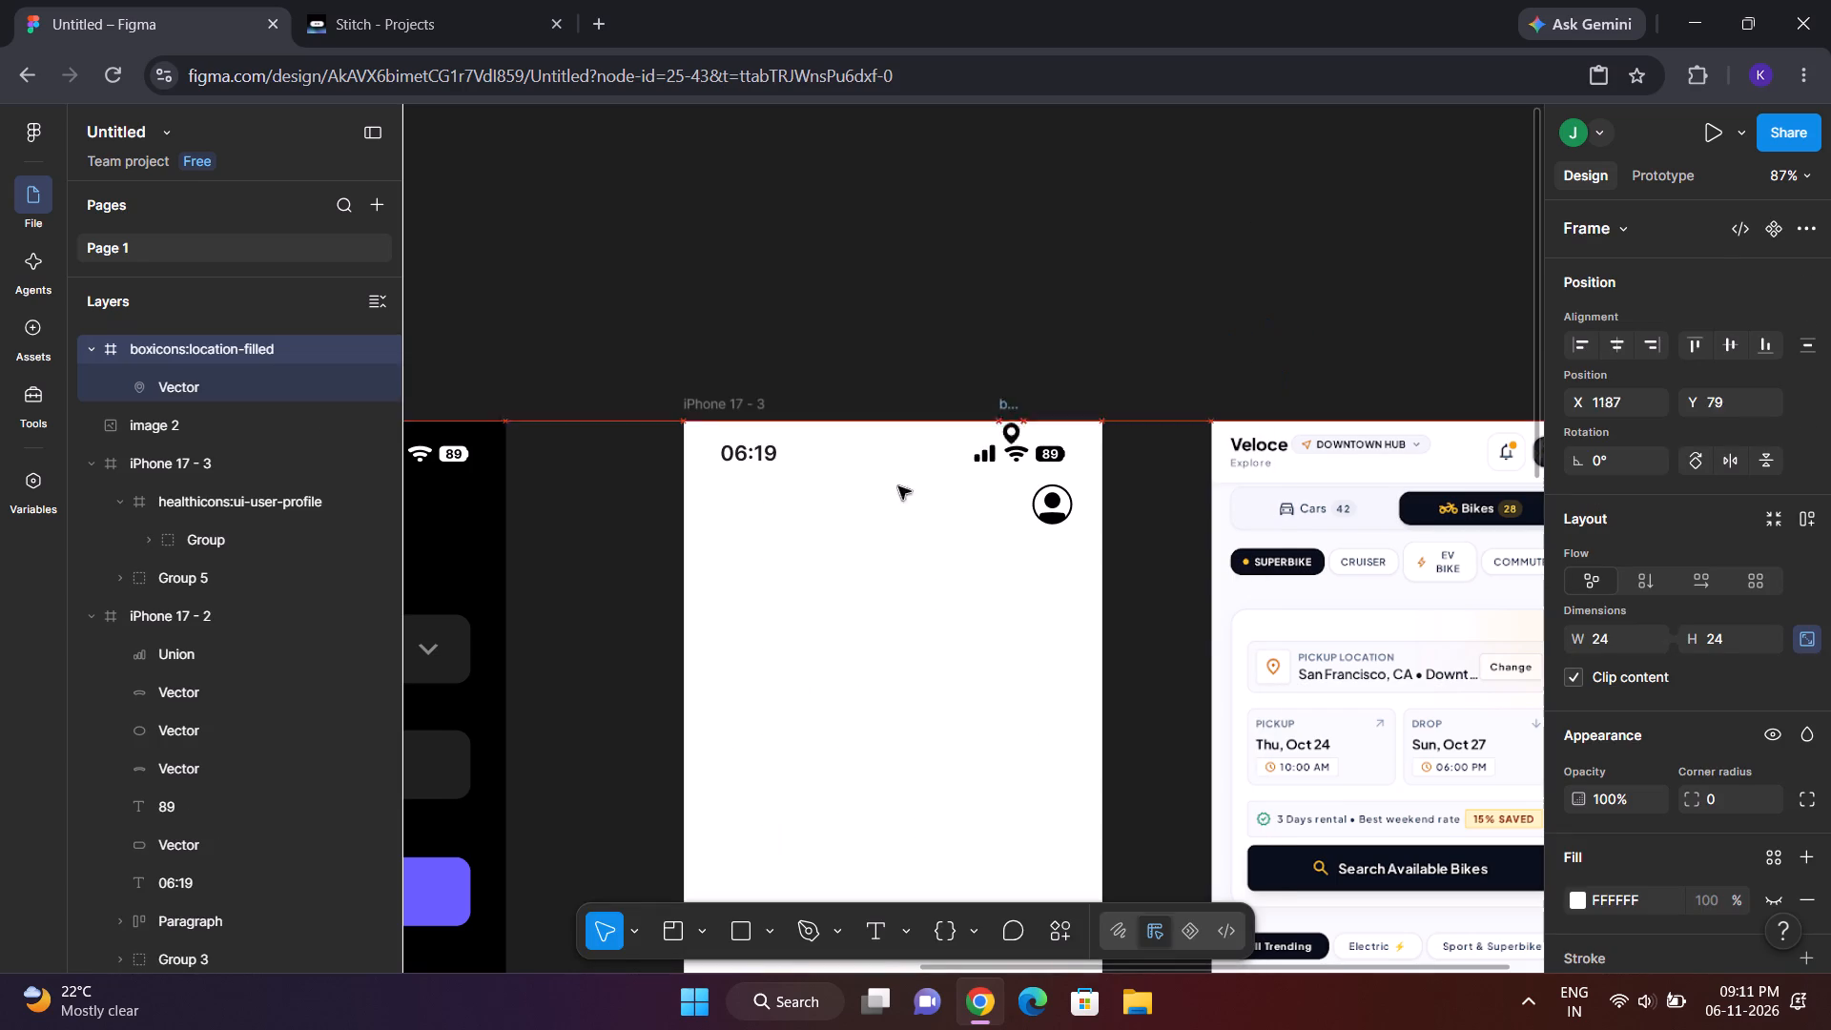
pyautogui.moveTo(898, 486); pyautogui.dragTo(731, 521)
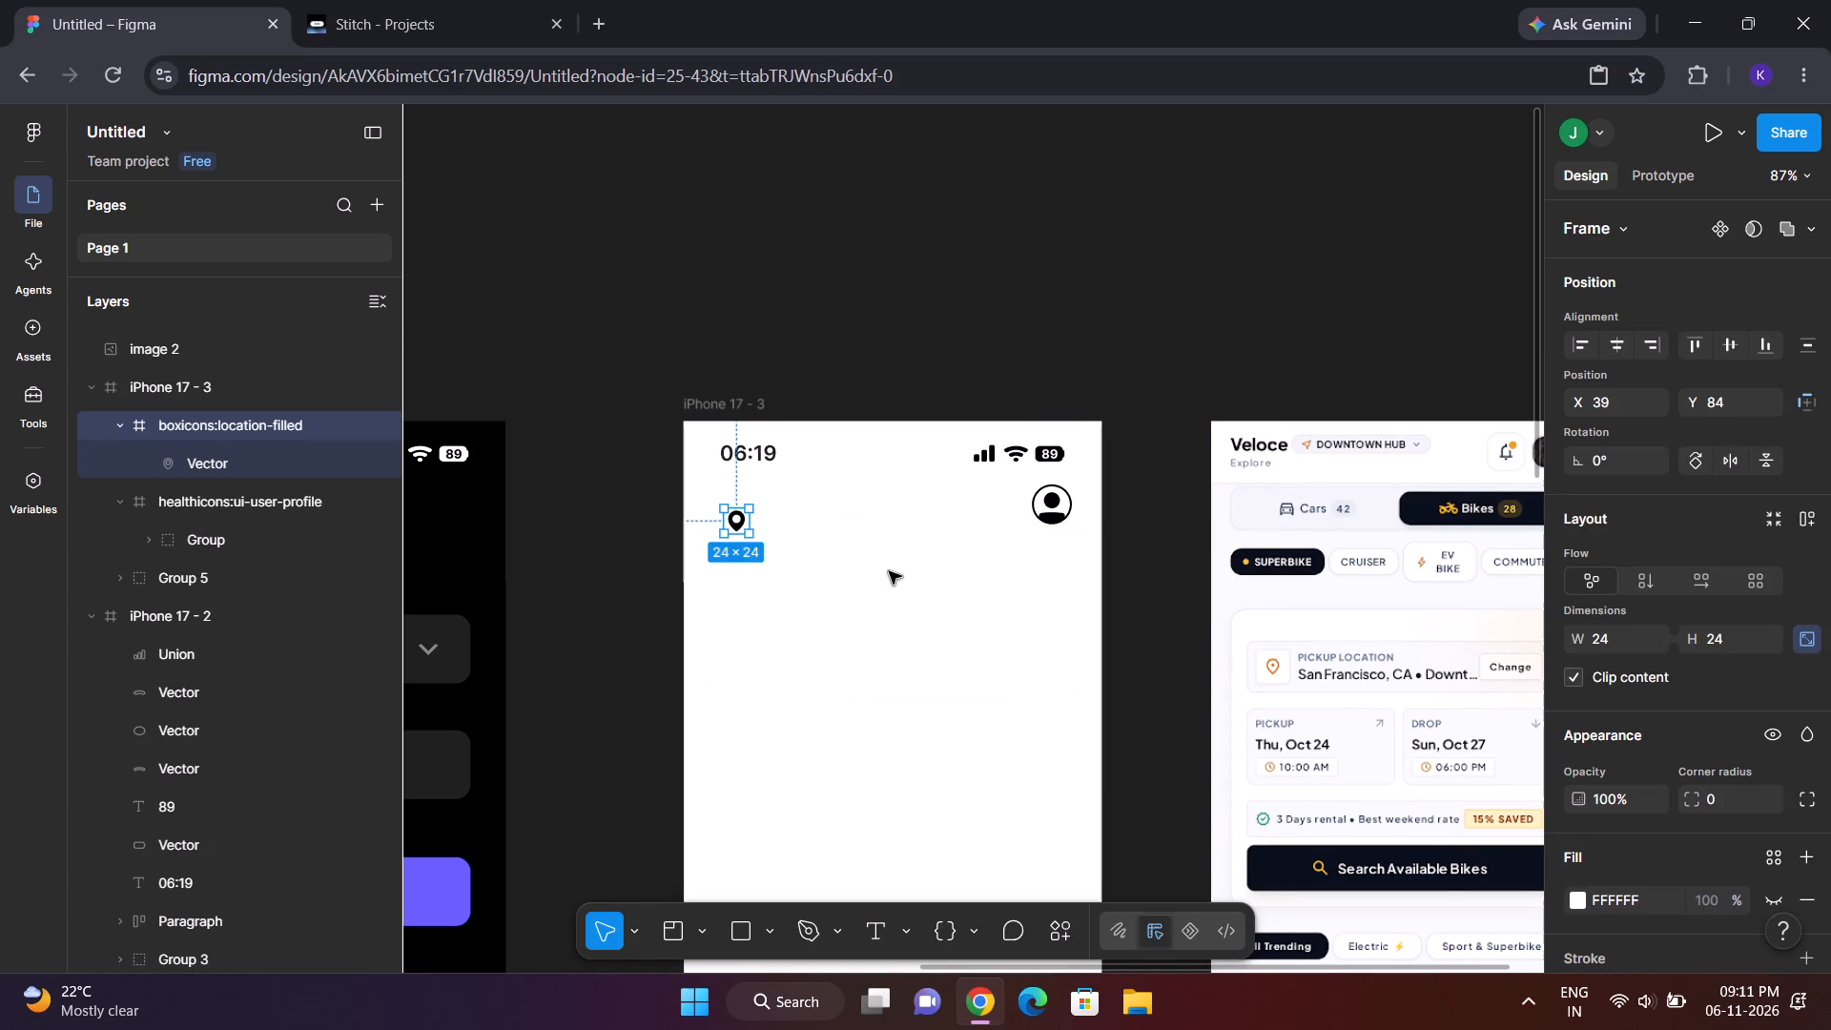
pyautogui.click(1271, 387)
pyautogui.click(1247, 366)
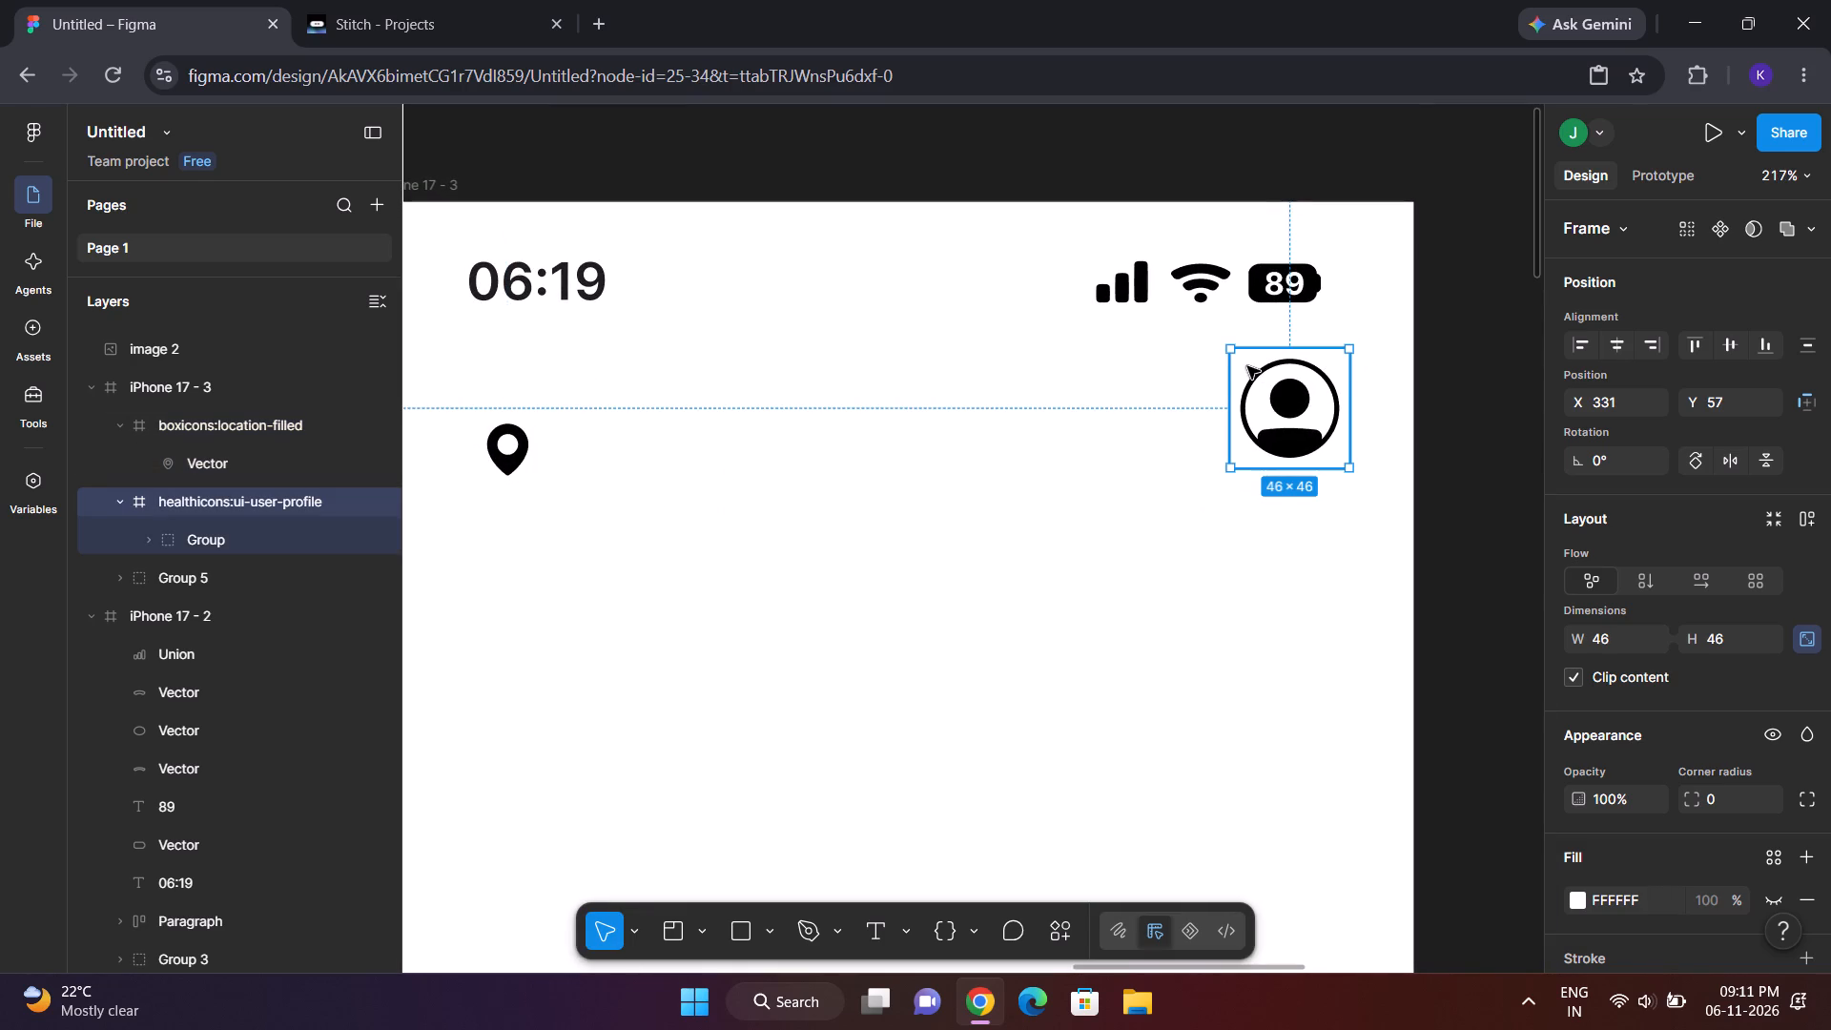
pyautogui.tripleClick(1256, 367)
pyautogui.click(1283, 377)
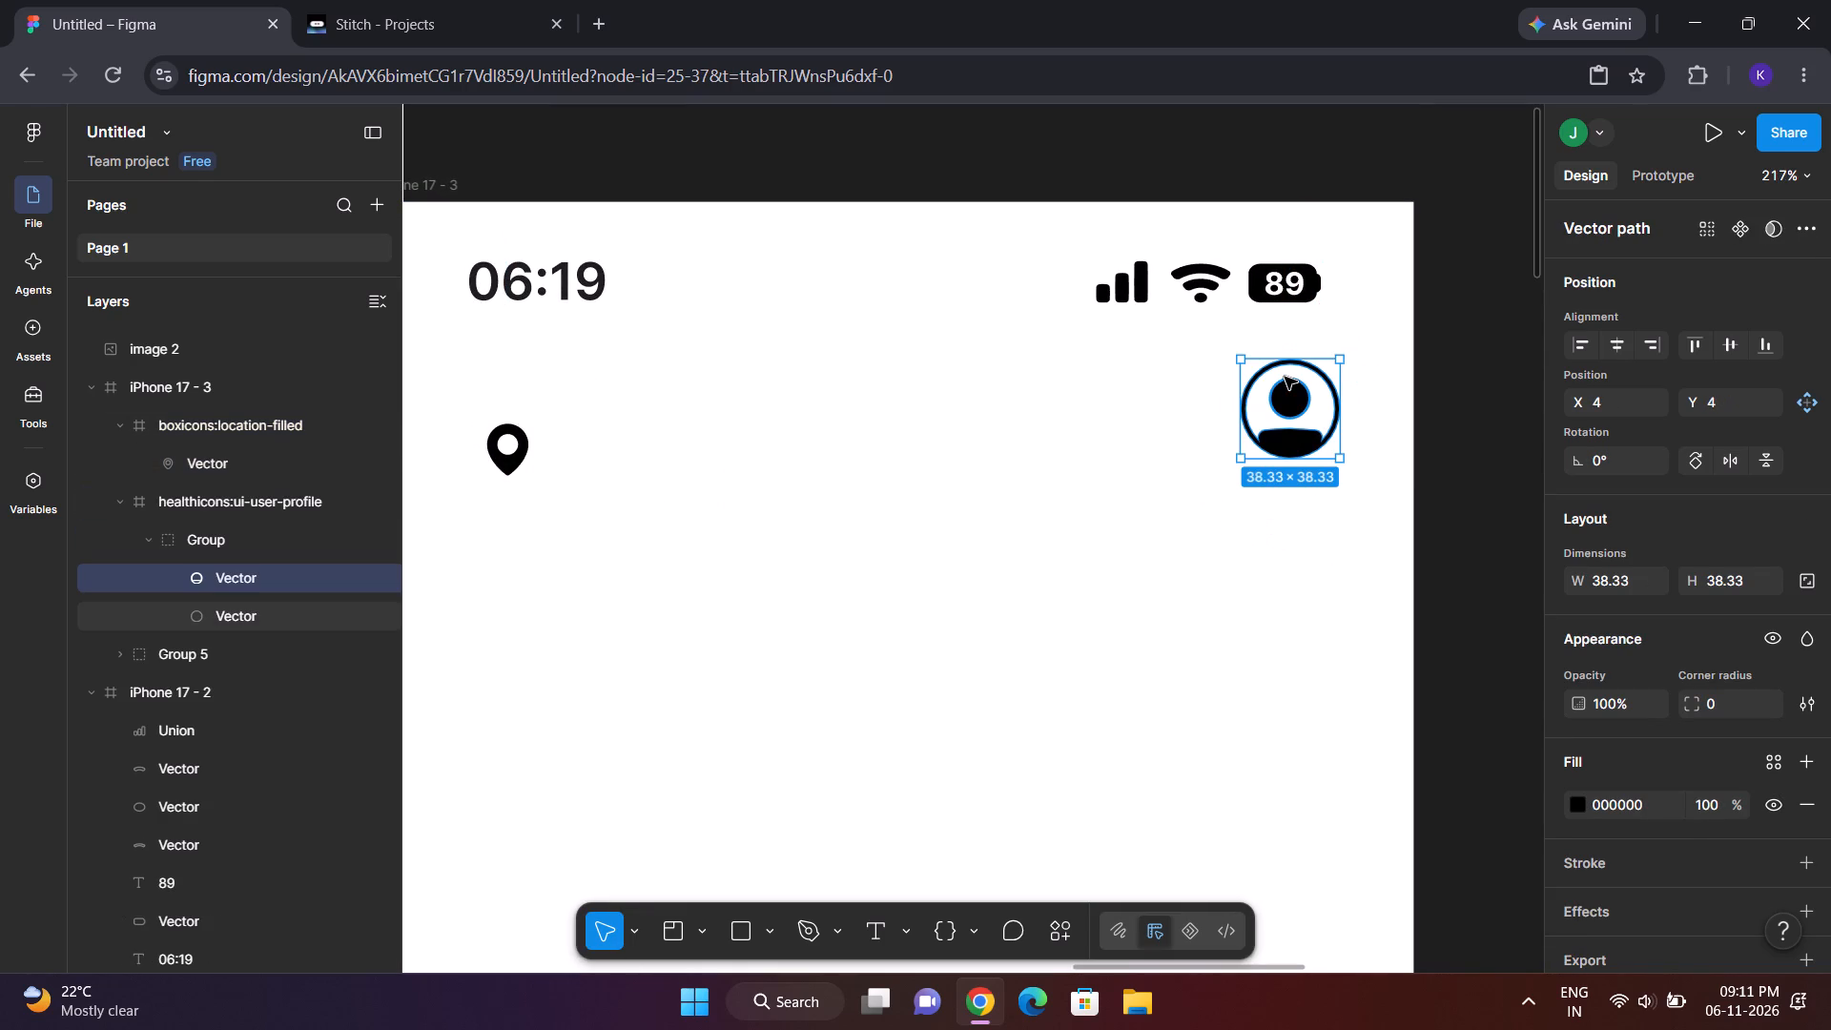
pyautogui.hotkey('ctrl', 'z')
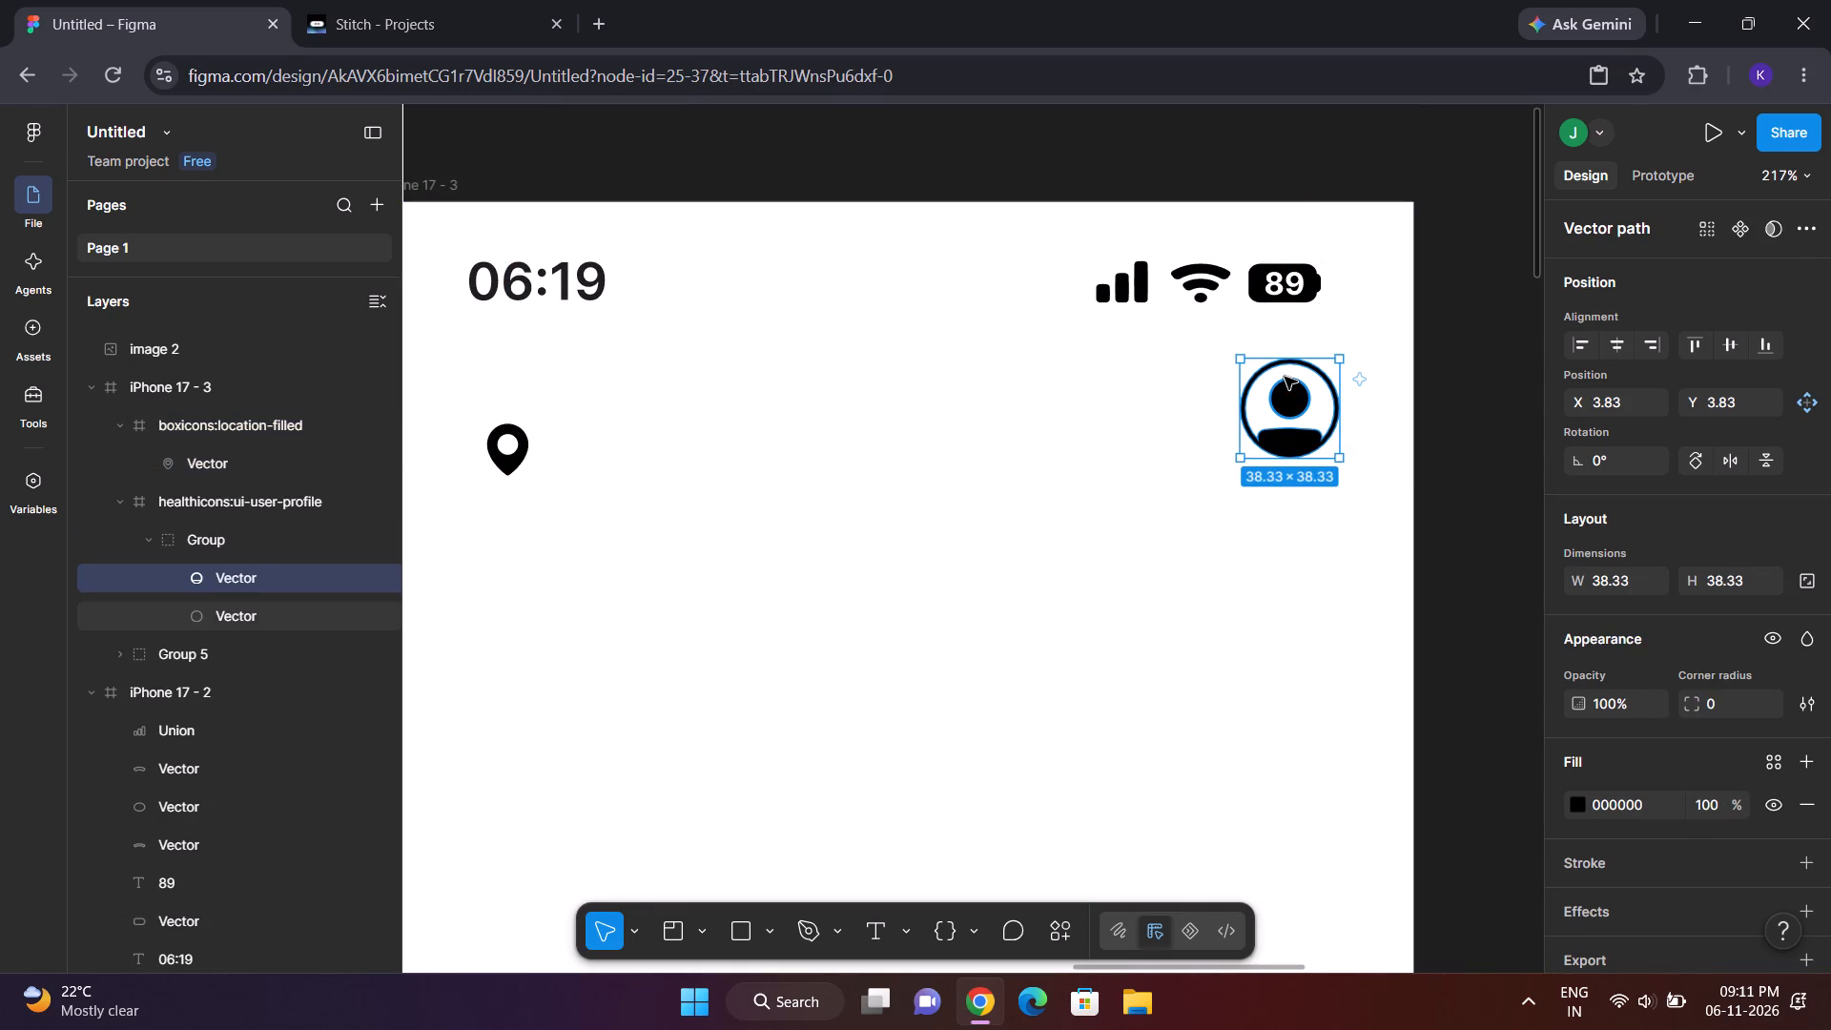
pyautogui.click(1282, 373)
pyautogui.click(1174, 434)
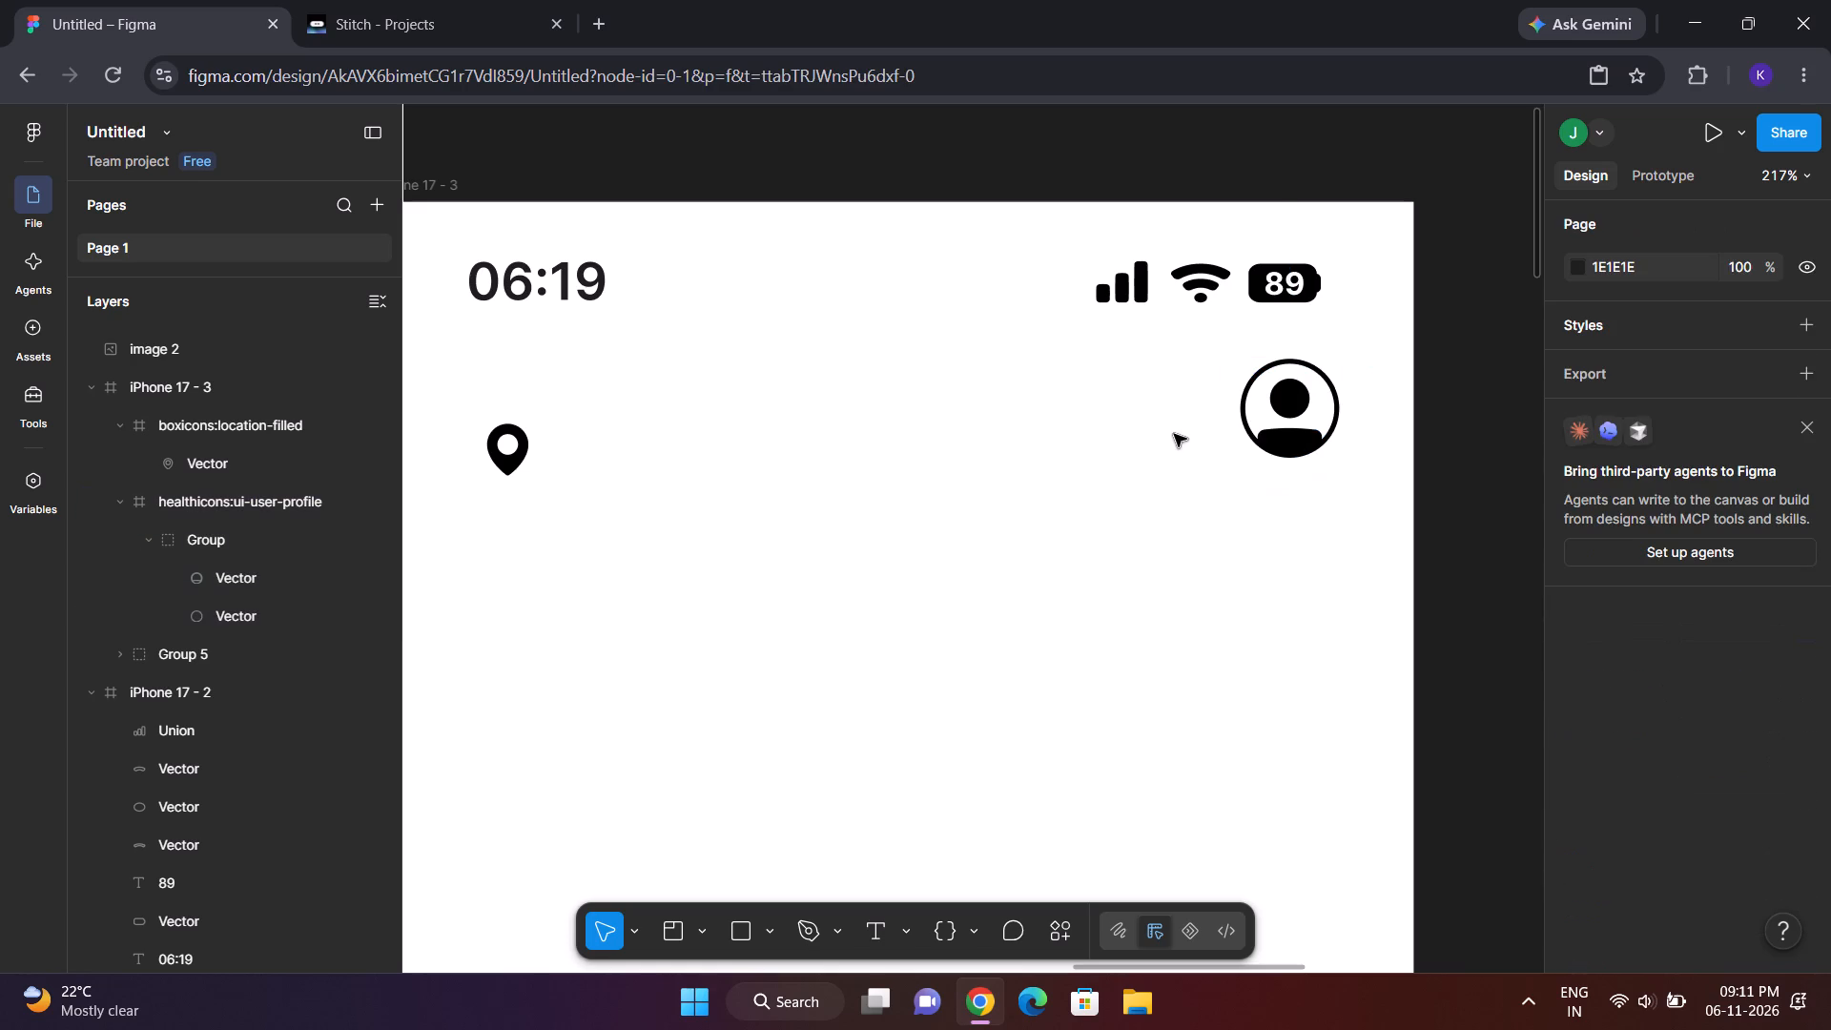
# Pull the profile icon's group out of its healthicons:ui-user-profile frame and delete the emptied frame.
pyautogui.click(1252, 399)
pyautogui.doubleClick(1252, 399)
pyautogui.doubleClick(1286, 397)
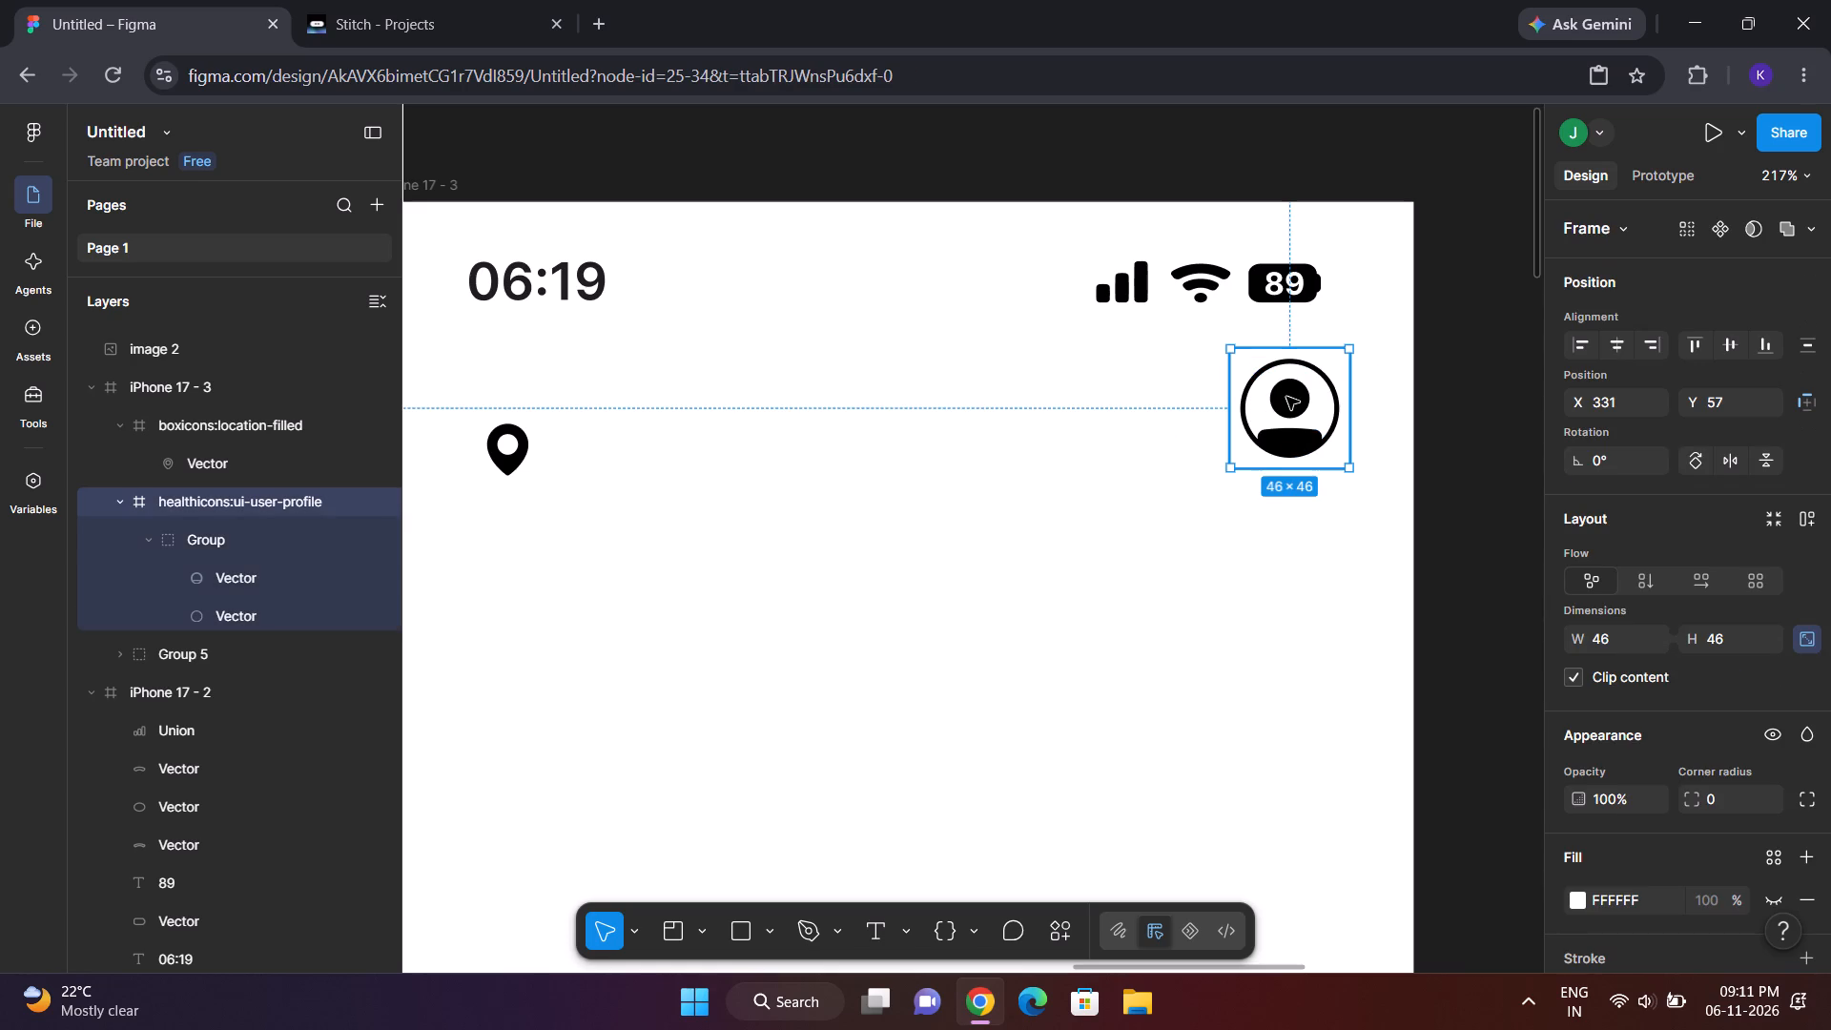
pyautogui.moveTo(1286, 387); pyautogui.dragTo(1287, 572)
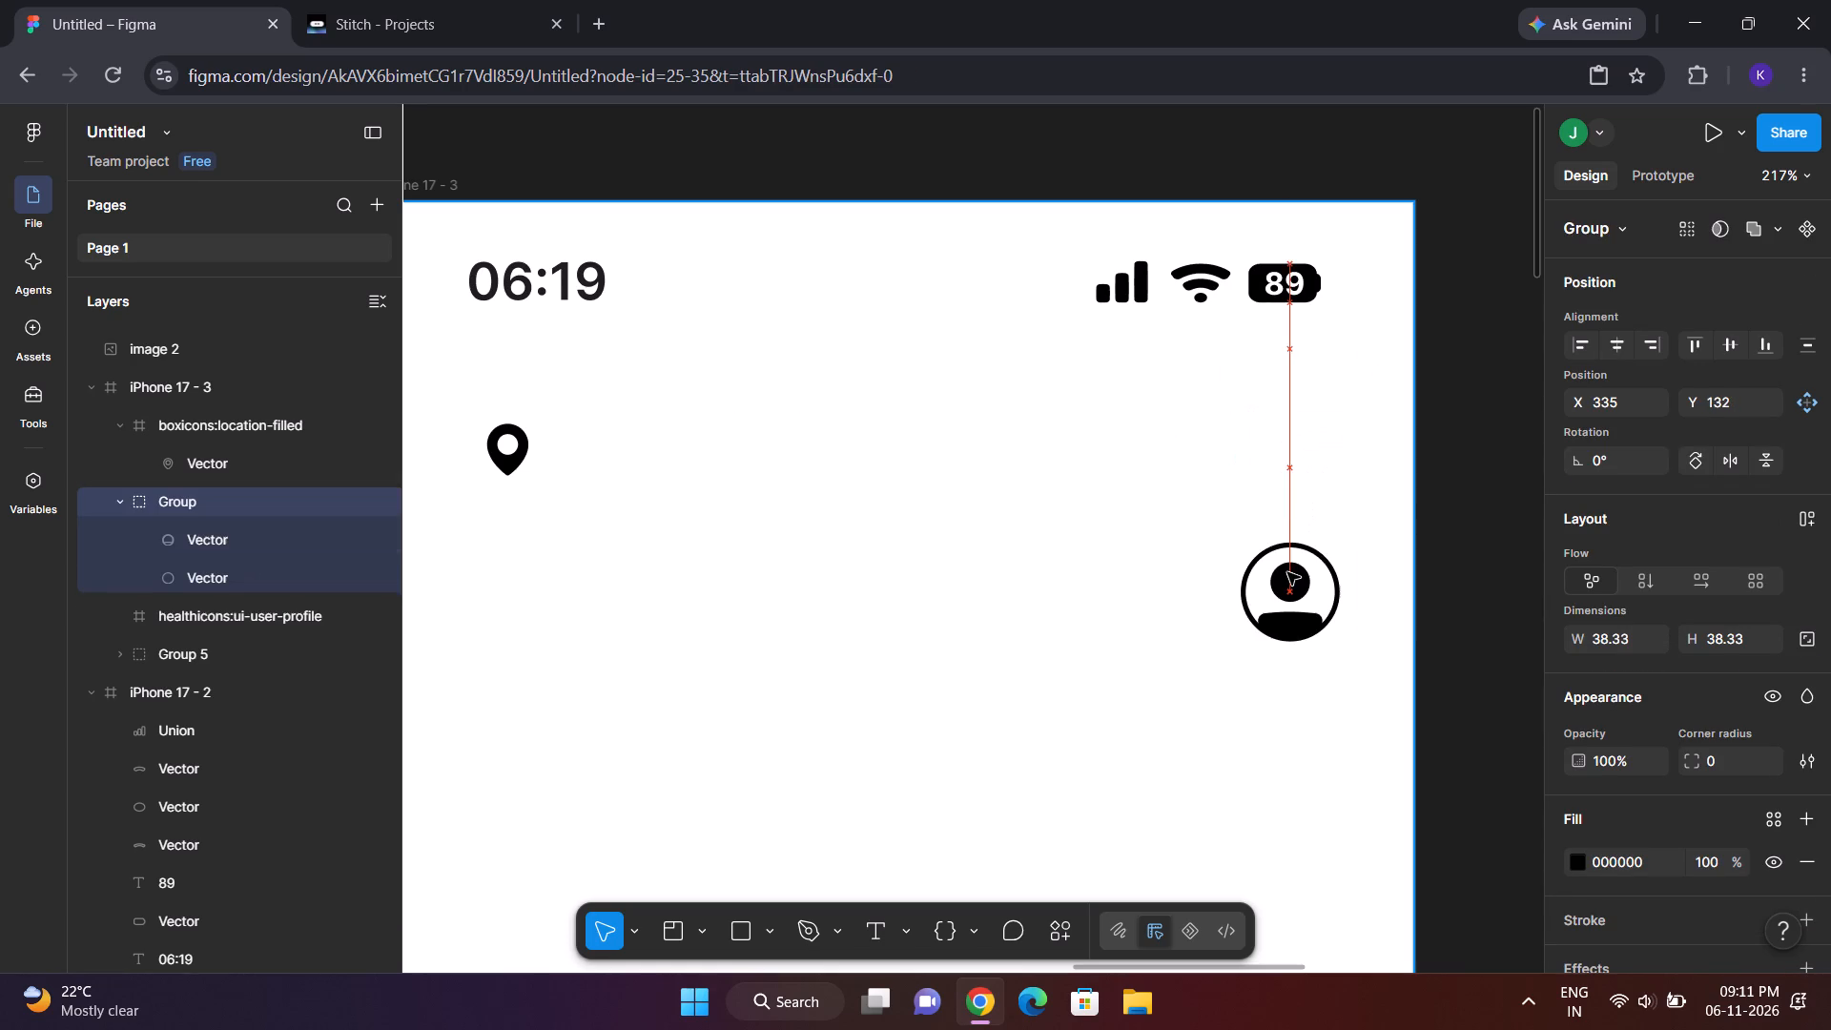
pyautogui.moveTo(1287, 572); pyautogui.dragTo(1245, 538)
pyautogui.click(1165, 443)
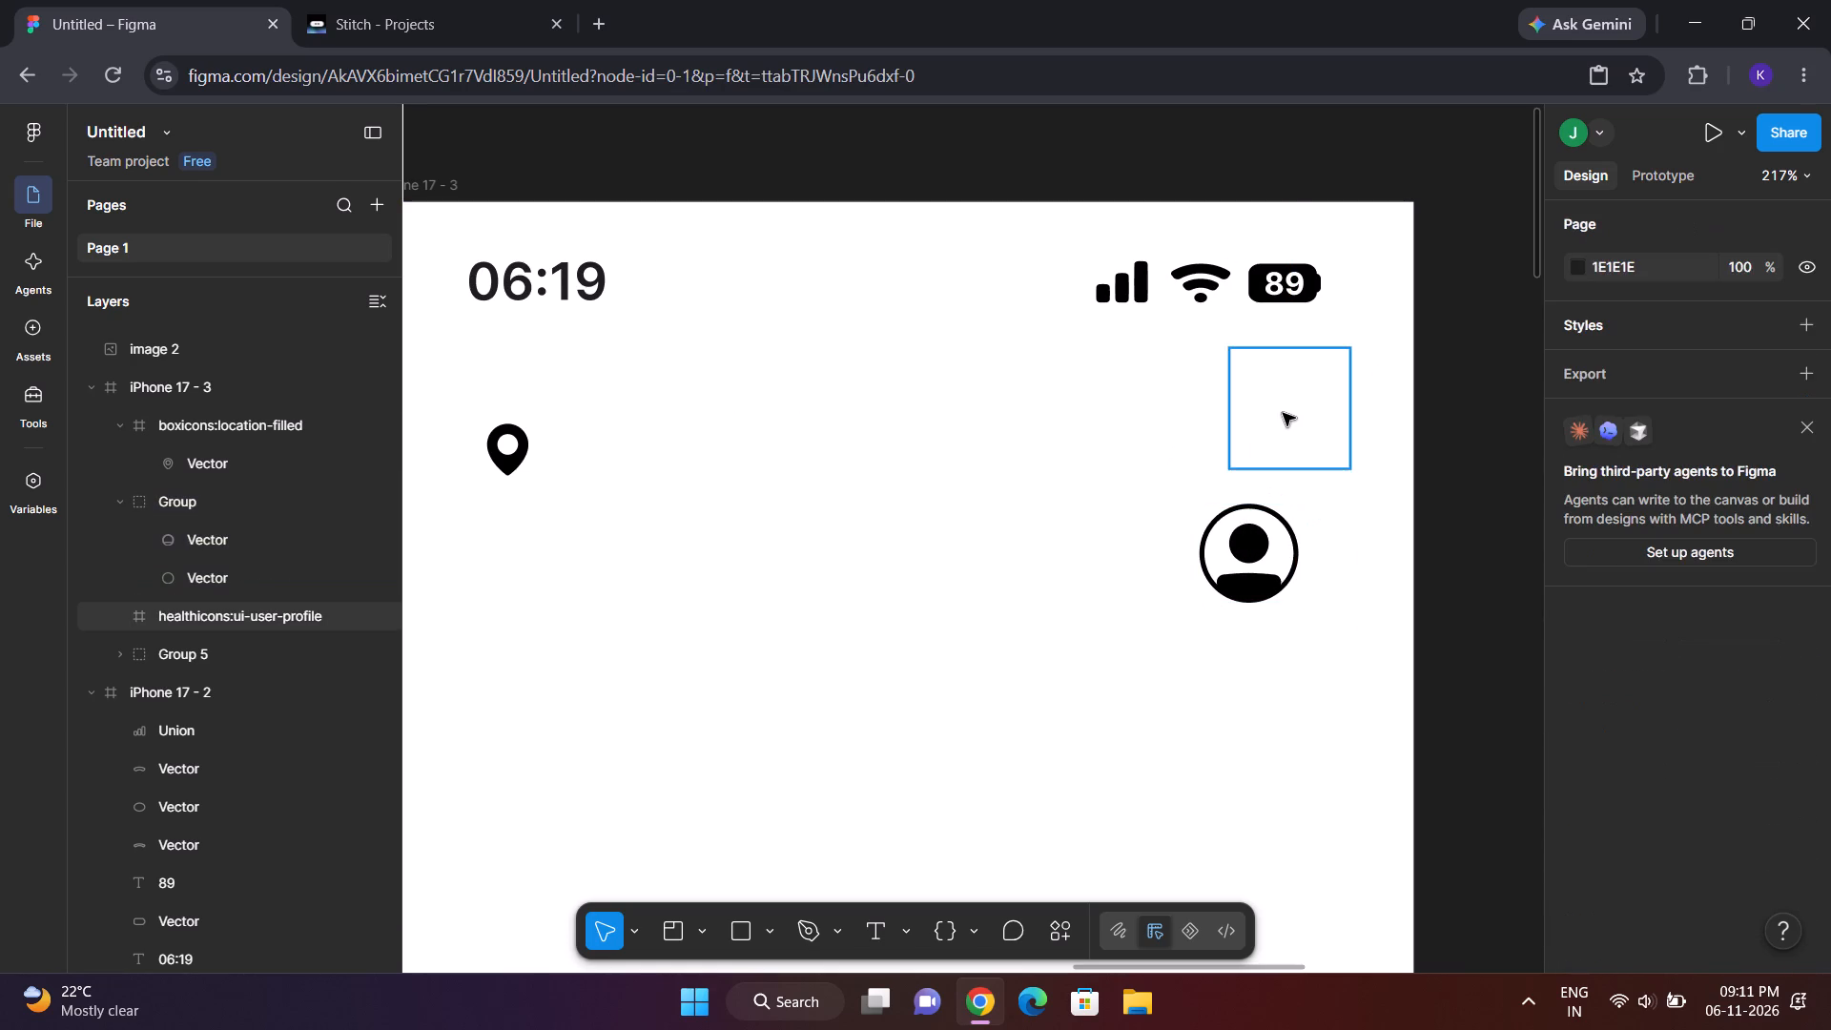
pyautogui.click(1283, 413)
pyautogui.press('Delete')
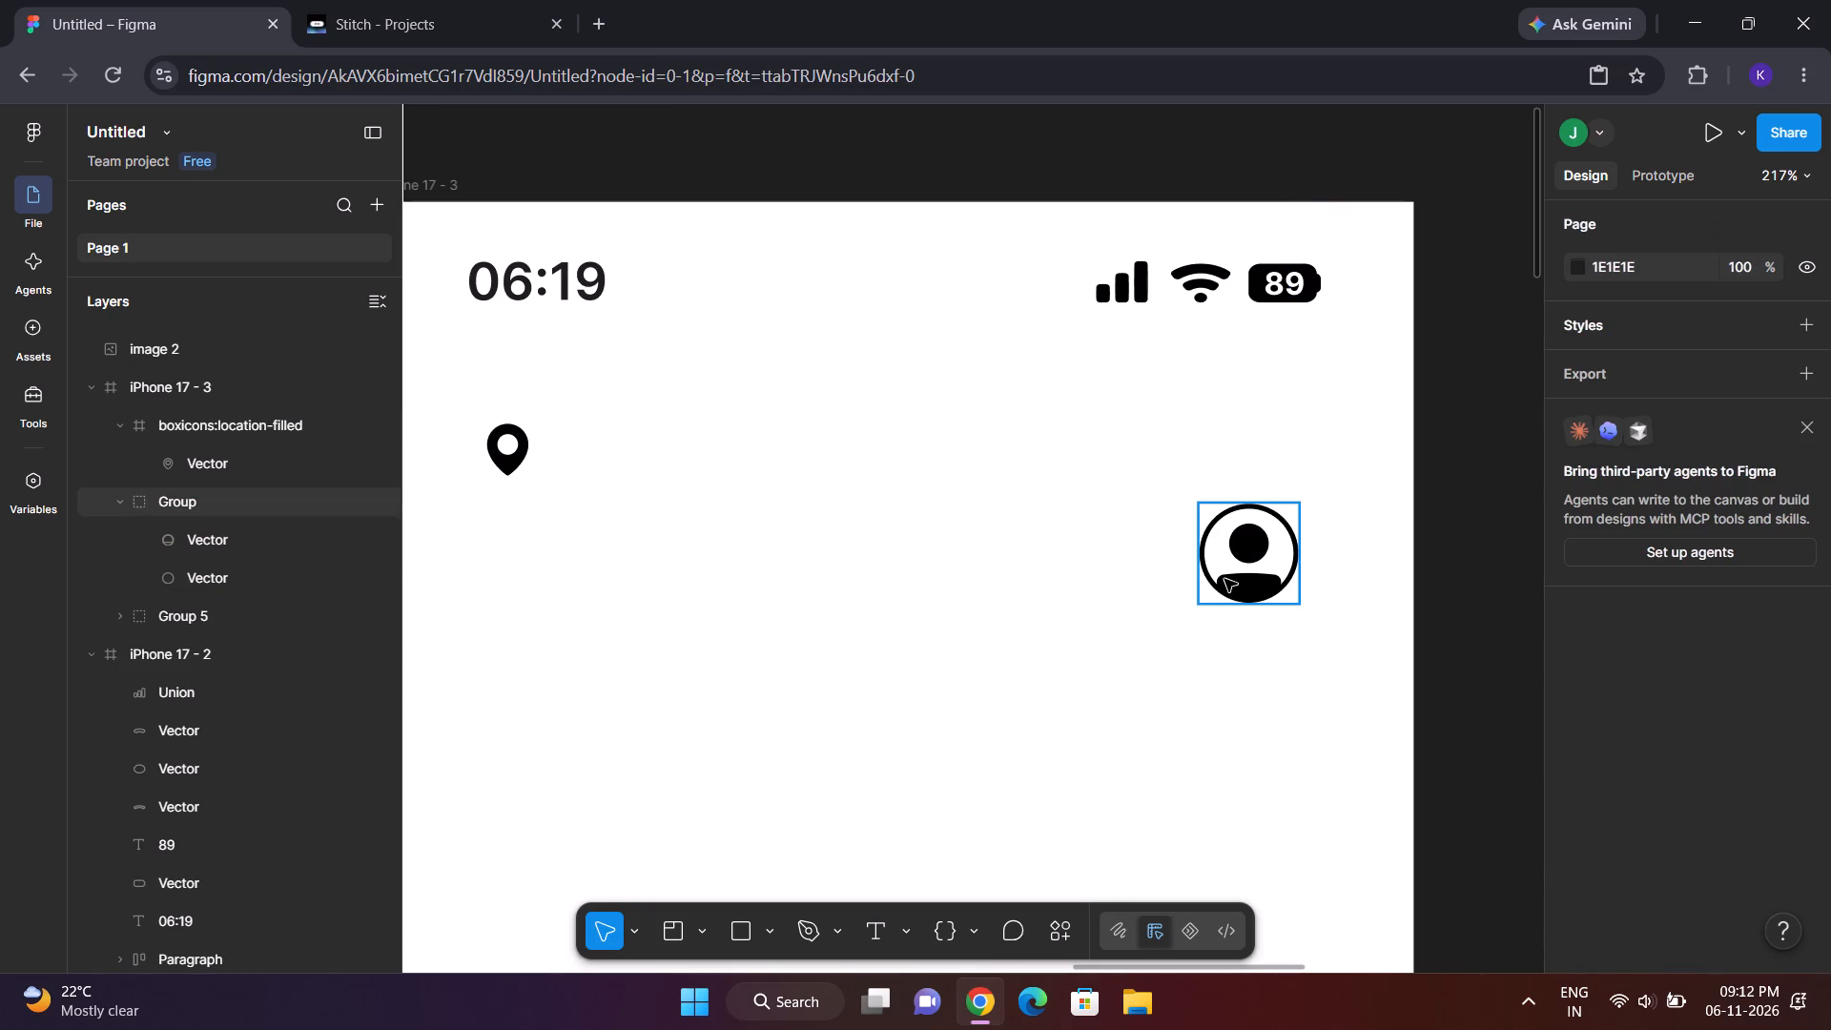
# Move the profile icon group back up under the status bar to X 331, Y 67 and show the rulers.
pyautogui.click(1224, 579)
pyautogui.moveTo(1228, 573); pyautogui.dragTo(1259, 442)
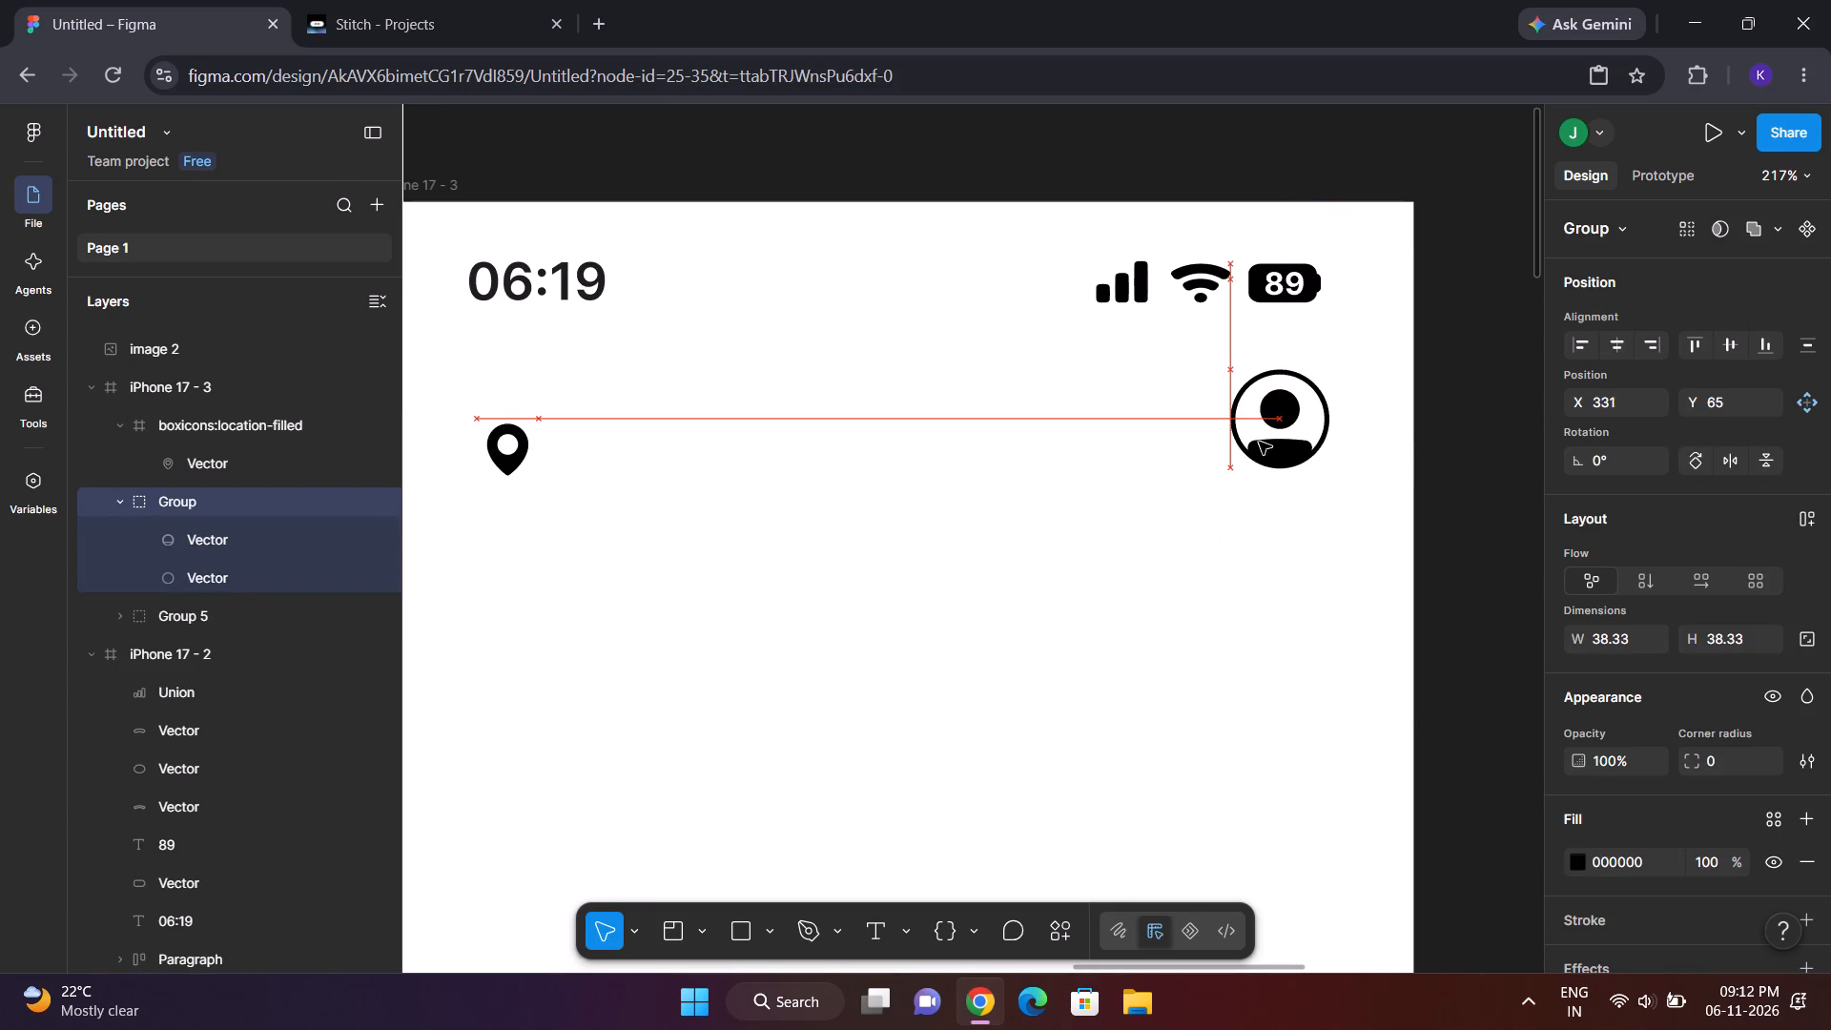
pyautogui.moveTo(1259, 442); pyautogui.dragTo(1259, 443)
pyautogui.hotkey('shift', 'r')
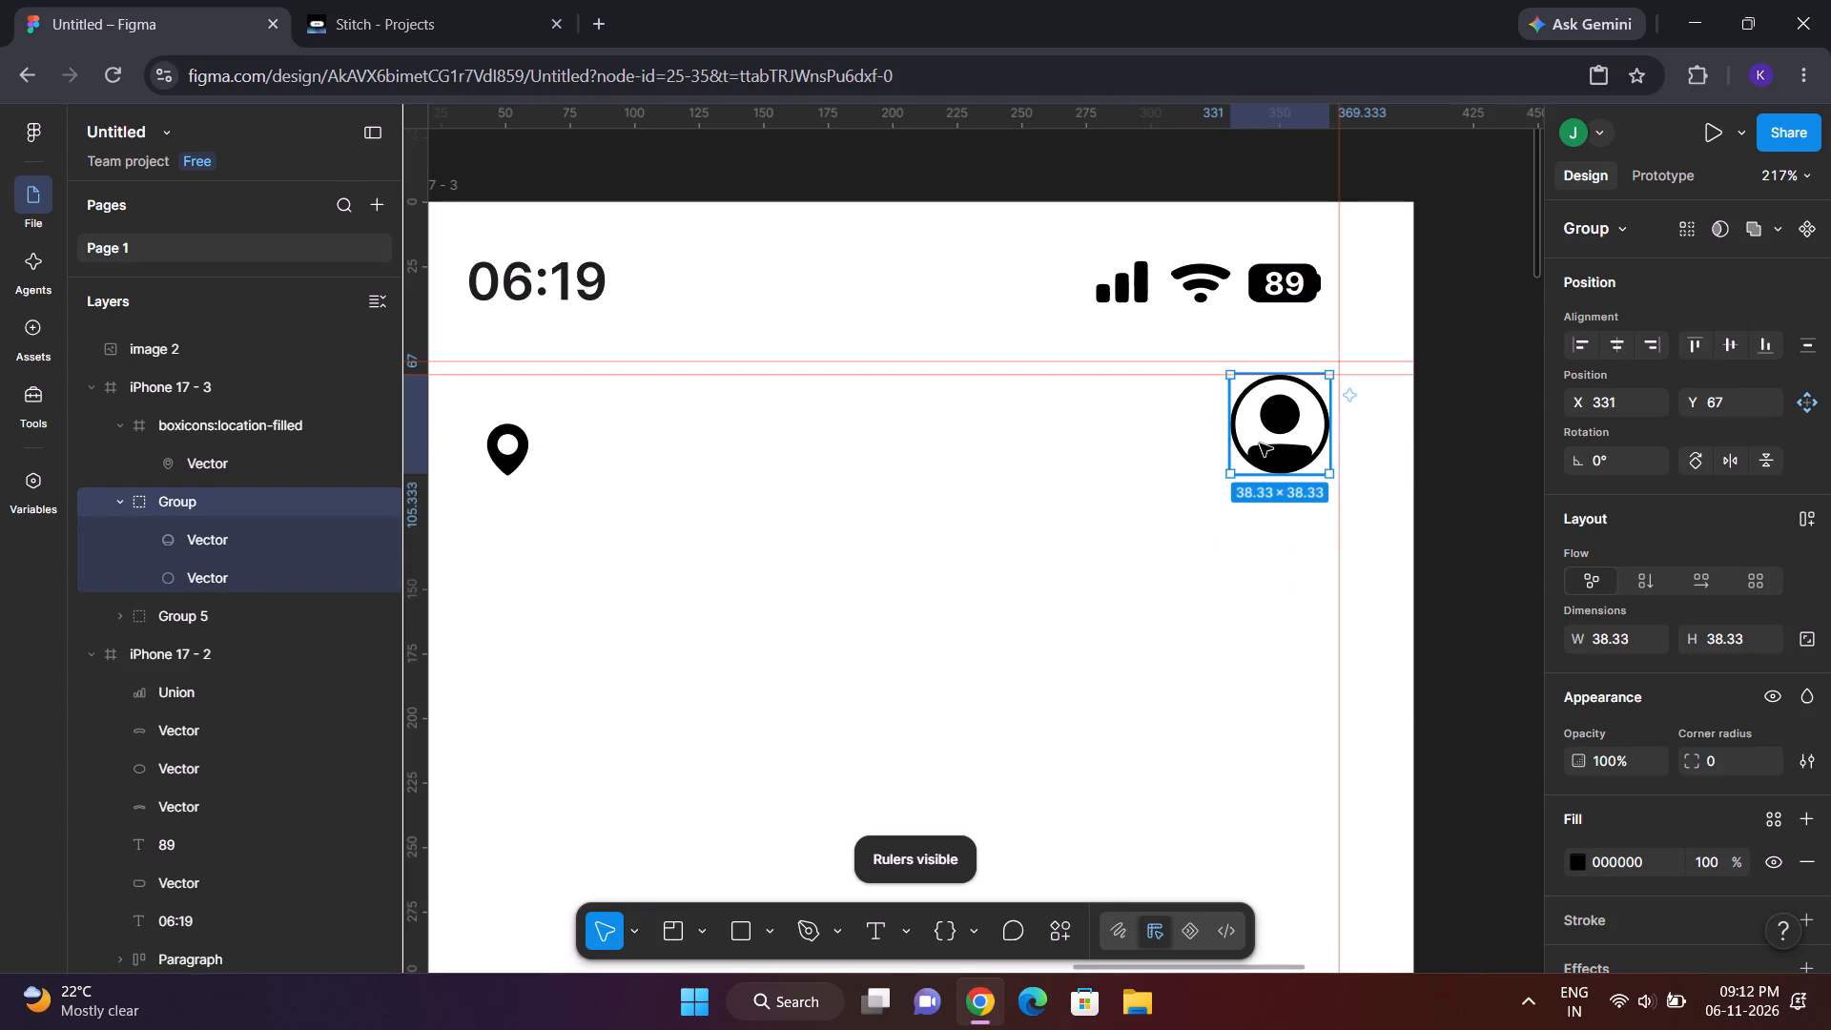
# Move the profile icon group to X 335, Y 62, against the ruler guides below the status bar.
pyautogui.moveTo(1279, 413); pyautogui.dragTo(1295, 397)
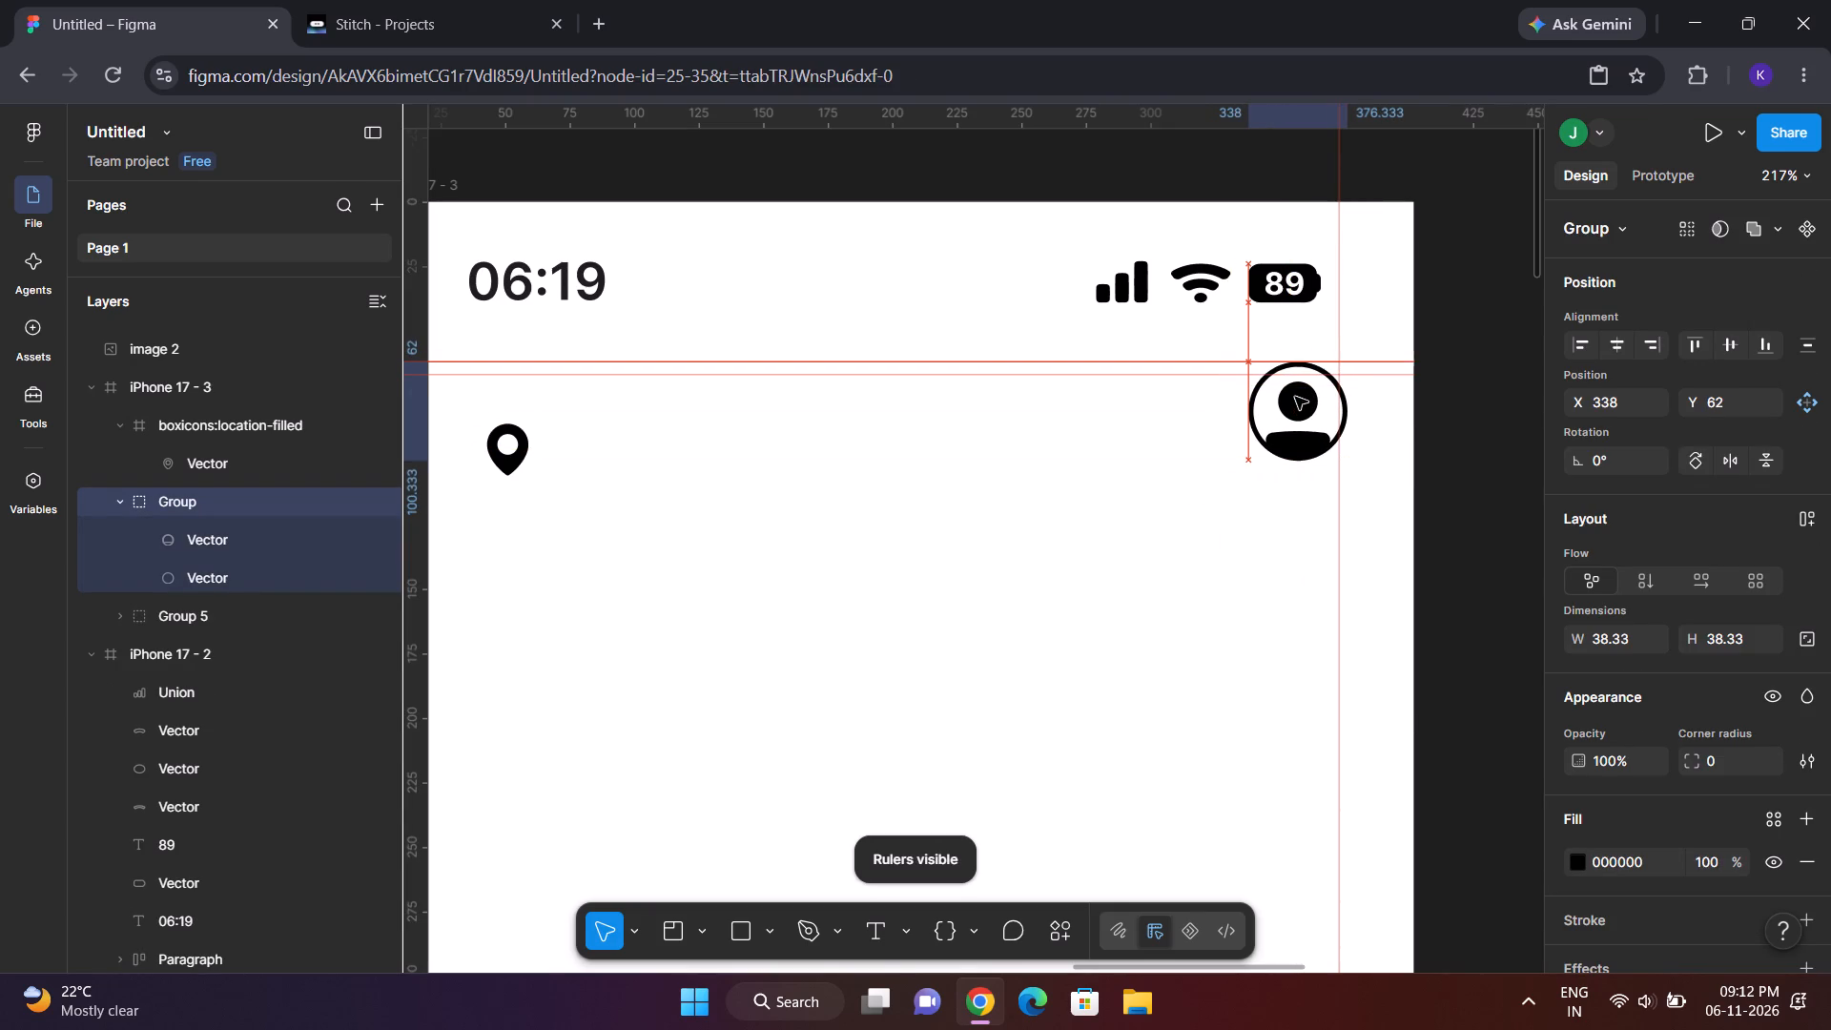
pyautogui.moveTo(1295, 397); pyautogui.dragTo(1290, 396)
# Add a vertical ruler guide at X 35 along the start of the 06:19 clock in iPhone 17 - 3.
pyautogui.hscroll(1, 657, 508)
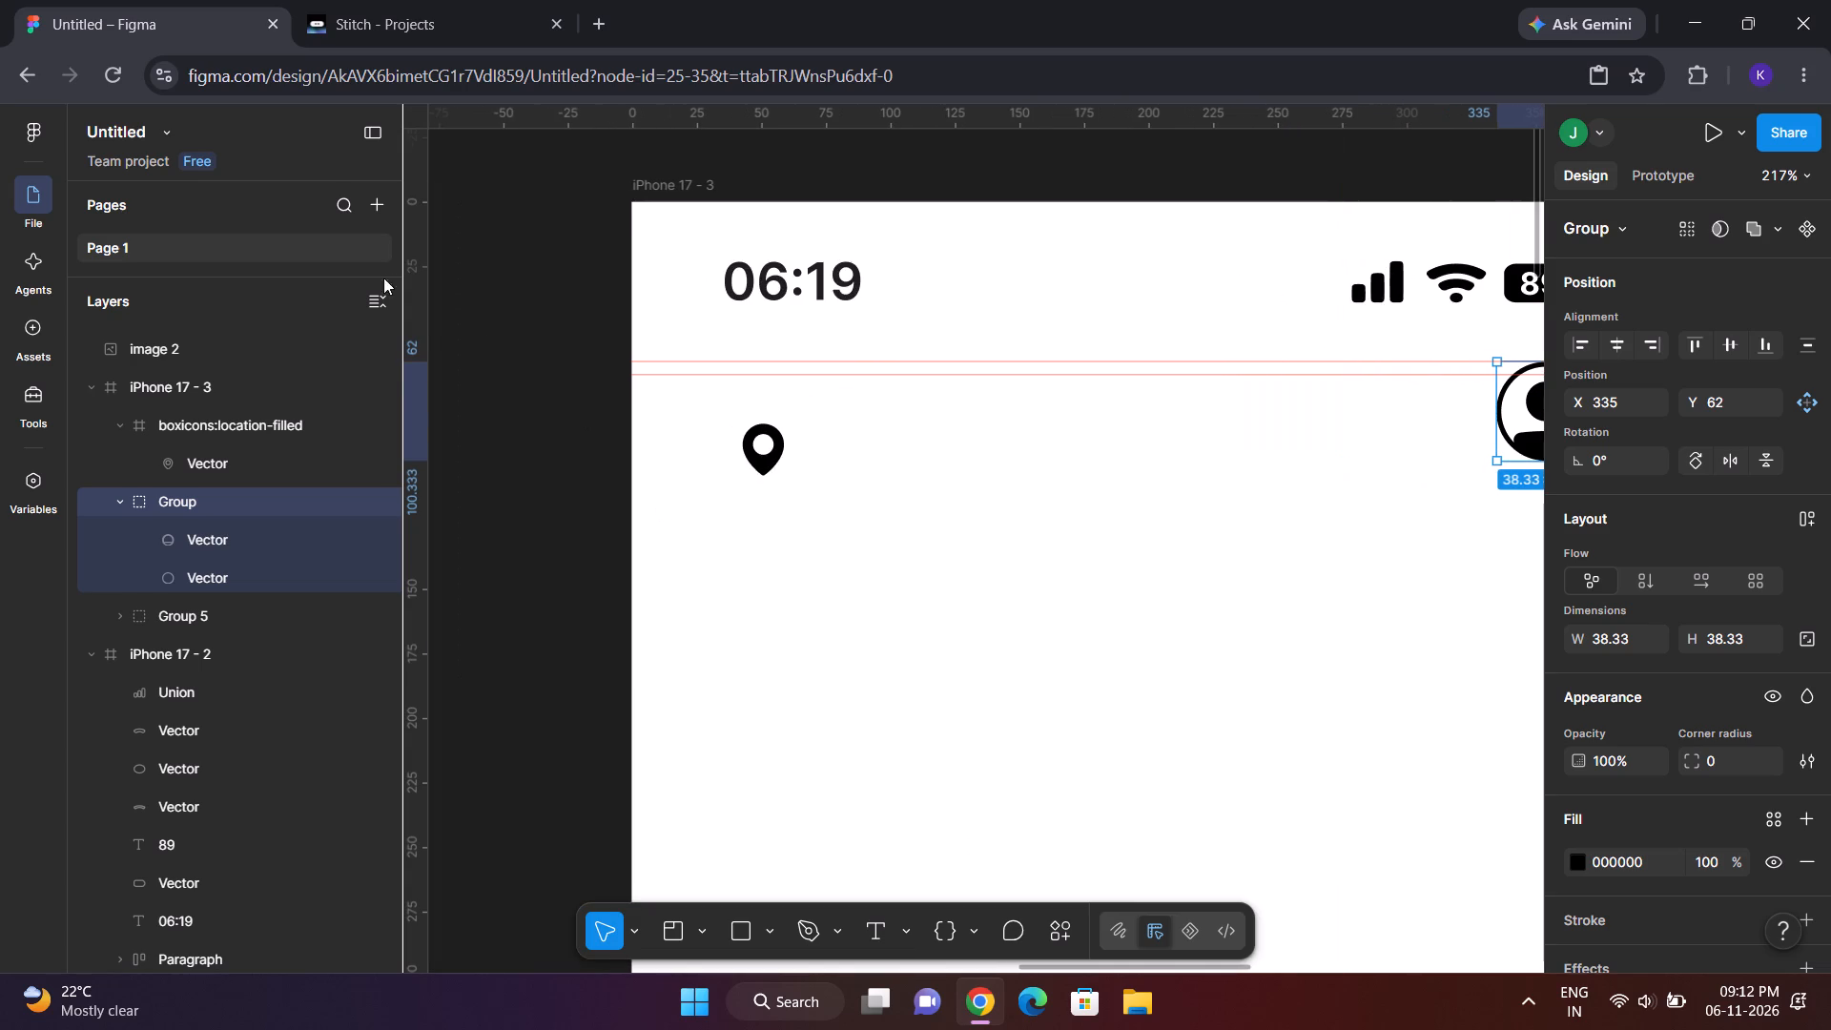
pyautogui.moveTo(423, 344); pyautogui.dragTo(471, 336)
pyautogui.moveTo(471, 336); pyautogui.dragTo(718, 312)
# Move the location pin up under the clock, enlarge its frame to 30 × 30 and line the pin up with the vertical guide.
pyautogui.moveTo(773, 433); pyautogui.dragTo(761, 383)
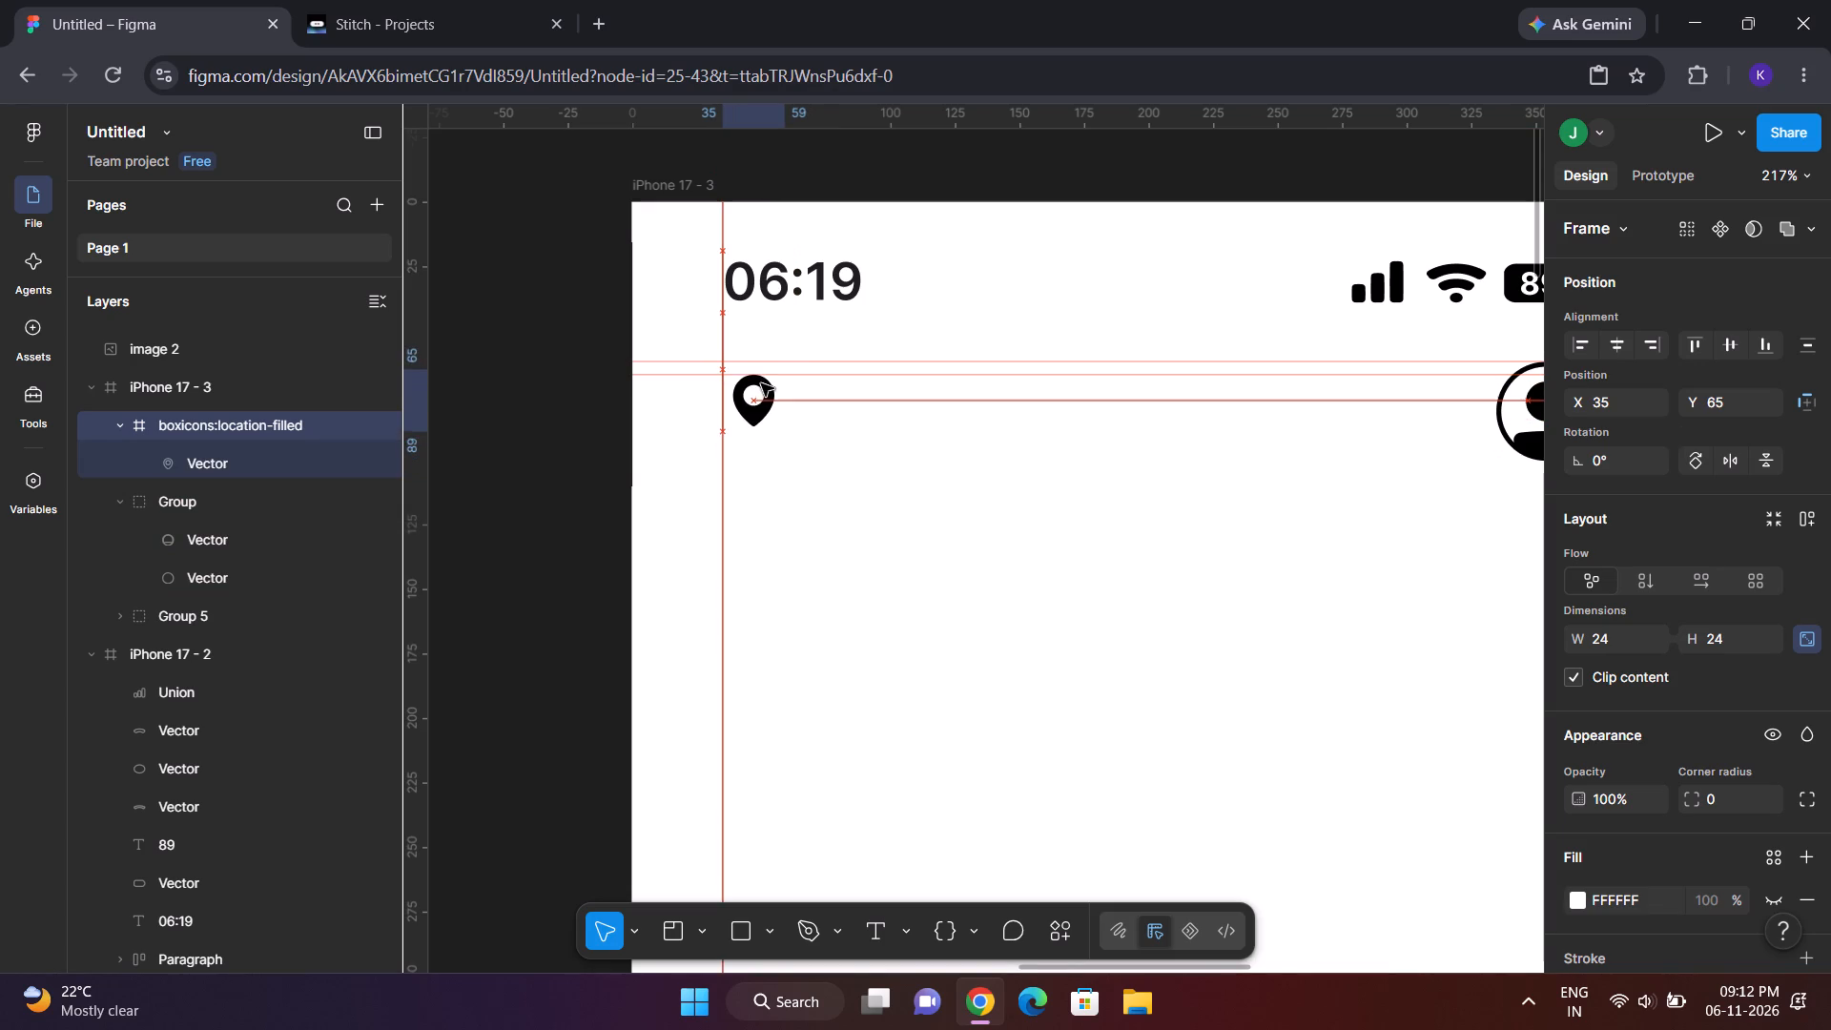
pyautogui.moveTo(761, 383); pyautogui.dragTo(756, 378)
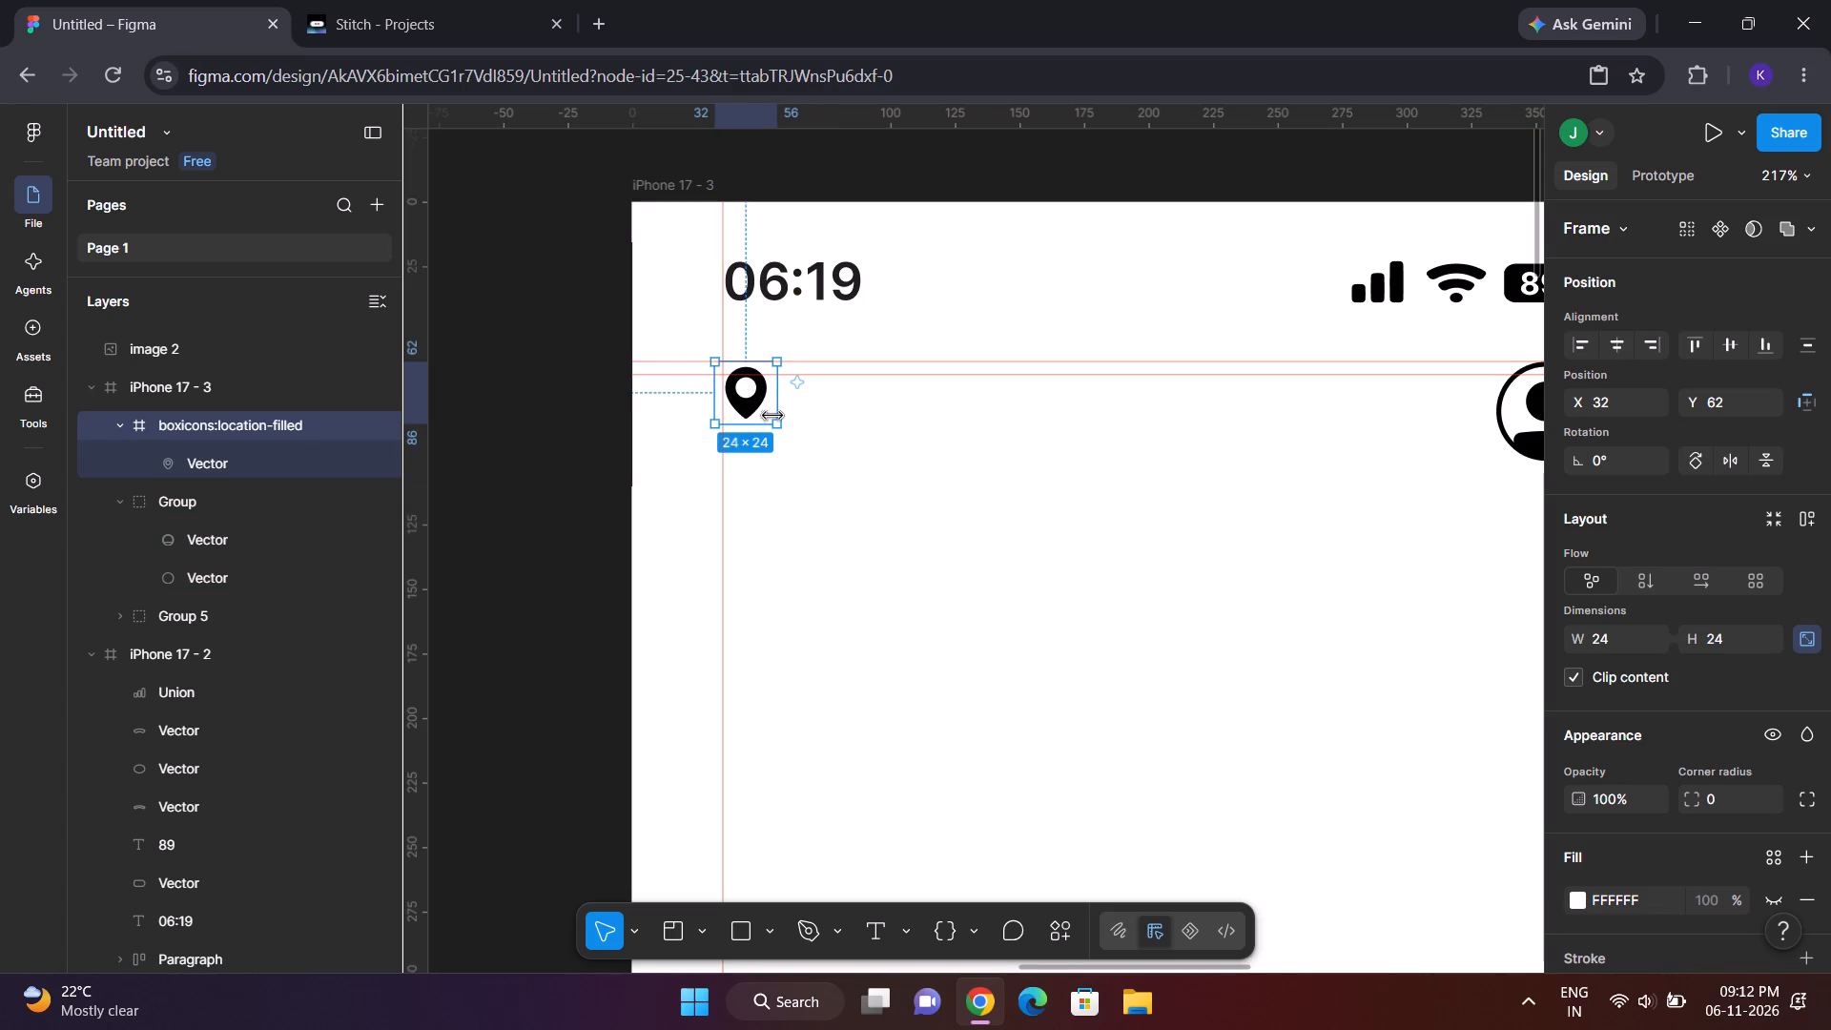
pyautogui.moveTo(775, 424); pyautogui.dragTo(787, 439)
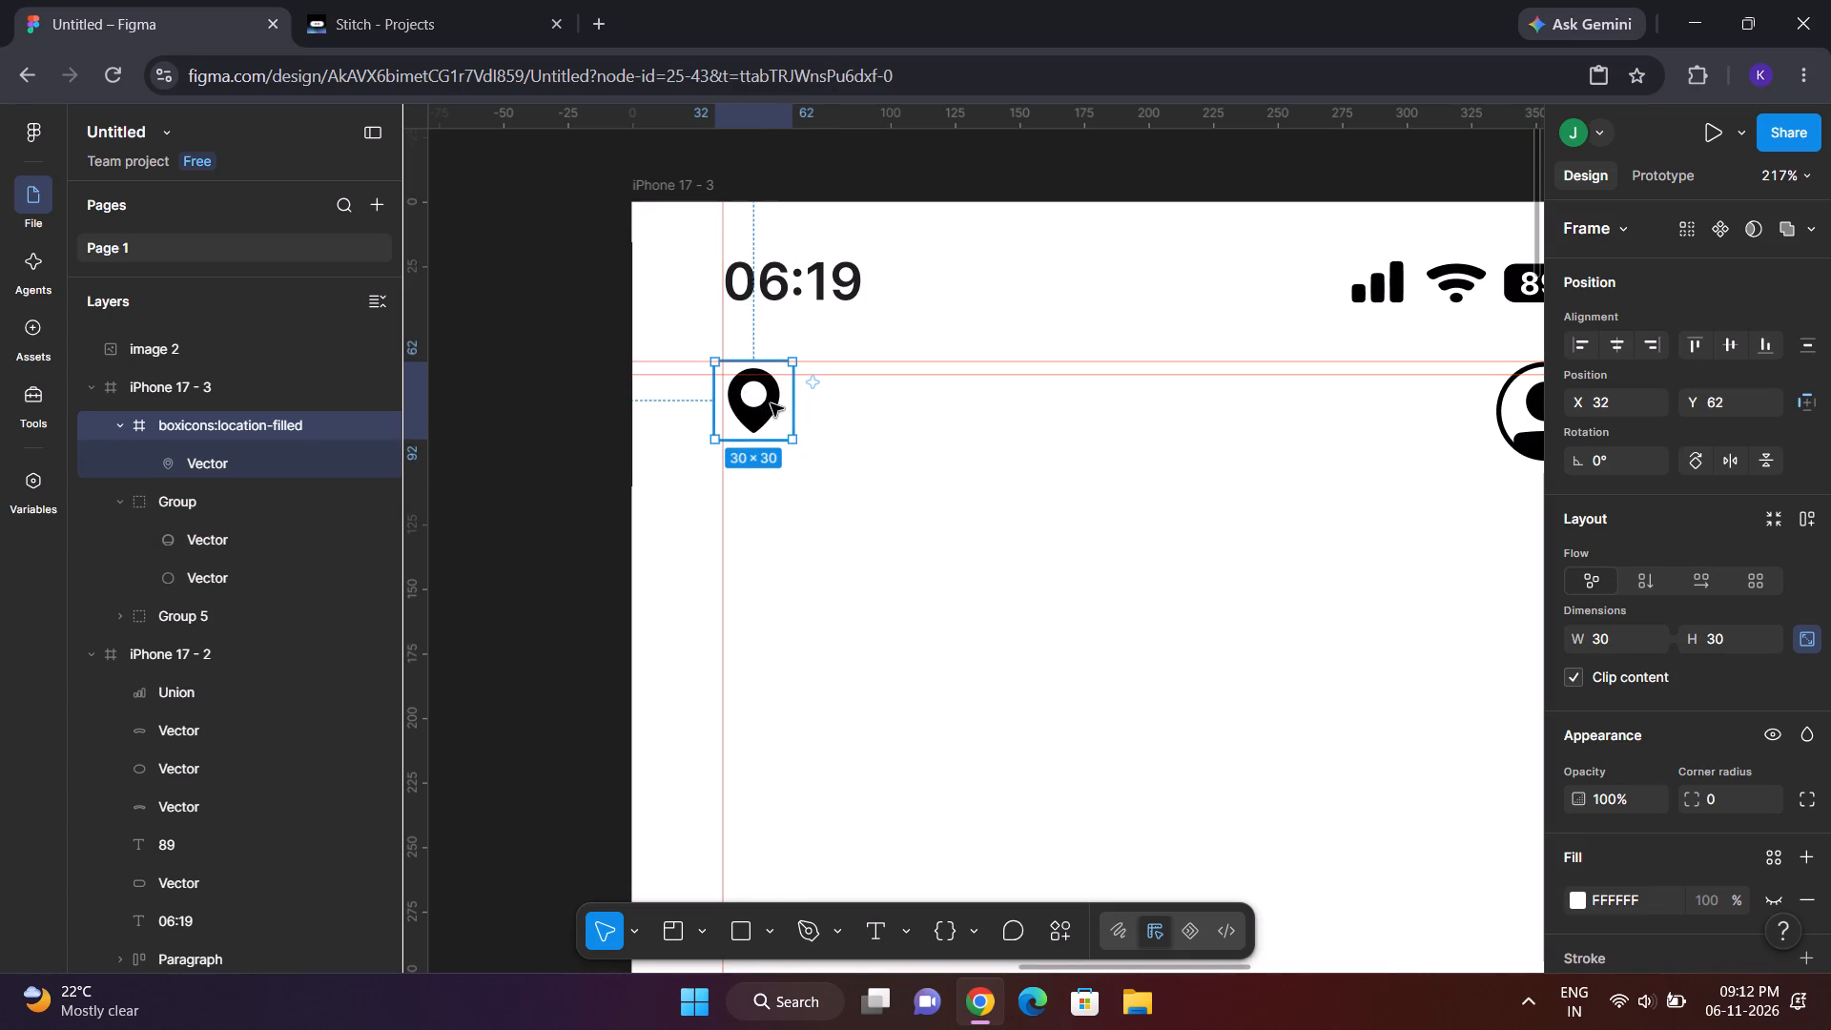
pyautogui.moveTo(771, 403); pyautogui.dragTo(764, 397)
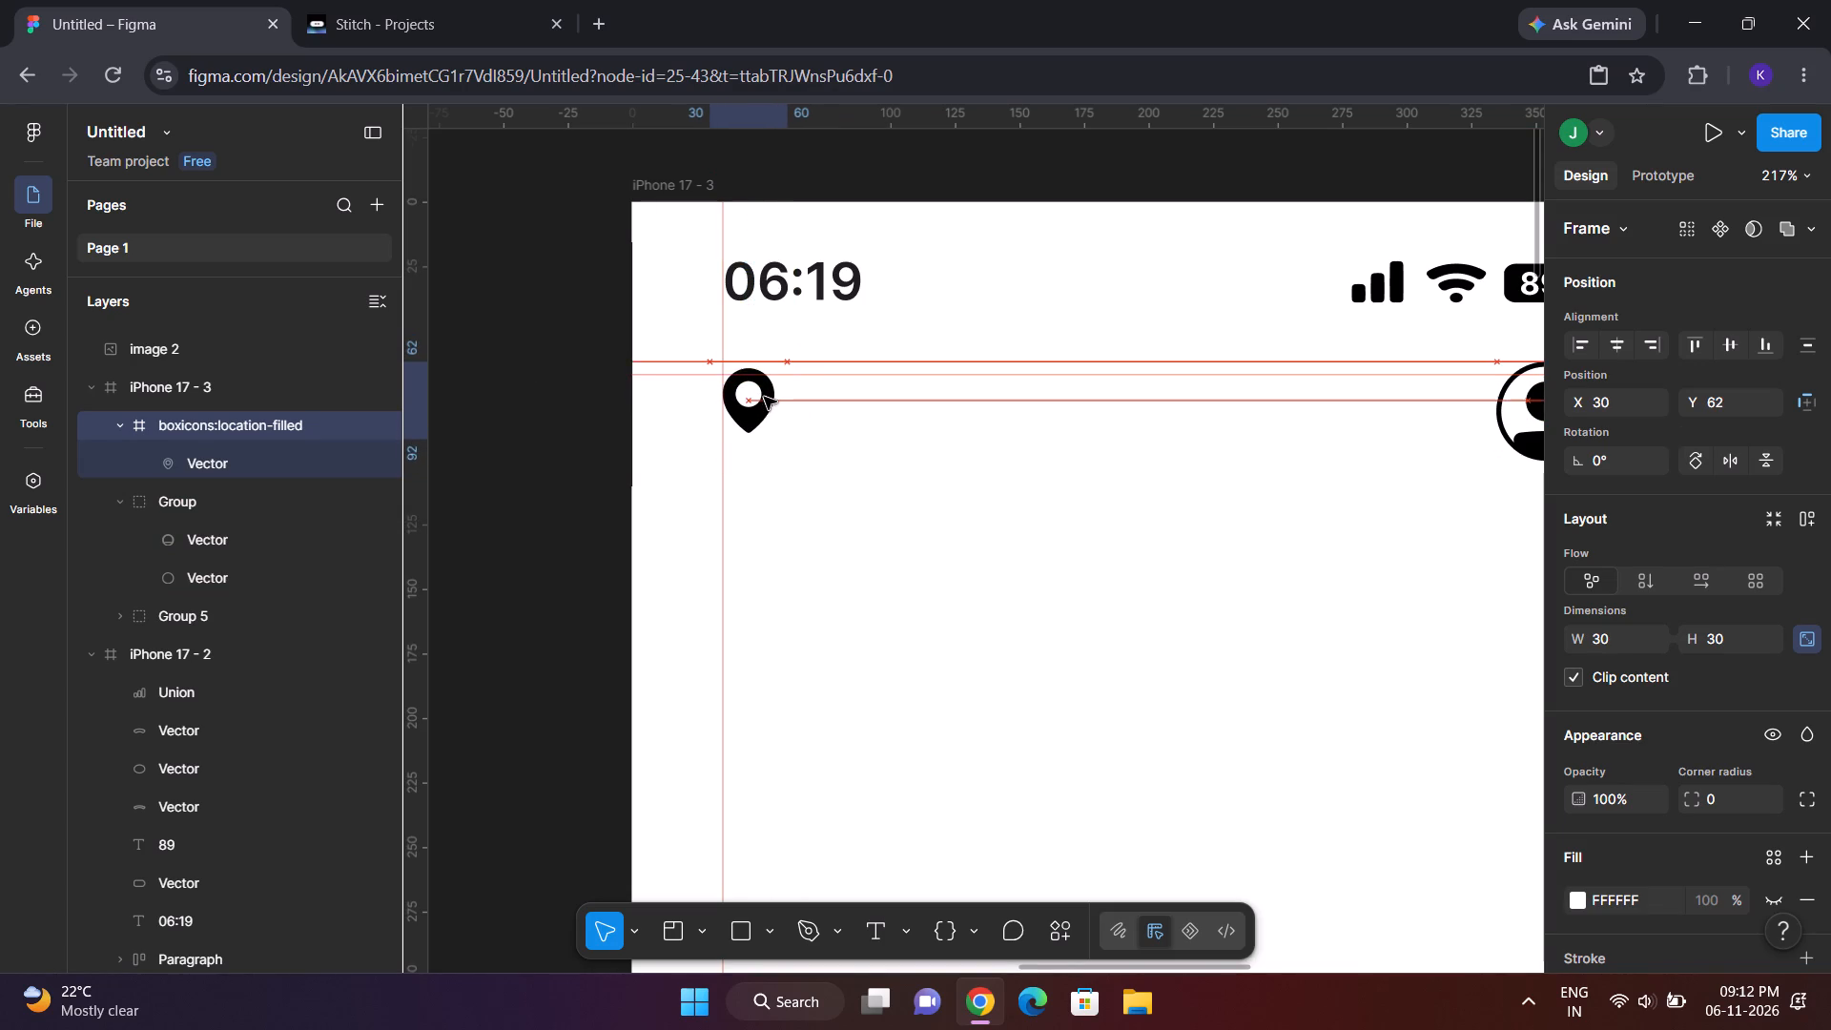
pyautogui.moveTo(764, 397); pyautogui.dragTo(764, 394)
# Pull the pin vector out of its boxicons:location-filled frame and delete the emptied frame.
pyautogui.doubleClick(758, 399)
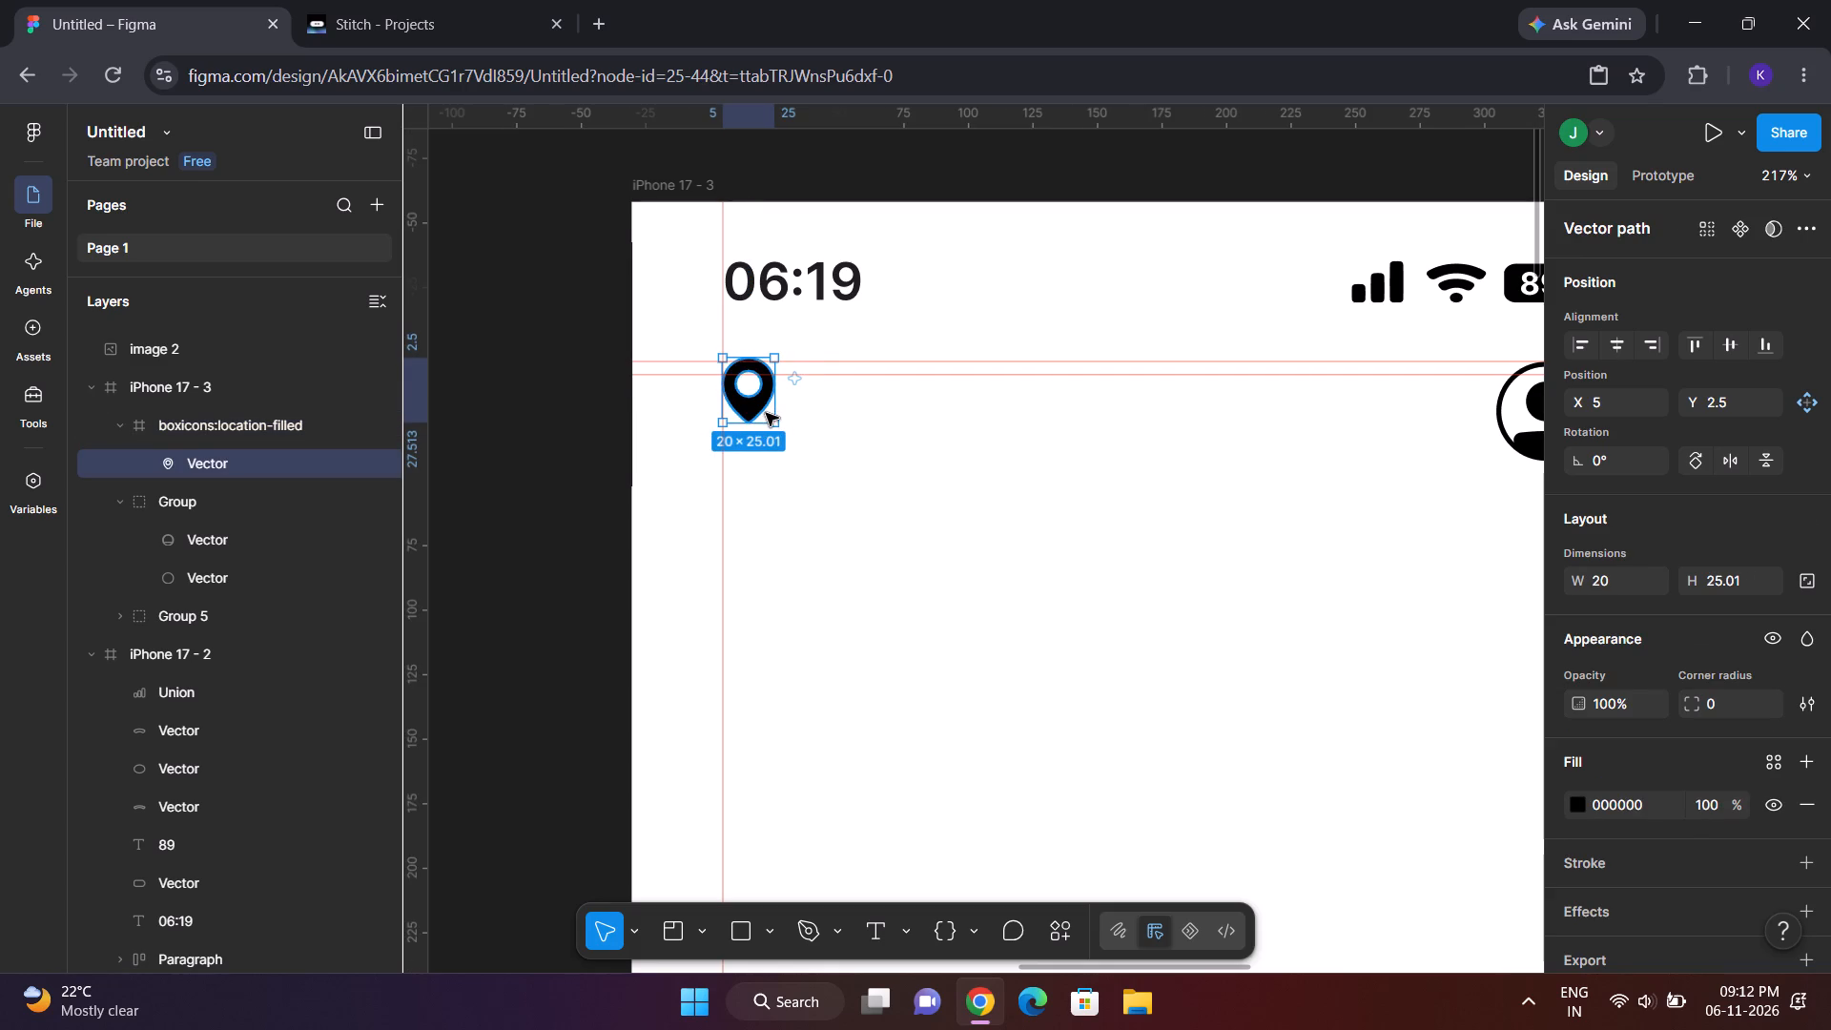
pyautogui.moveTo(766, 413); pyautogui.dragTo(820, 518)
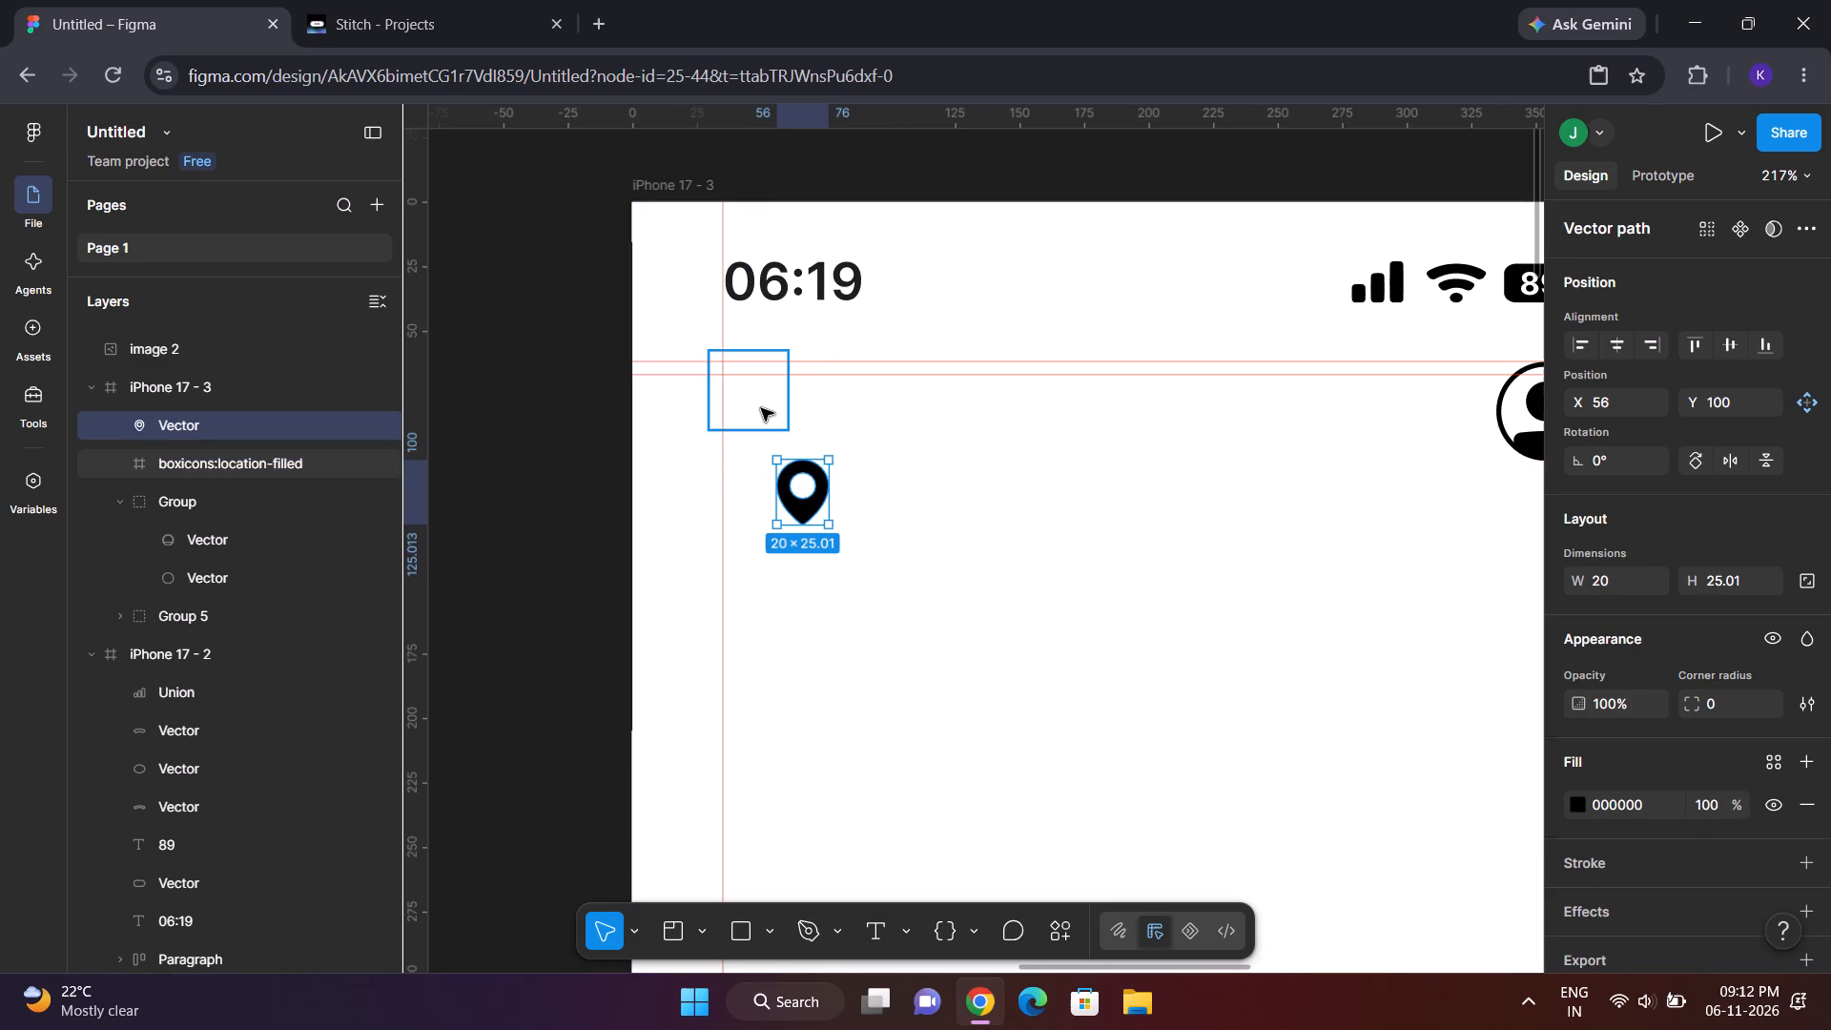
pyautogui.click(761, 408)
pyautogui.press('Delete')
# Place the pin vector at the guide intersection below the clock, at X 35, Y 62.
pyautogui.moveTo(801, 491); pyautogui.dragTo(796, 474)
pyautogui.click(780, 473)
pyautogui.moveTo(795, 483); pyautogui.dragTo(738, 385)
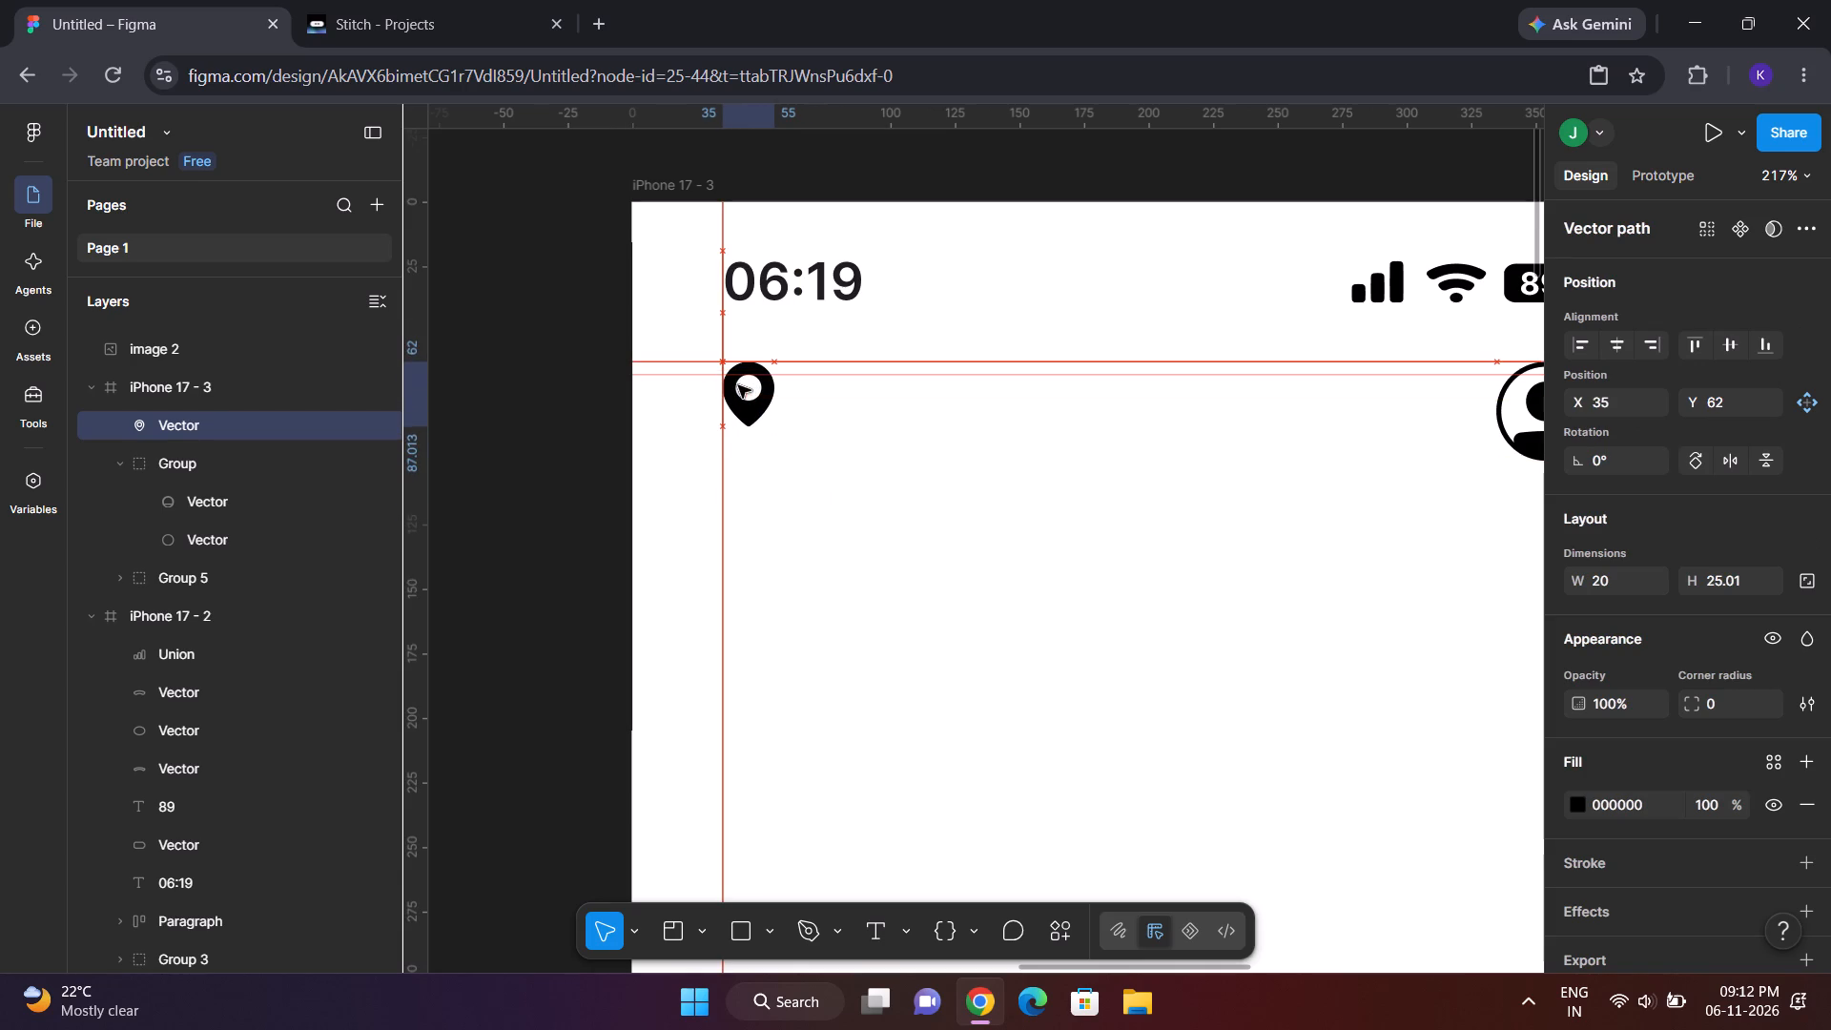
pyautogui.moveTo(738, 385); pyautogui.dragTo(737, 383)
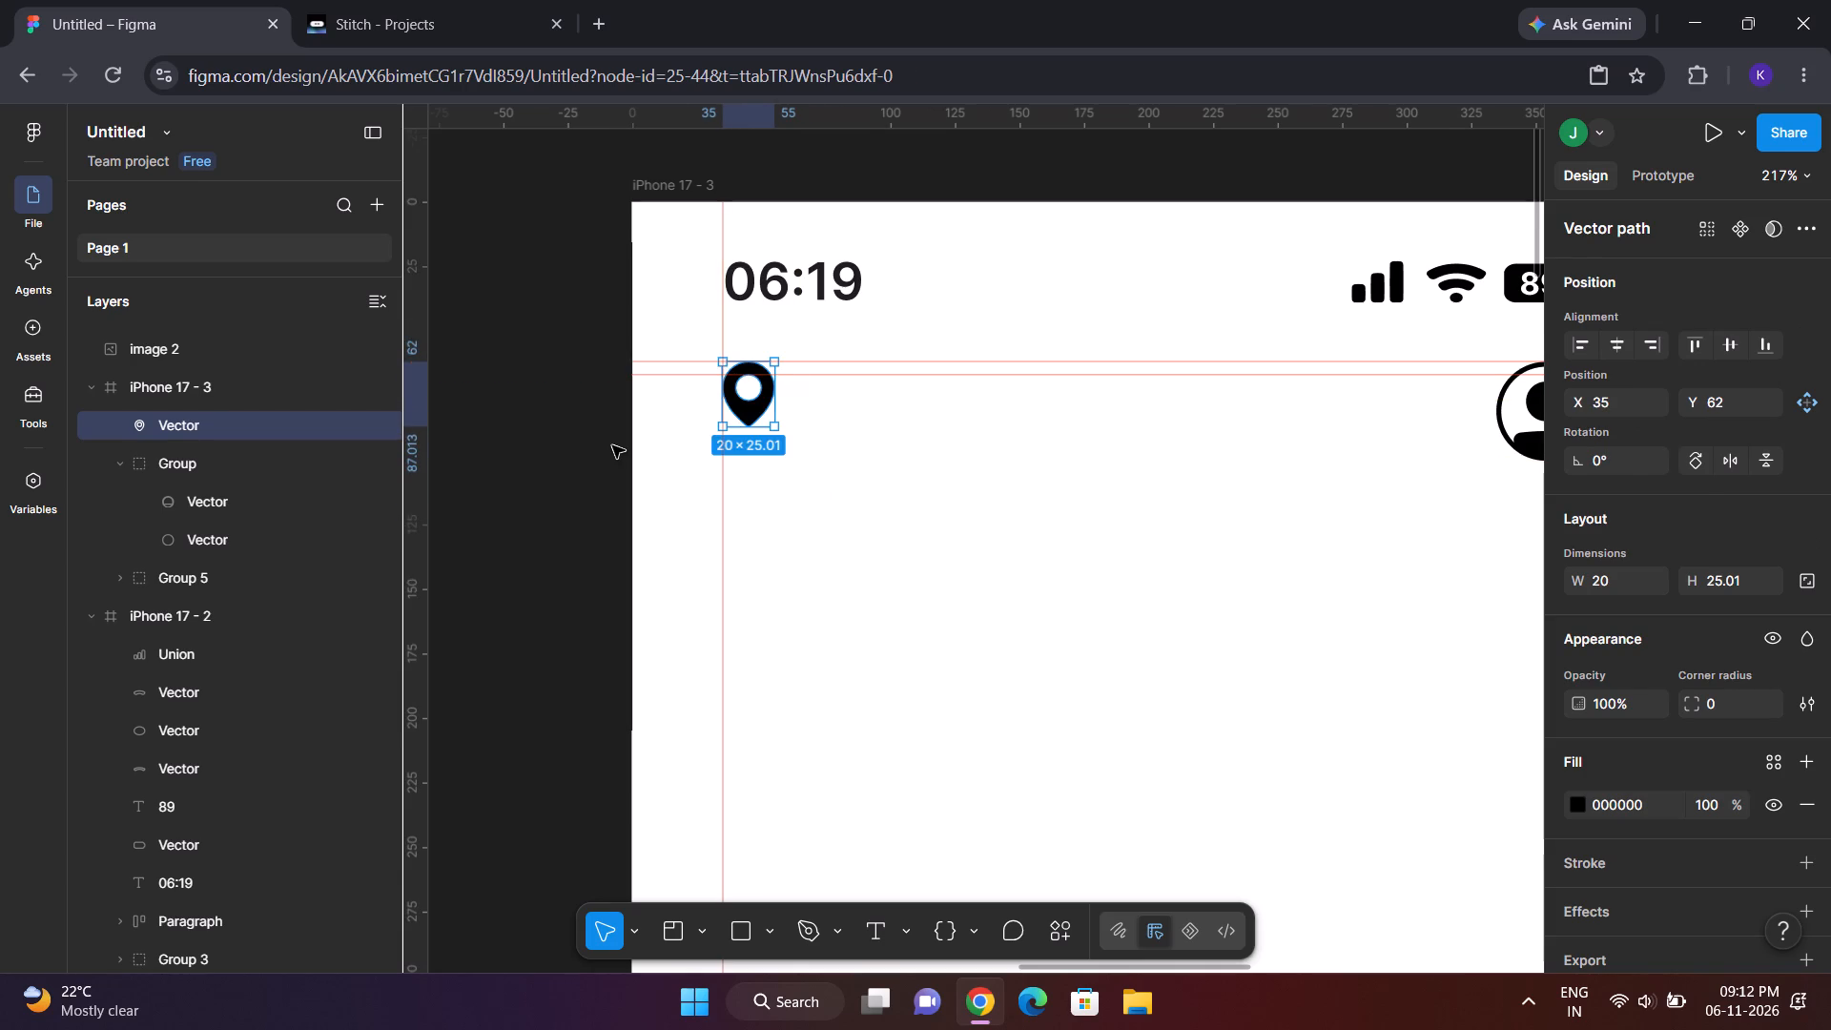
pyautogui.click(612, 445)
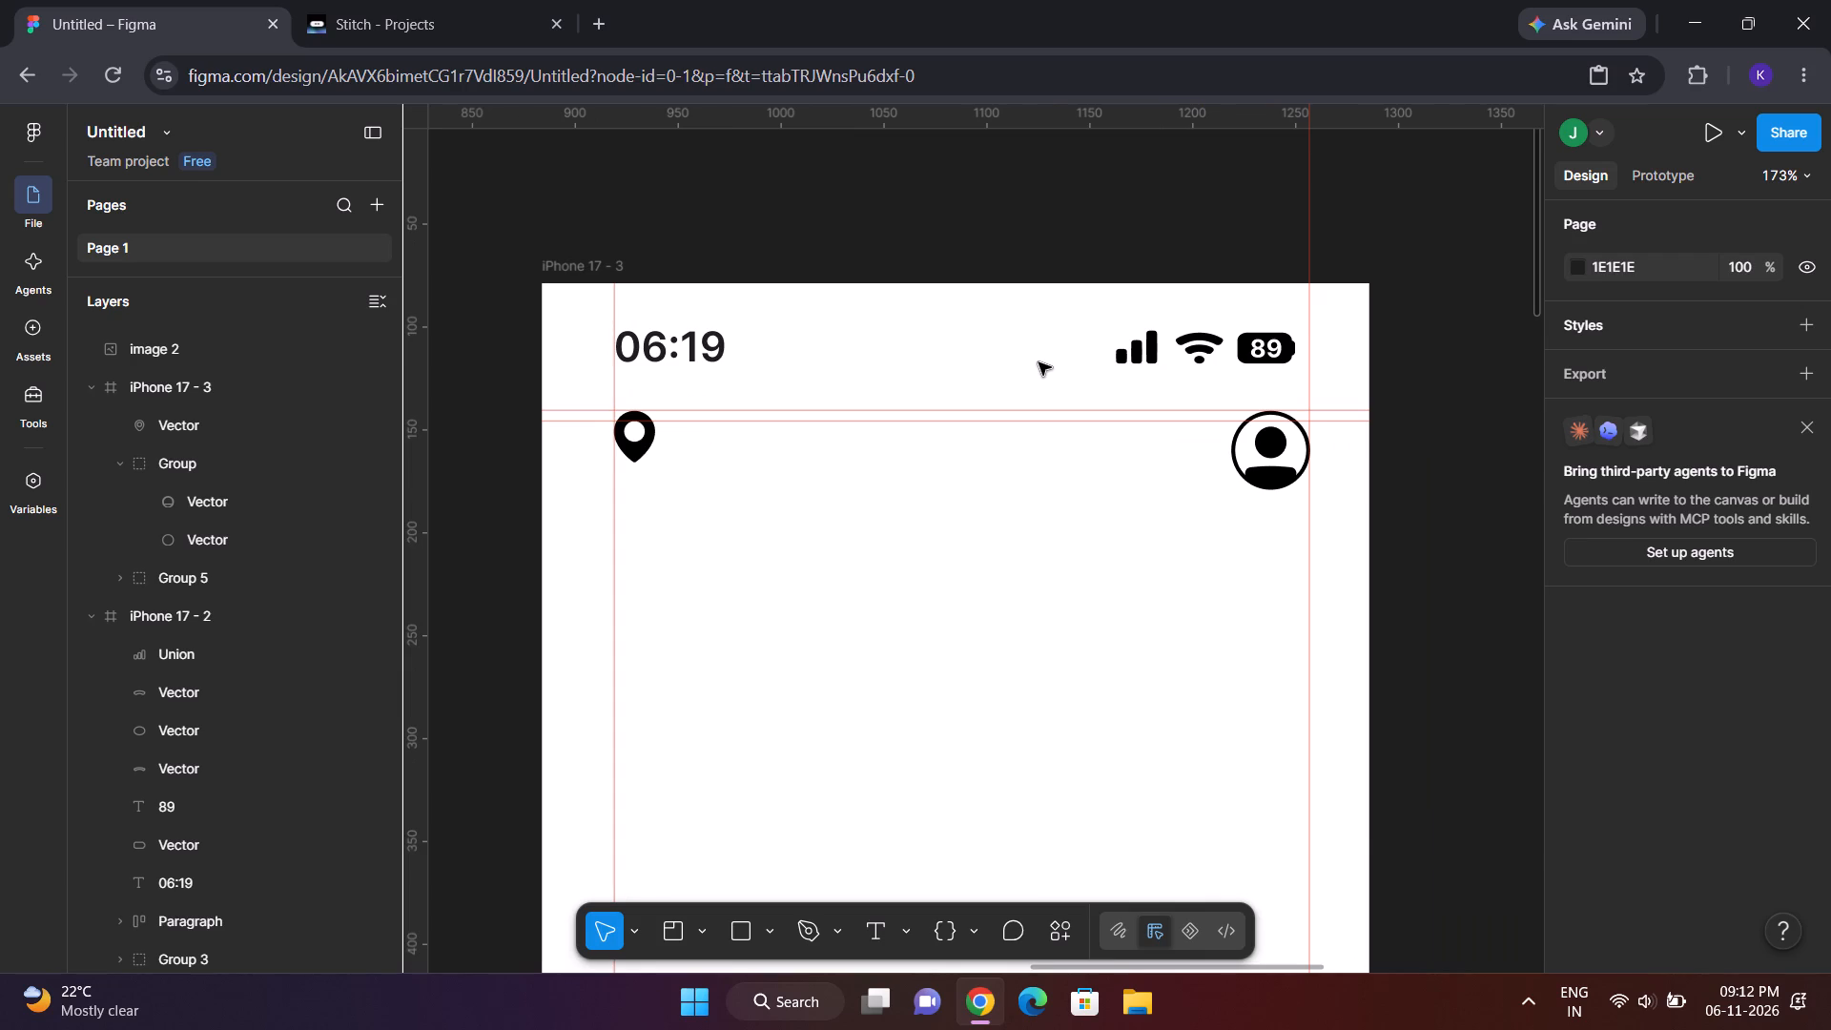
pyautogui.hscroll(5, 1039, 362)
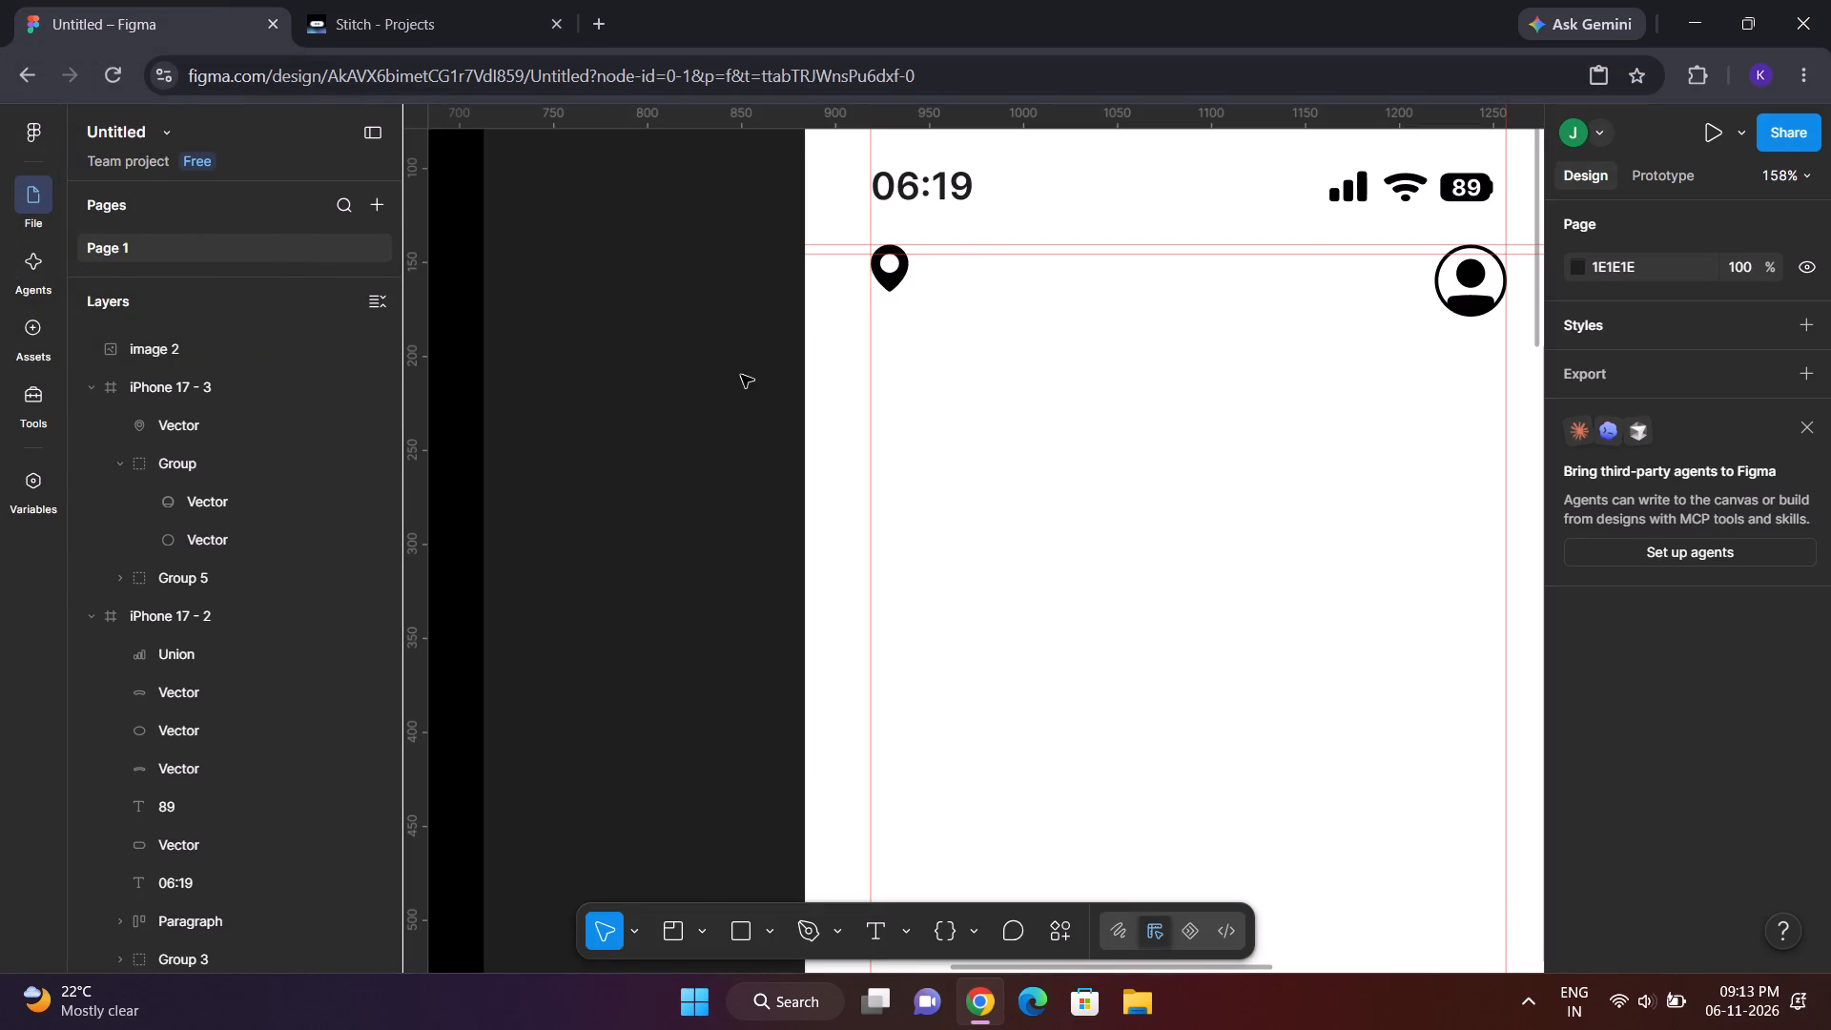
# Move the location pin down along the vertical guide to X 35, Y 77.
pyautogui.moveTo(902, 274); pyautogui.dragTo(901, 296)
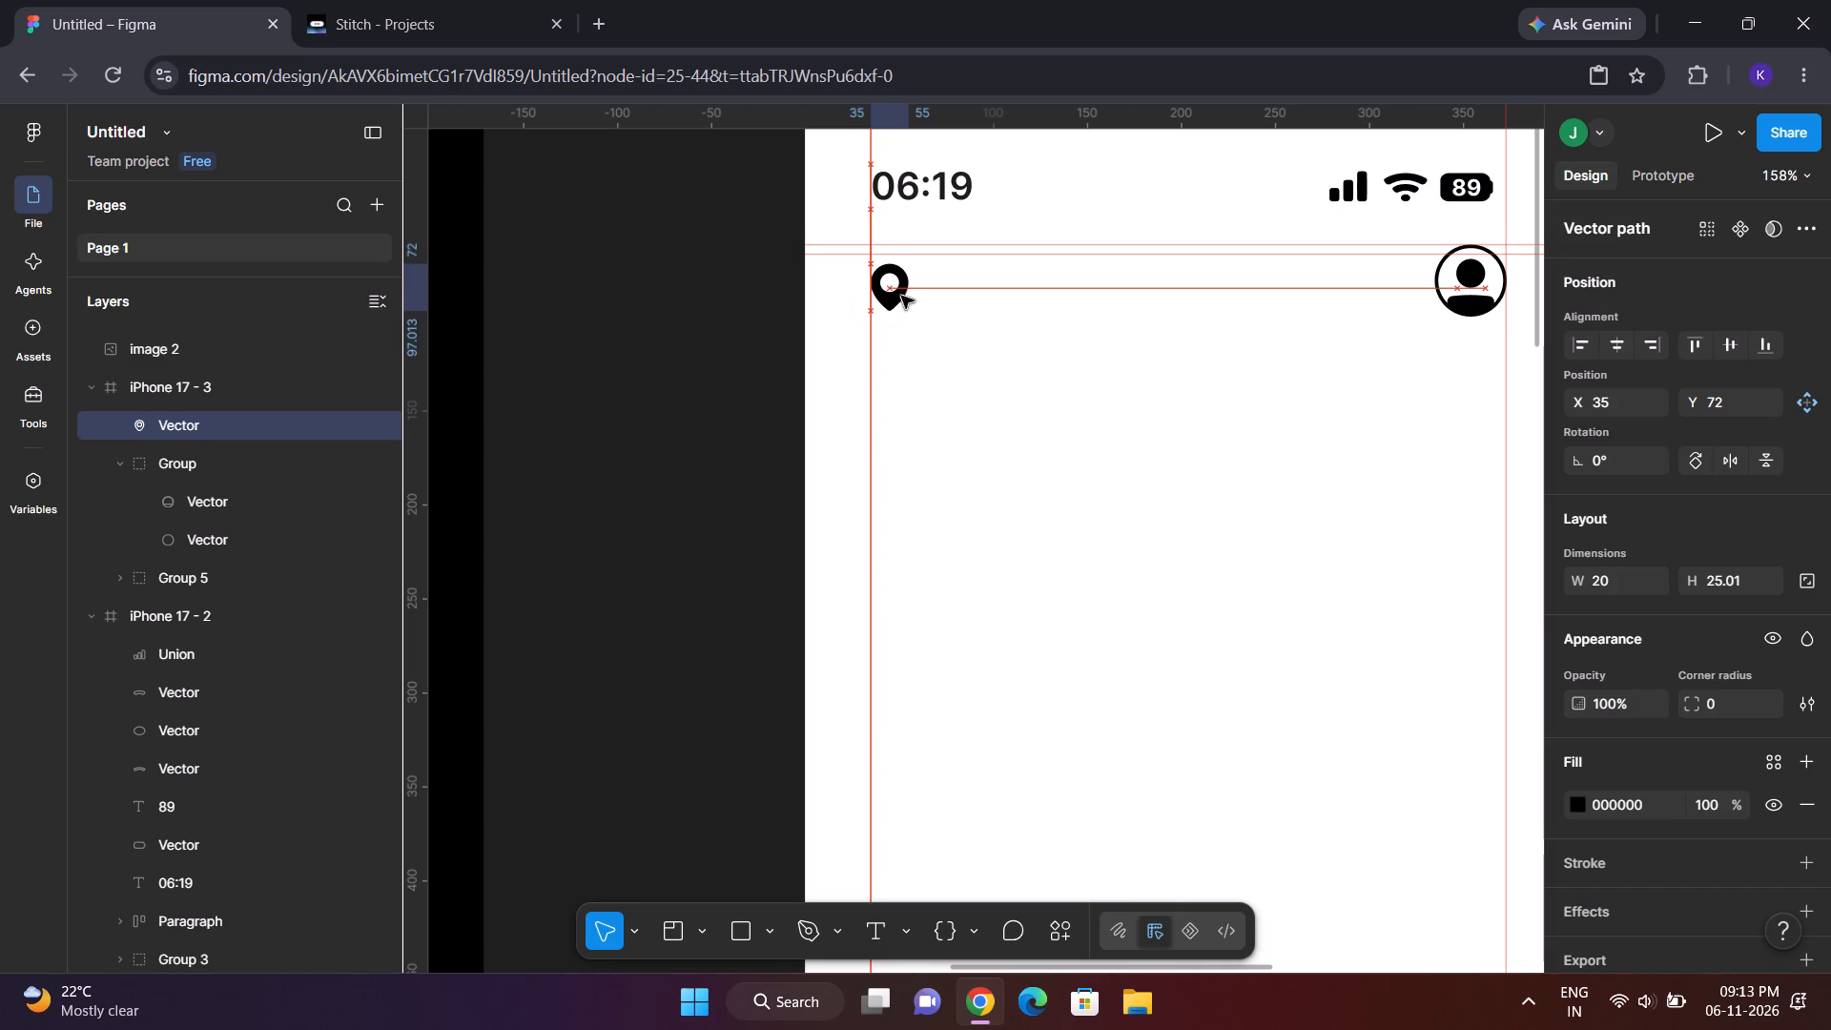
pyautogui.moveTo(901, 296); pyautogui.dragTo(901, 304)
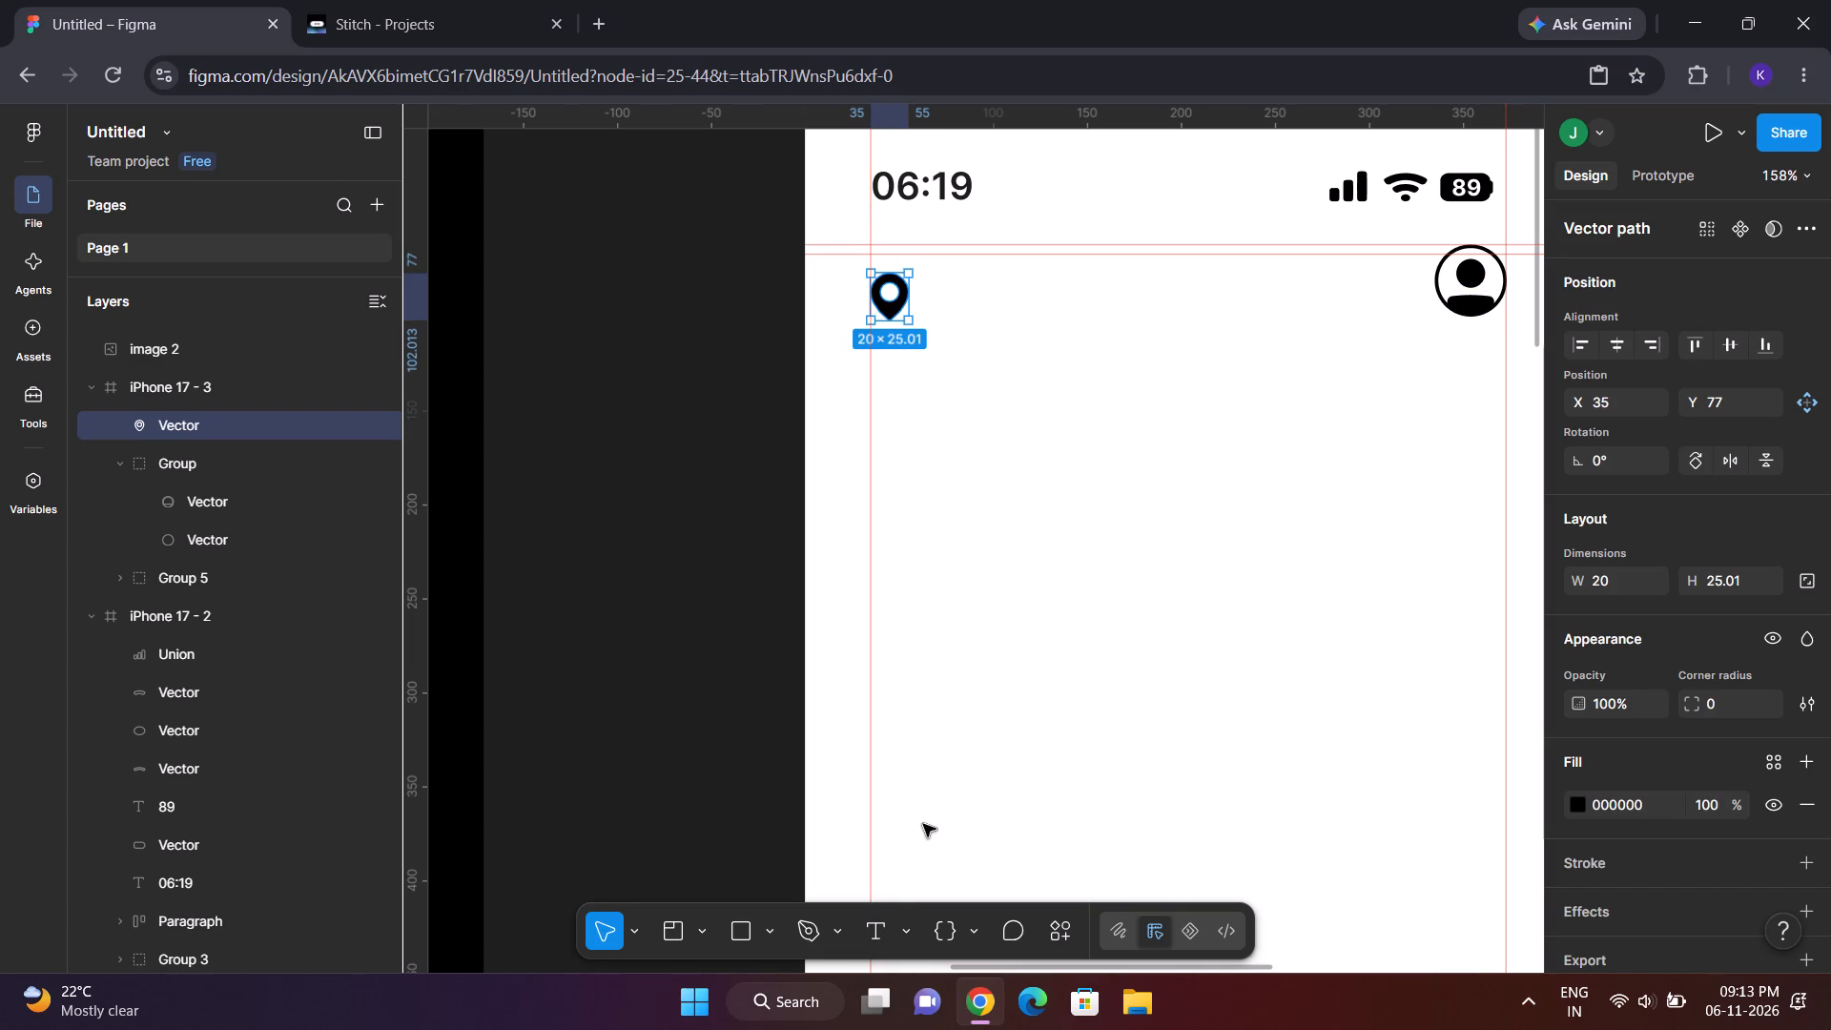
# Add the text TURO just above the location pin, at X 44, Y 62.
pyautogui.click(870, 927)
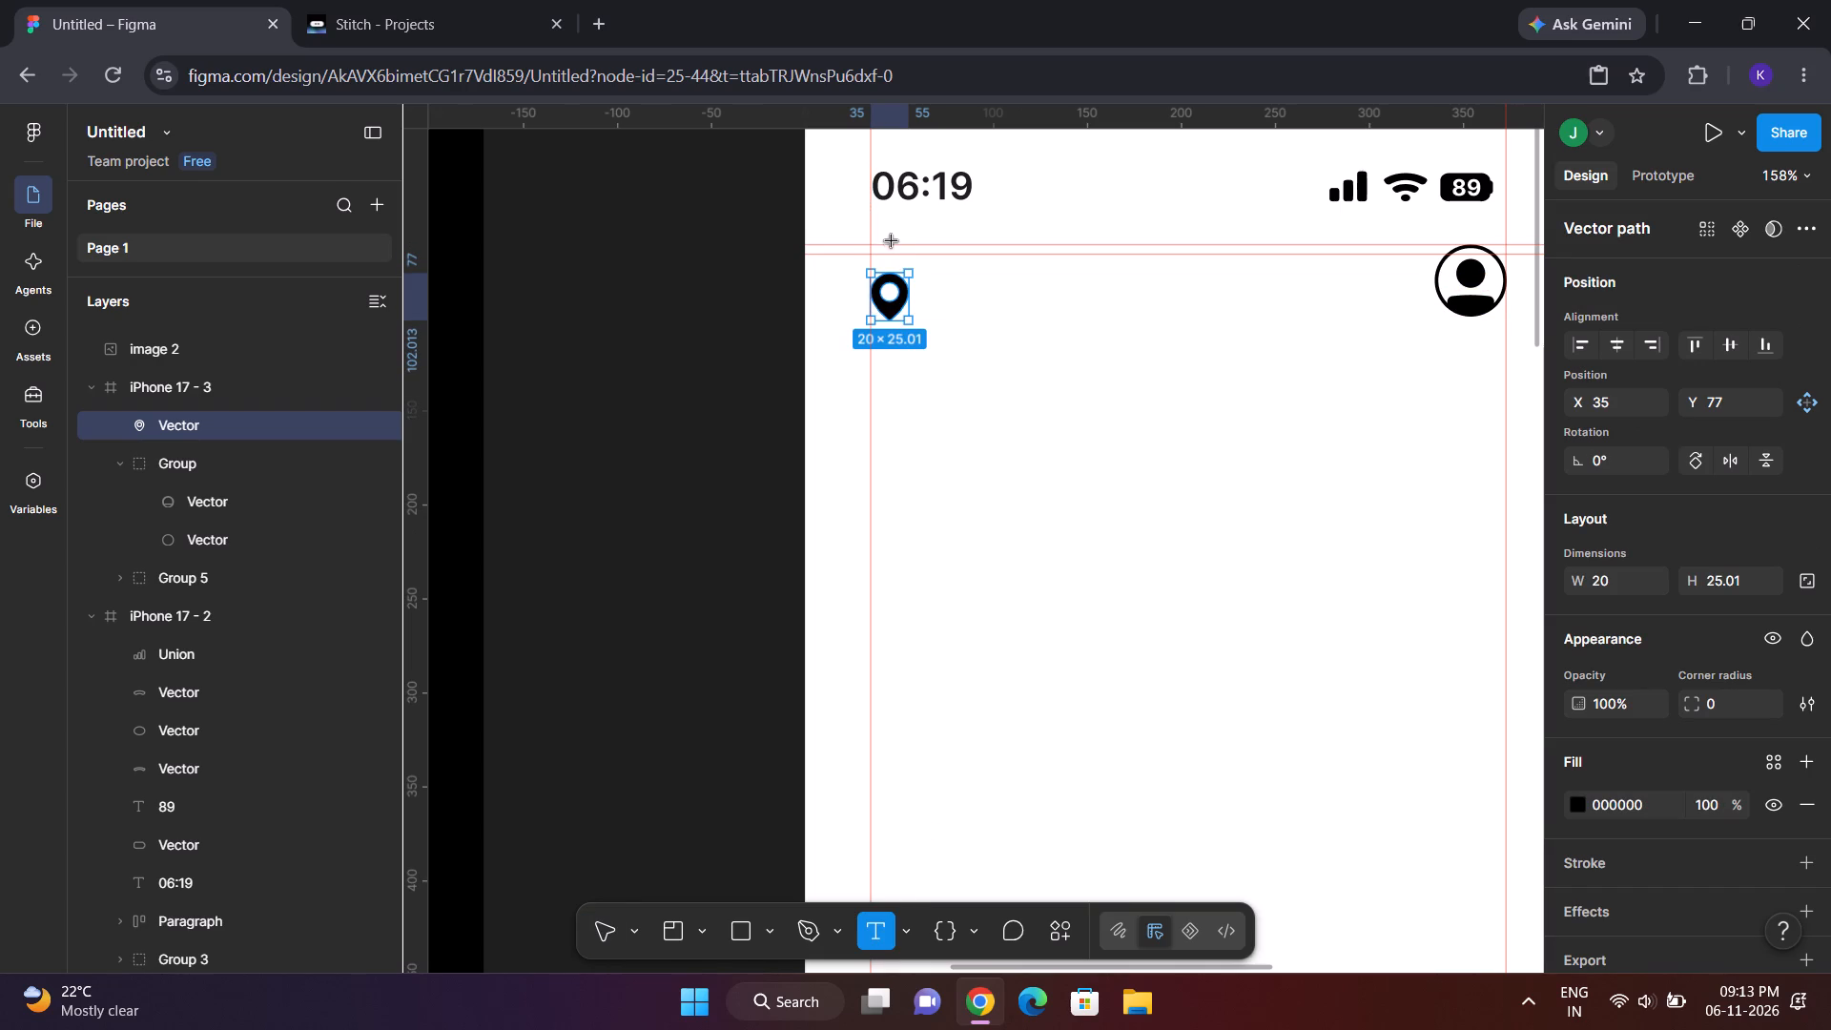
pyautogui.click(887, 245)
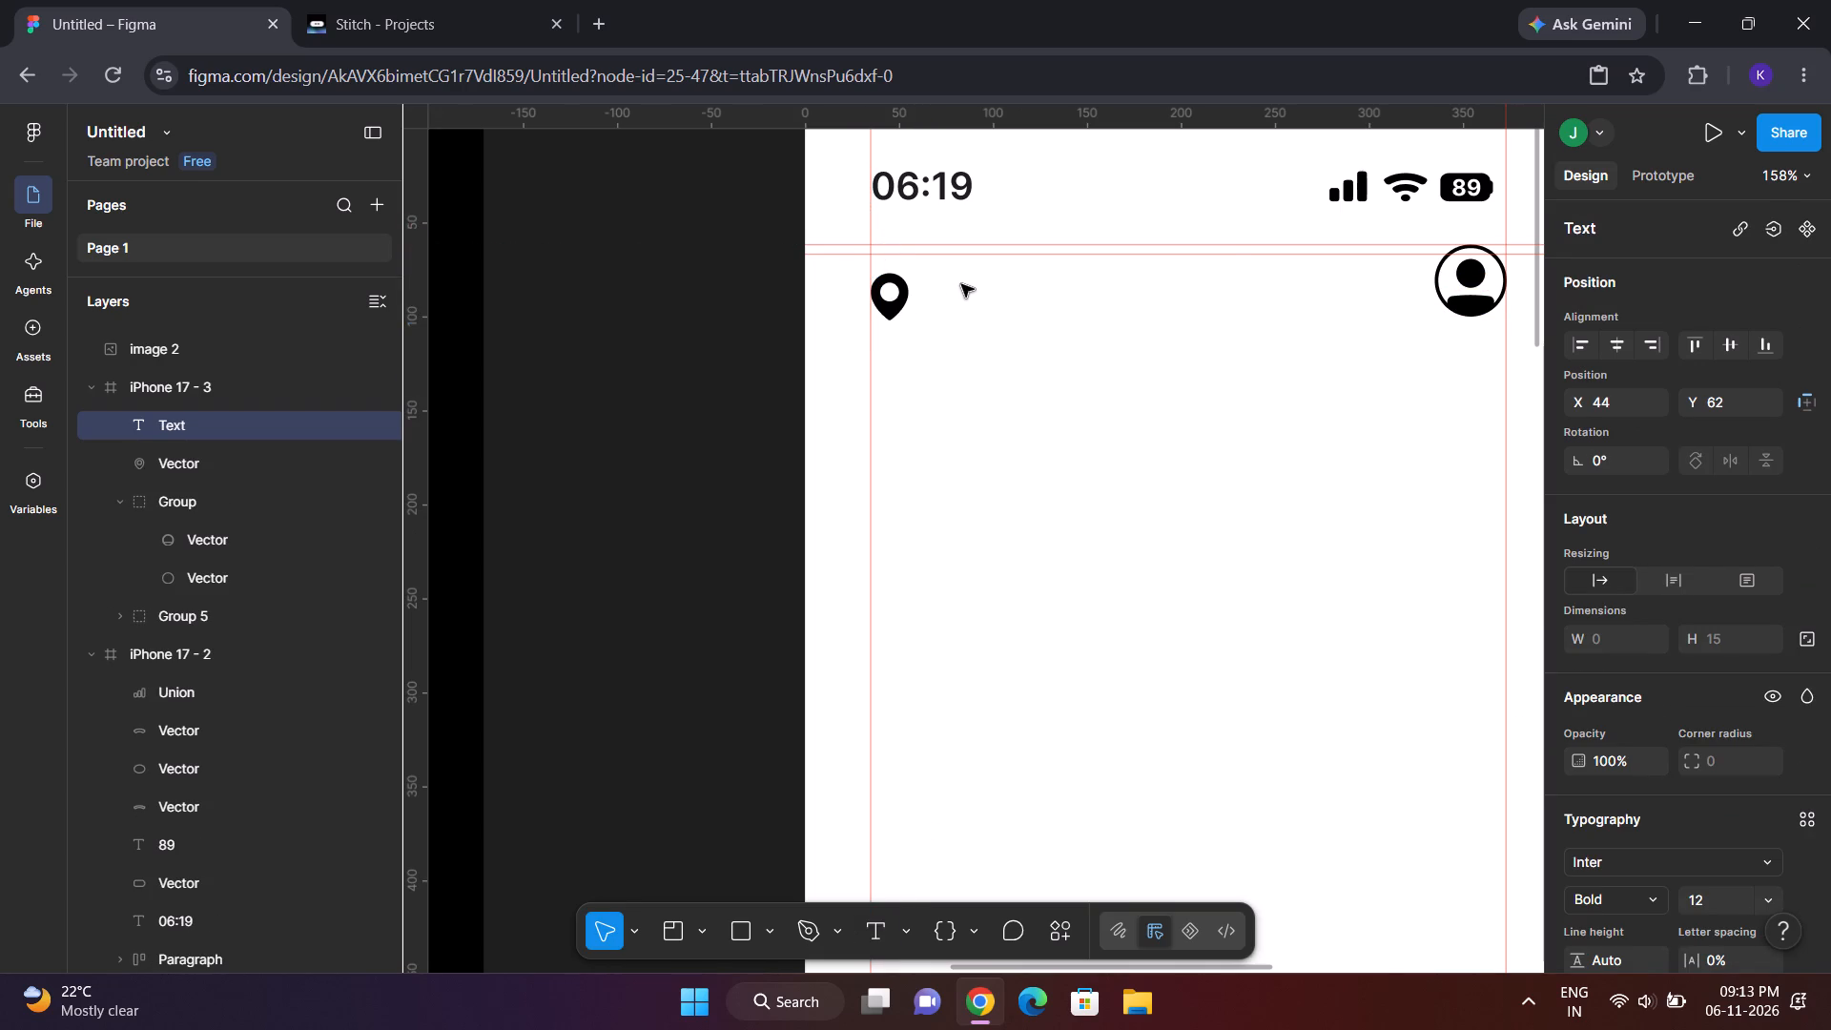
pyautogui.write('Tu')
pyautogui.press('BackSpace')
pyautogui.write('URO')
pyautogui.click(773, 272)
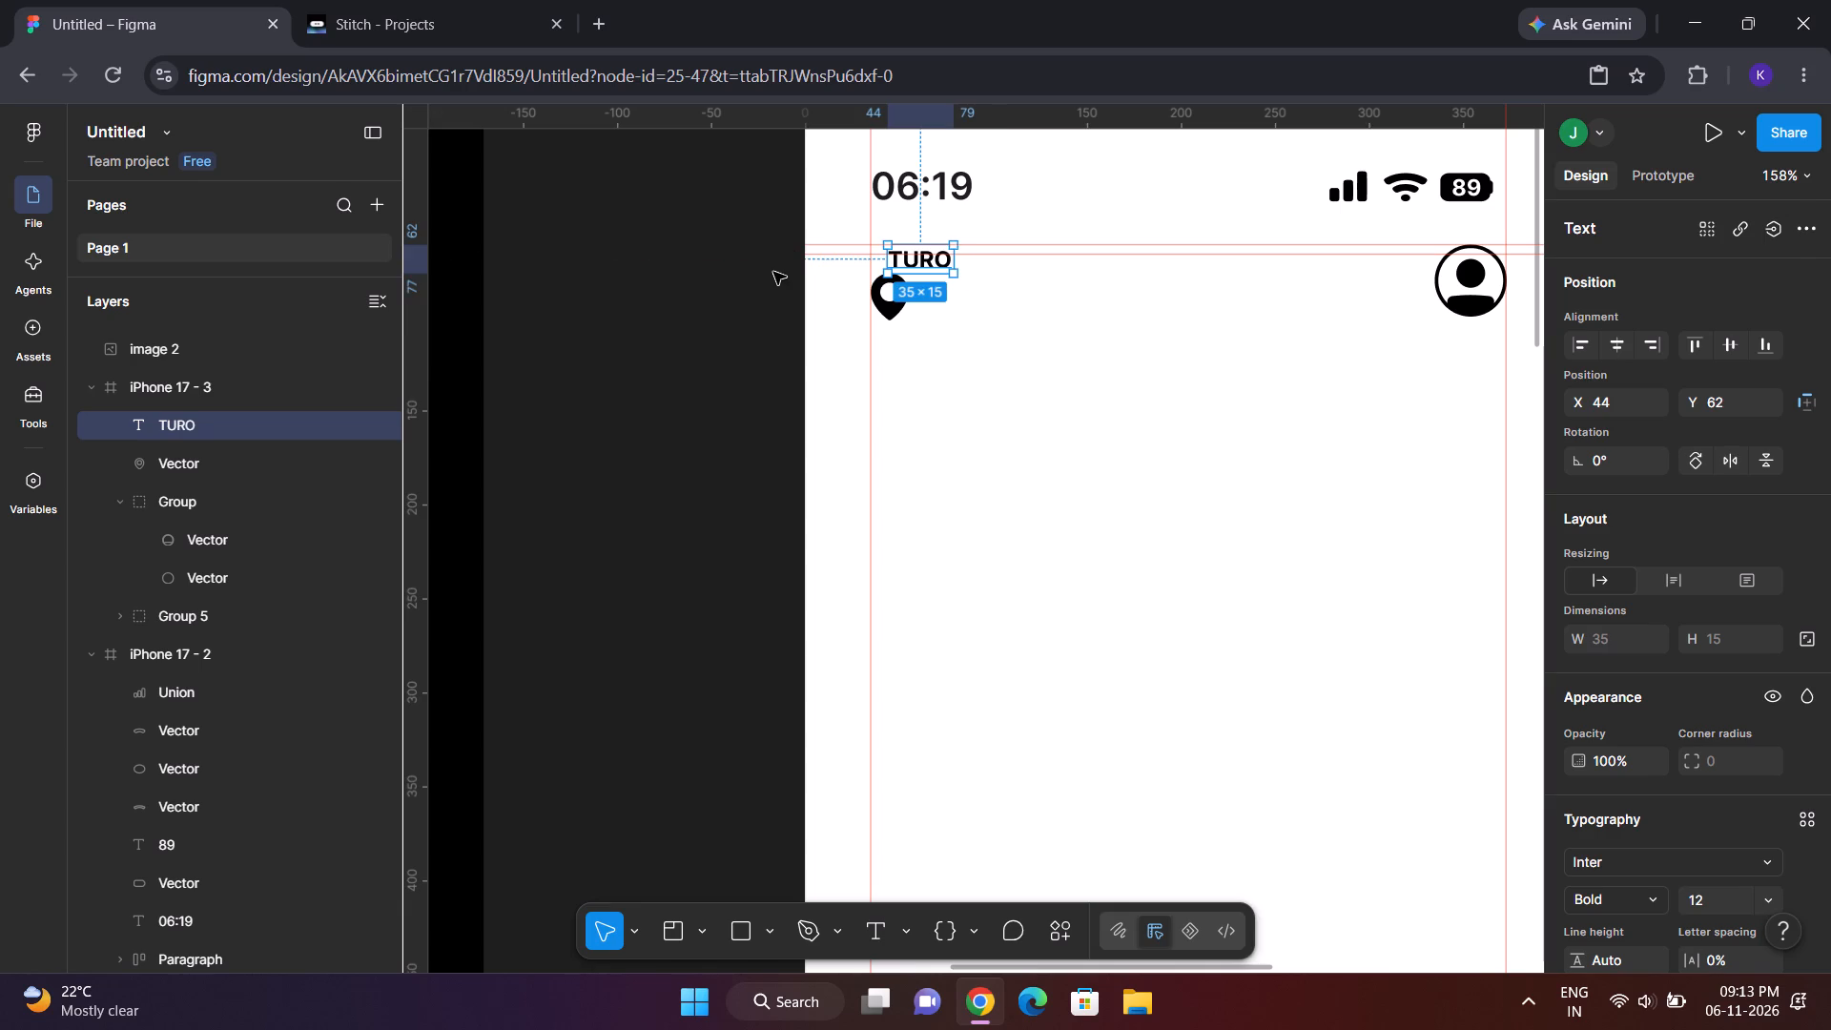
# Reposition the TURO text above the pin near the vertical guide, at X 34, Y 58.
pyautogui.scroll(1, 951, 267)
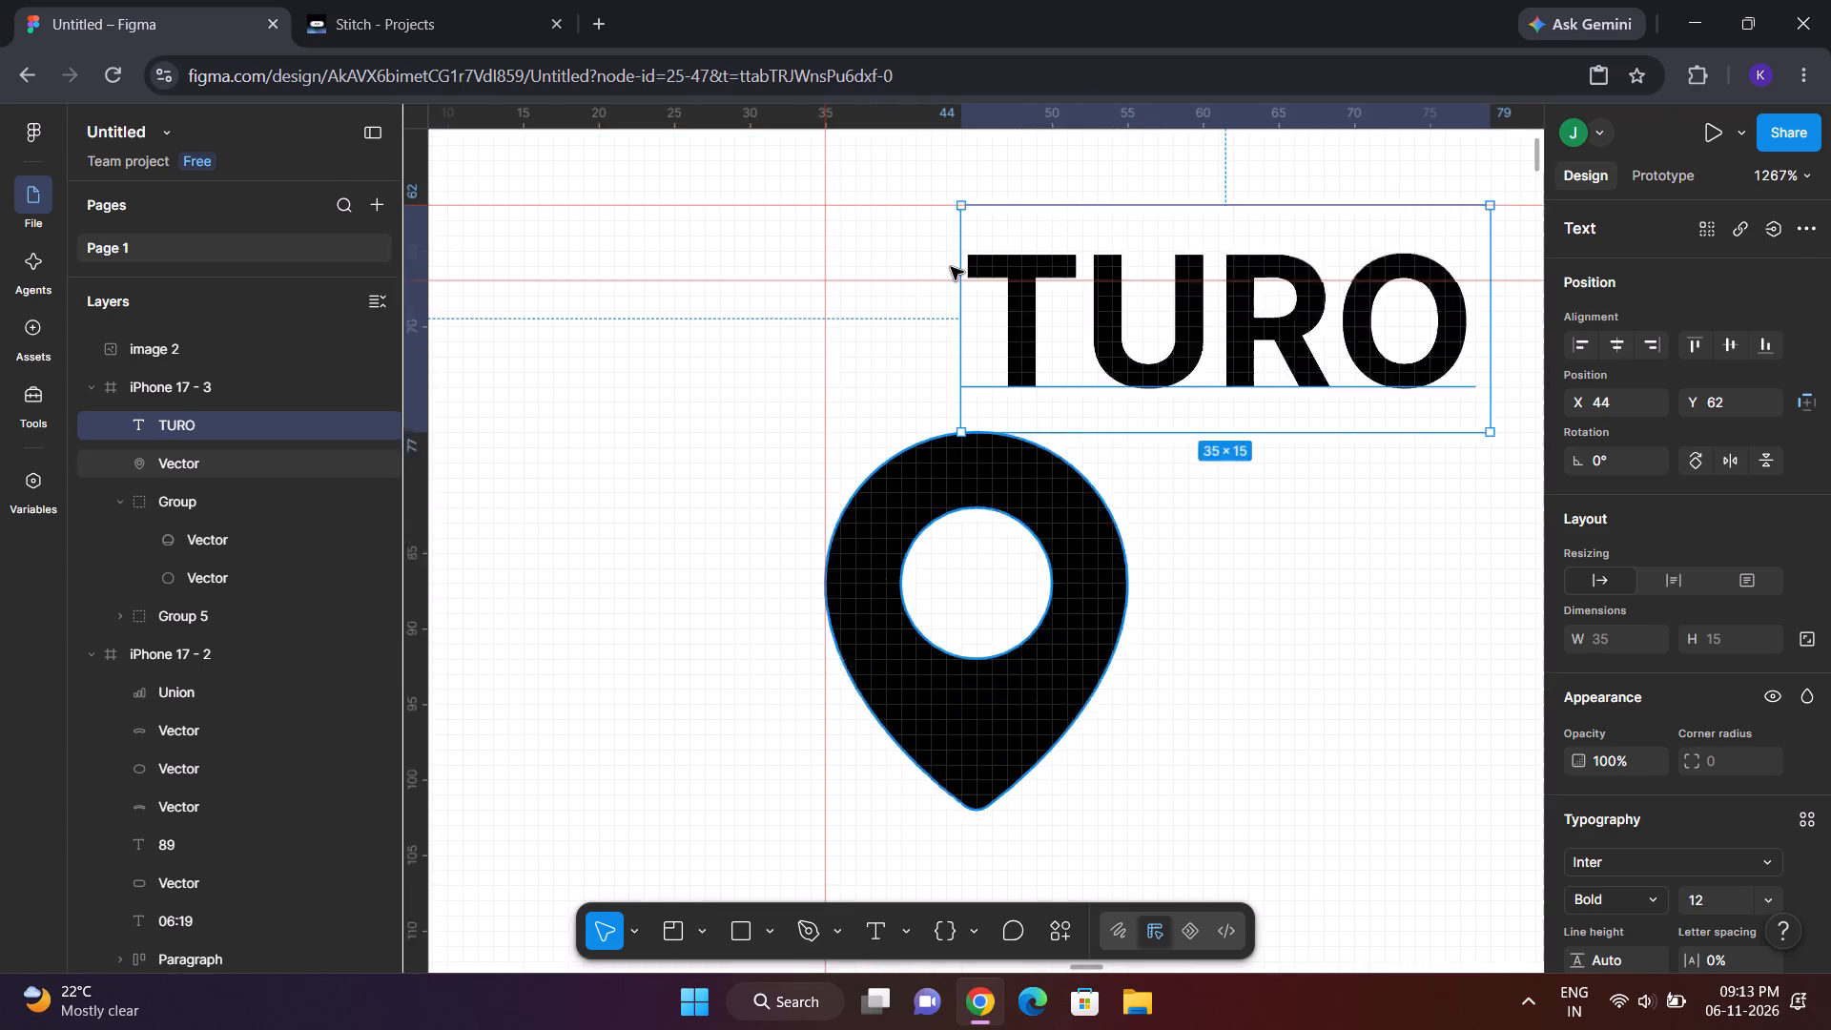
pyautogui.scroll(1, 951, 267)
pyautogui.moveTo(1170, 371); pyautogui.dragTo(1016, 325)
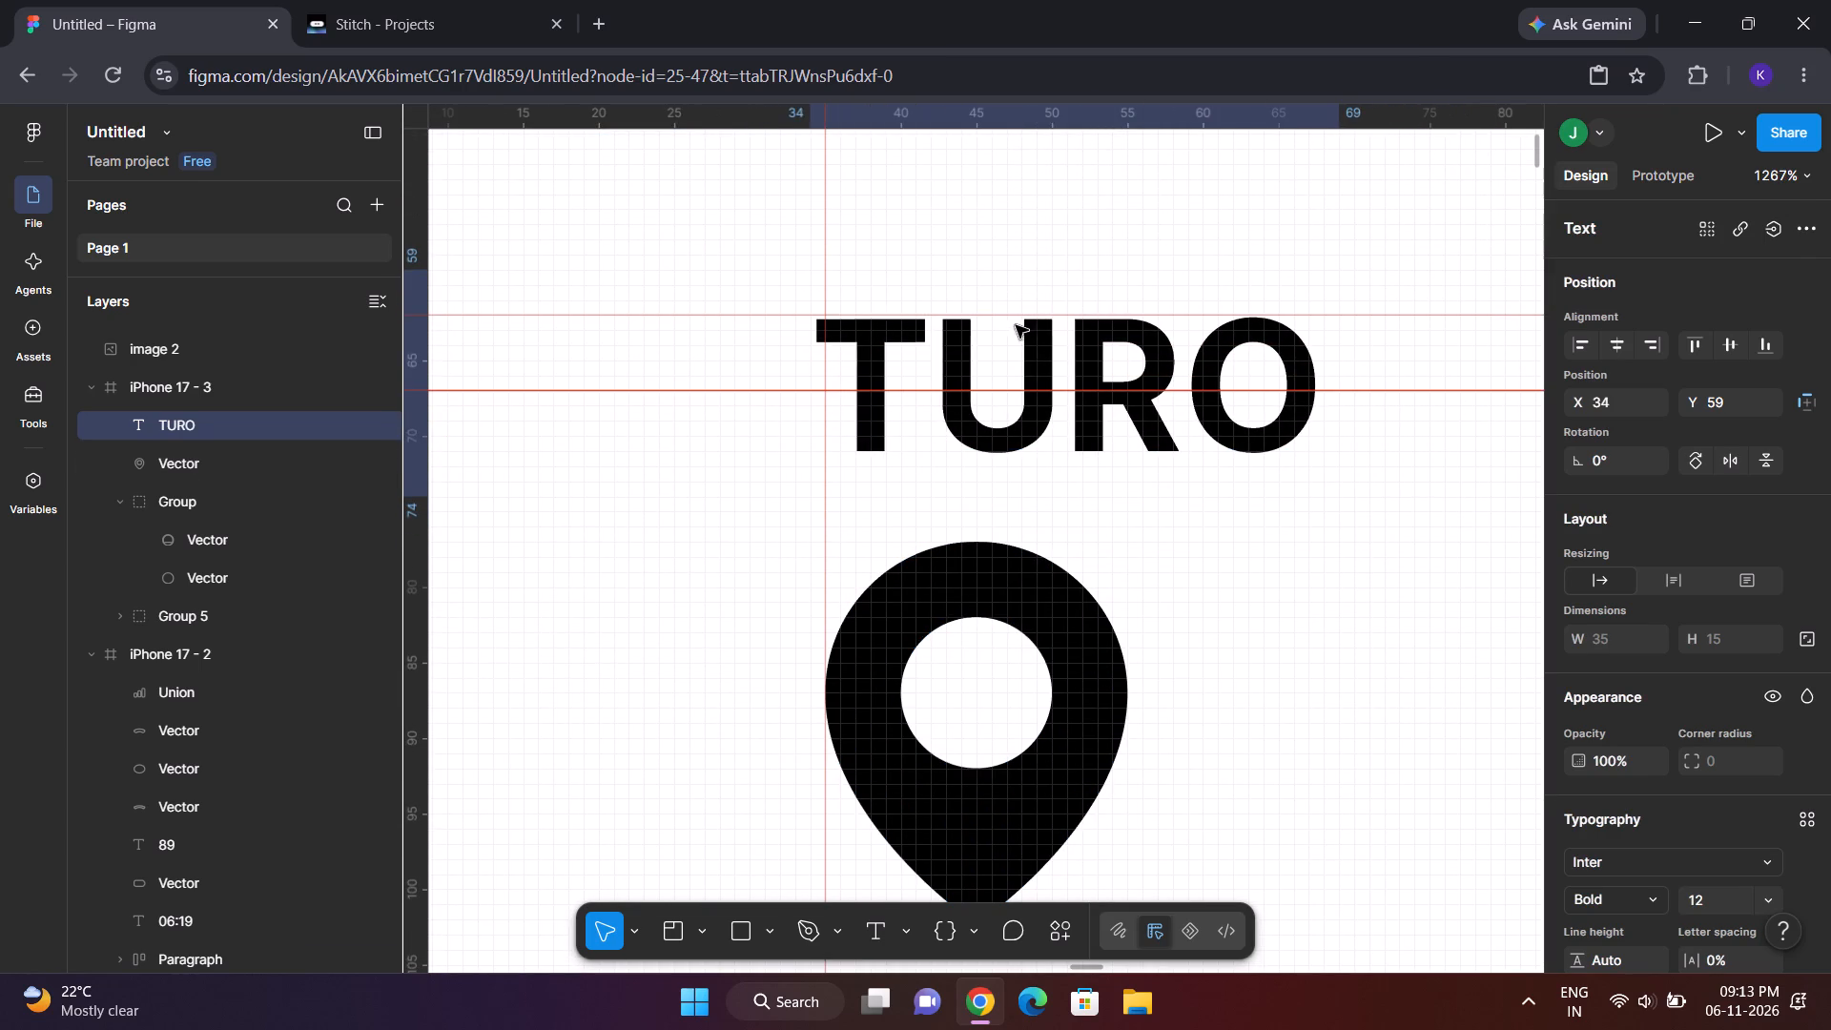
pyautogui.moveTo(1016, 325); pyautogui.dragTo(1024, 319)
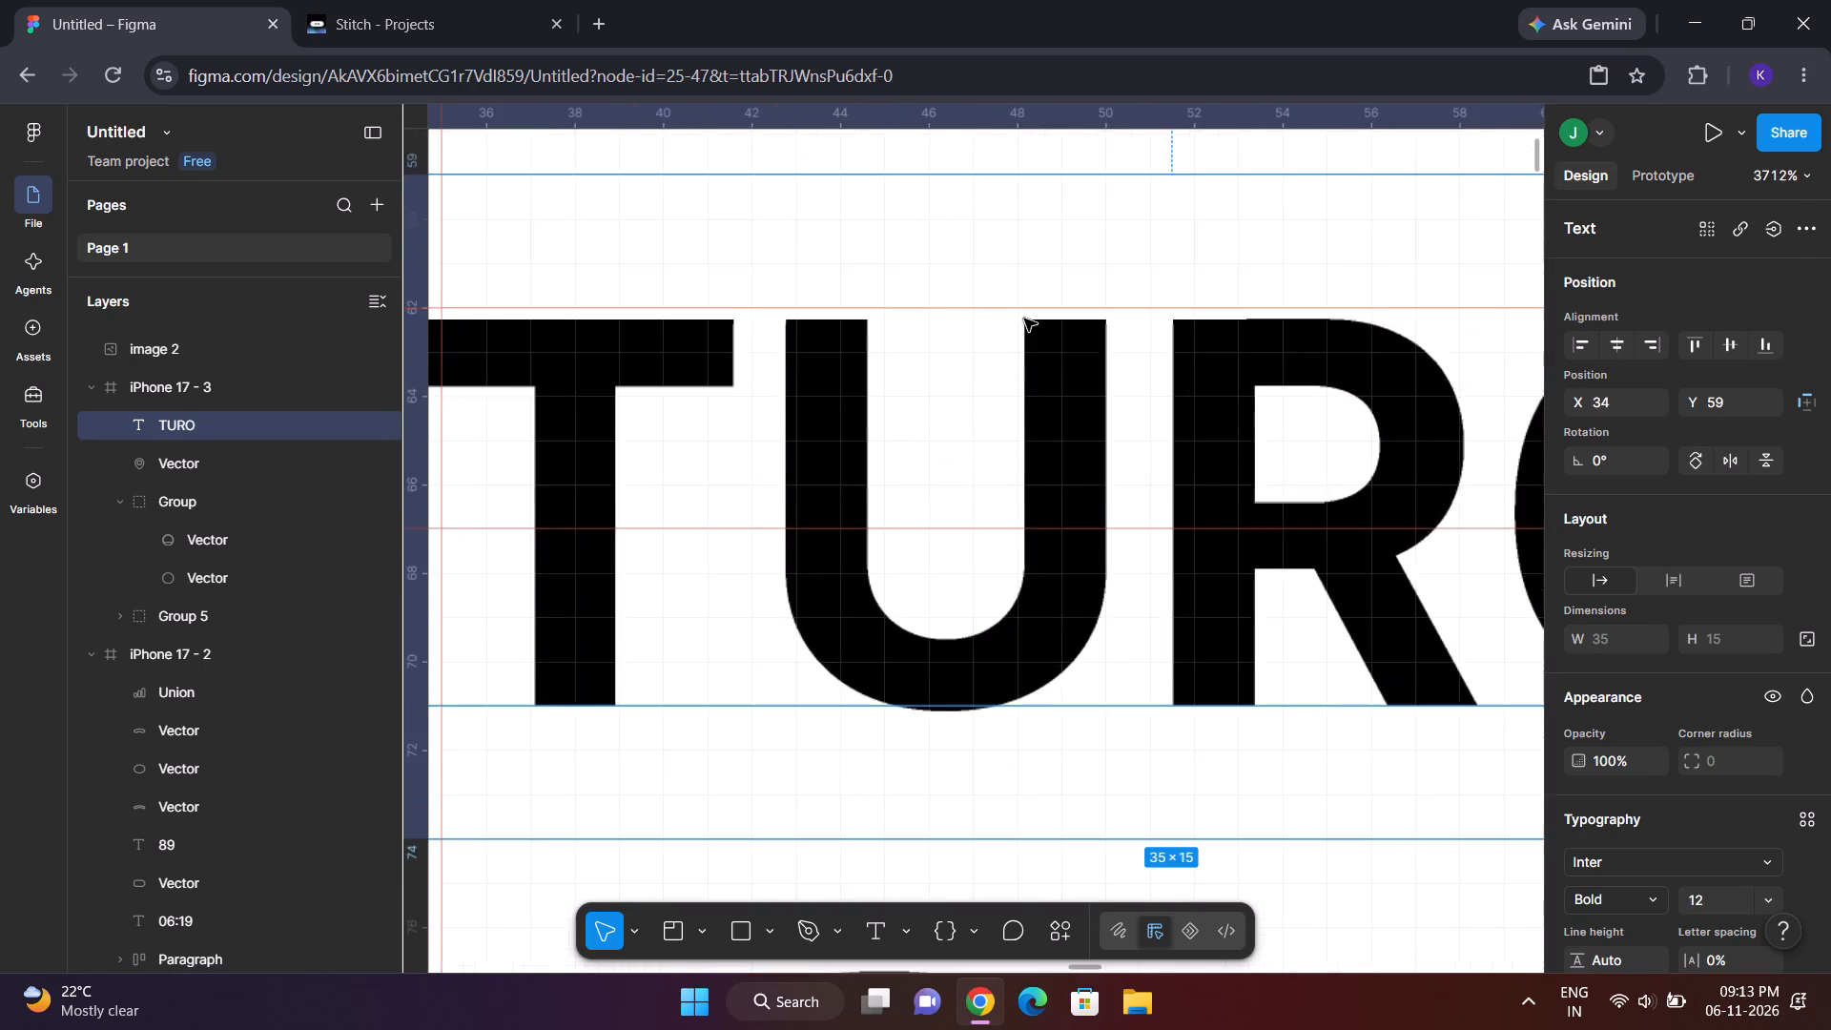
pyautogui.moveTo(1017, 375); pyautogui.dragTo(1018, 372)
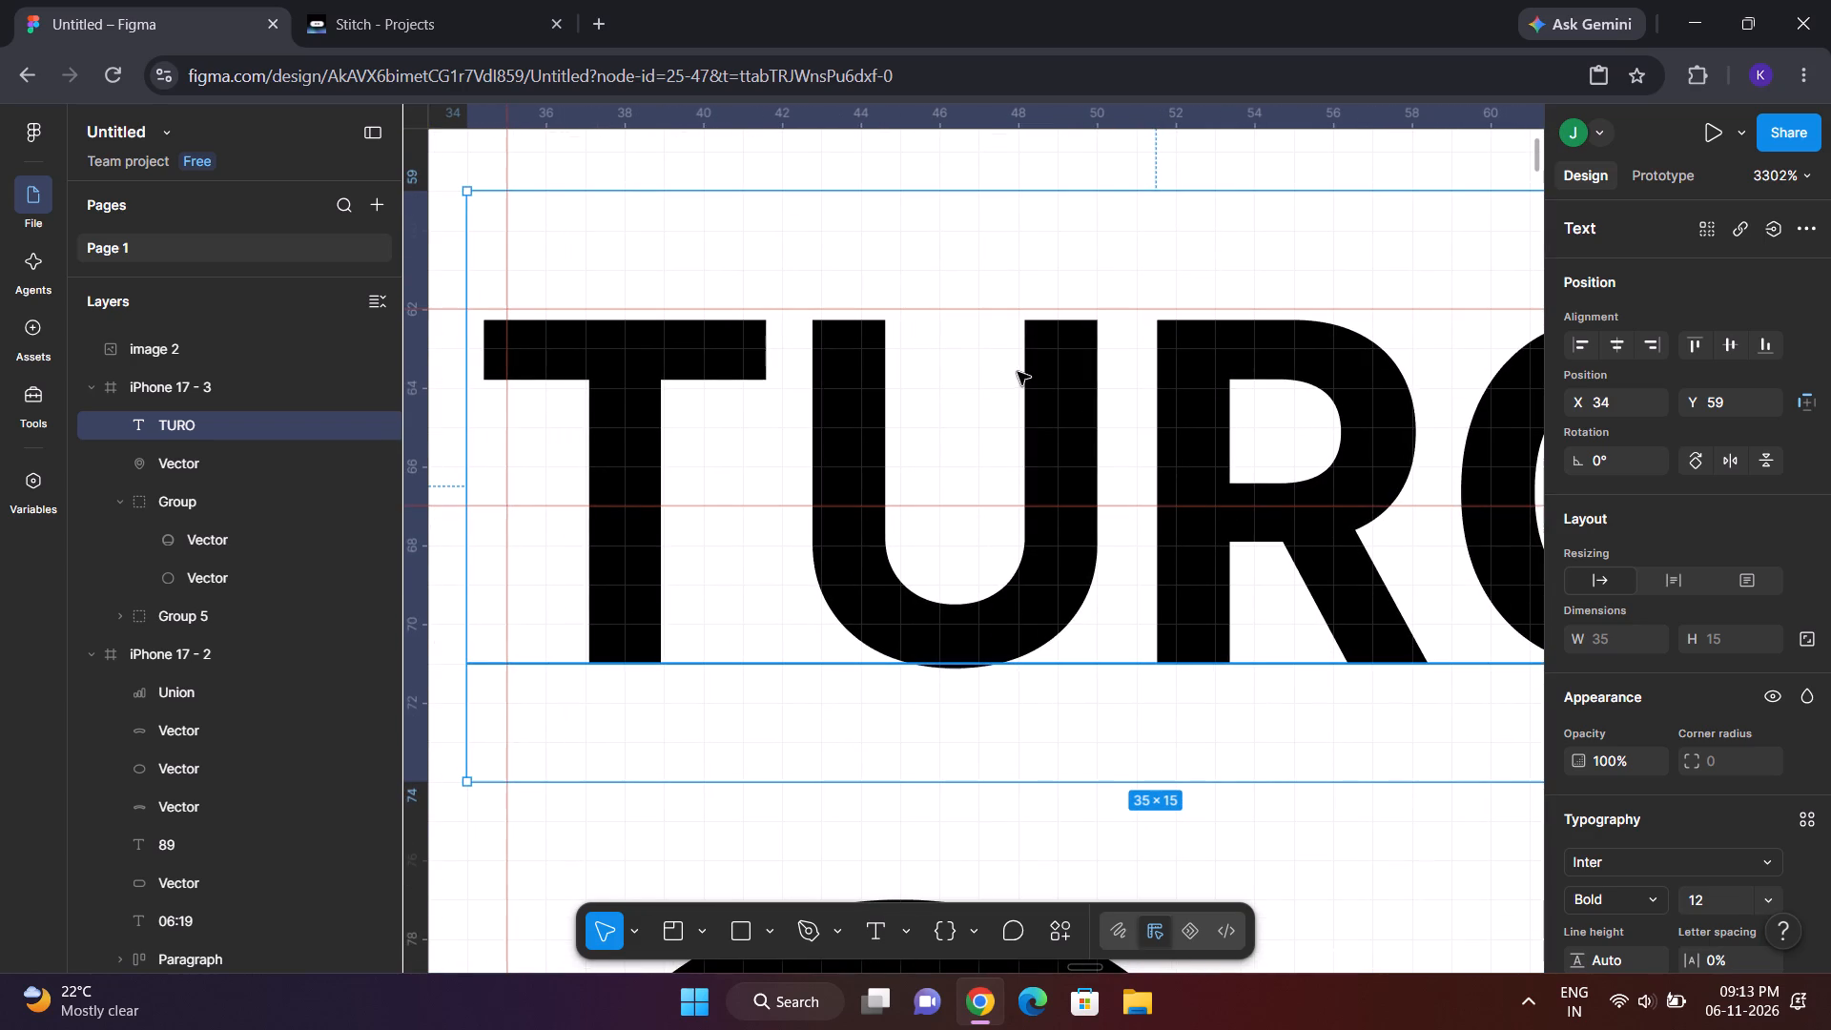
pyautogui.moveTo(1018, 372); pyautogui.dragTo(1032, 352)
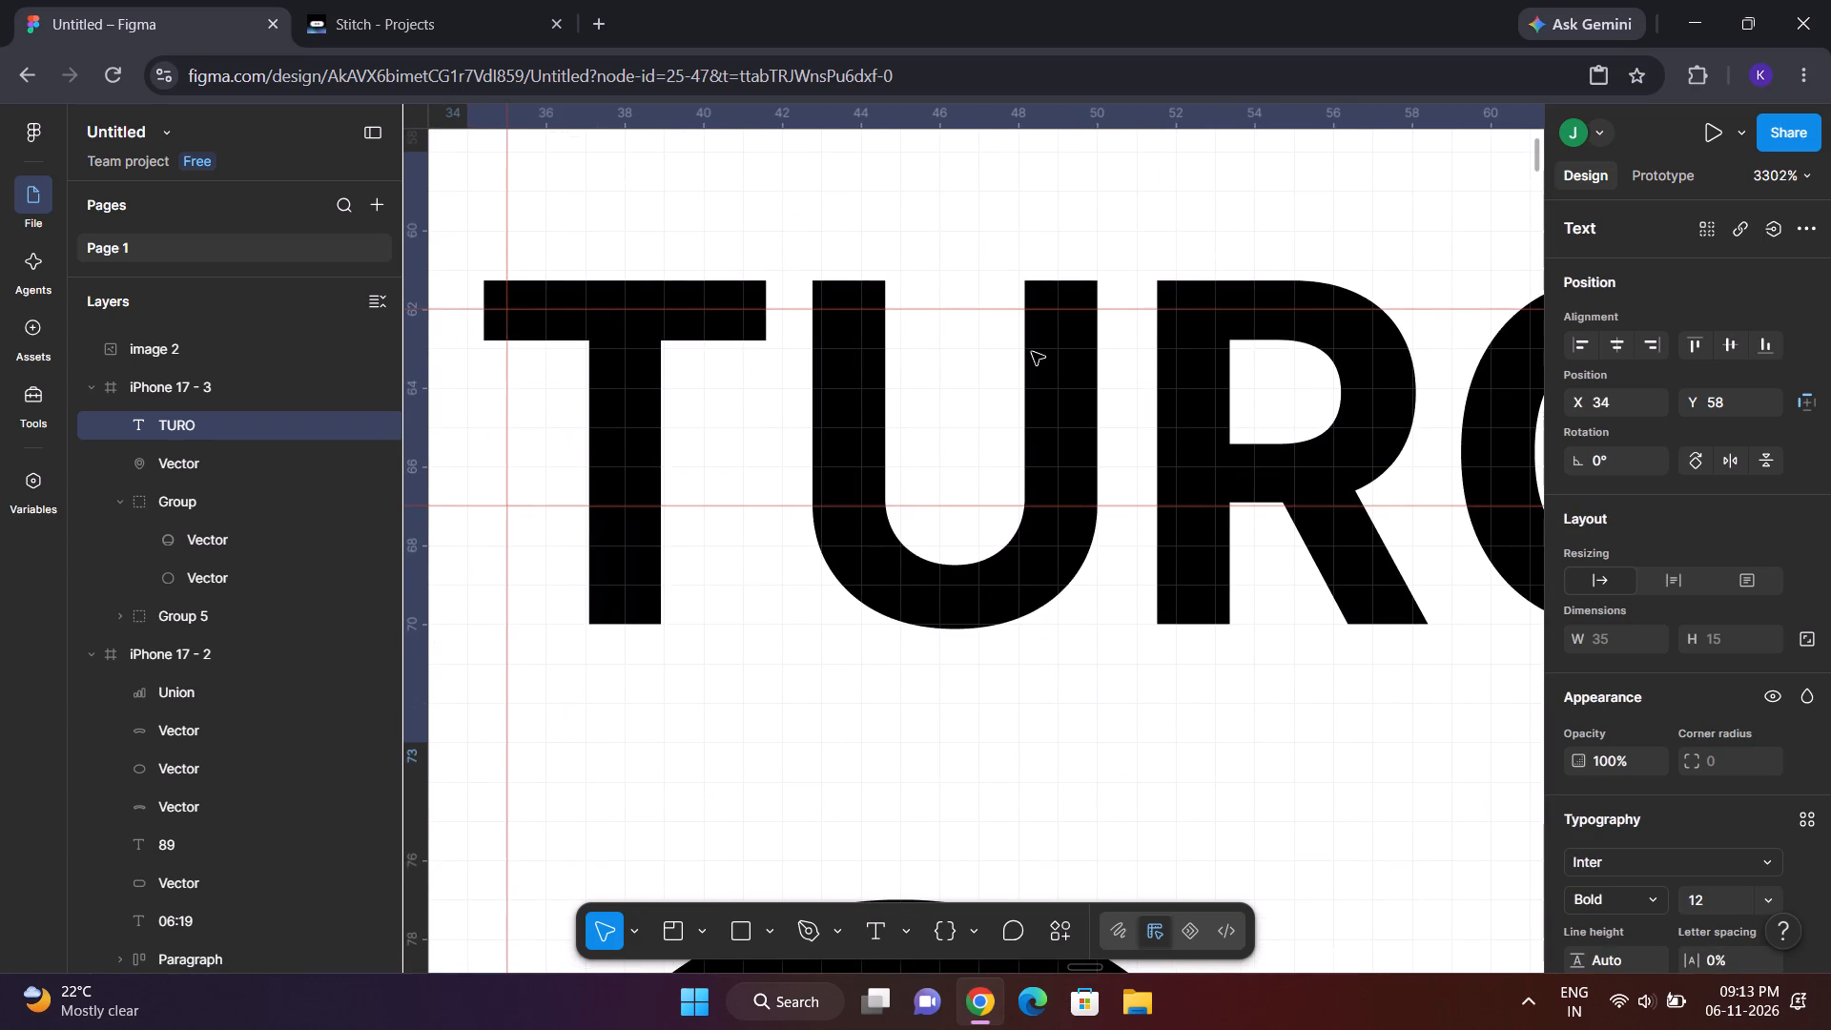
pyautogui.moveTo(1032, 352); pyautogui.dragTo(1023, 358)
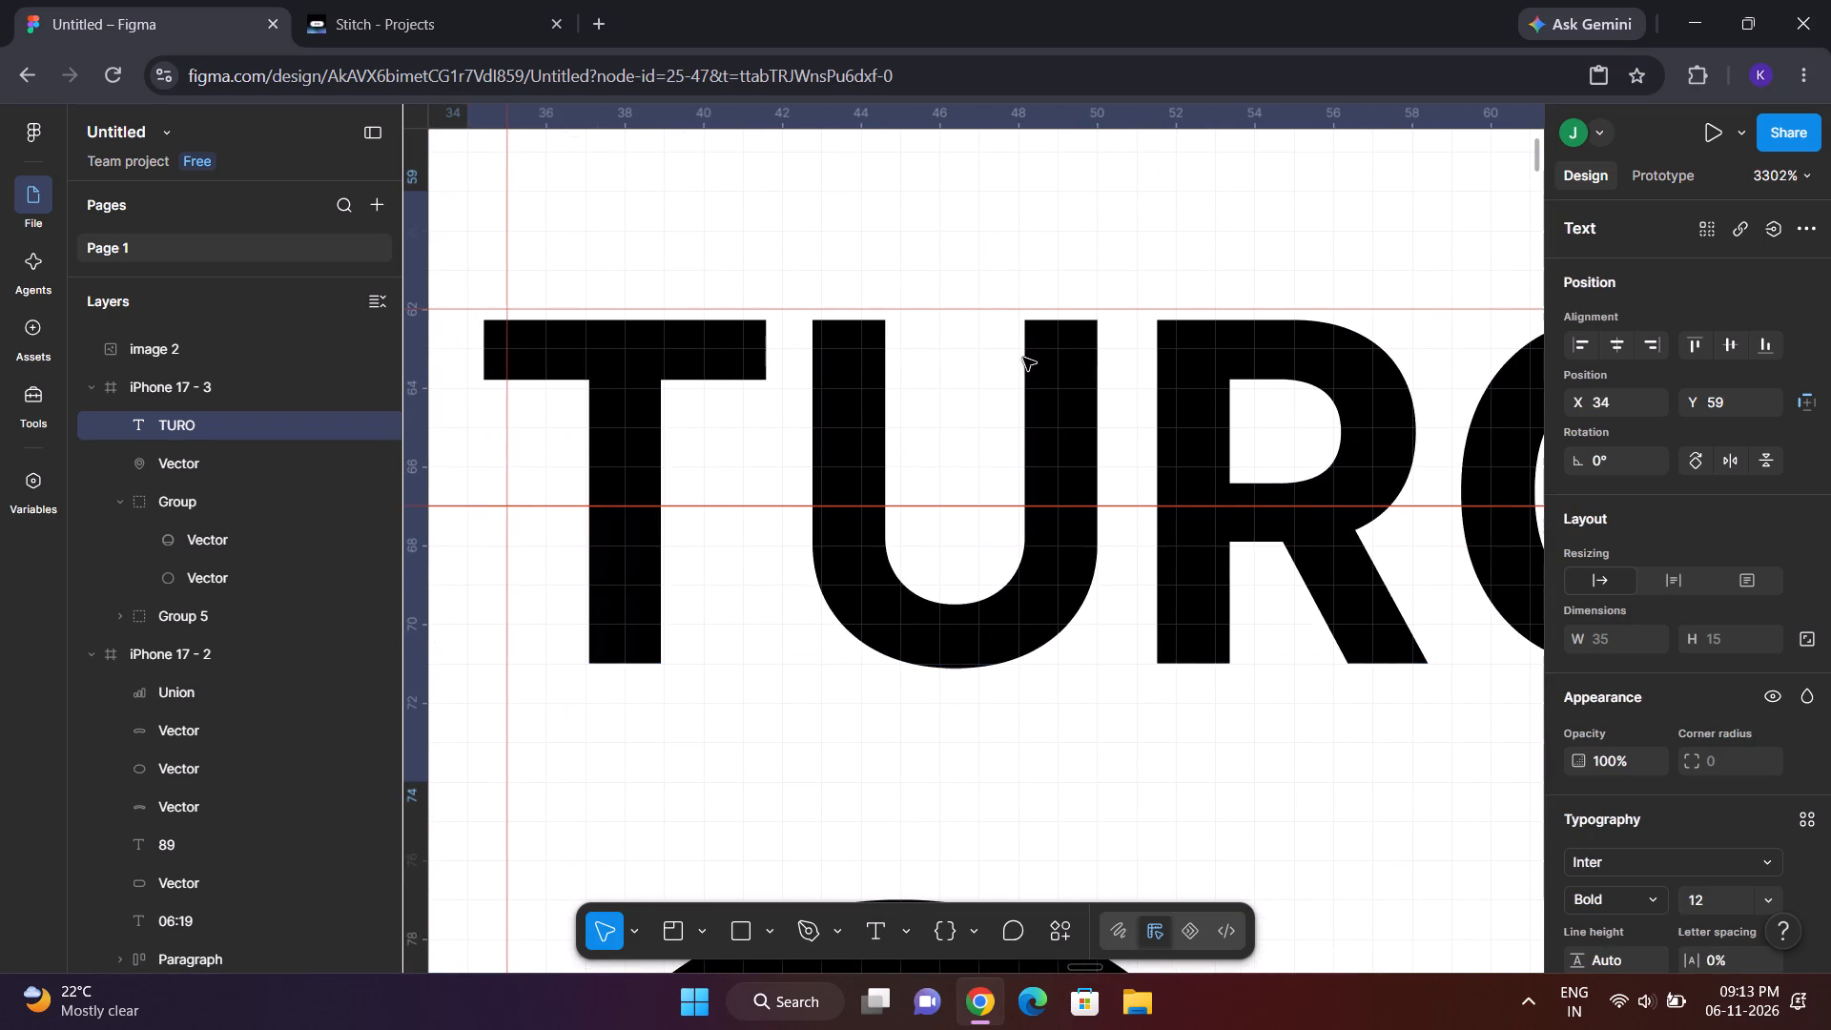
pyautogui.moveTo(1023, 358); pyautogui.dragTo(1036, 353)
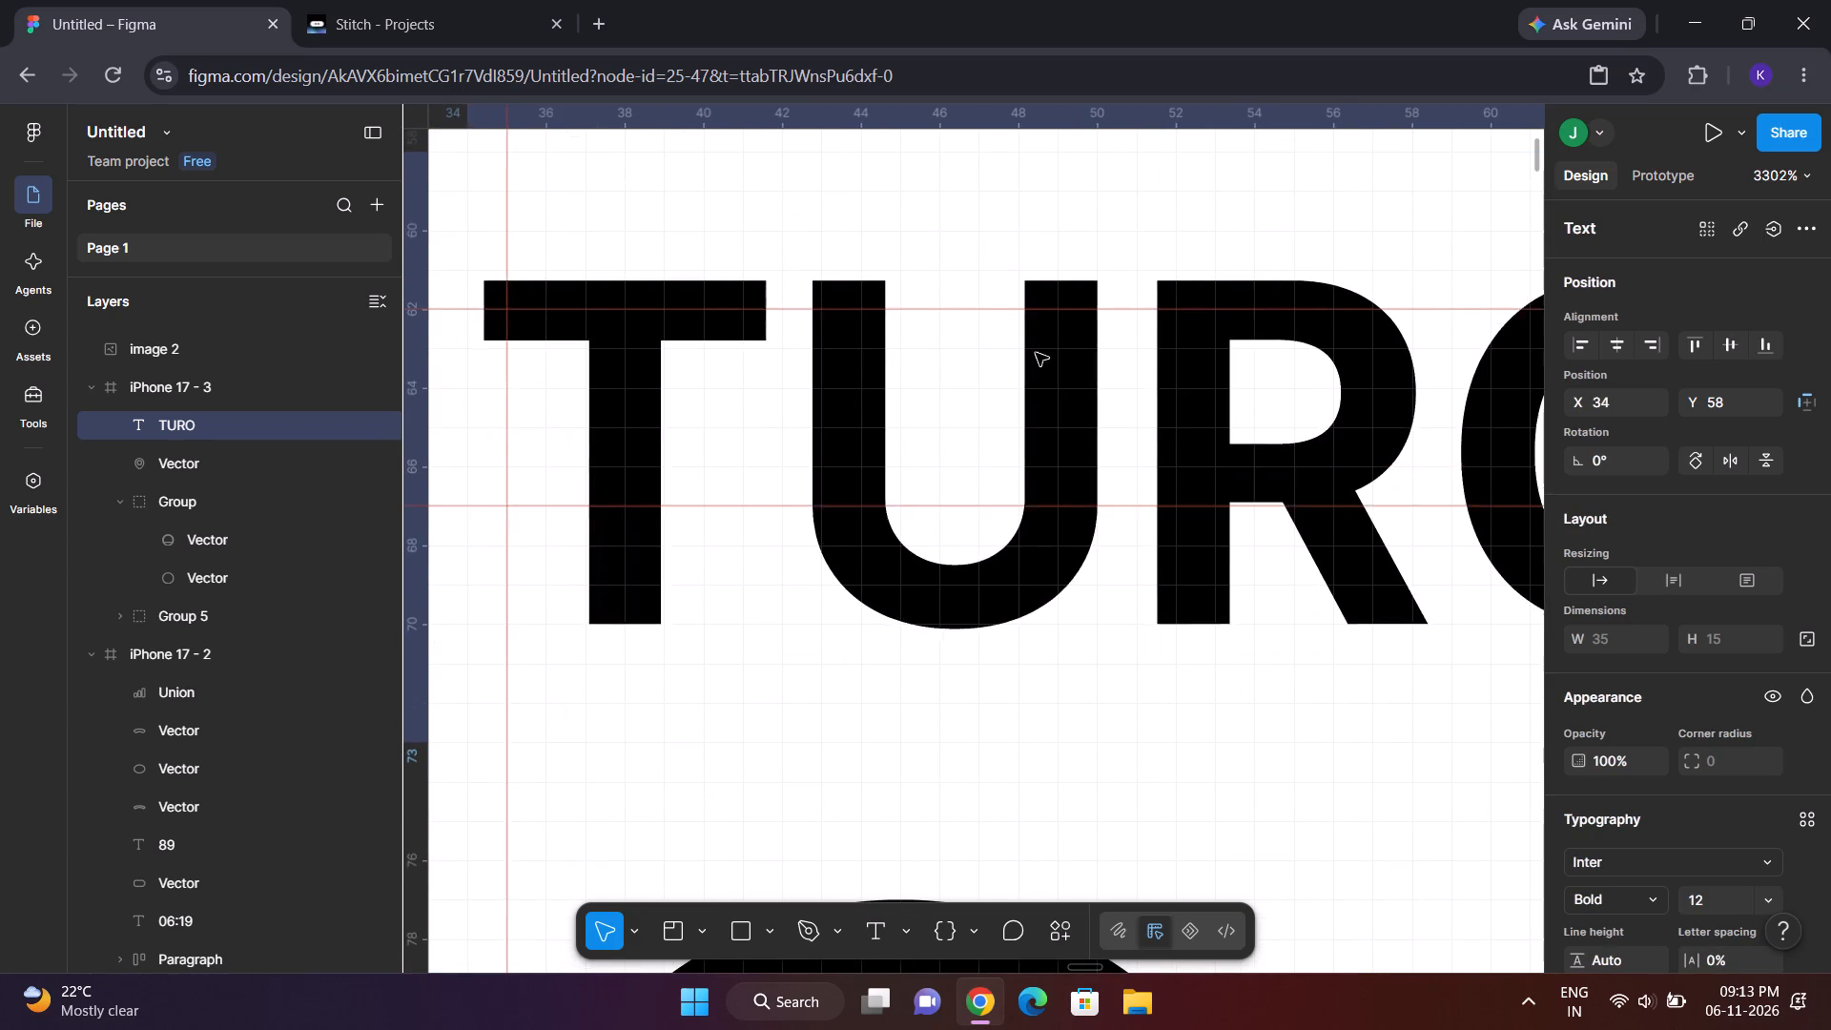
pyautogui.moveTo(1036, 353); pyautogui.dragTo(1034, 353)
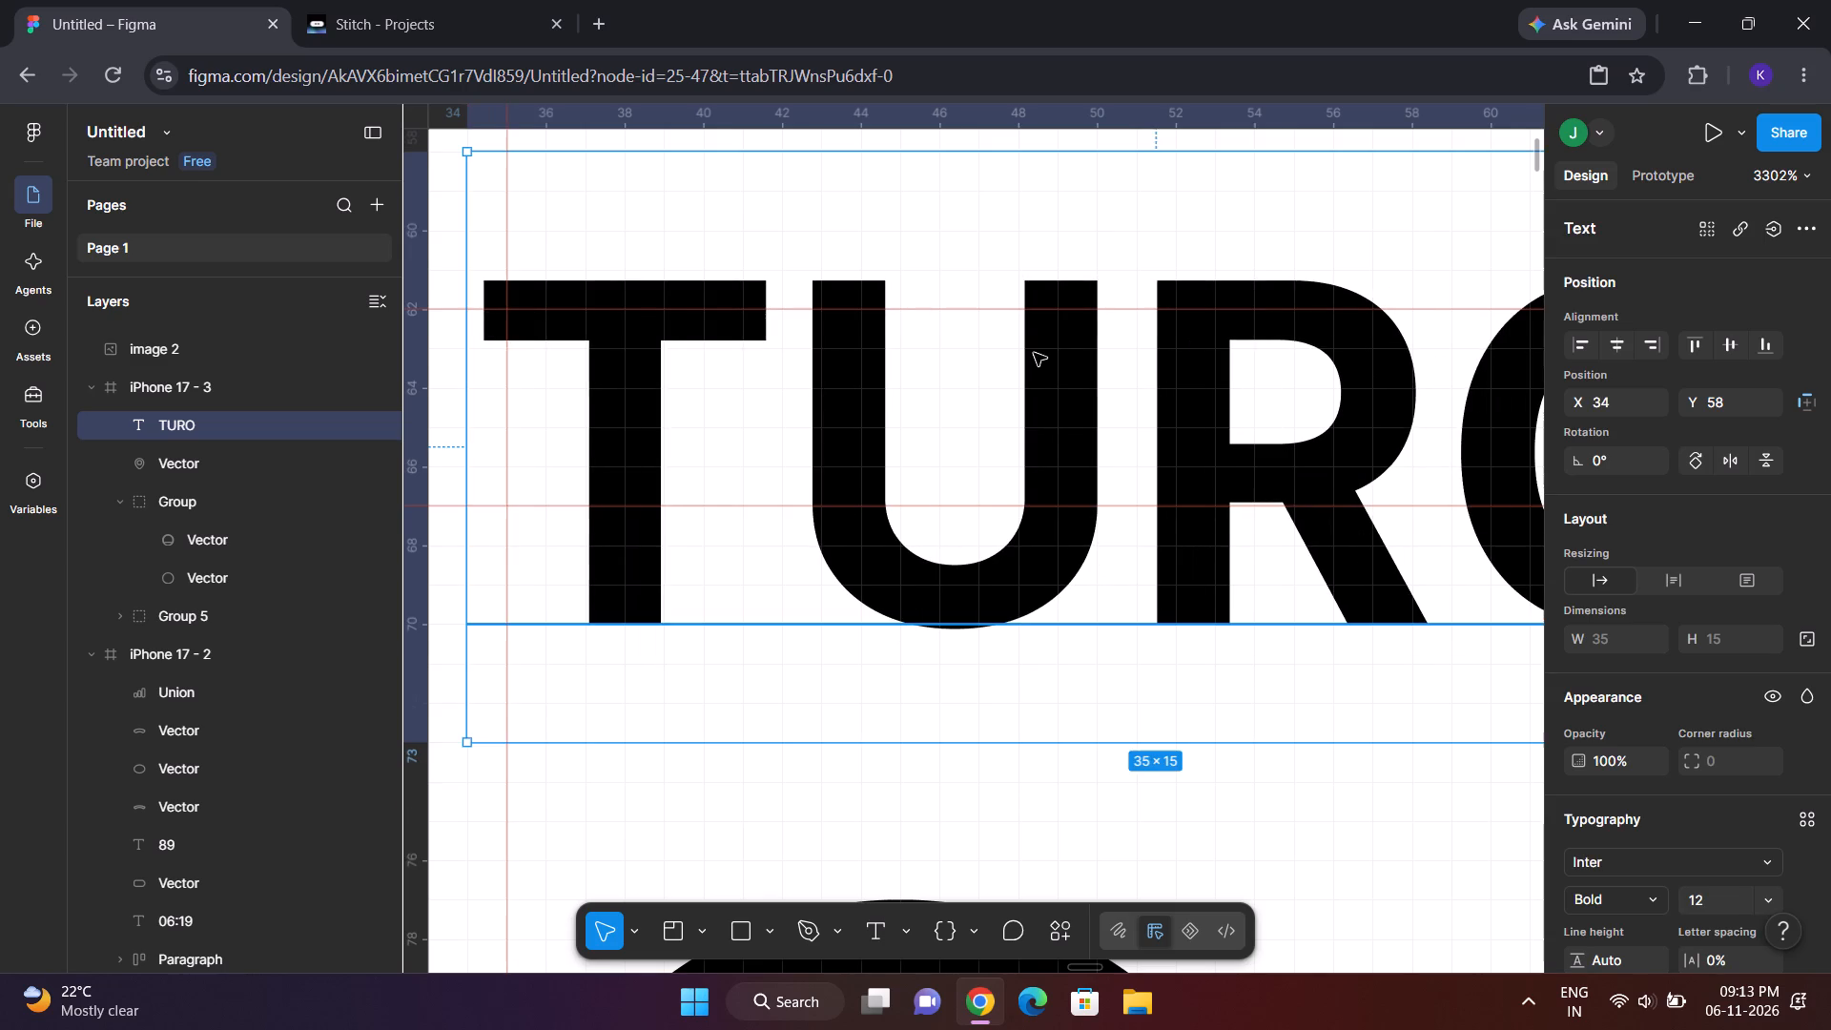
# Move the lower horizontal guide in iPhone 17 - 3 up to Y 62, onto the other horizontal guide.
pyautogui.hscroll(-2, 1353, 265)
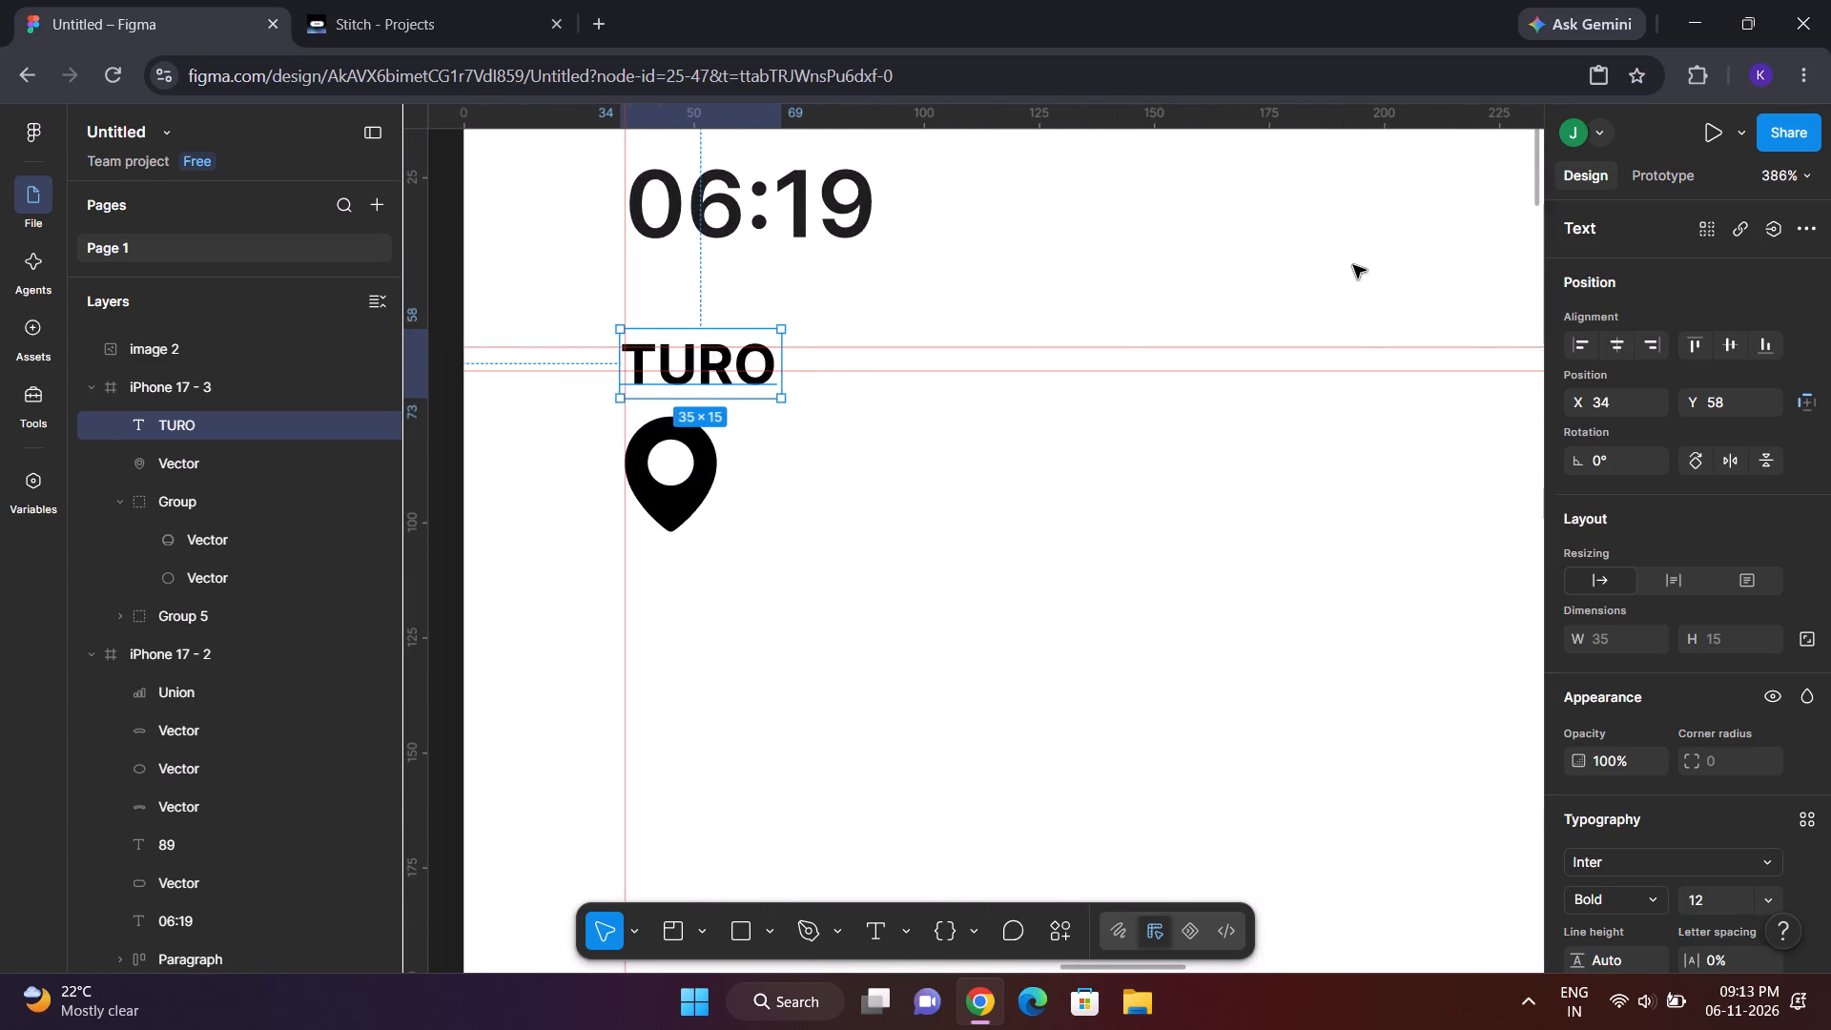
pyautogui.hscroll(-3, 1353, 265)
pyautogui.hscroll(2, 1353, 265)
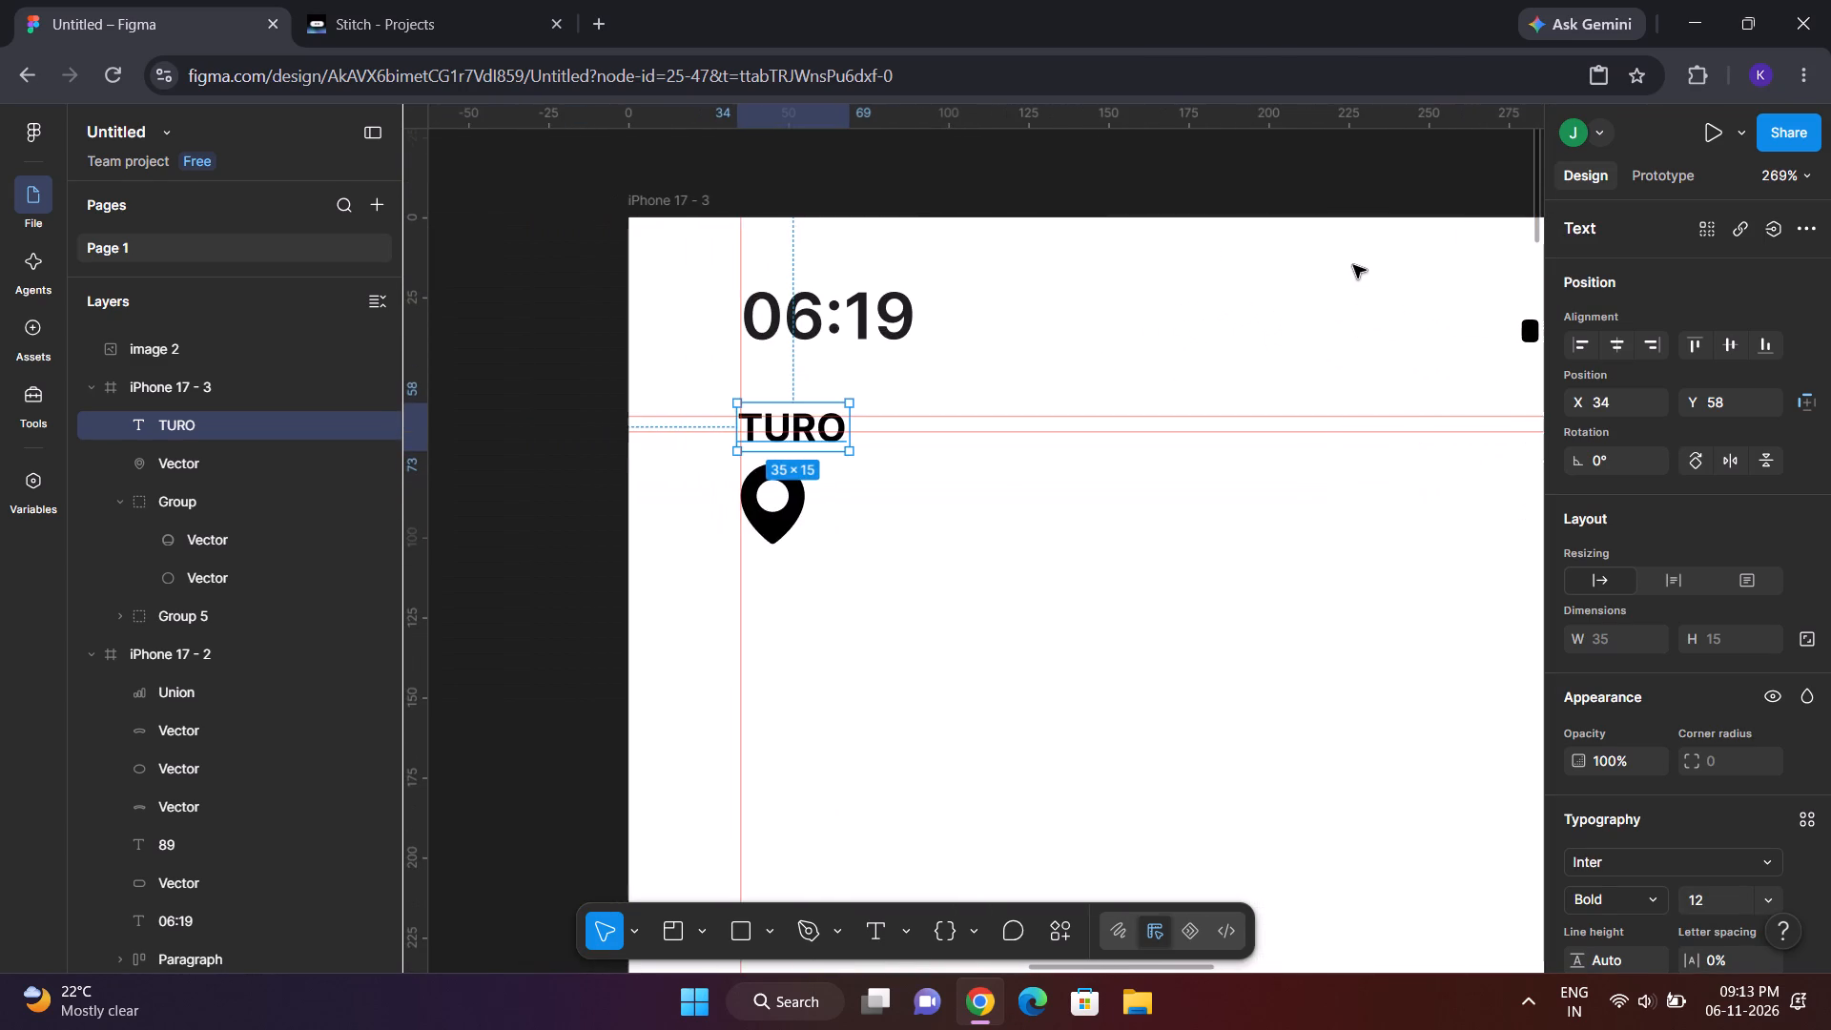
pyautogui.click(1022, 429)
pyautogui.moveTo(1022, 429); pyautogui.dragTo(1022, 428)
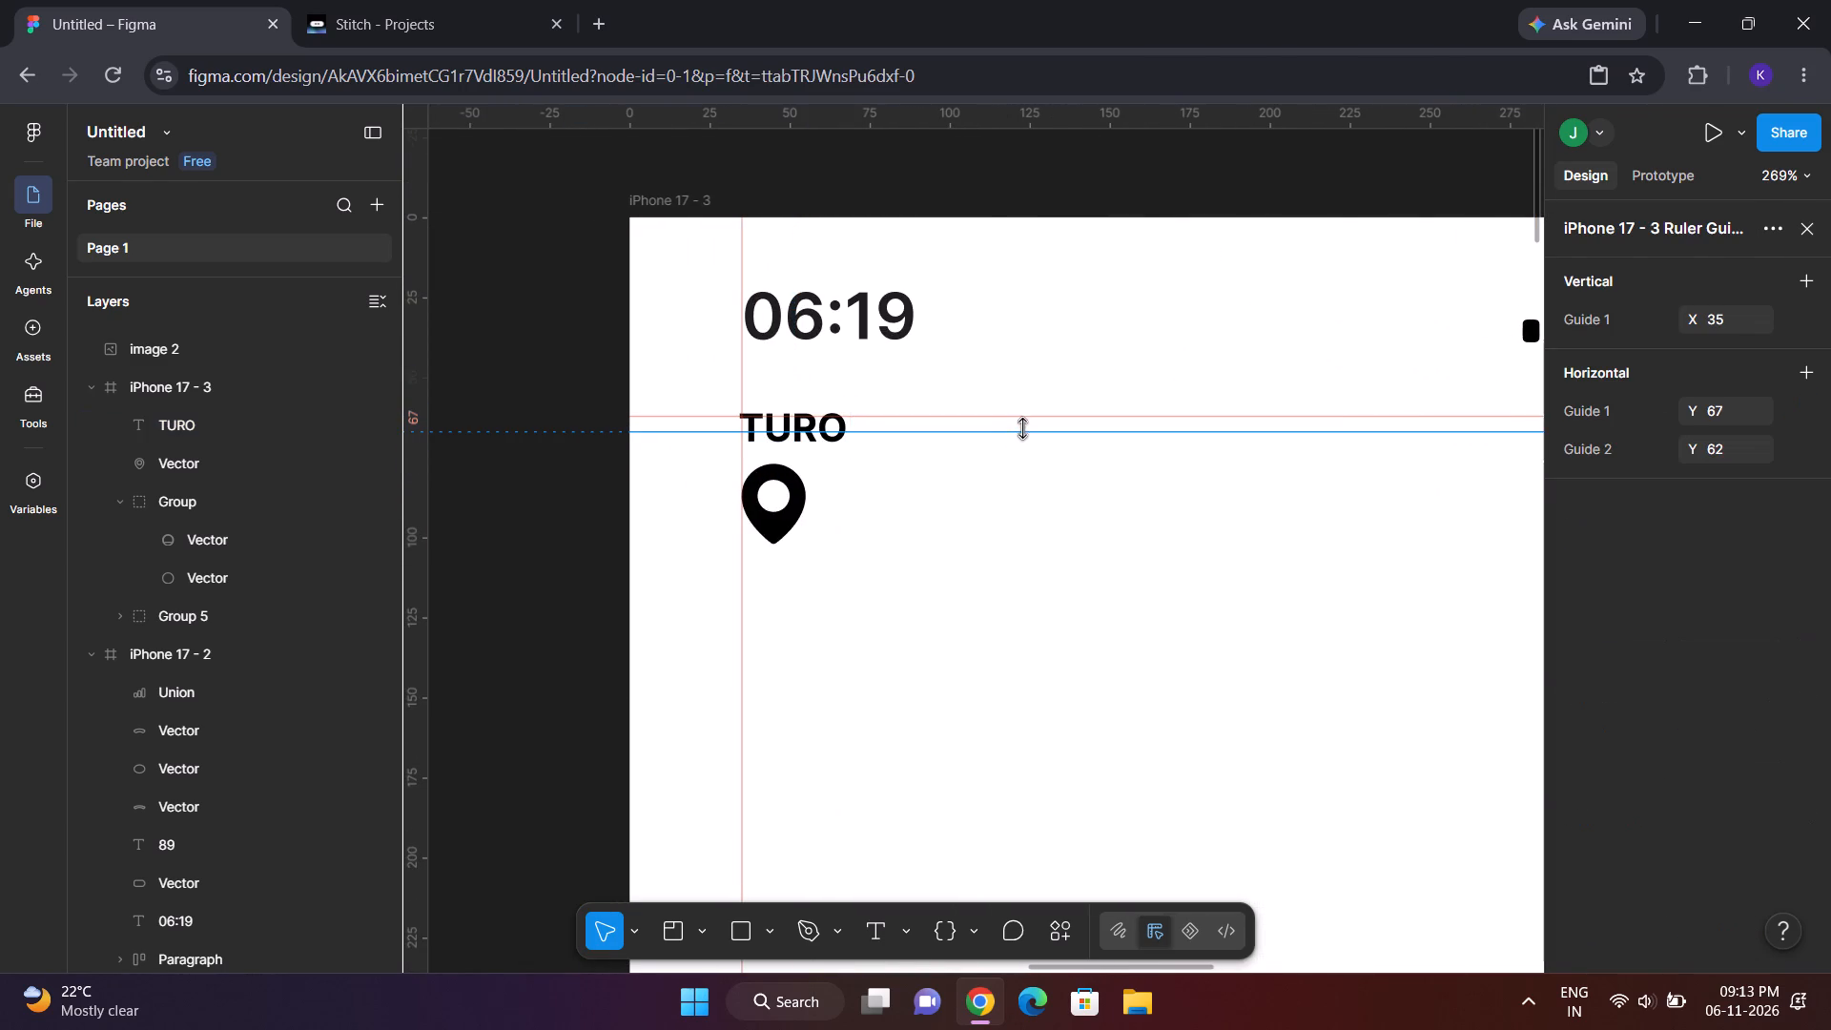
pyautogui.moveTo(1022, 428); pyautogui.dragTo(1014, 418)
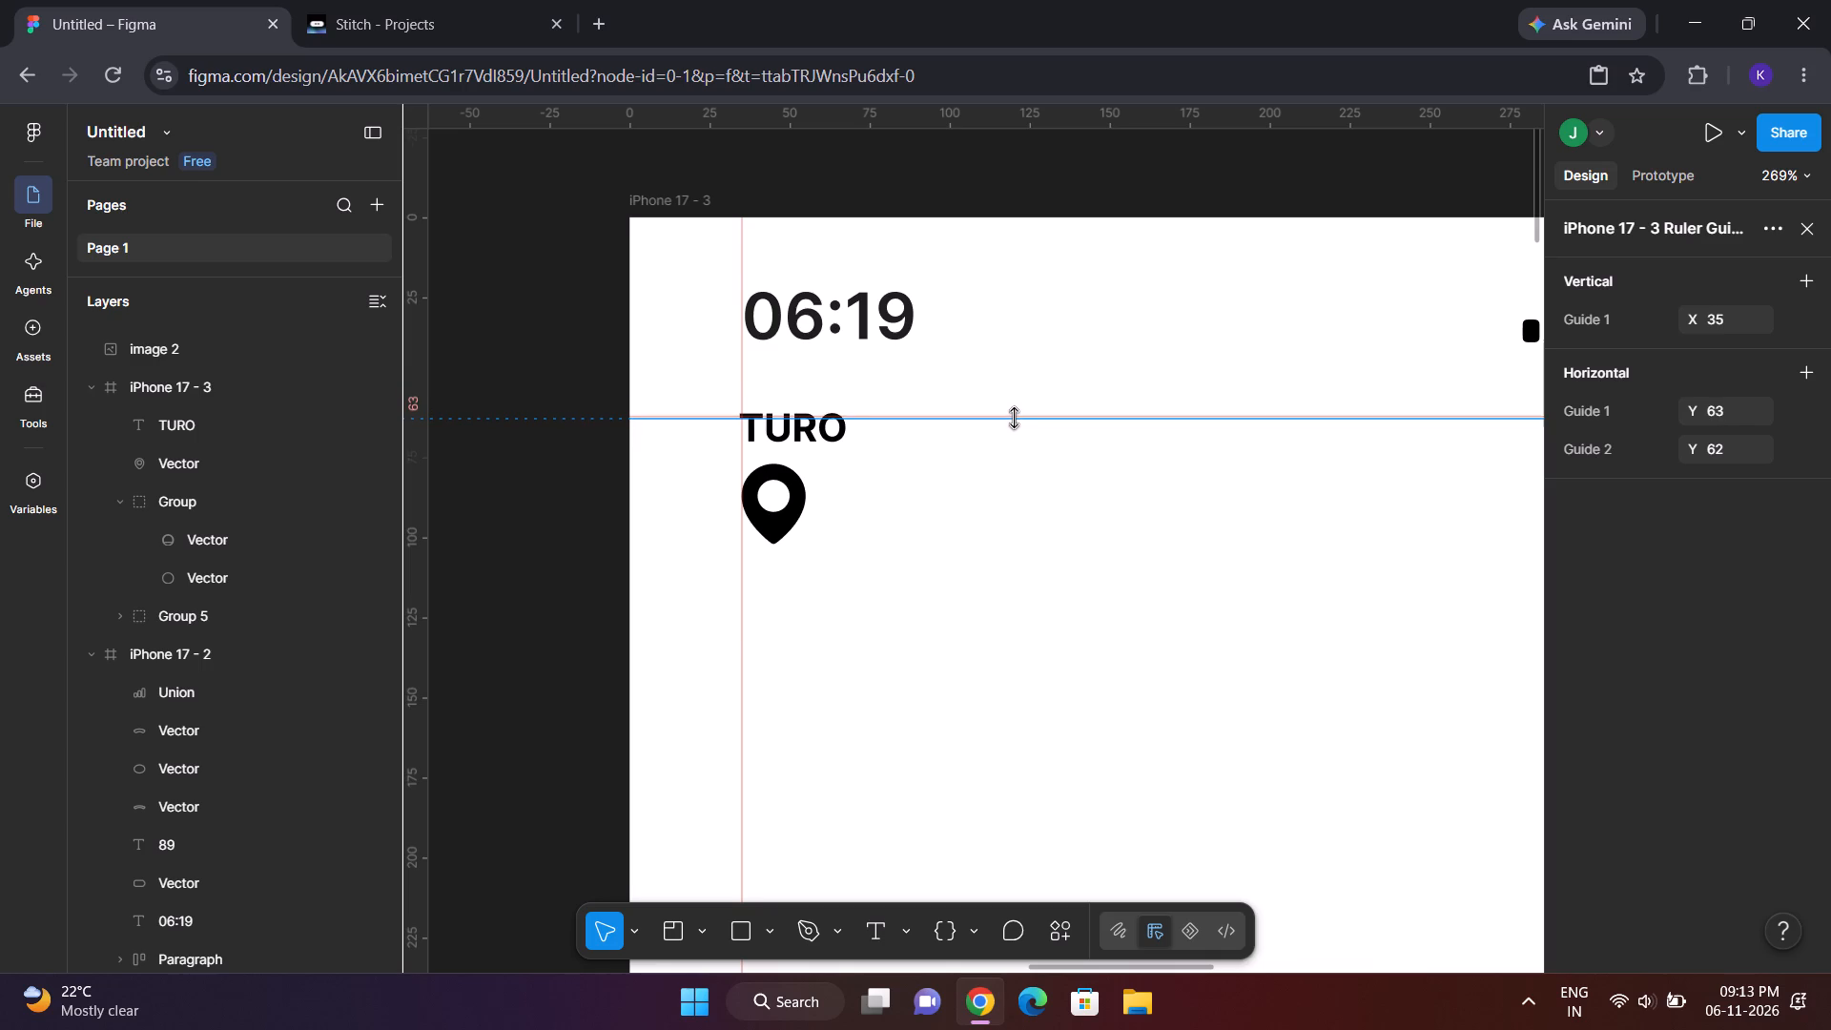
pyautogui.moveTo(1014, 418); pyautogui.dragTo(1014, 415)
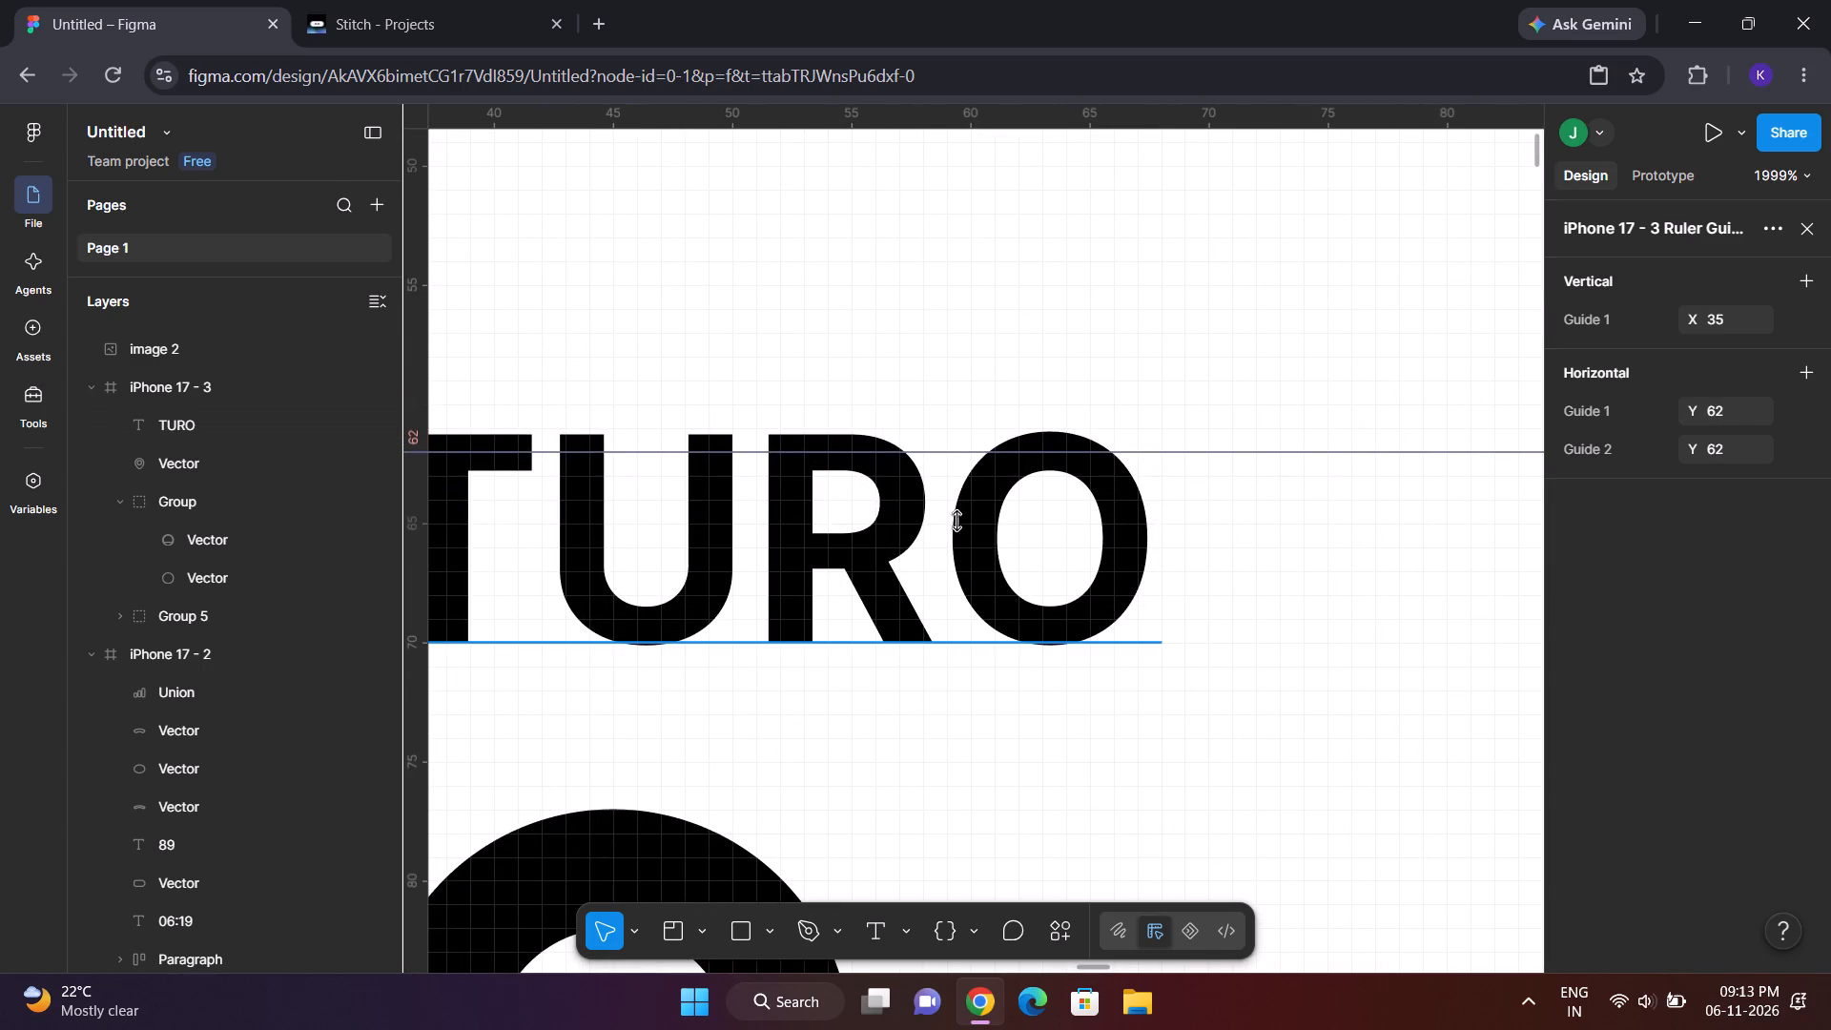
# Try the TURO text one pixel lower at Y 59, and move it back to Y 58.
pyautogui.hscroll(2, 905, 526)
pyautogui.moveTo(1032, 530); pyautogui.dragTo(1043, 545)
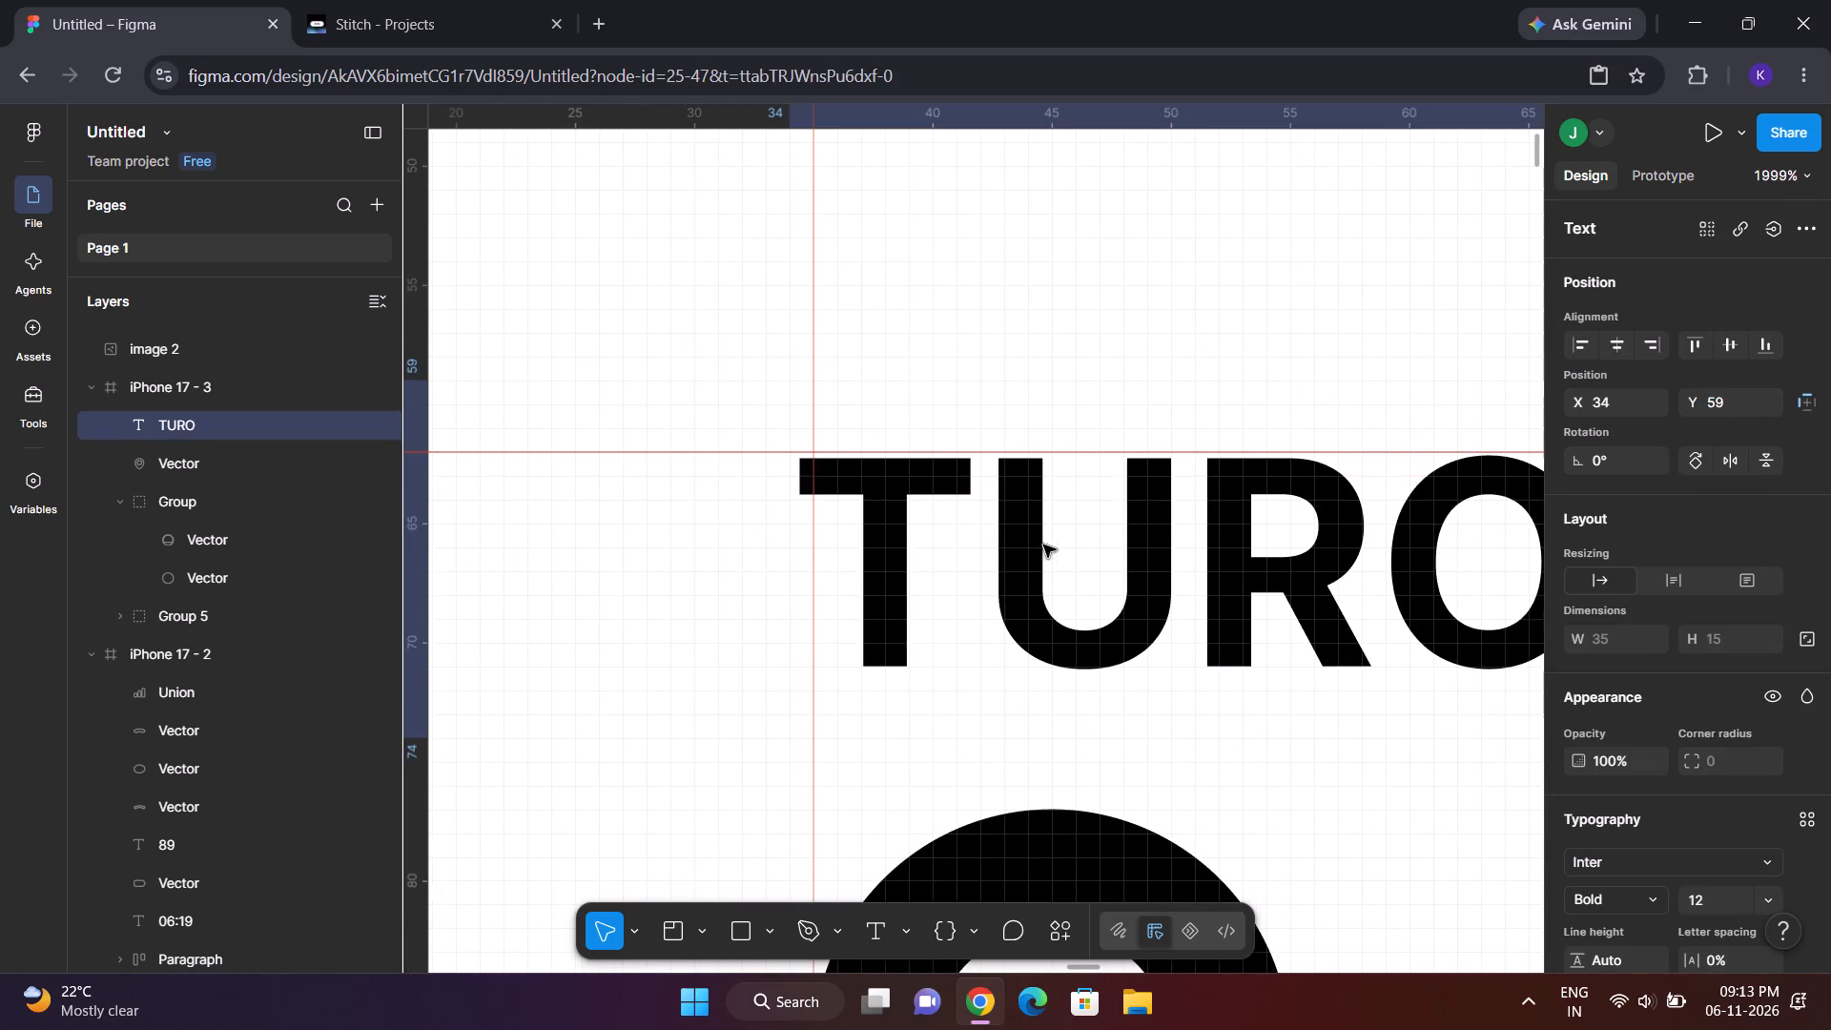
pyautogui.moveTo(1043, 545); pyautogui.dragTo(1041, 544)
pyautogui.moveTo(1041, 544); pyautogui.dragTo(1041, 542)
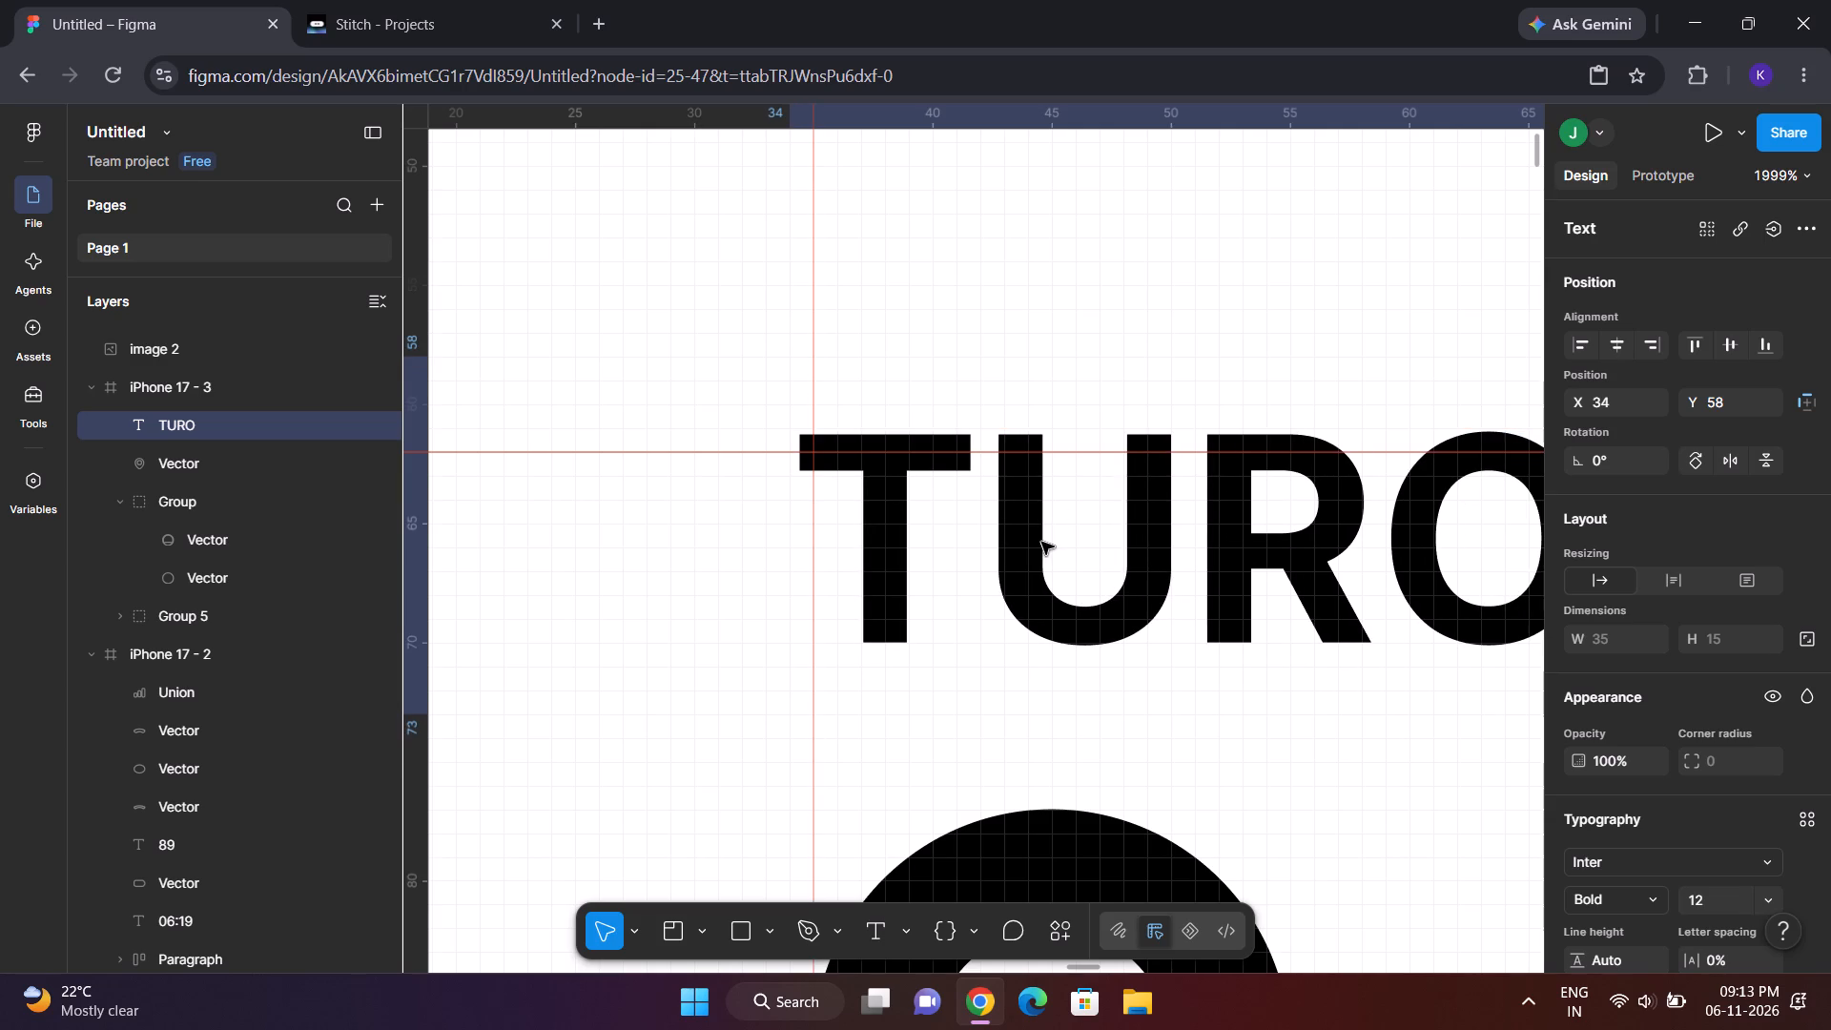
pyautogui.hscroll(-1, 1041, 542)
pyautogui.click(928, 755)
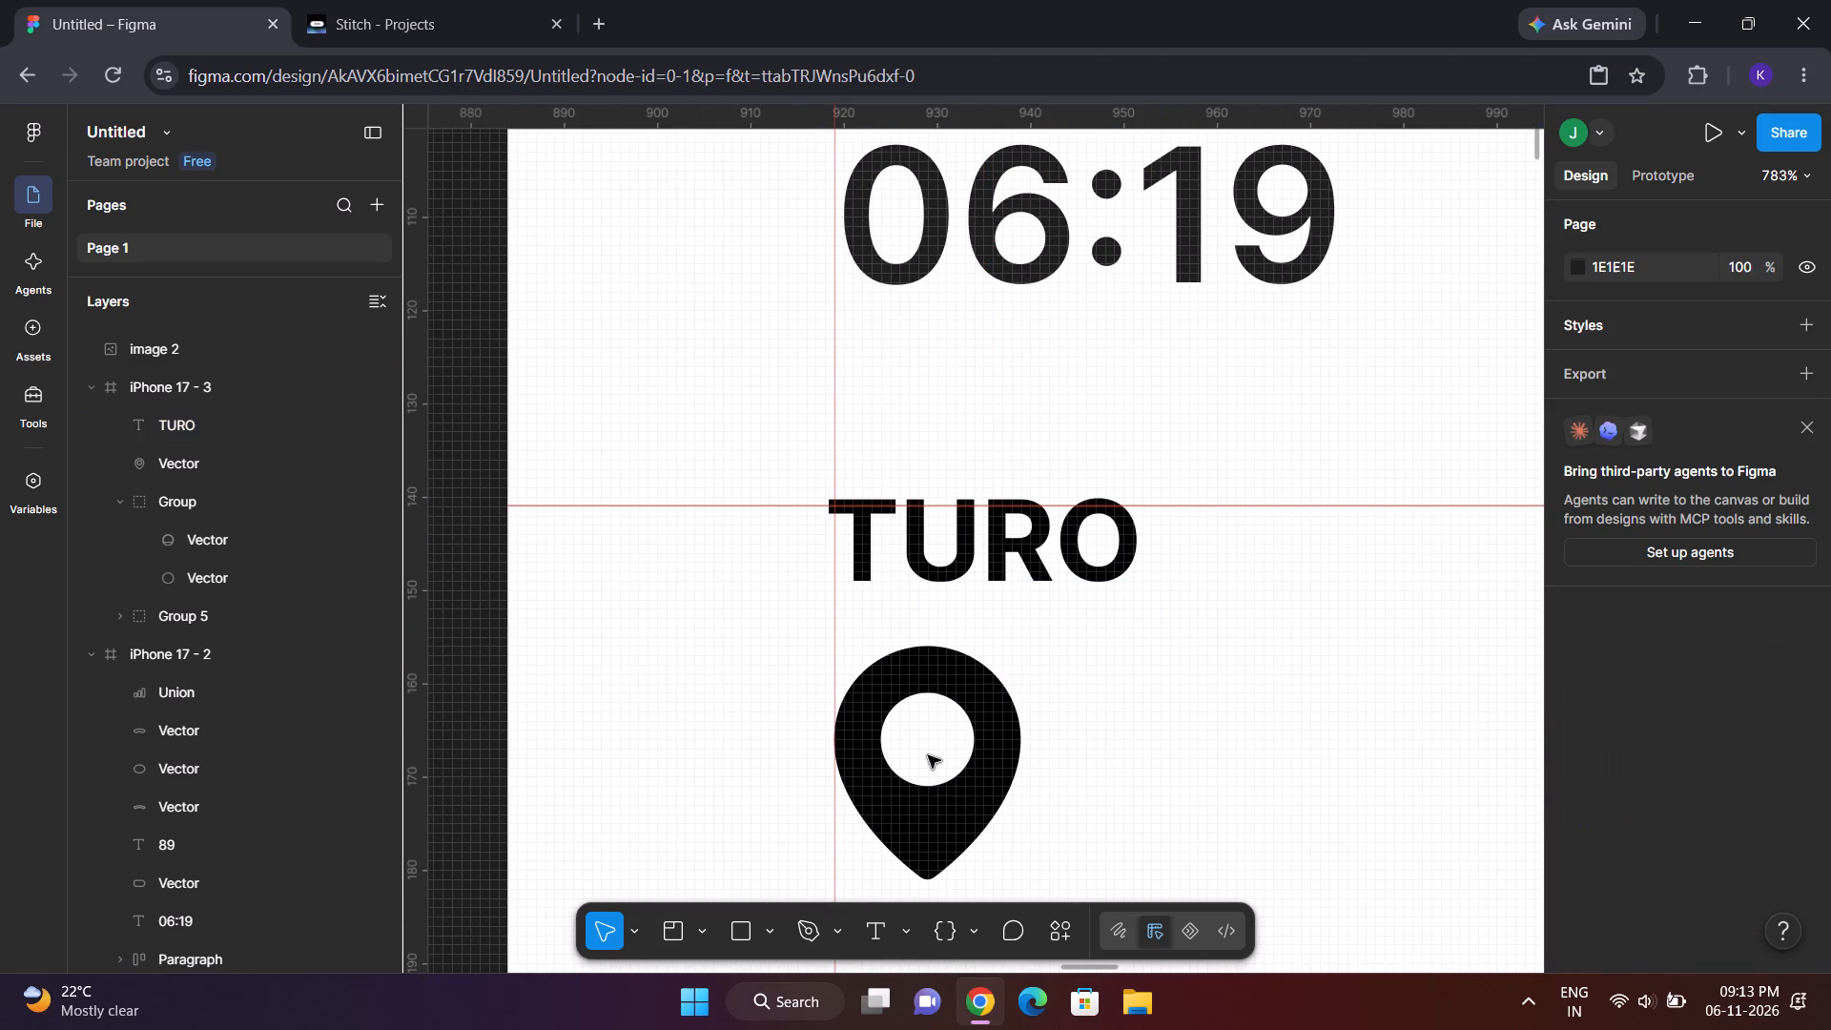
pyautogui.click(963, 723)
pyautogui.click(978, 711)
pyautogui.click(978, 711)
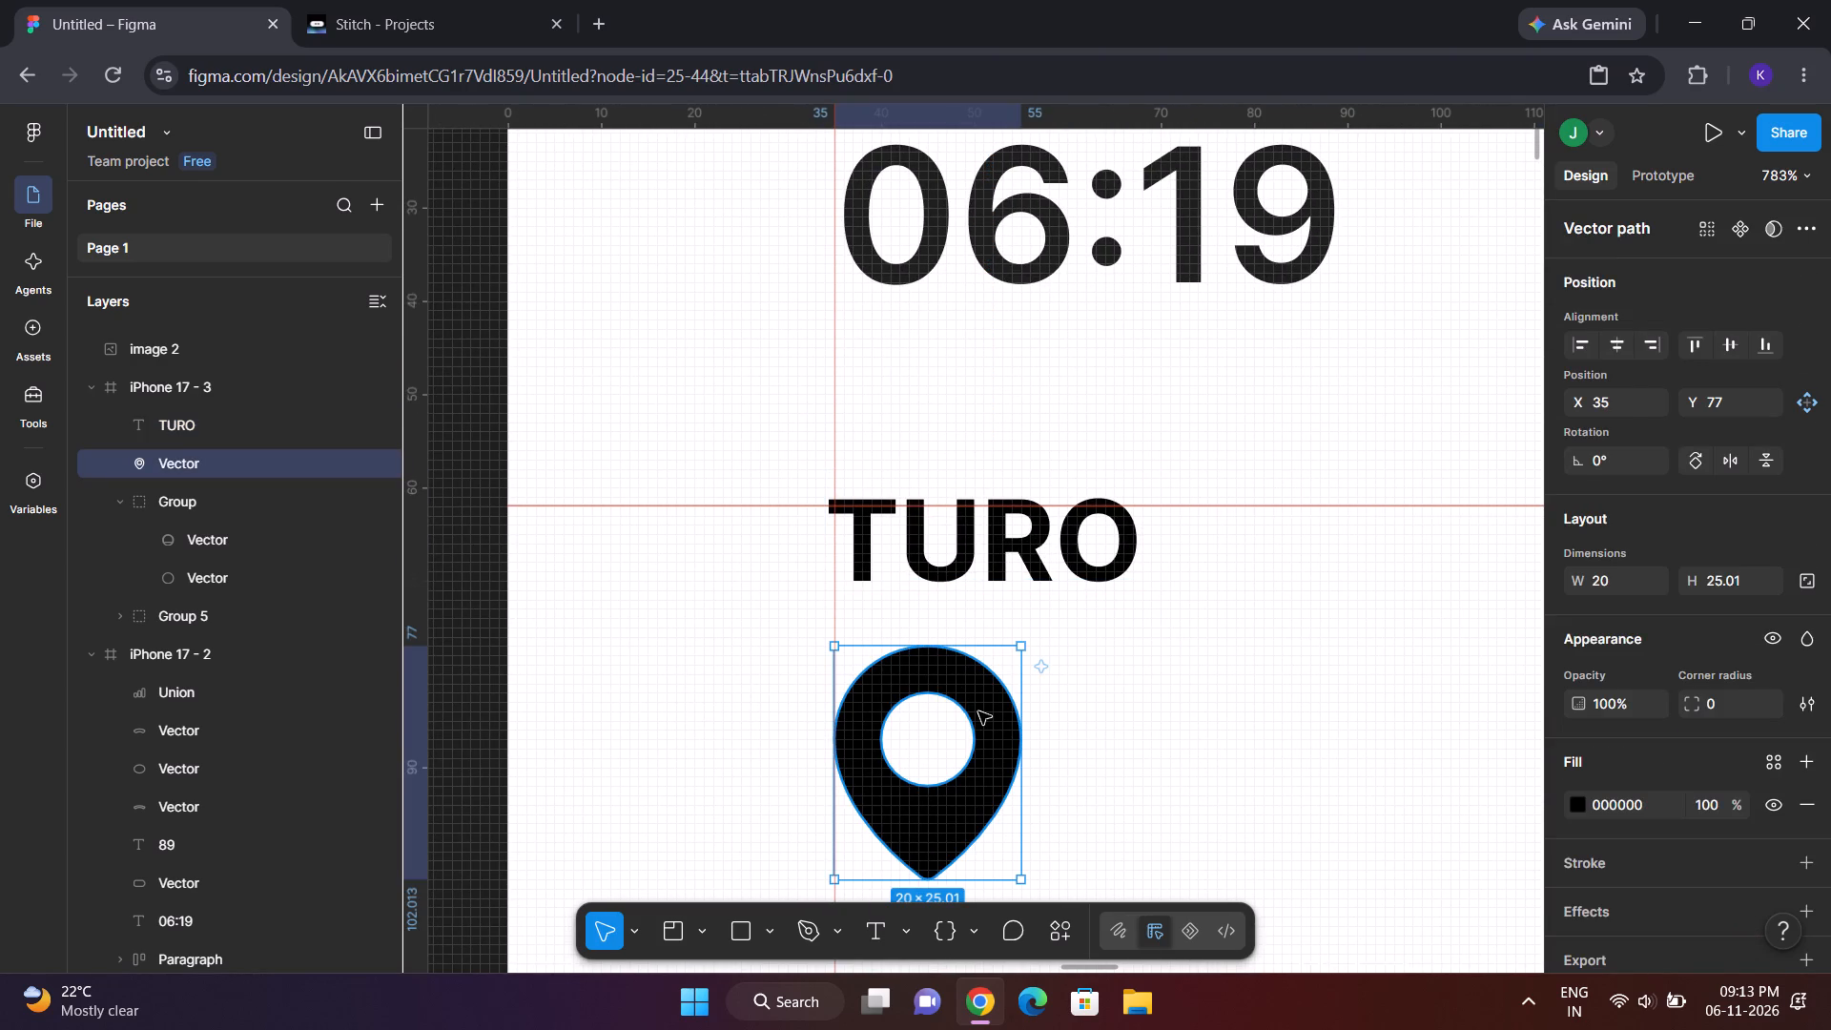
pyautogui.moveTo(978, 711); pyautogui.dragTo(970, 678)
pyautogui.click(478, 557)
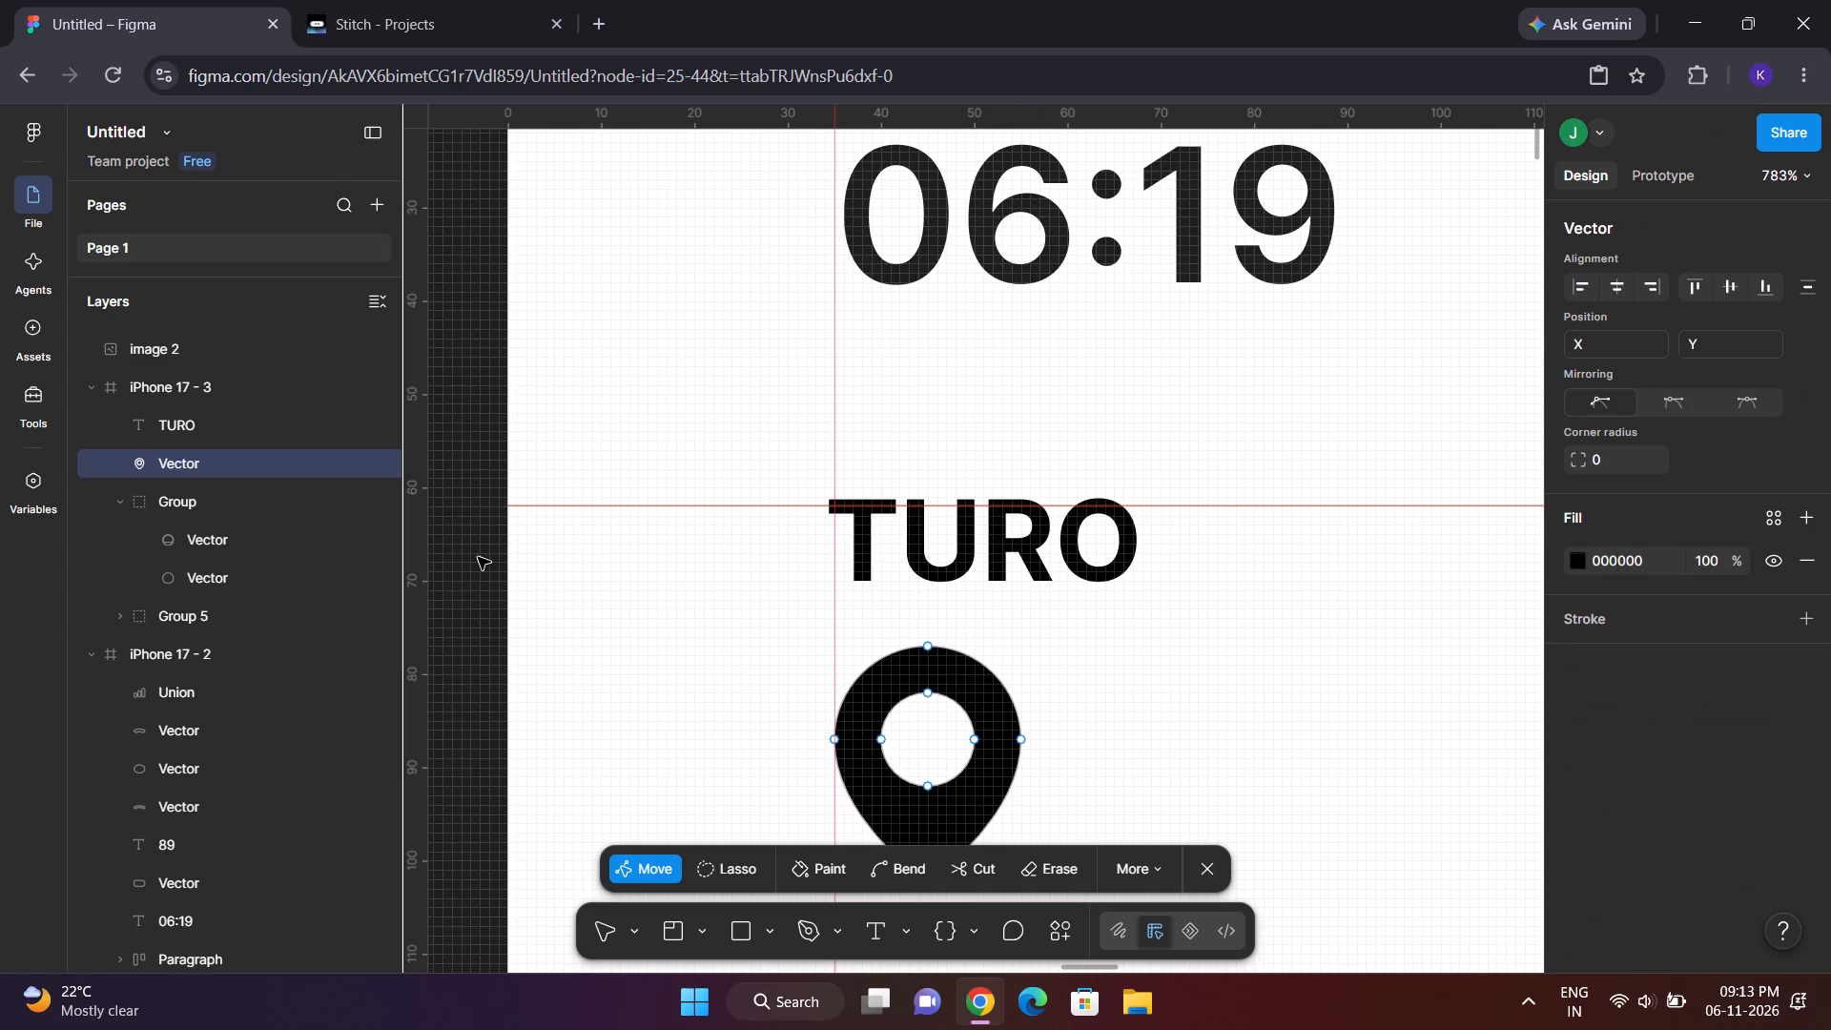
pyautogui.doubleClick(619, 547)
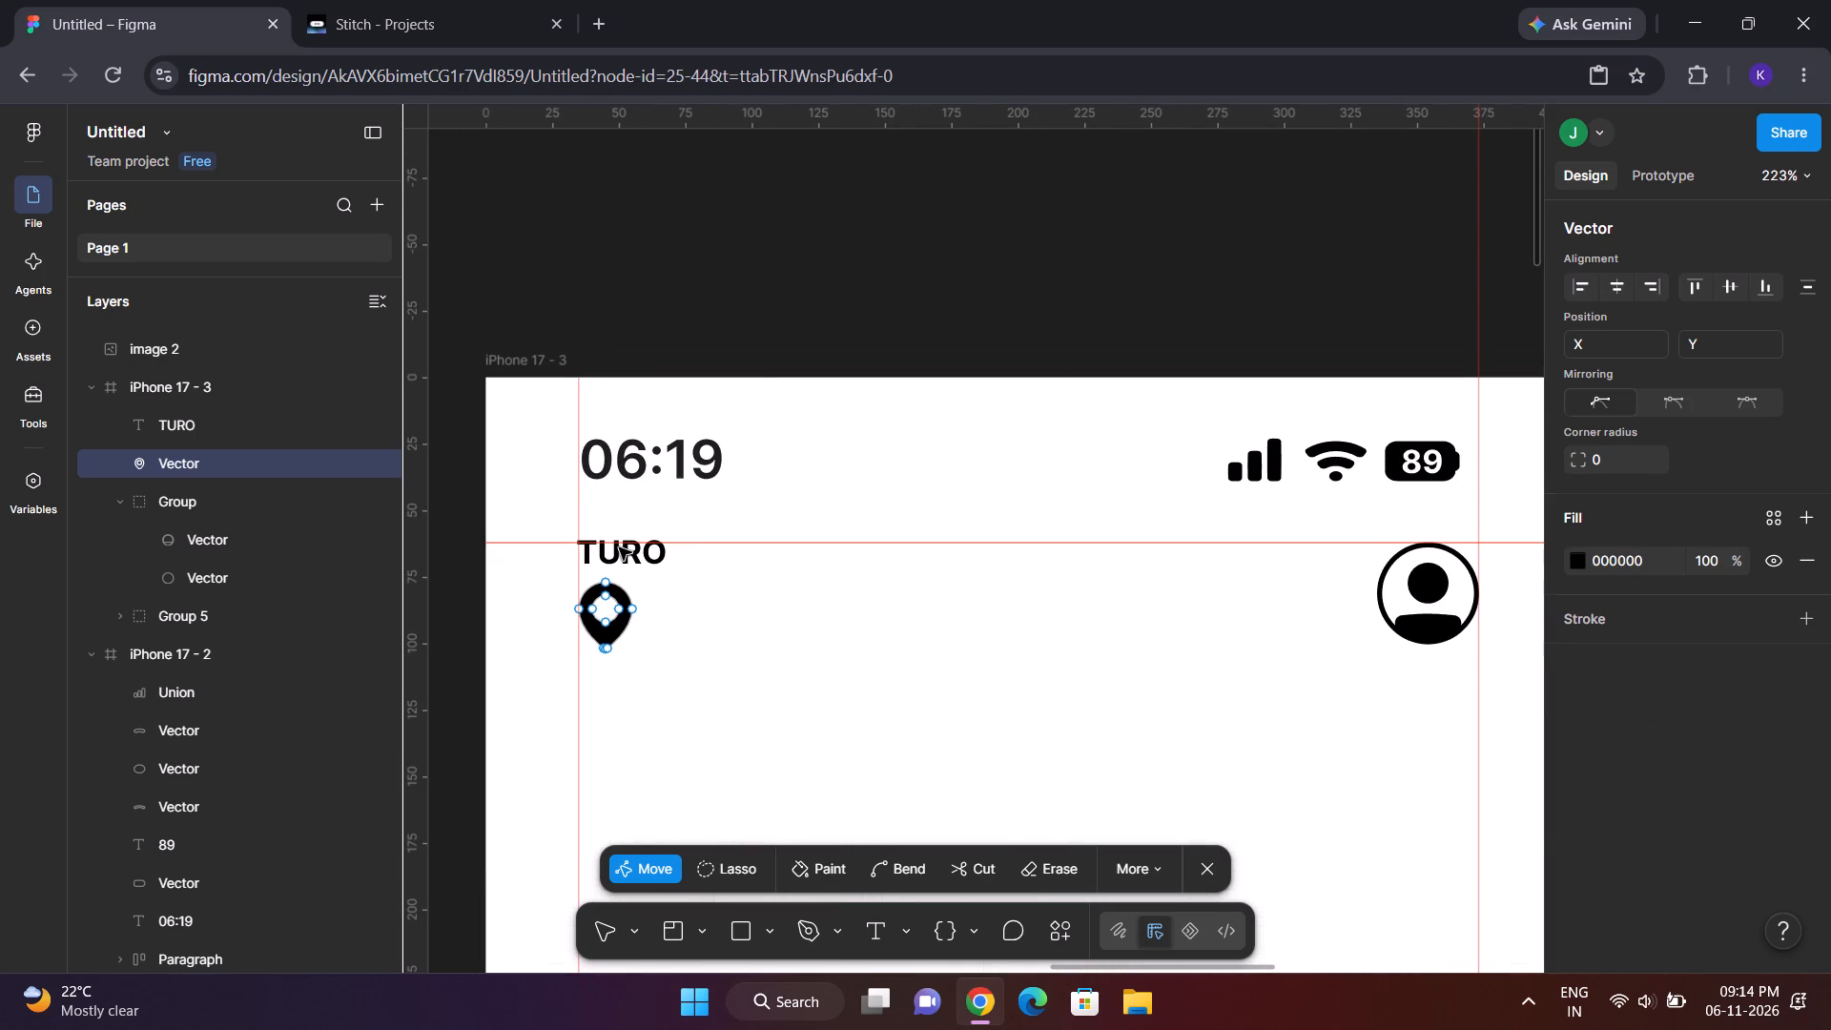
# Recolour the TURO text to purple 675DFF, sampled from the Continue button on the Log In screen.
pyautogui.click(654, 561)
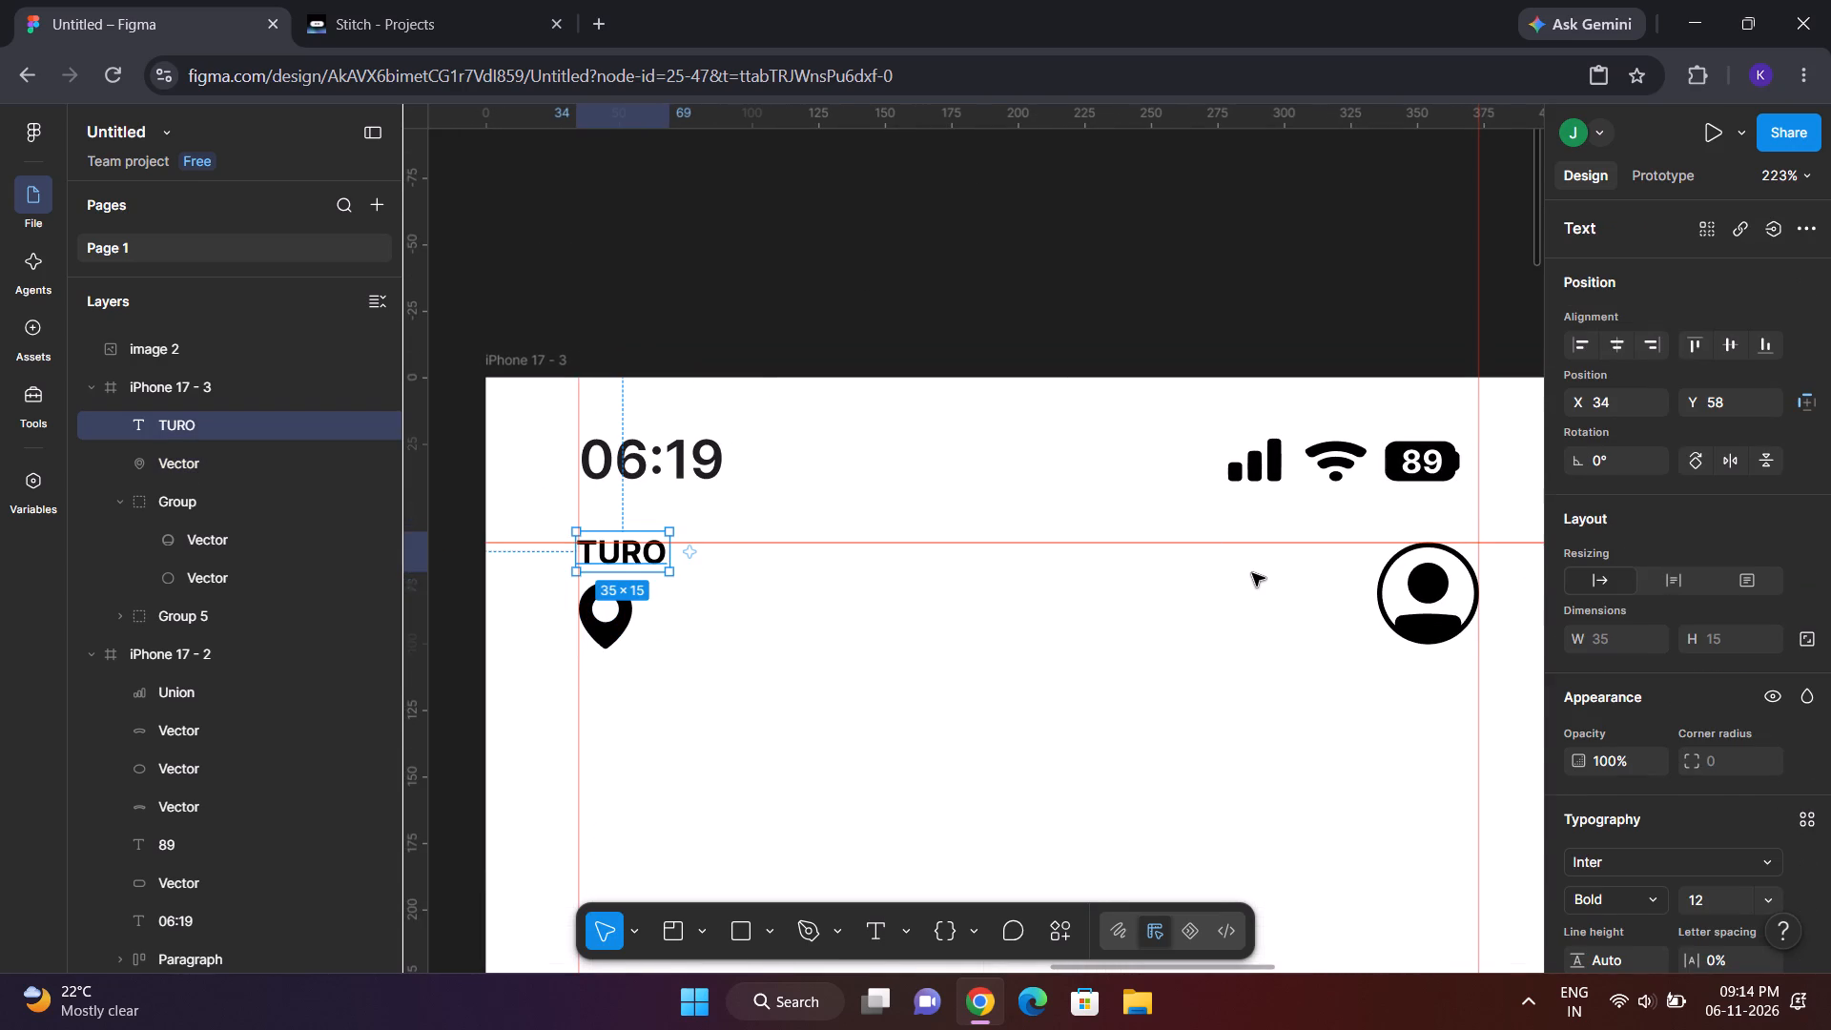
pyautogui.scroll(-1, 1252, 573)
pyautogui.scroll(-2, 1573, 821)
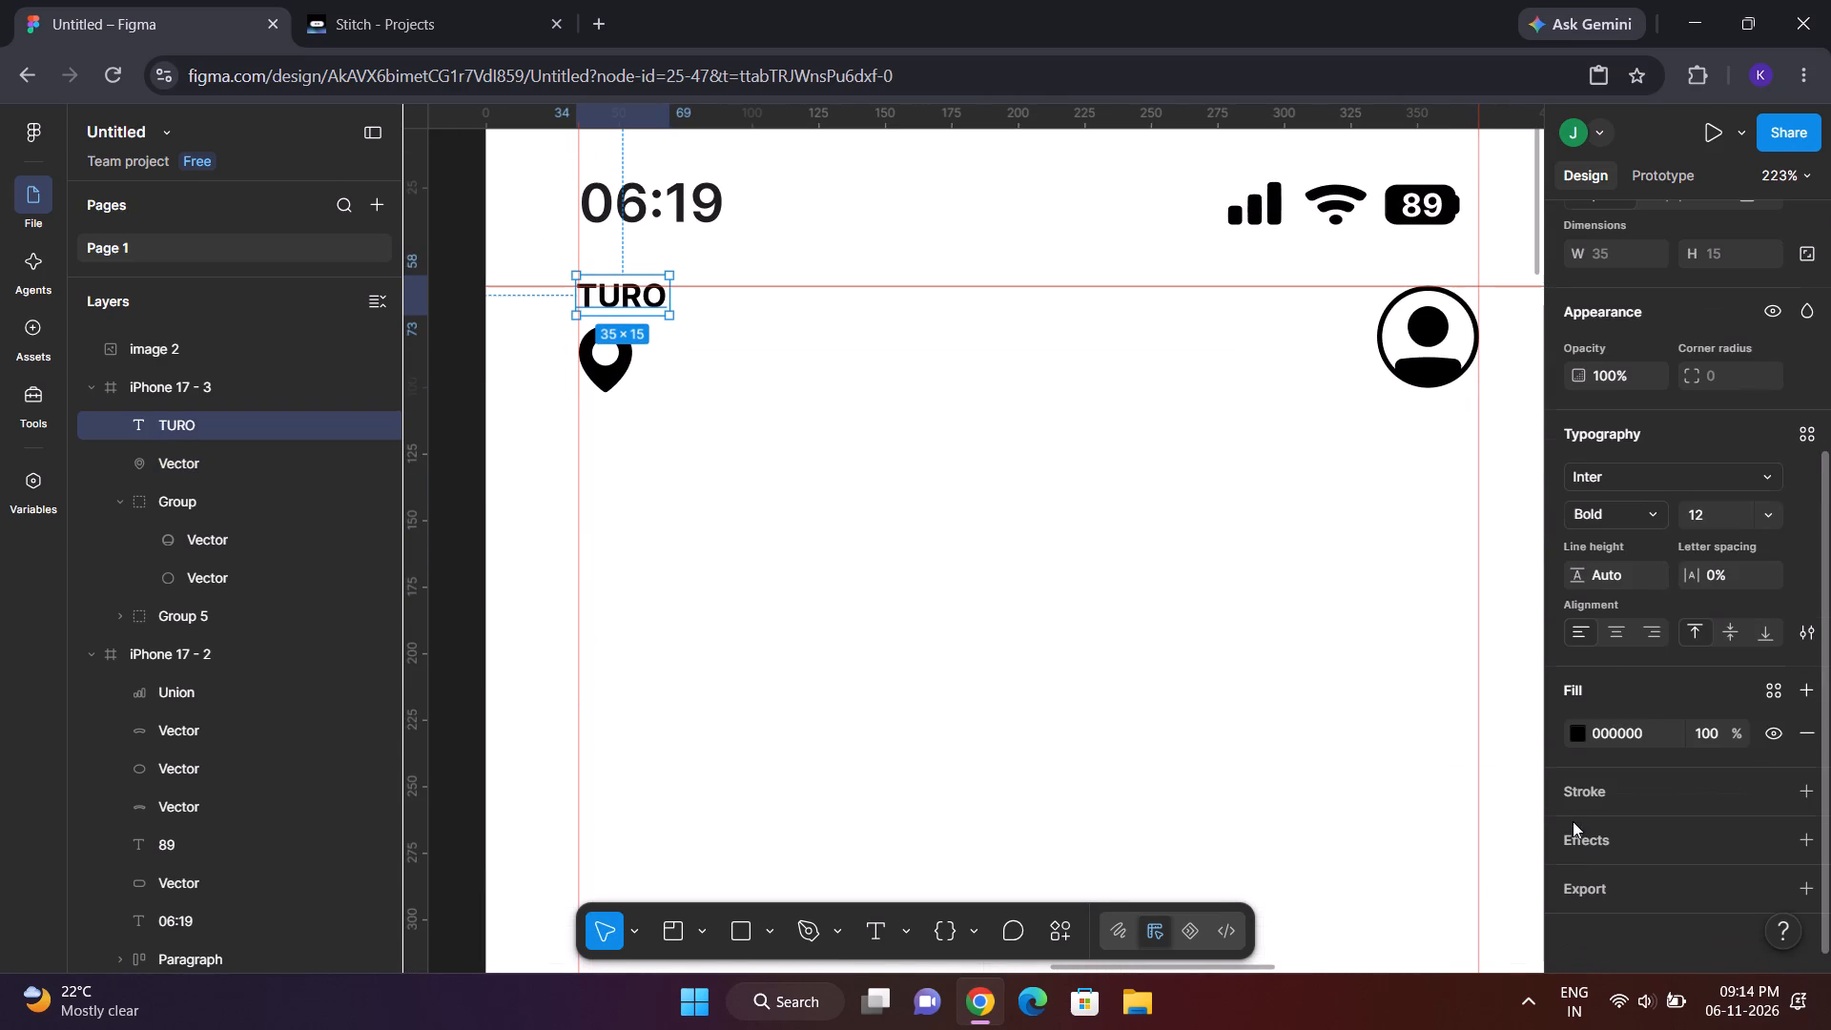
pyautogui.click(1582, 731)
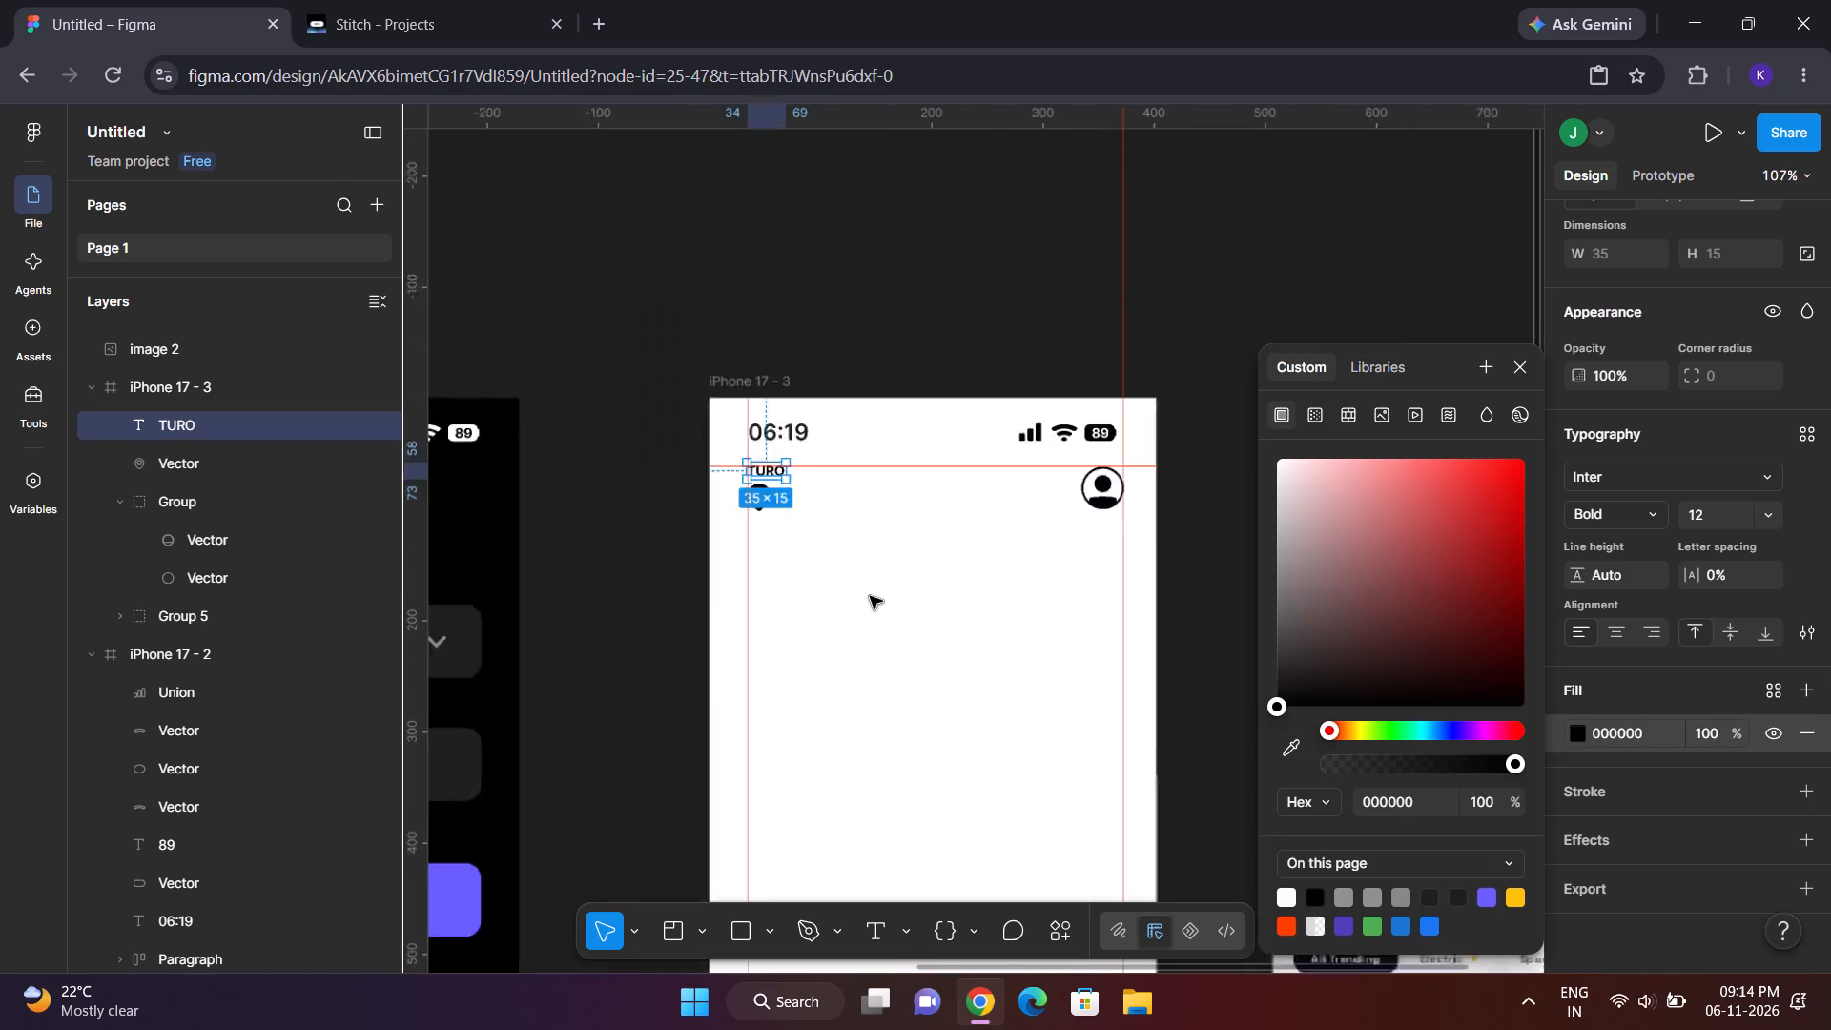
pyautogui.click(1284, 749)
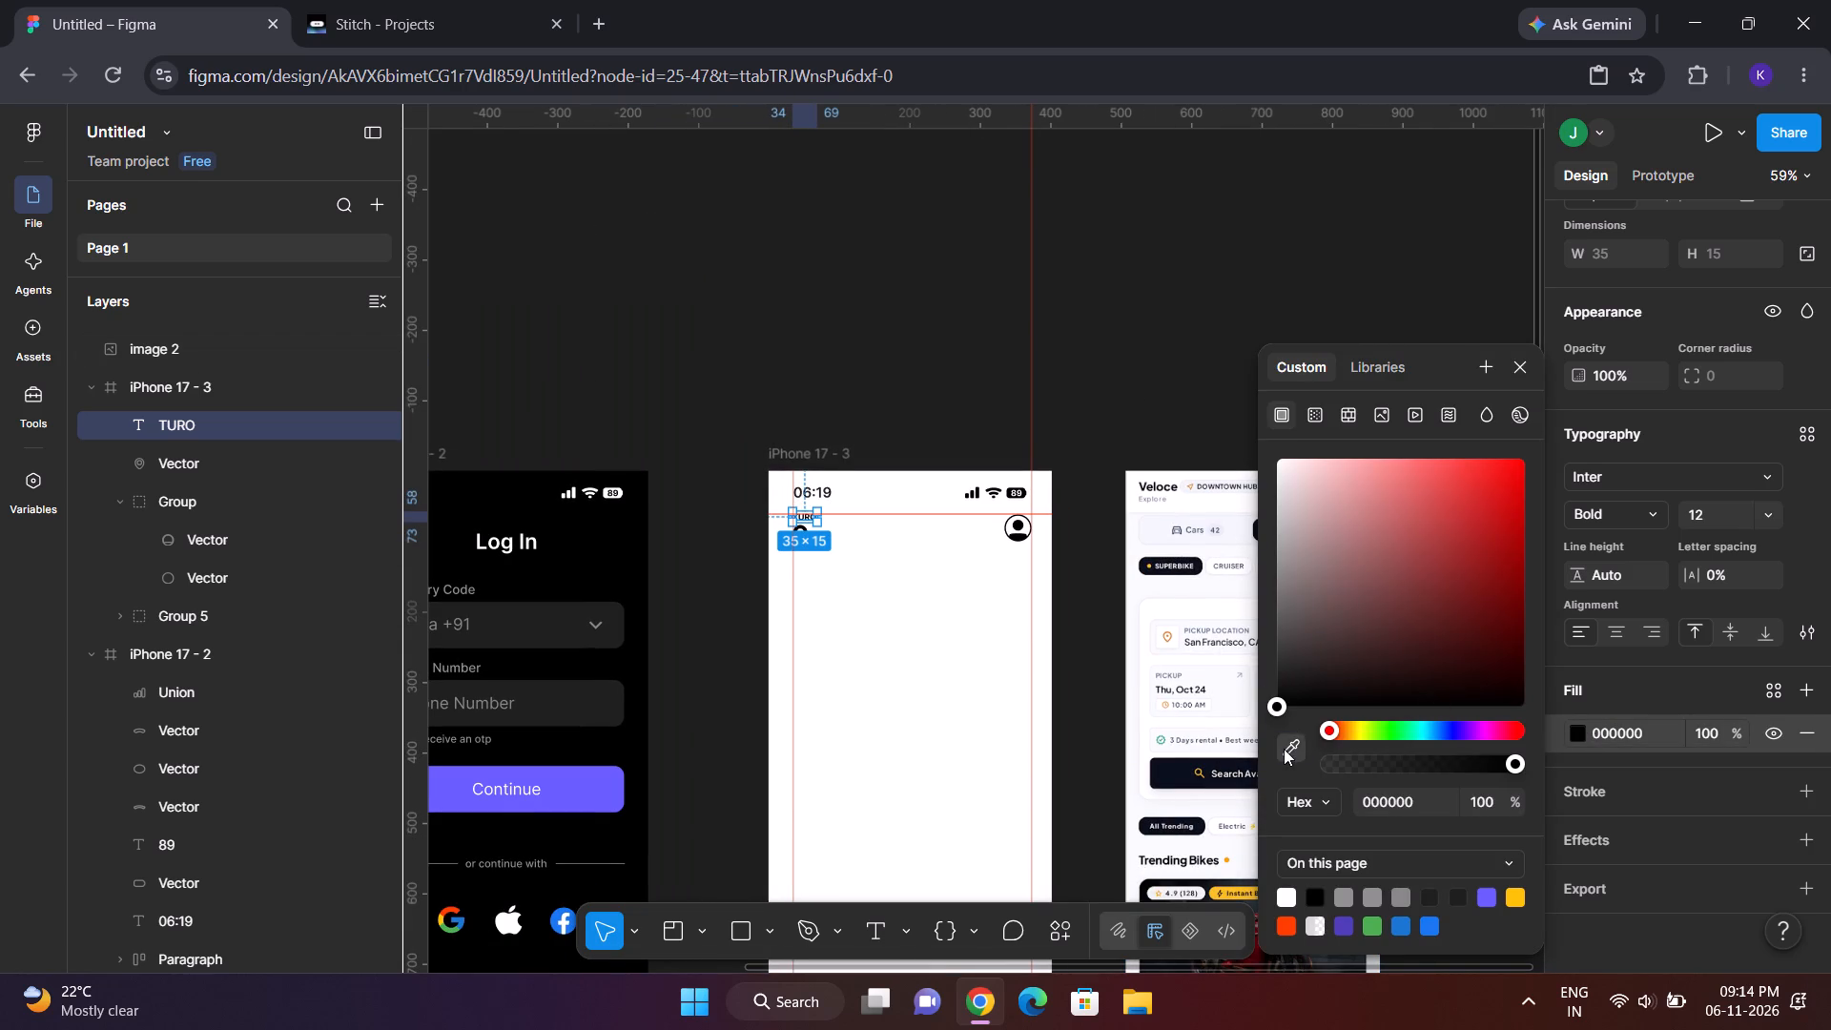
pyautogui.click(598, 797)
pyautogui.click(792, 542)
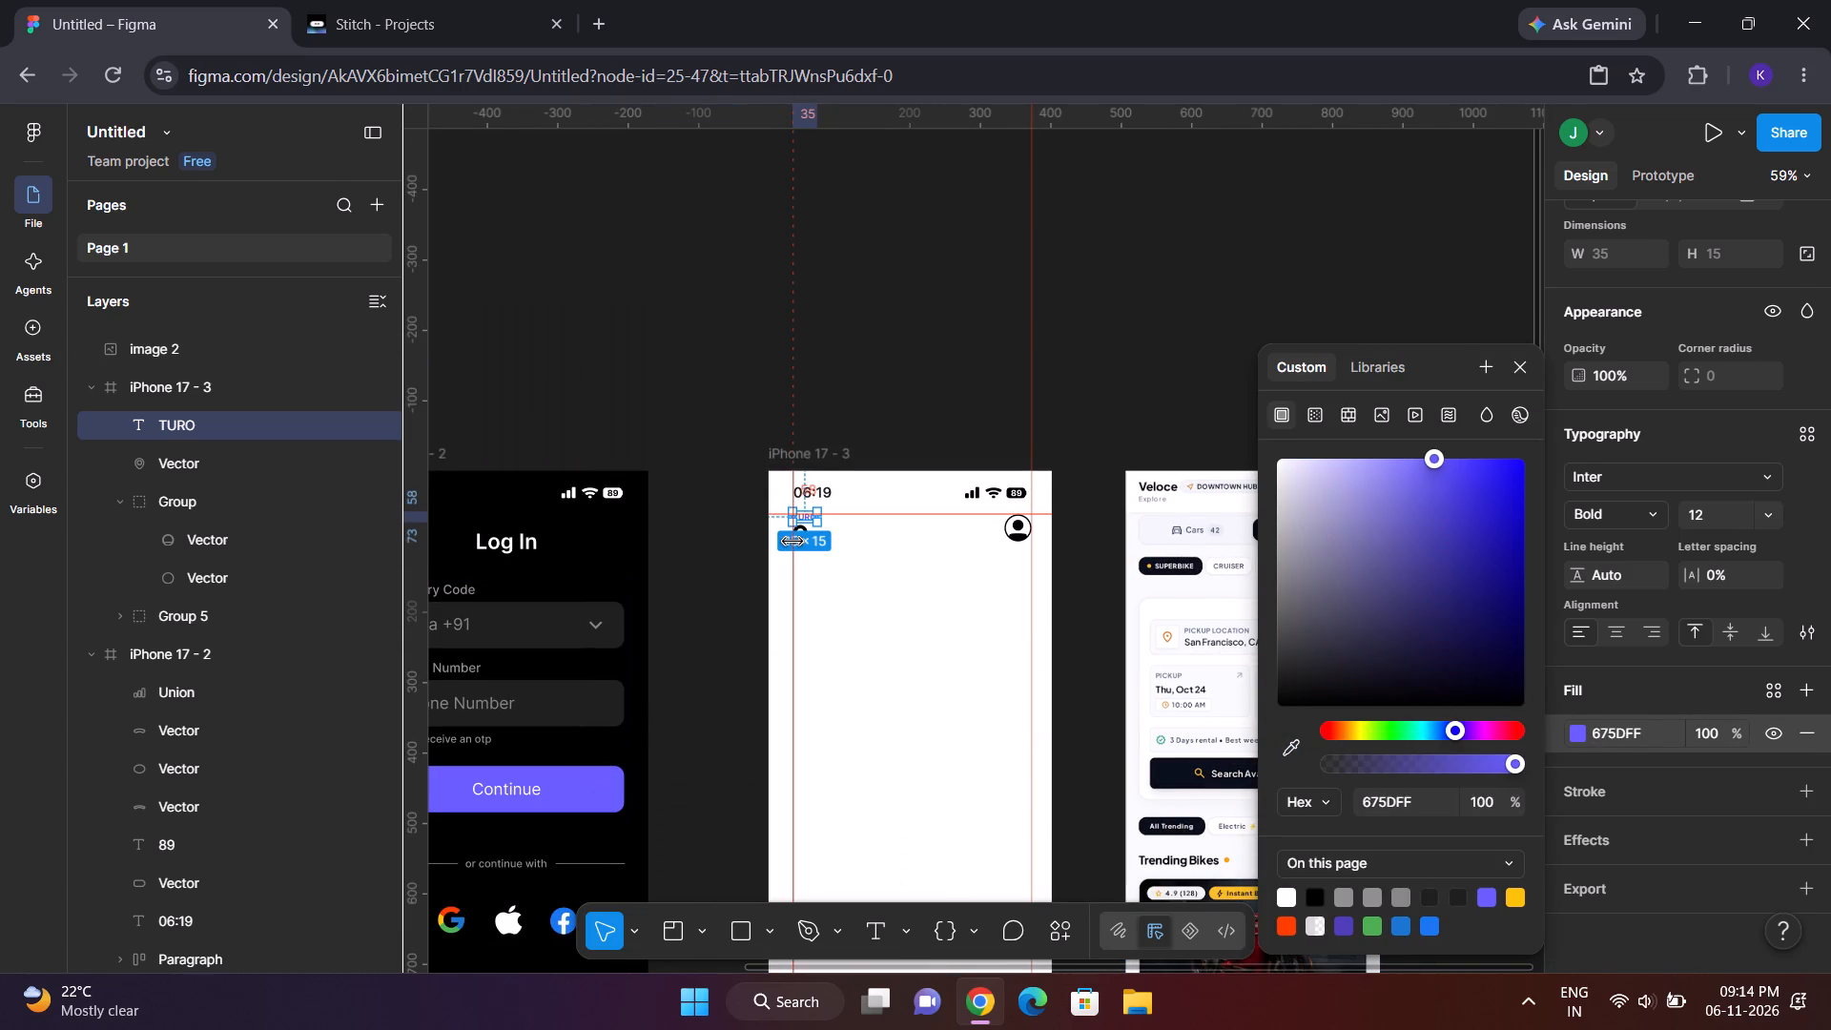
pyautogui.click(722, 505)
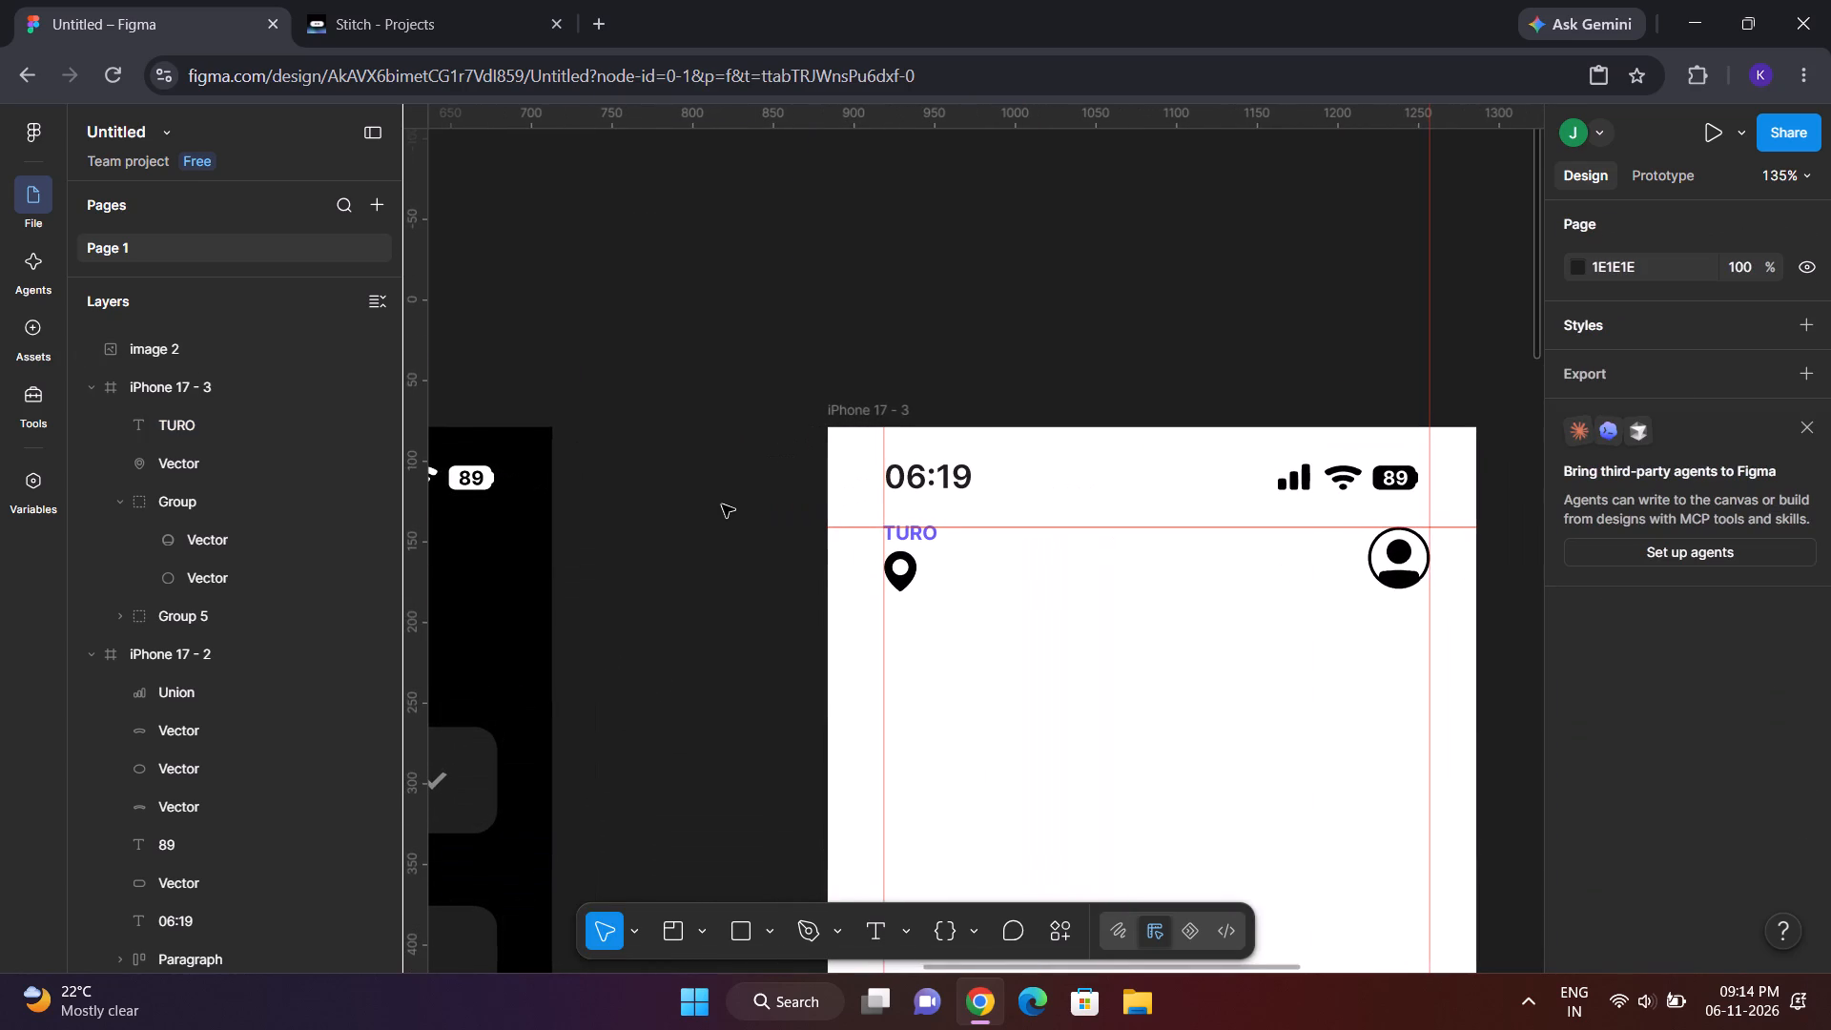
# Hide the rulers and scale the location pin below TURO down to 17 × 21.
pyautogui.hotkey('shift', 'r')
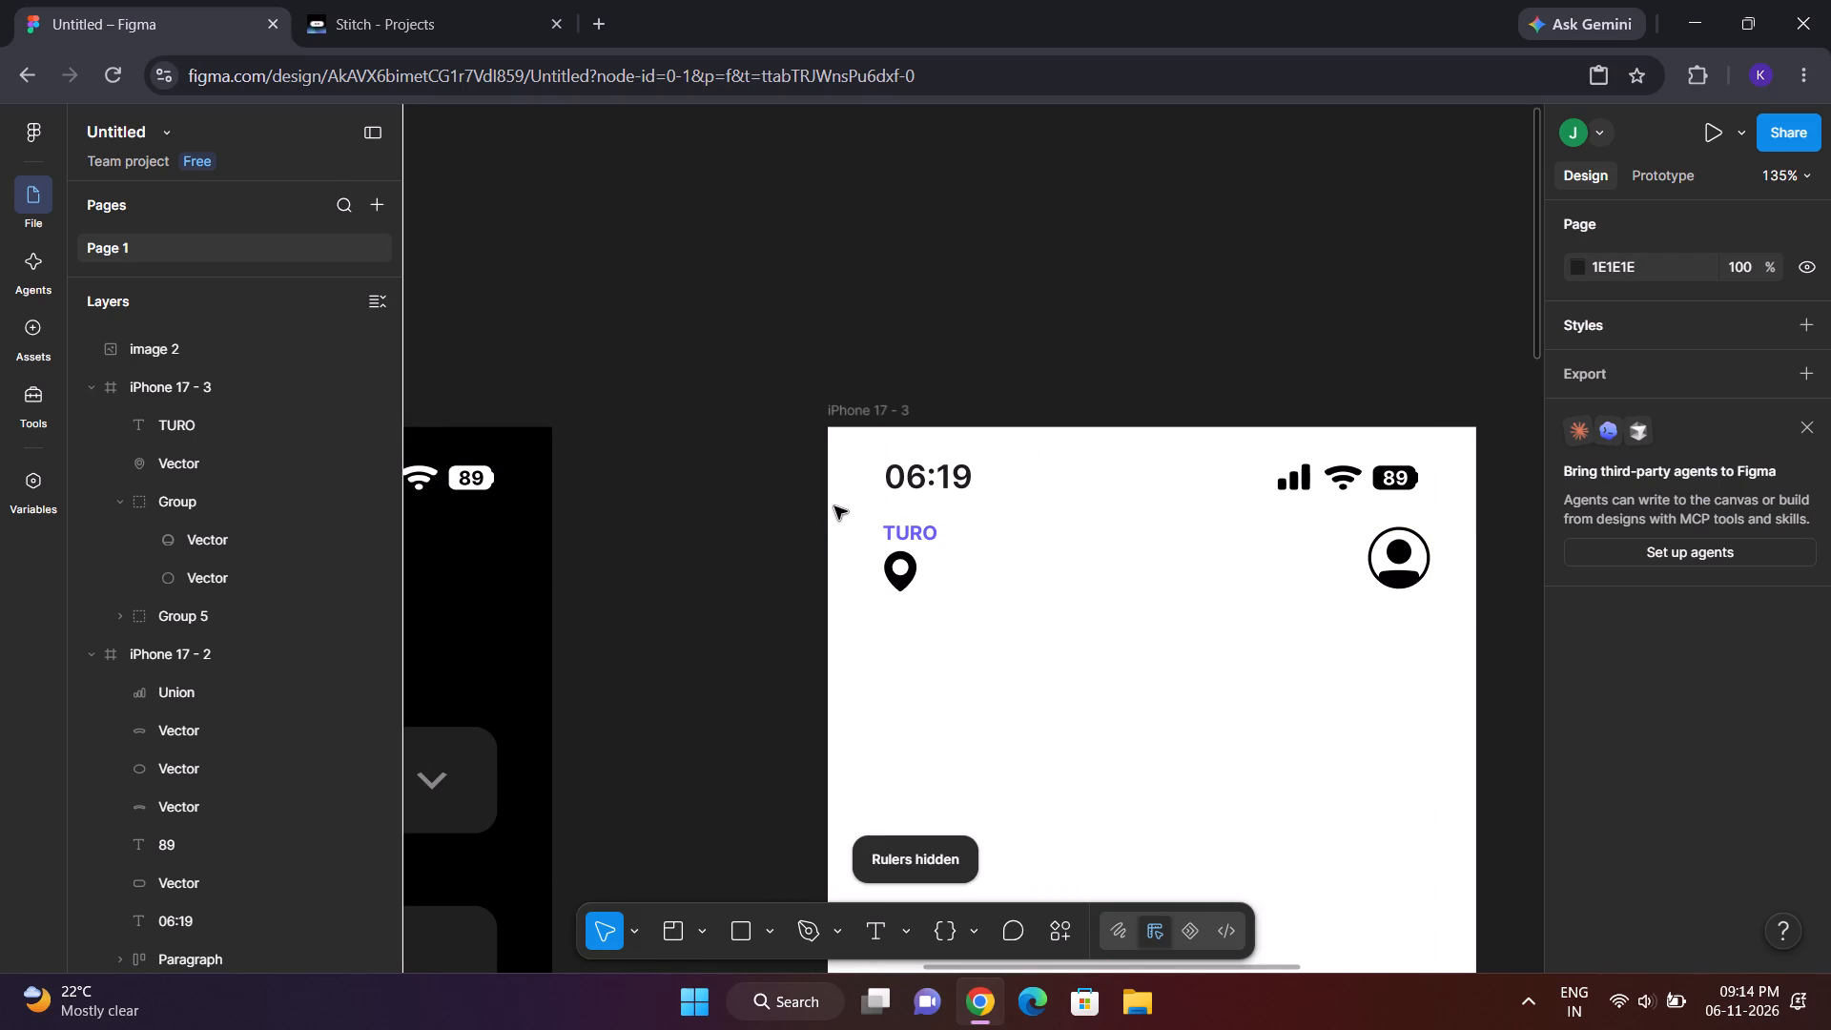
pyautogui.hscroll(-1, 834, 506)
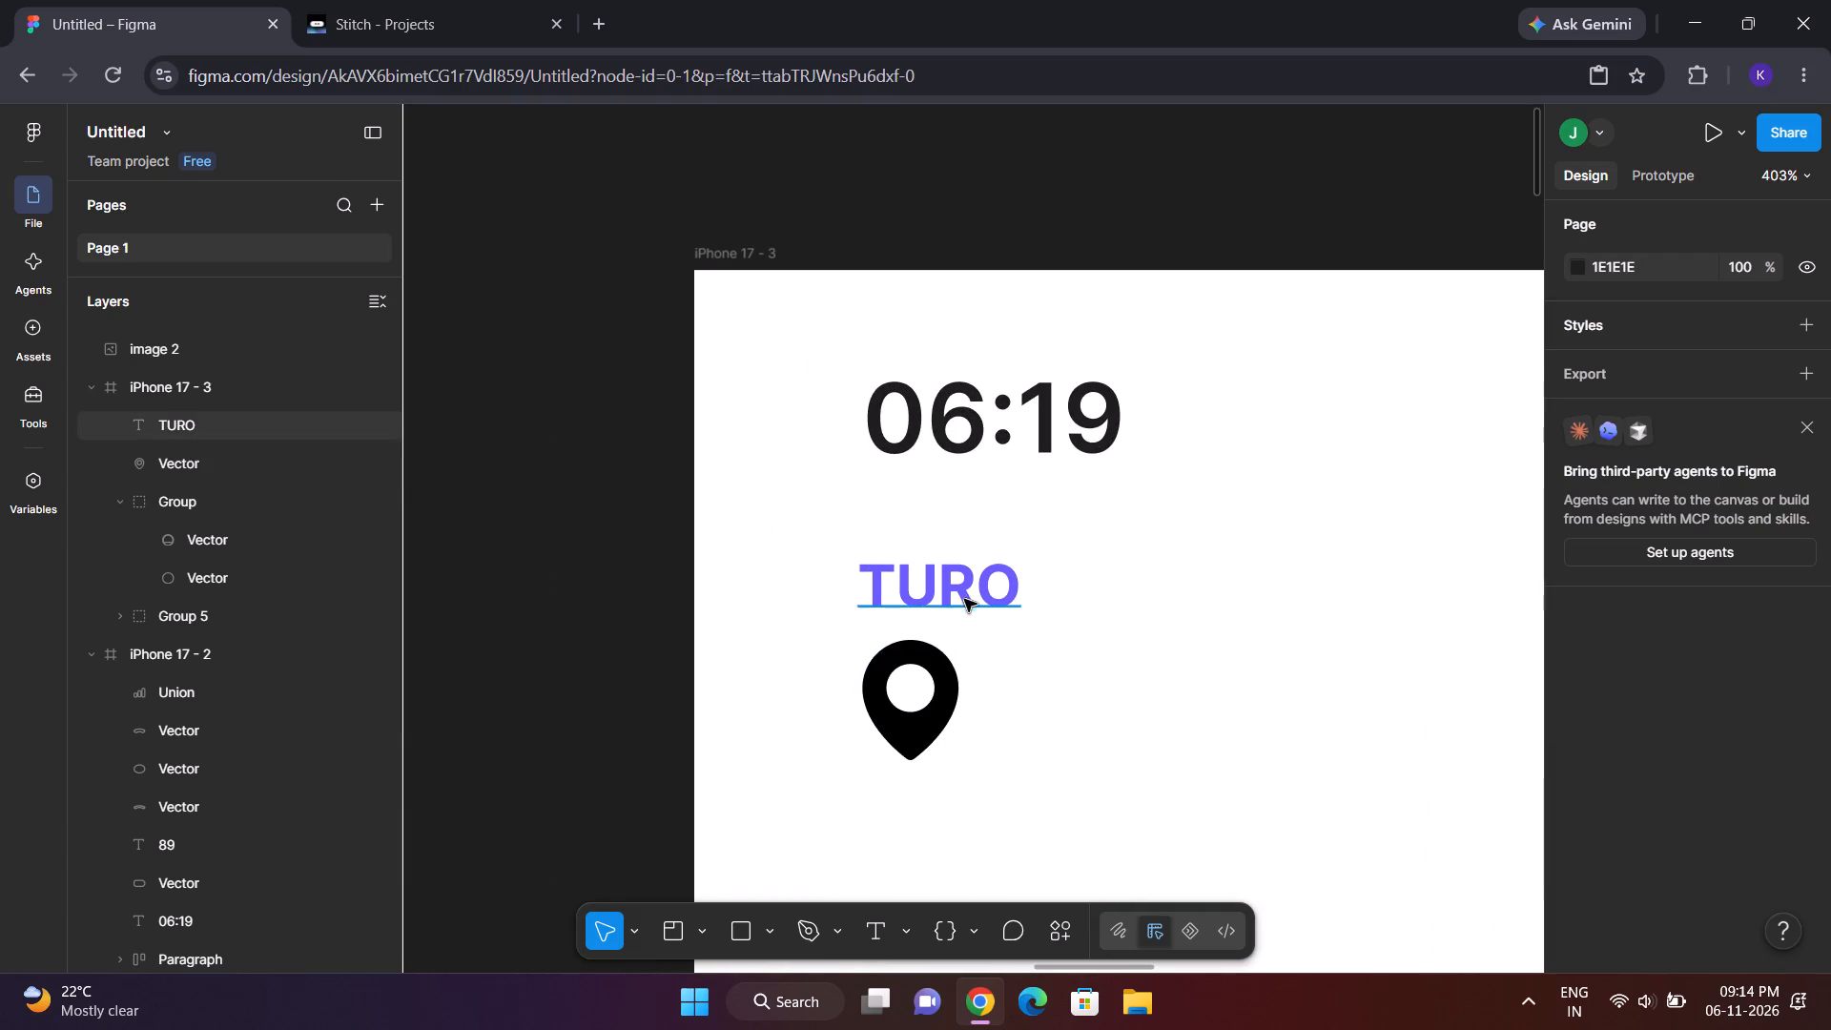
pyautogui.click(966, 594)
pyautogui.scroll(-2, 1594, 766)
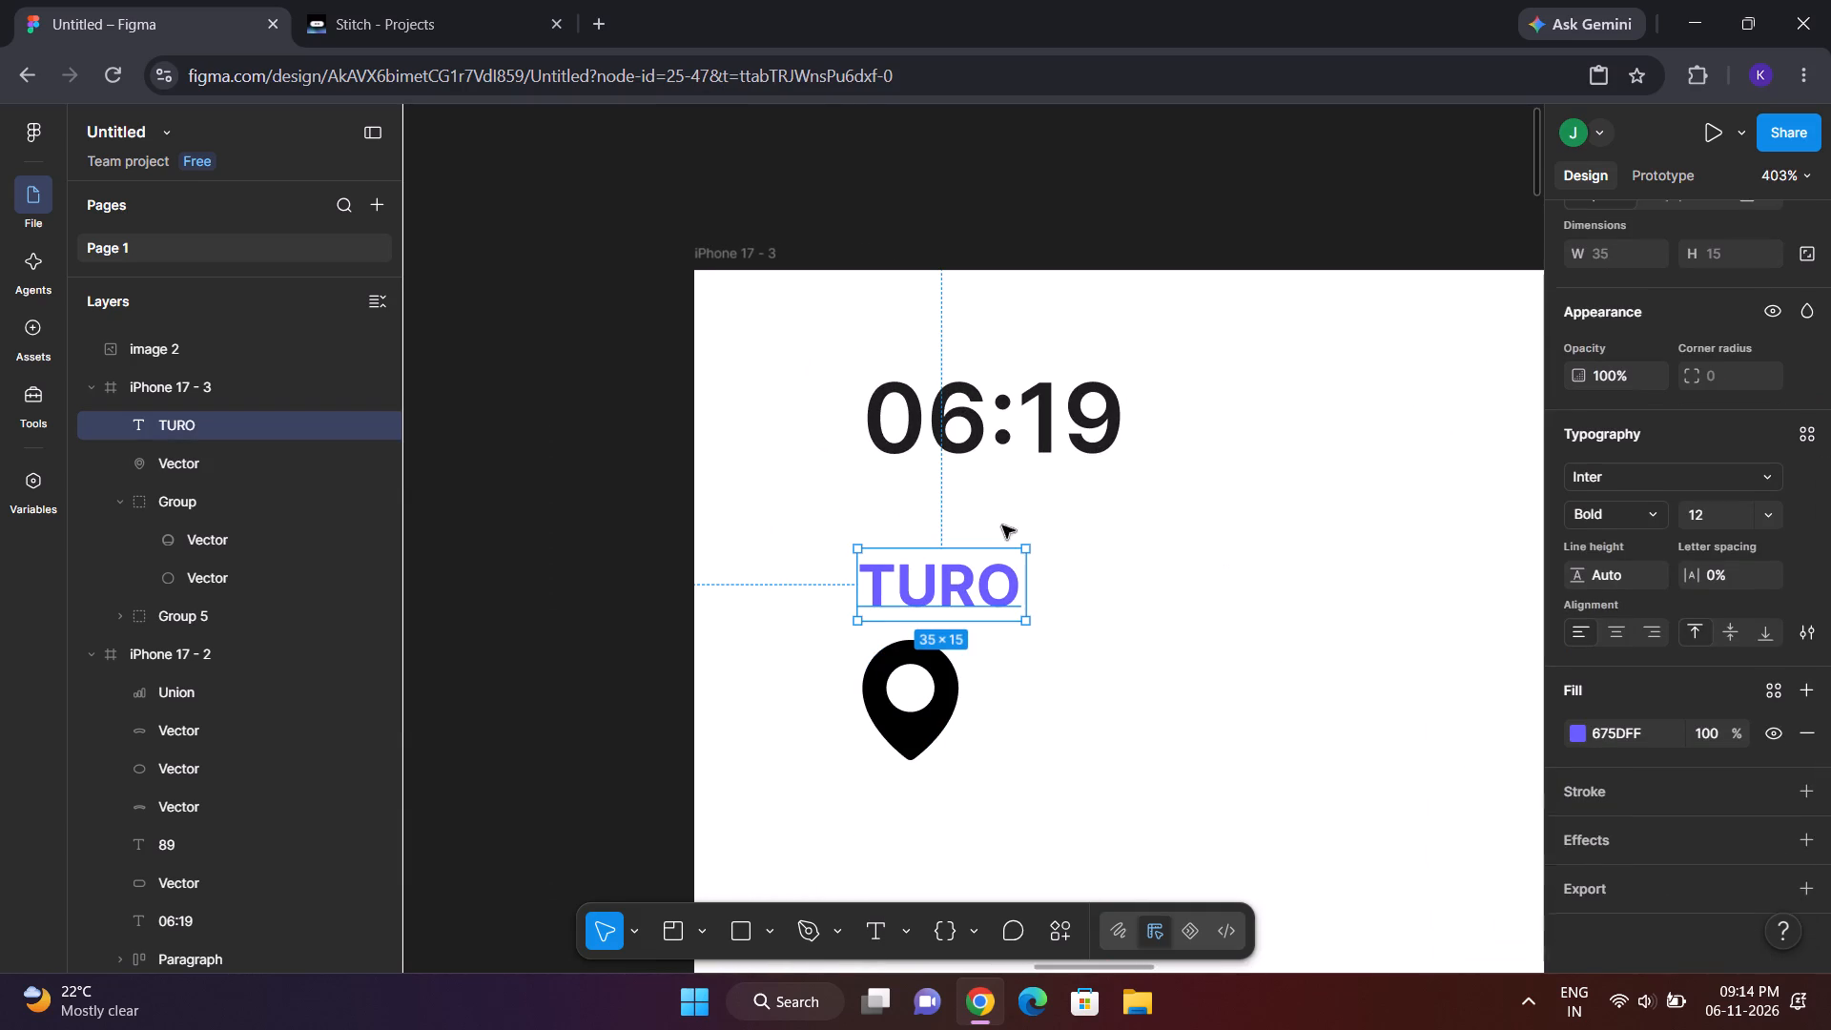
pyautogui.click(947, 681)
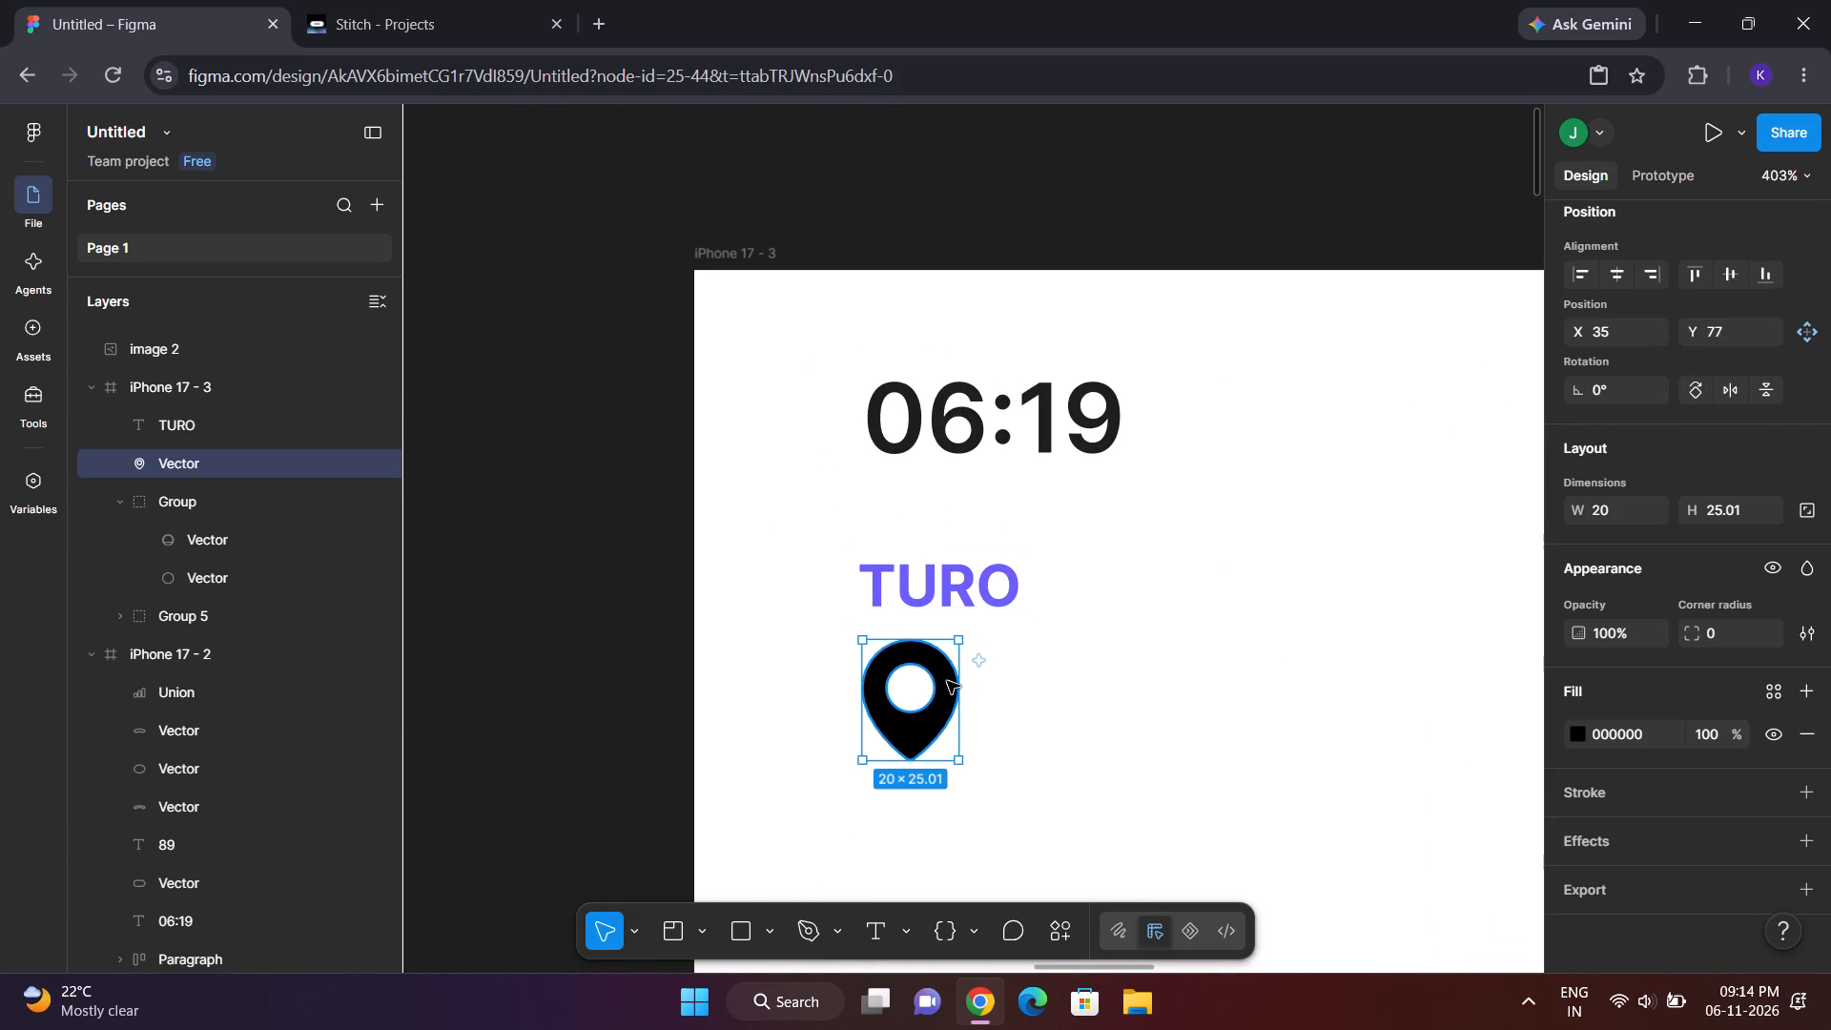
pyautogui.click(947, 681)
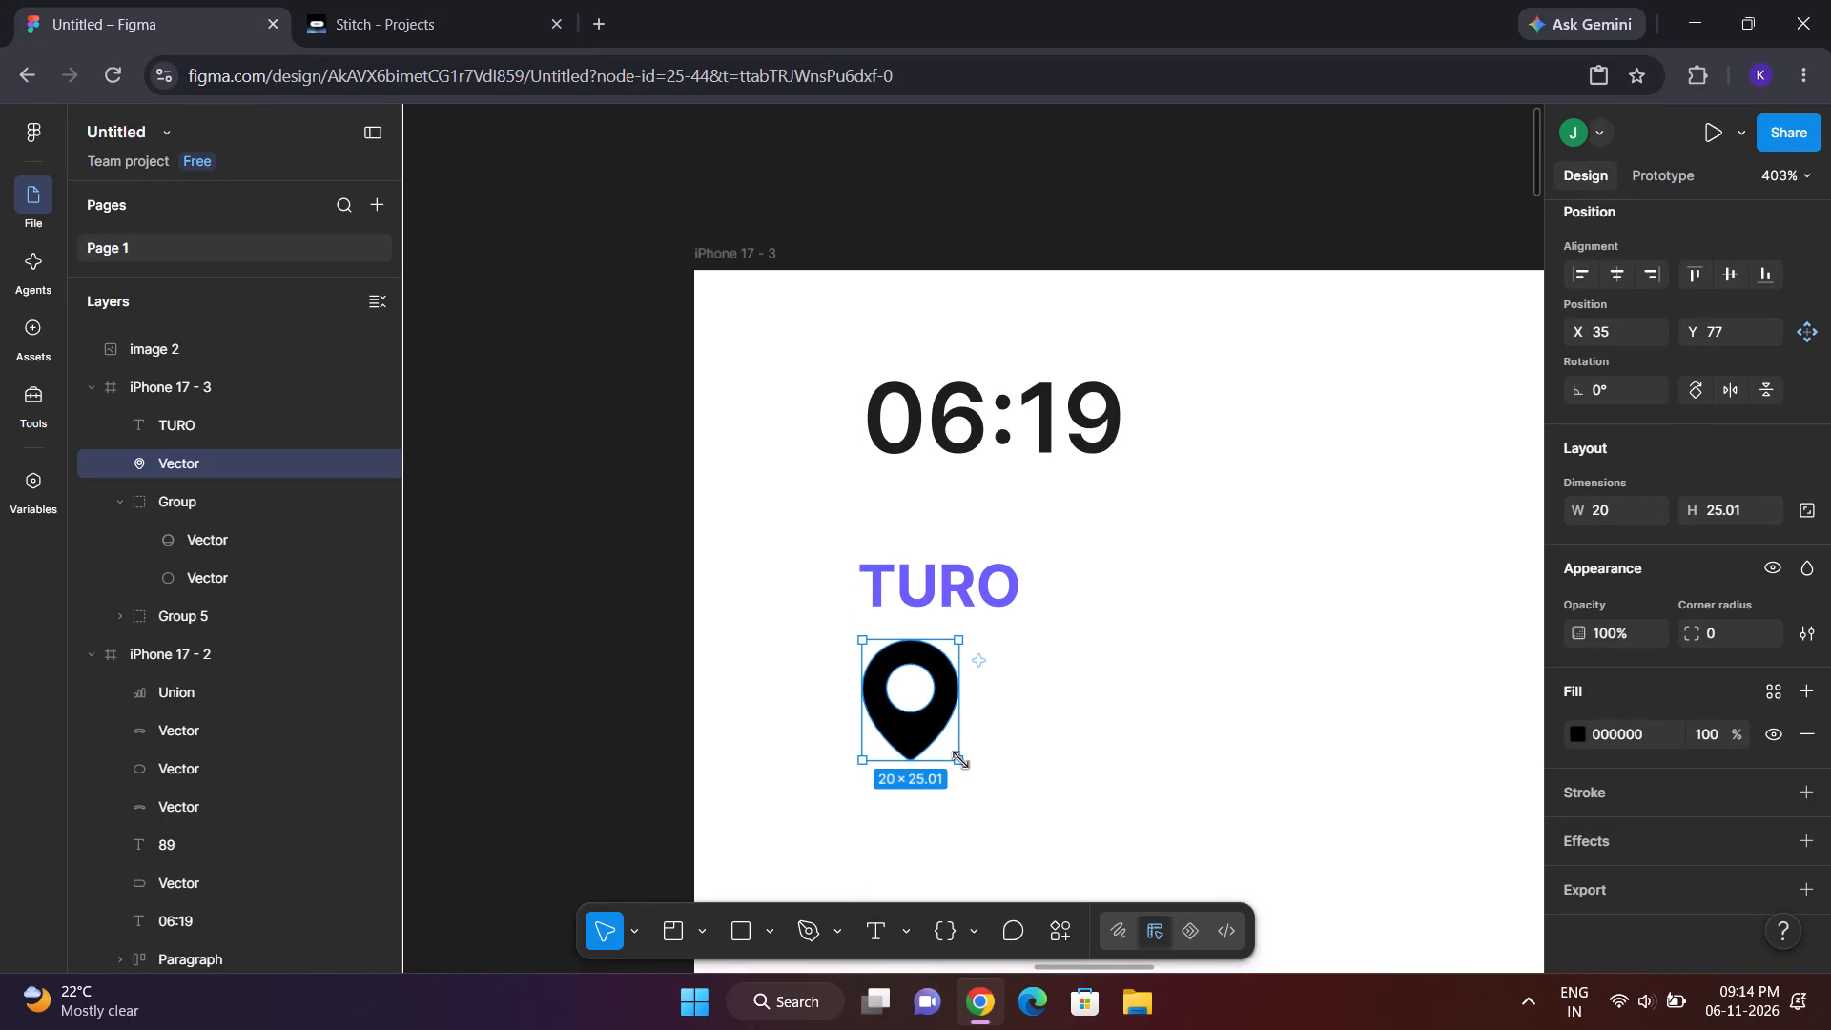
pyautogui.moveTo(960, 760); pyautogui.dragTo(948, 742)
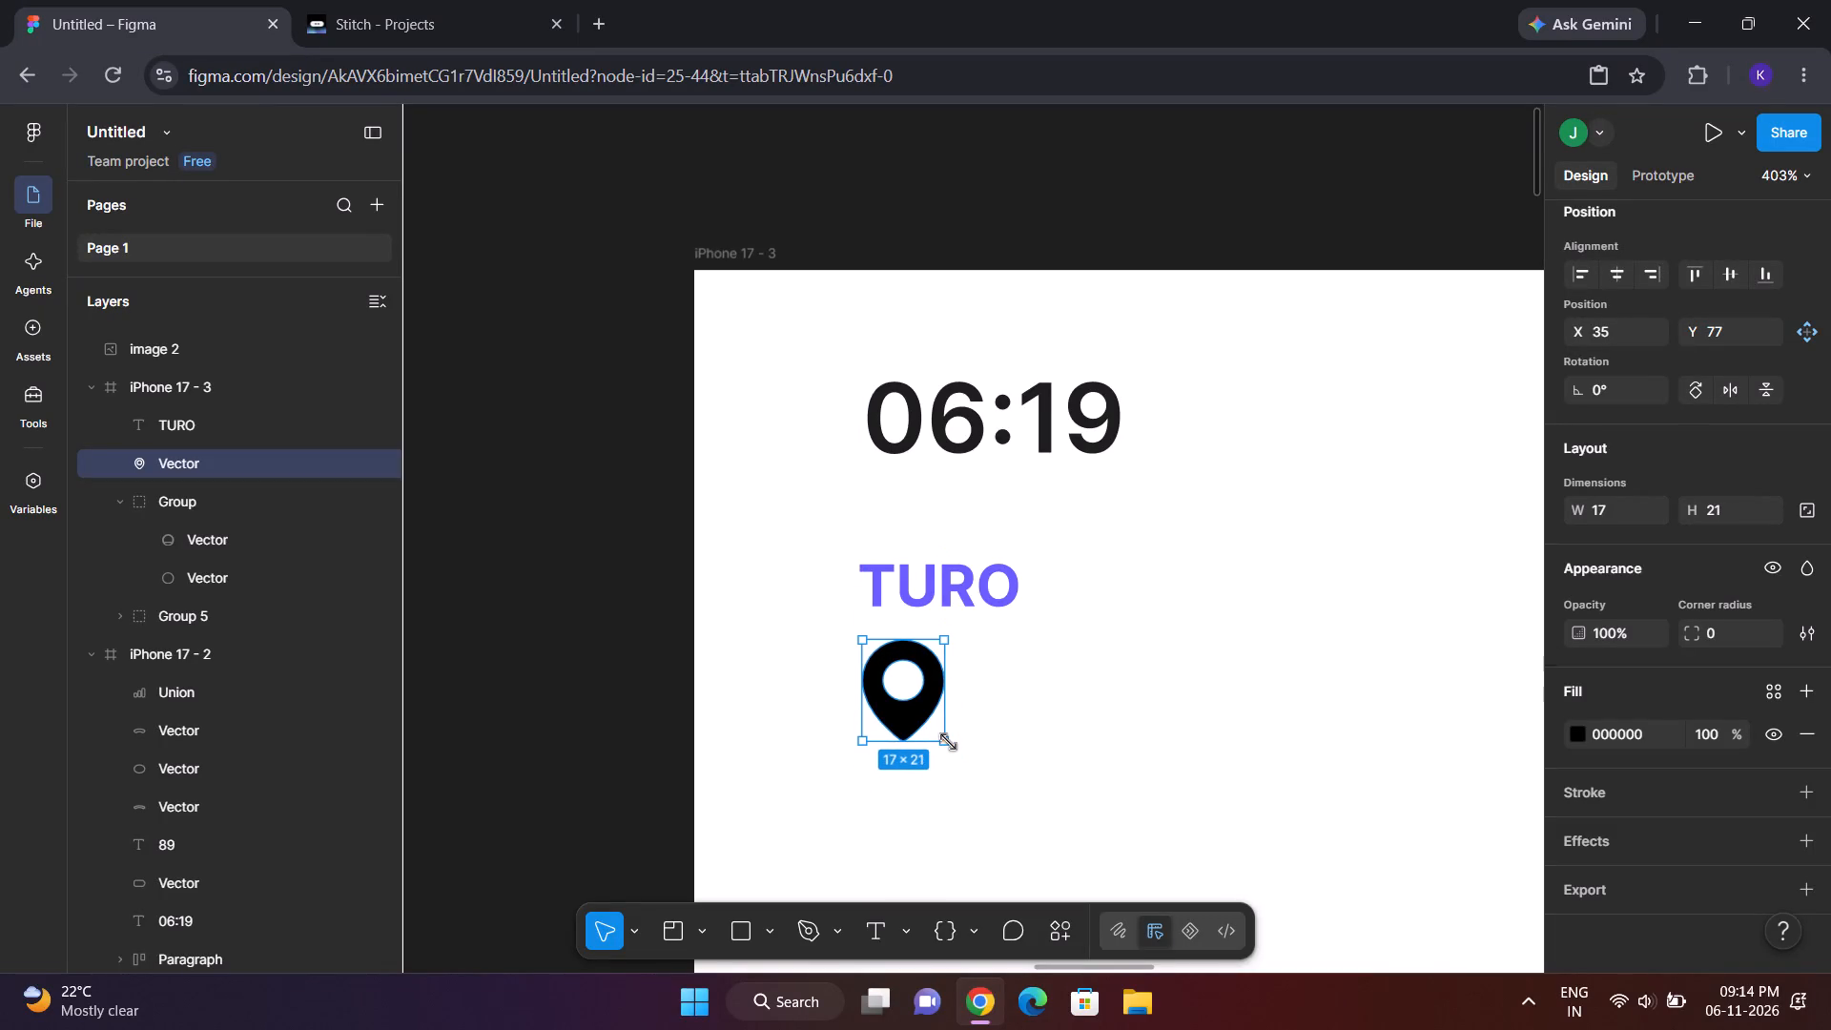
pyautogui.scroll(-1, 1016, 678)
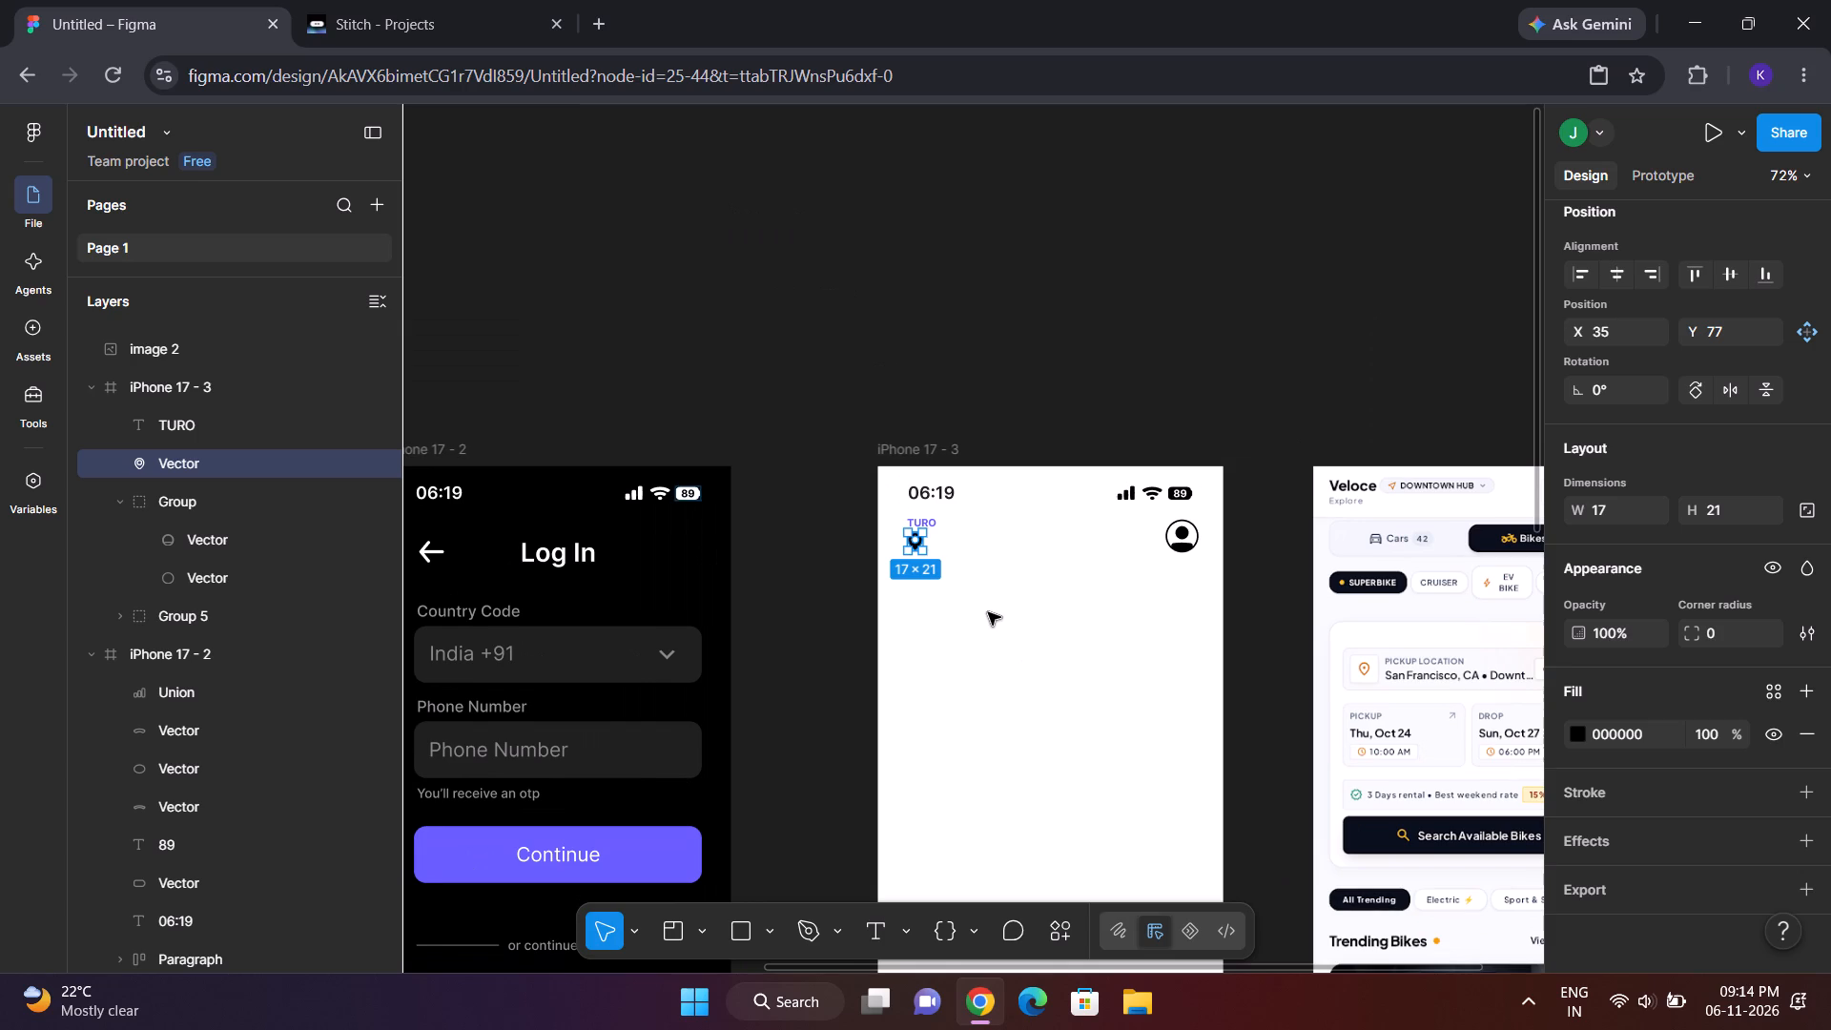
# Show the rulers and add a horizontal guide at Y 100 in iPhone 17 - 3, below the location pin.
pyautogui.hotkey('shift', 'r')
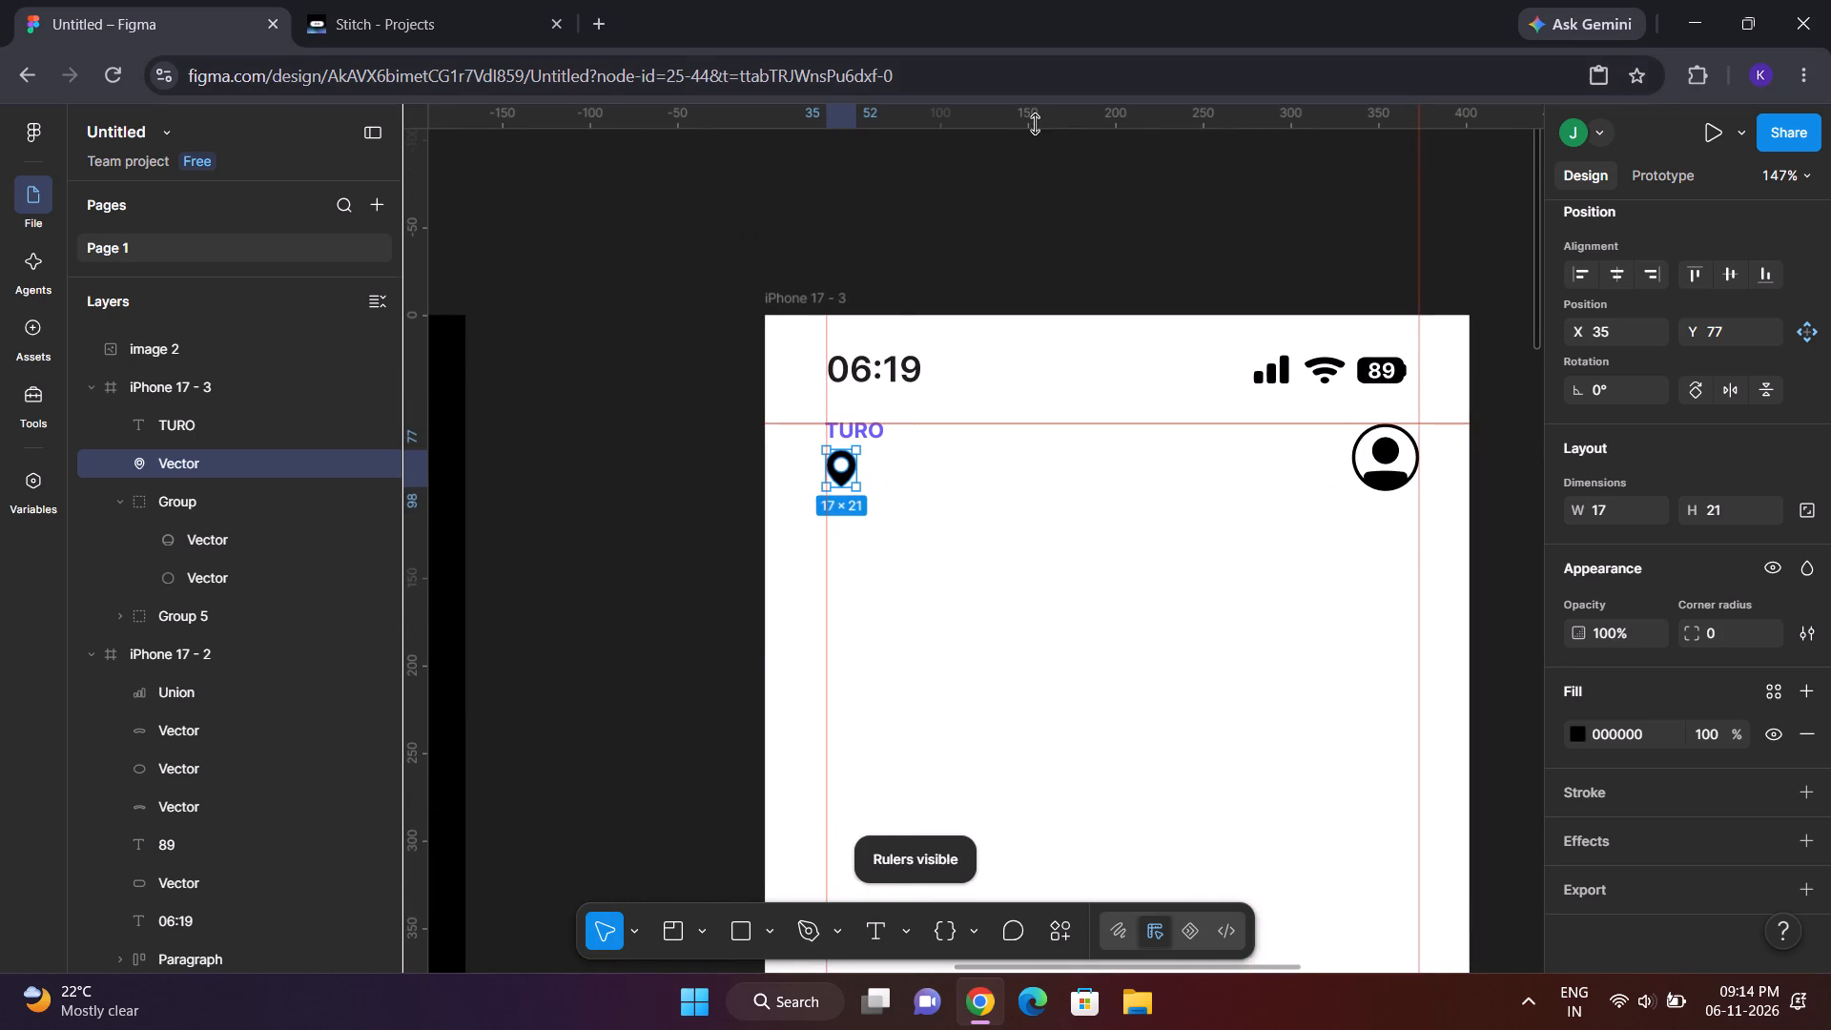
pyautogui.moveTo(1035, 130); pyautogui.dragTo(1046, 132)
pyautogui.moveTo(1050, 127); pyautogui.dragTo(1081, 487)
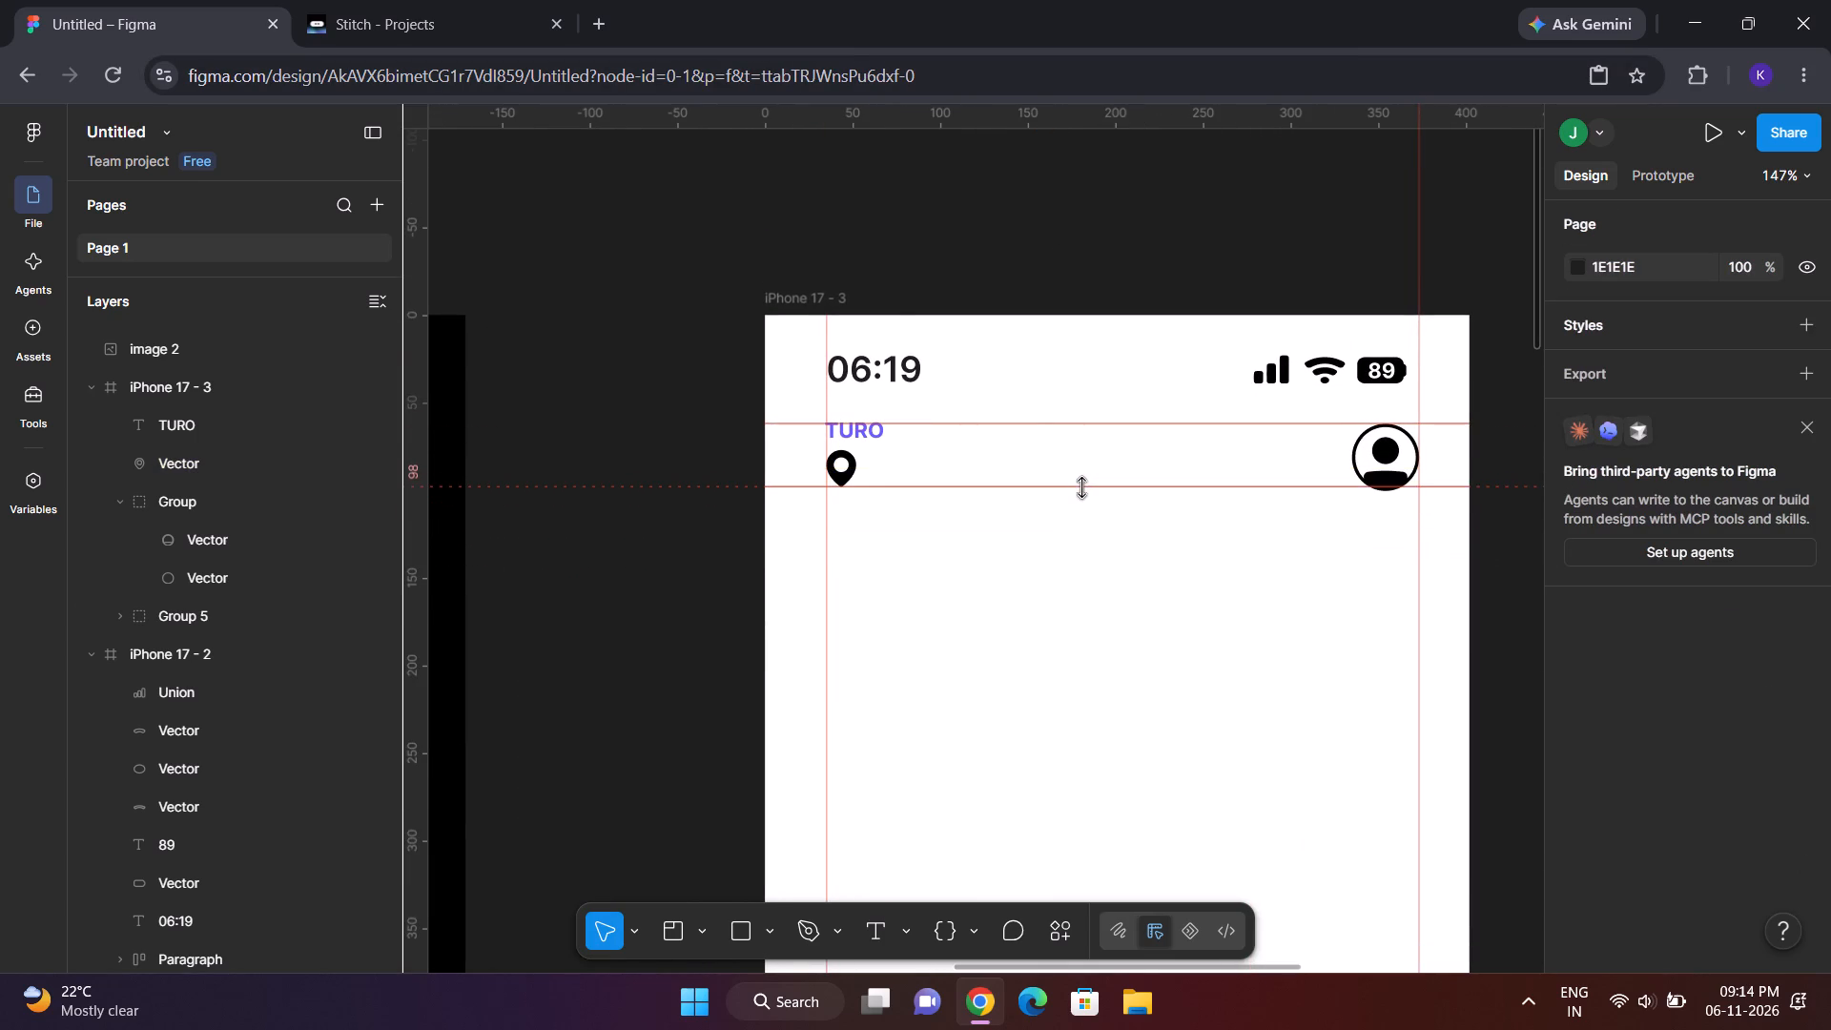
pyautogui.moveTo(1081, 487); pyautogui.dragTo(1080, 490)
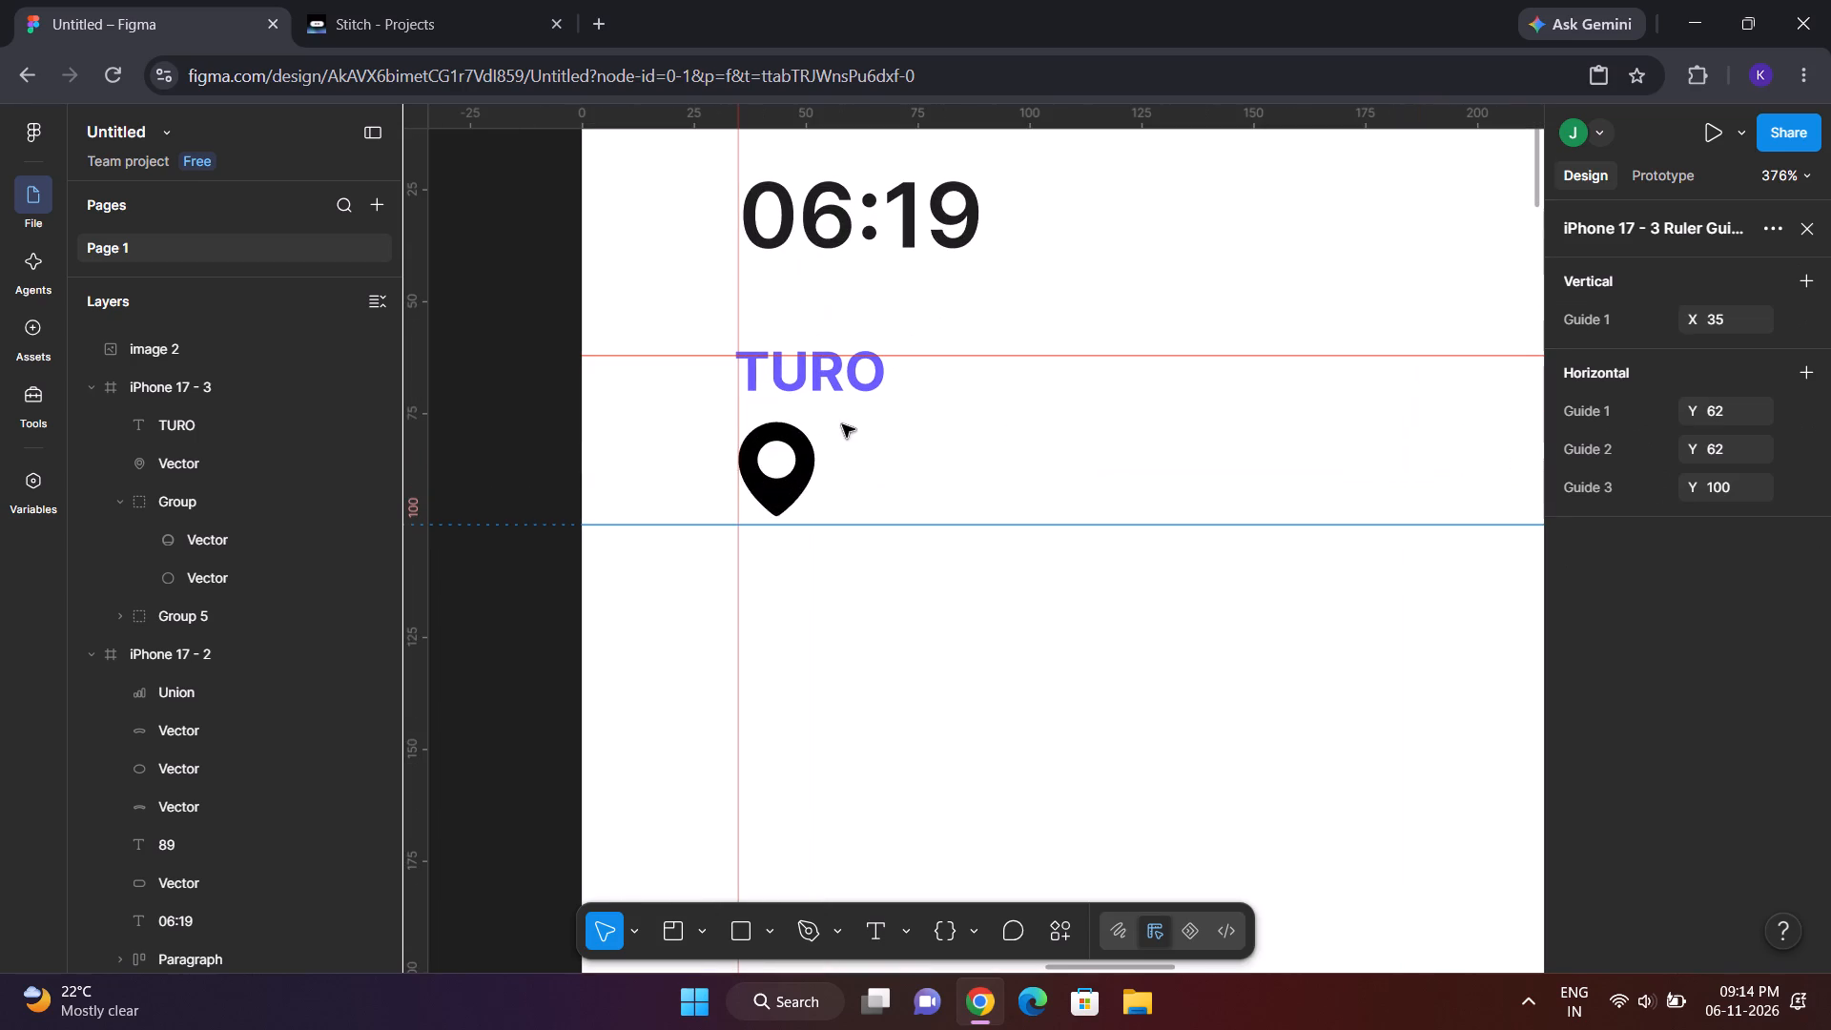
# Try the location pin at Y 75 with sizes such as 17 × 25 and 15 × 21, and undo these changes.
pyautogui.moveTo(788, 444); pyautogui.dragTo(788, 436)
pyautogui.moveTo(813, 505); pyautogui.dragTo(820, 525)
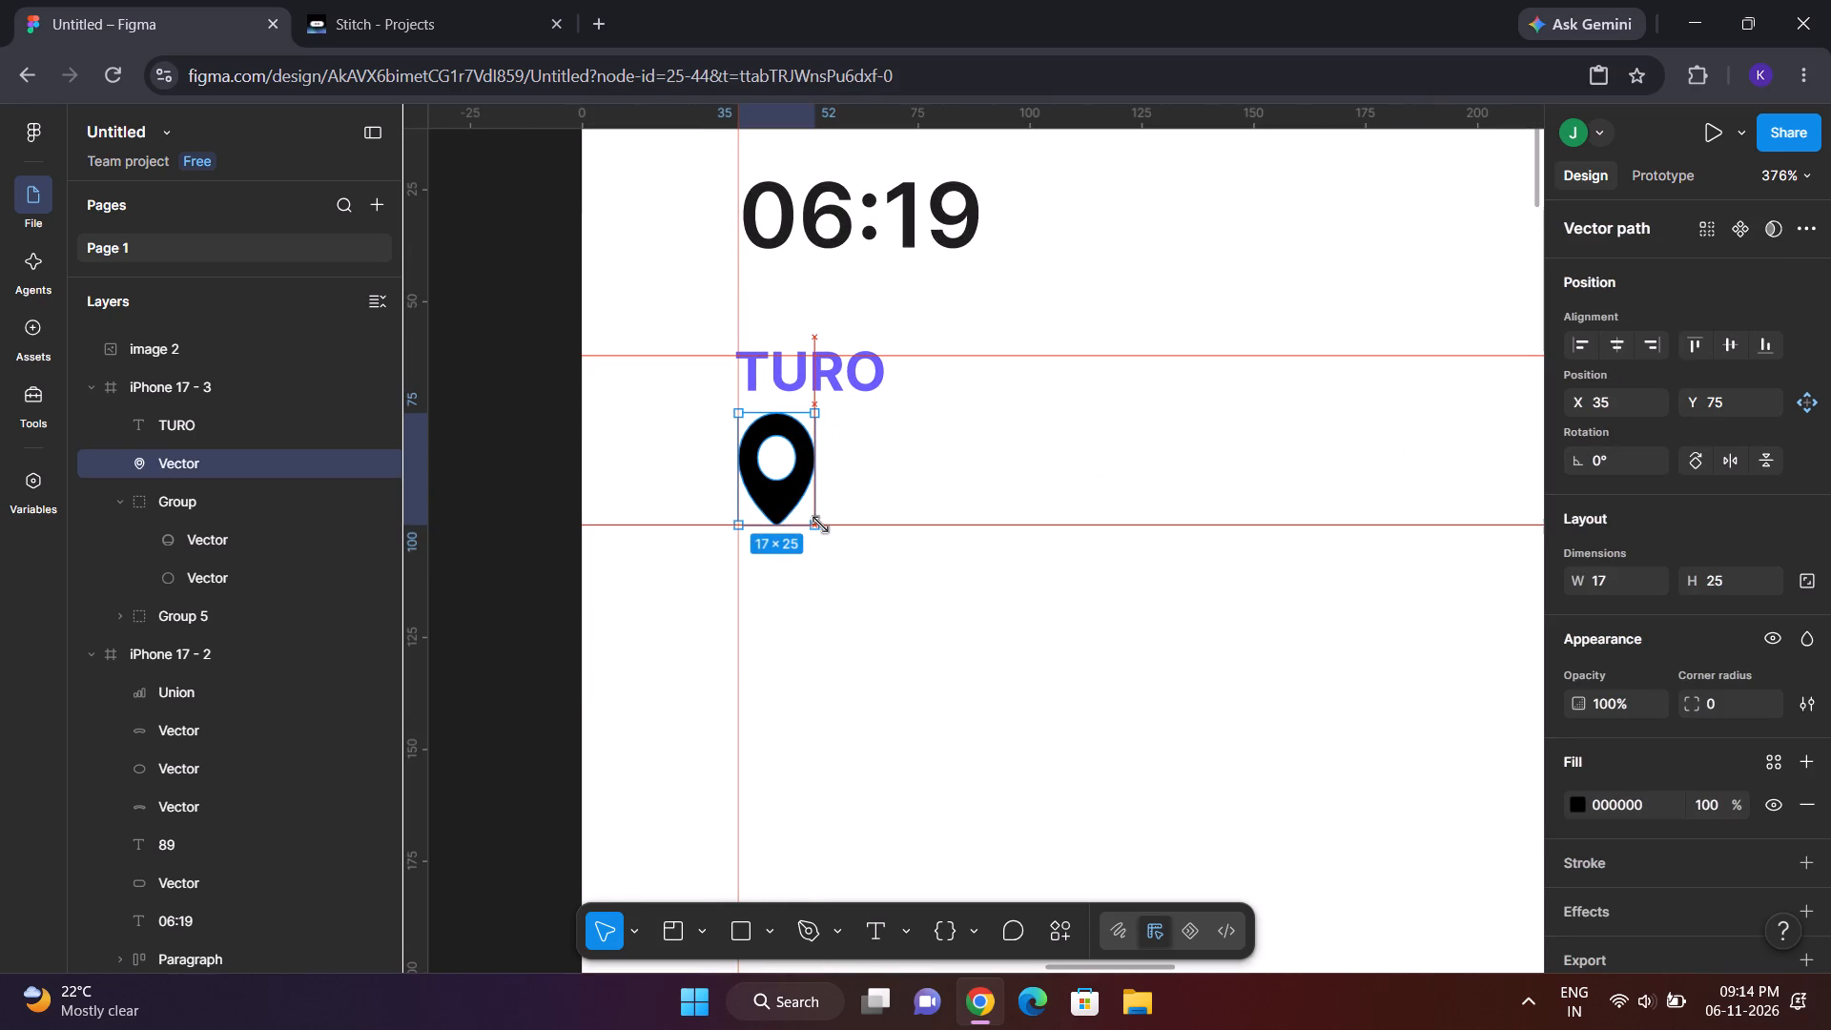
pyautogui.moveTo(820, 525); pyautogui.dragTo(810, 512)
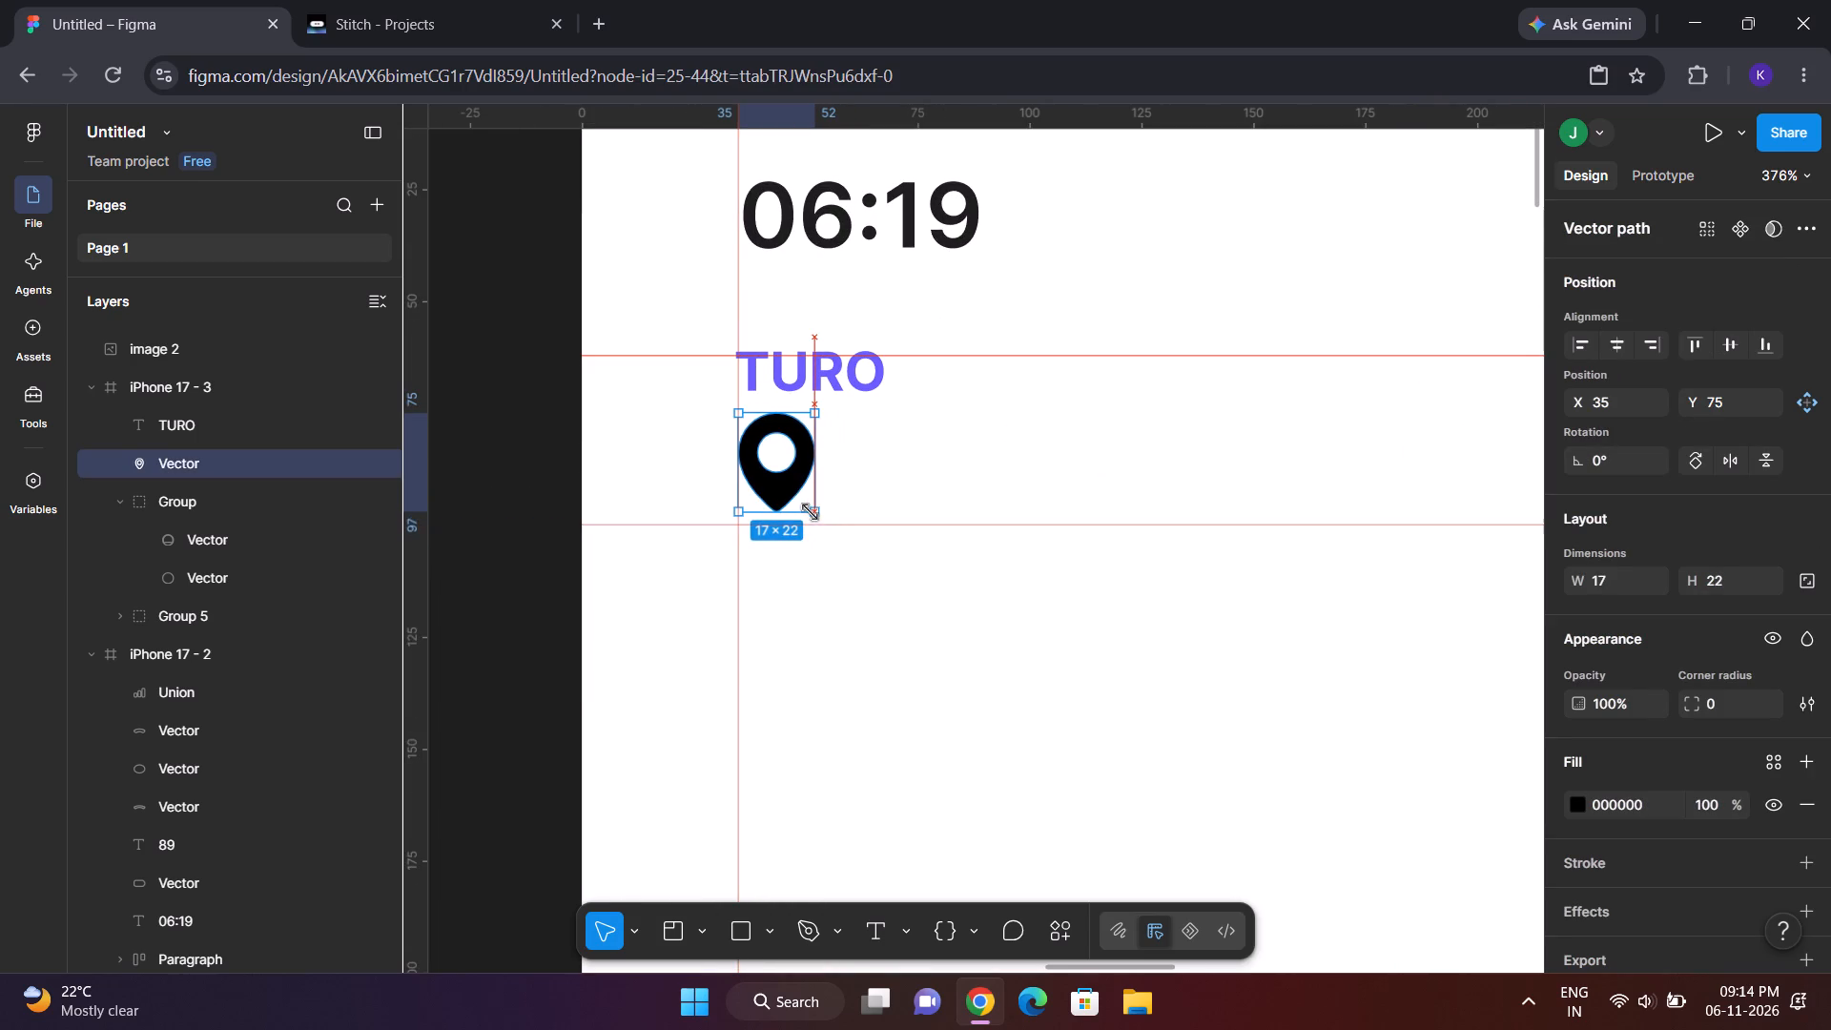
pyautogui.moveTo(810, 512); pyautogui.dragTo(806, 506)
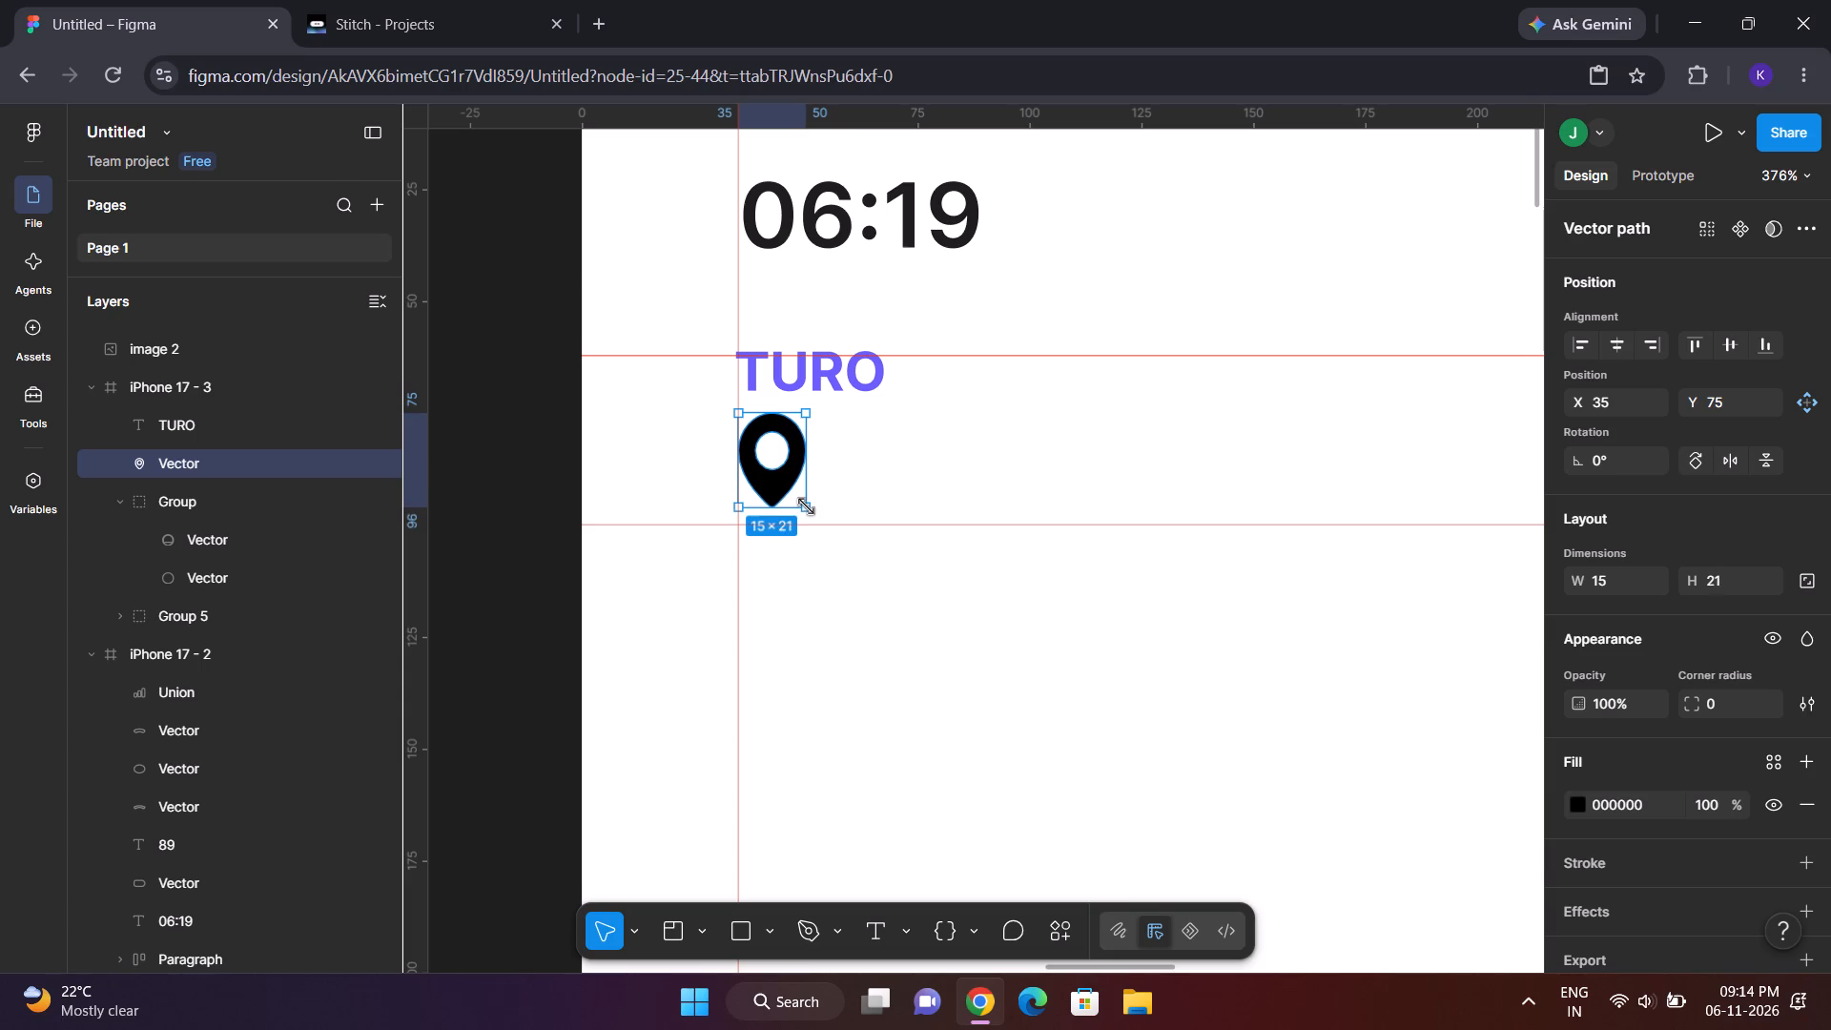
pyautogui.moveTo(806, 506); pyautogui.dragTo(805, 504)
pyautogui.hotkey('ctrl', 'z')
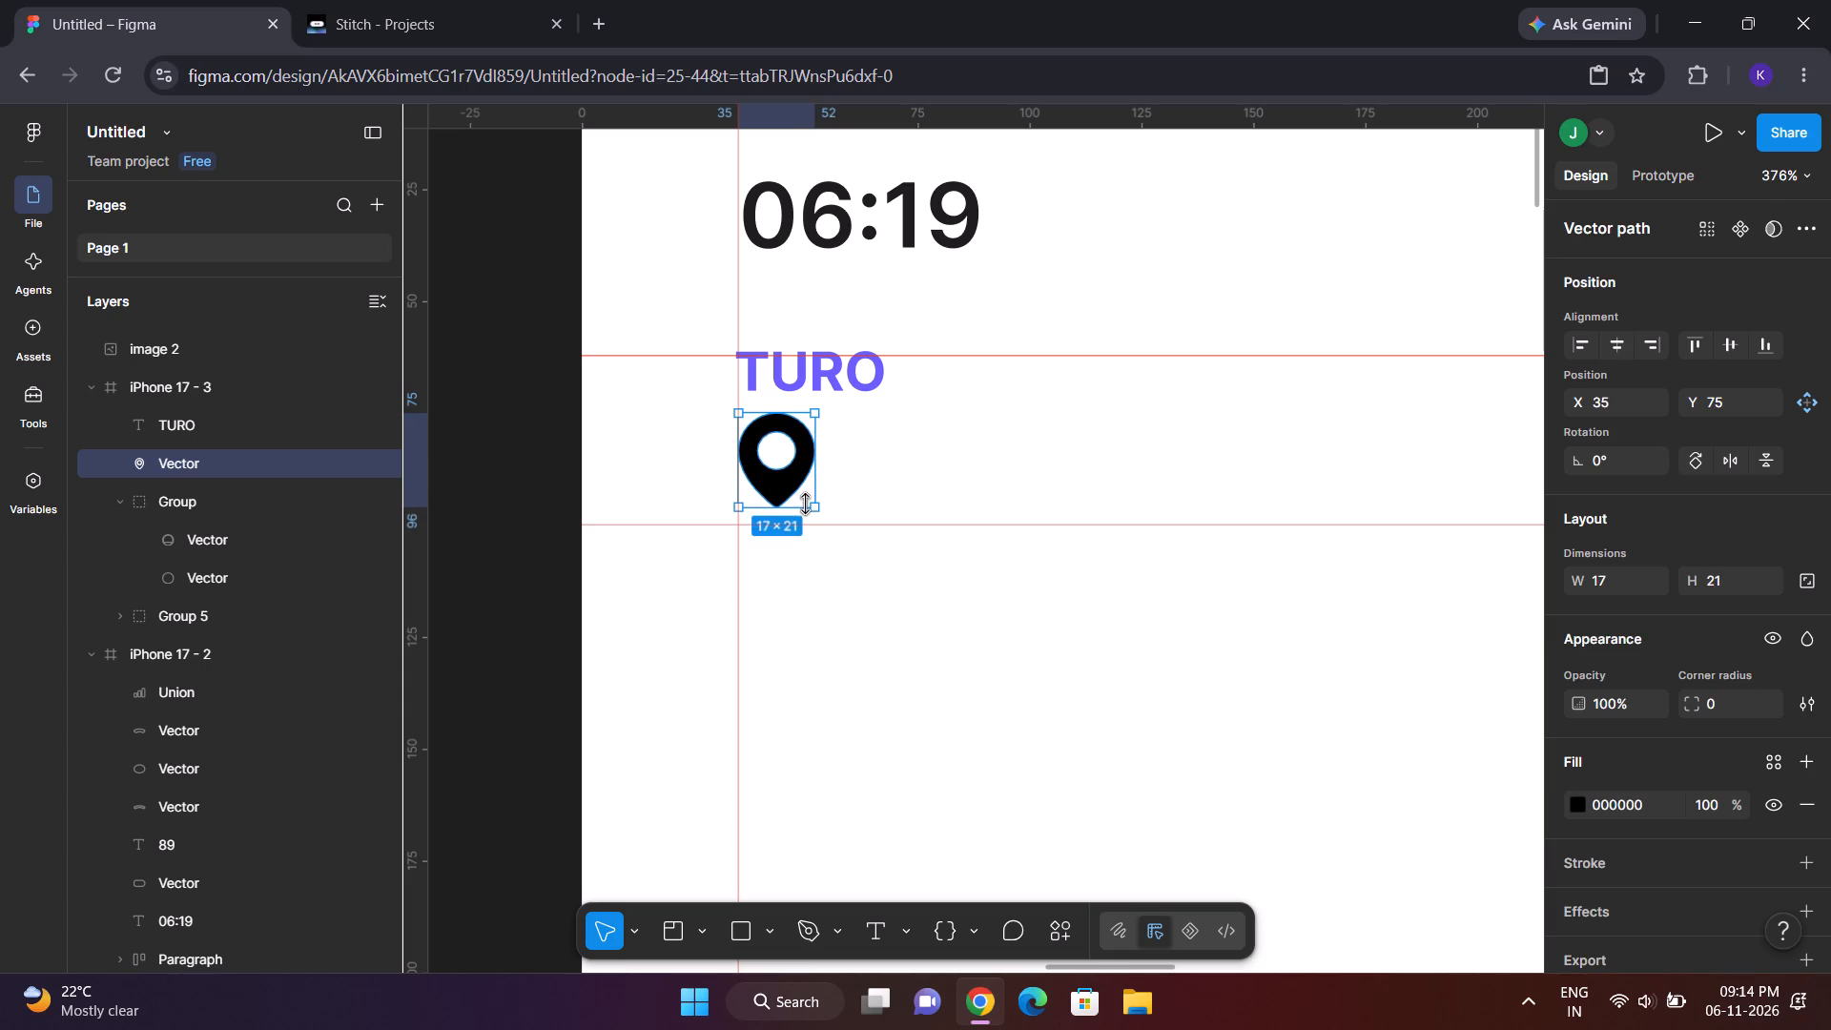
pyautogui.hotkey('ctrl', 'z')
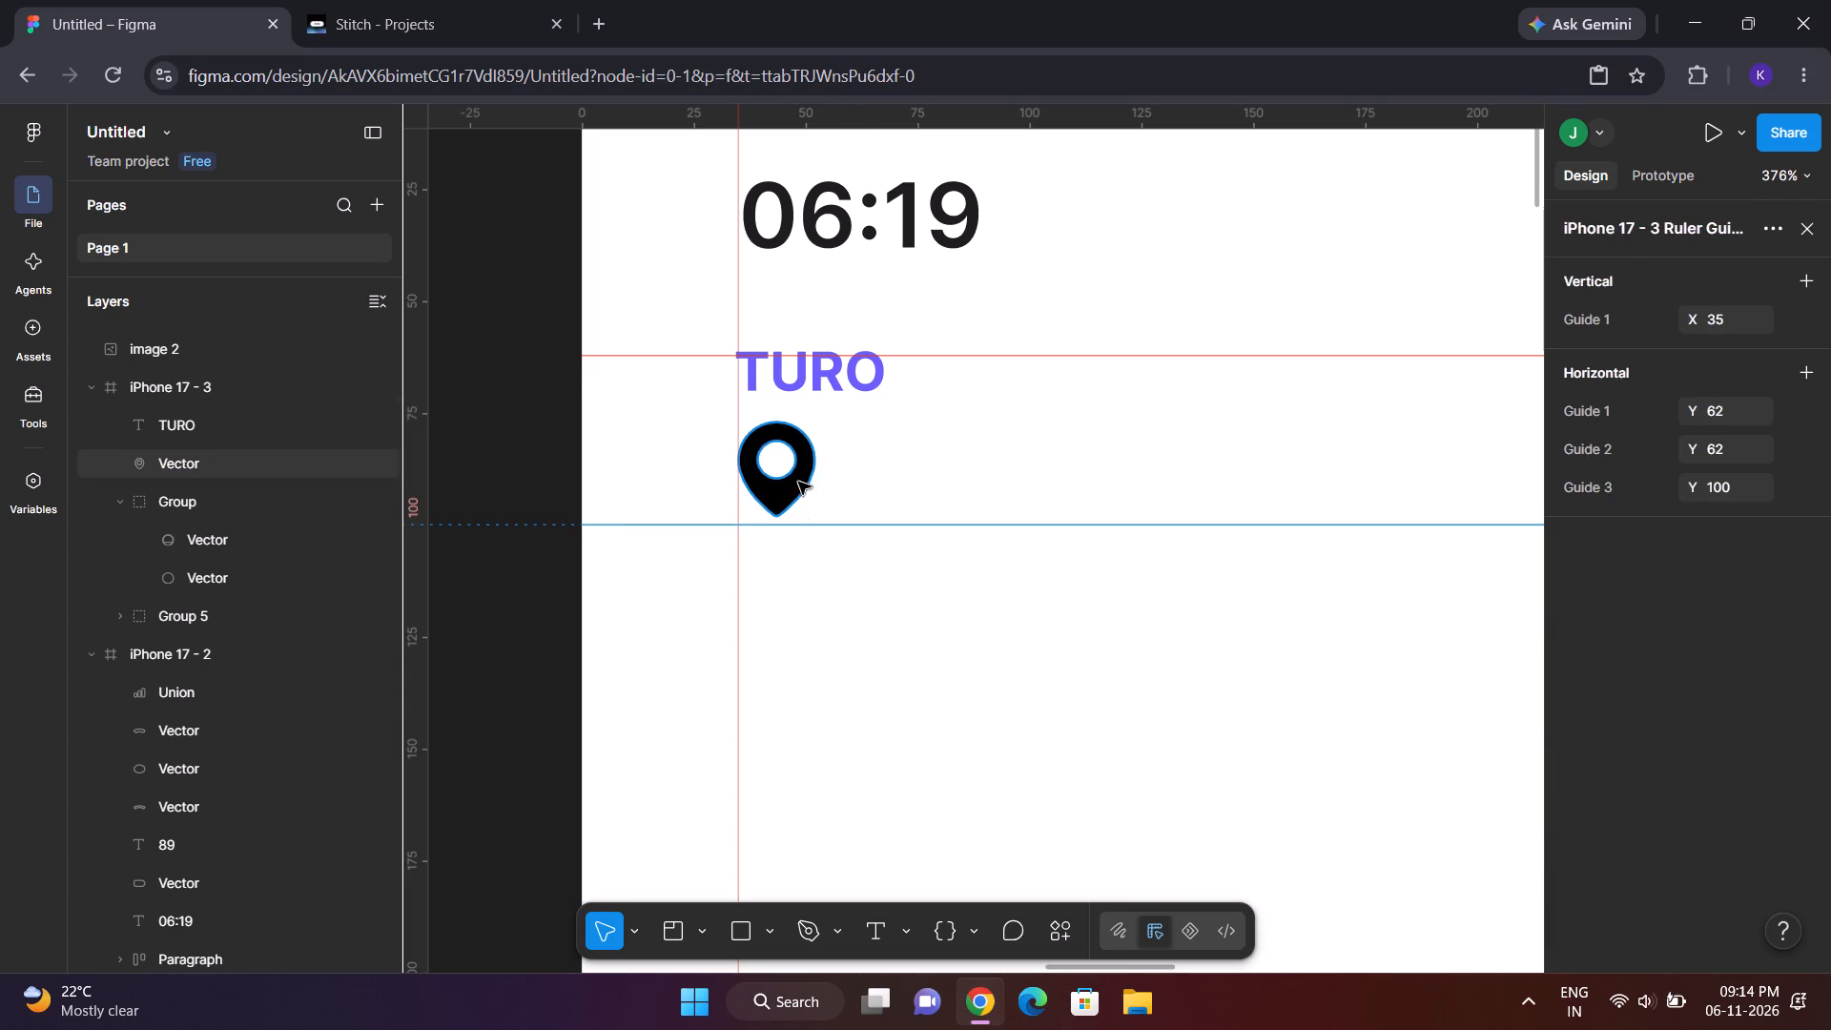
# Move the location pin down onto the Y 100 guide, at X 34, Y 79.
pyautogui.moveTo(795, 481); pyautogui.dragTo(788, 494)
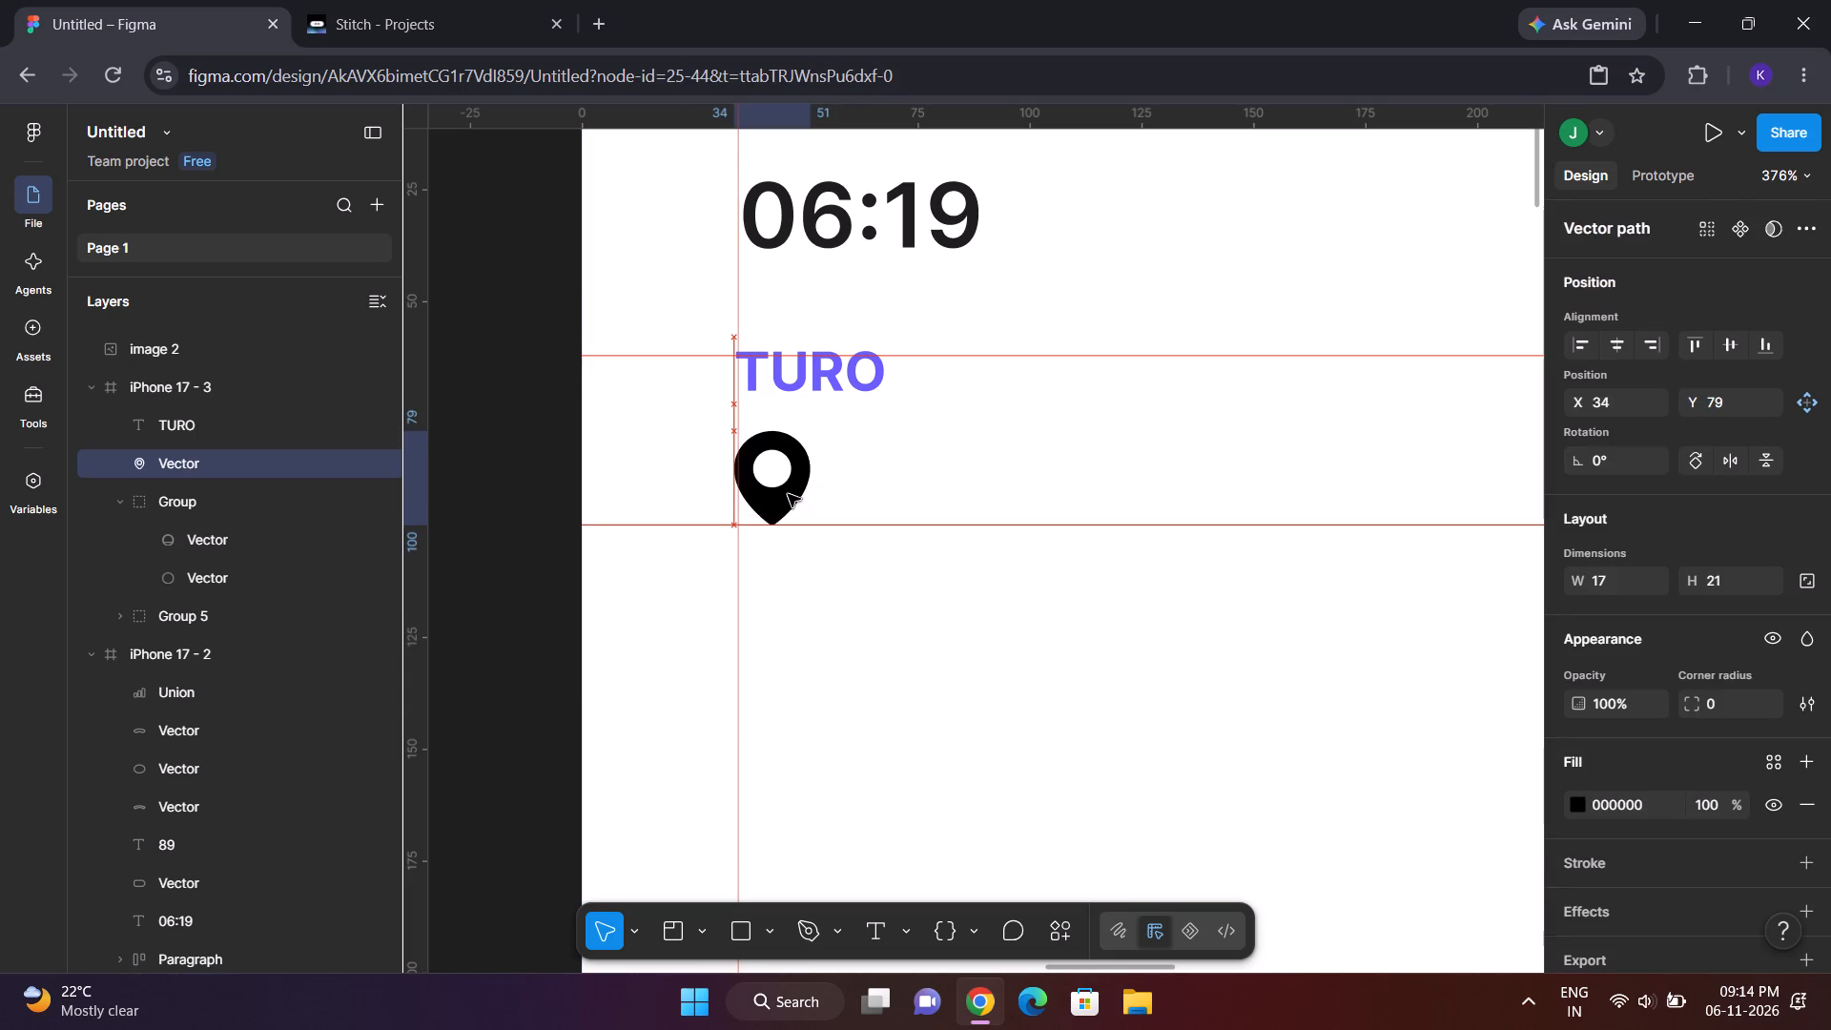
pyautogui.moveTo(788, 494); pyautogui.dragTo(784, 494)
# Set the font size of the purple TURO title to 16.
pyautogui.click(845, 376)
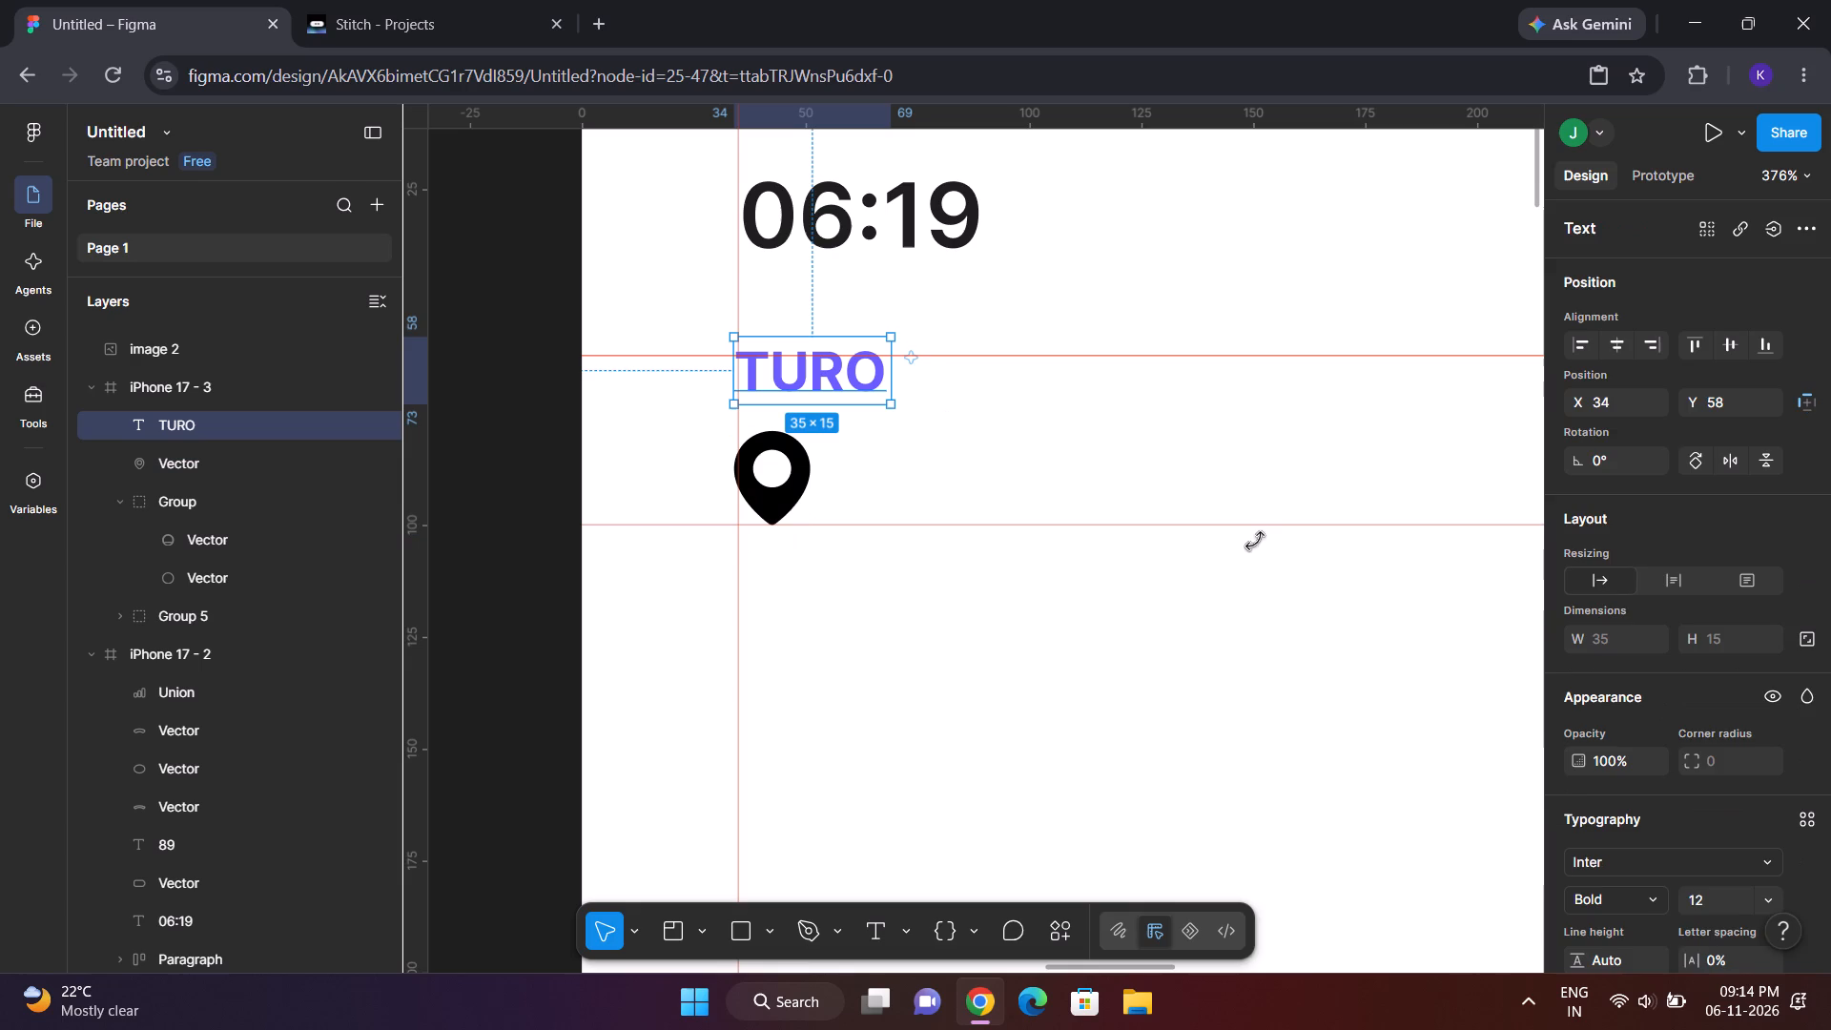
pyautogui.scroll(-3, 1599, 737)
pyautogui.scroll(1, 1715, 499)
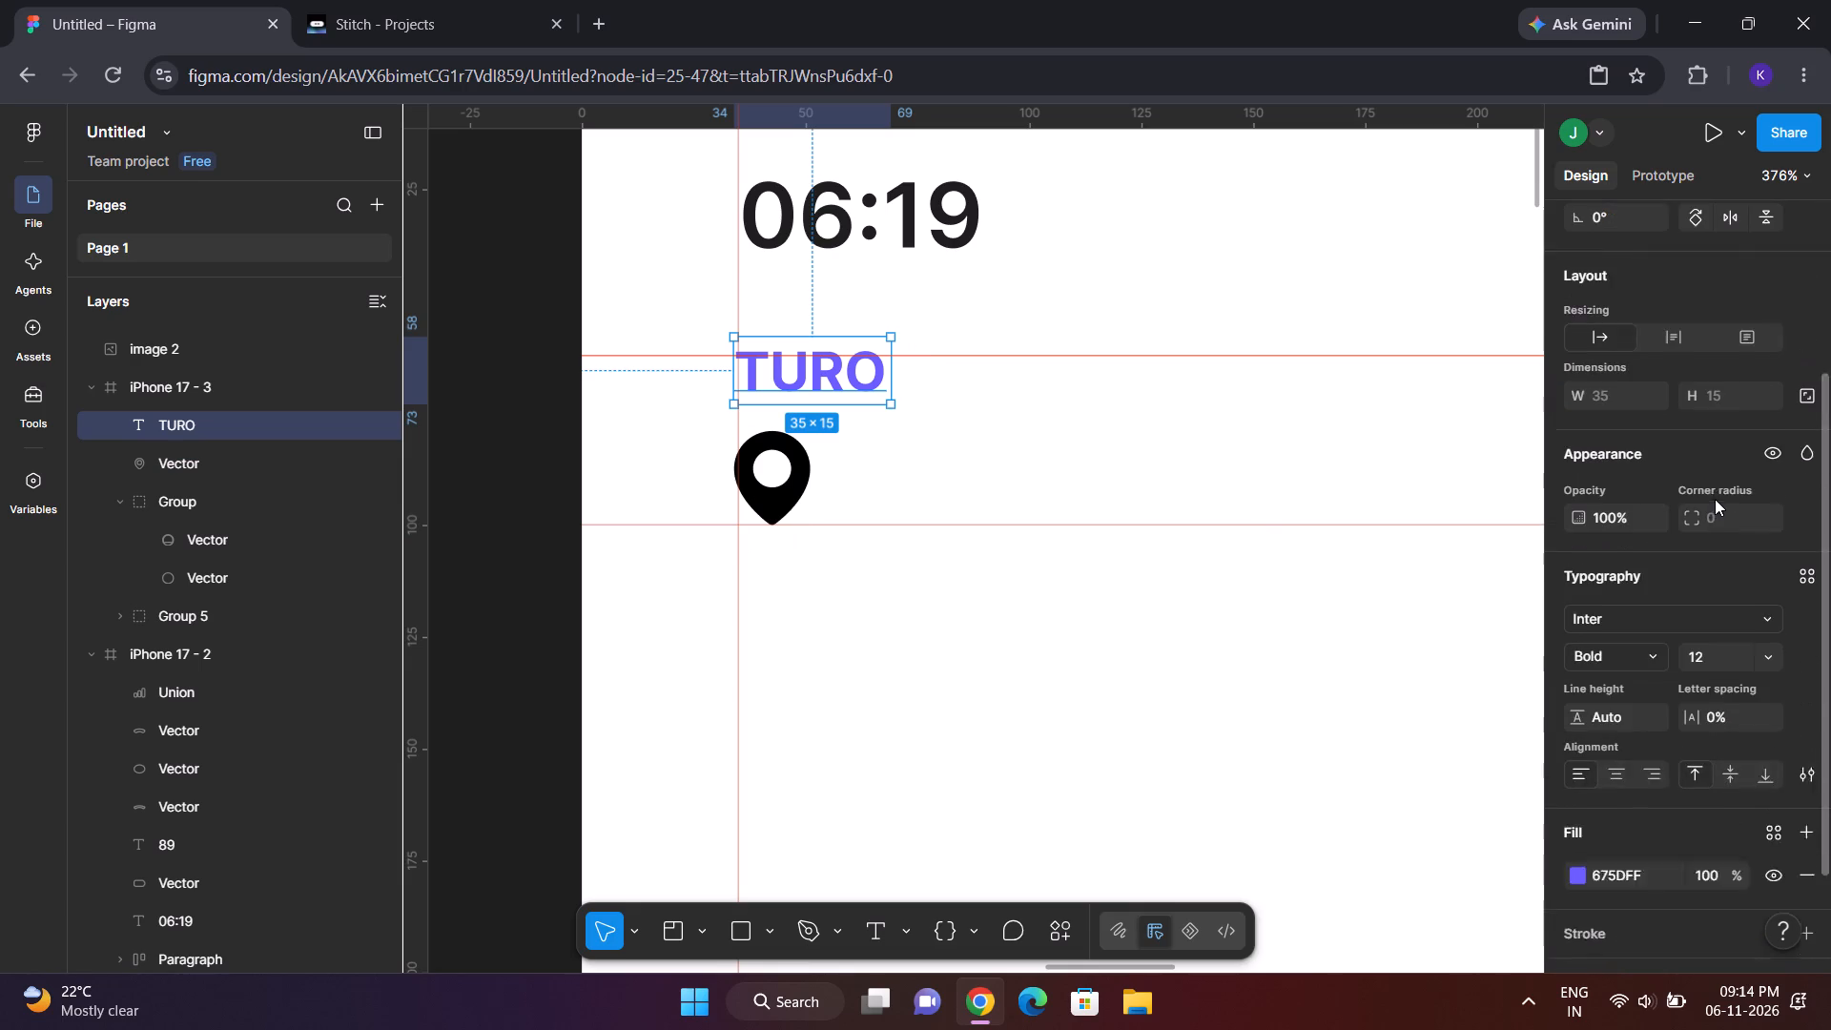
pyautogui.click(1759, 721)
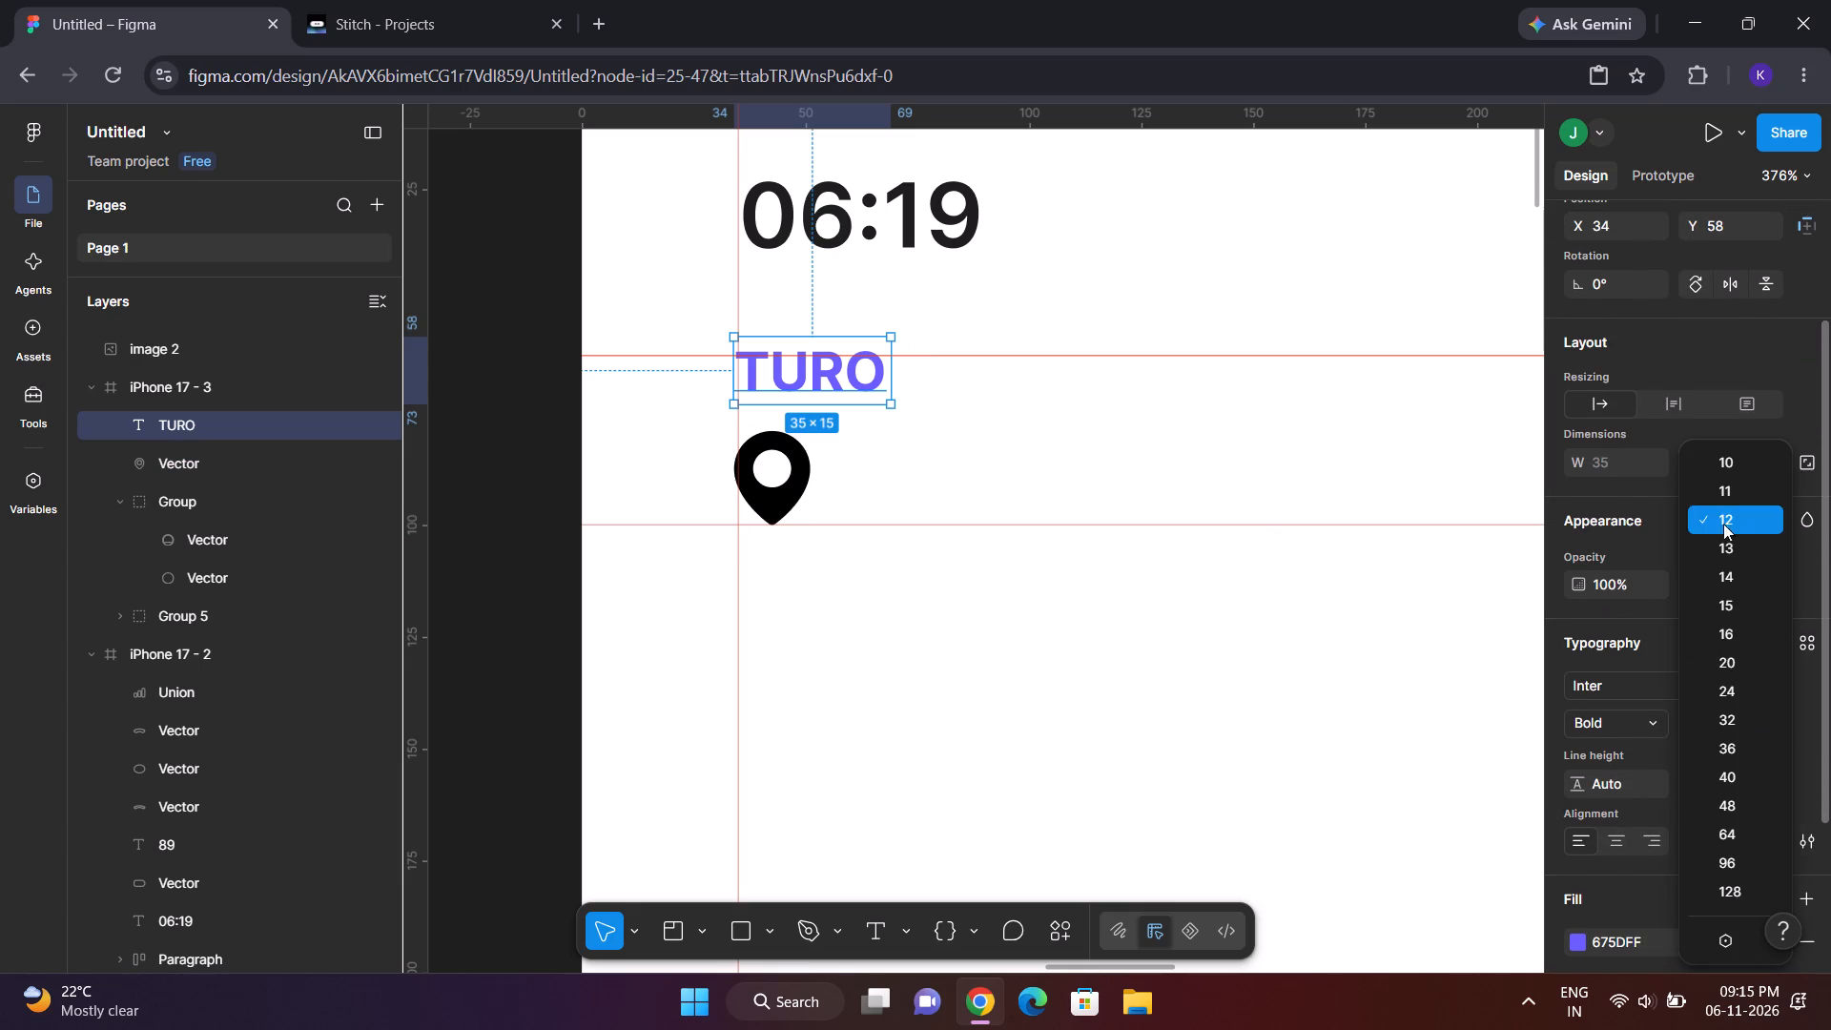
pyautogui.click(1734, 621)
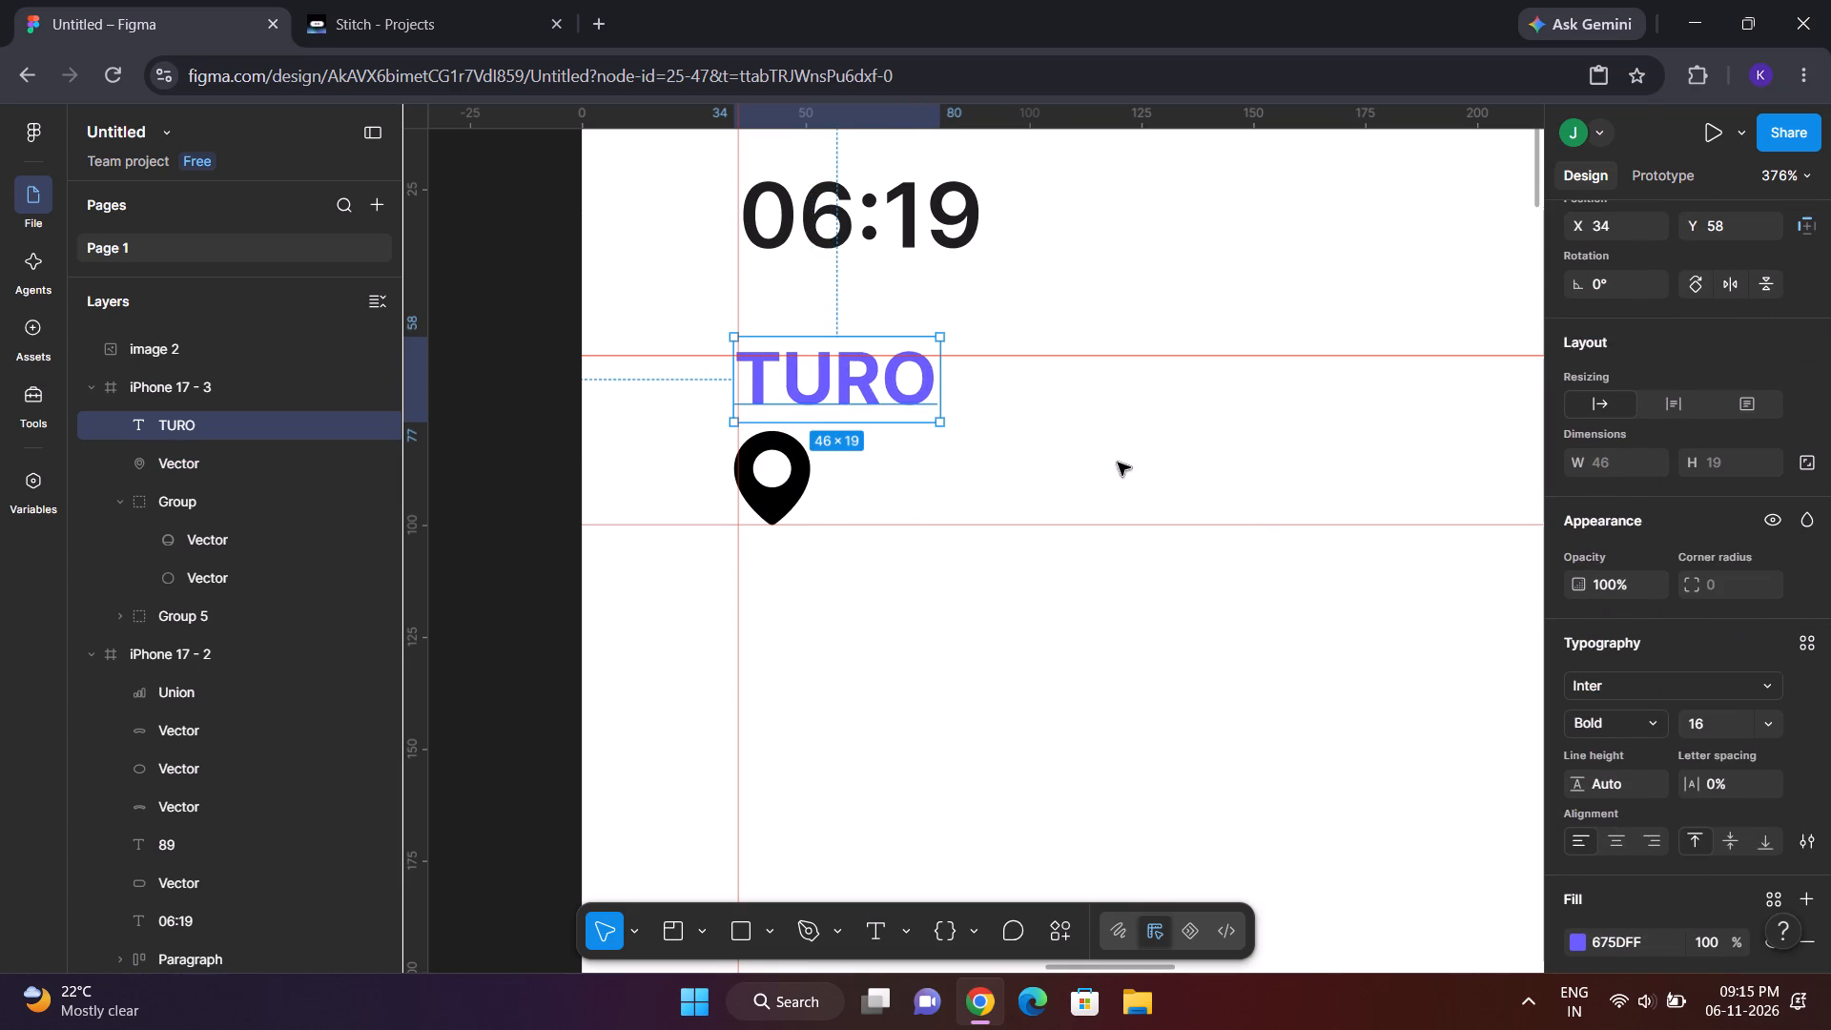
# Move the TURO title onto the vertical guide, at X 35, Y 59.
pyautogui.hscroll(1, 949, 395)
pyautogui.moveTo(903, 291); pyautogui.dragTo(908, 301)
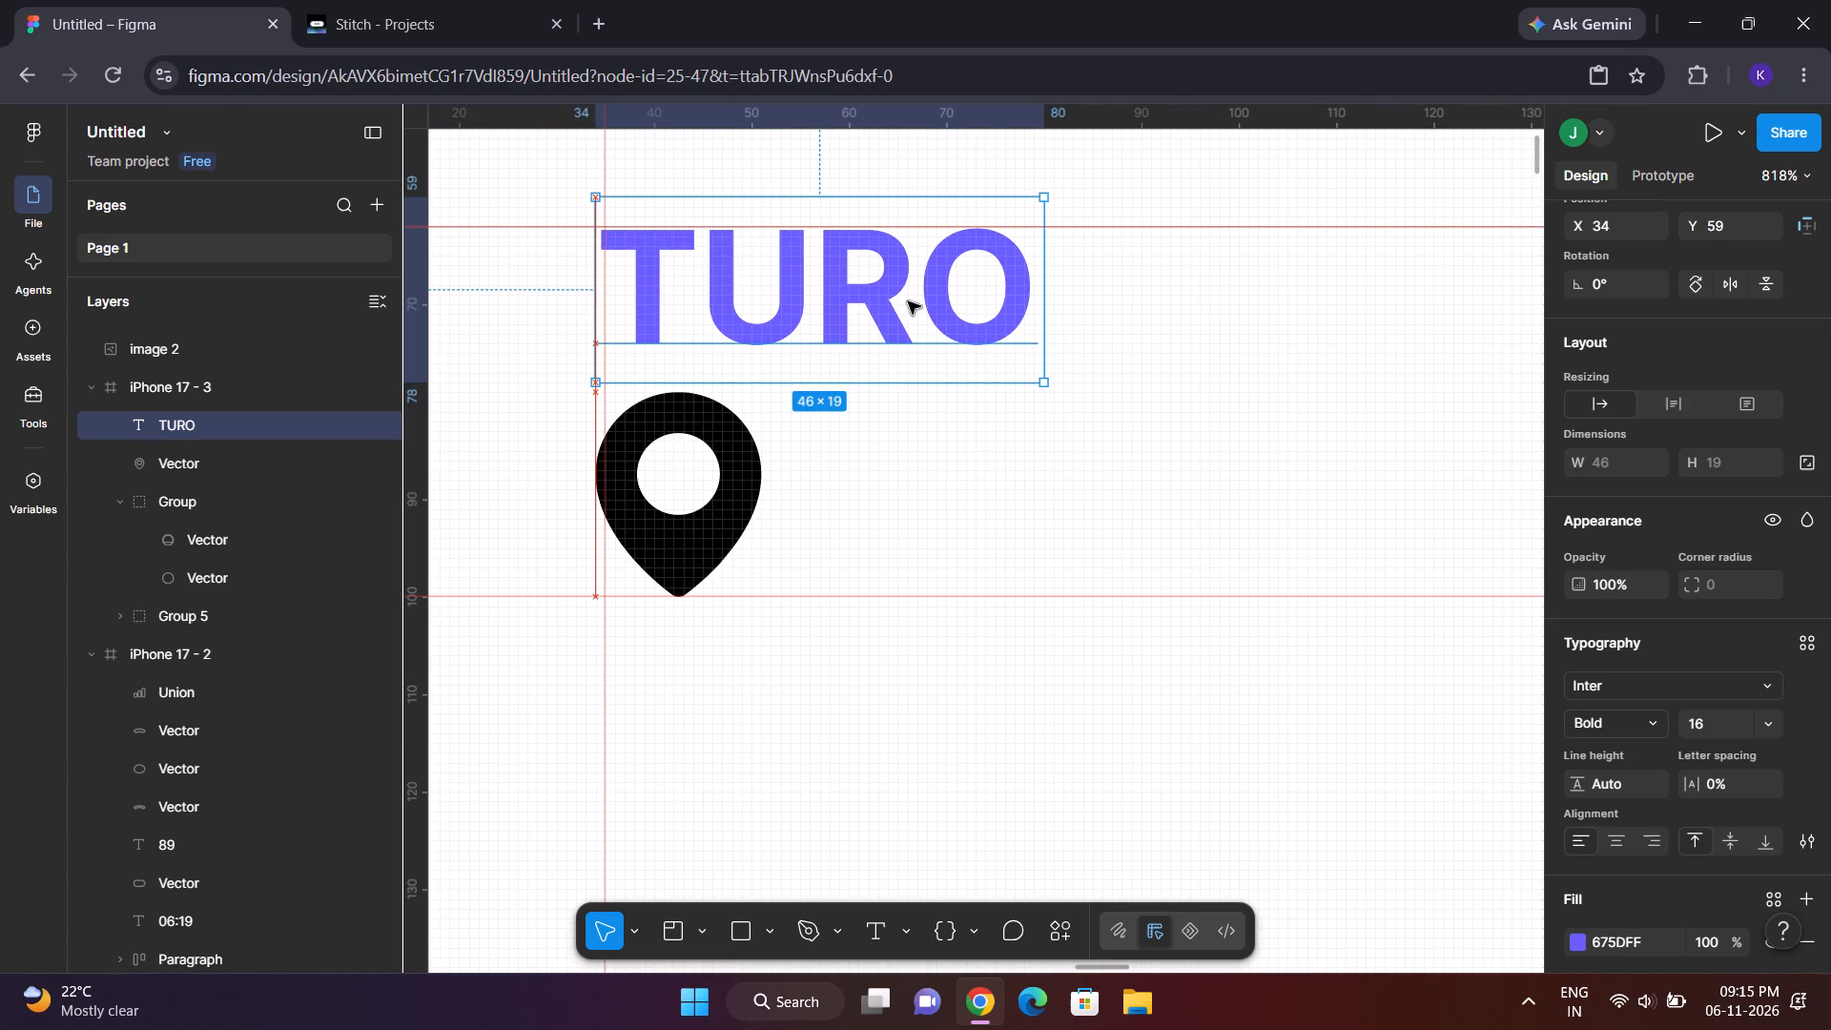
pyautogui.moveTo(908, 301); pyautogui.dragTo(909, 299)
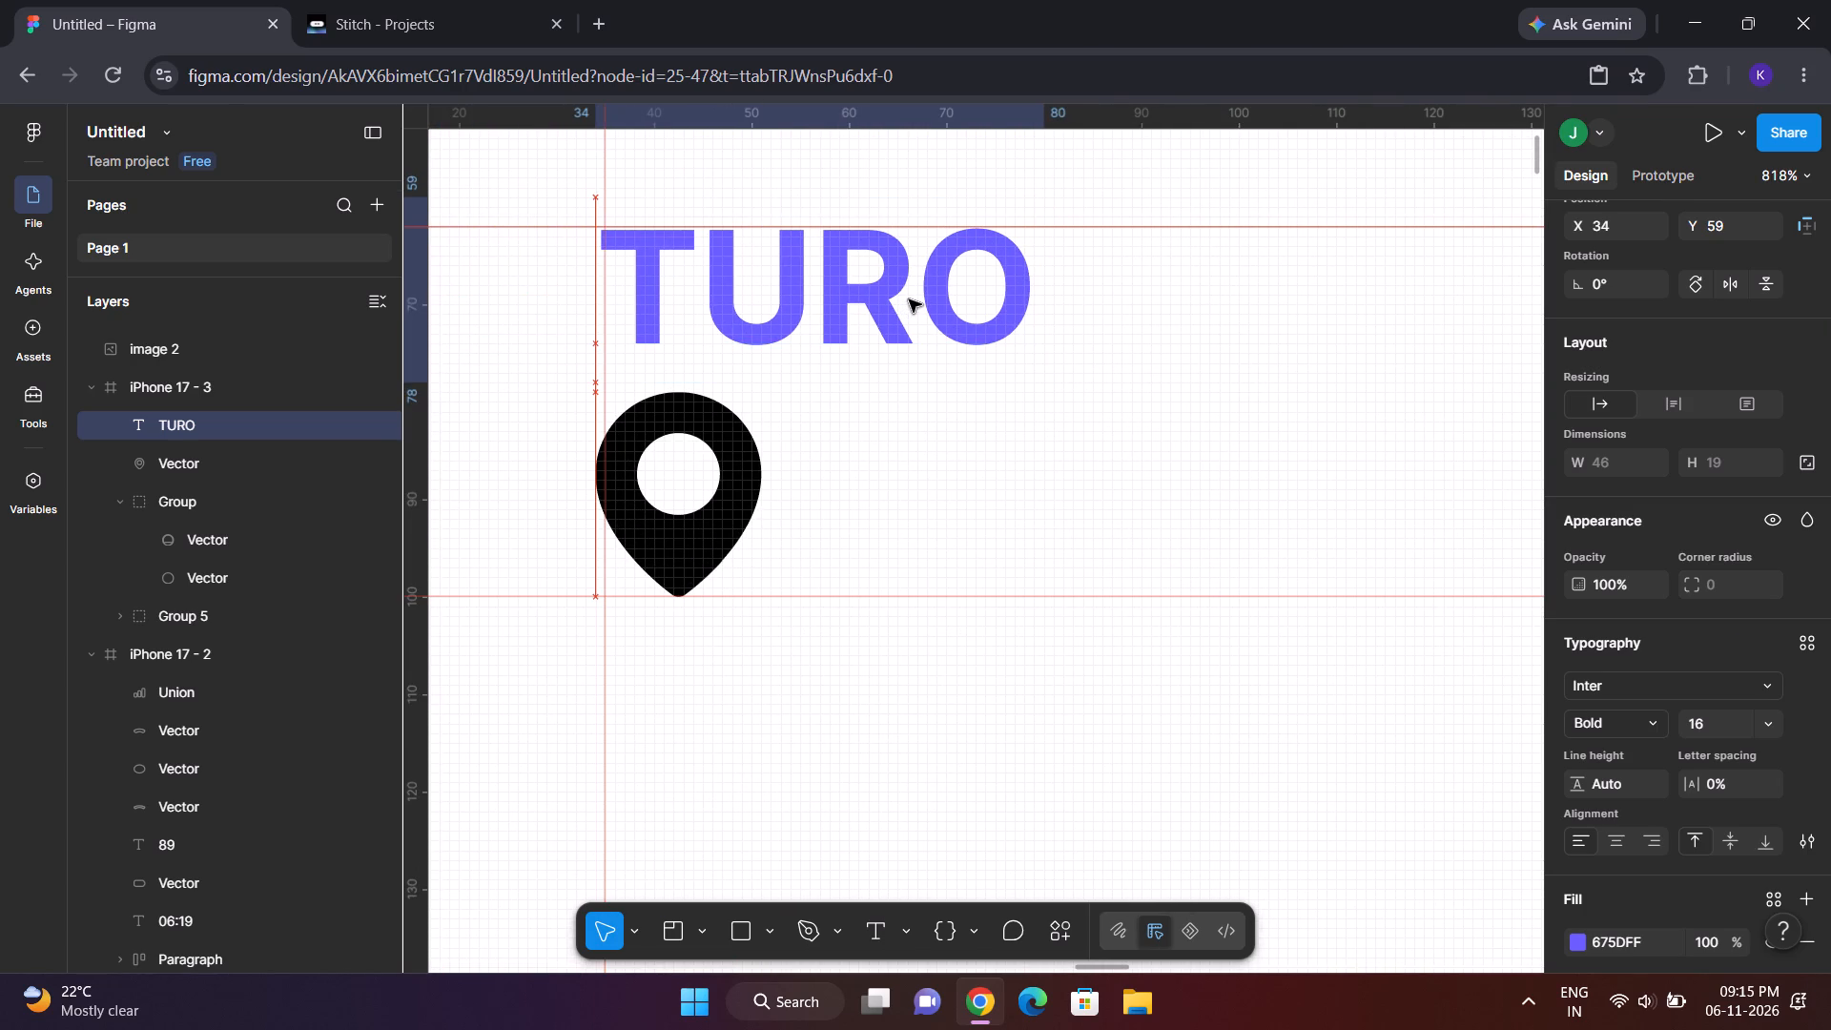
pyautogui.moveTo(909, 299); pyautogui.dragTo(912, 299)
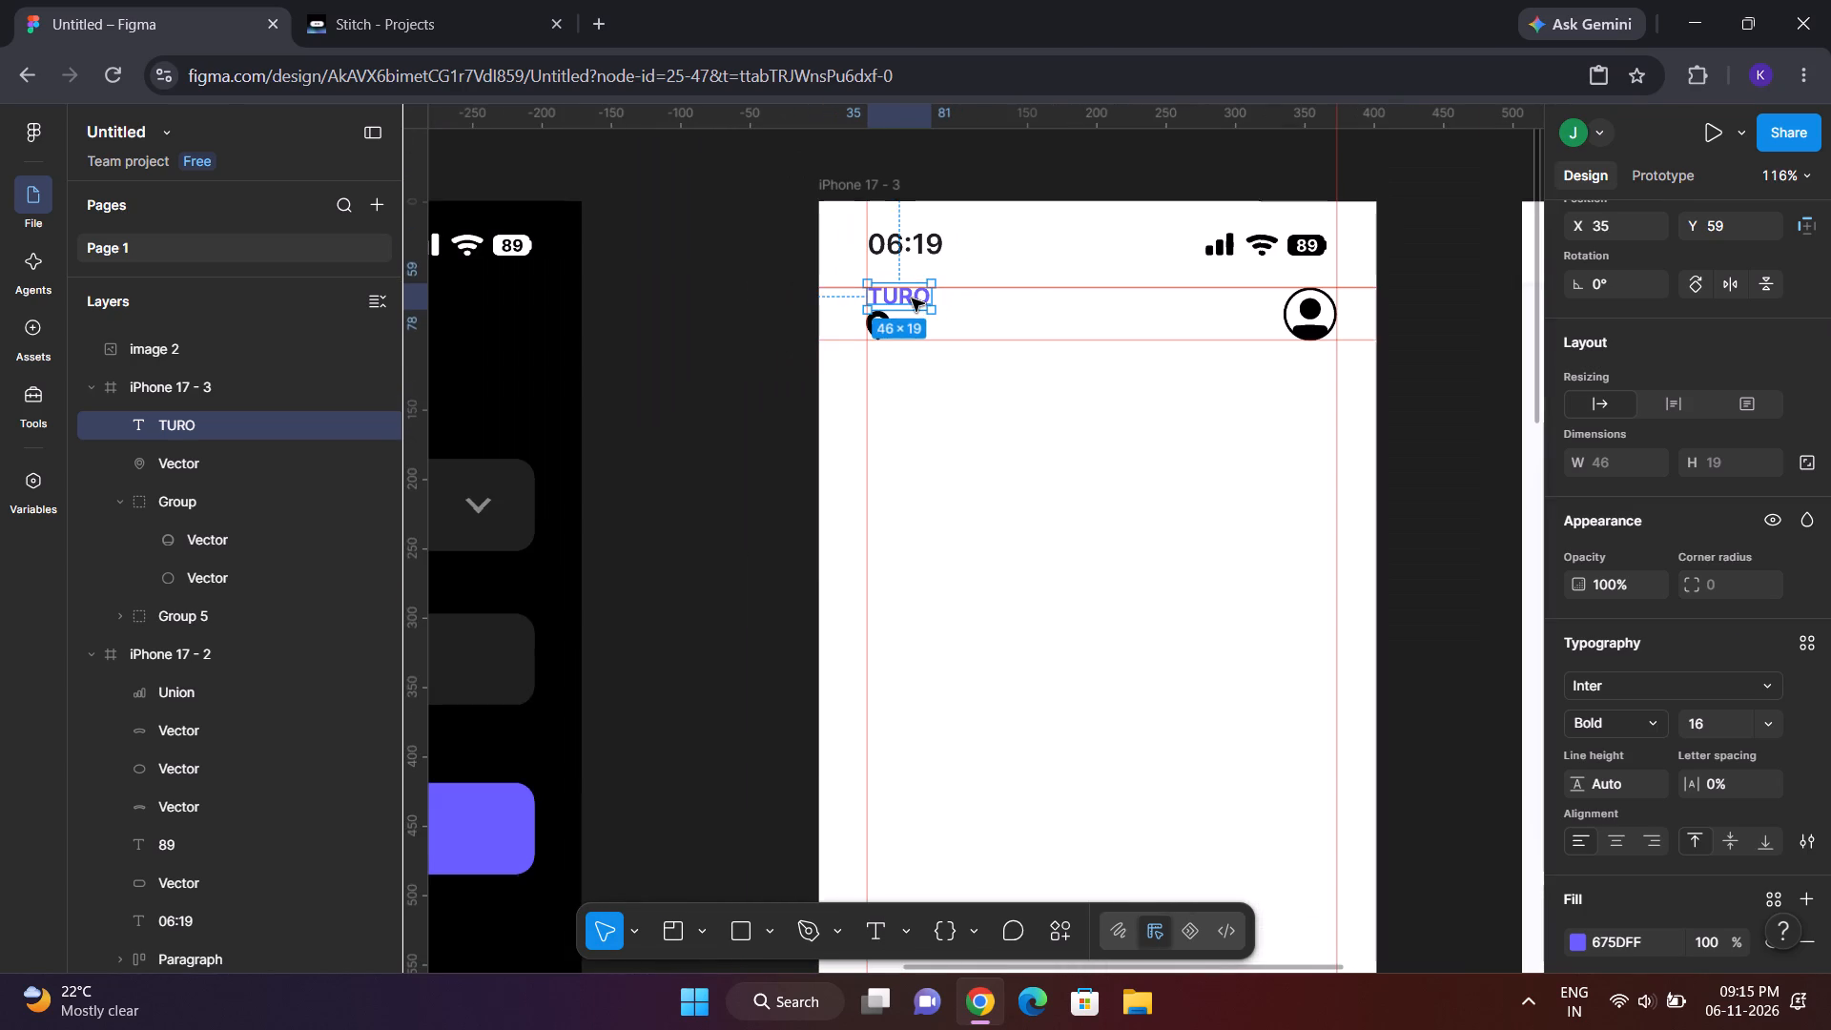
pyautogui.click(751, 329)
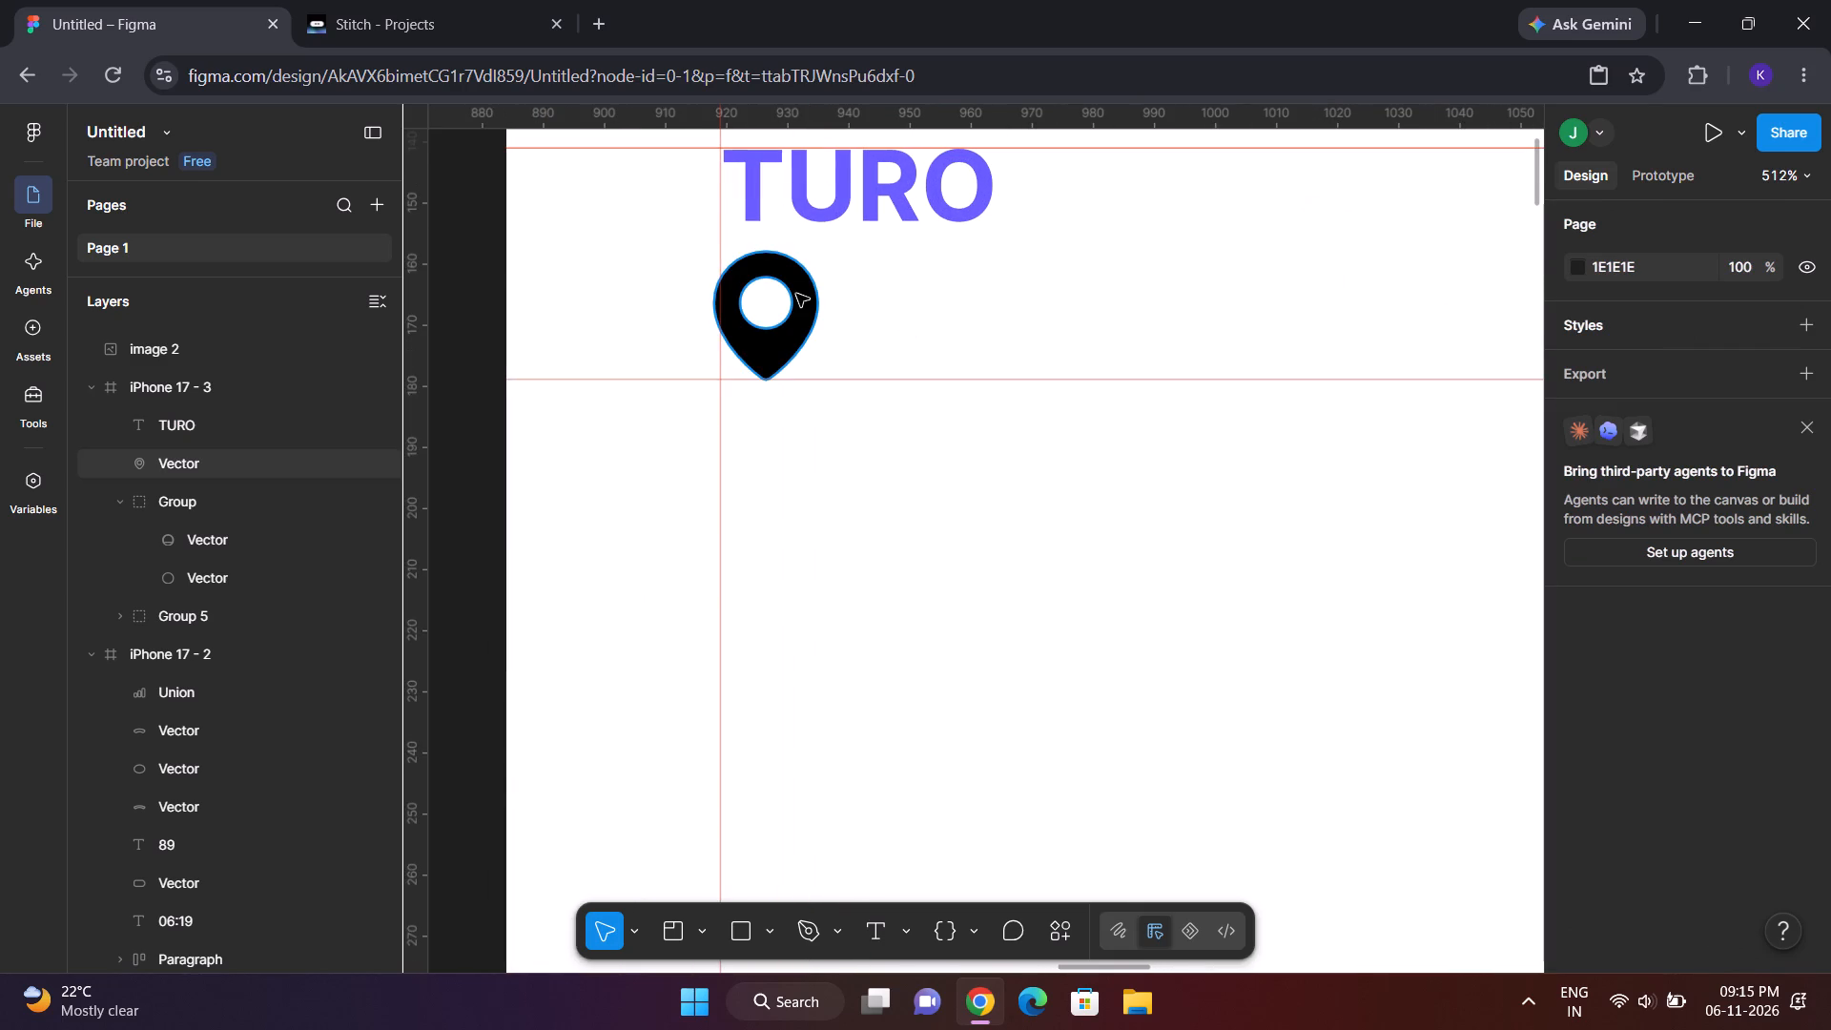
# Align the location pin with the vertical guide at X 35, keeping it at Y 79.
pyautogui.click(797, 293)
pyautogui.moveTo(797, 293); pyautogui.dragTo(801, 293)
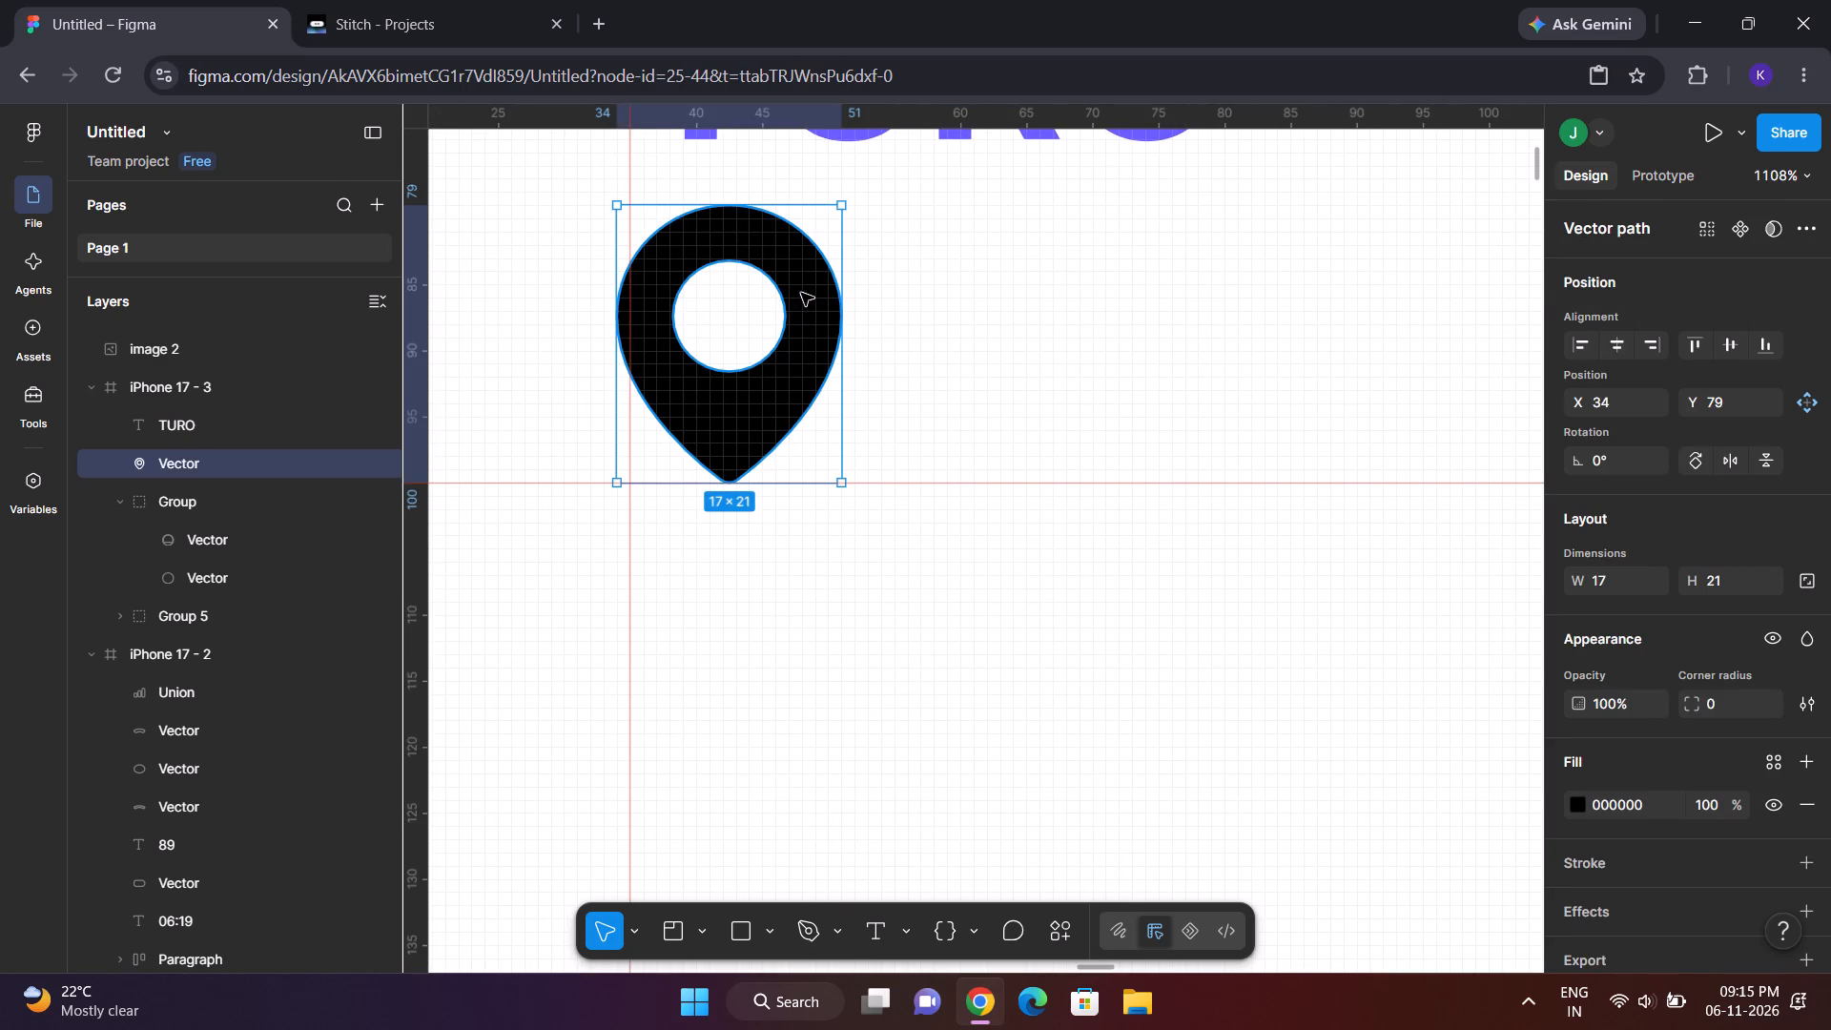
pyautogui.moveTo(801, 293); pyautogui.dragTo(808, 293)
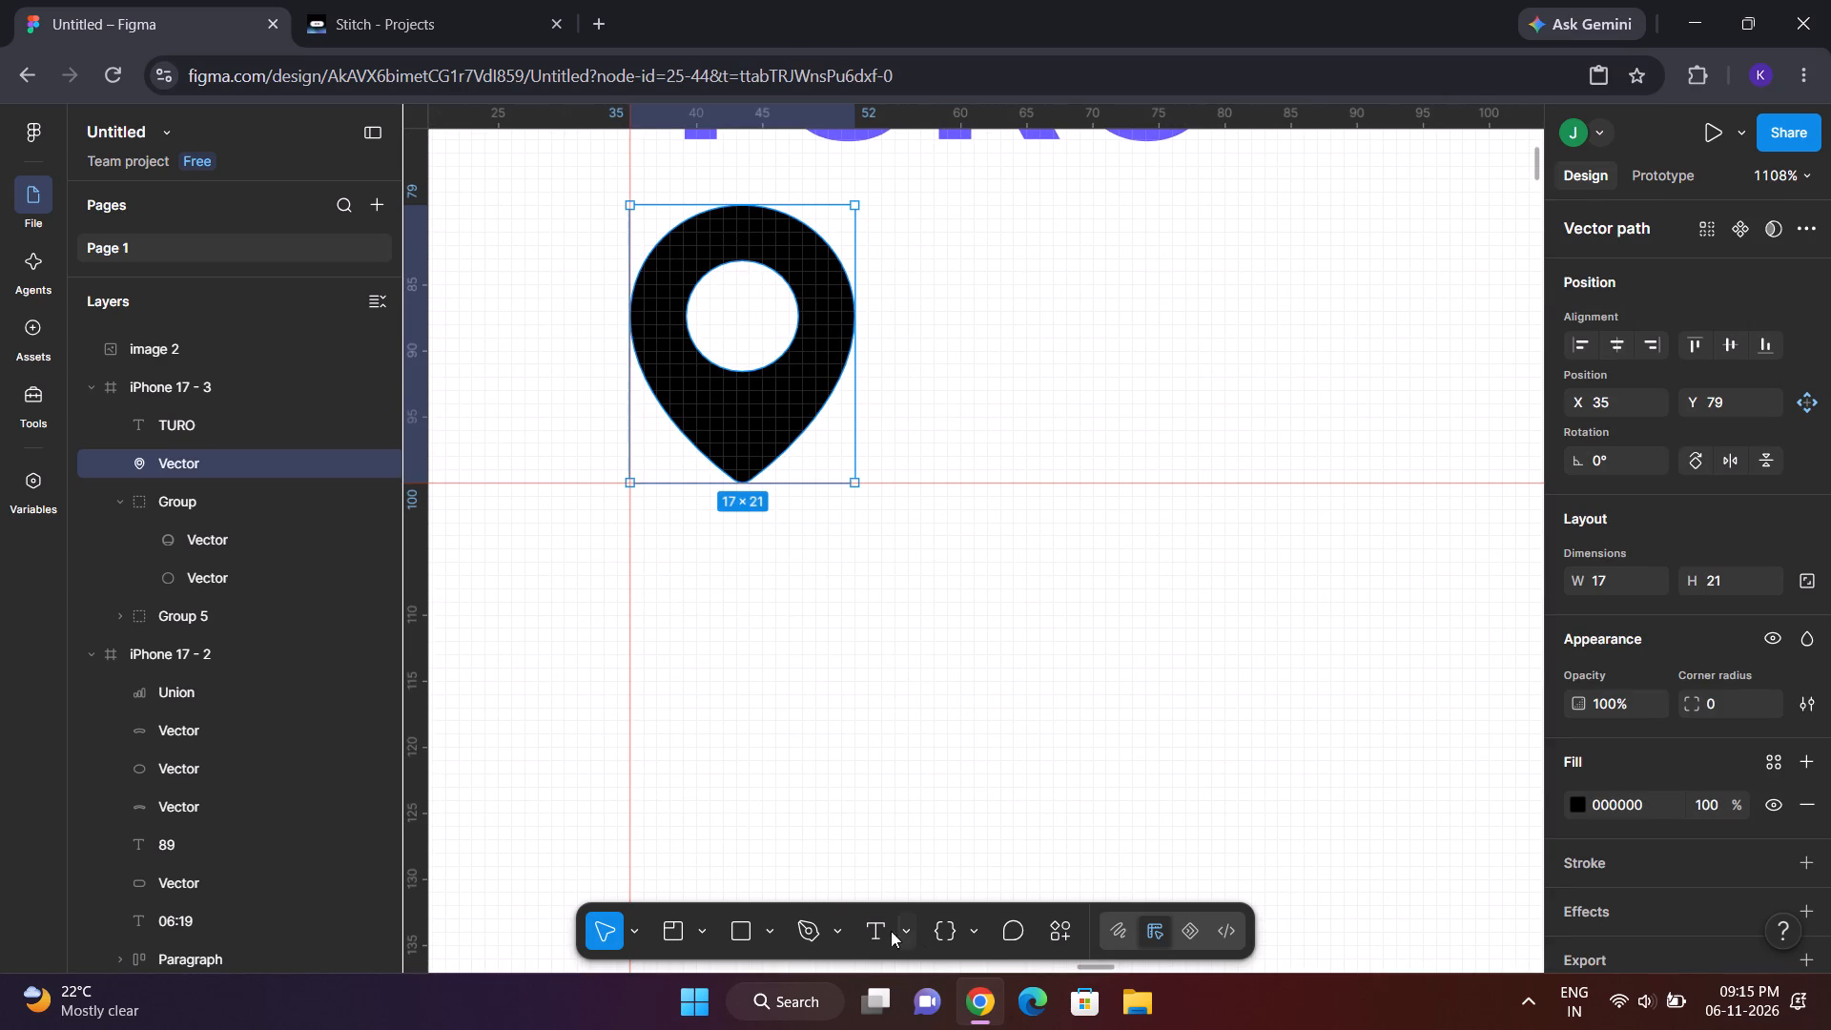
# Place a text beside the location pin at X 58, Y 86, try the wording "Lpu Phagwar" and clear it.
pyautogui.click(871, 931)
pyautogui.click(927, 300)
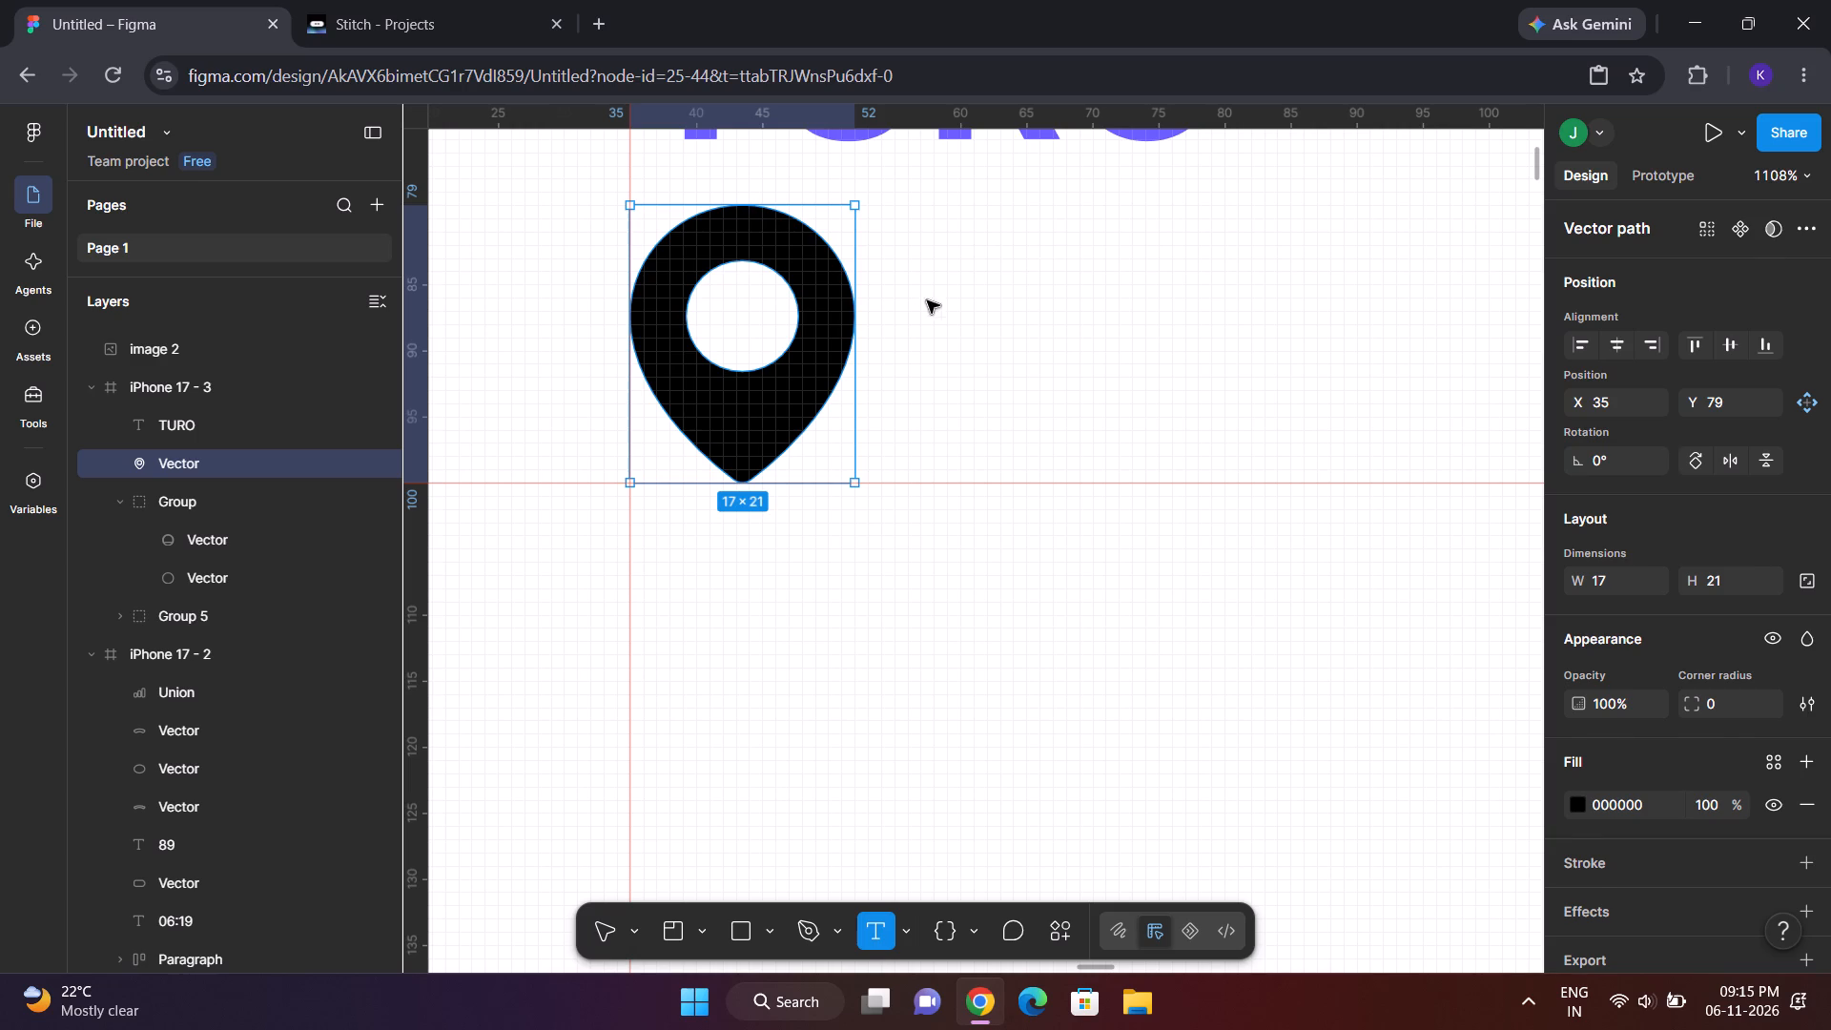
pyautogui.write('LPu')
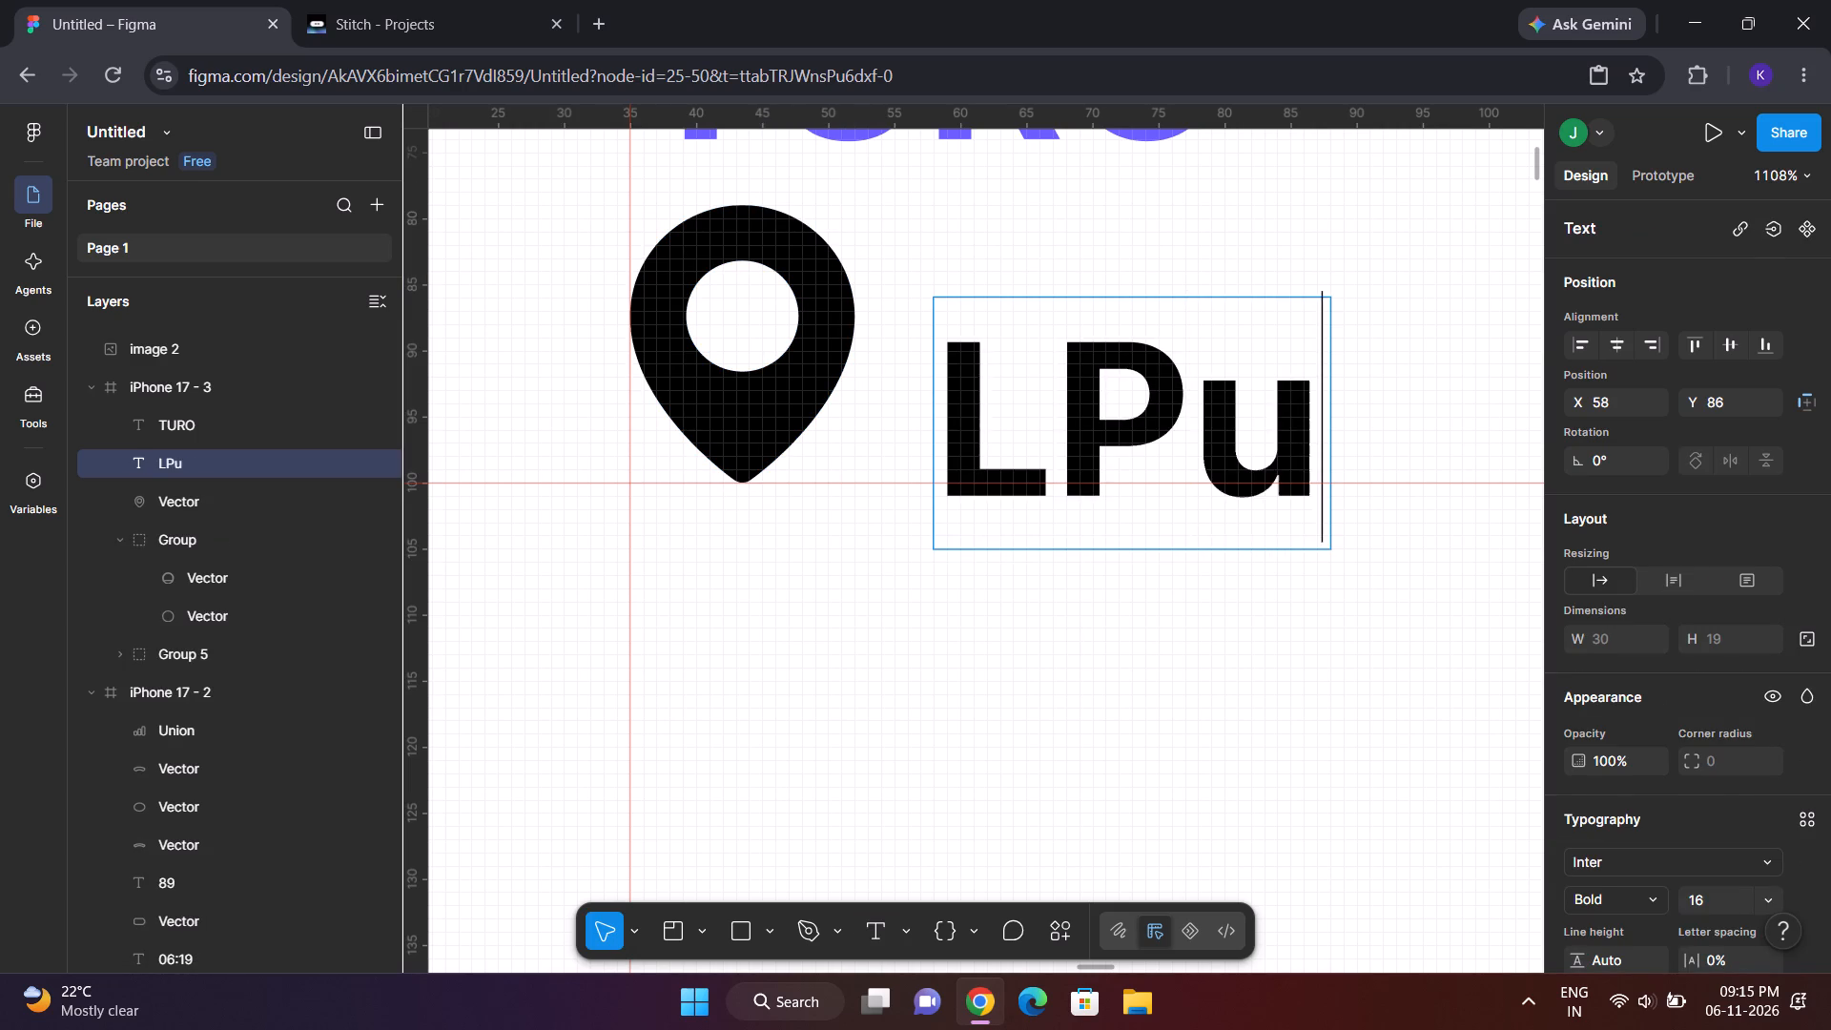
pyautogui.press('BackSpace')
pyautogui.press('BackSpace')
pyautogui.write('pu Pha')
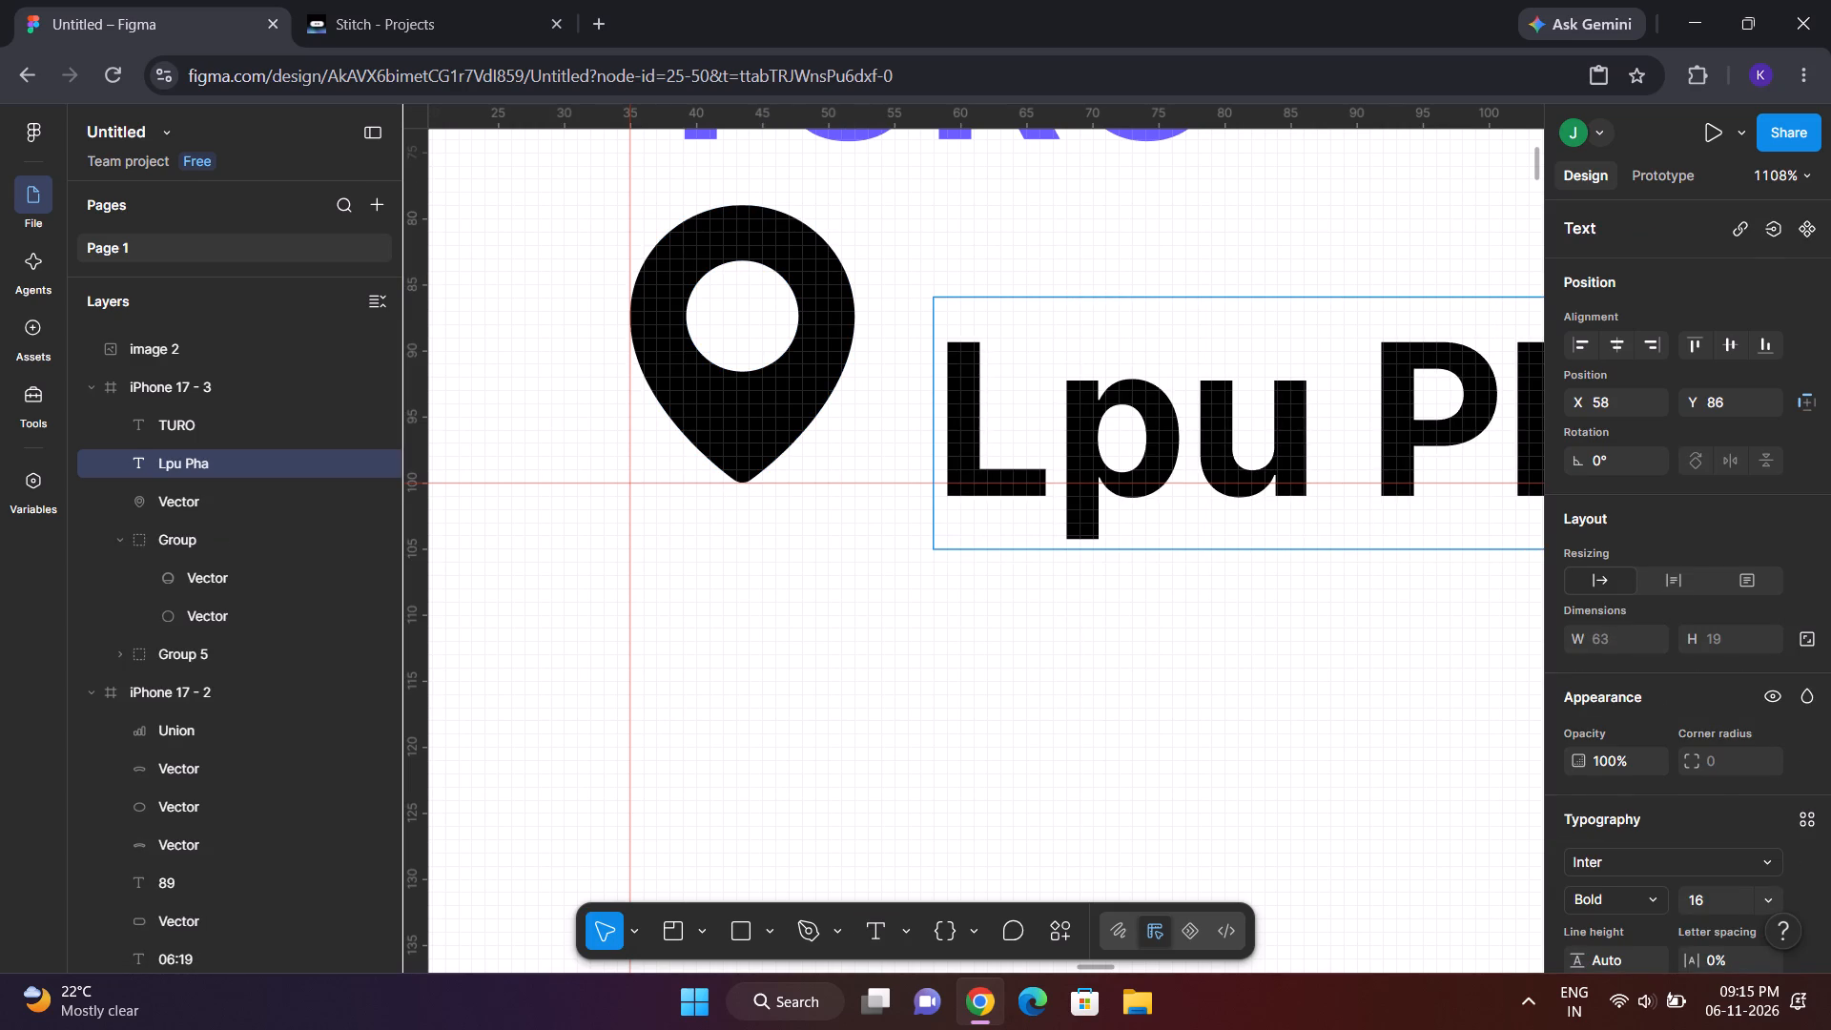
pyautogui.hscroll(-2, 1064, 633)
pyautogui.hscroll(1, 1064, 633)
pyautogui.write('gwar')
pyautogui.press('BackSpace')
pyautogui.press('BackSpace')
pyautogui.press('BackSpace')
pyautogui.press('BackSpace')
pyautogui.press('BackSpace')
pyautogui.press('BackSpace')
pyautogui.press('BackSpace')
pyautogui.press('BackSpace')
pyautogui.press('BackSpace')
pyautogui.press('BackSpace')
pyautogui.press('BackSpace')
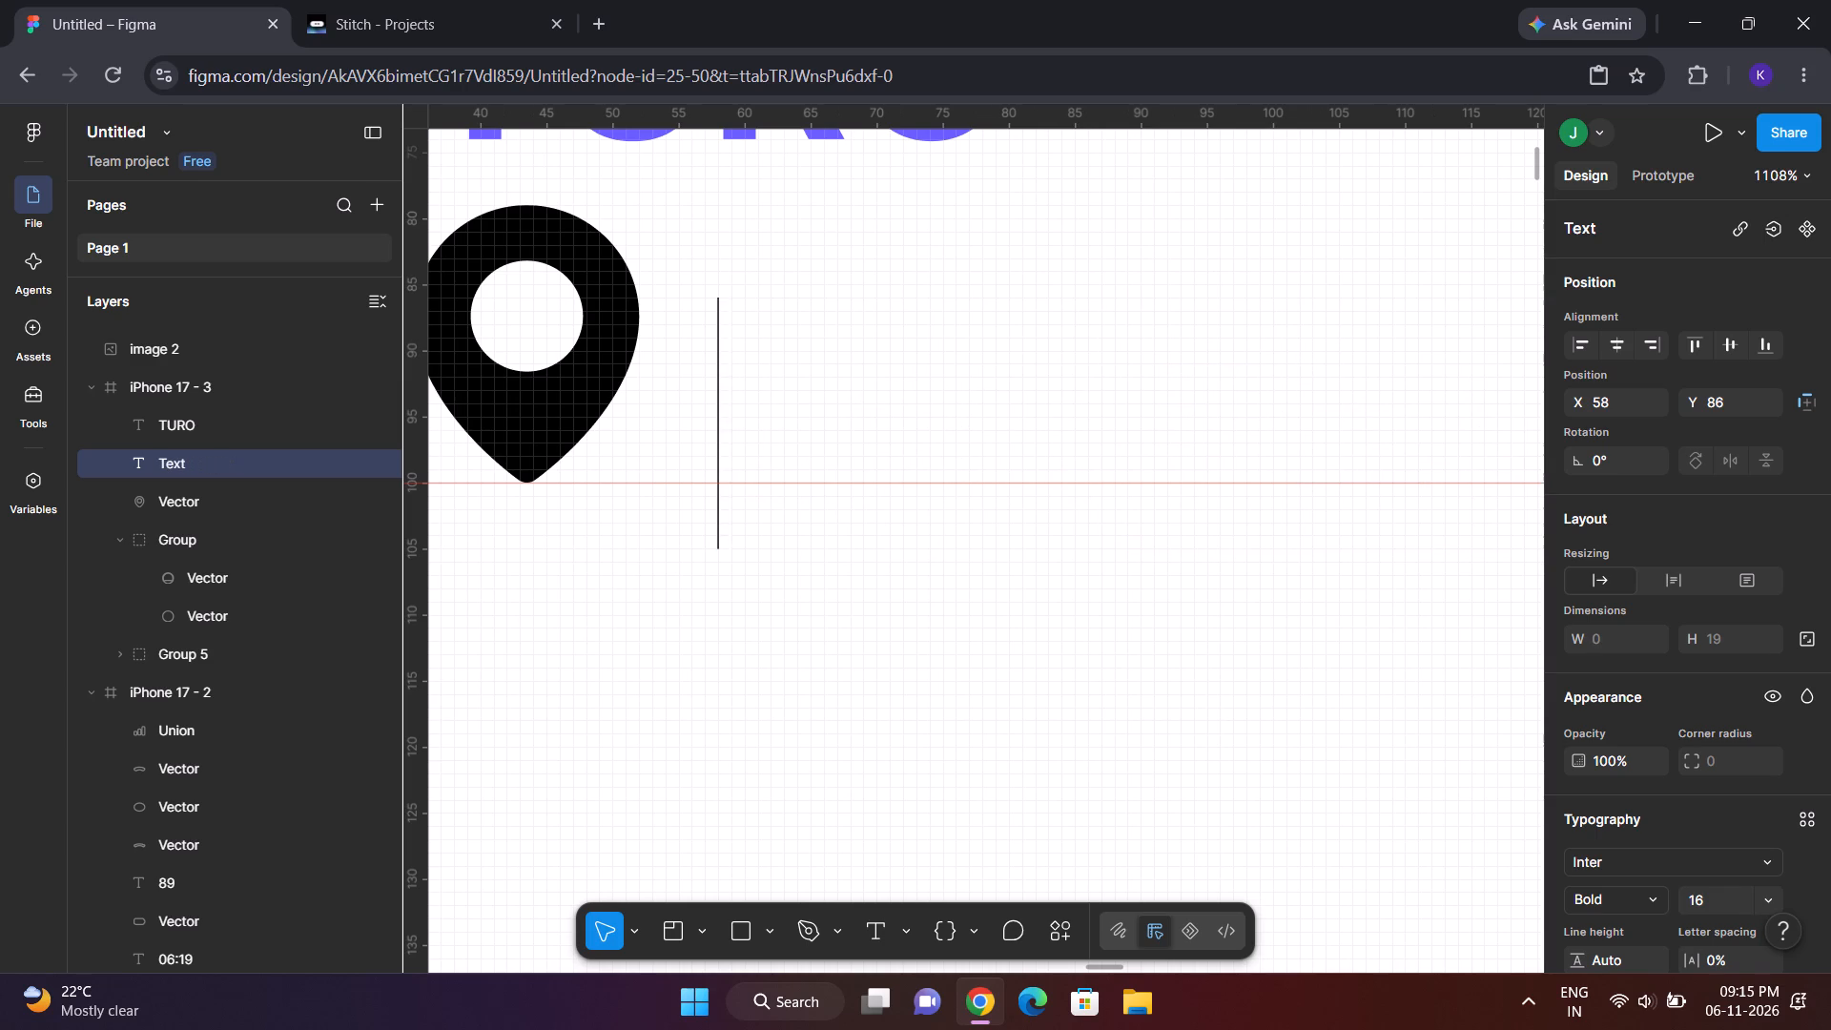
# Enter "Lovely Professional Univeristy" in the empty text beside the location pin.
pyautogui.write('Lovely Pr')
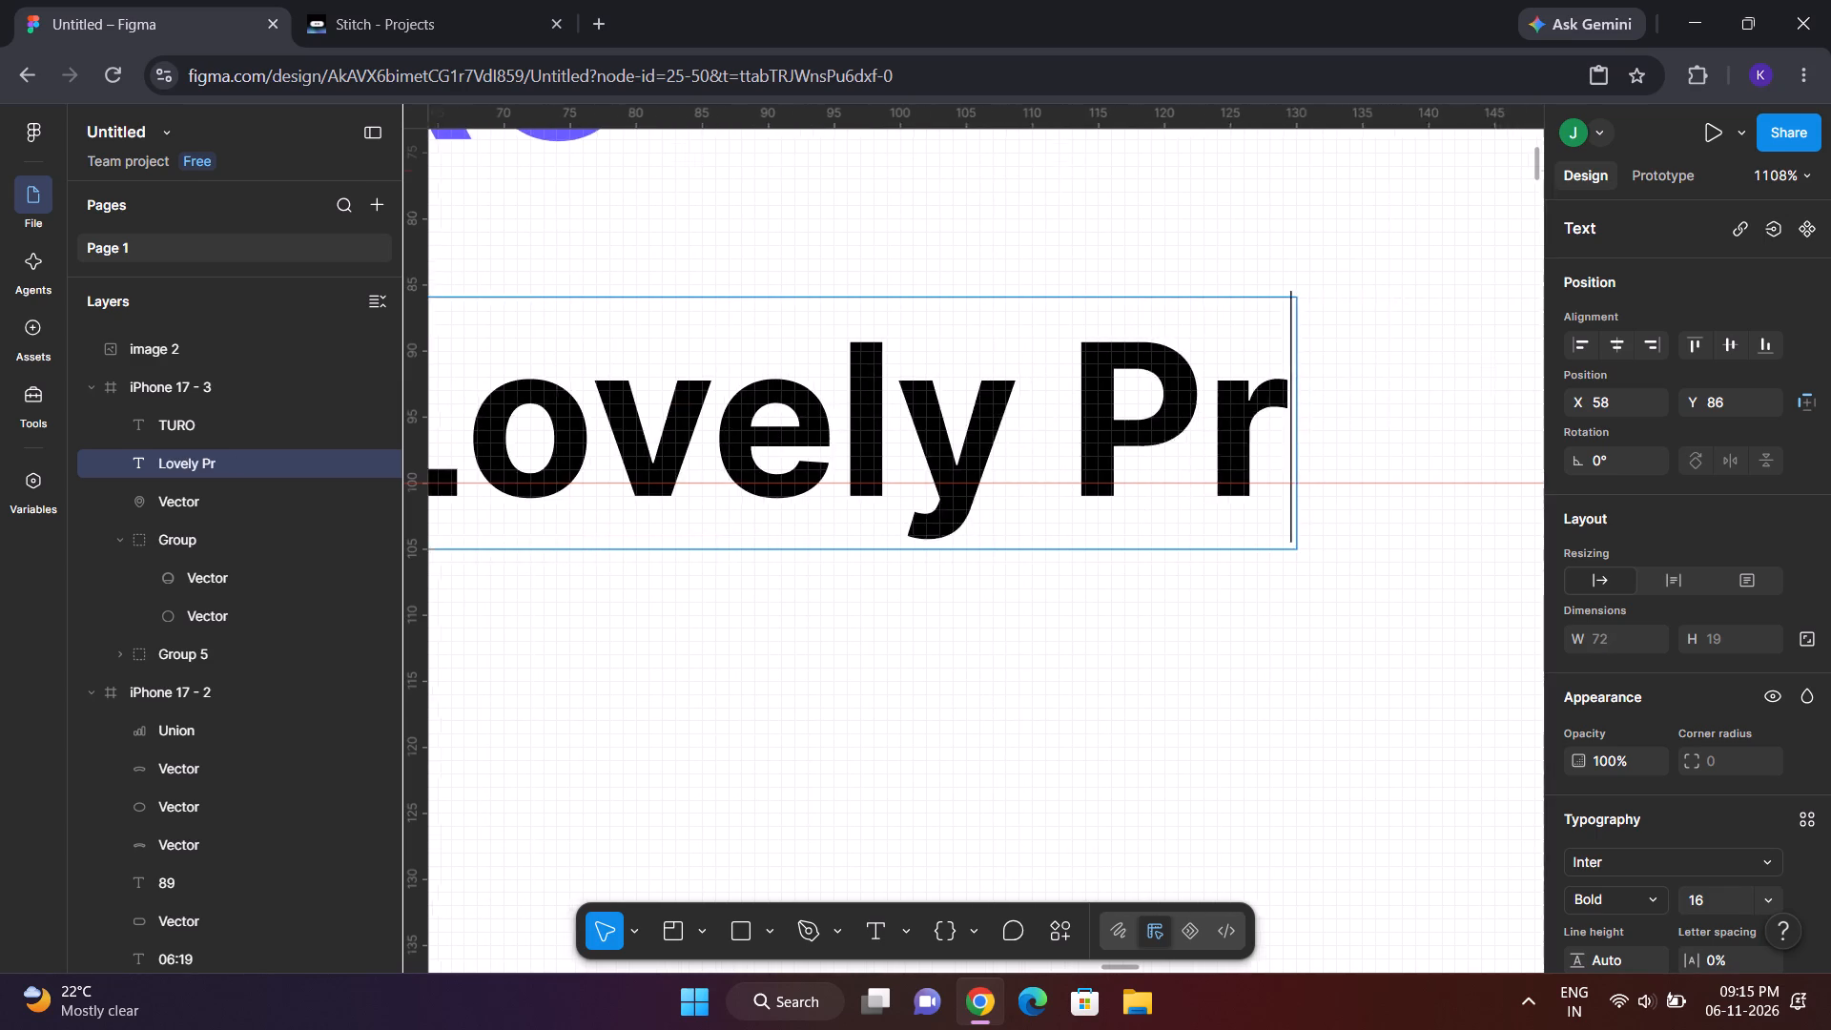
pyautogui.write('ofessional Univeristy')
pyautogui.hscroll(-1, 1064, 633)
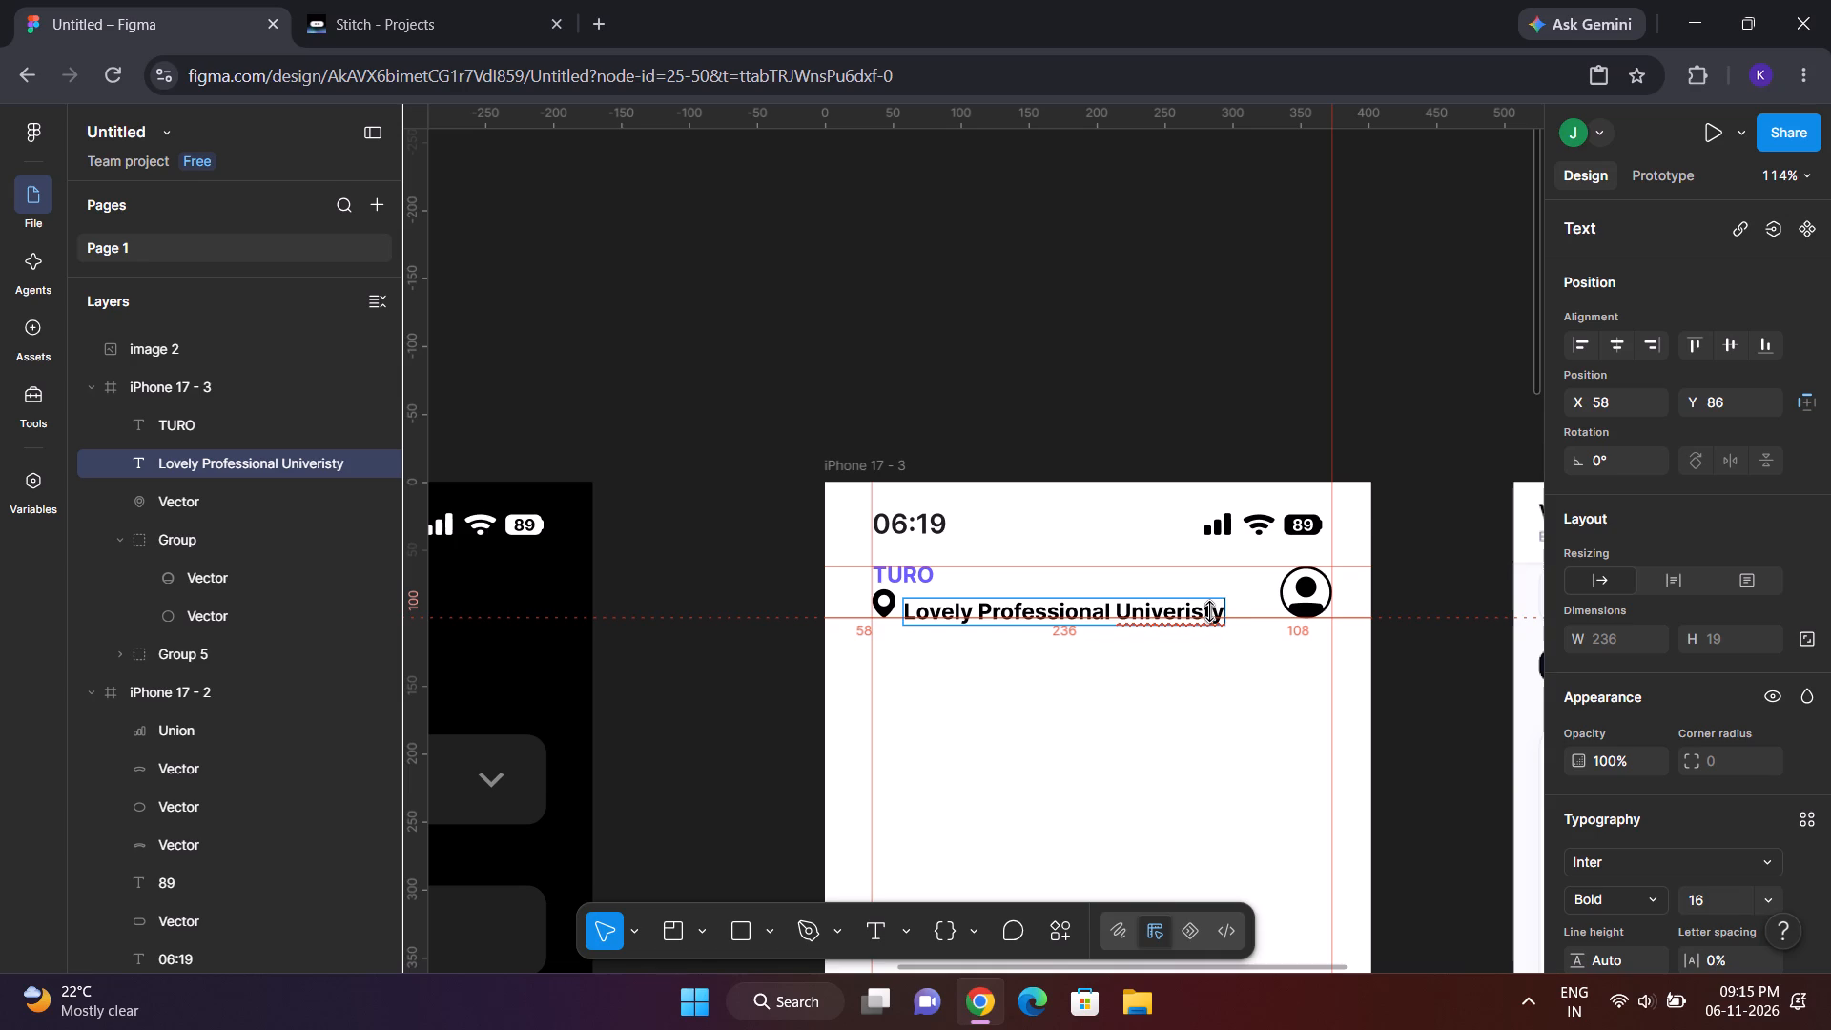
# Erase the location text back to "Lov".
pyautogui.press('BackSpace')
pyautogui.press('BackSpace')
pyautogui.press('BackSpace')
pyautogui.press('BackSpace')
pyautogui.press('BackSpace')
pyautogui.press('BackSpace')
pyautogui.press('BackSpace')
pyautogui.press('BackSpace')
pyautogui.press('BackSpace')
pyautogui.press('BackSpace')
pyautogui.press('BackSpace')
pyautogui.press('BackSpace')
pyautogui.press('BackSpace')
pyautogui.press('BackSpace')
pyautogui.press('BackSpace')
pyautogui.press('BackSpace')
pyautogui.press('BackSpace')
pyautogui.press('BackSpace')
pyautogui.press('BackSpace')
pyautogui.press('BackSpace')
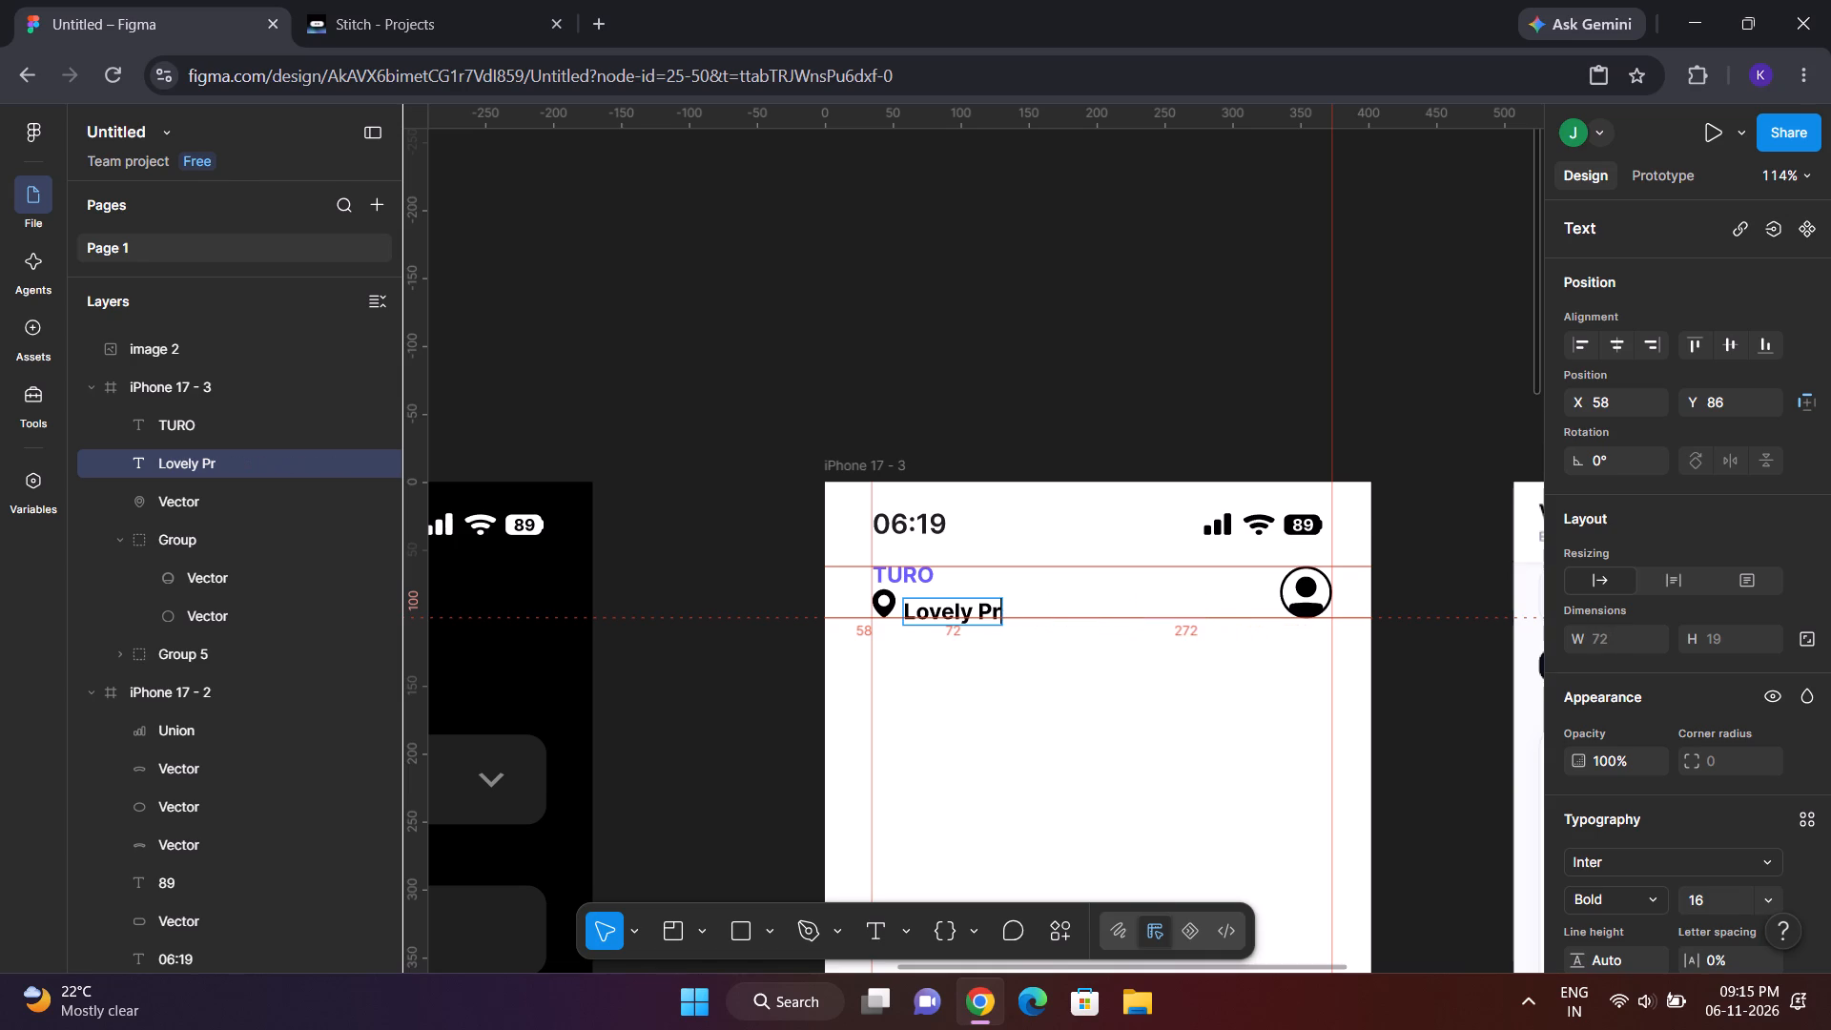
pyautogui.press('BackSpace')
pyautogui.press('BackSpace')
pyautogui.press('BackSpace')
pyautogui.press('BackSpace')
pyautogui.press('BackSpace')
pyautogui.press('BackSpace')
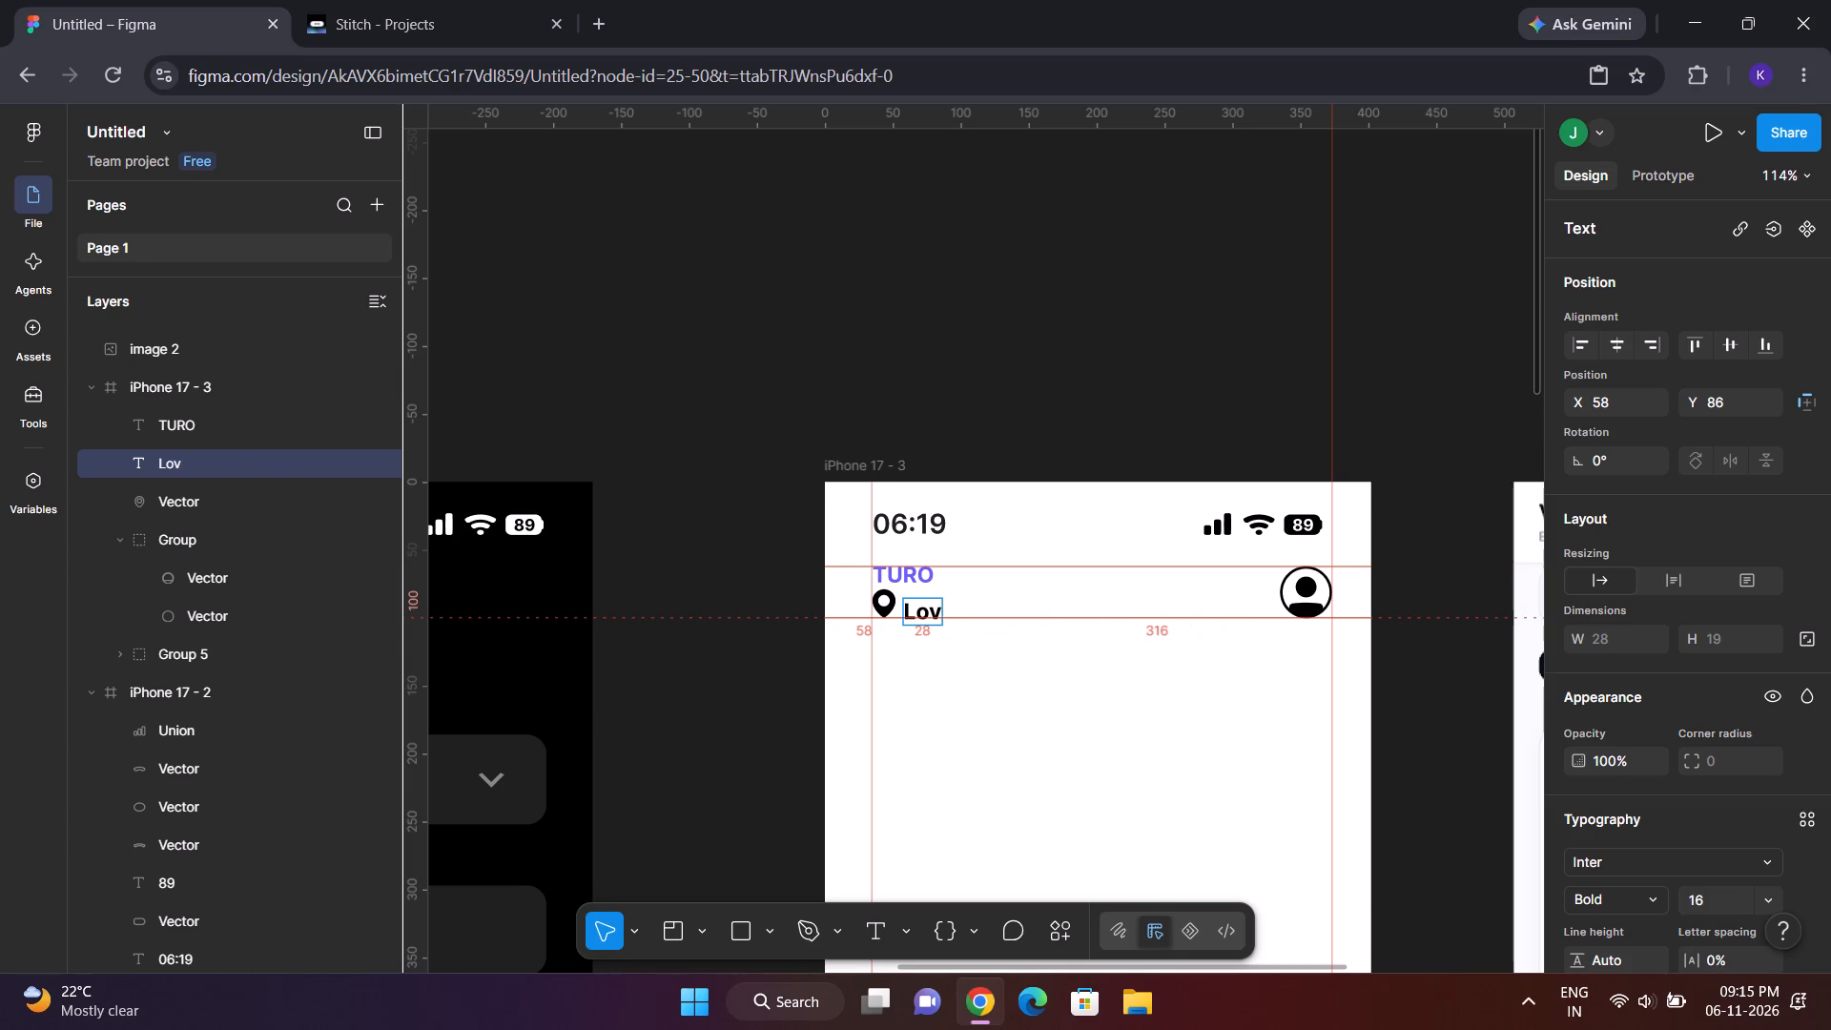
# Extend the location text to read "Lovely Professional", followed by a space.
pyautogui.write('ely')
pyautogui.press('space')
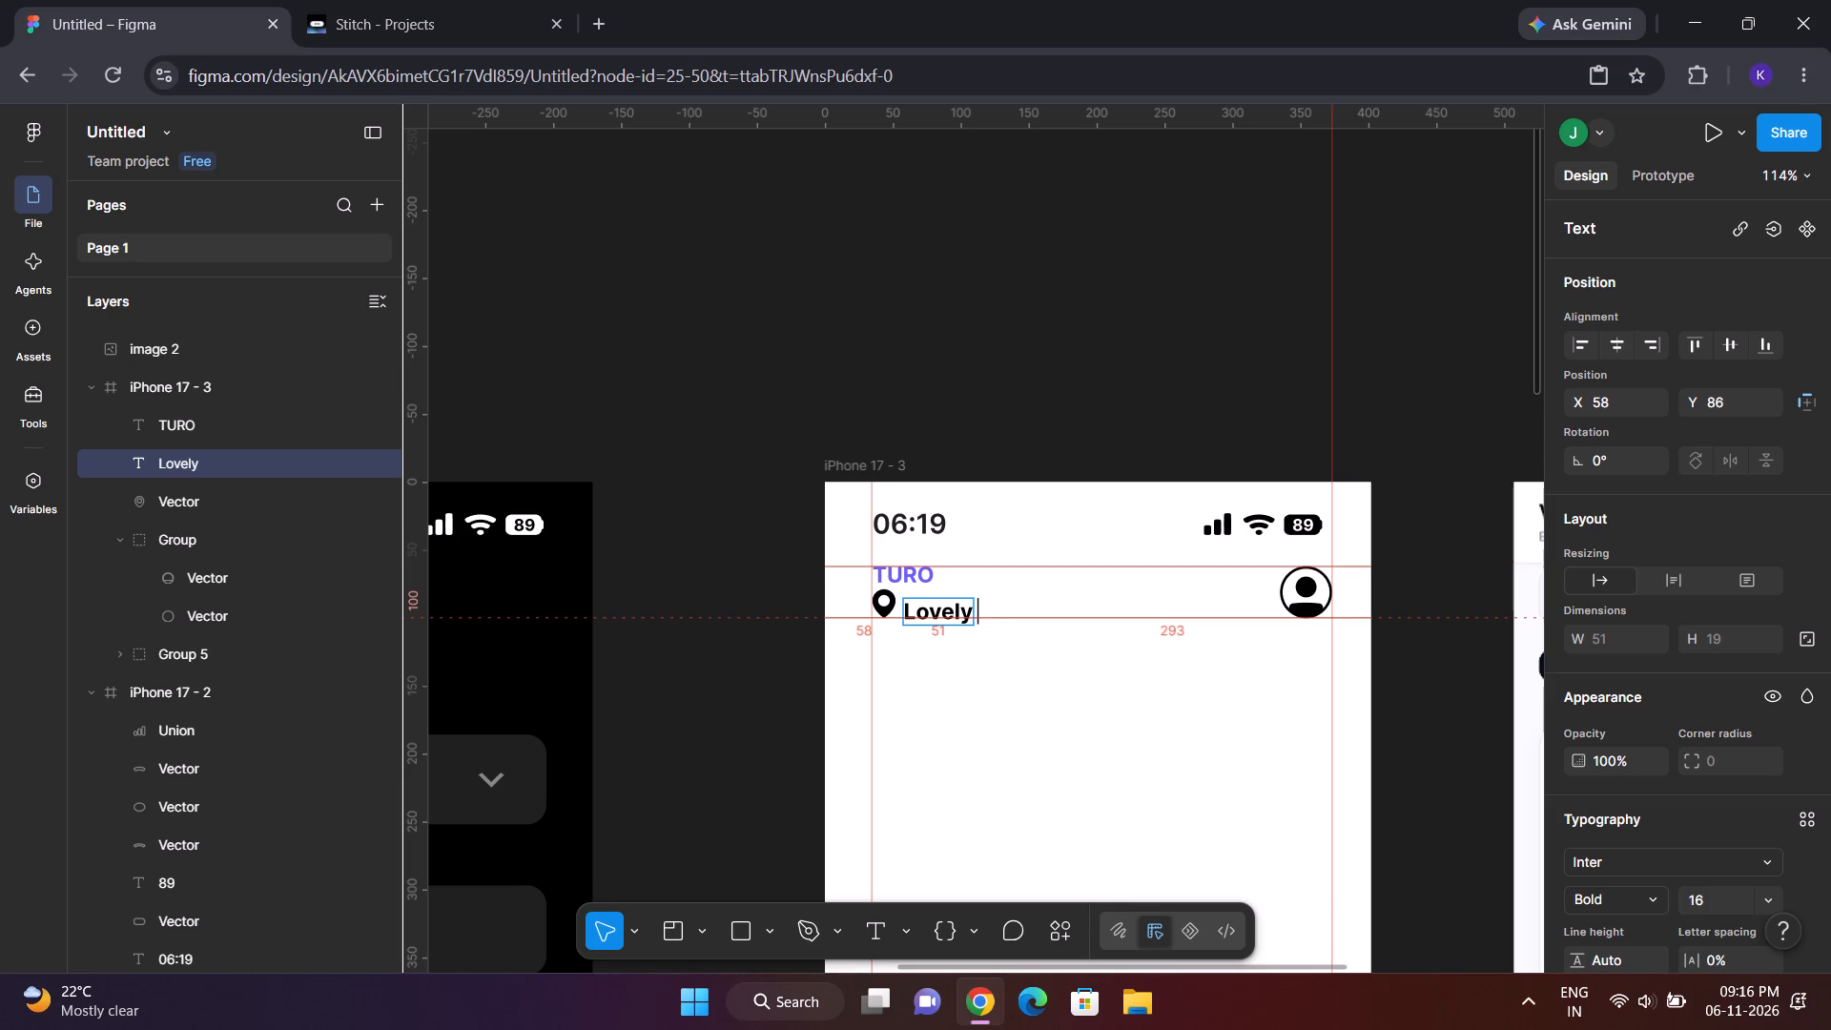
pyautogui.write('Profess')
pyautogui.press('BackSpace')
pyautogui.write('sin')
pyautogui.press('BackSpace')
pyautogui.press('i')
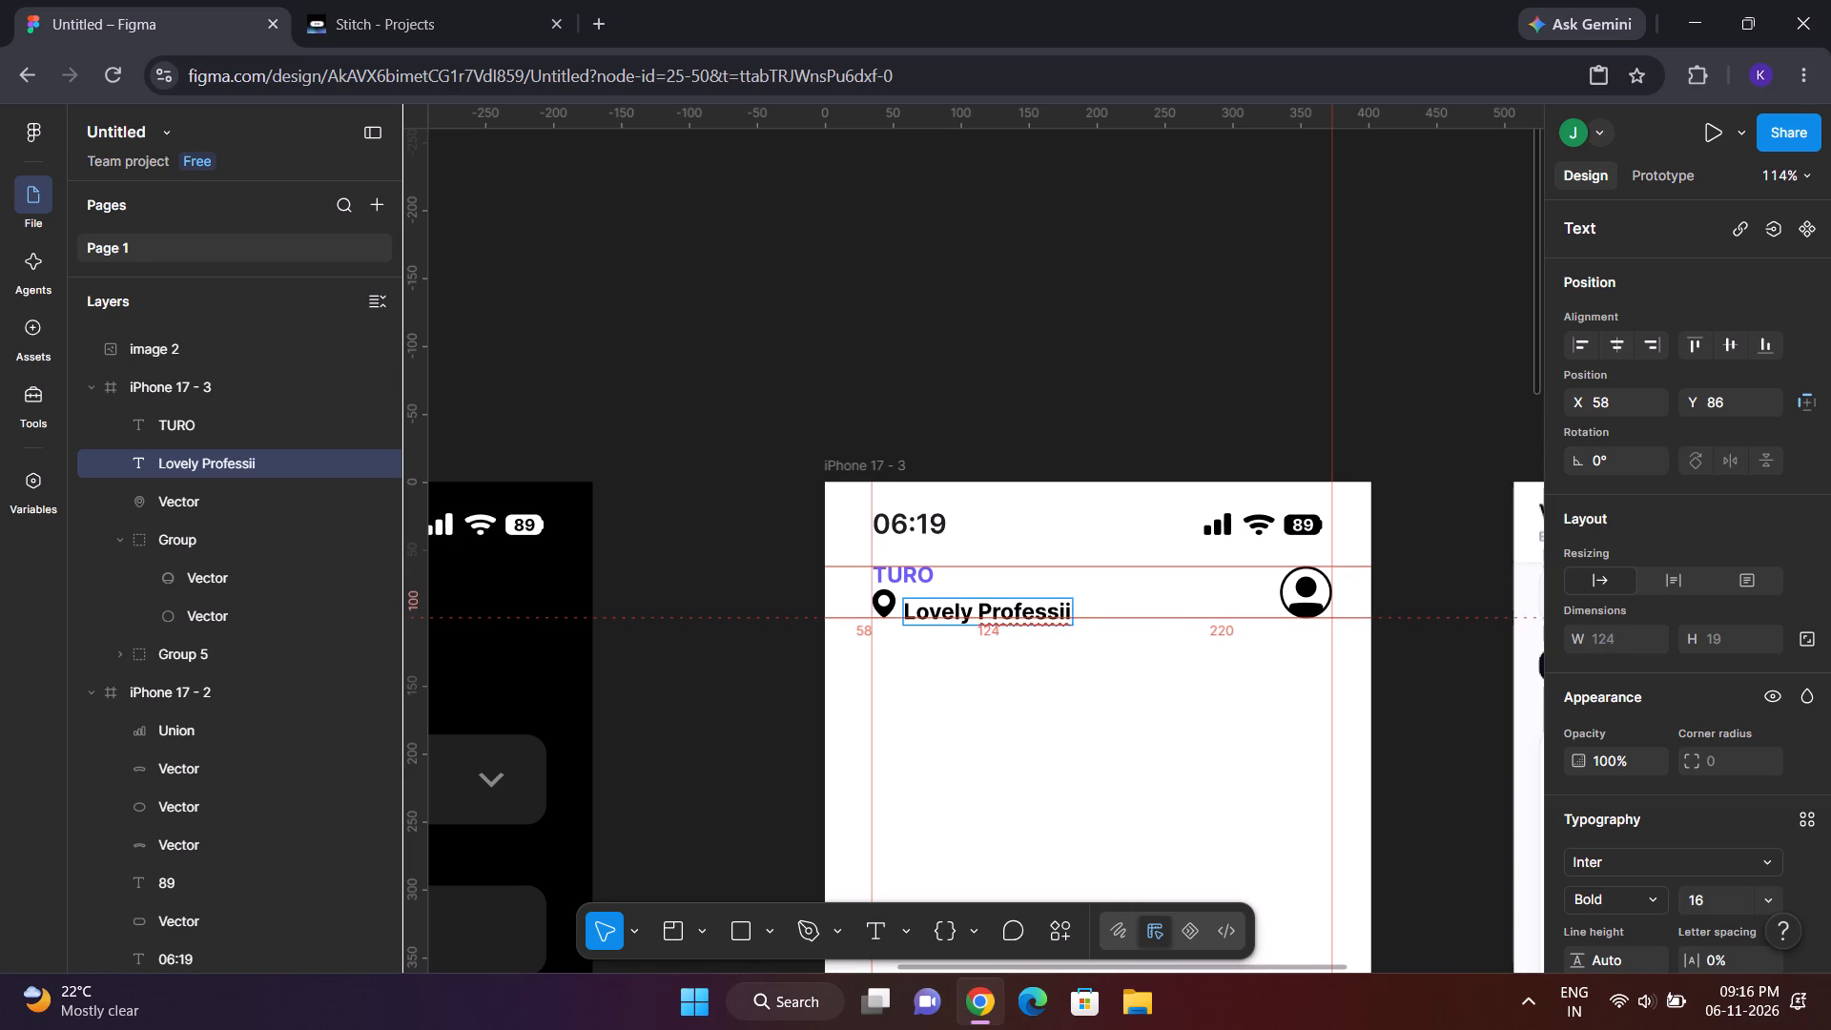
pyautogui.press('BackSpace')
pyautogui.press('BackSpace')
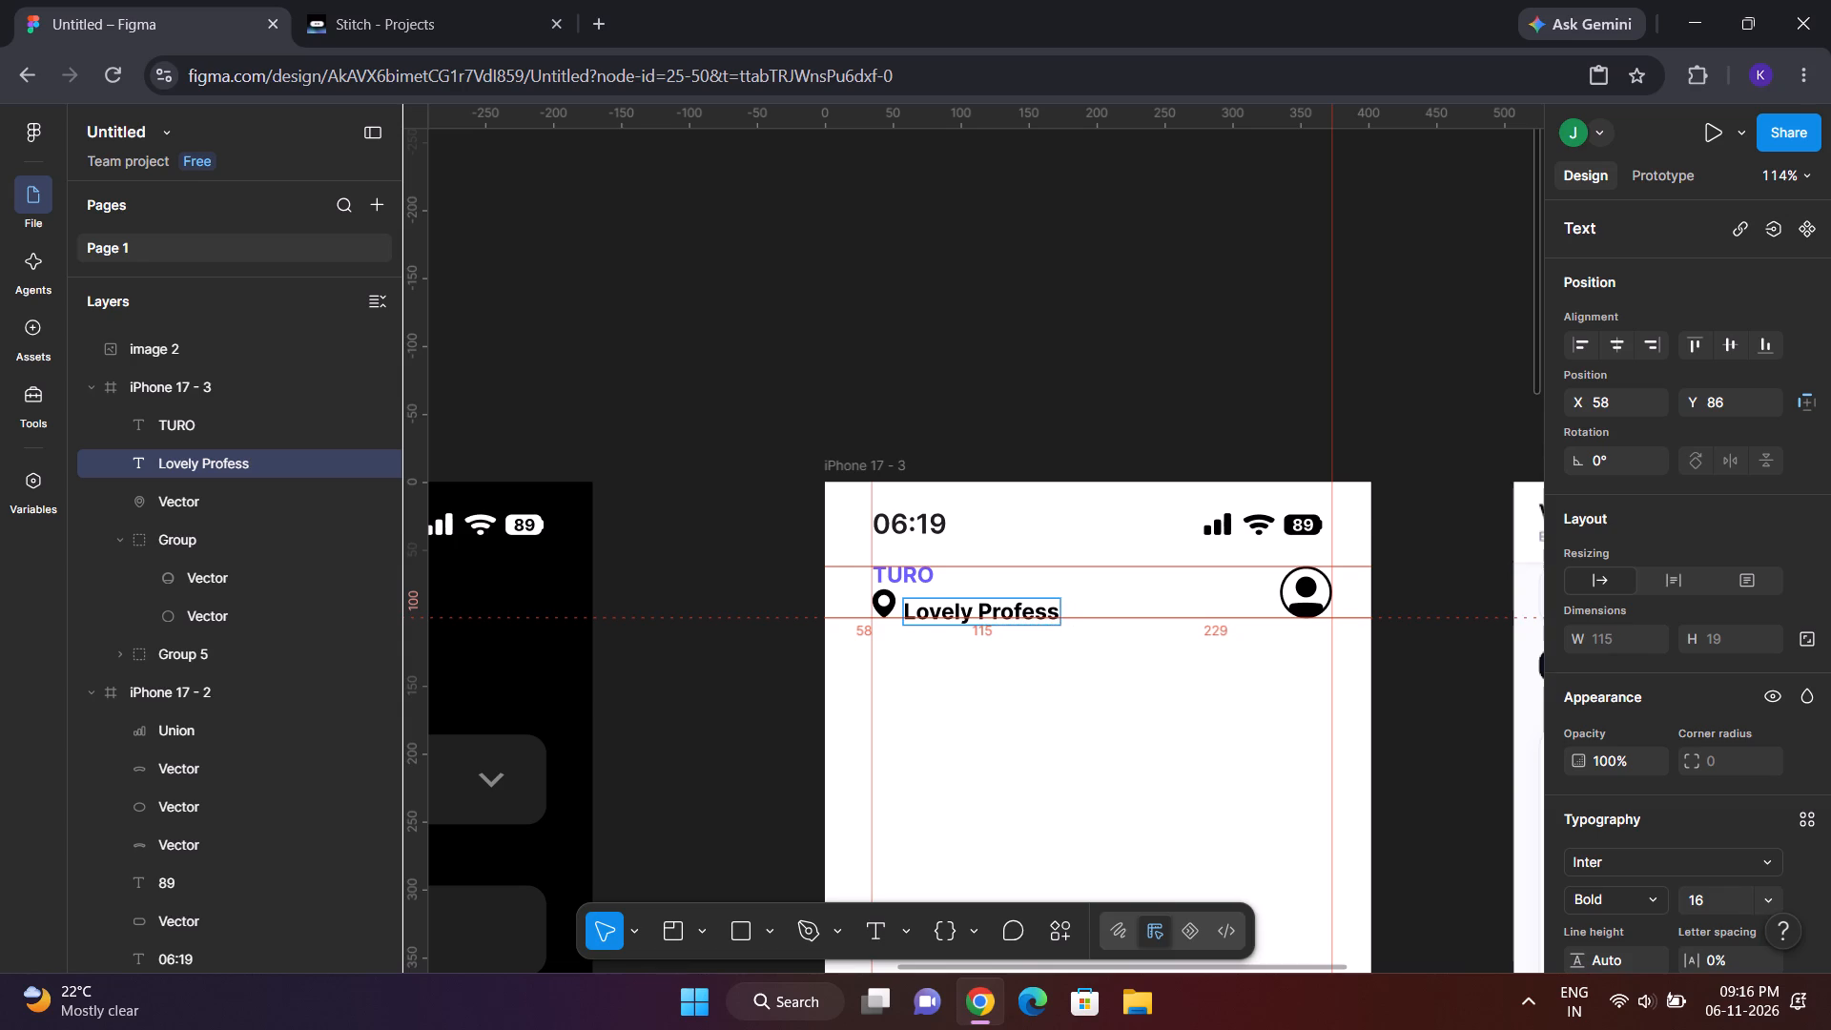
pyautogui.write('ional')
pyautogui.press('space')
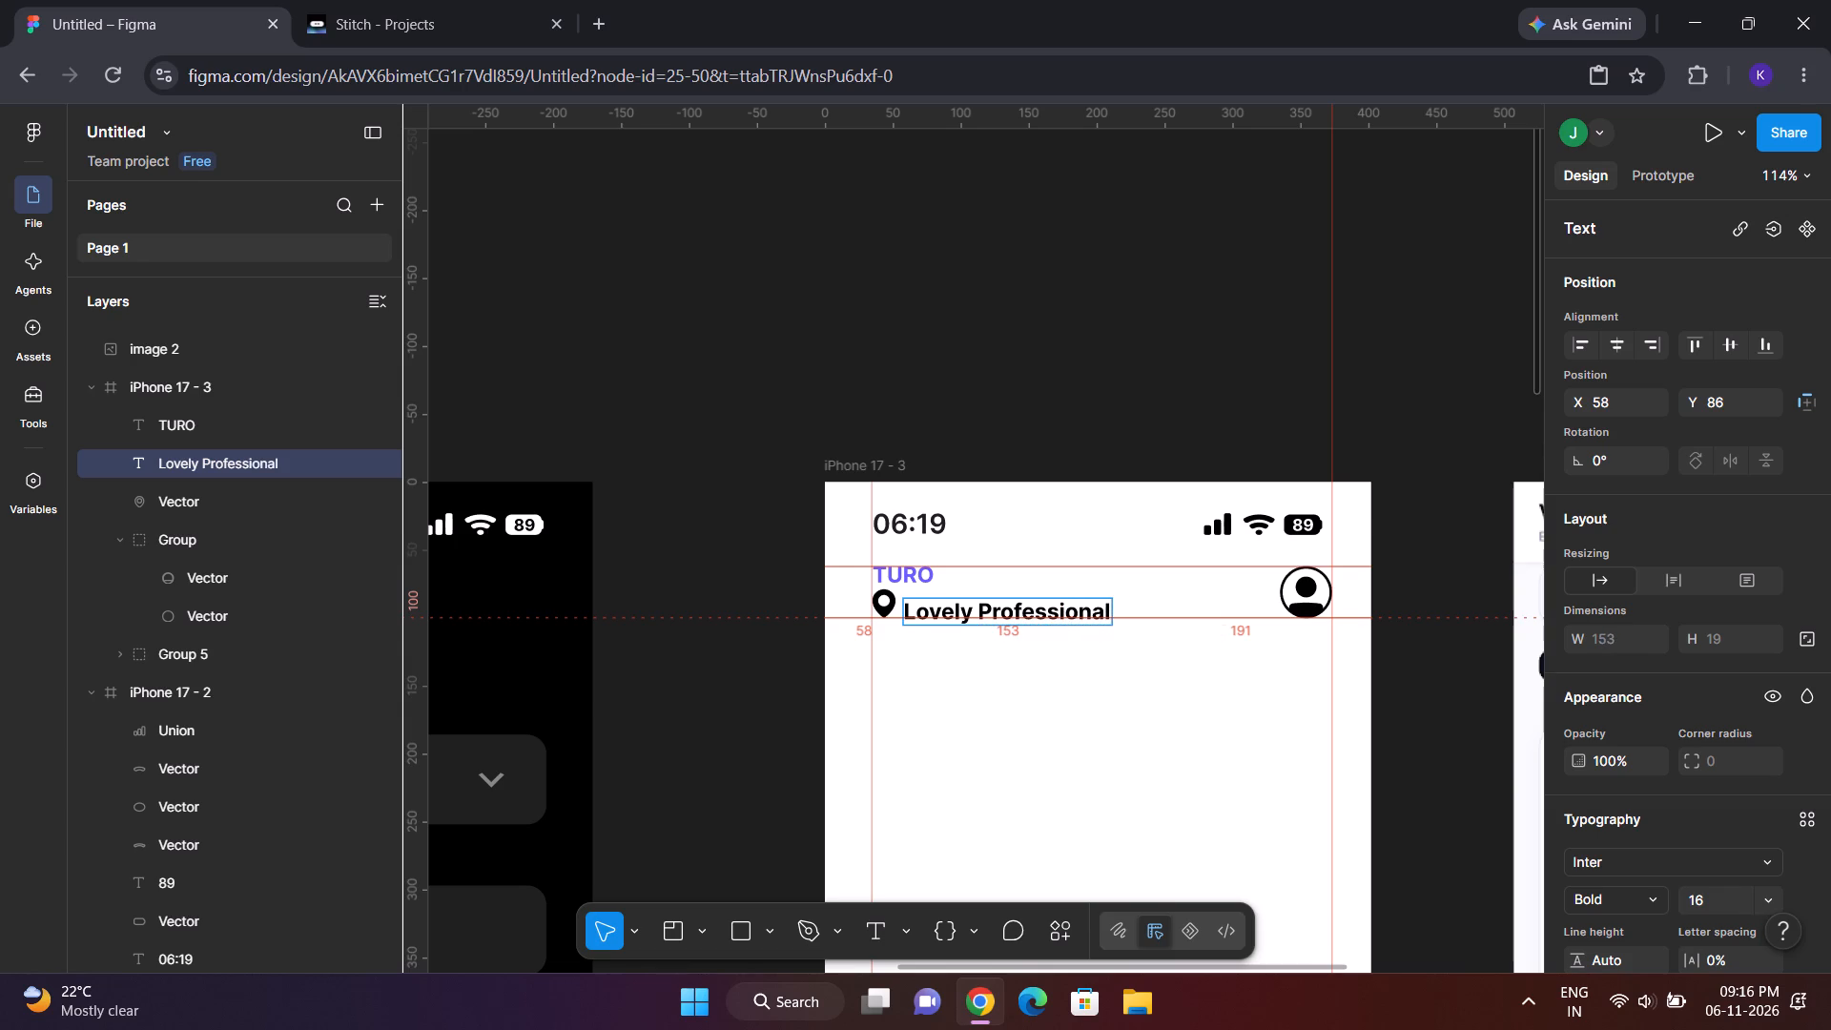
# Look up the spelling of "professional" in a new browser tab and return to the design.
pyautogui.click(592, 0)
pyautogui.write('prod')
pyautogui.press('BackSpace')
pyautogui.write('fessj')
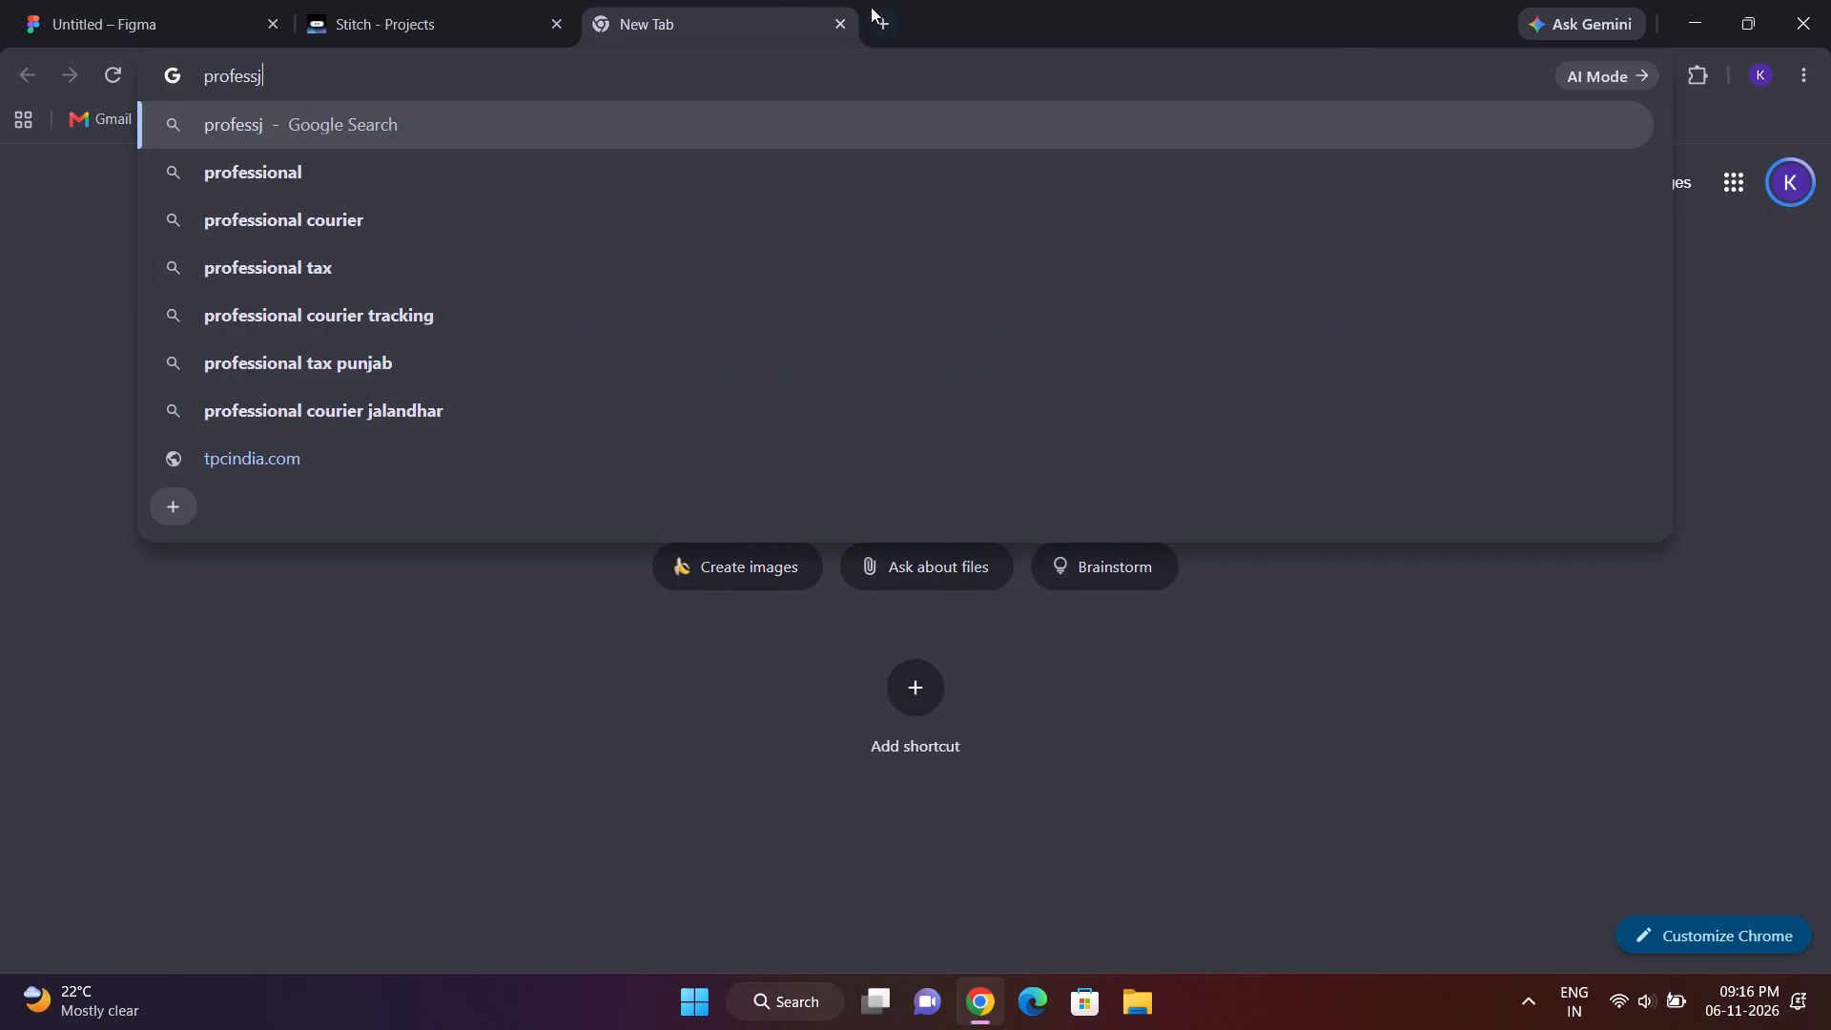
pyautogui.click(833, 21)
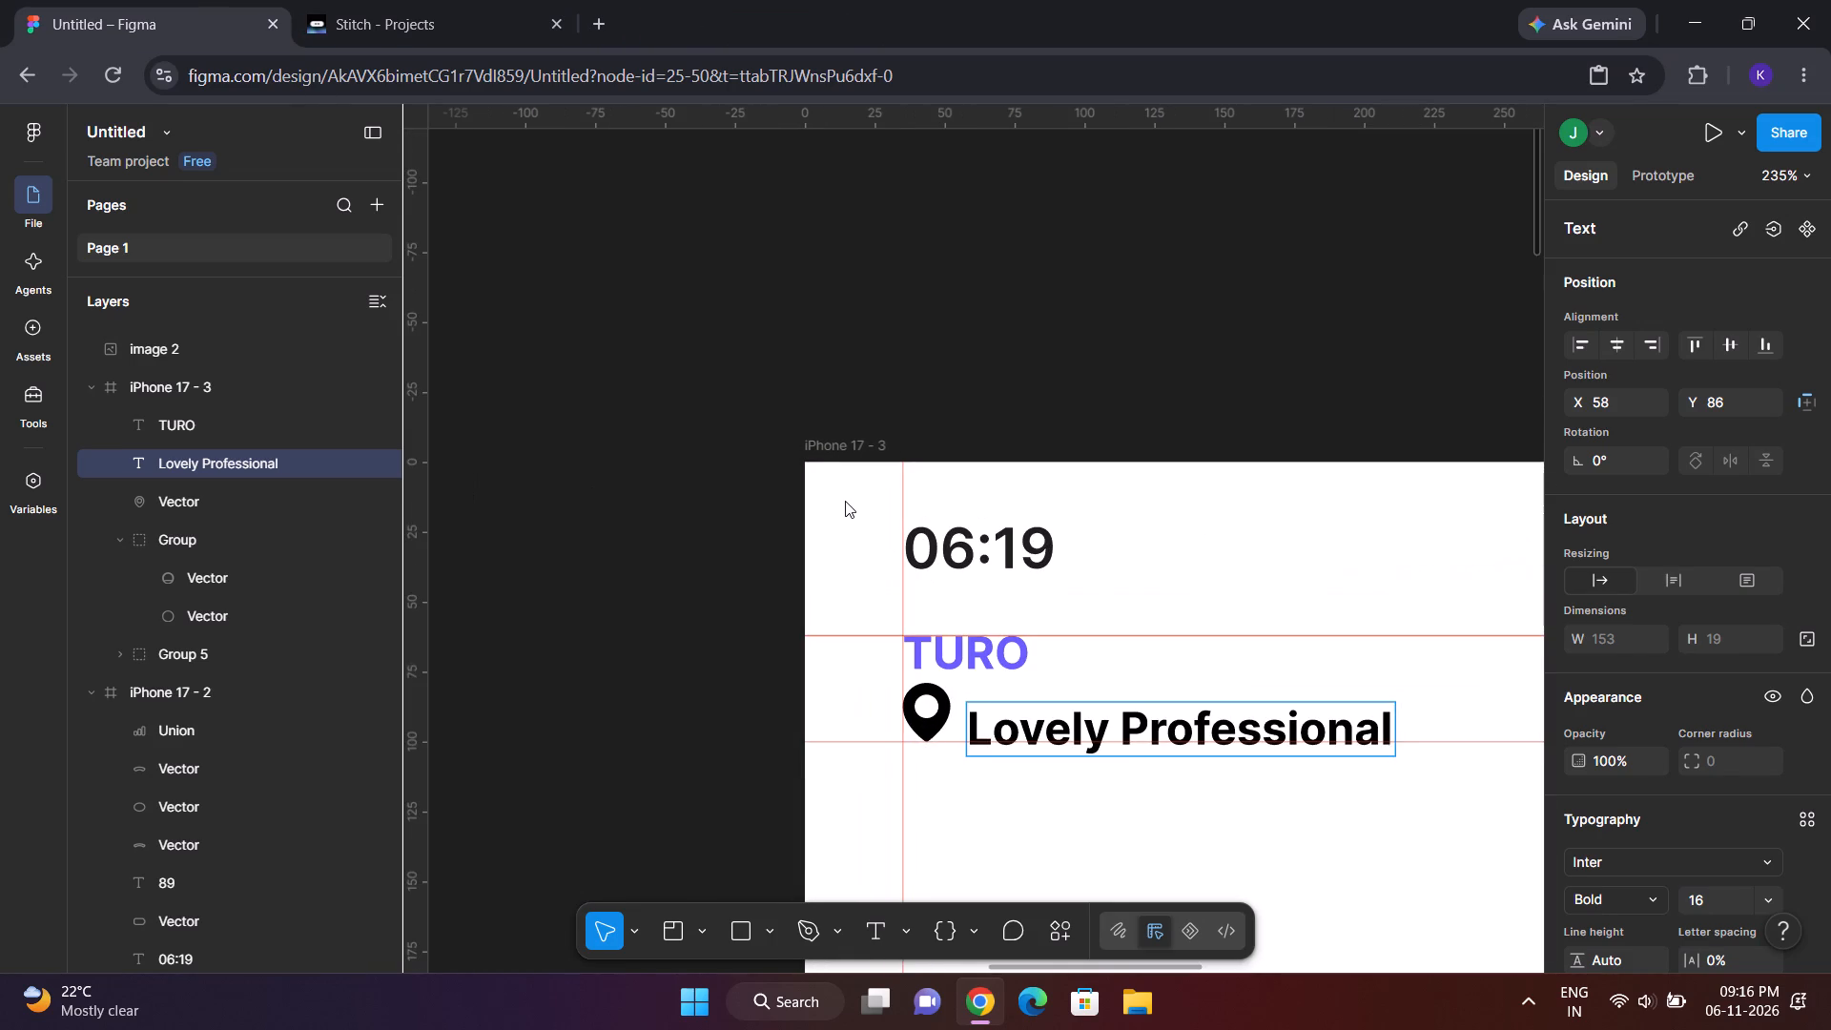
# Complete the location text as "Lovely Professional Uni..." and finish editing it.
pyautogui.hscroll(-1, 845, 501)
pyautogui.write('uni')
pyautogui.press('BackSpace')
pyautogui.press('BackSpace')
pyautogui.press('BackSpace')
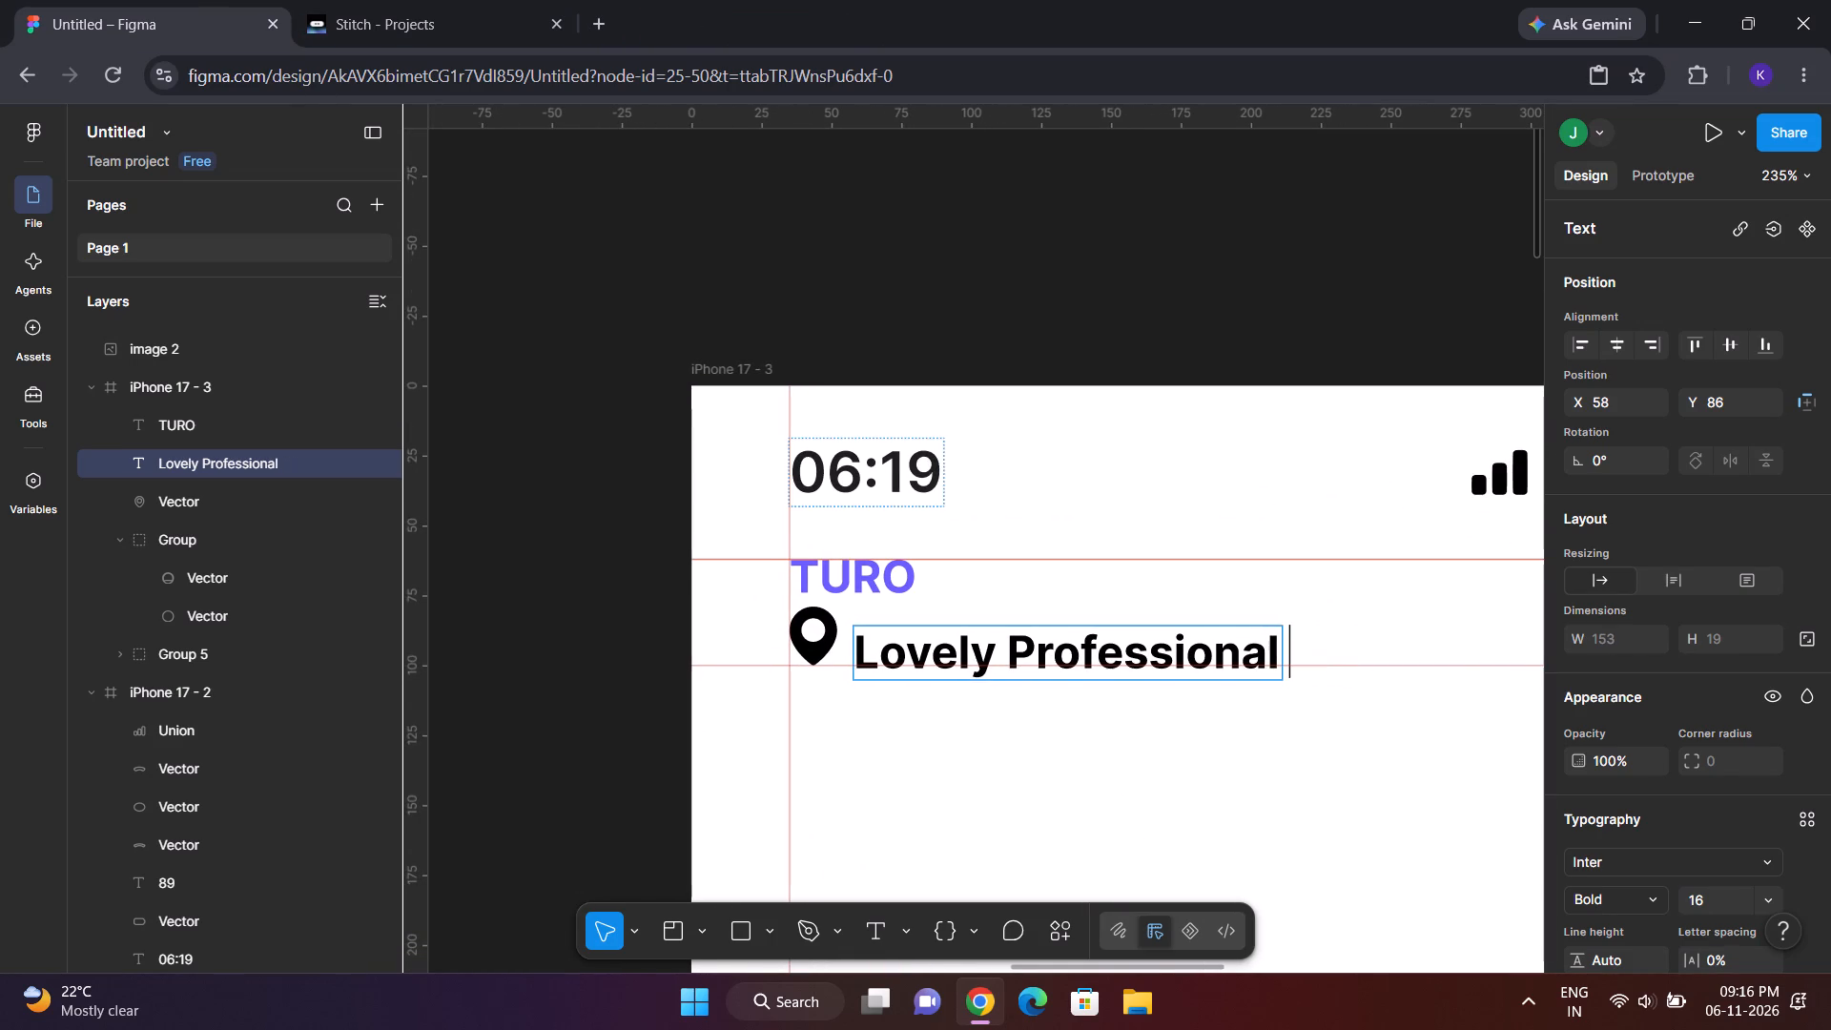
pyautogui.write('Uni')
pyautogui.write('...')
pyautogui.click(444, 494)
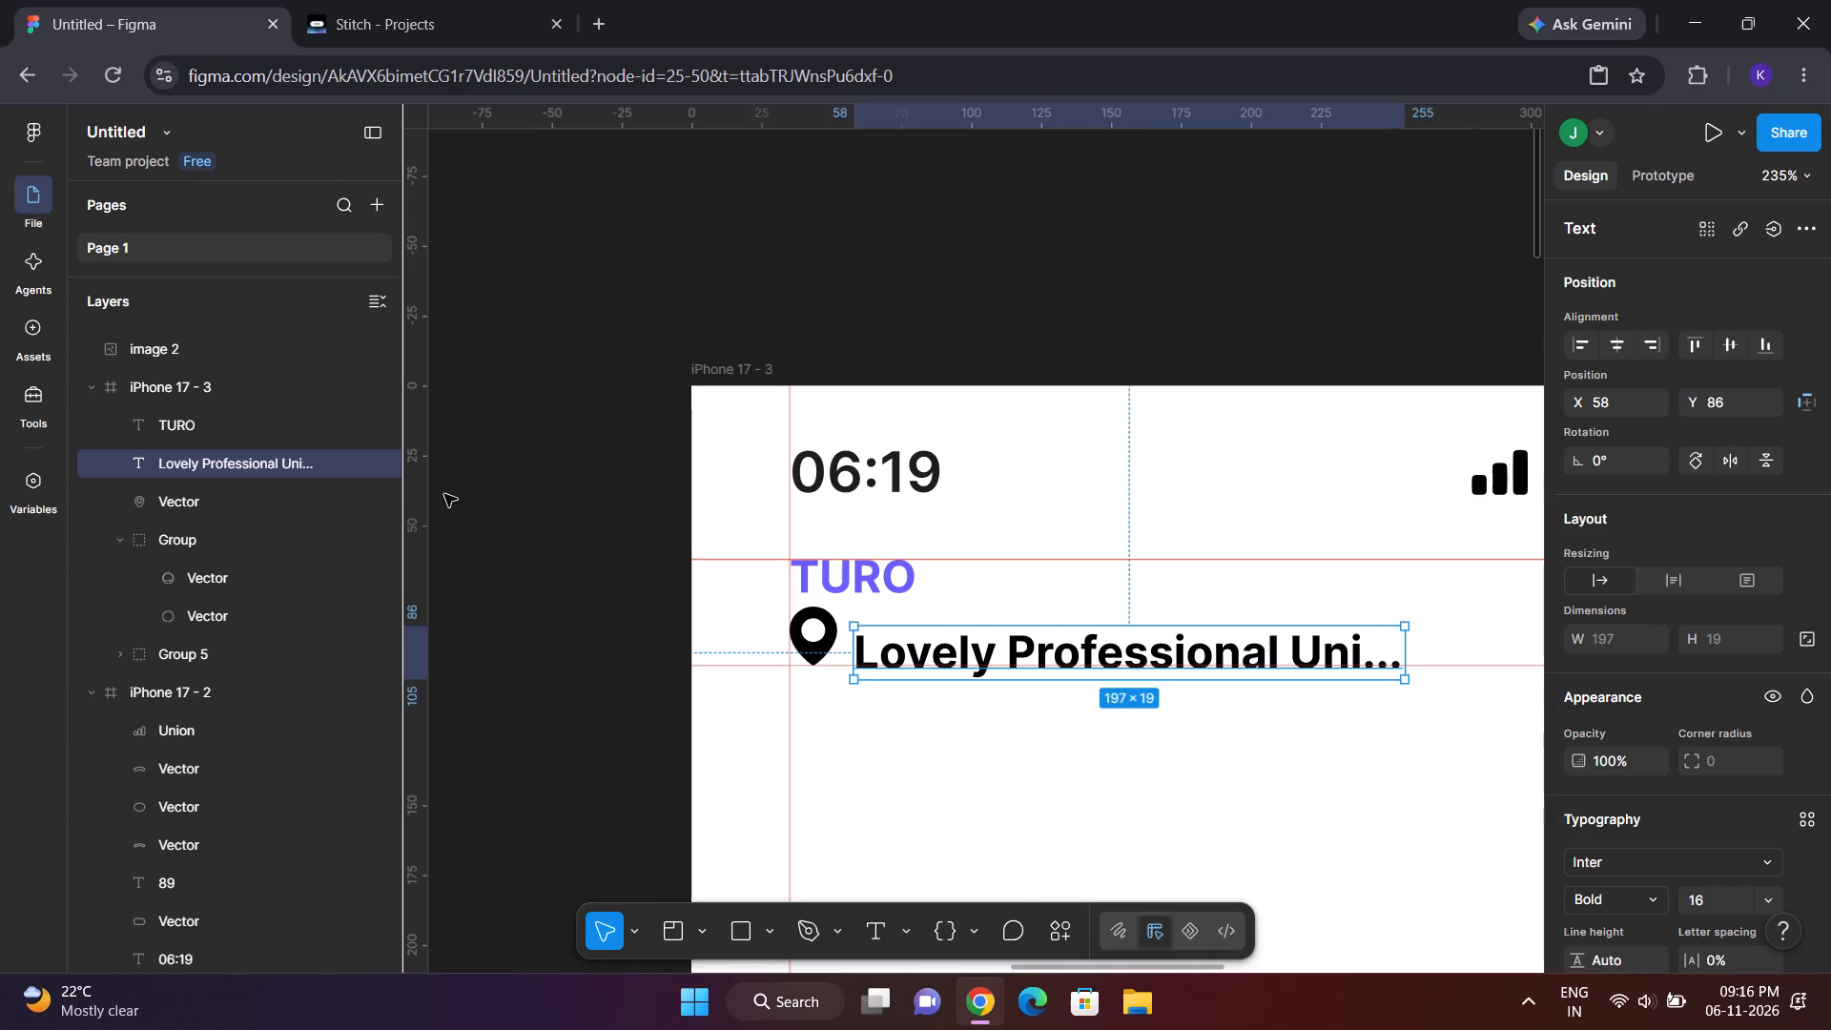
# Move the "Lovely Professional Uni..." text up onto the Y 100 guide beside the pin, at X 56, Y 81.
pyautogui.click(618, 557)
pyautogui.click(693, 563)
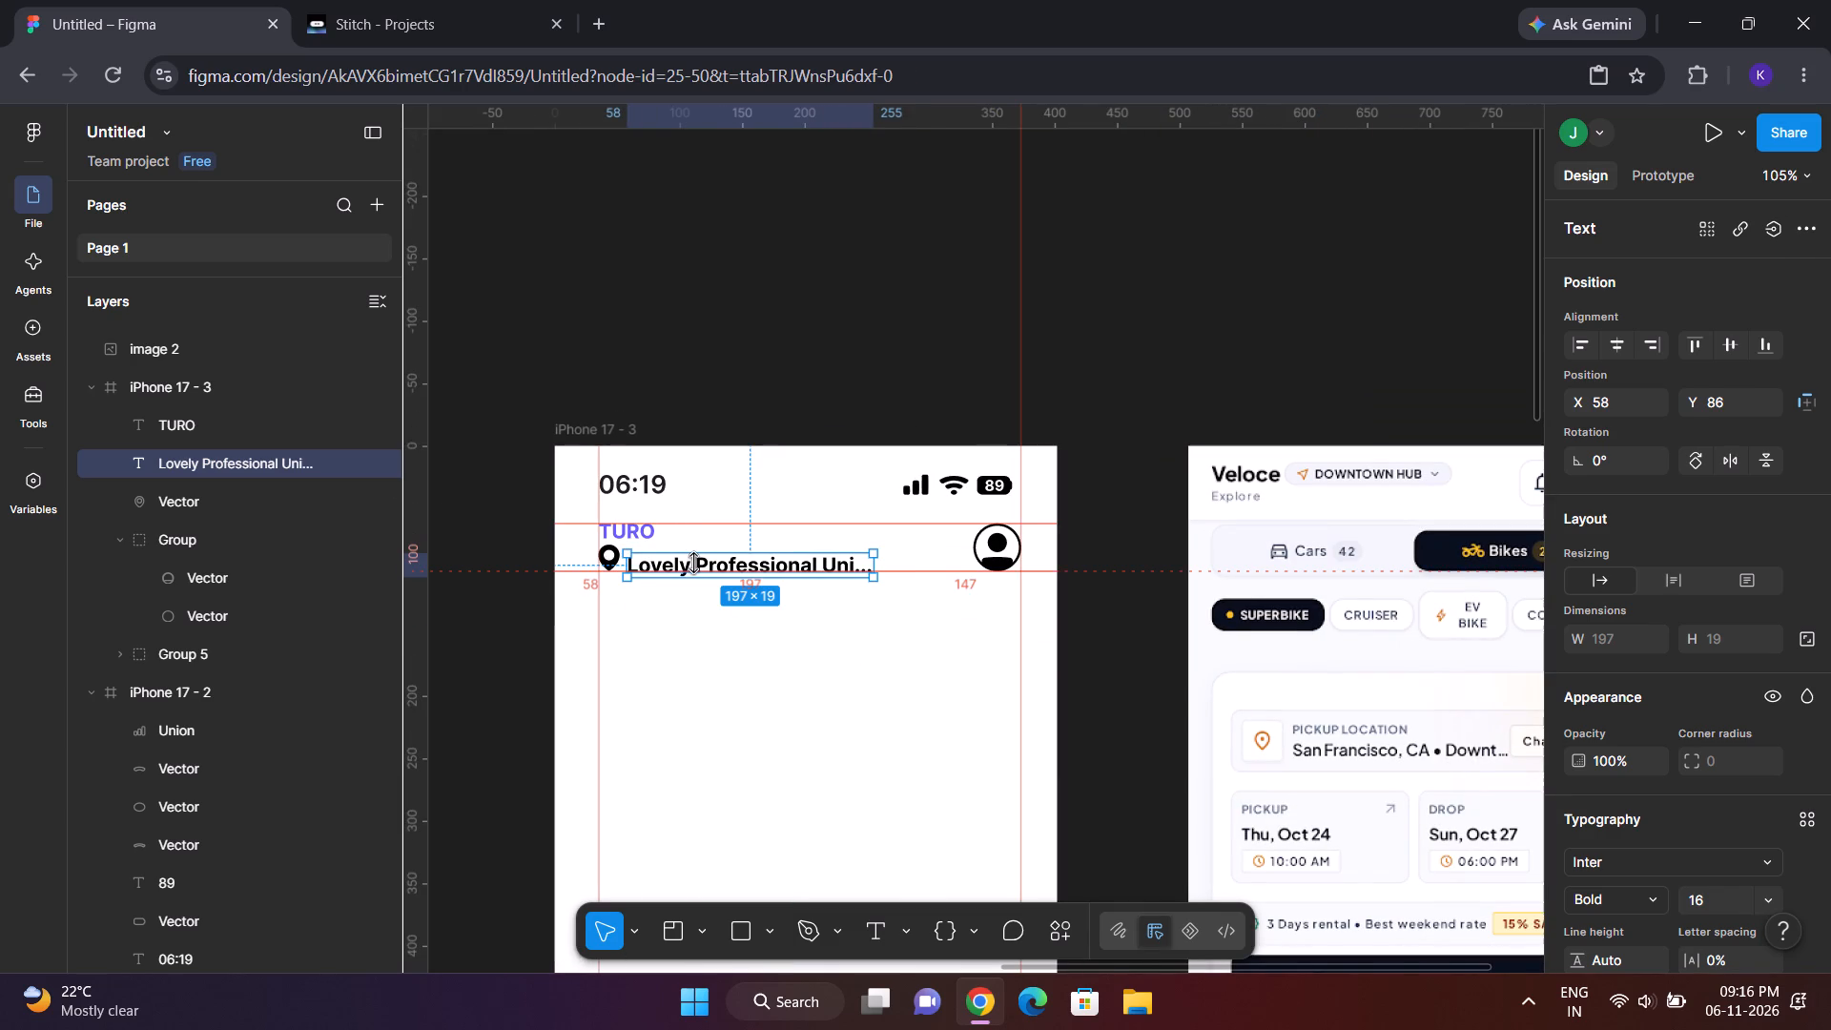
pyautogui.click(822, 279)
pyautogui.click(771, 564)
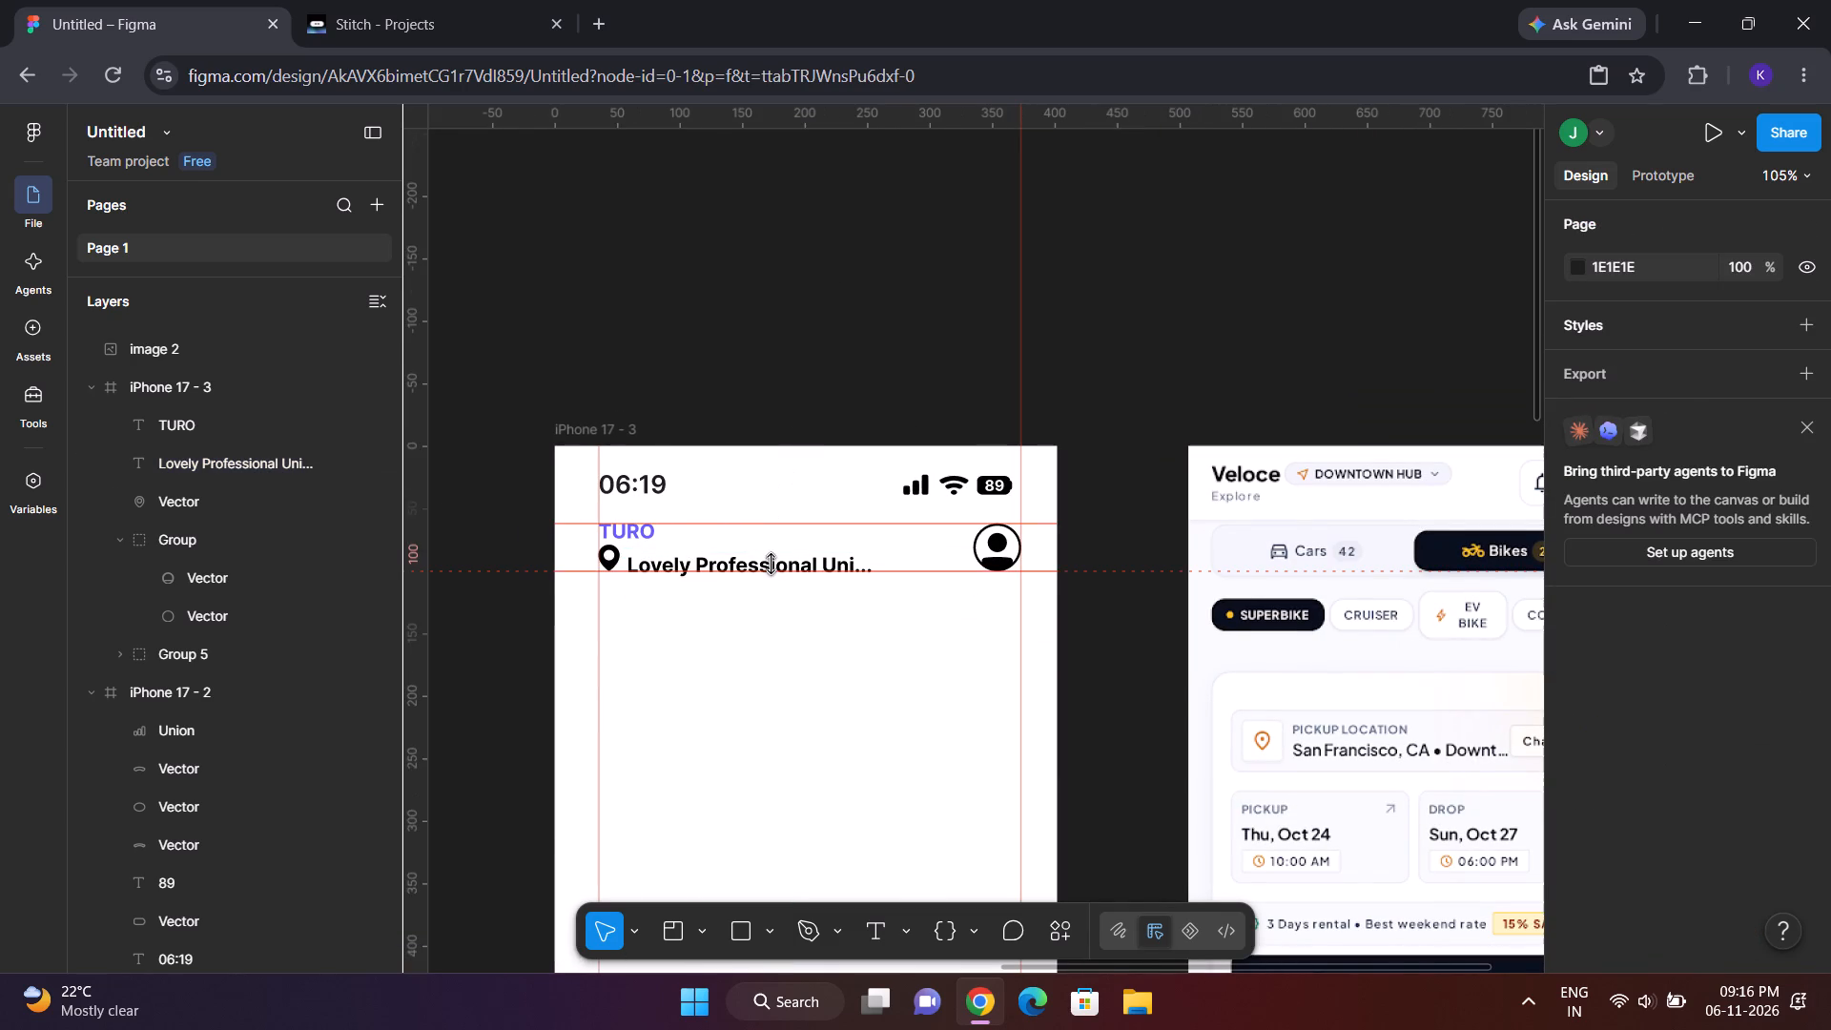
pyautogui.hscroll(1, 784, 560)
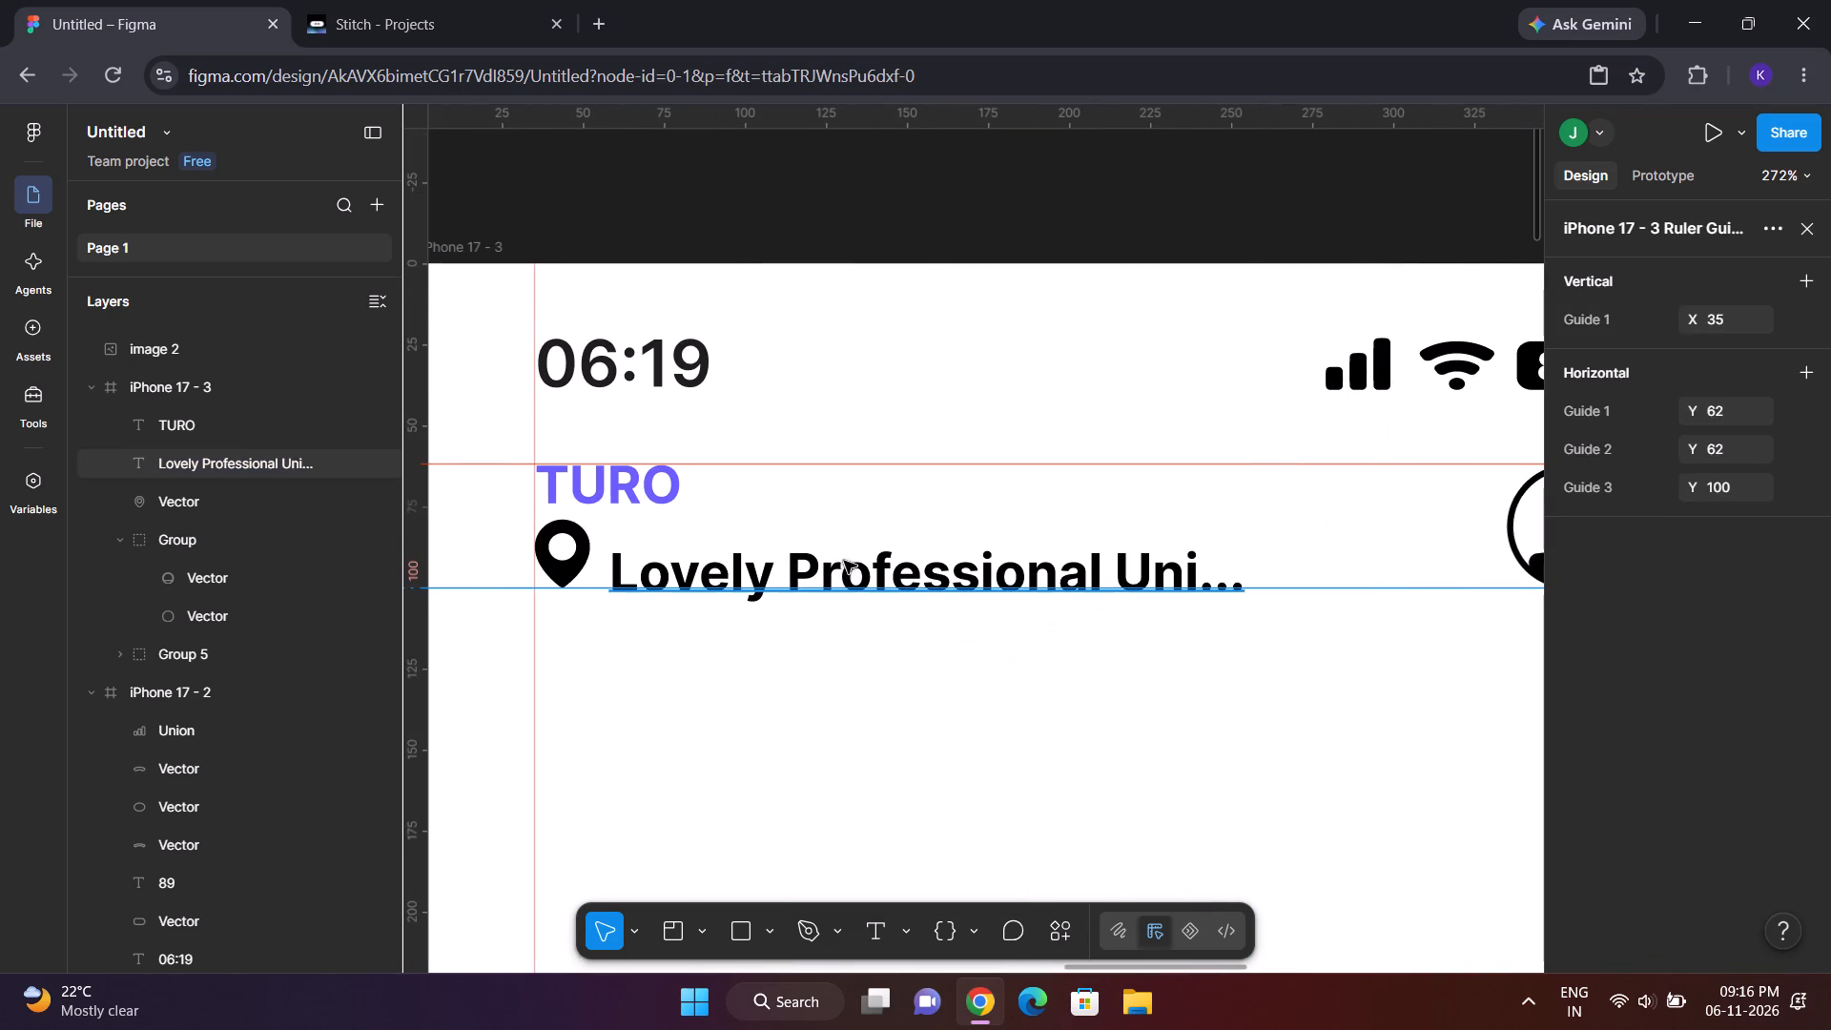
pyautogui.click(848, 569)
pyautogui.moveTo(848, 569); pyautogui.dragTo(843, 553)
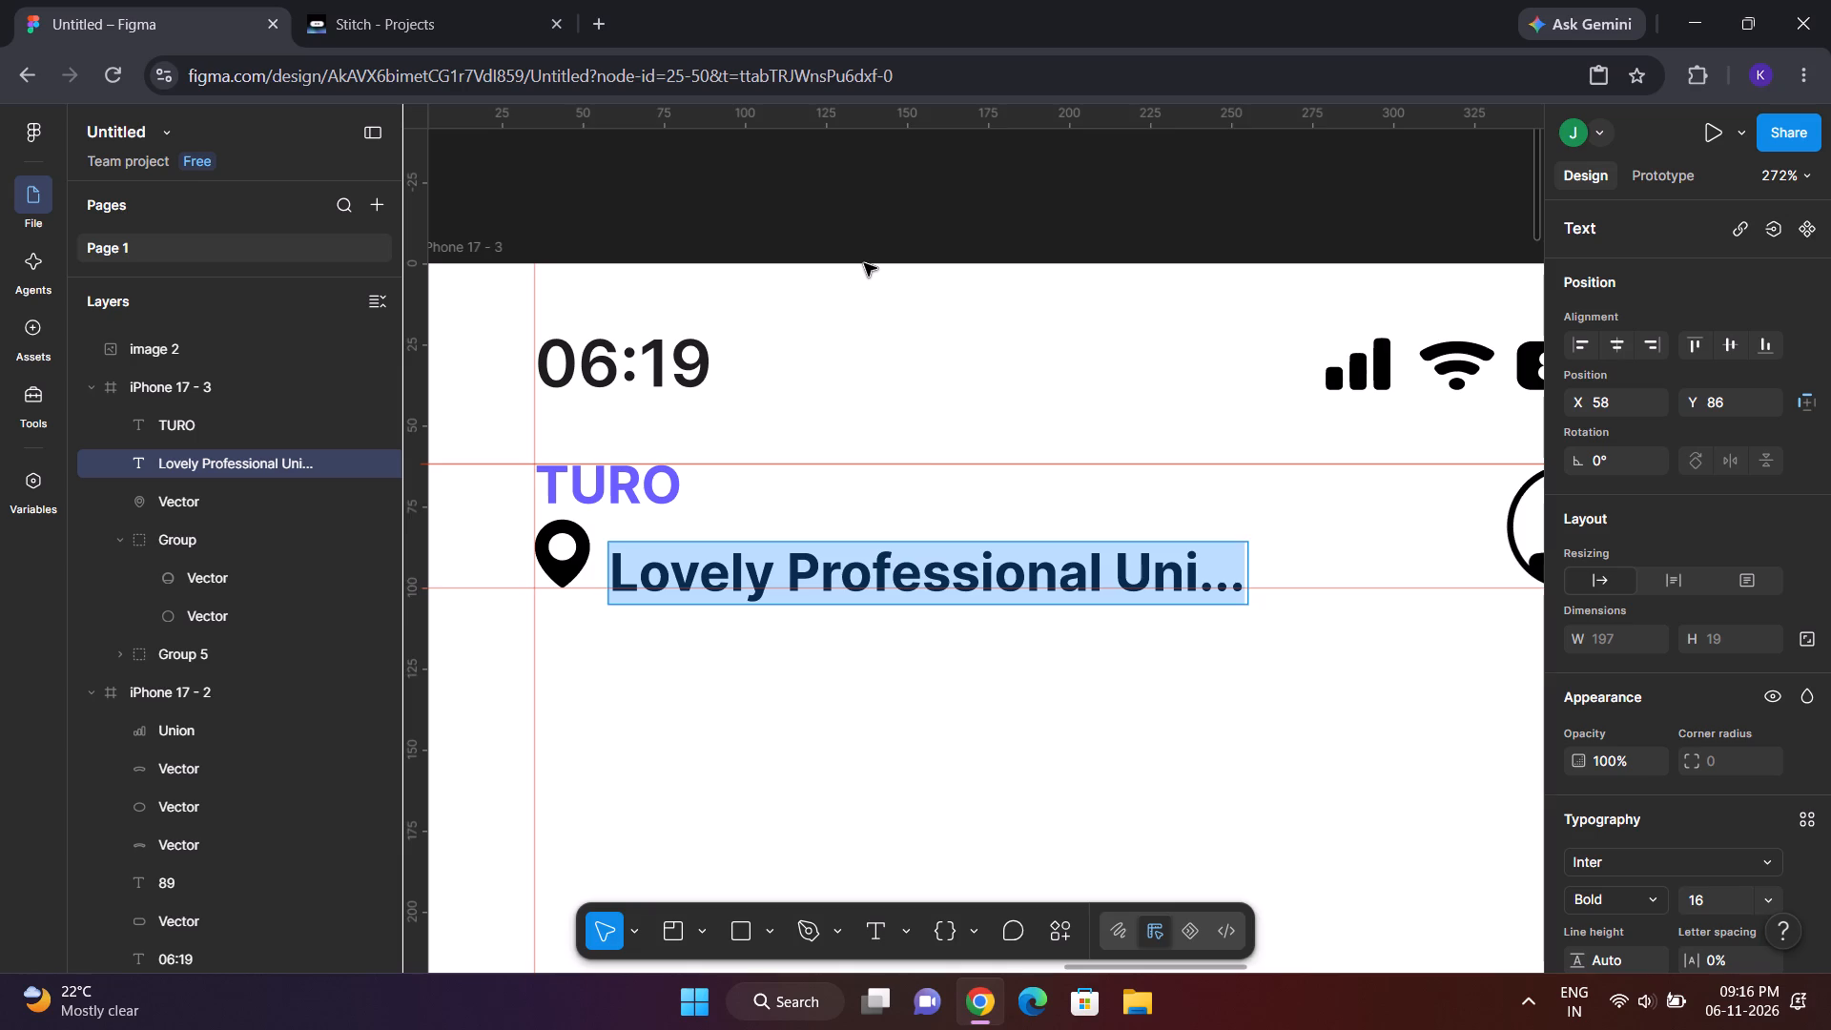
pyautogui.click(864, 263)
pyautogui.moveTo(909, 562); pyautogui.dragTo(906, 546)
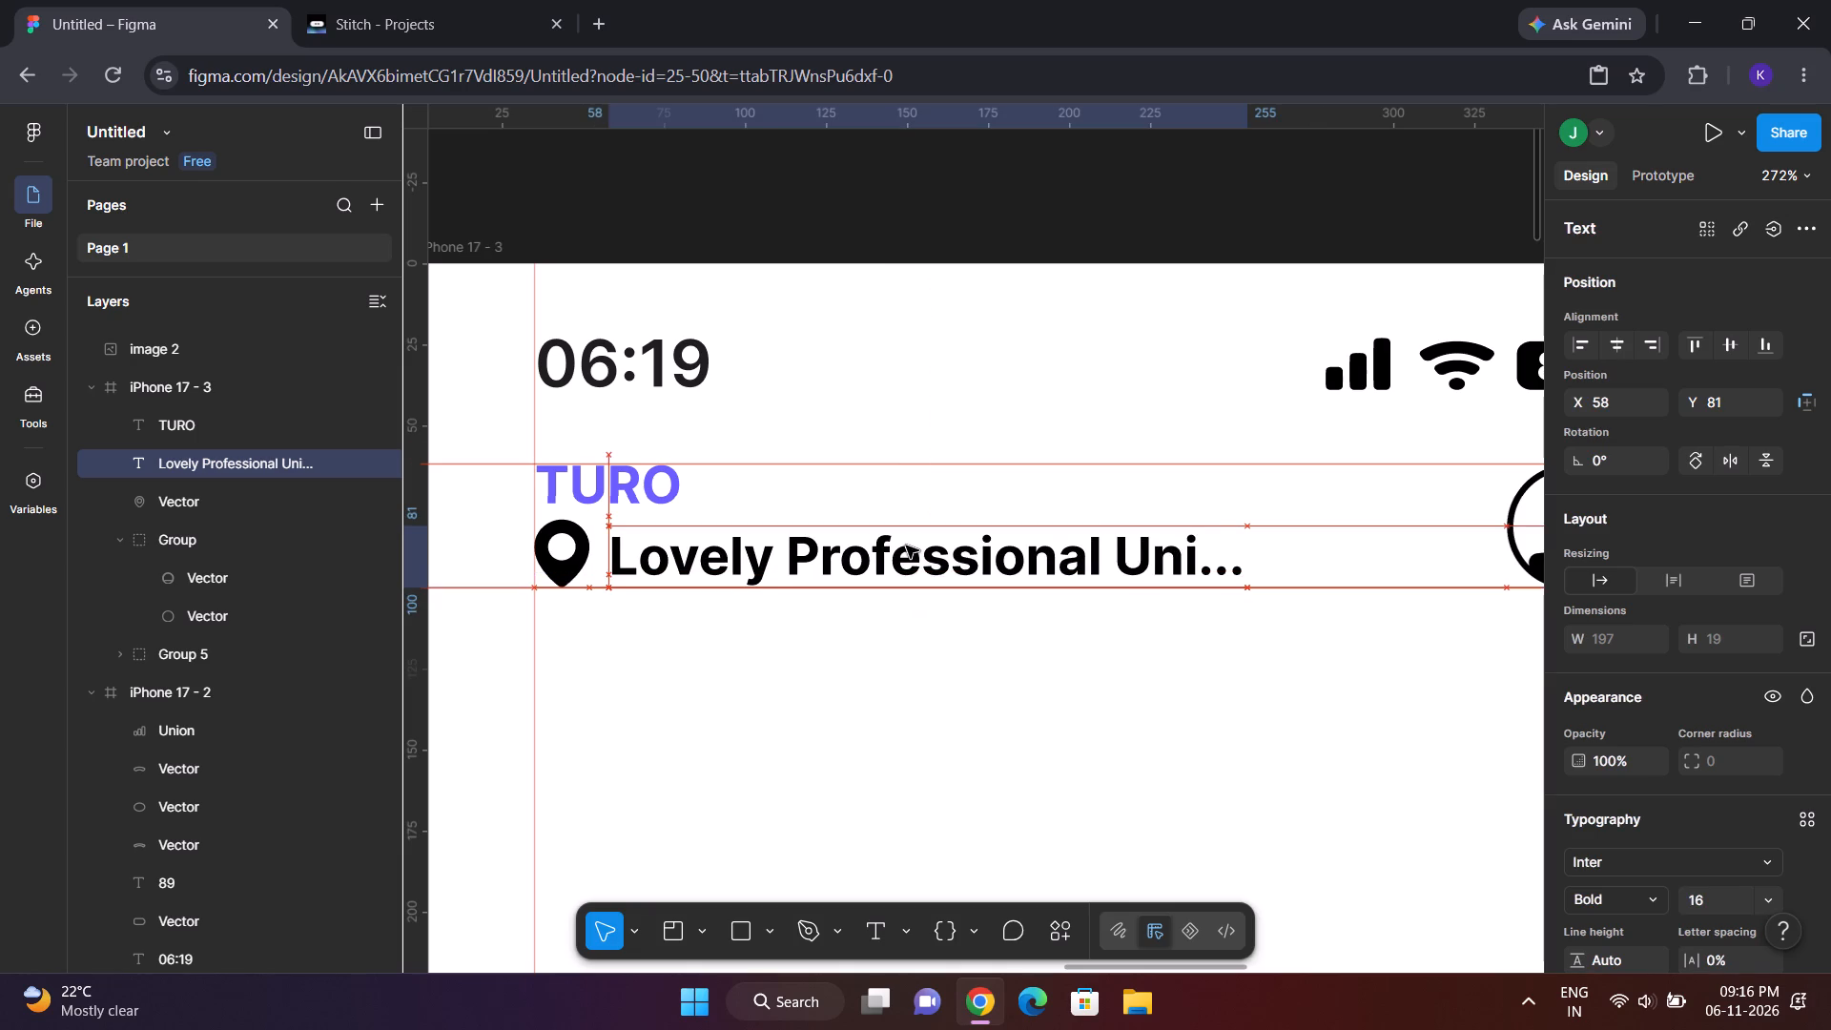
pyautogui.moveTo(906, 546); pyautogui.dragTo(902, 547)
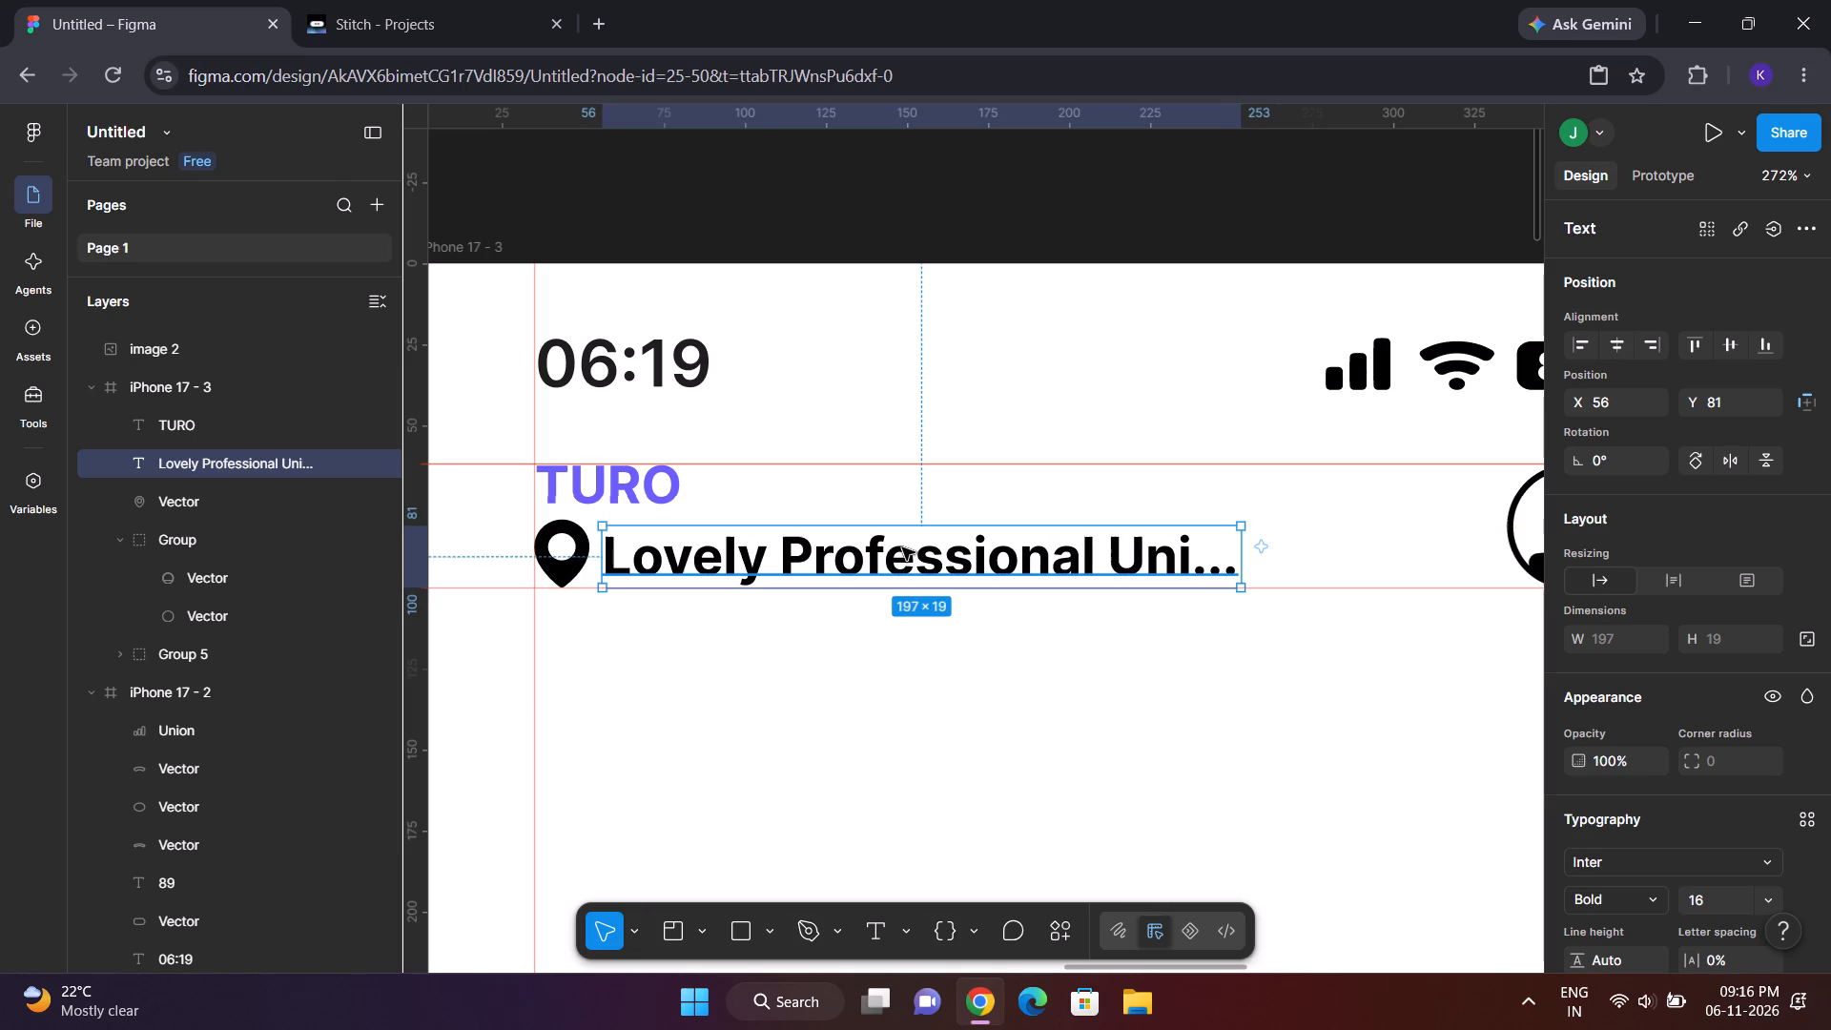
# Deselect the location text and hide the rulers and guides.
pyautogui.click(873, 193)
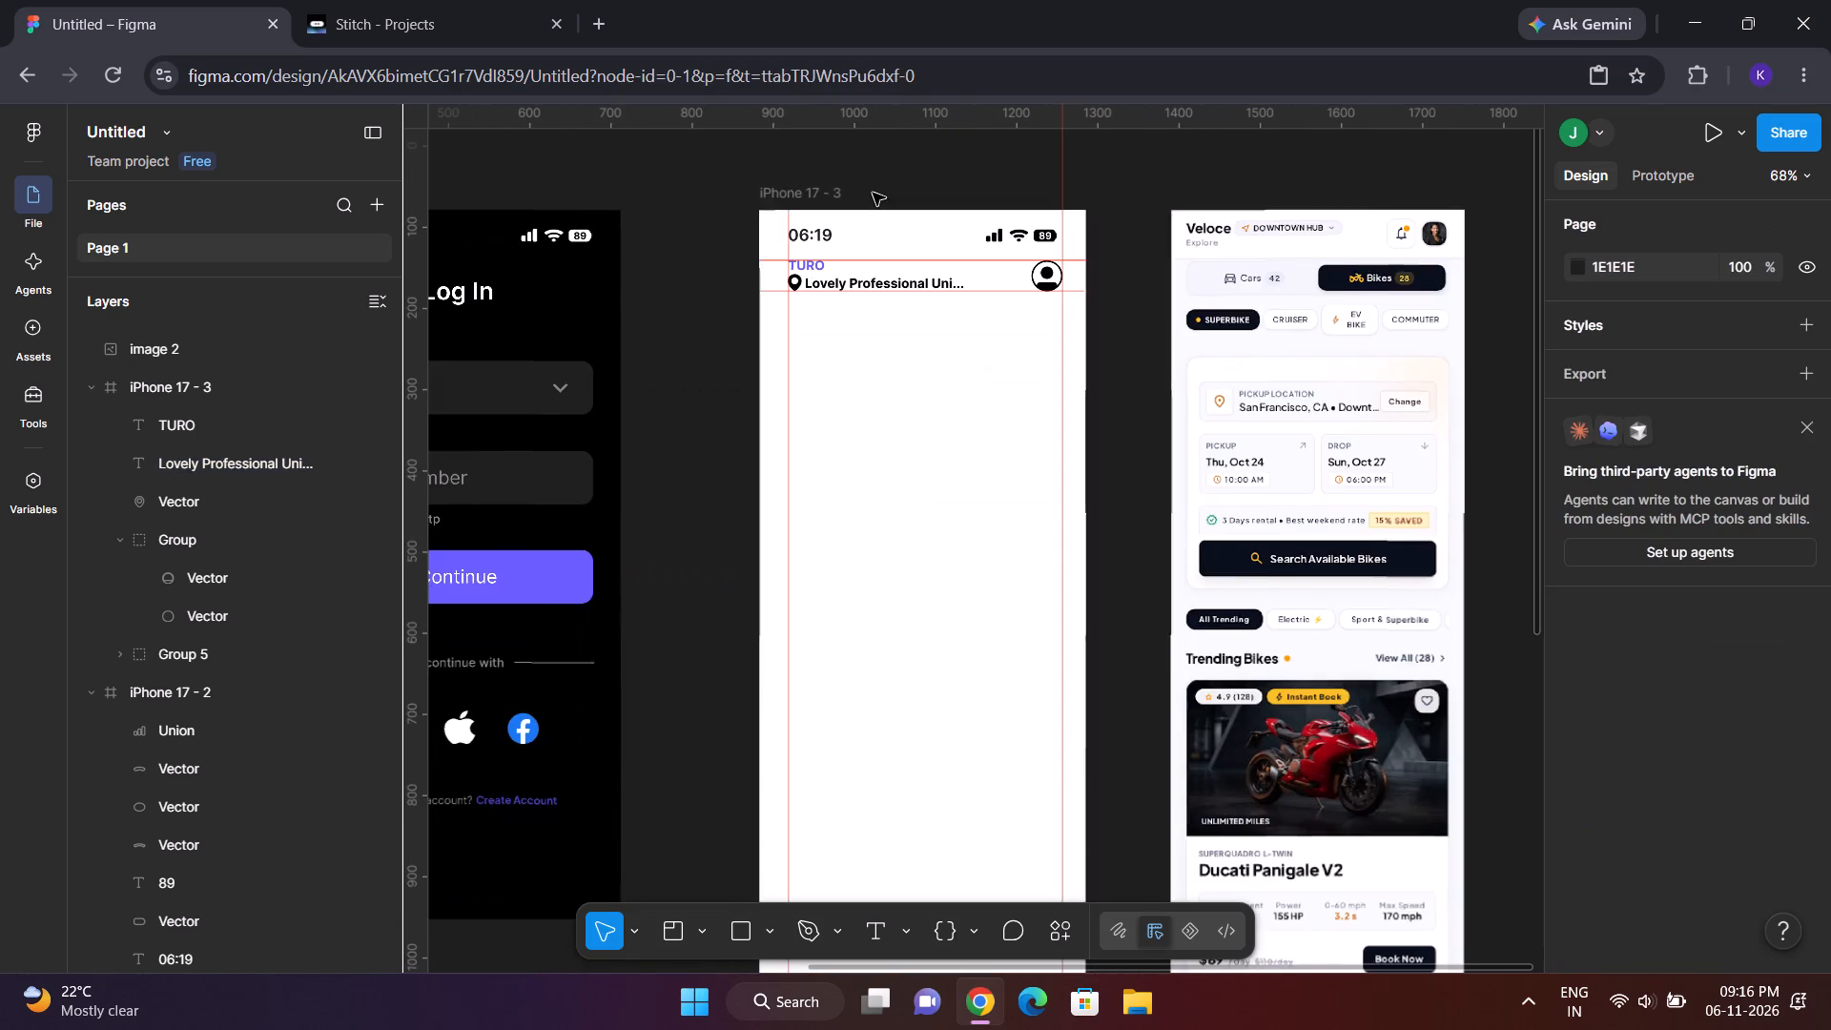
pyautogui.hotkey('shift', 'r')
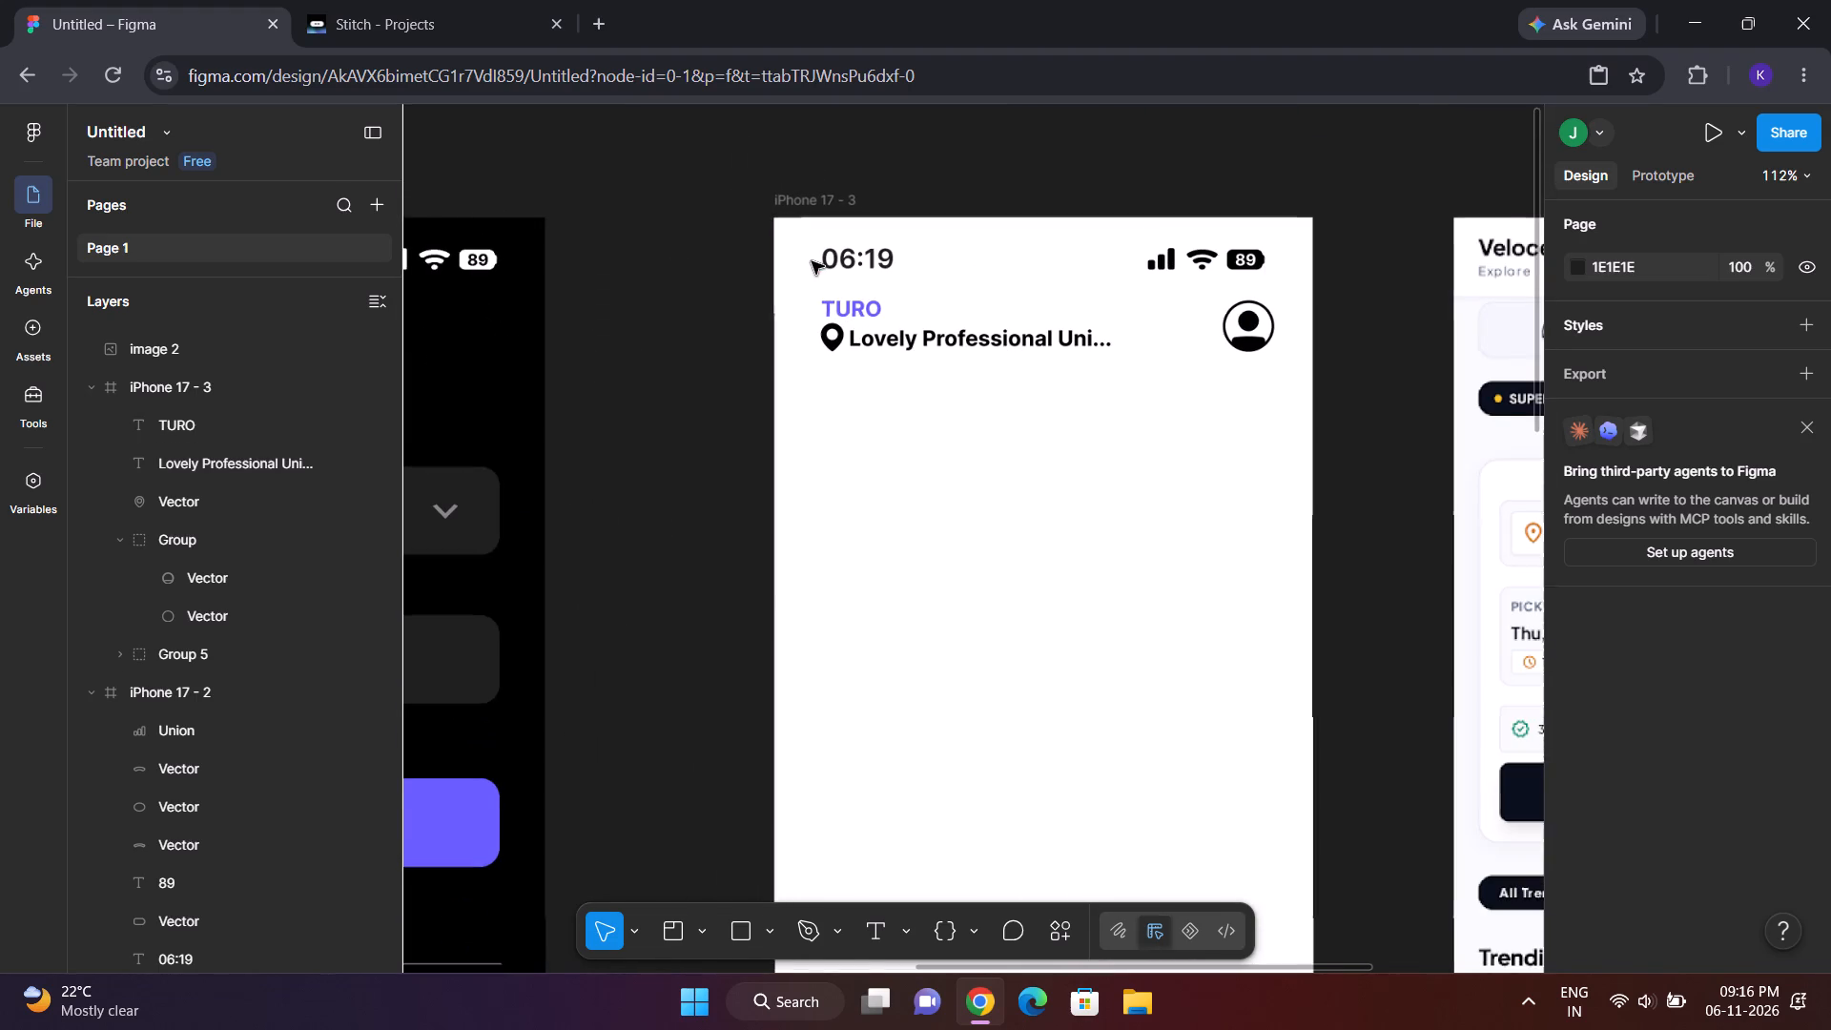
# Delete the purple TURO title from the iPhone 17 - 3 header.
pyautogui.click(857, 317)
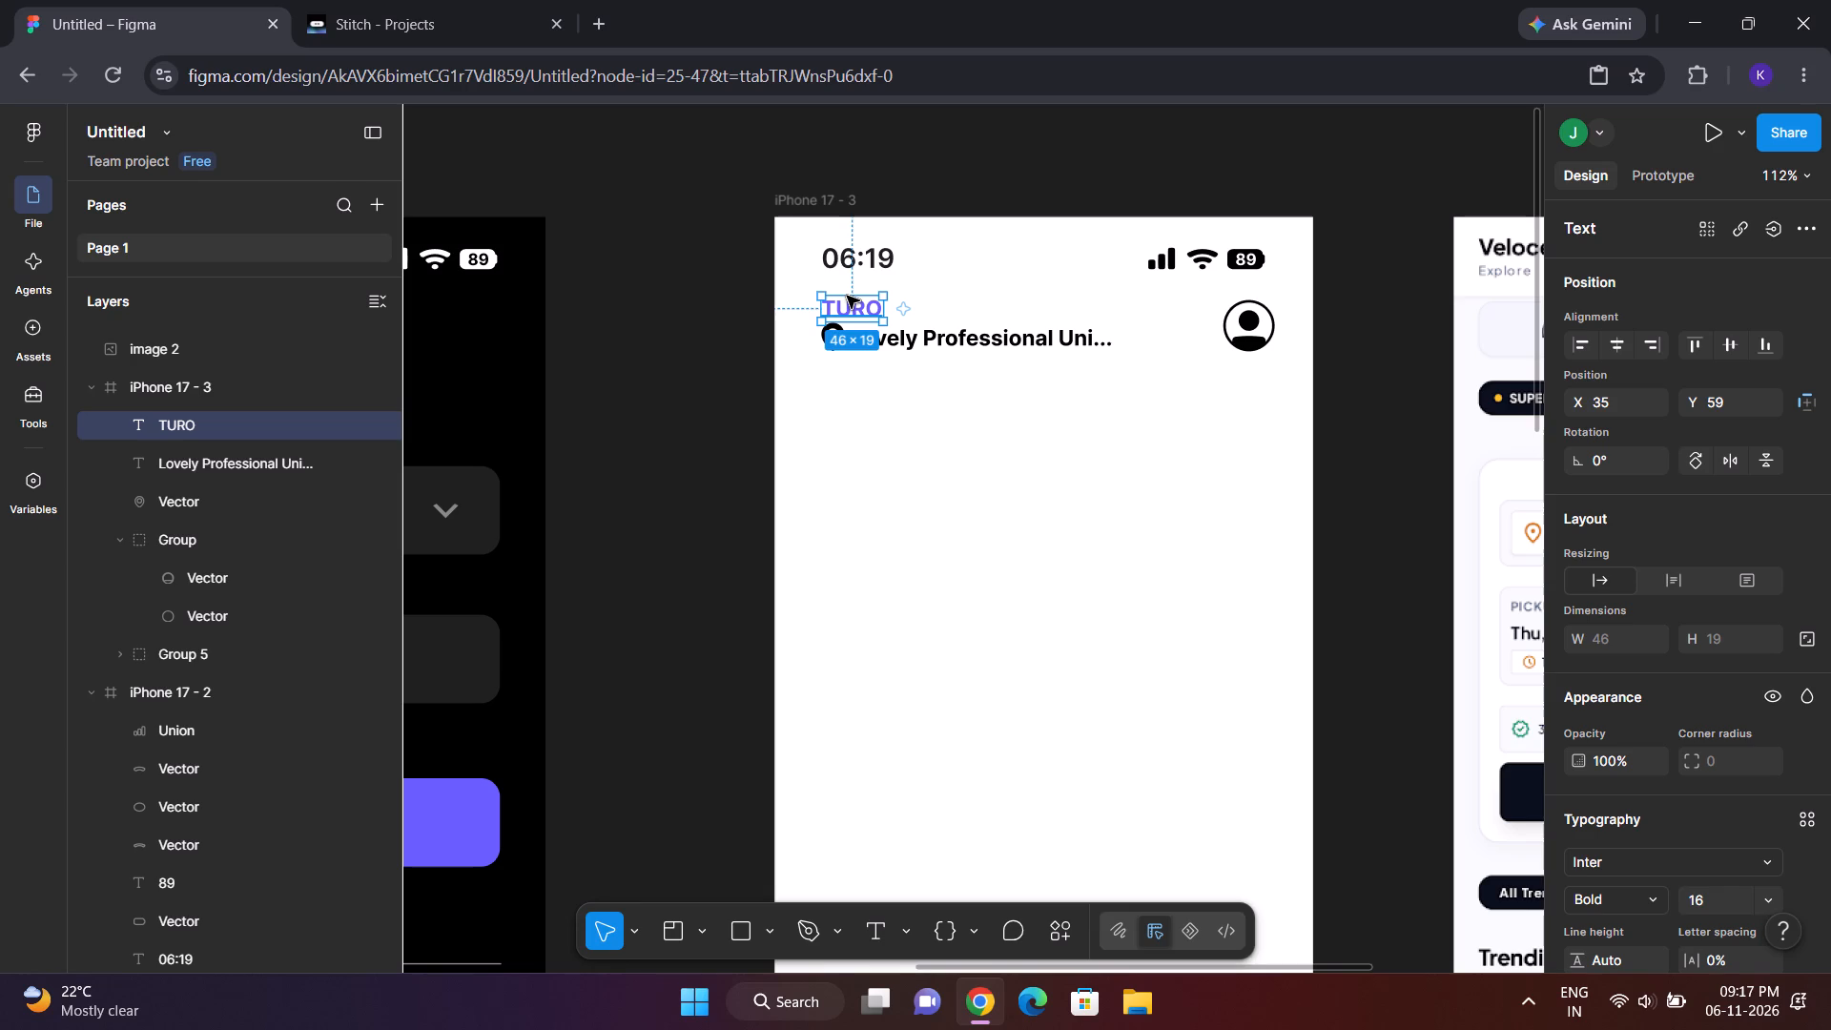
pyautogui.click(847, 296)
pyautogui.press('Delete')
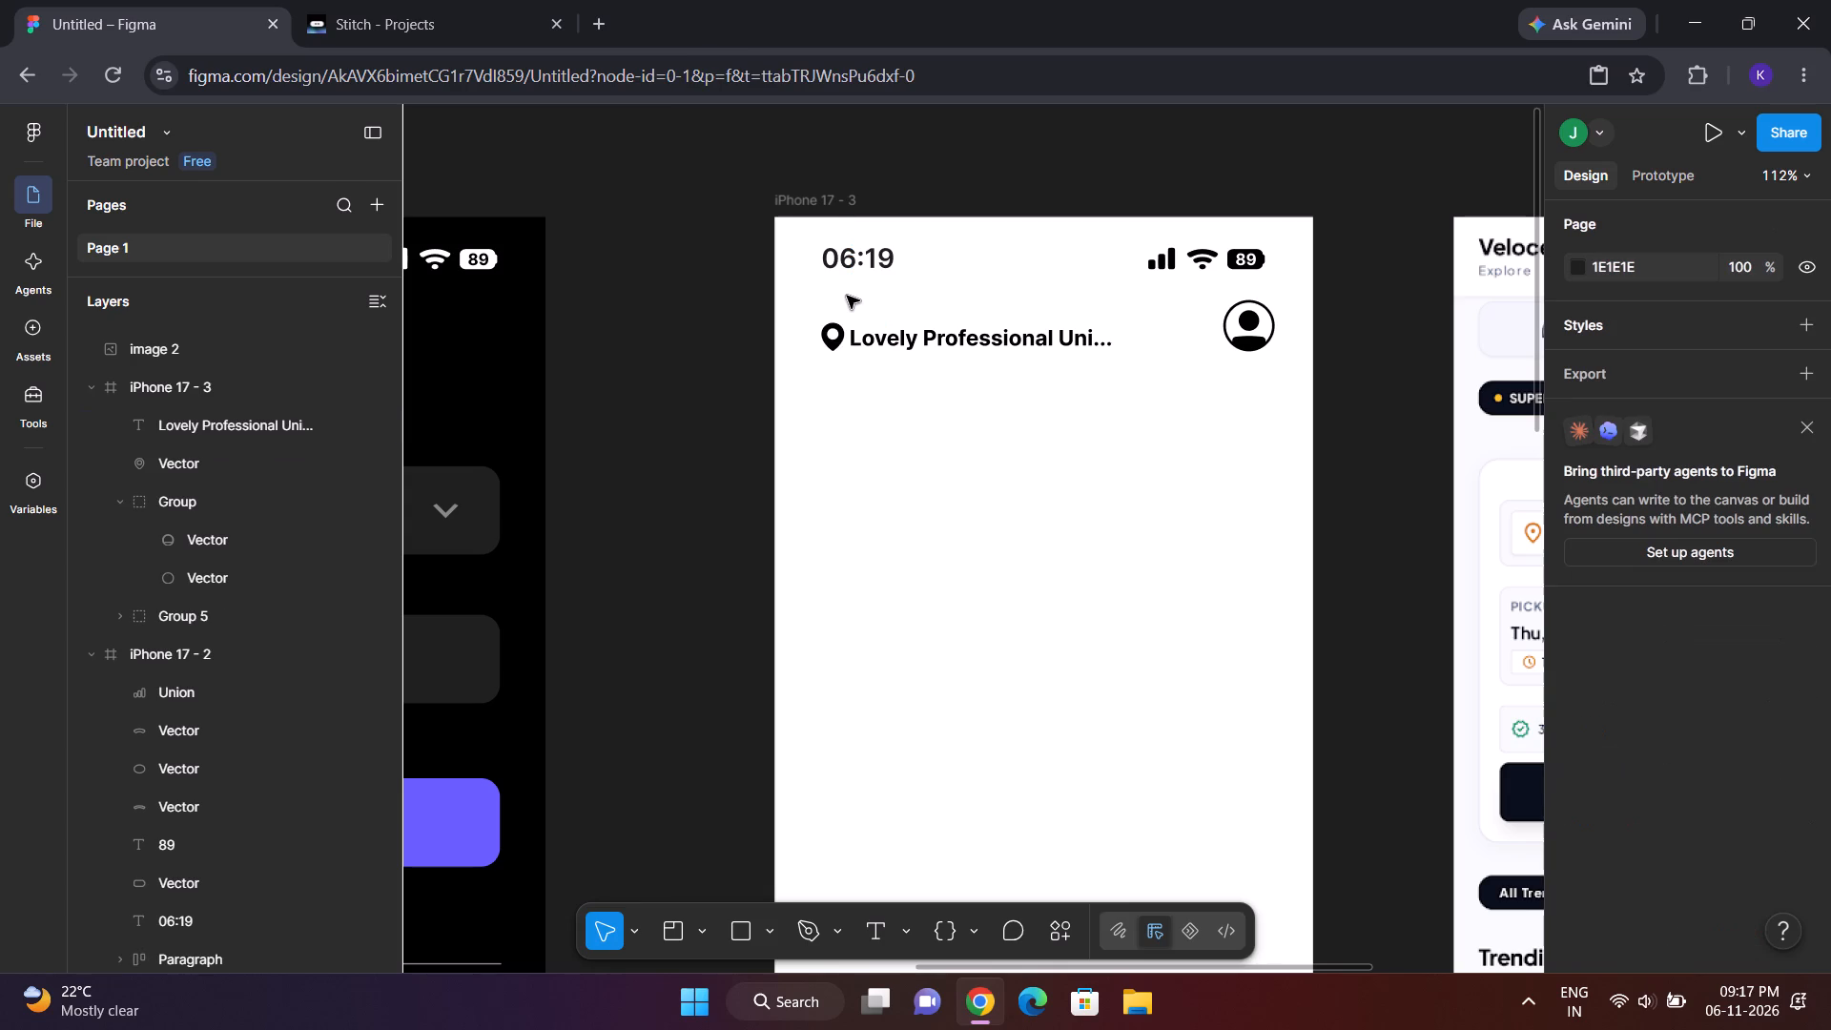
# Show the rulers and move the pin and location text together up between the two horizontal guides, with the pin at Y 68.
pyautogui.moveTo(648, 353); pyautogui.dragTo(1118, 387)
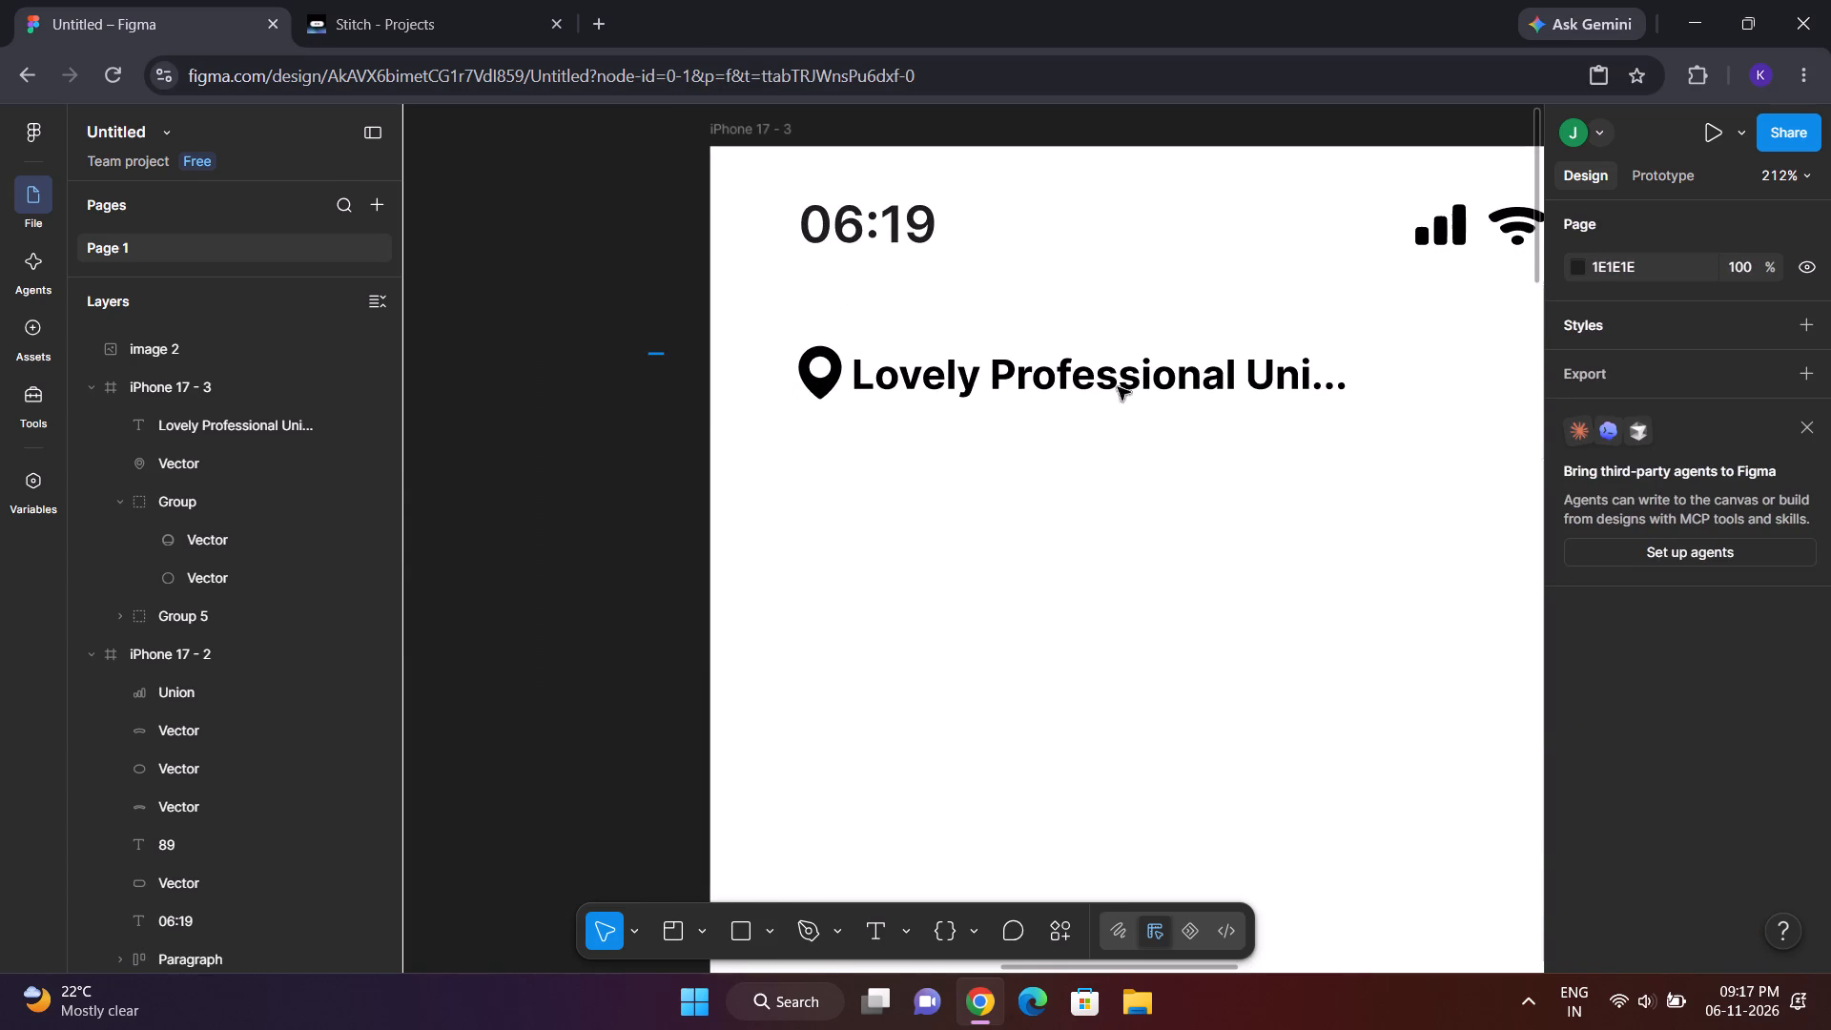
pyautogui.moveTo(1118, 387); pyautogui.dragTo(1248, 422)
pyautogui.hotkey('shift', 'r')
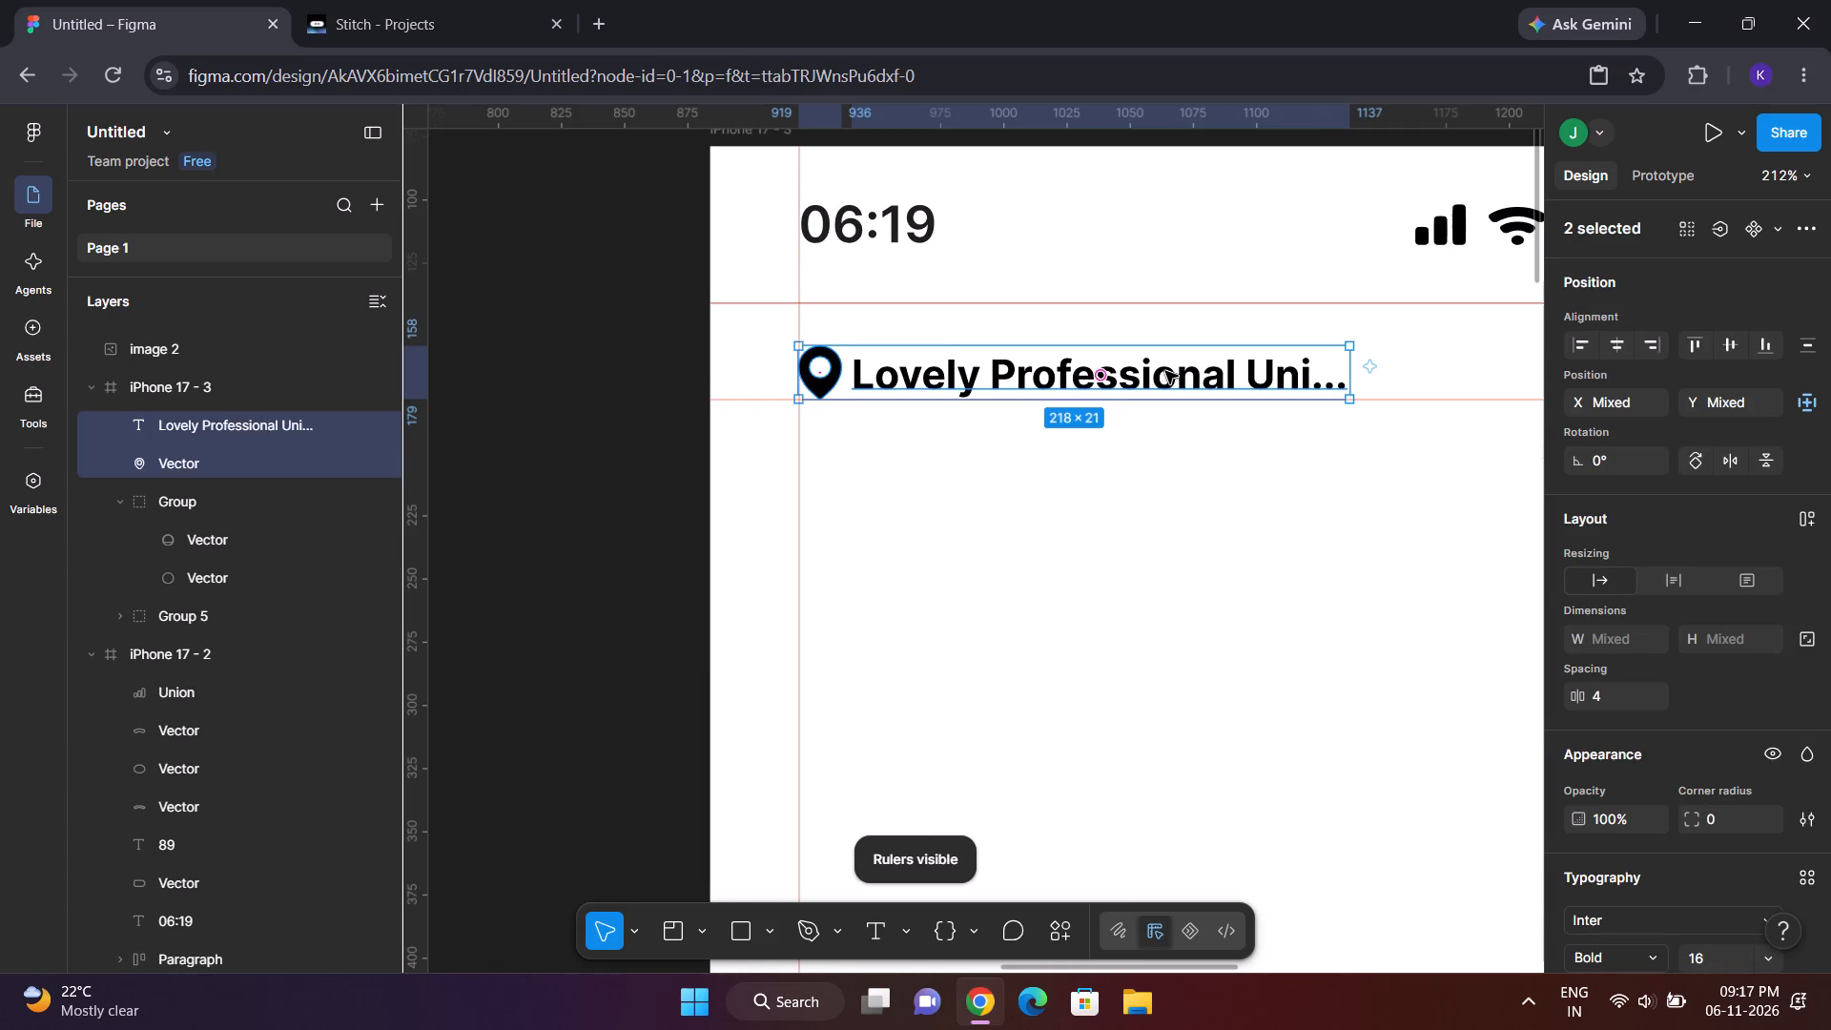
pyautogui.moveTo(903, 360); pyautogui.dragTo(903, 345)
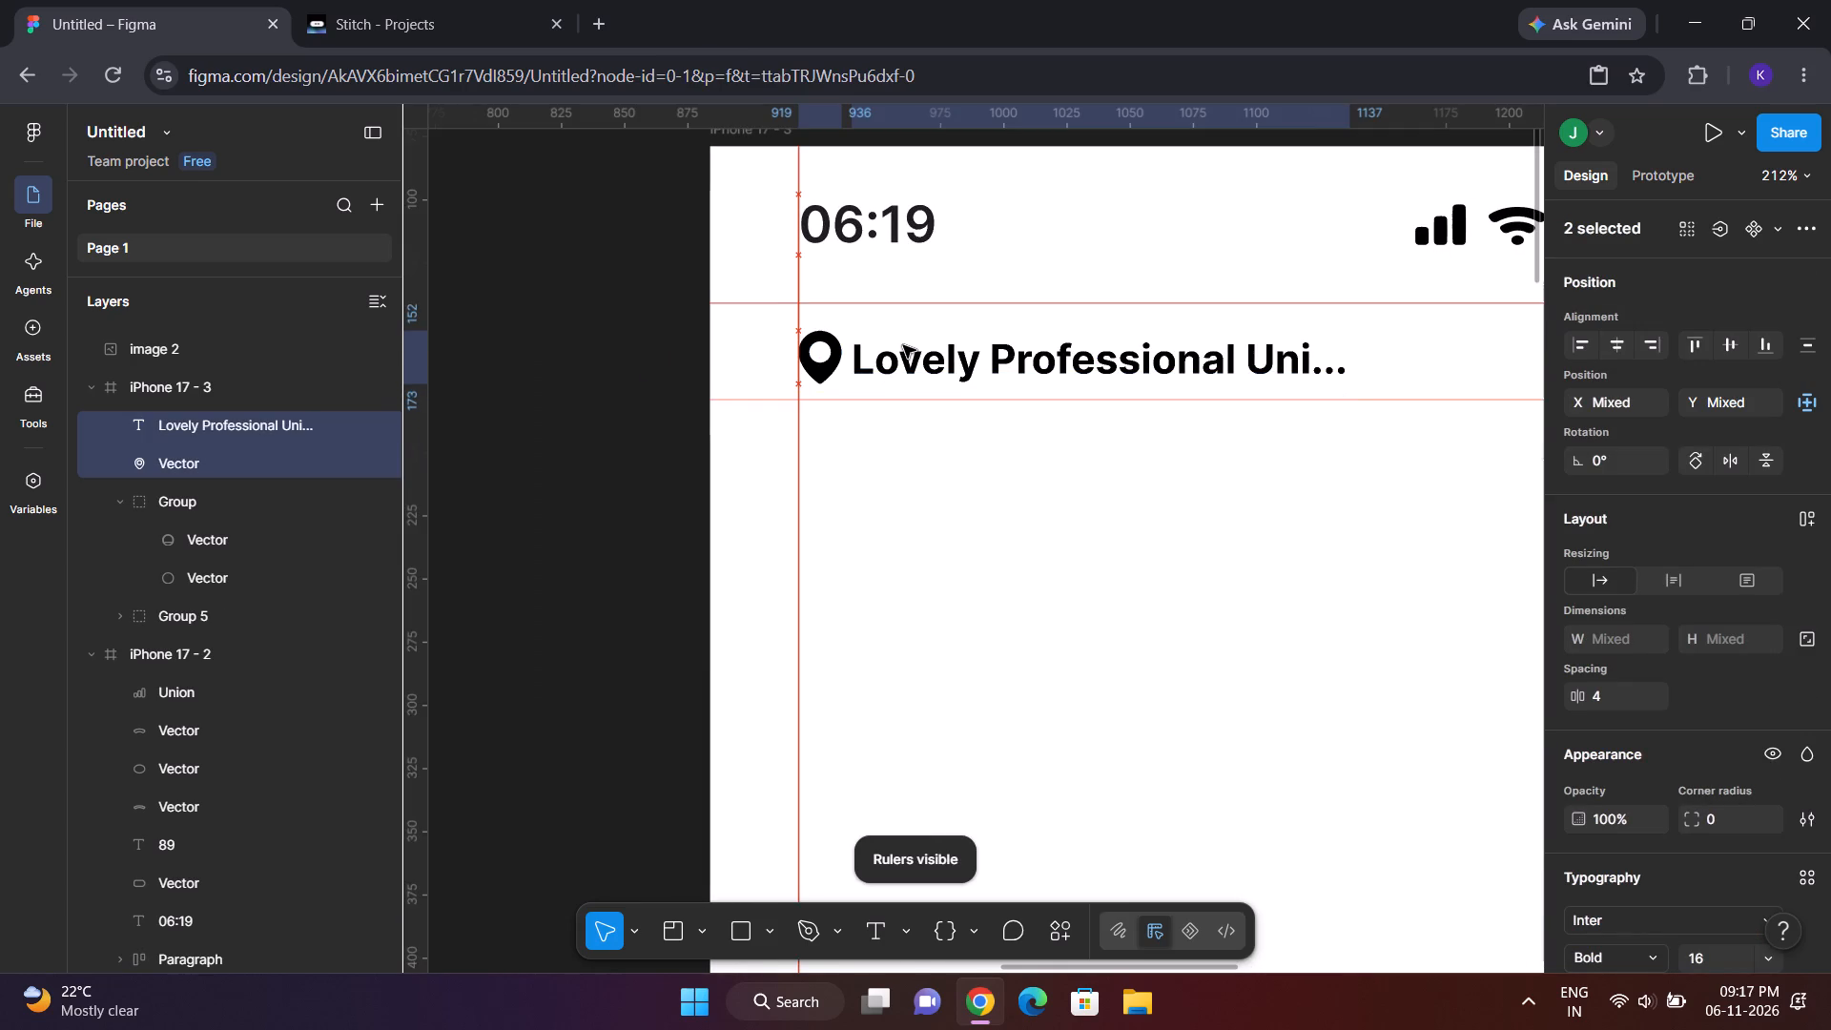
pyautogui.moveTo(903, 345); pyautogui.dragTo(901, 325)
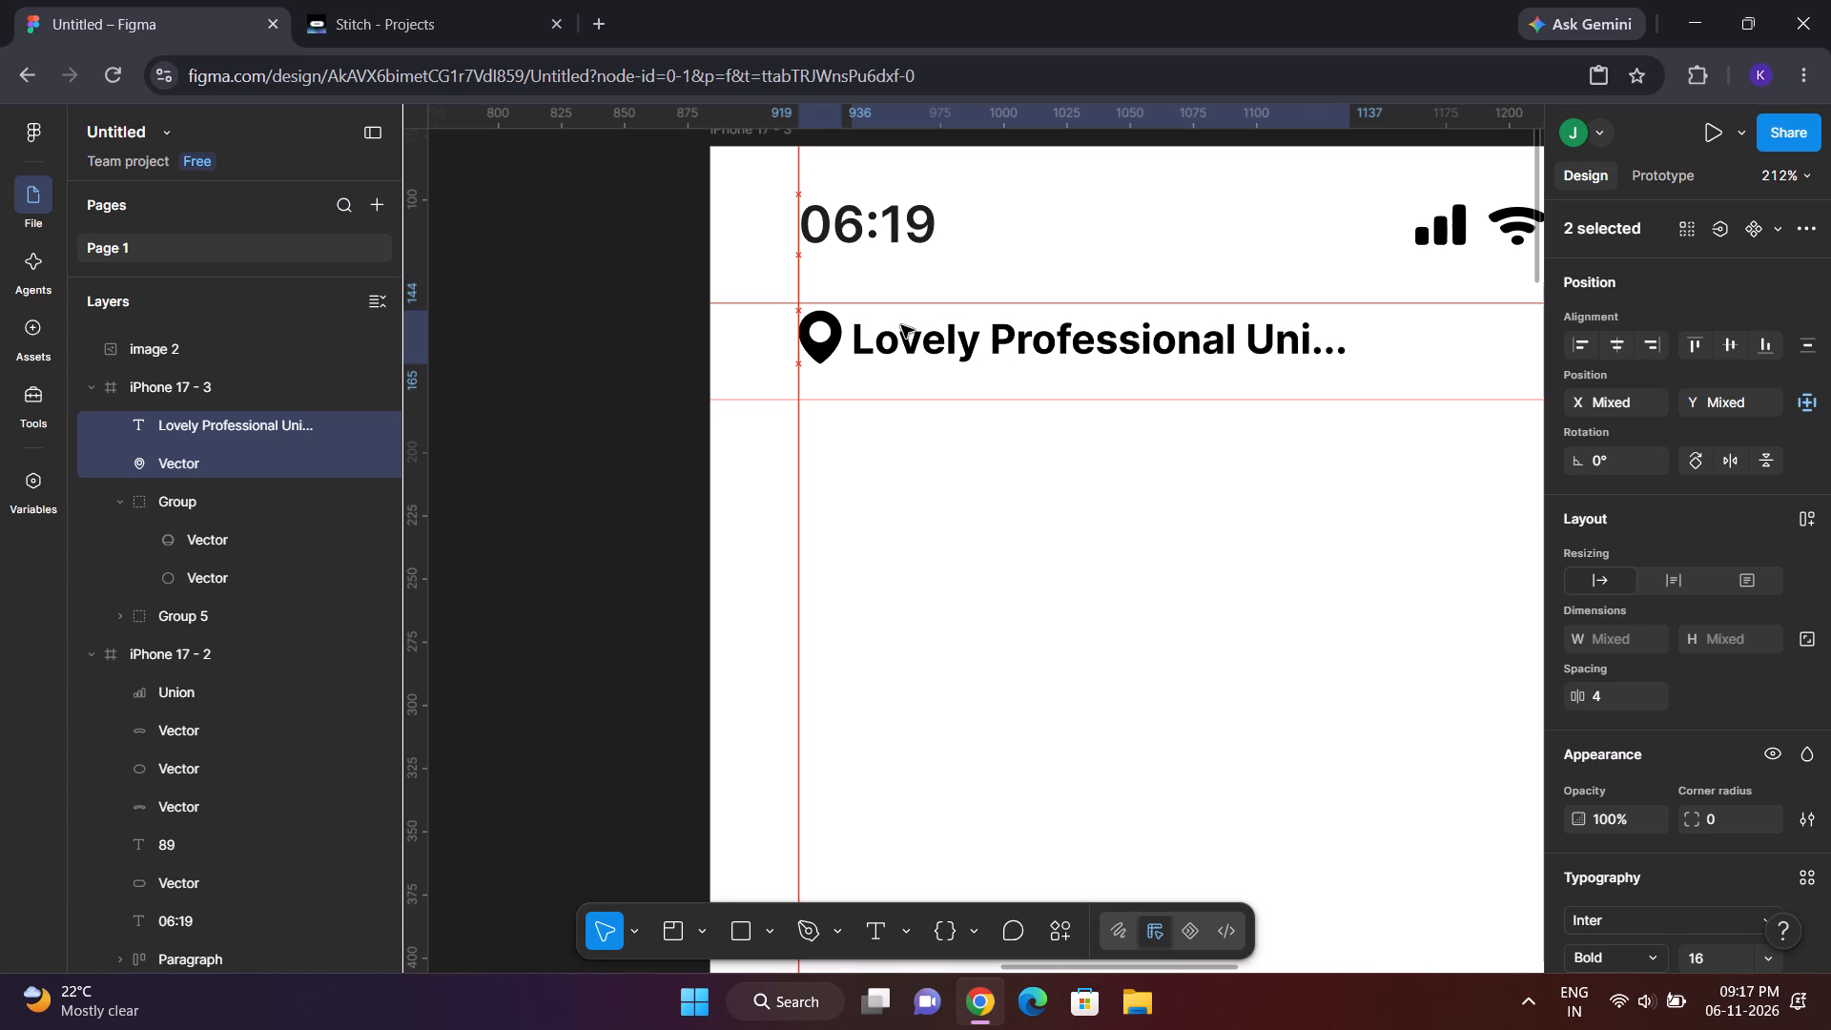
pyautogui.moveTo(901, 325); pyautogui.dragTo(900, 331)
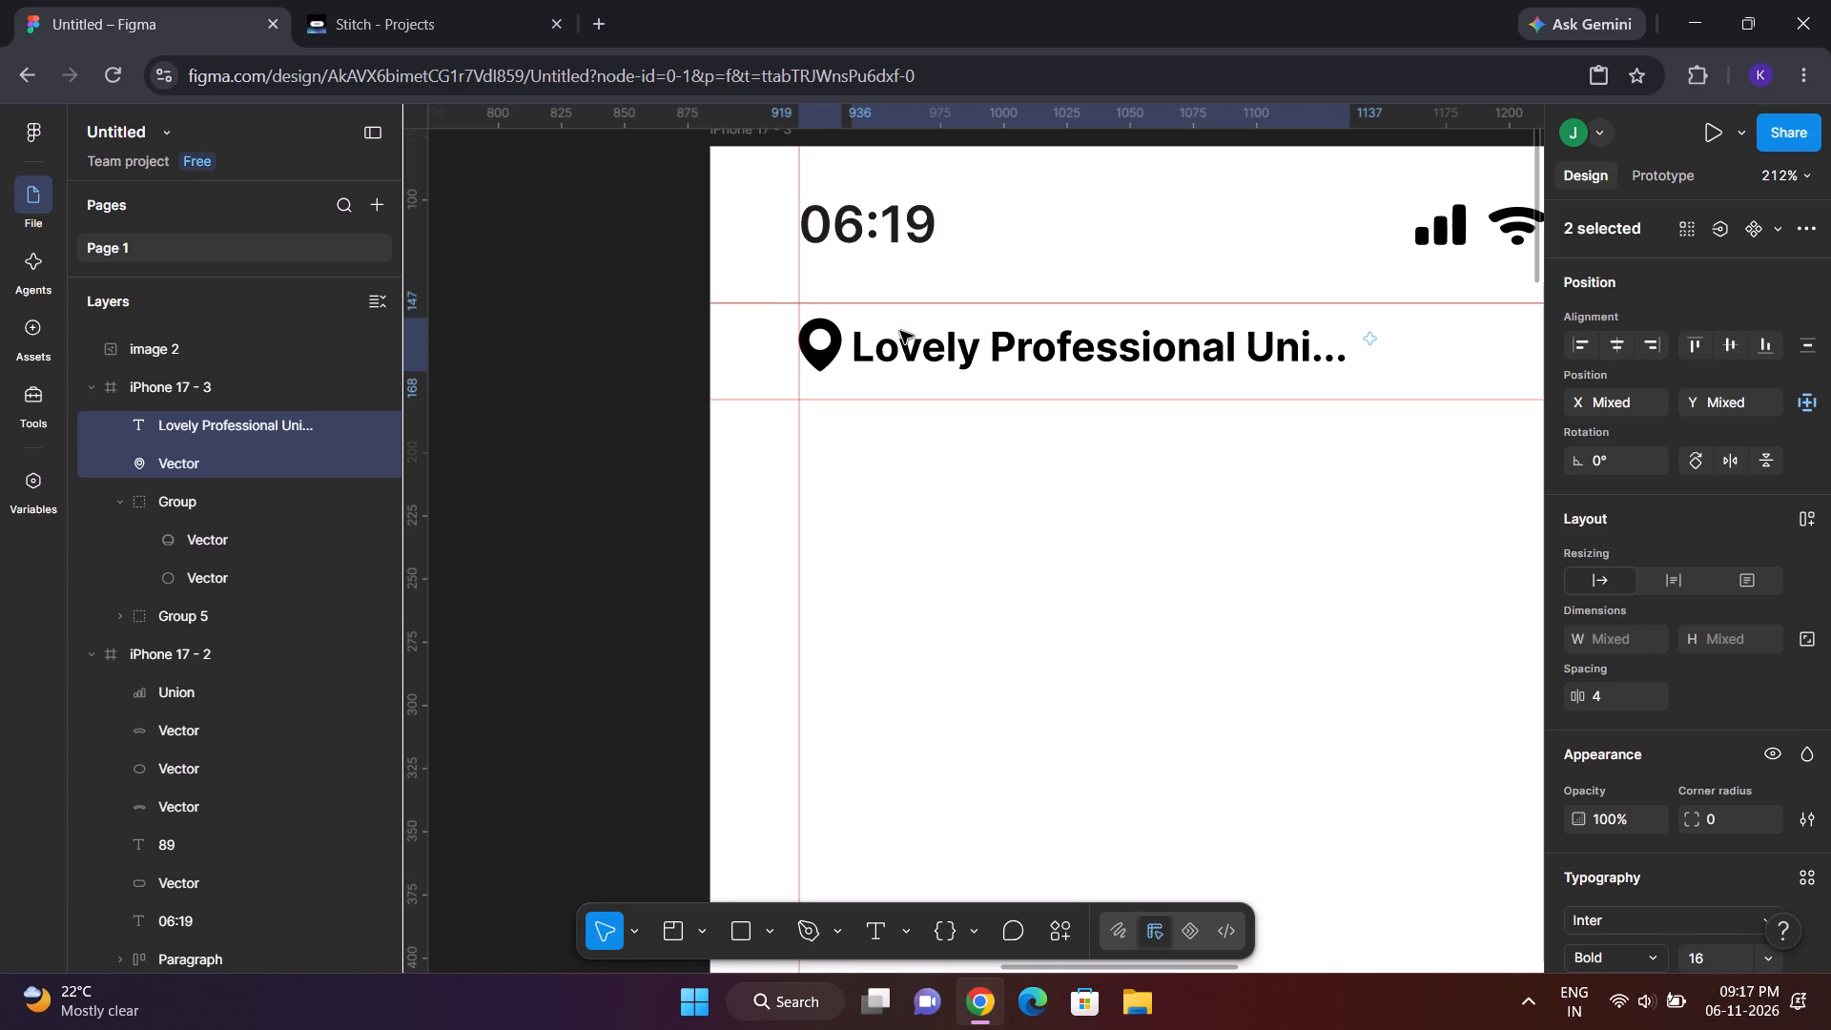
pyautogui.click(570, 356)
# Copy the down-arrow vector from the Log In screen's country code field into the iPhone 17 - 3 header after the location text, at X 270, Y 75.
pyautogui.hscroll(-1, 1181, 401)
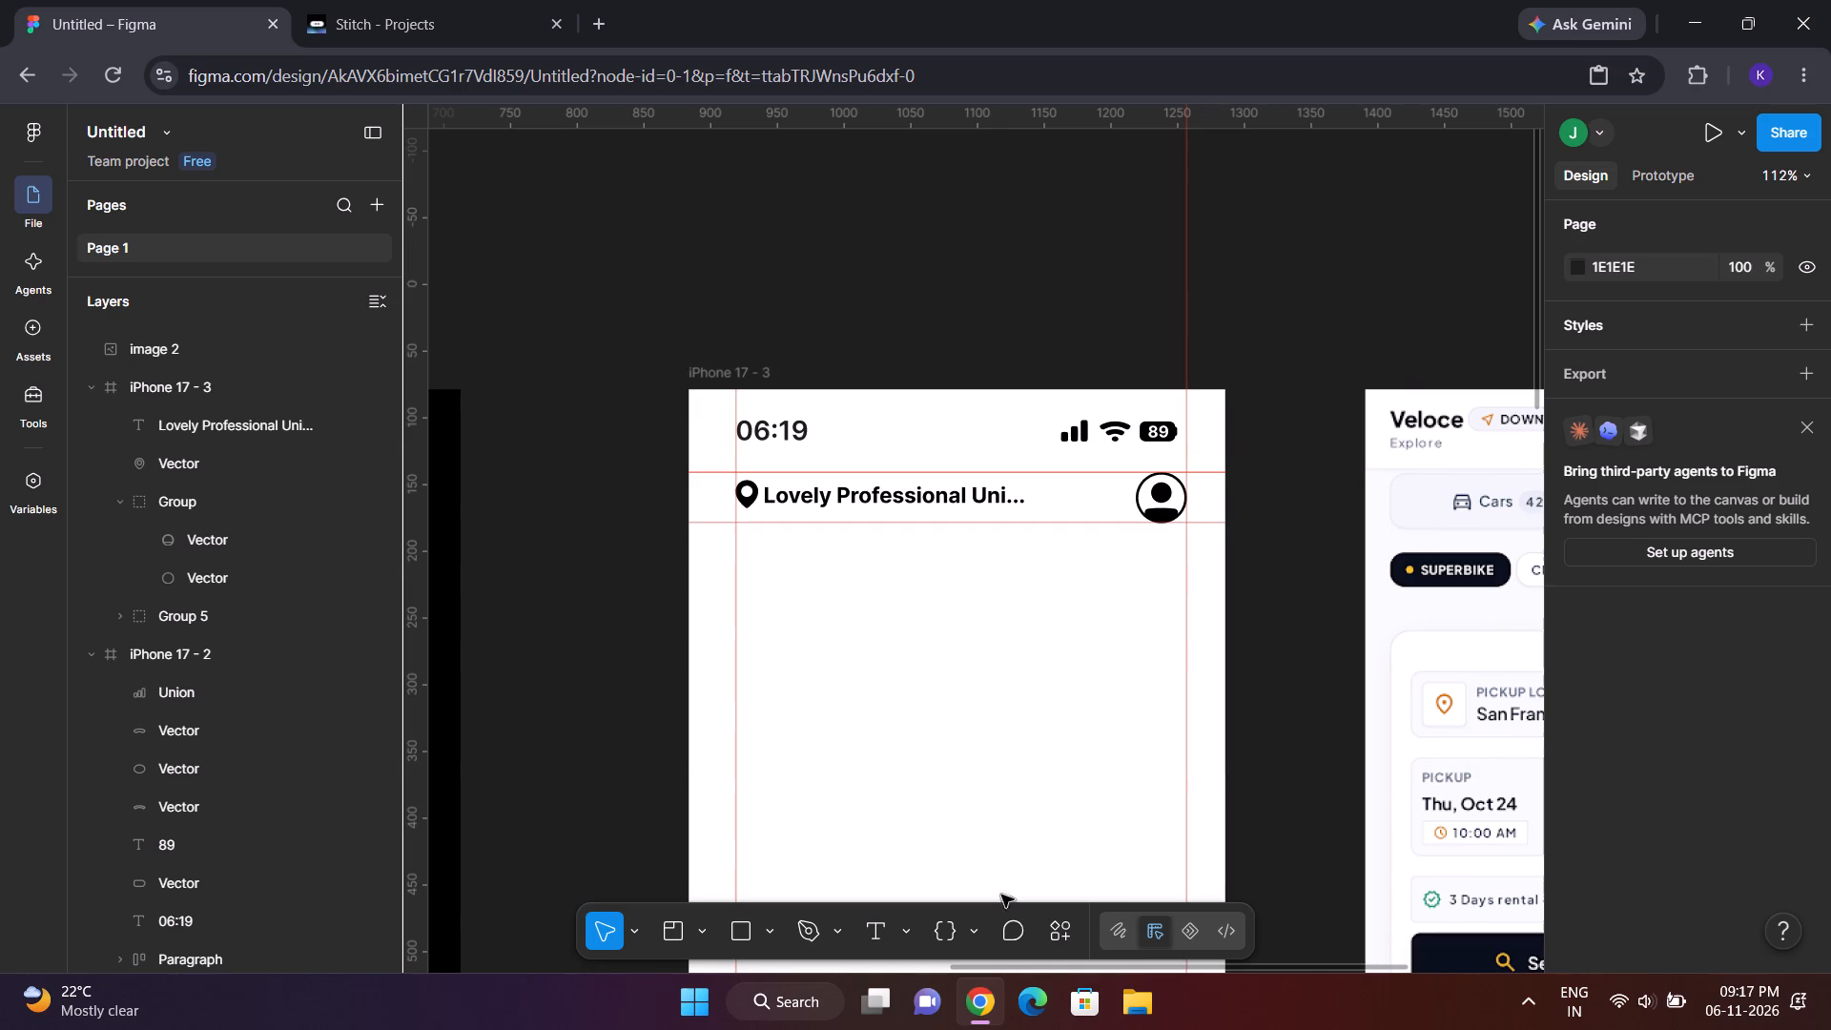
pyautogui.click(1039, 927)
pyautogui.hscroll(1, 1064, 923)
pyautogui.hscroll(2, 730, 742)
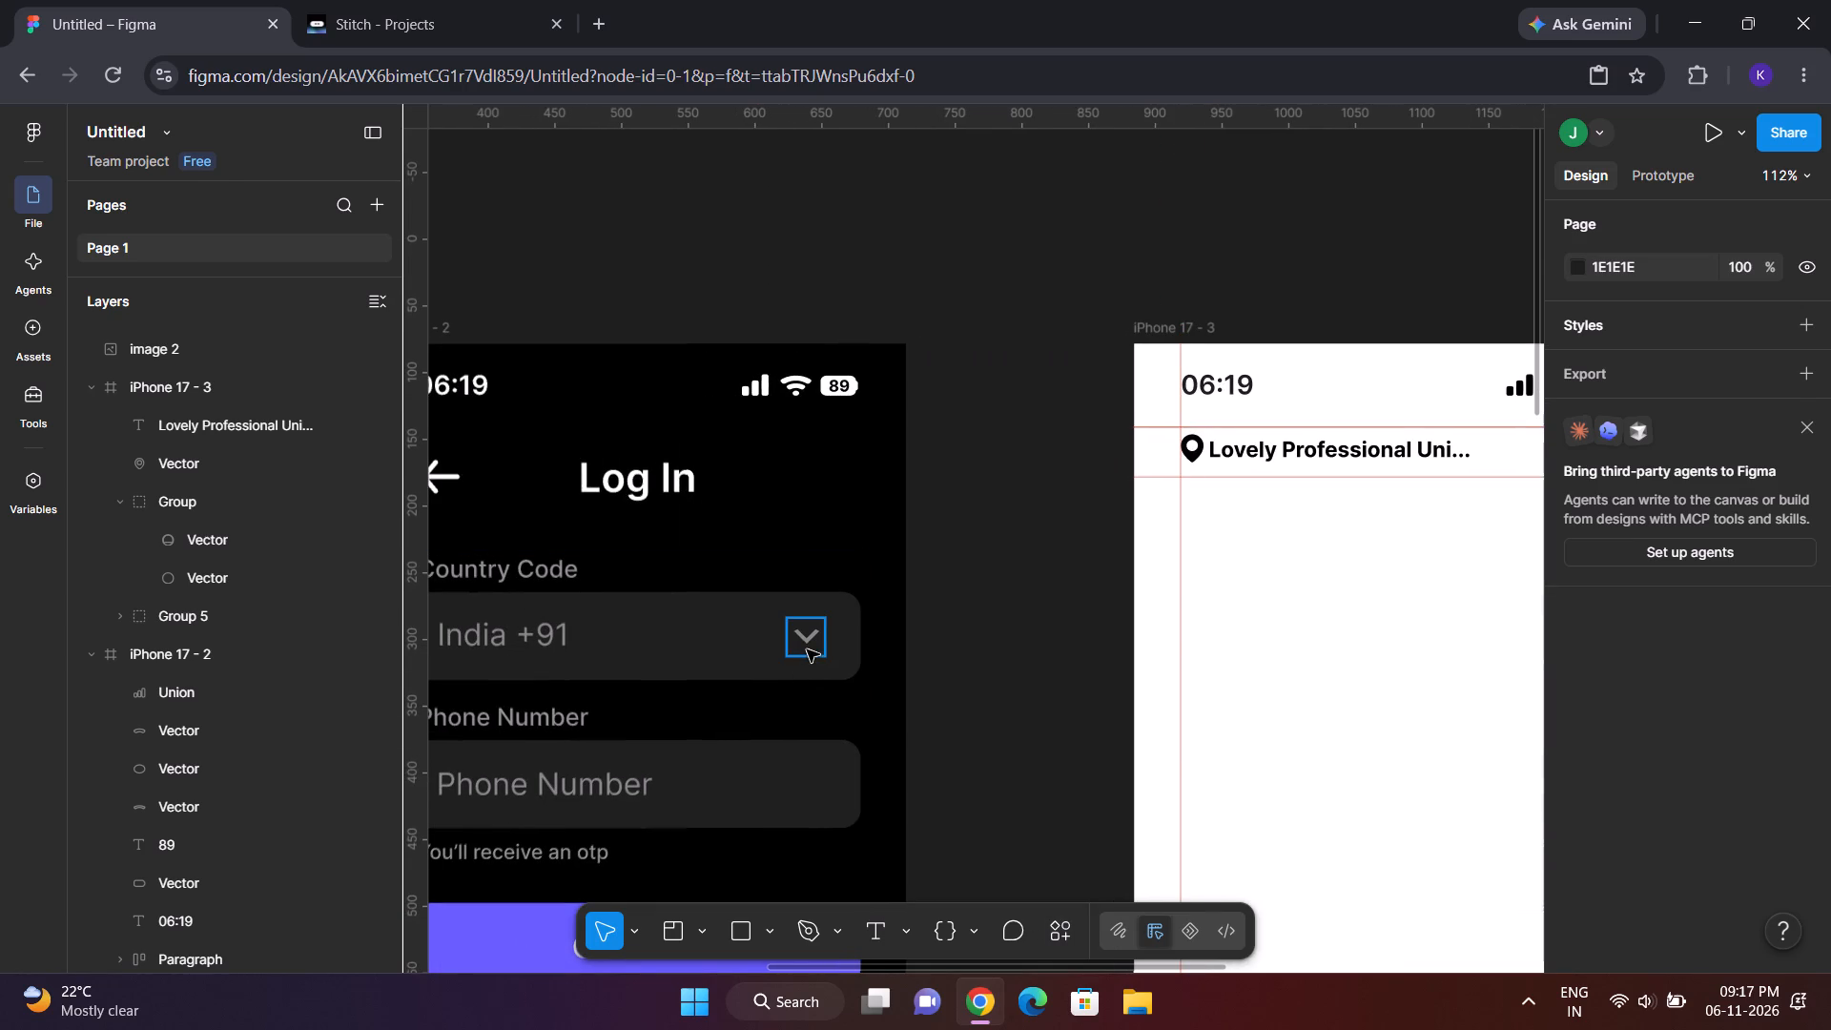
pyautogui.click(807, 649)
pyautogui.doubleClick(806, 639)
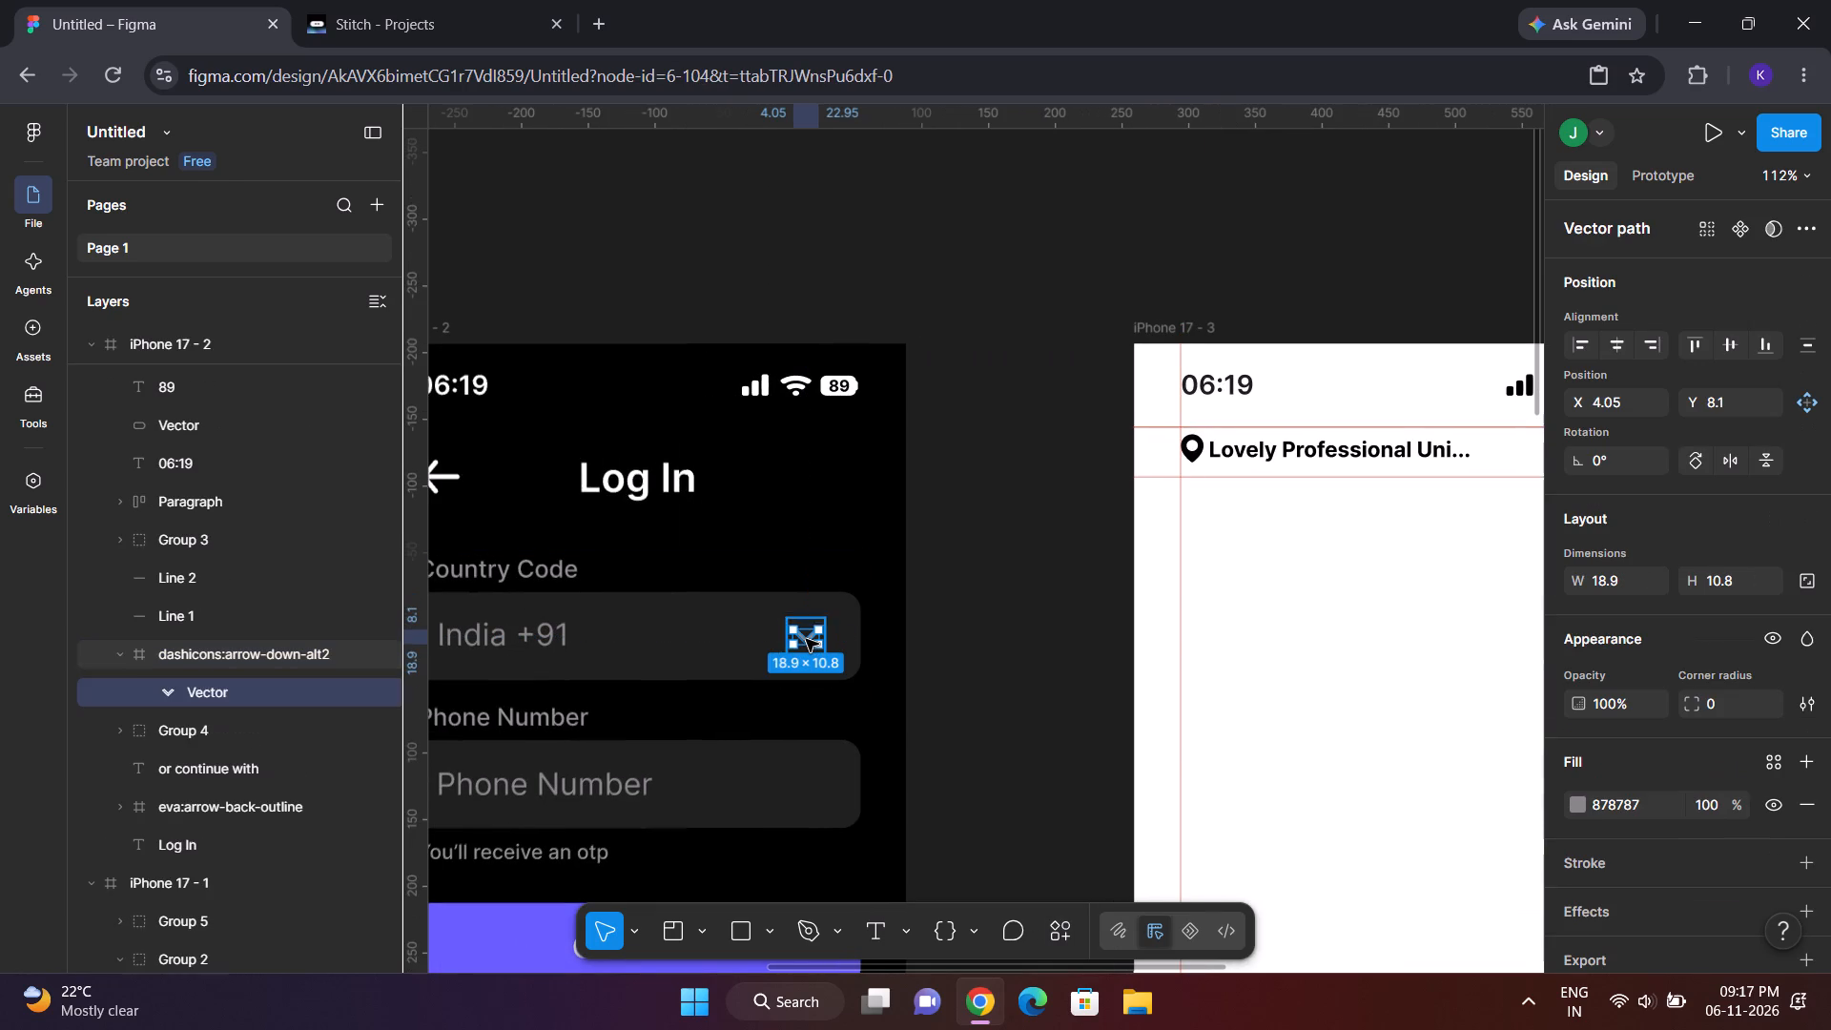
pyautogui.hotkey('ctrl', 'c')
pyautogui.hscroll(-3, 806, 639)
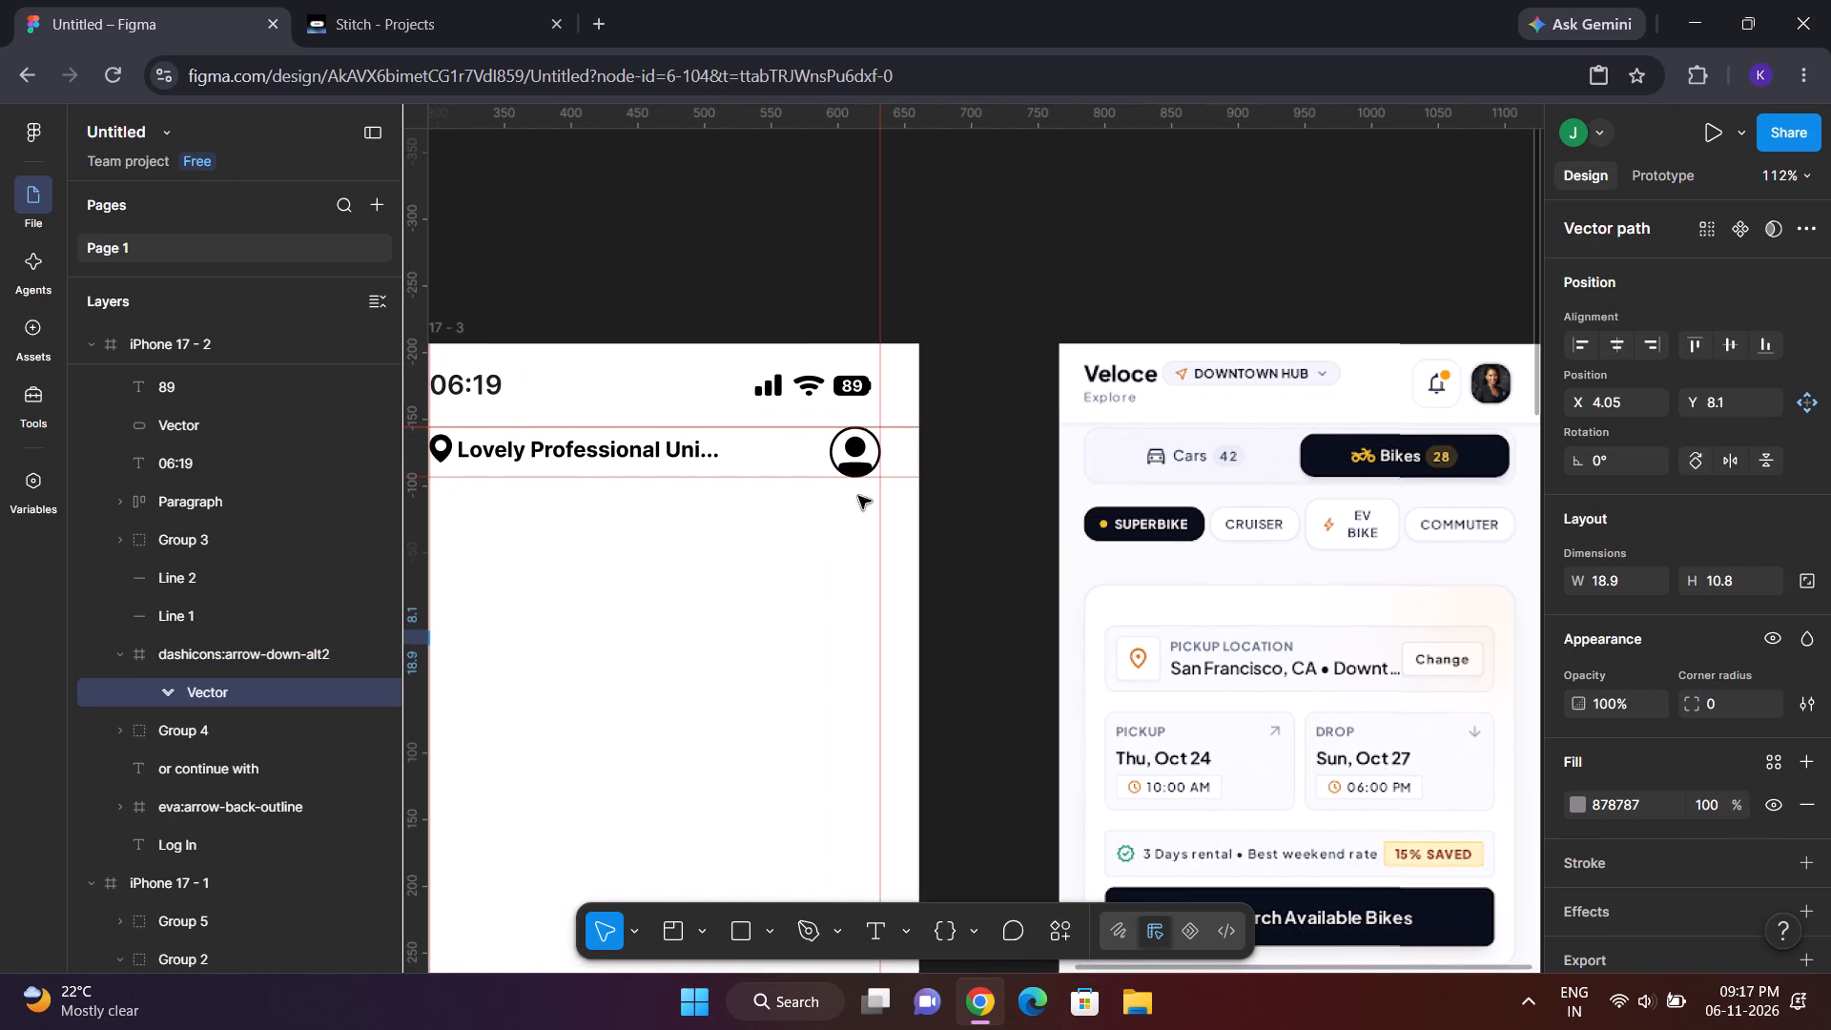
pyautogui.click(792, 464)
pyautogui.hotkey('ctrl', 'v')
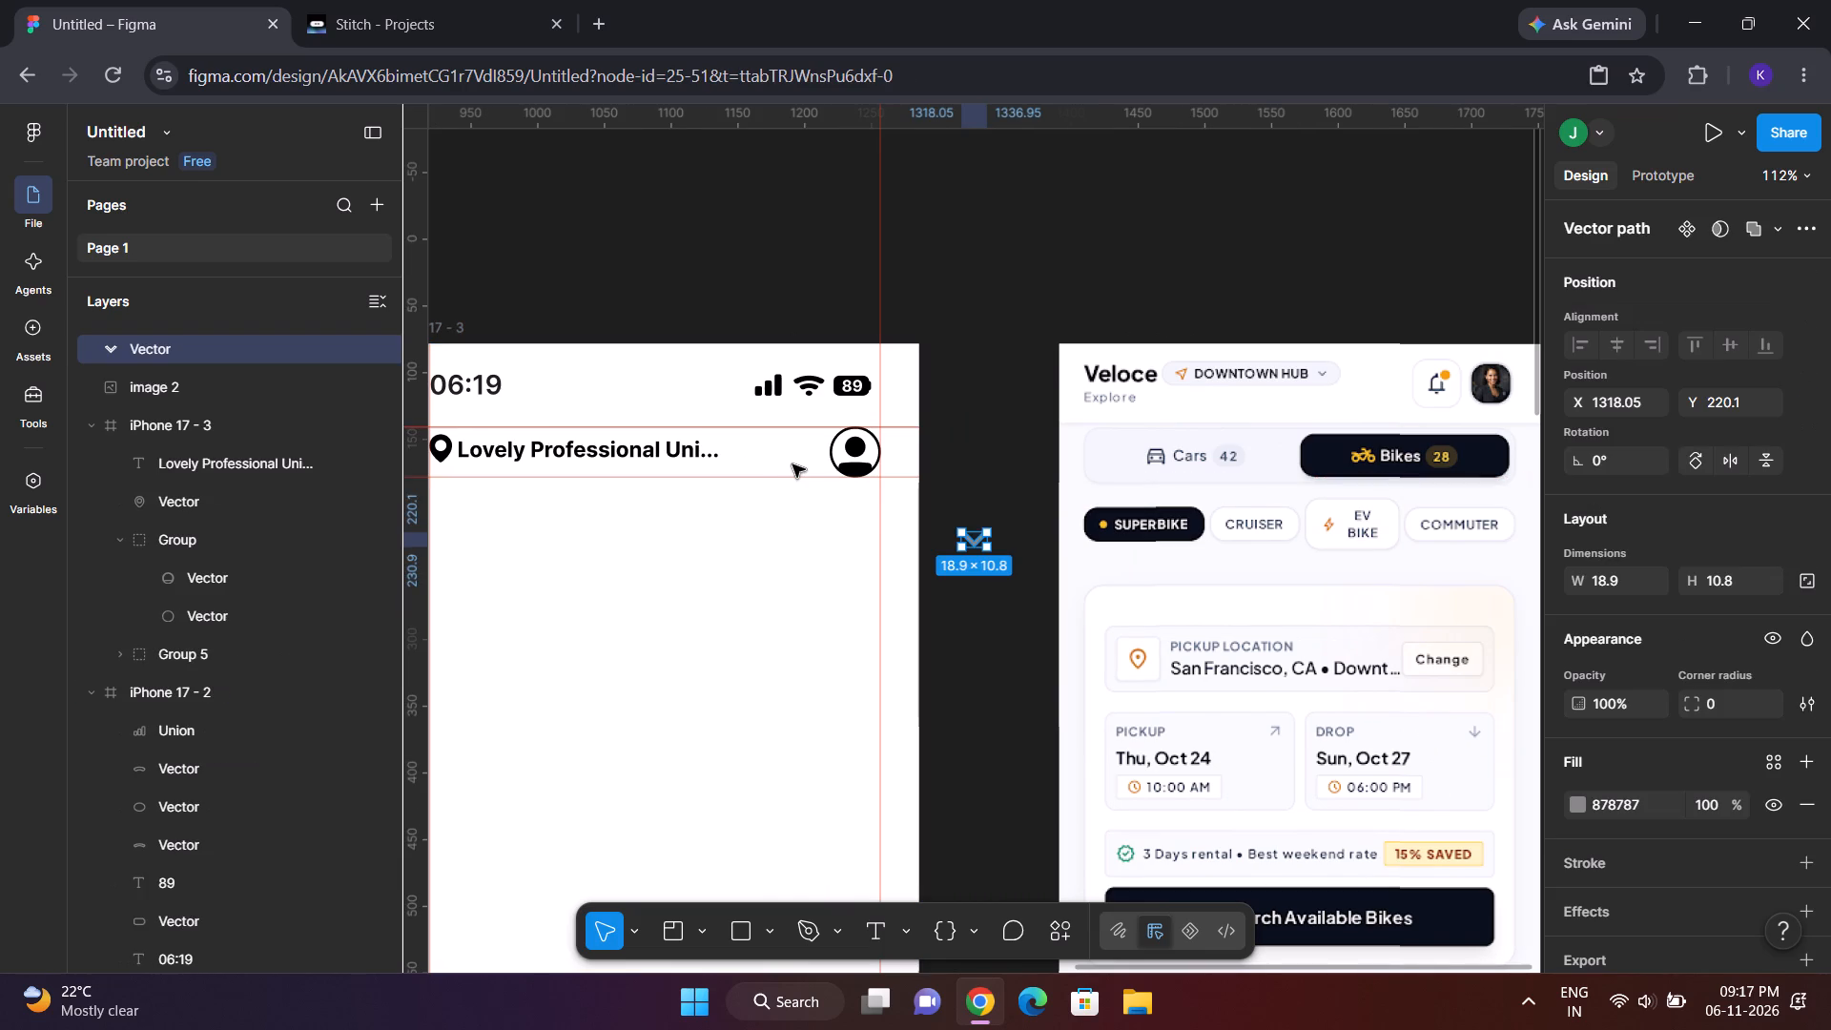
pyautogui.moveTo(974, 544); pyautogui.dragTo(744, 456)
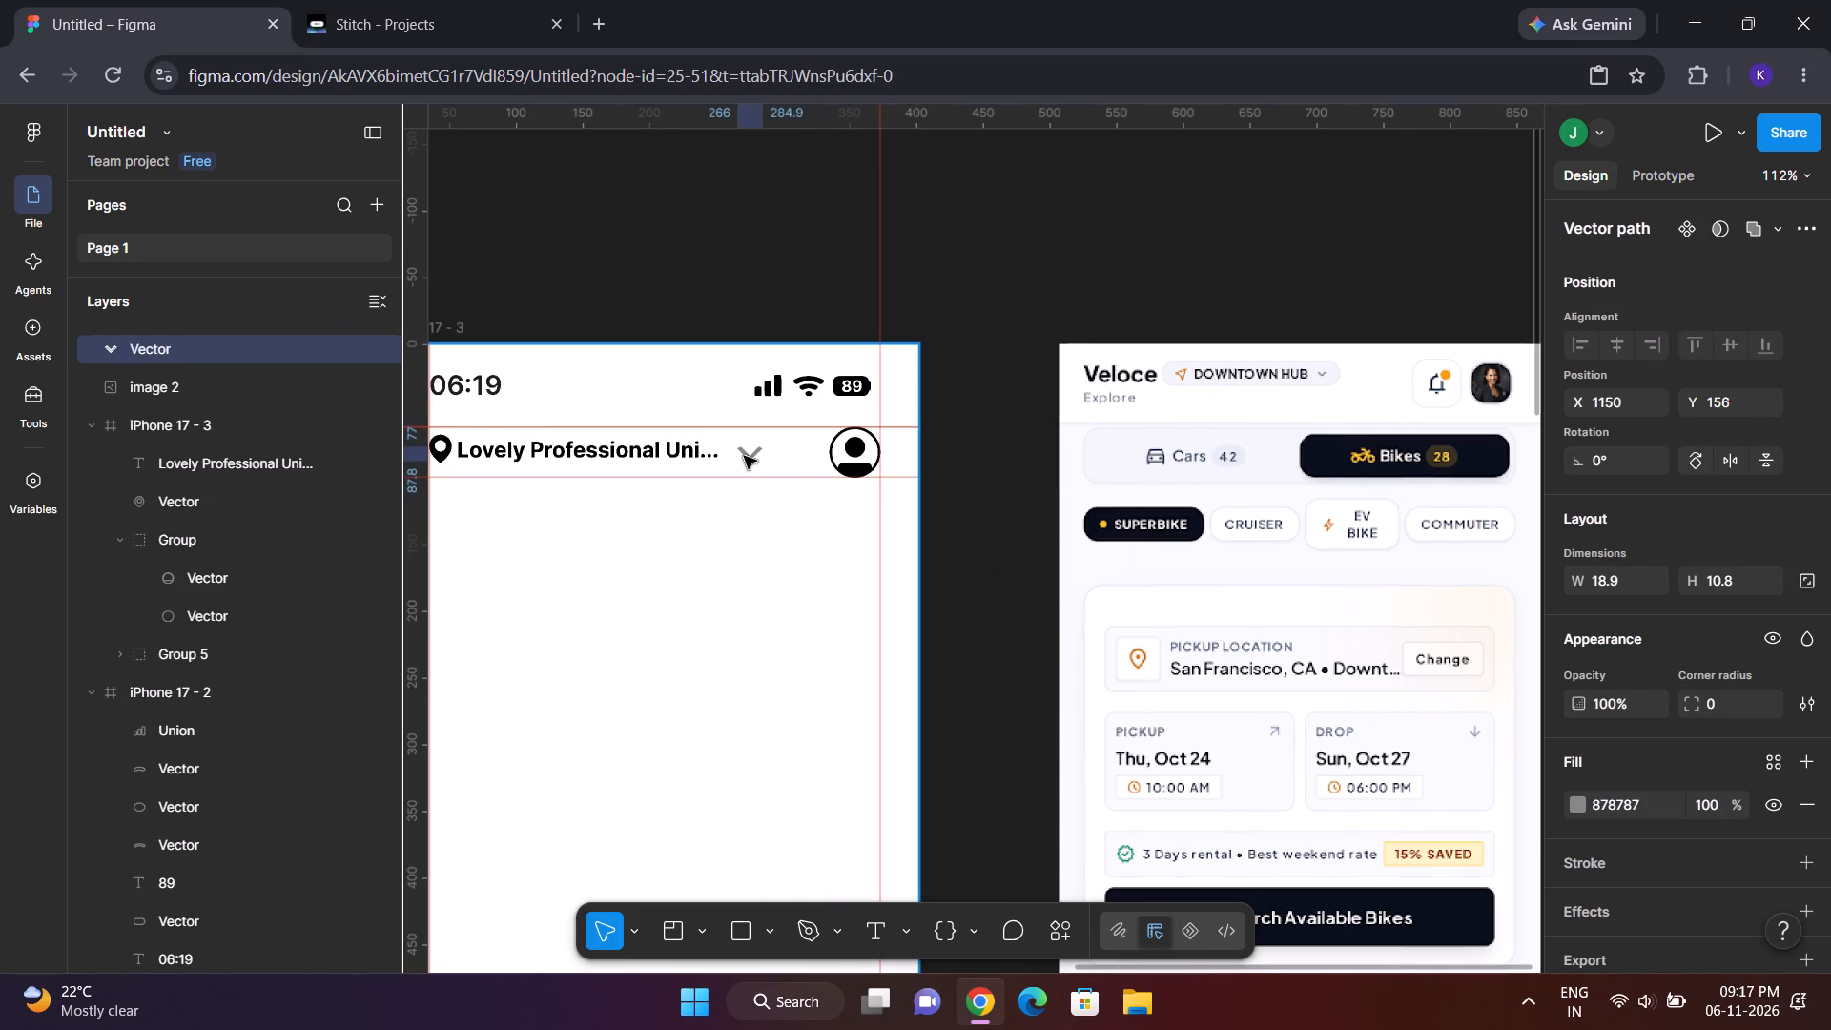
pyautogui.moveTo(744, 456); pyautogui.dragTo(748, 456)
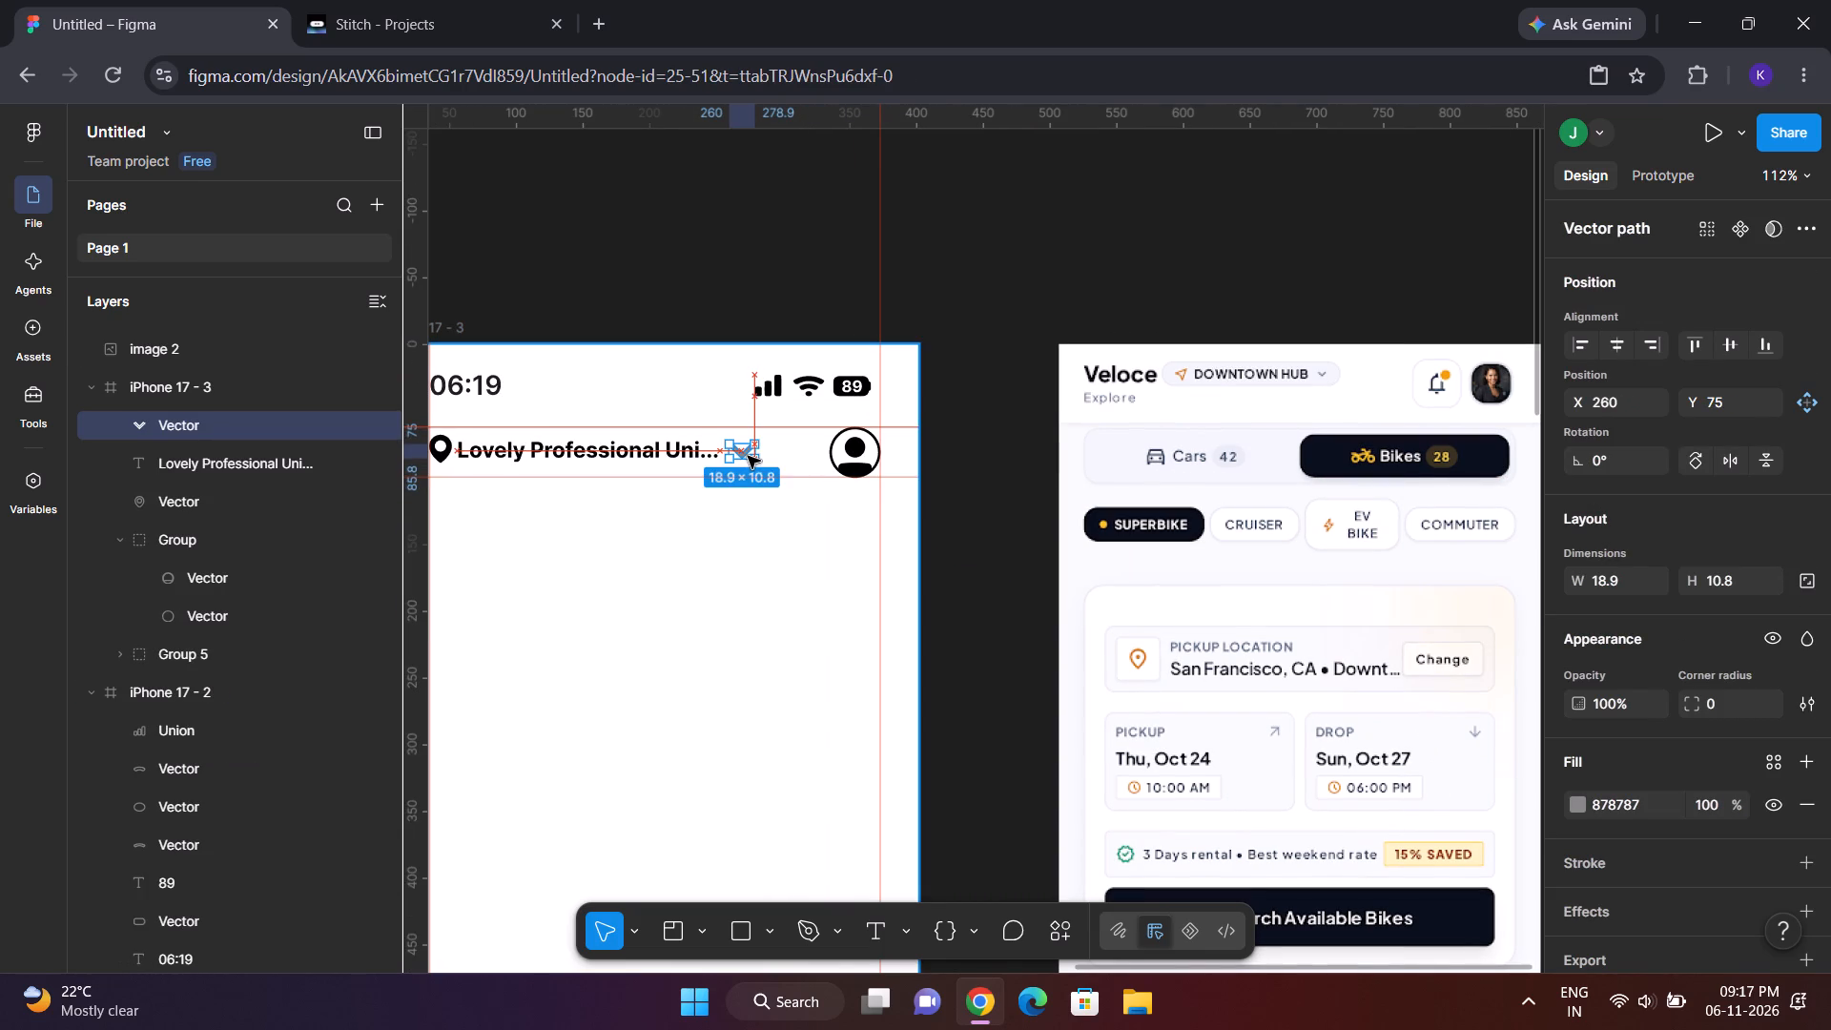
pyautogui.moveTo(748, 456); pyautogui.dragTo(751, 456)
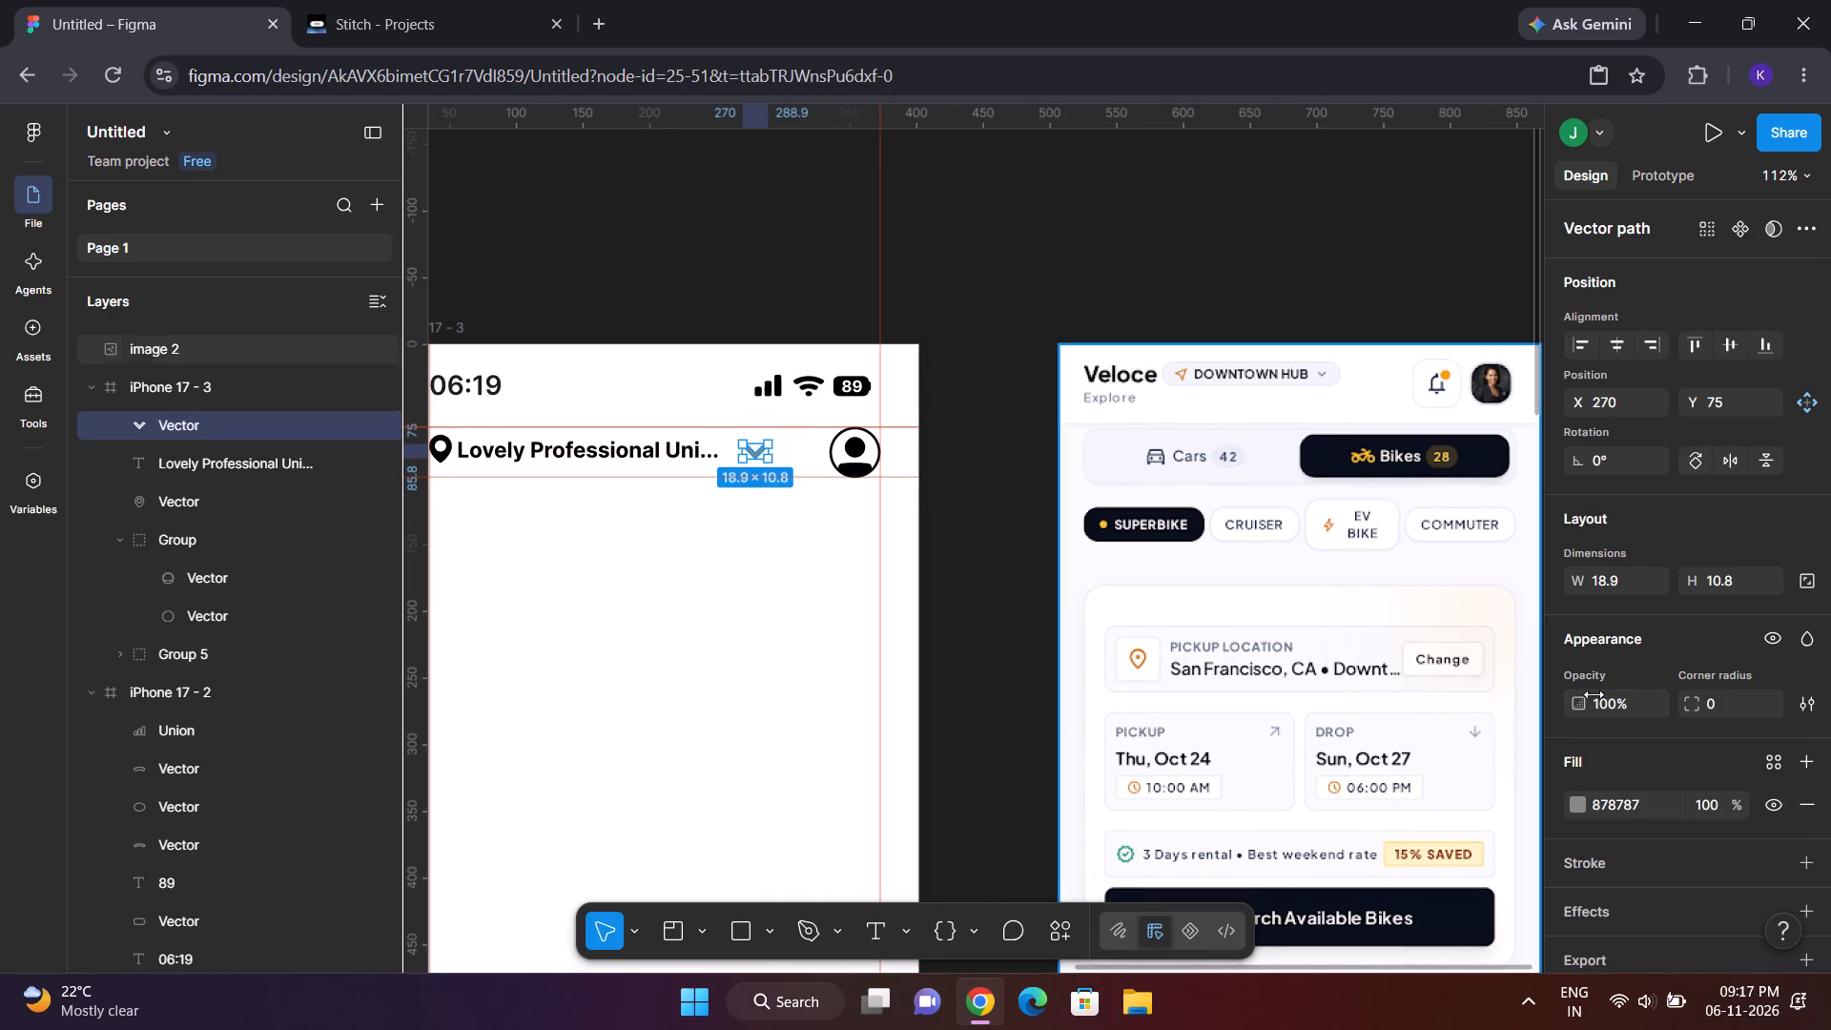
# Recolour the header's down arrow to black 000000 by sampling the profile icon.
pyautogui.click(1575, 800)
pyautogui.click(1271, 583)
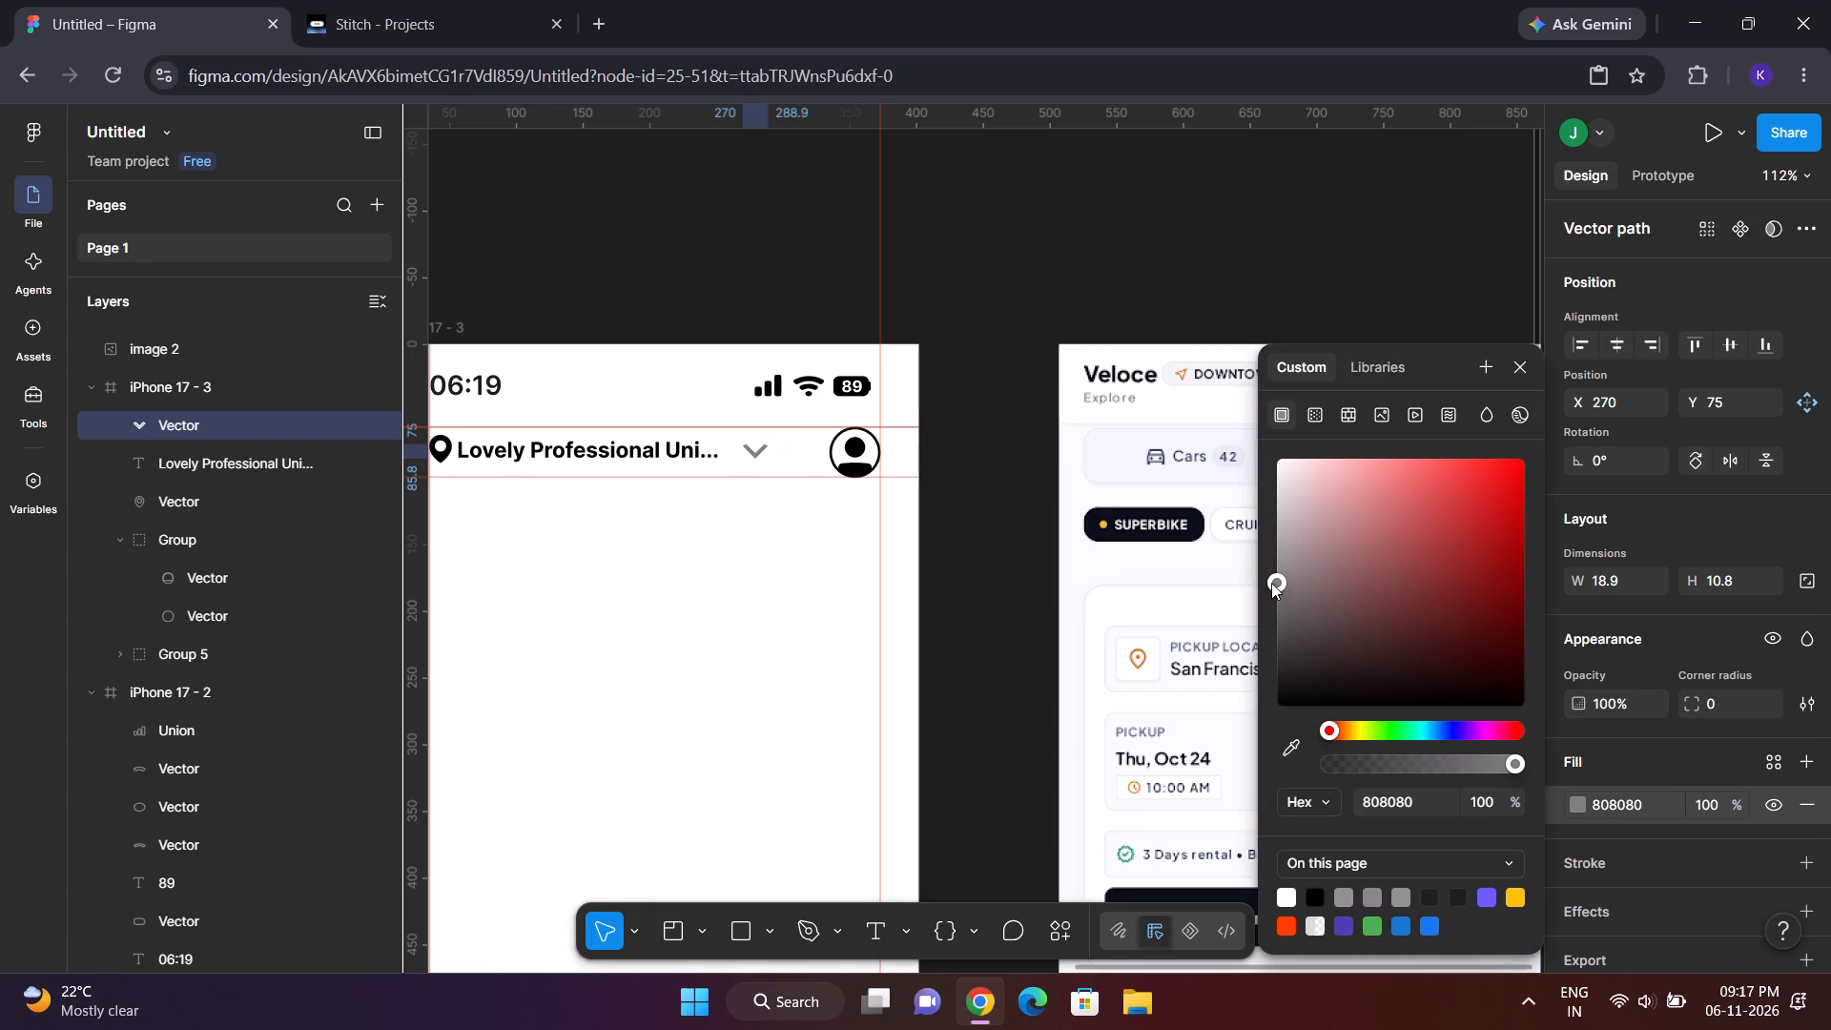
pyautogui.click(1286, 749)
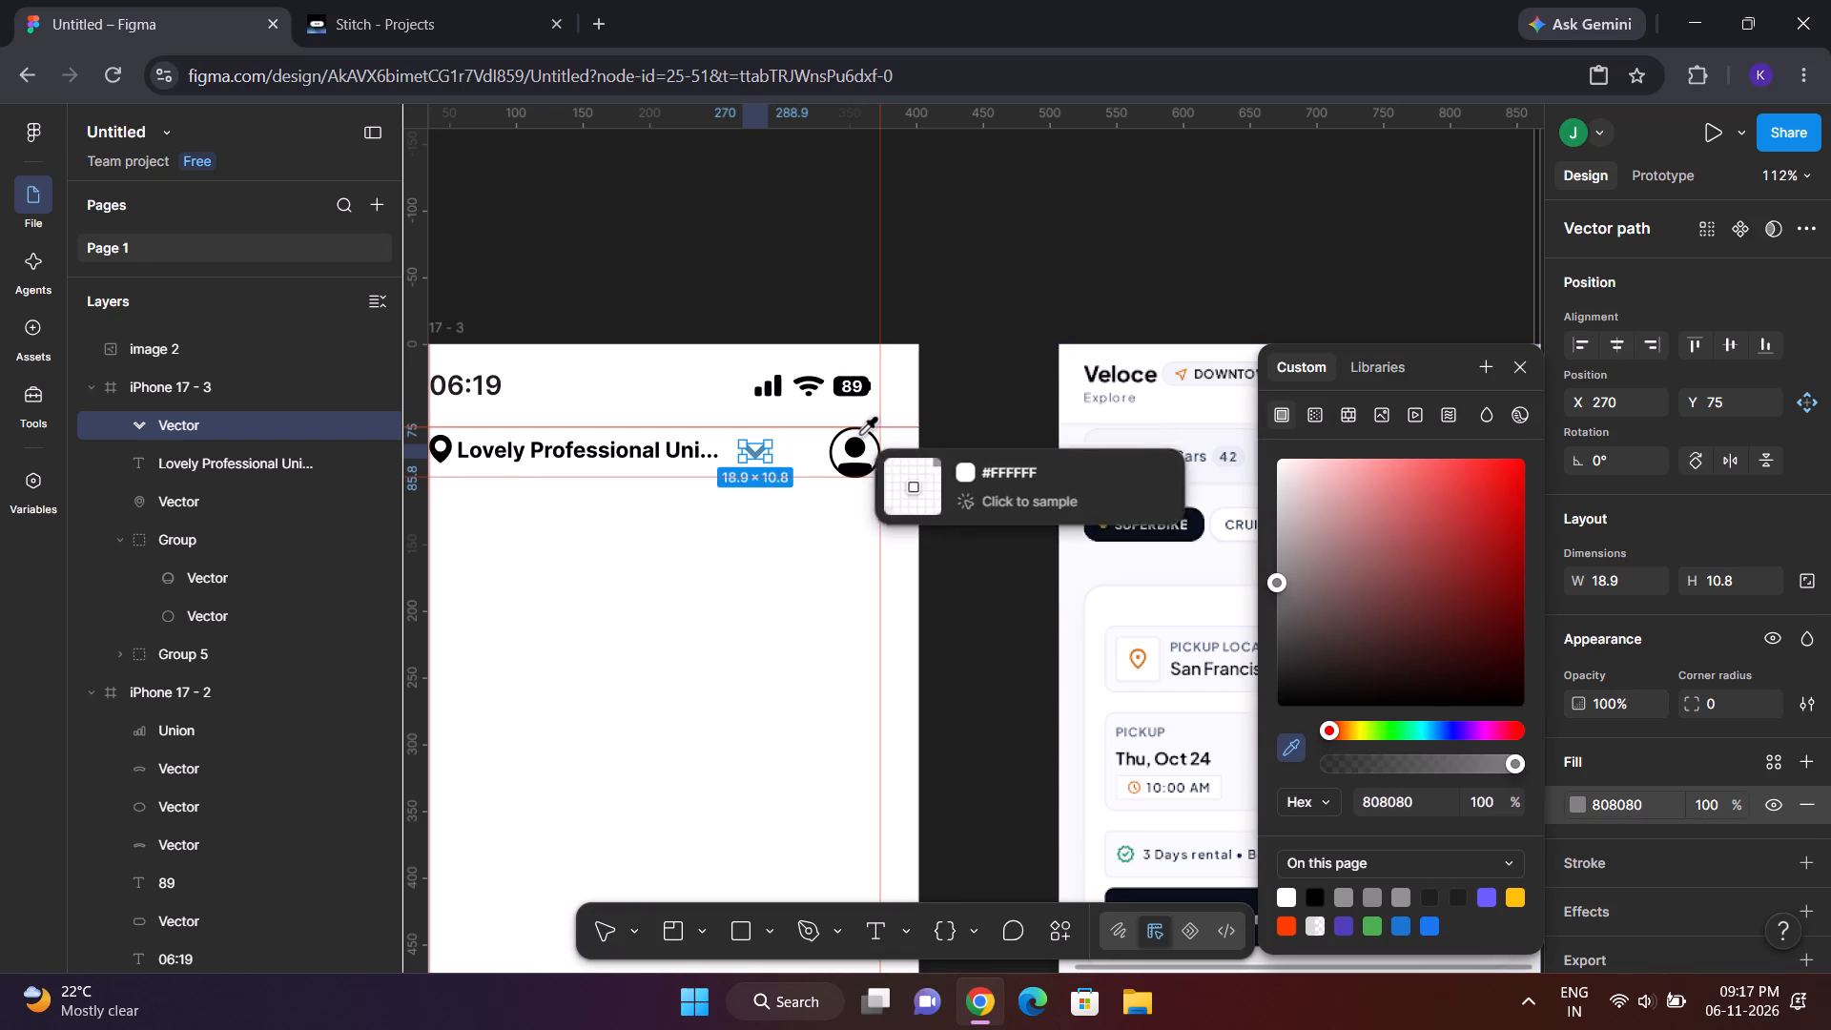
pyautogui.click(860, 449)
pyautogui.click(939, 411)
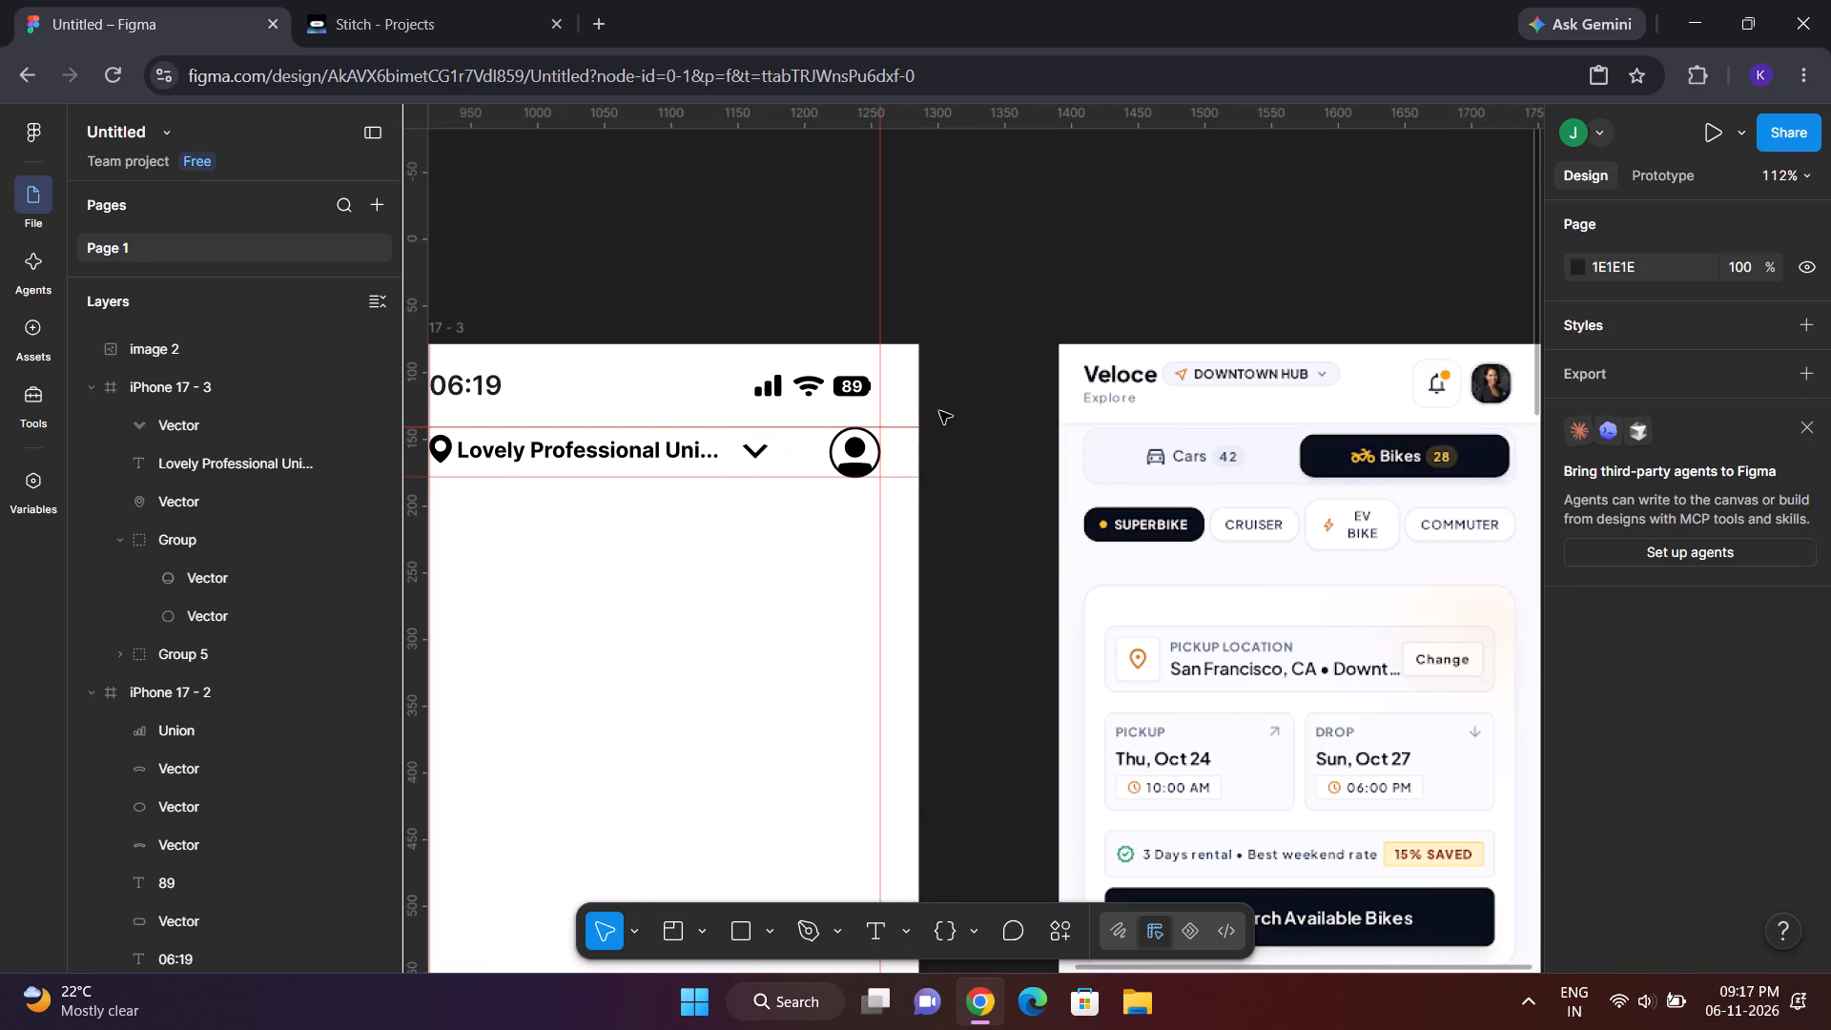
# Move the down arrow closer to the location text, at X 262, Y 75.
pyautogui.hscroll(1, 939, 411)
pyautogui.moveTo(1064, 455); pyautogui.dragTo(1053, 456)
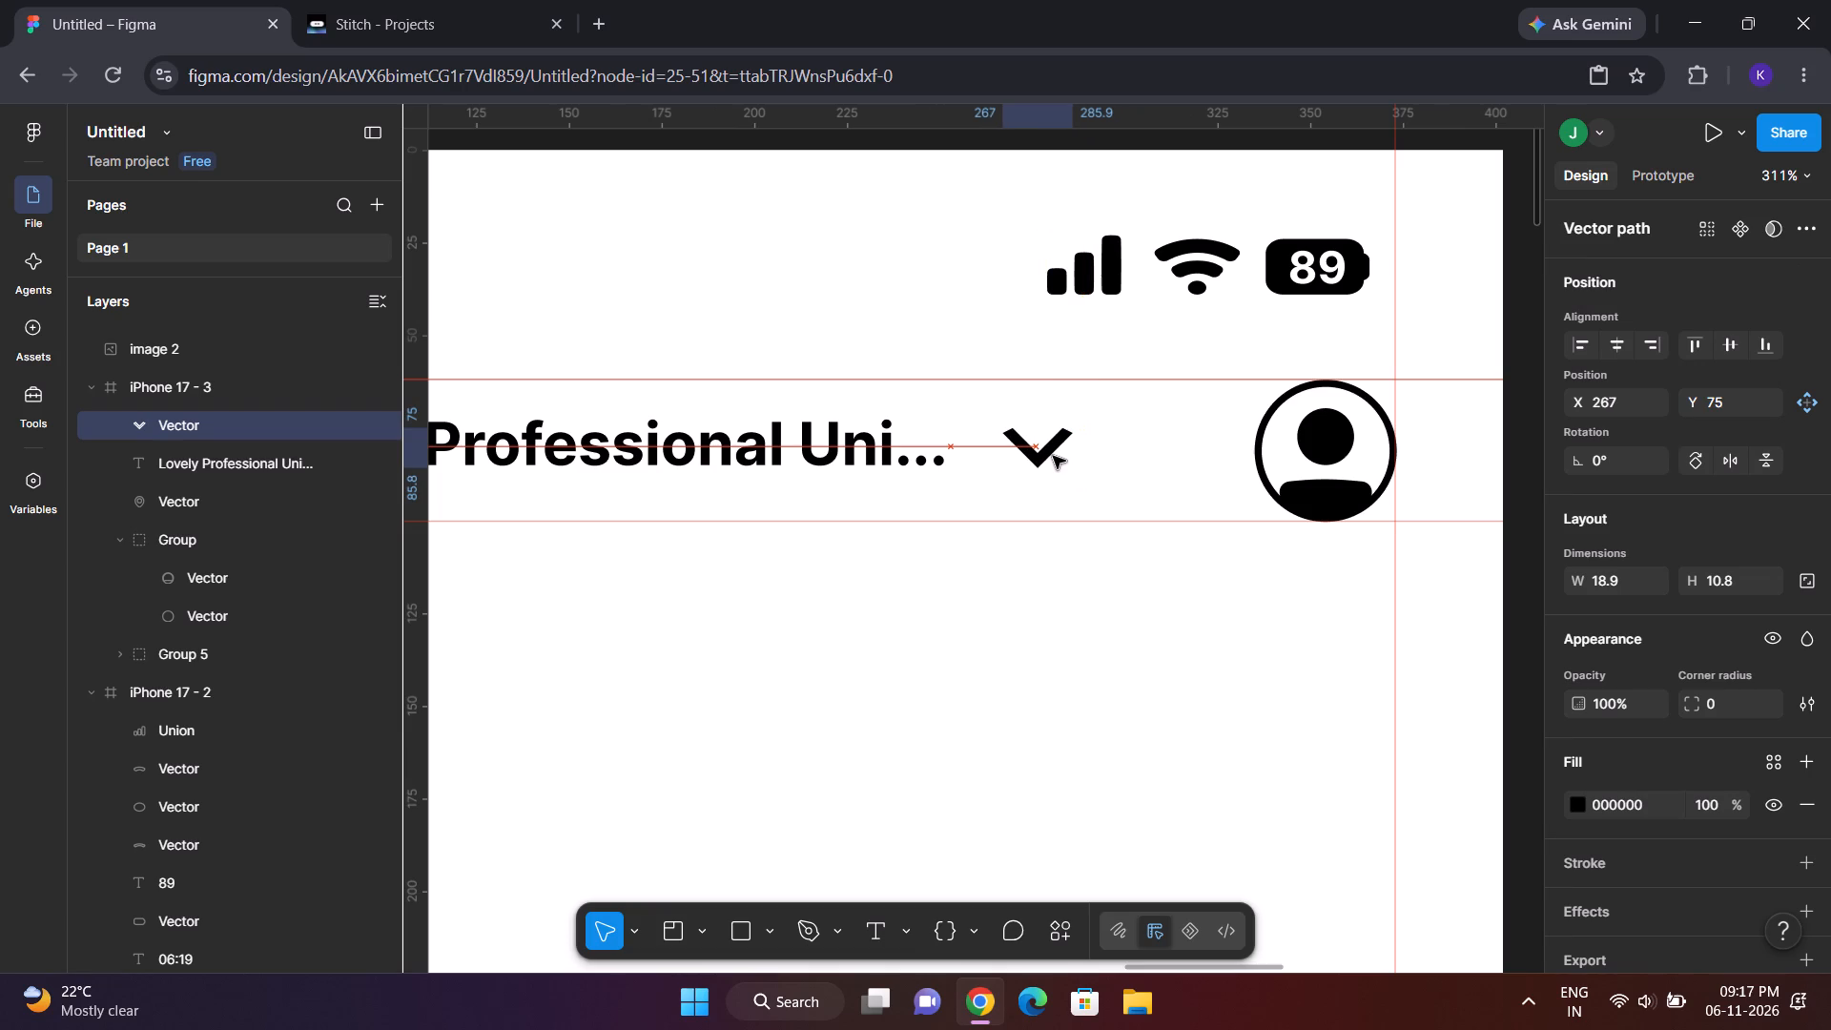
pyautogui.moveTo(1053, 456); pyautogui.dragTo(1033, 453)
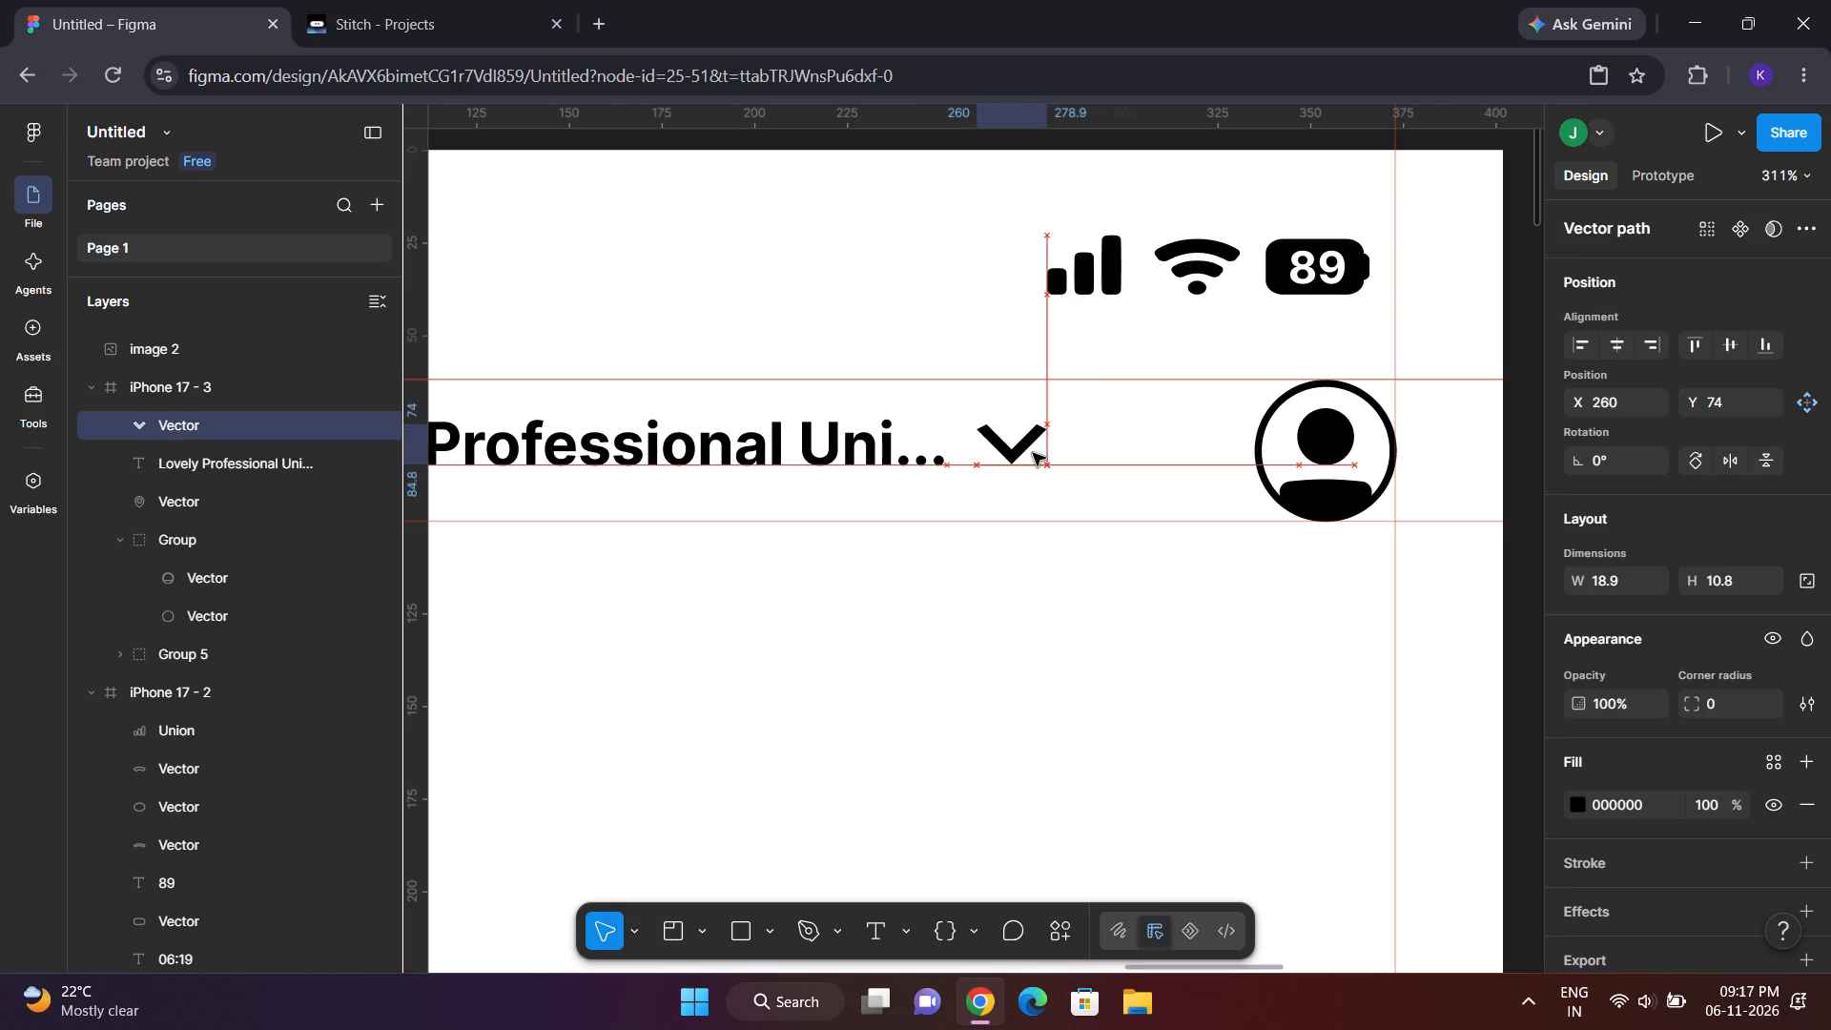
pyautogui.moveTo(1033, 453); pyautogui.dragTo(1034, 455)
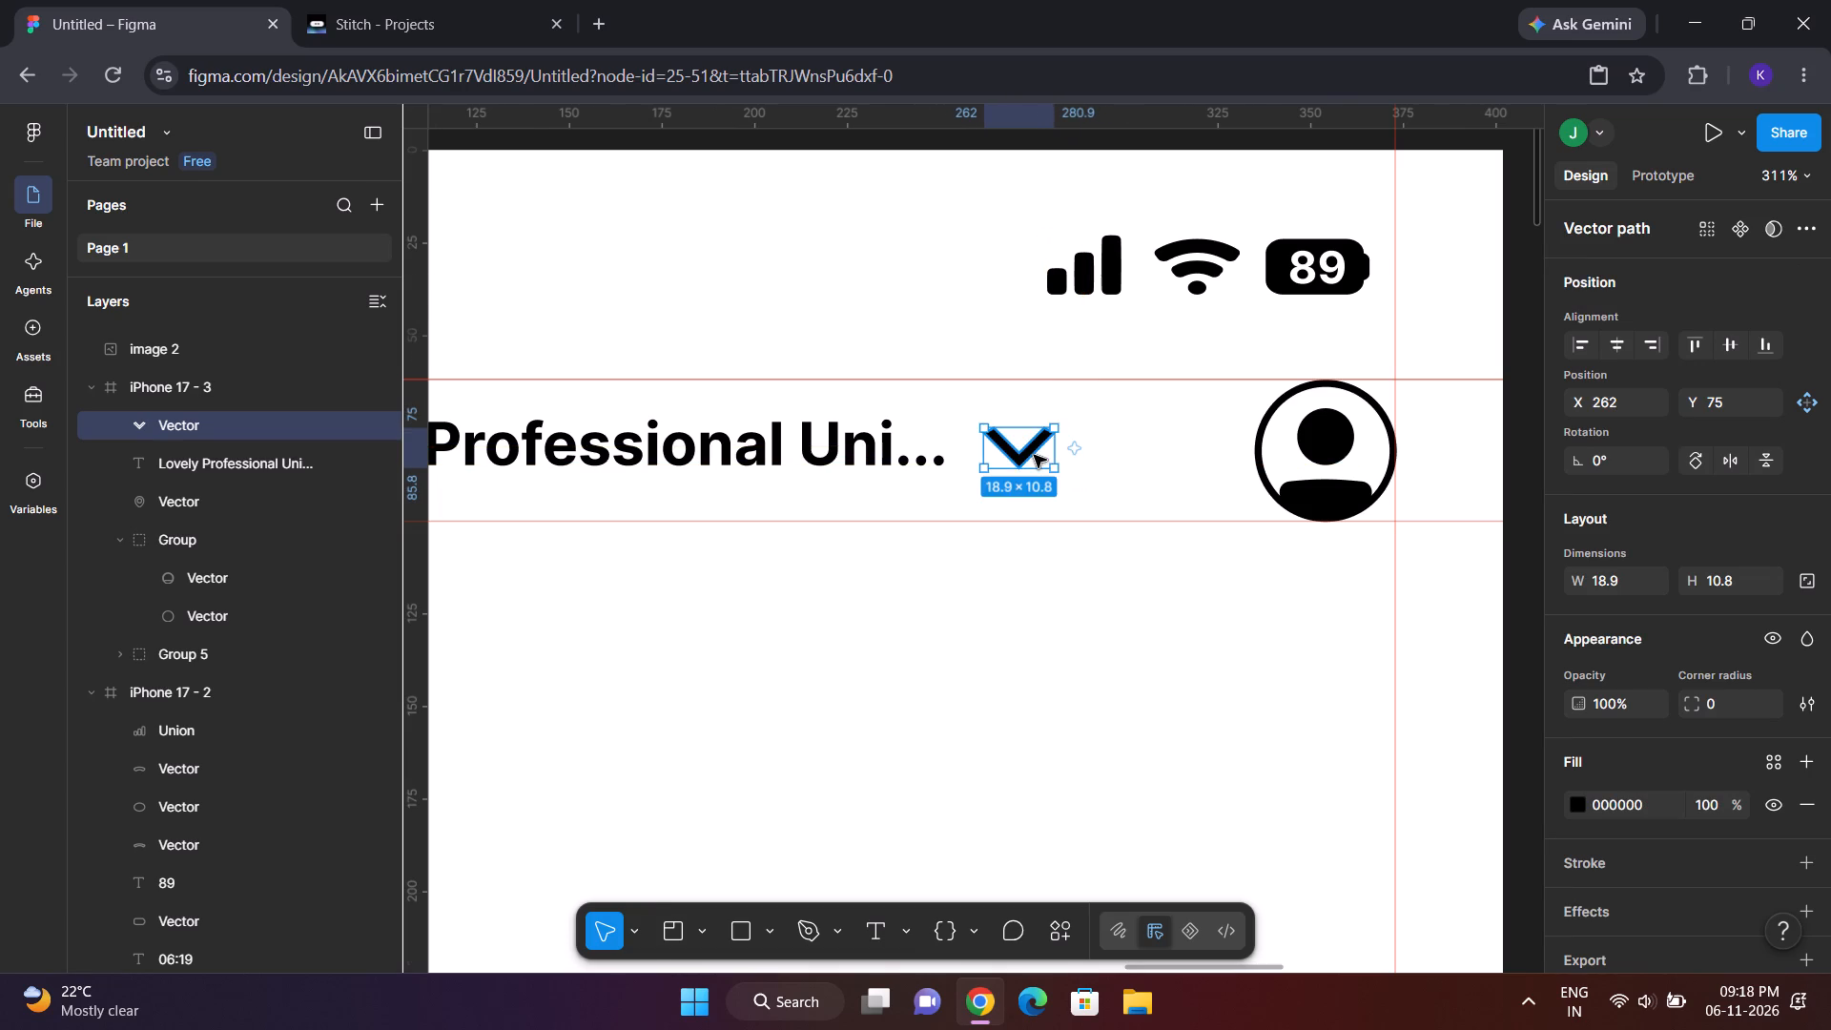
pyautogui.click(1269, 383)
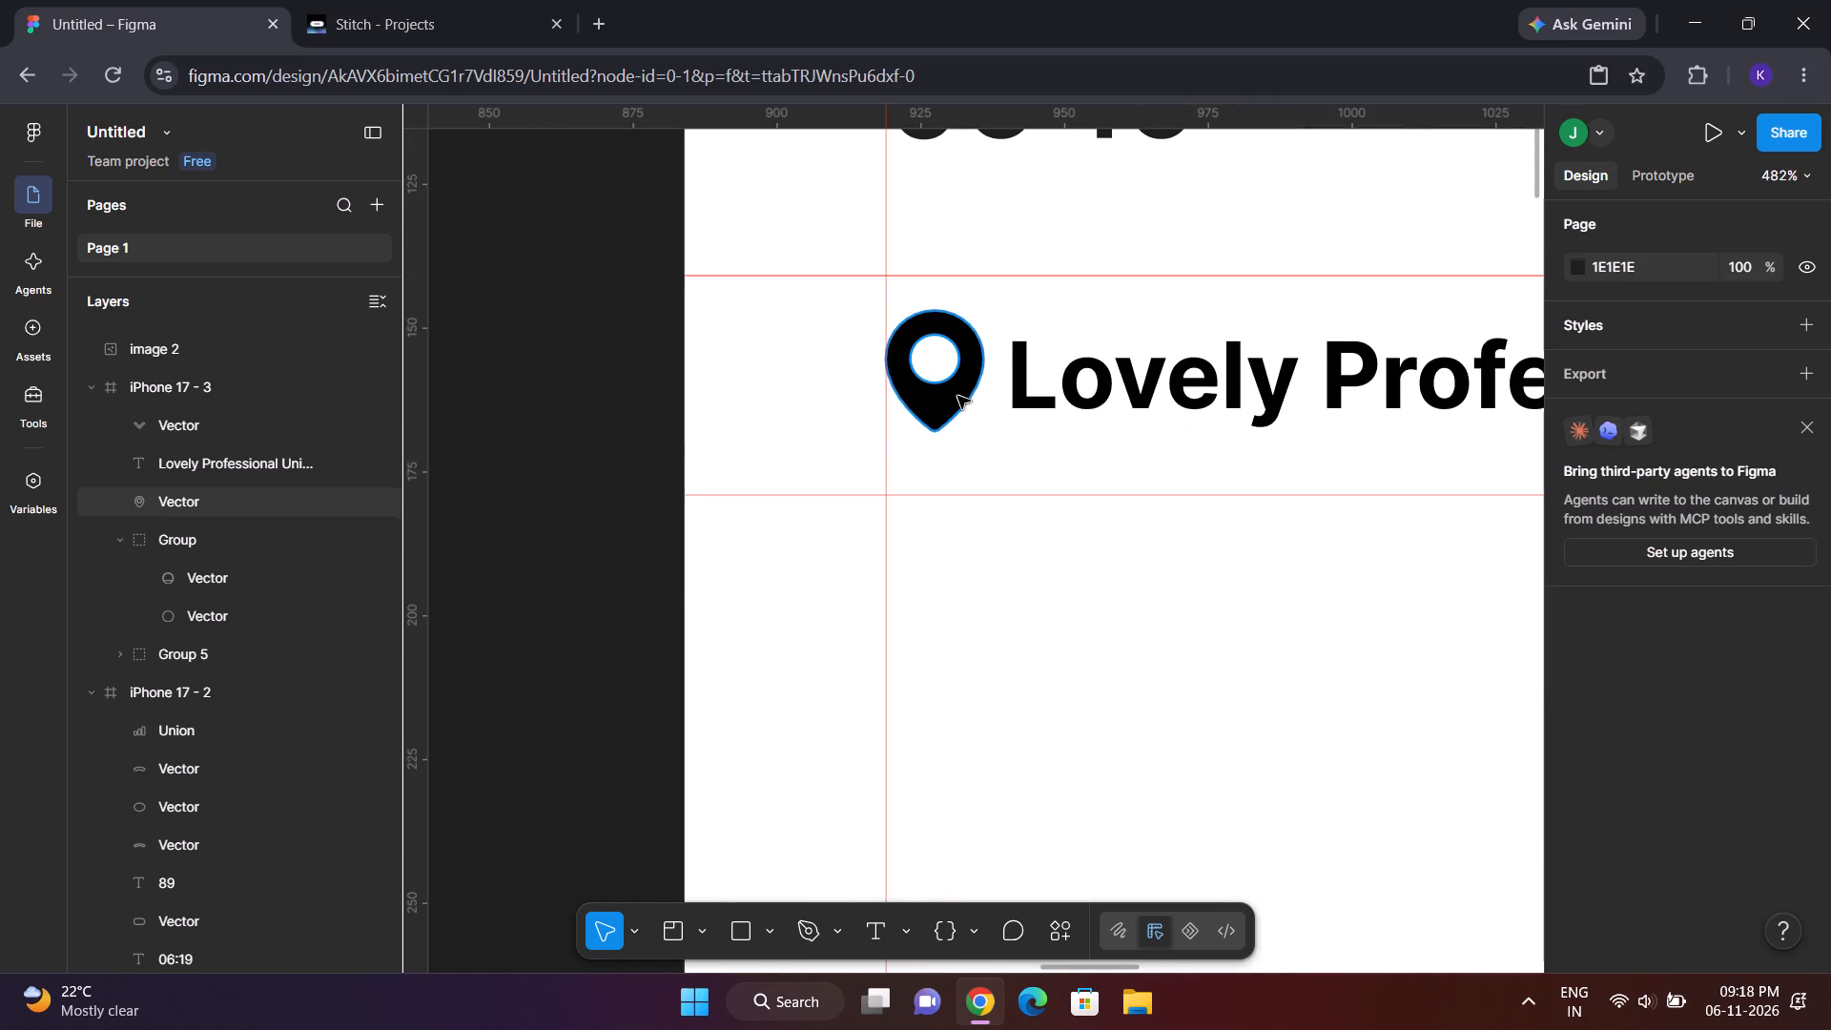
# Enlarge the location pin to 21 × 27, keeping it at X 35, Y 68.
pyautogui.click(957, 396)
pyautogui.moveTo(986, 434); pyautogui.dragTo(994, 451)
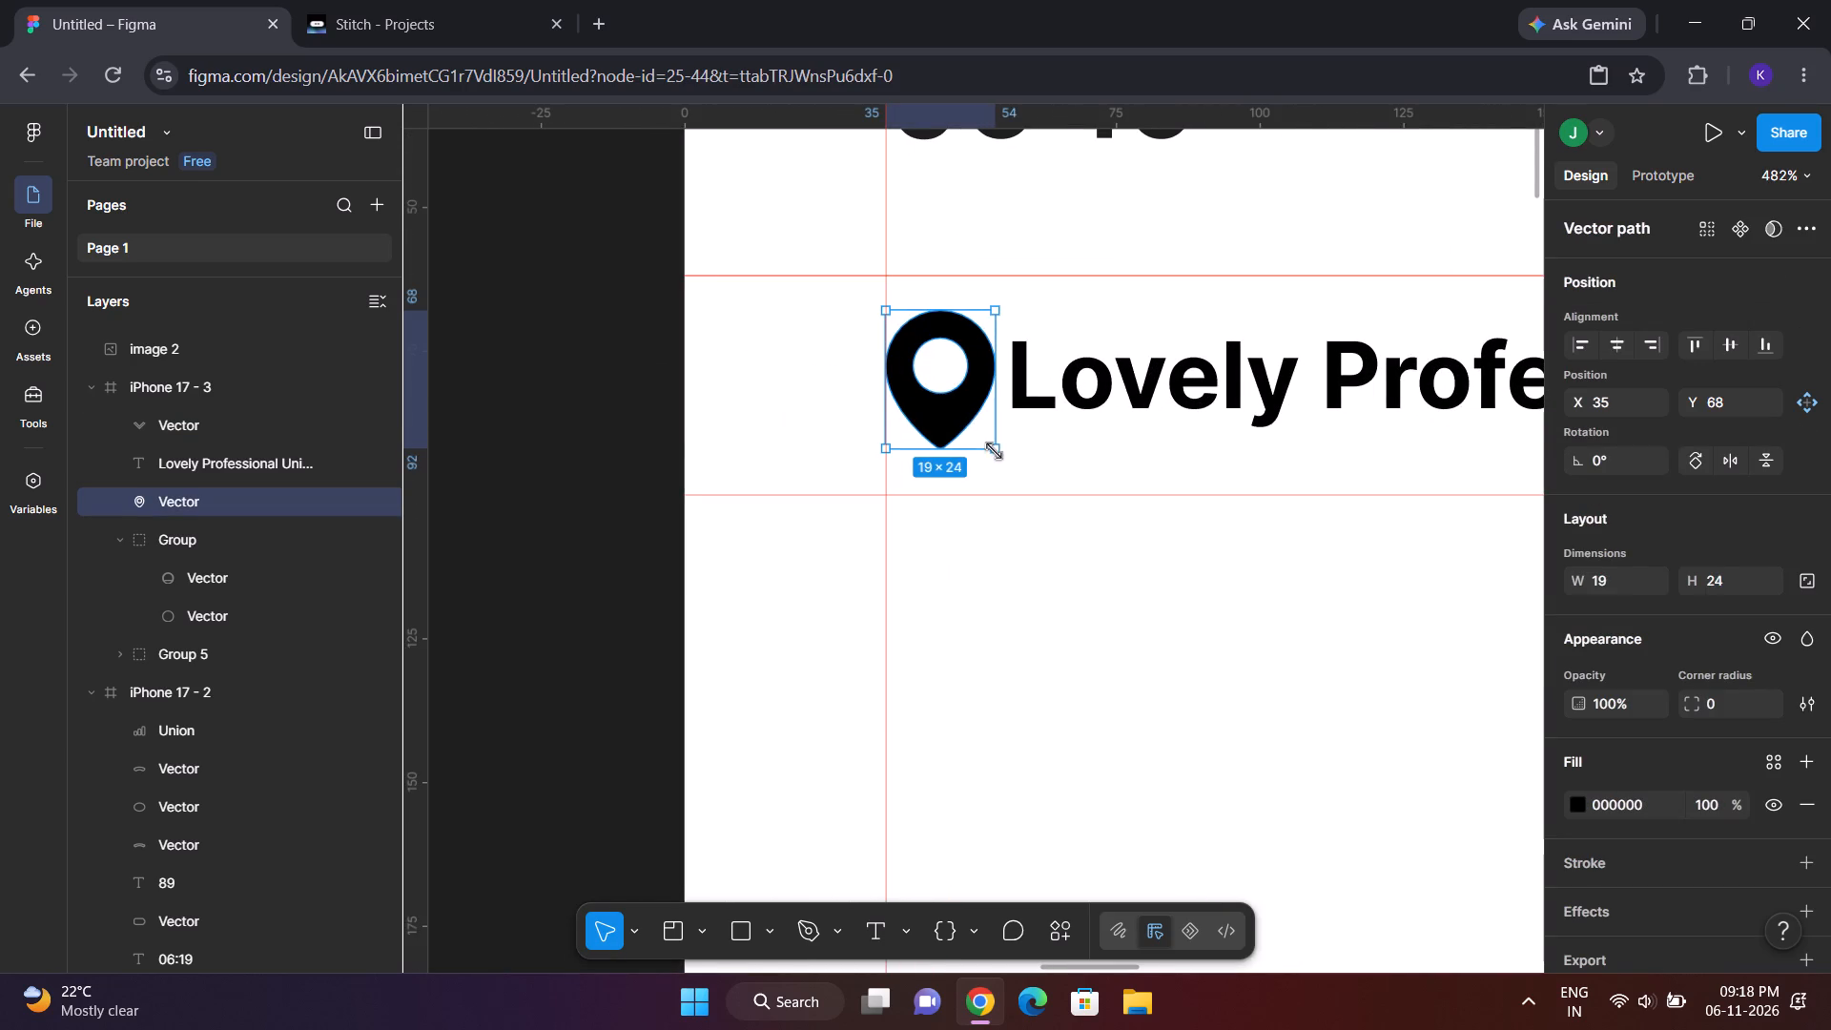
pyautogui.moveTo(994, 451); pyautogui.dragTo(1002, 464)
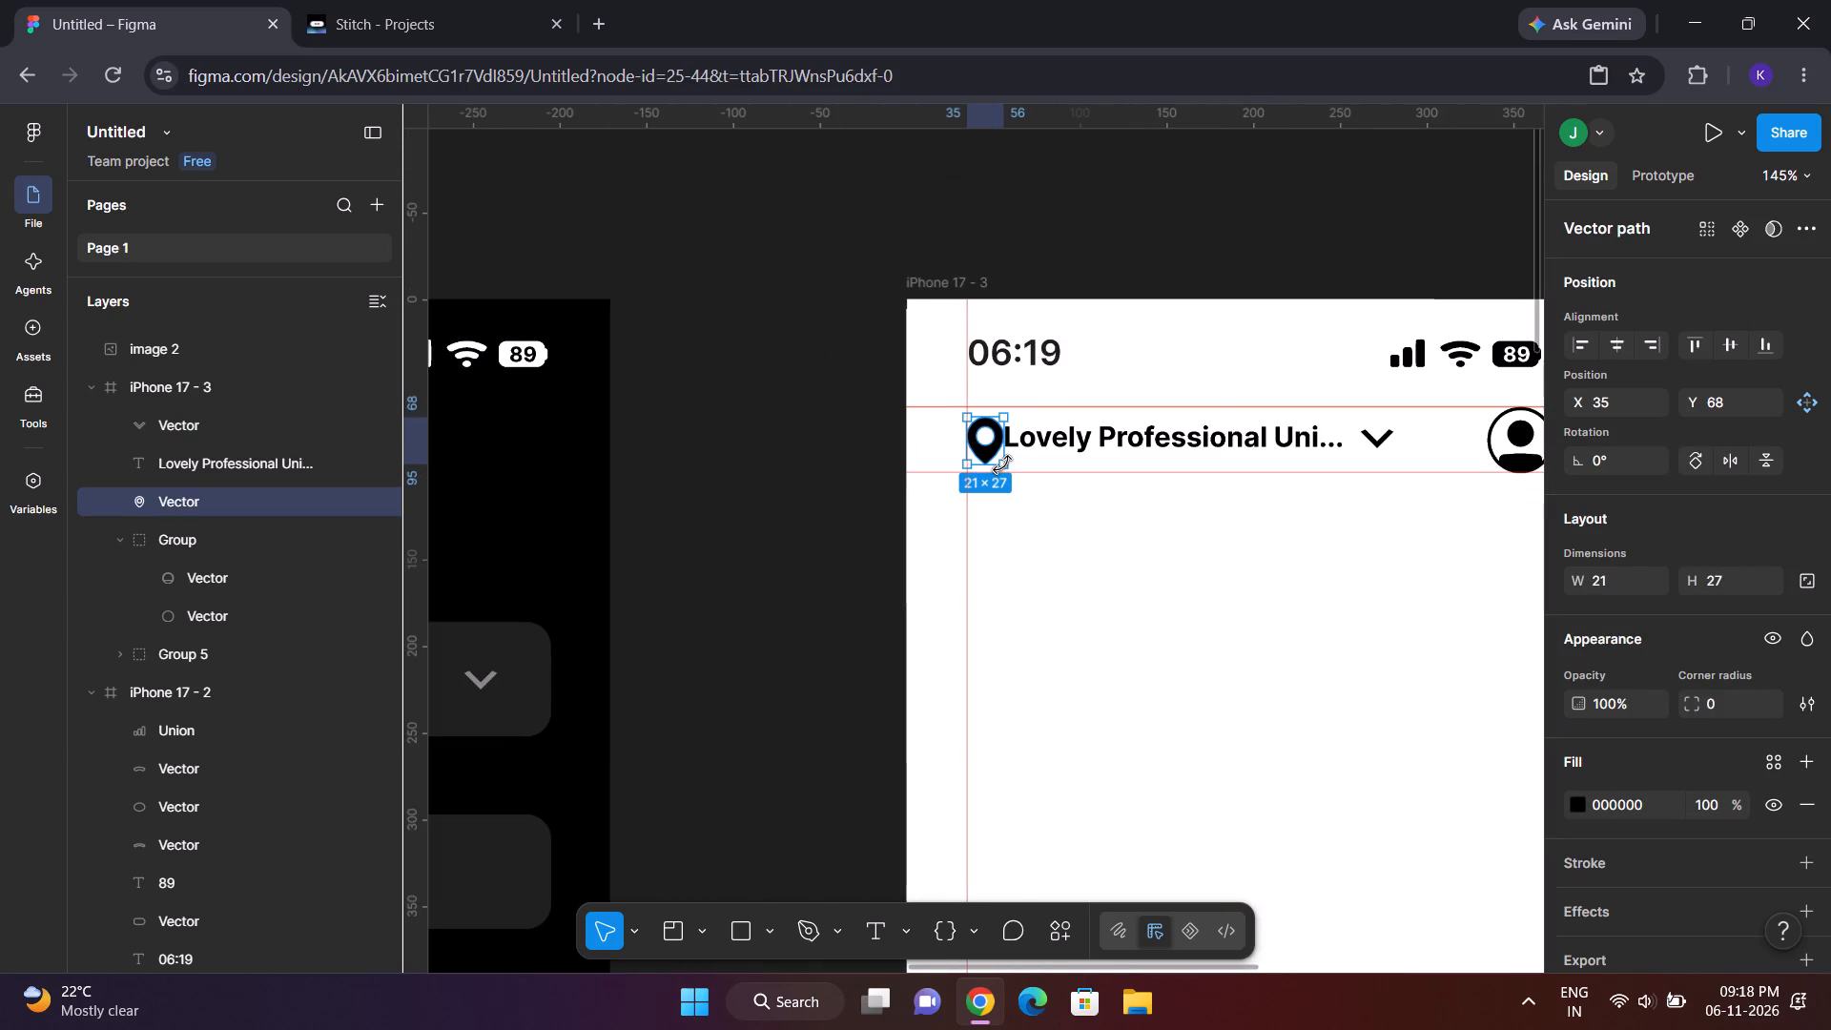
pyautogui.hscroll(-1, 799, 432)
pyautogui.click(965, 432)
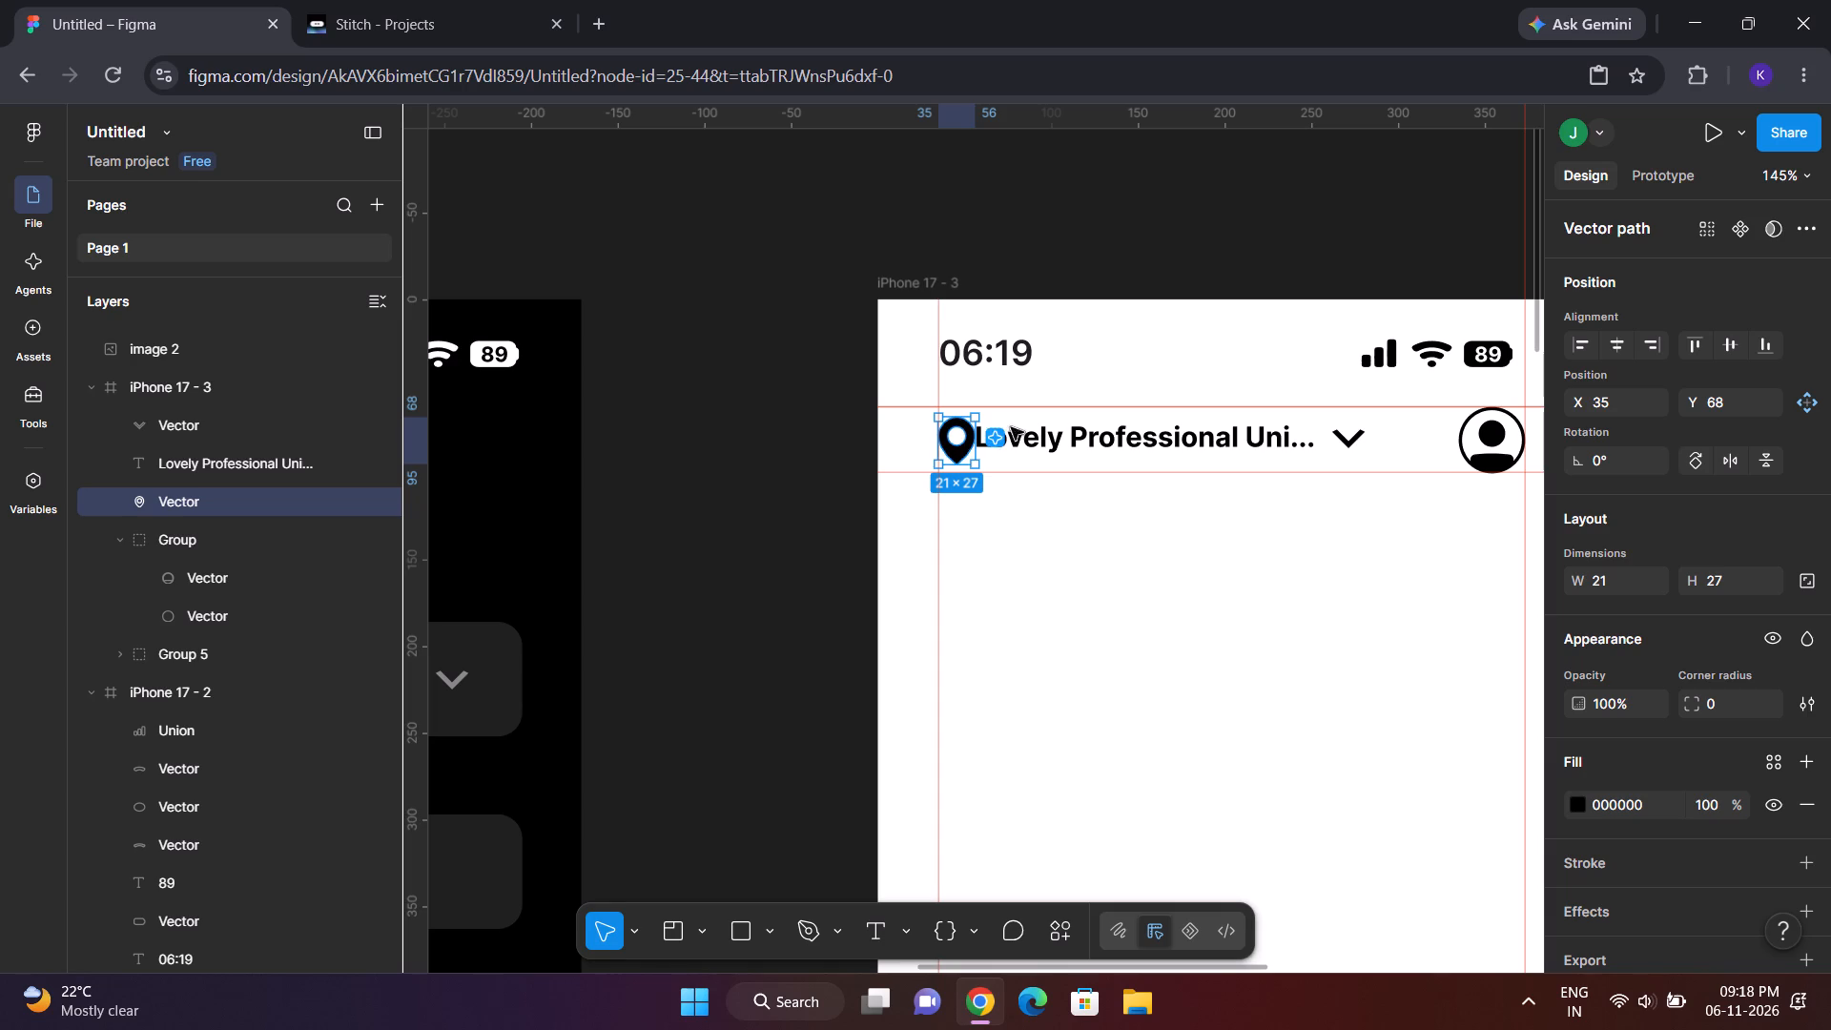
# Move the "Lovely Professional Uni..." text up near the upper guide, at X 56, Y 63.
pyautogui.hscroll(-1, 782, 291)
pyautogui.moveTo(639, 381); pyautogui.dragTo(852, 408)
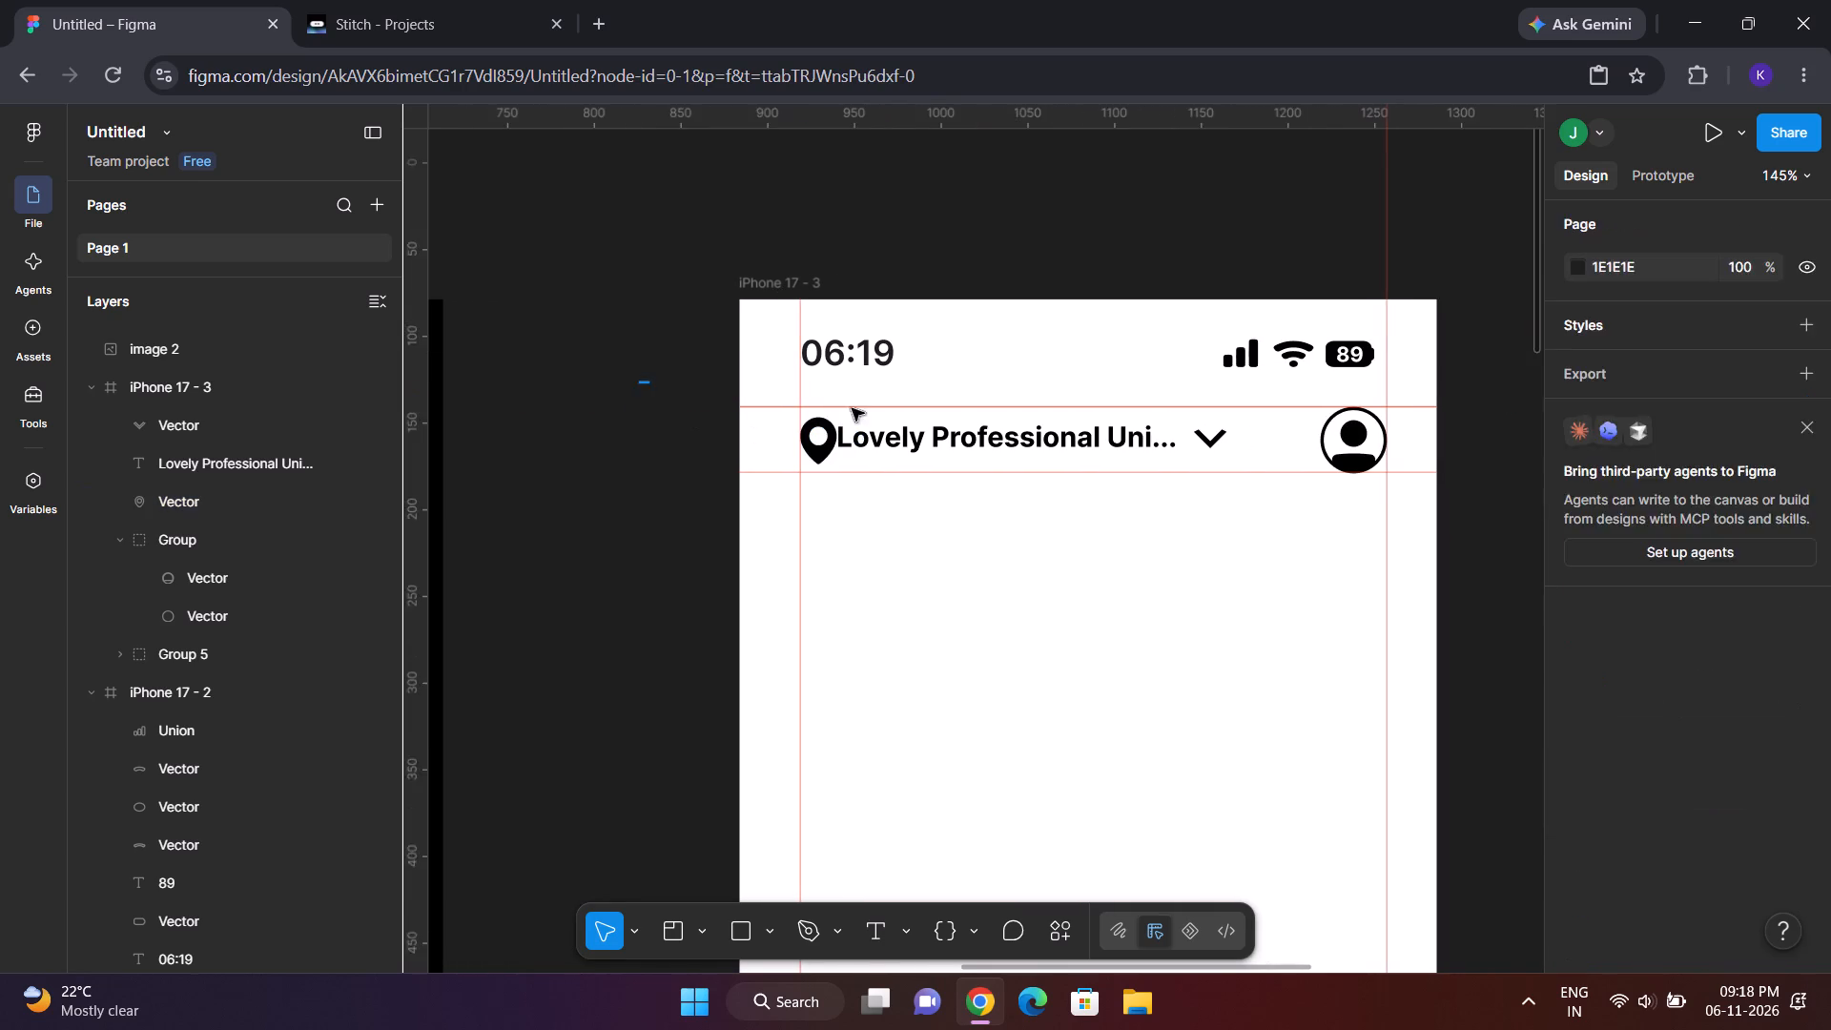
pyautogui.moveTo(852, 408); pyautogui.dragTo(1093, 443)
pyautogui.click(1093, 443)
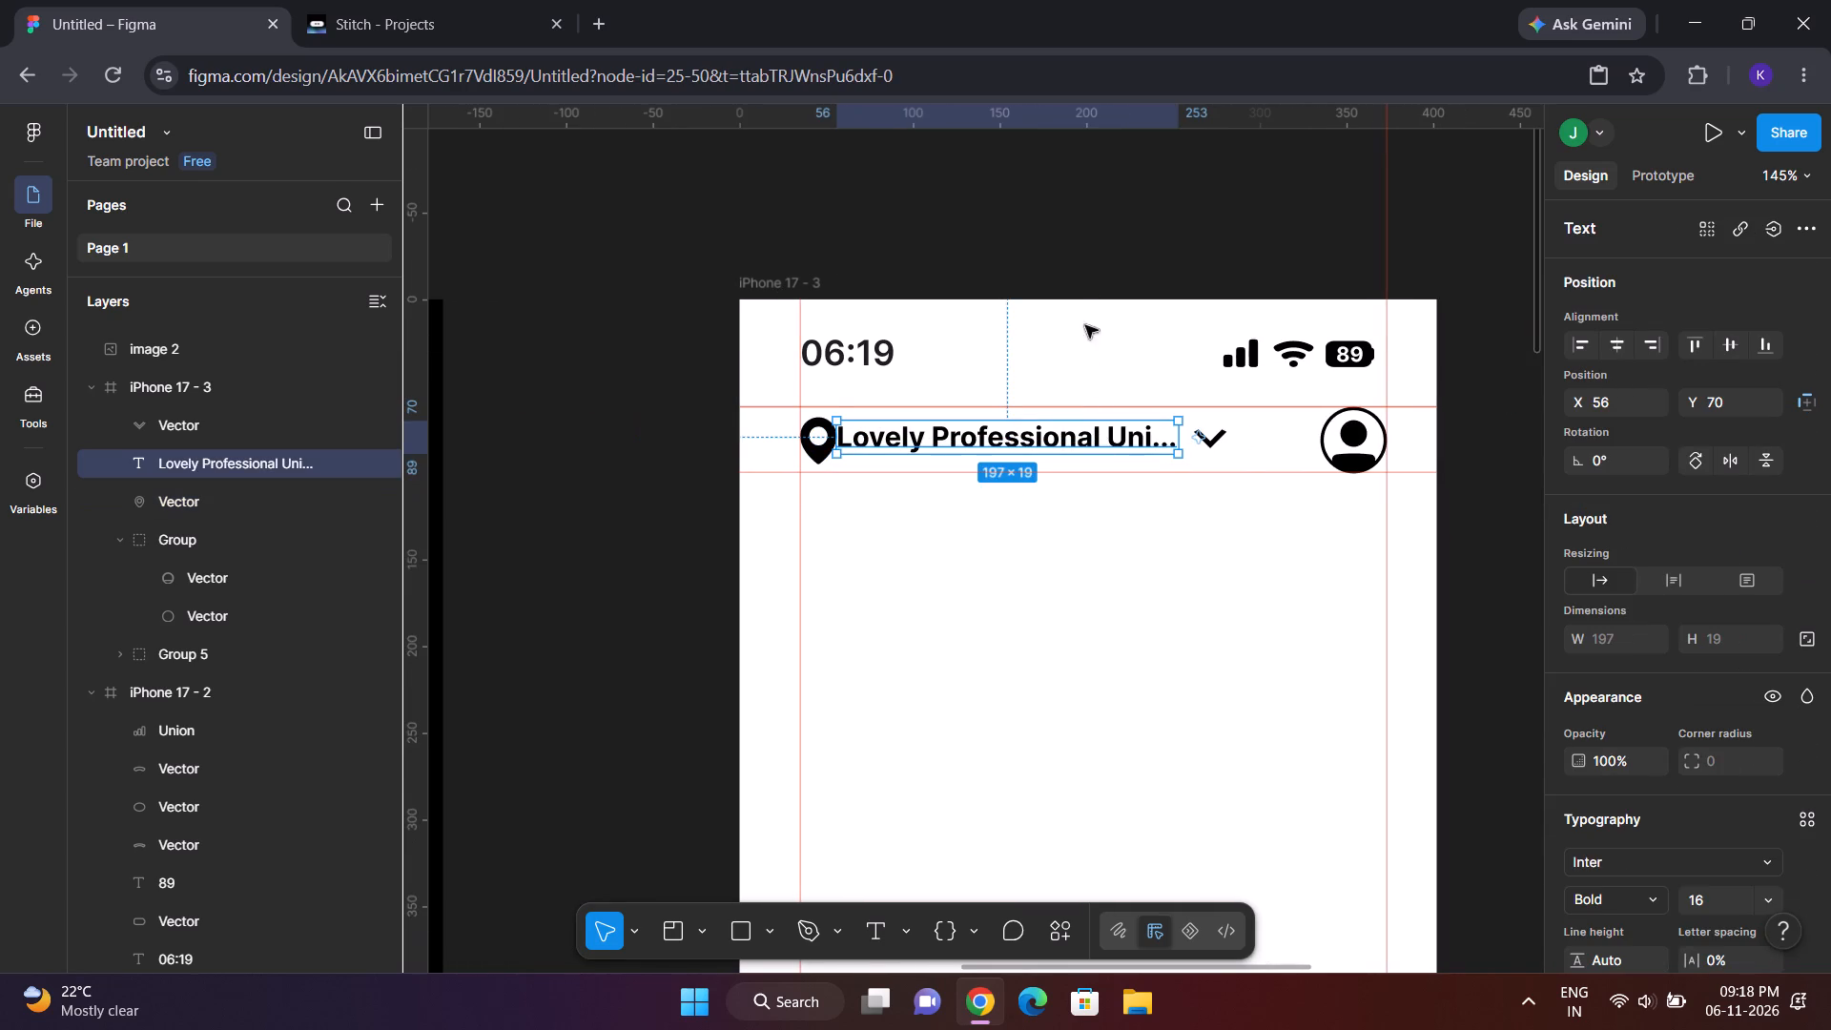
pyautogui.moveTo(1033, 443); pyautogui.dragTo(1029, 430)
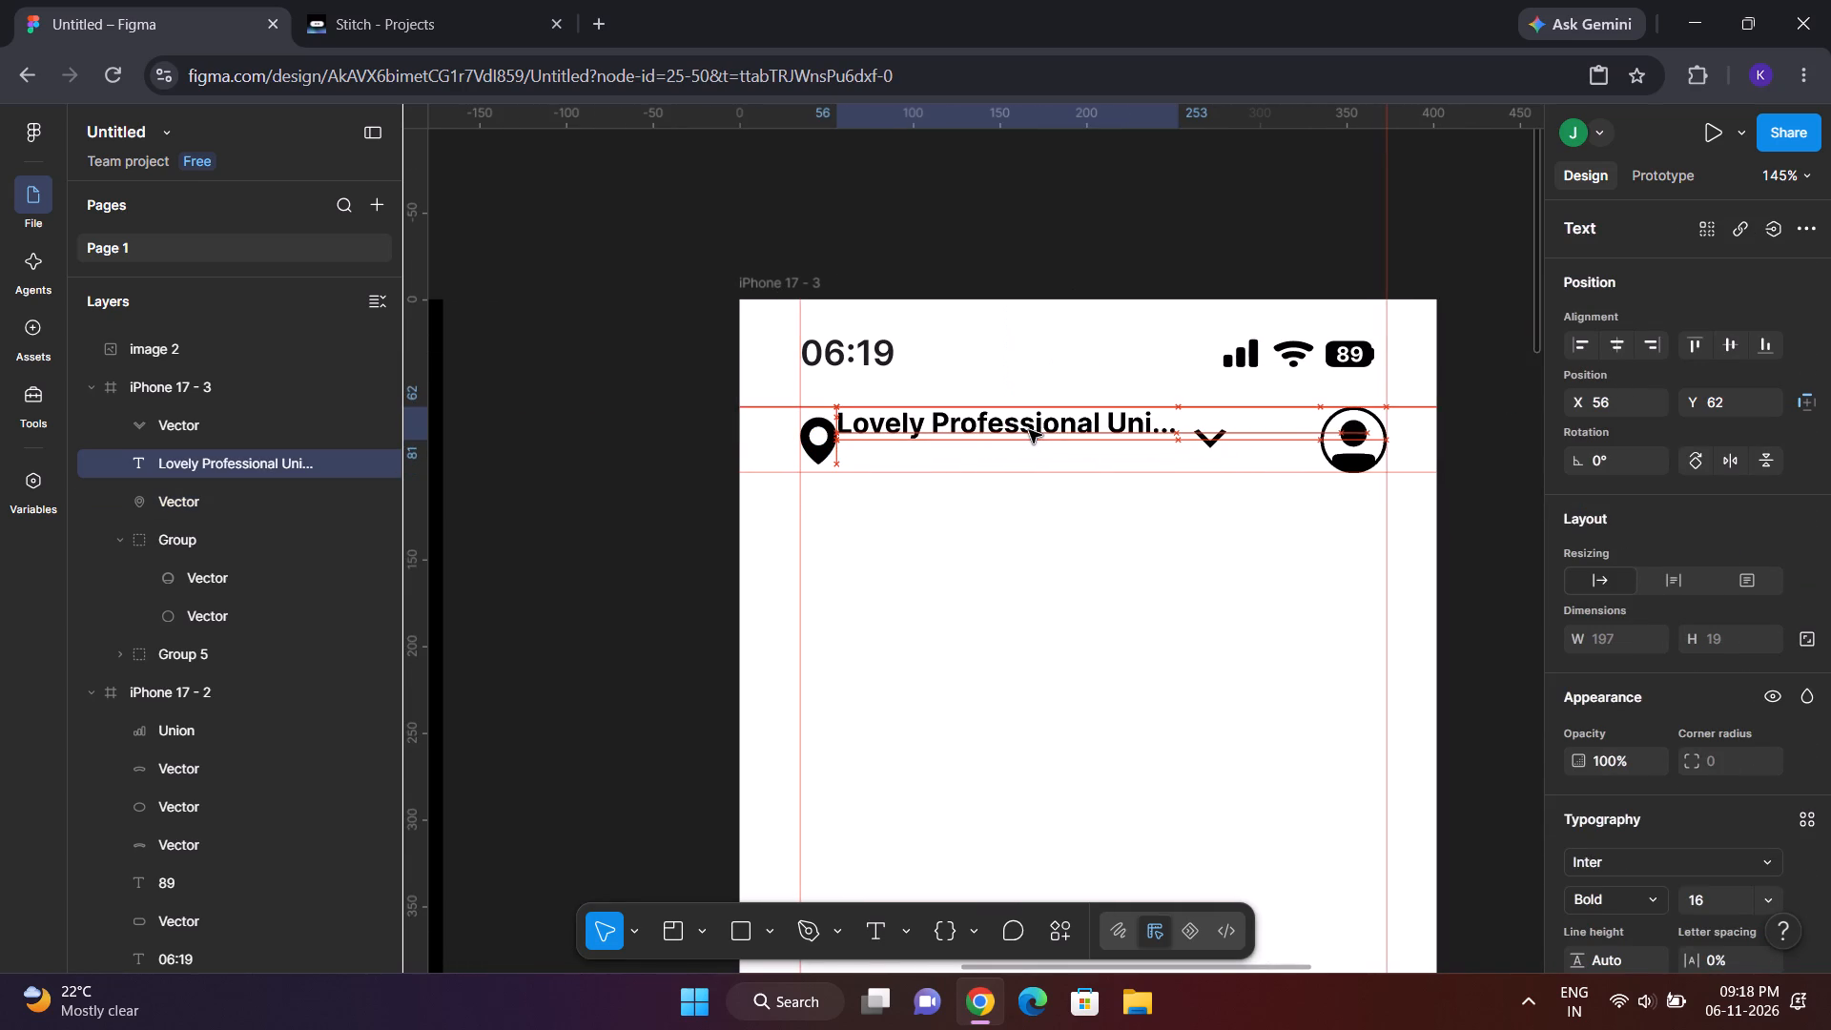
pyautogui.moveTo(1029, 430); pyautogui.dragTo(1029, 431)
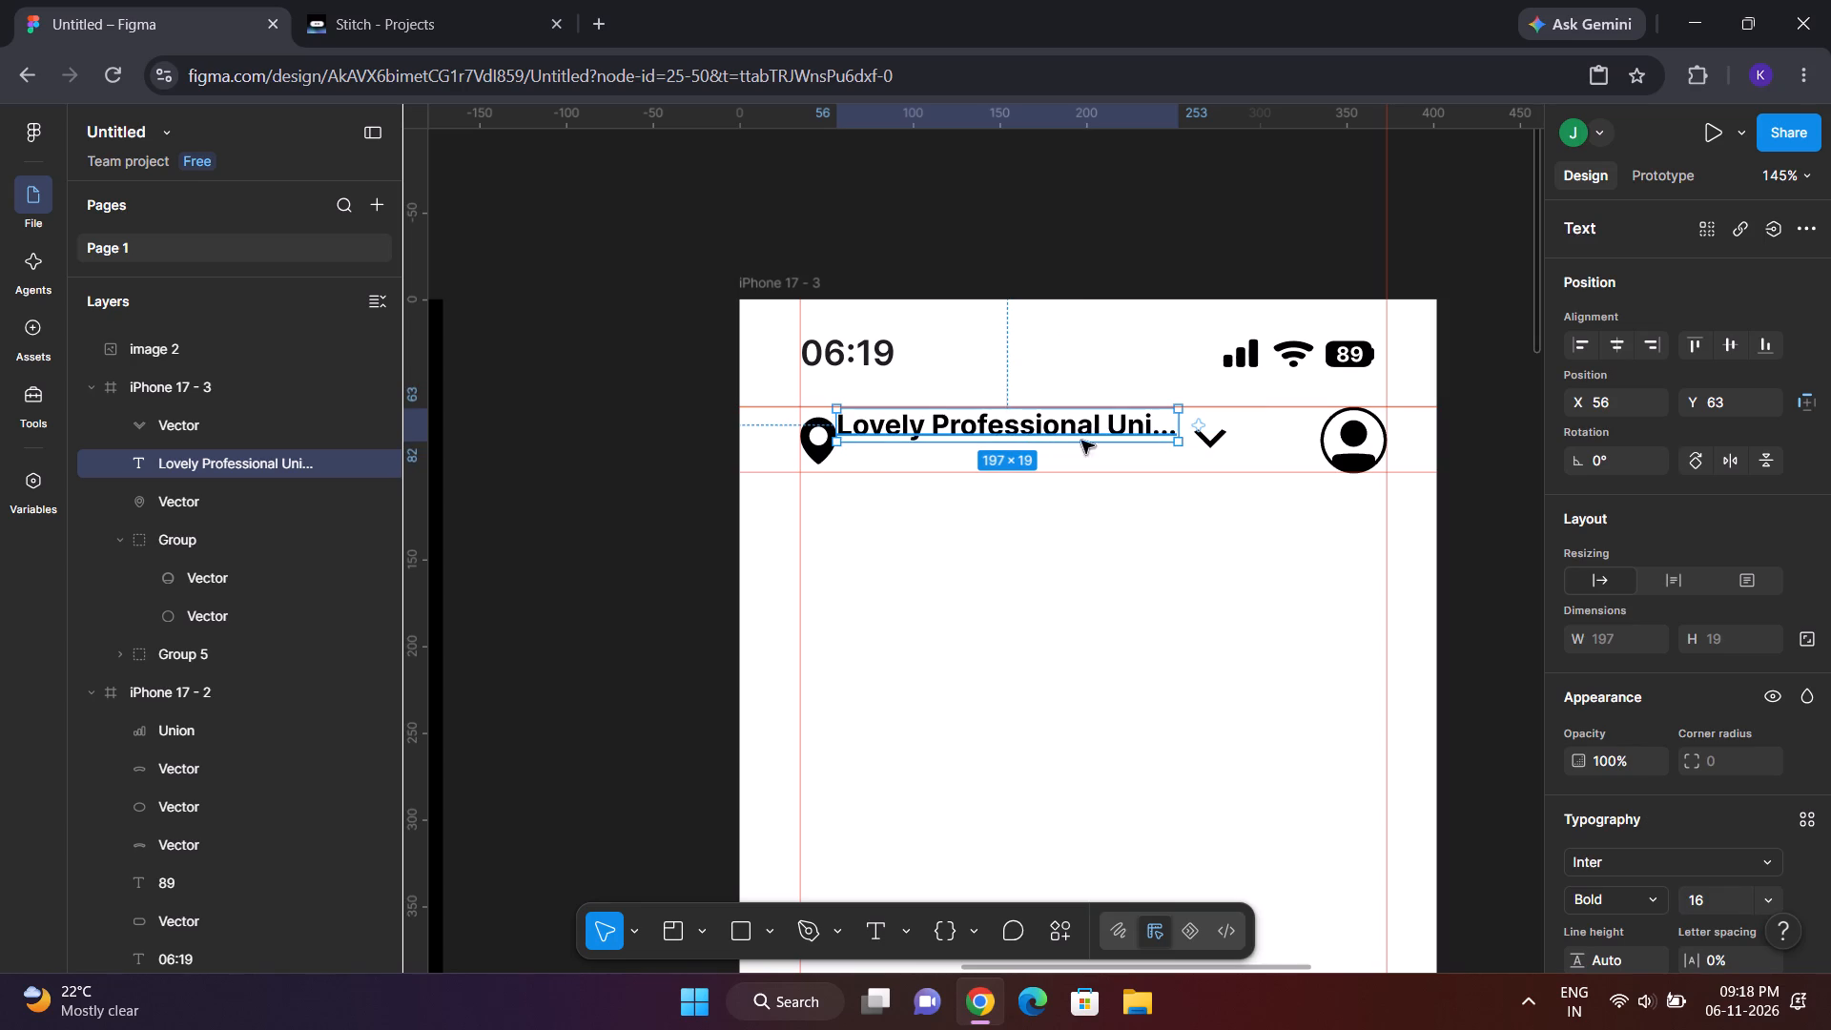
pyautogui.click(898, 497)
# Duplicate the location text and place the copy directly beneath the original, at X 56, Y 80.
pyautogui.click(965, 419)
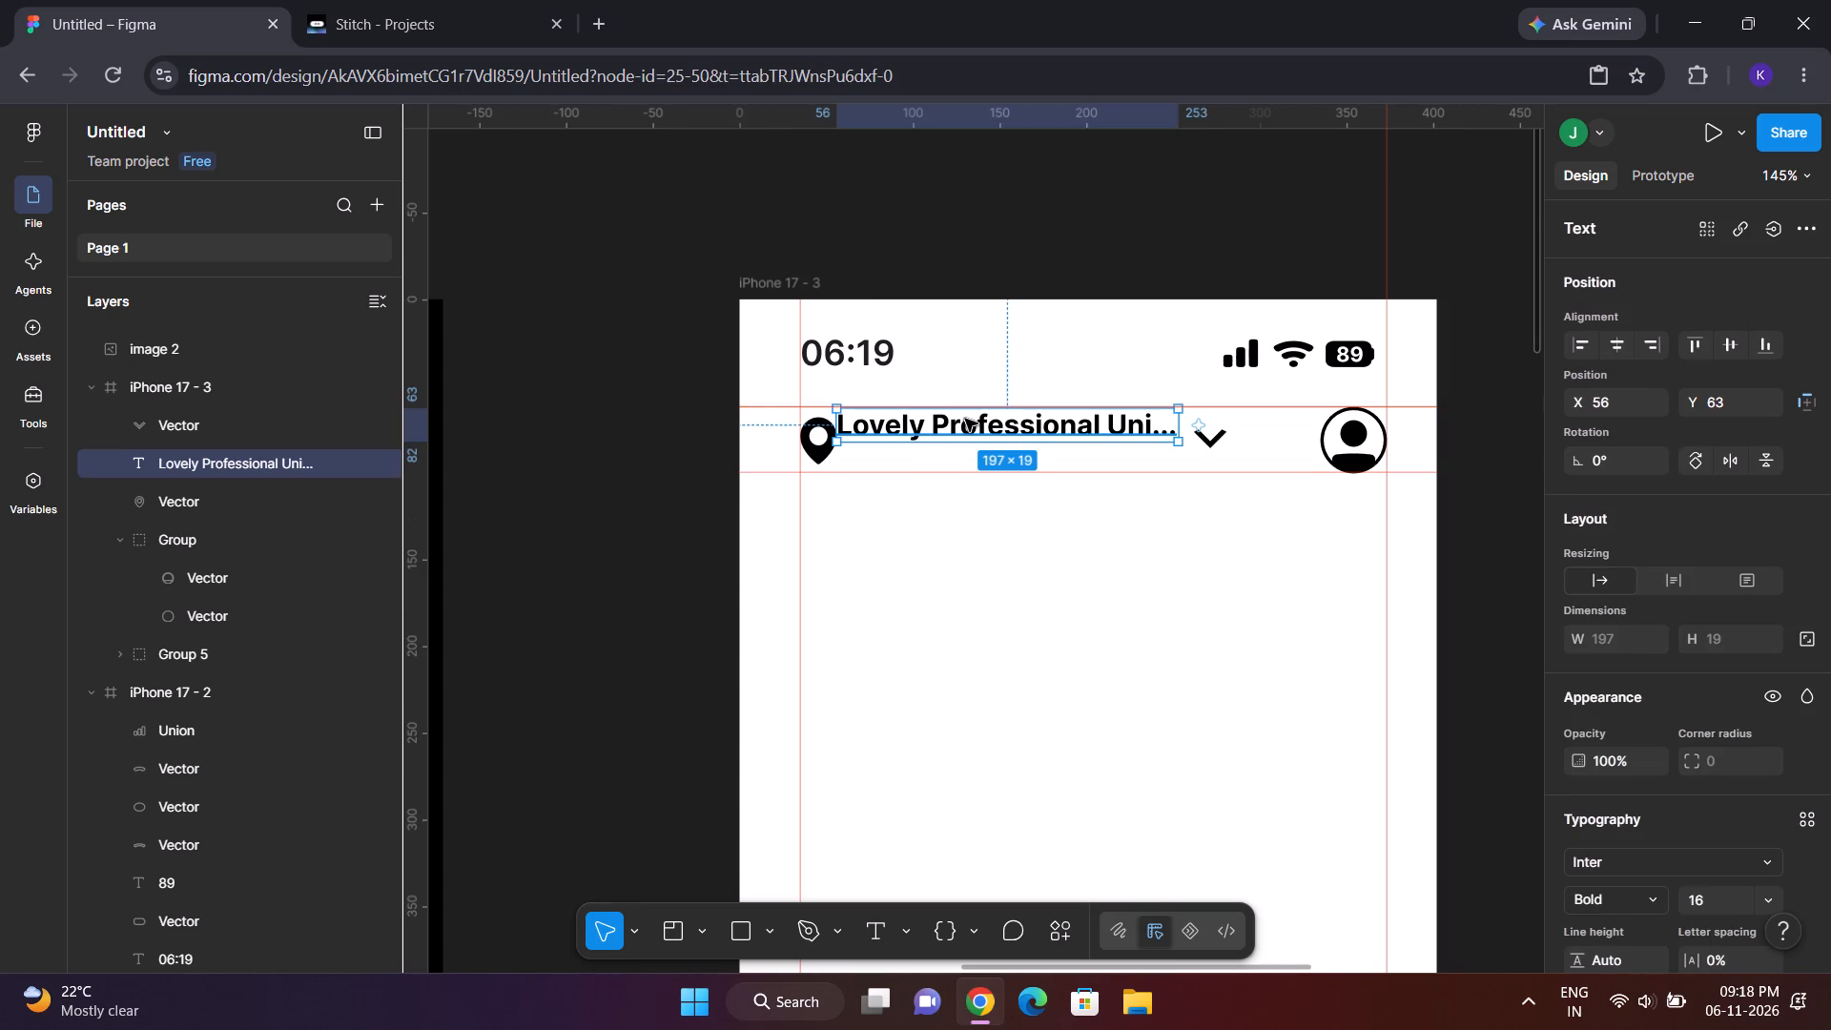
pyautogui.hotkey('ctrl', 'c')
pyautogui.hotkey('ctrl', 'v')
pyautogui.moveTo(970, 424); pyautogui.dragTo(971, 434)
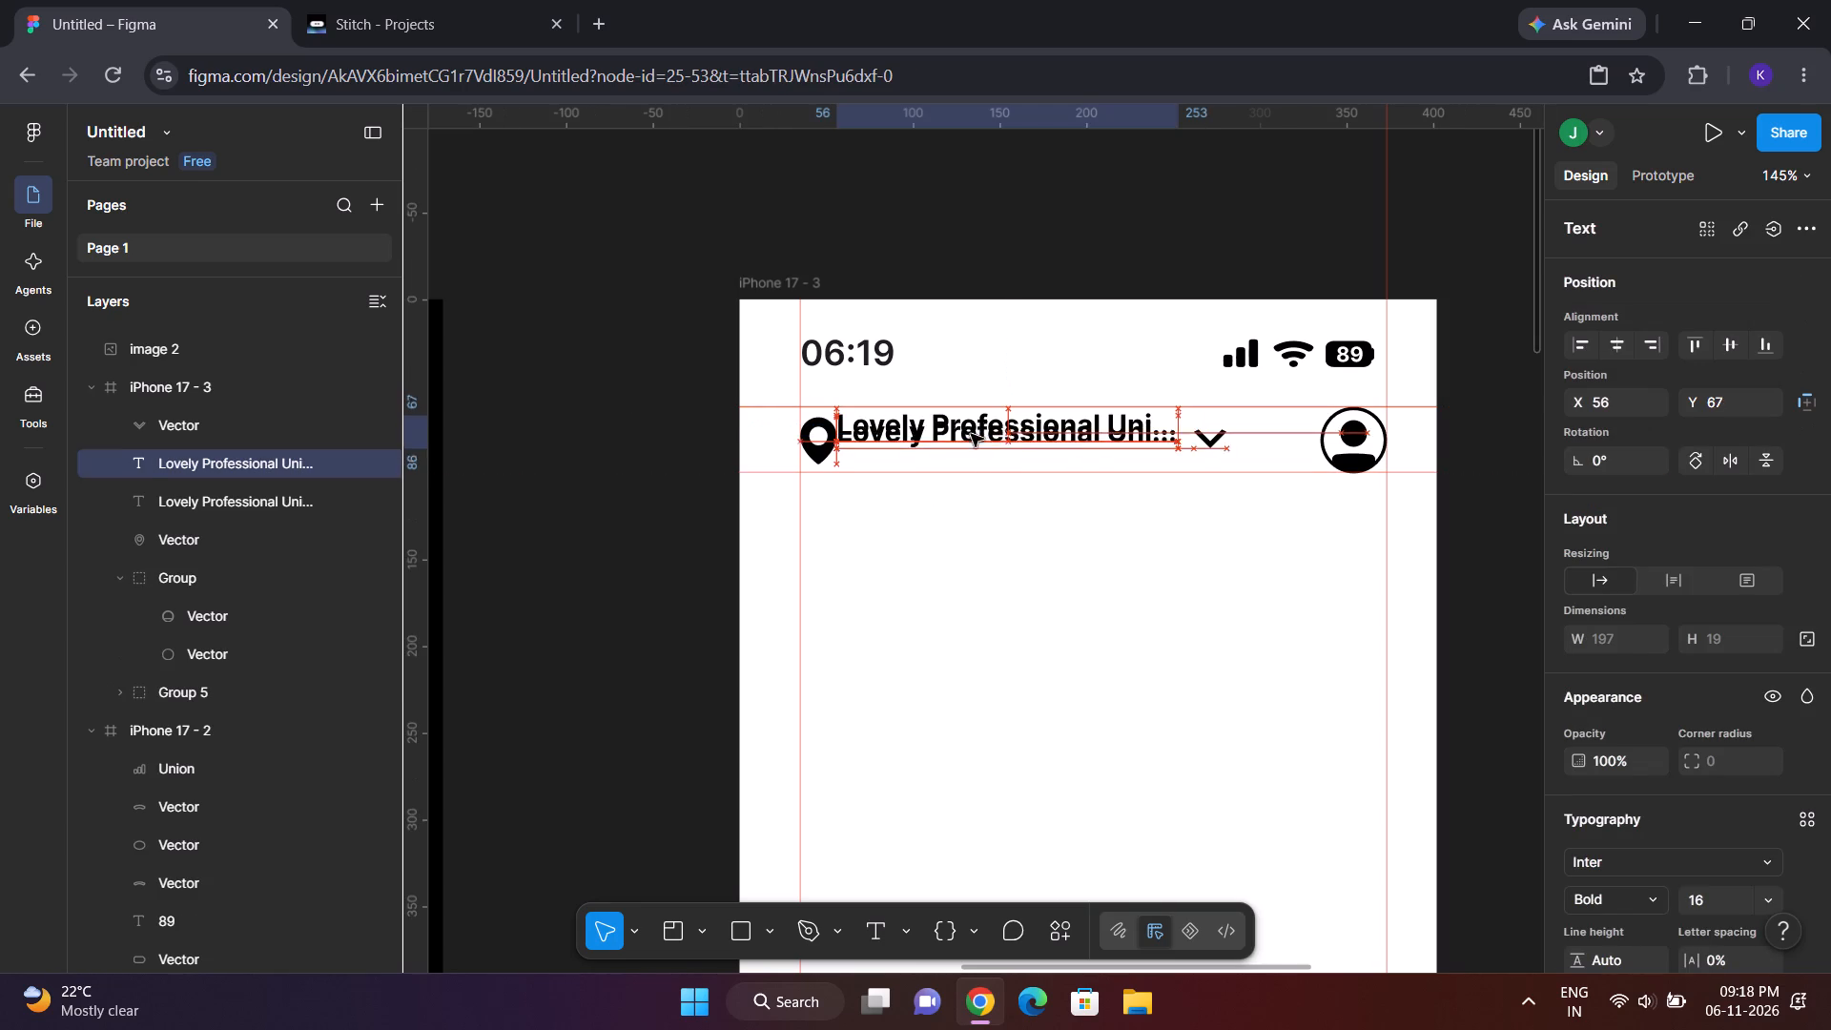
pyautogui.moveTo(971, 434); pyautogui.dragTo(971, 454)
# Replace the text of the lower location line with "Phagwara, Punjab".
pyautogui.doubleClick(971, 454)
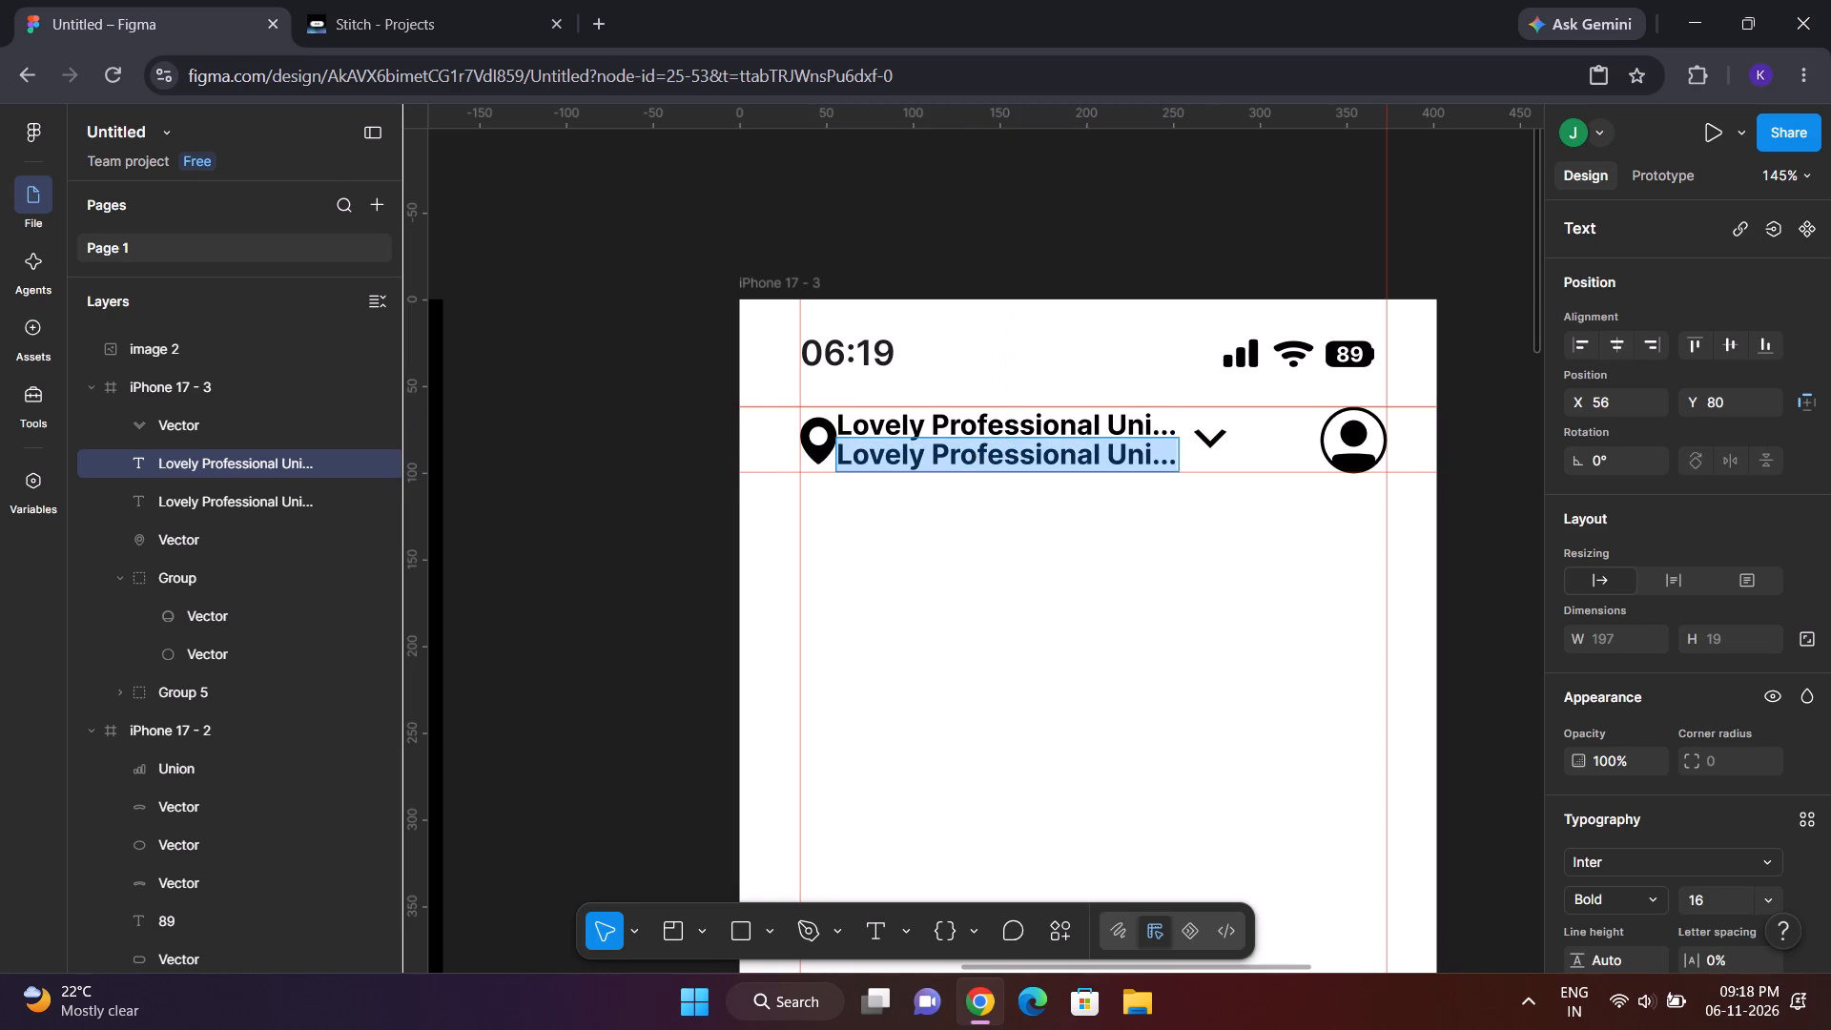
pyautogui.press('BackSpace')
pyautogui.write('Phagware')
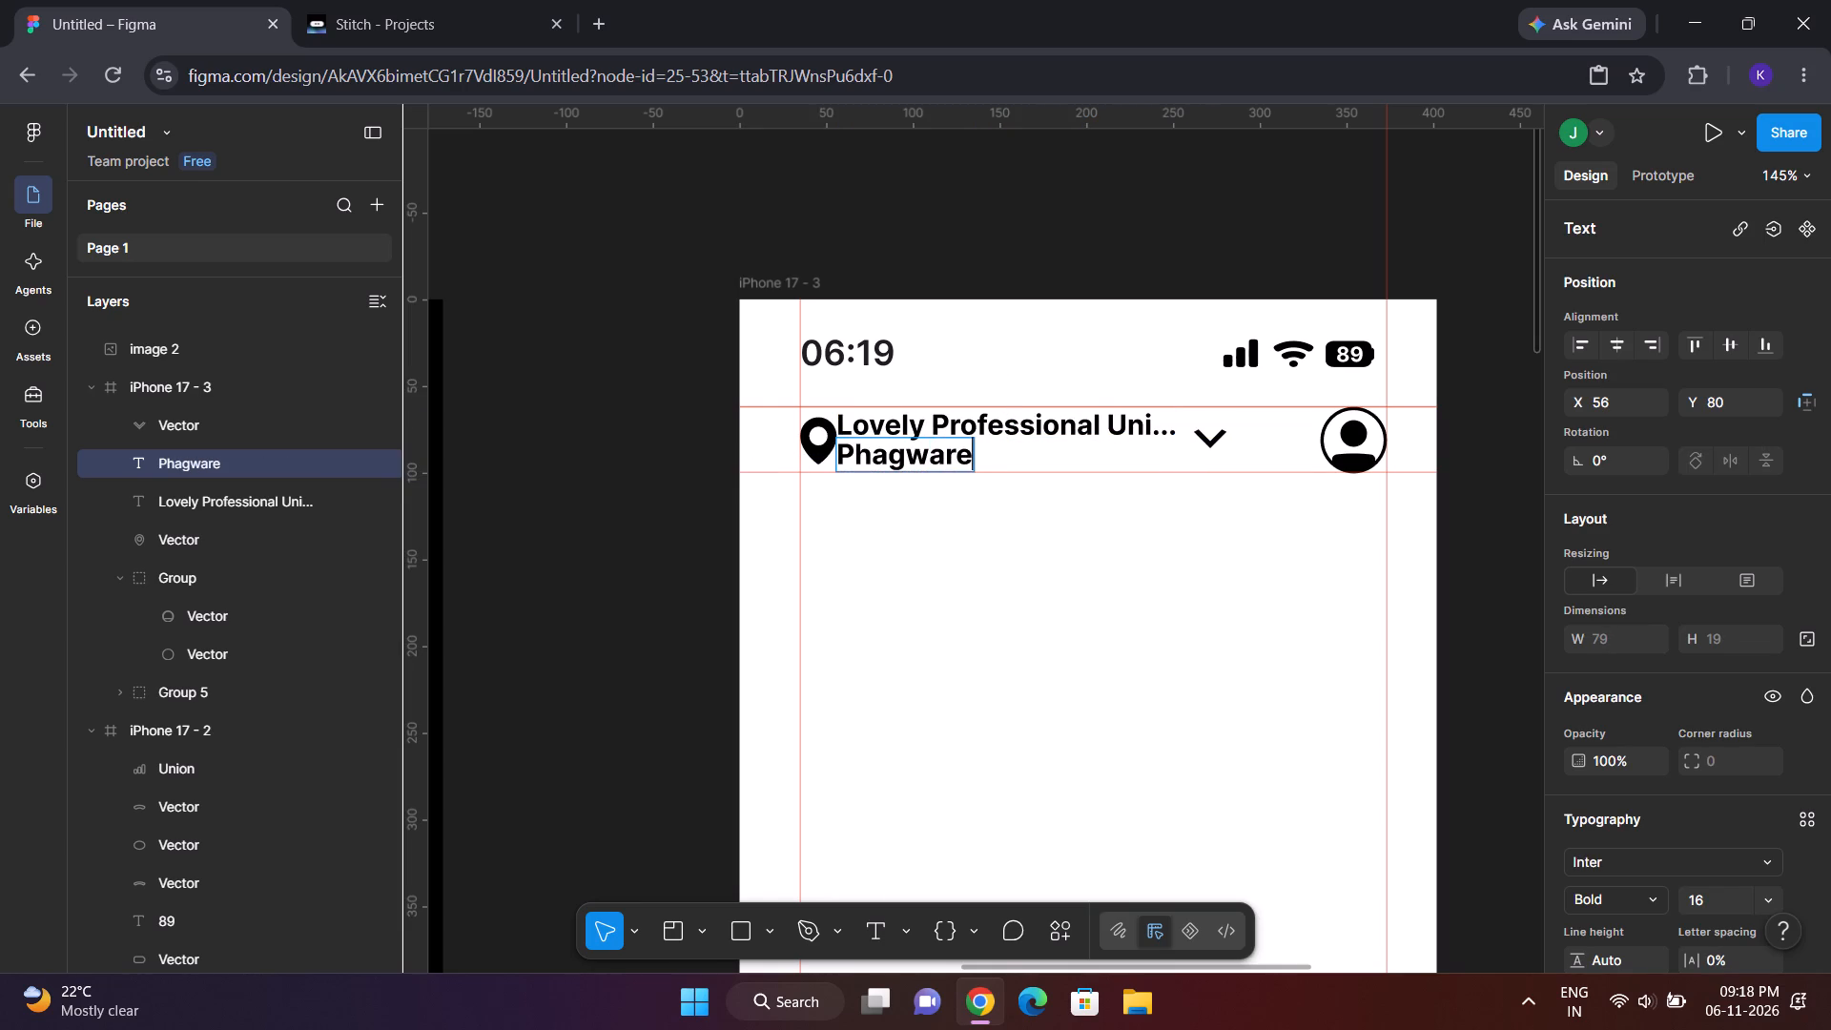
pyautogui.press('BackSpace')
pyautogui.write('a')
pyautogui.press('space')
pyautogui.press('BackSpace')
pyautogui.press(',')
pyautogui.press('space')
pyautogui.write('Punjab')
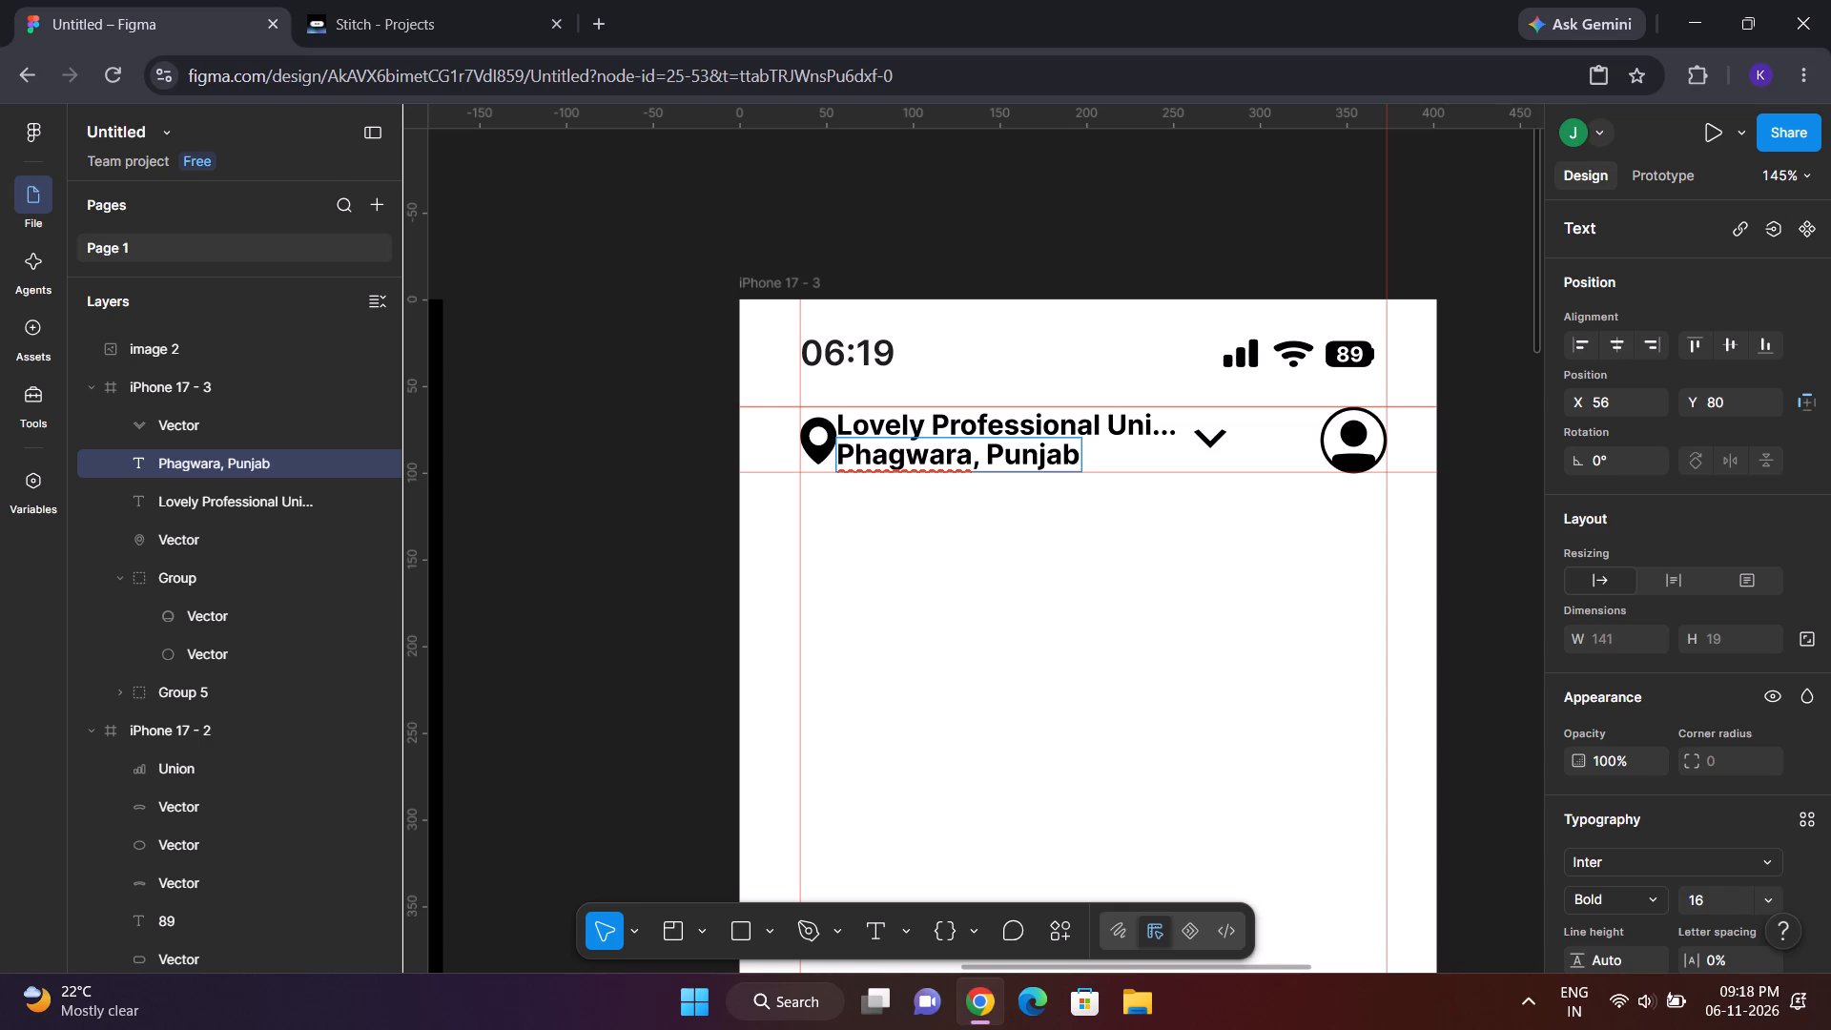
pyautogui.click(705, 471)
# Shift both location lines away from the pin to X 63, keeping them at Y 63 and Y 80.
pyautogui.hscroll(-1, 915, 500)
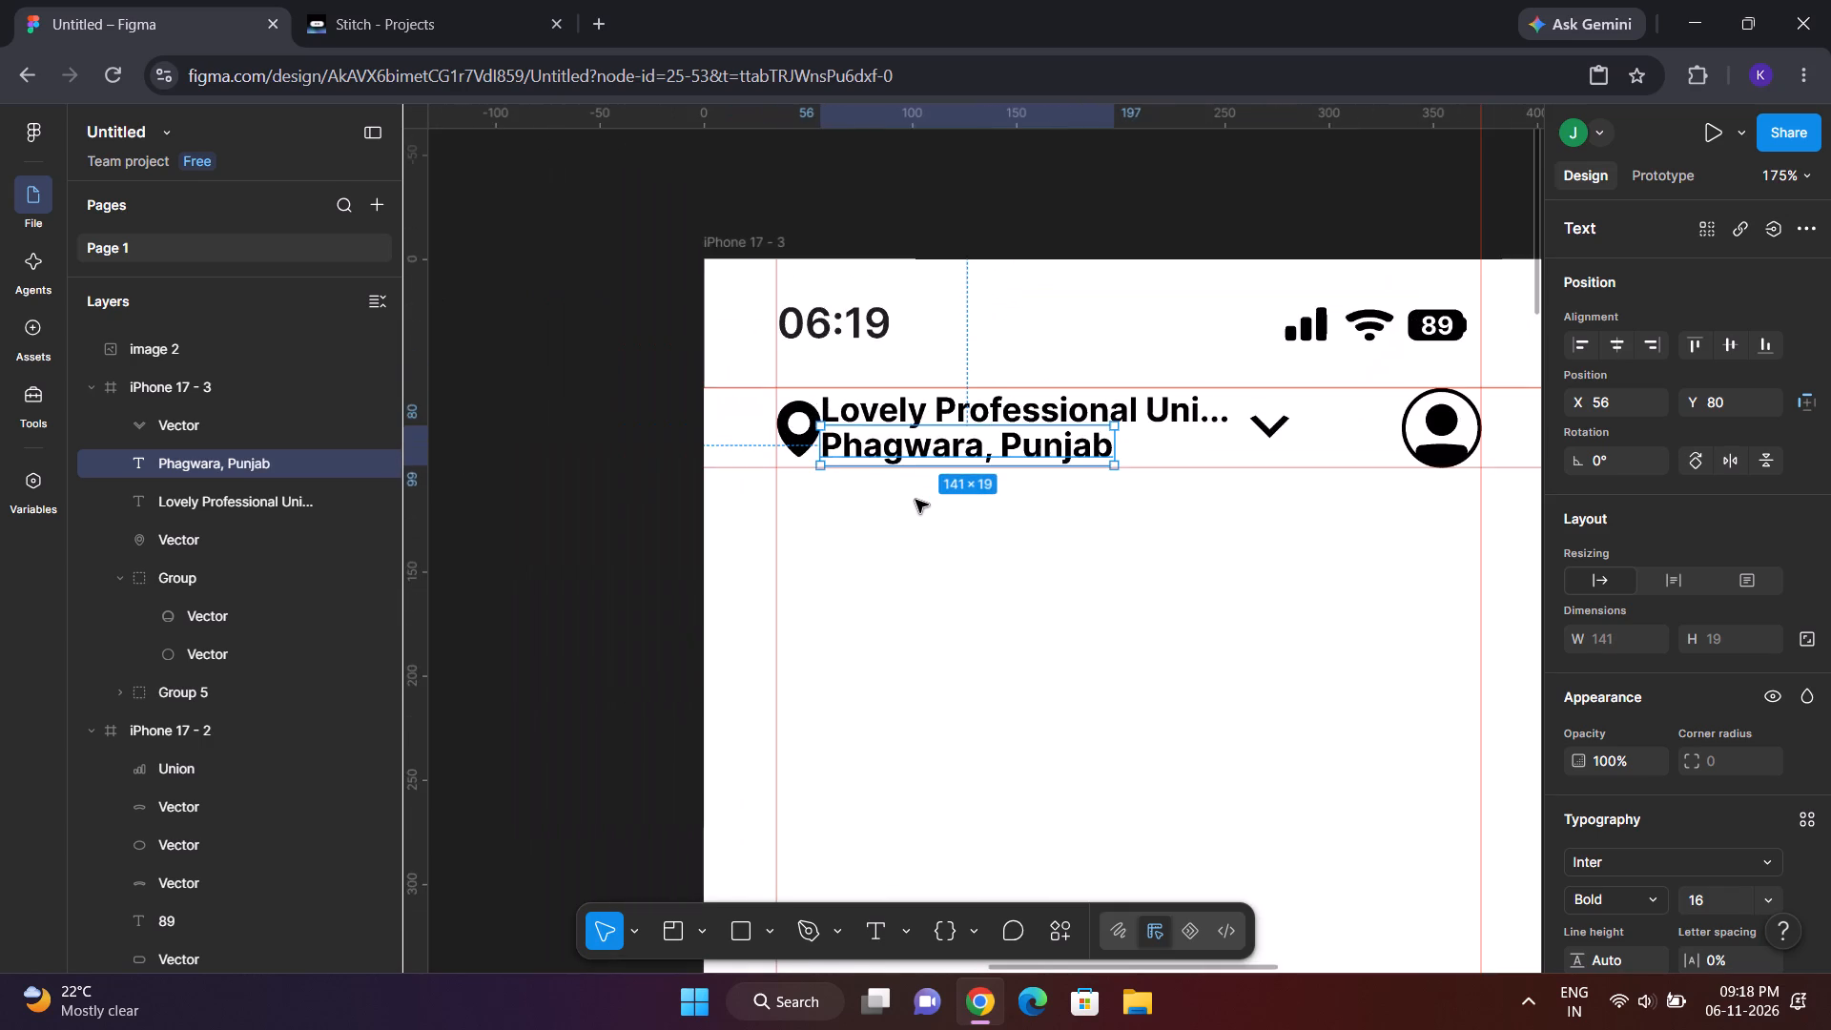
pyautogui.hscroll(-1, 992, 238)
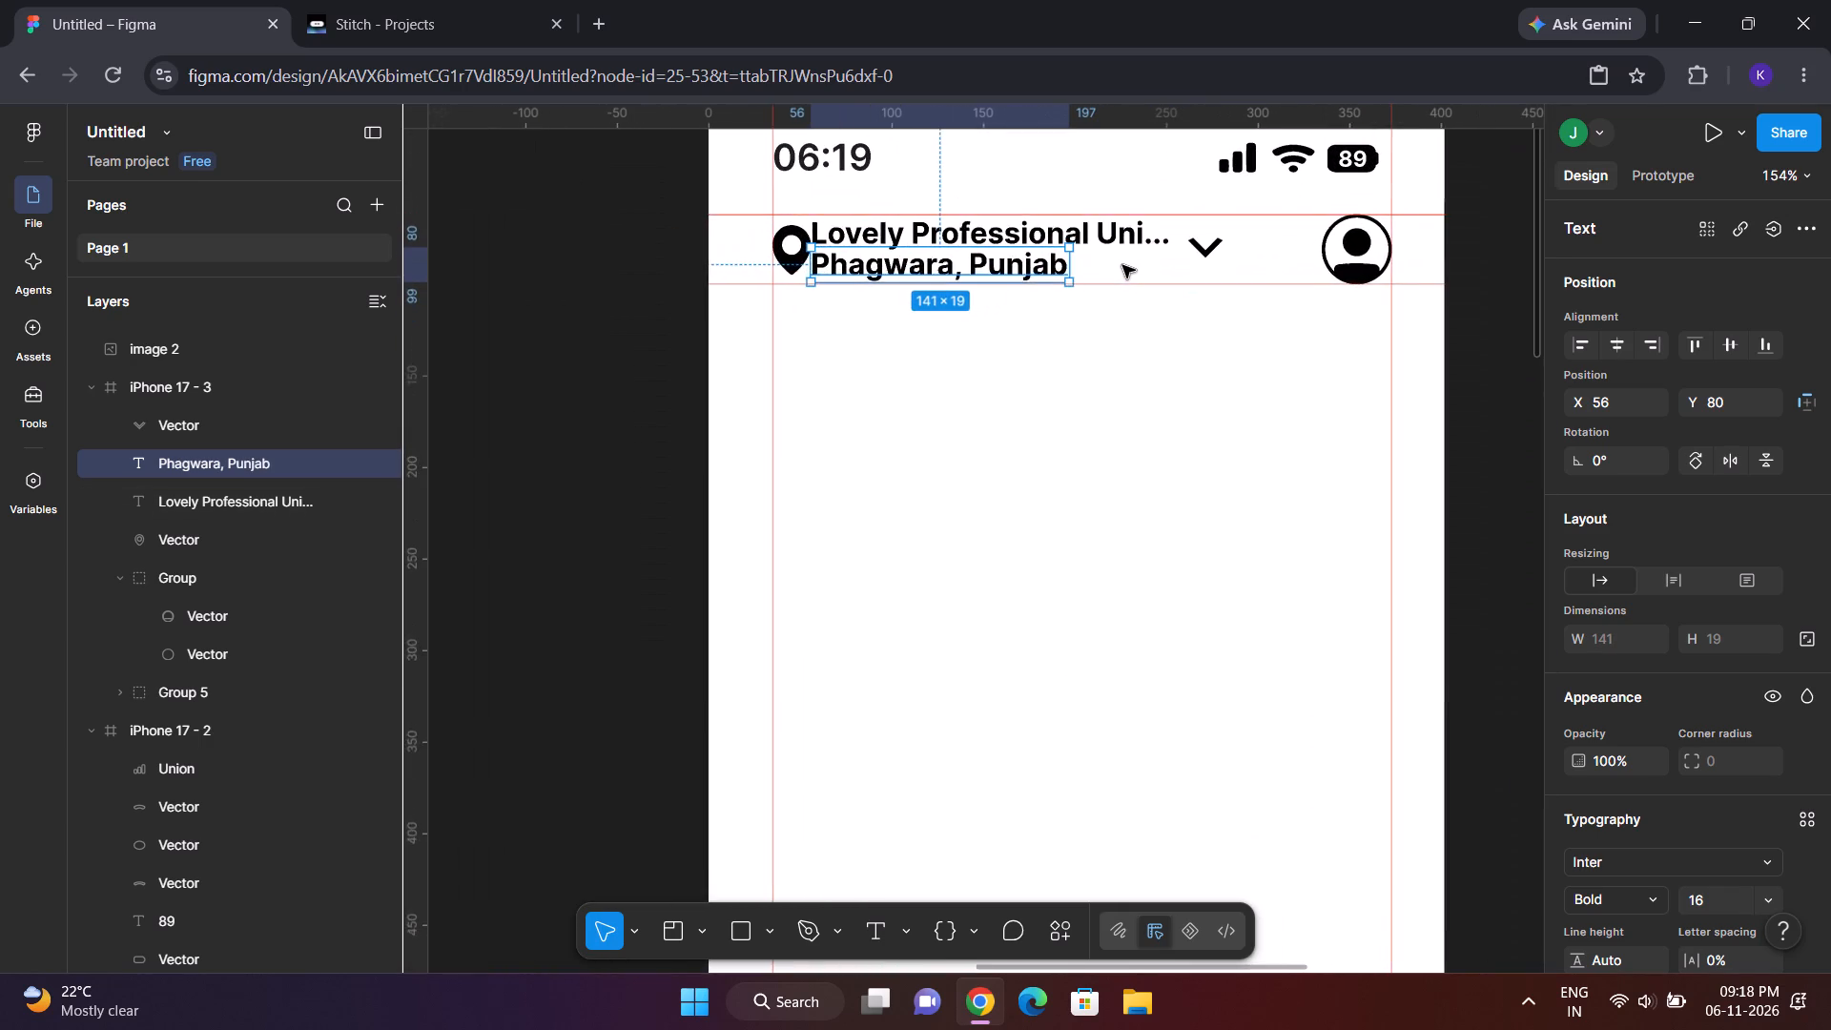
pyautogui.scroll(1, 1122, 265)
pyautogui.click(1038, 302)
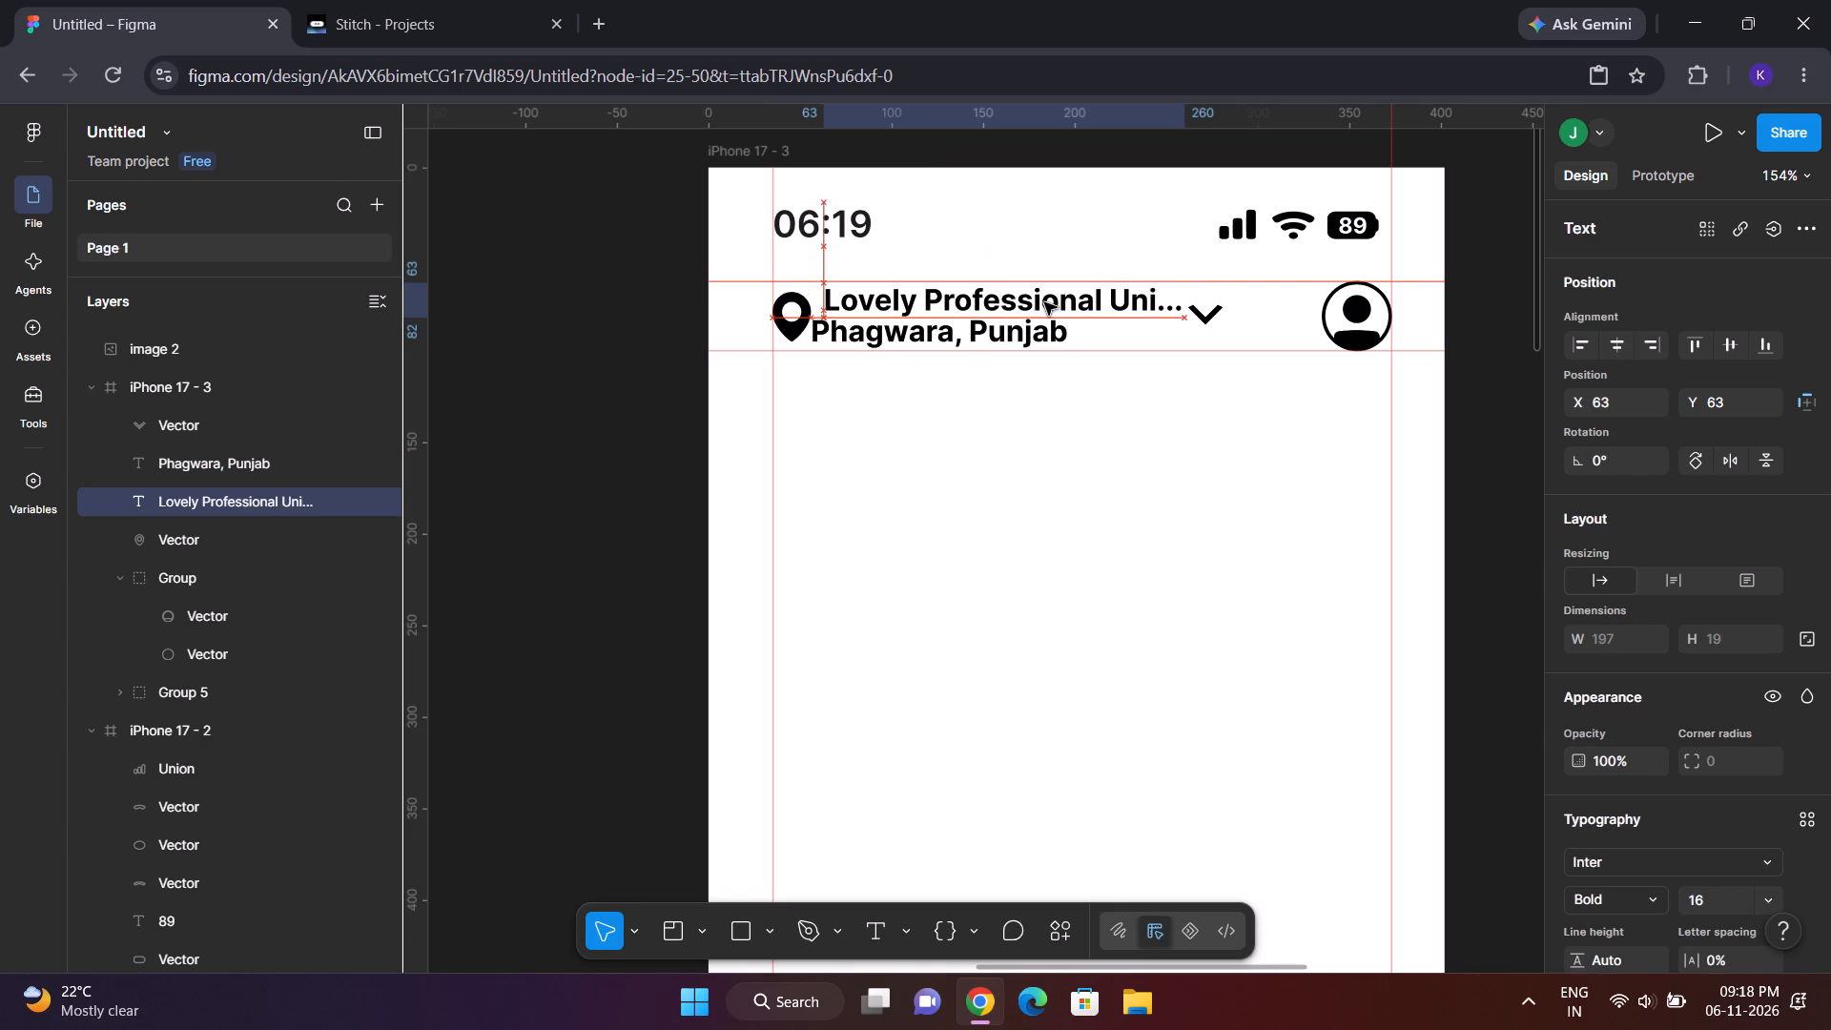
pyautogui.click(934, 340)
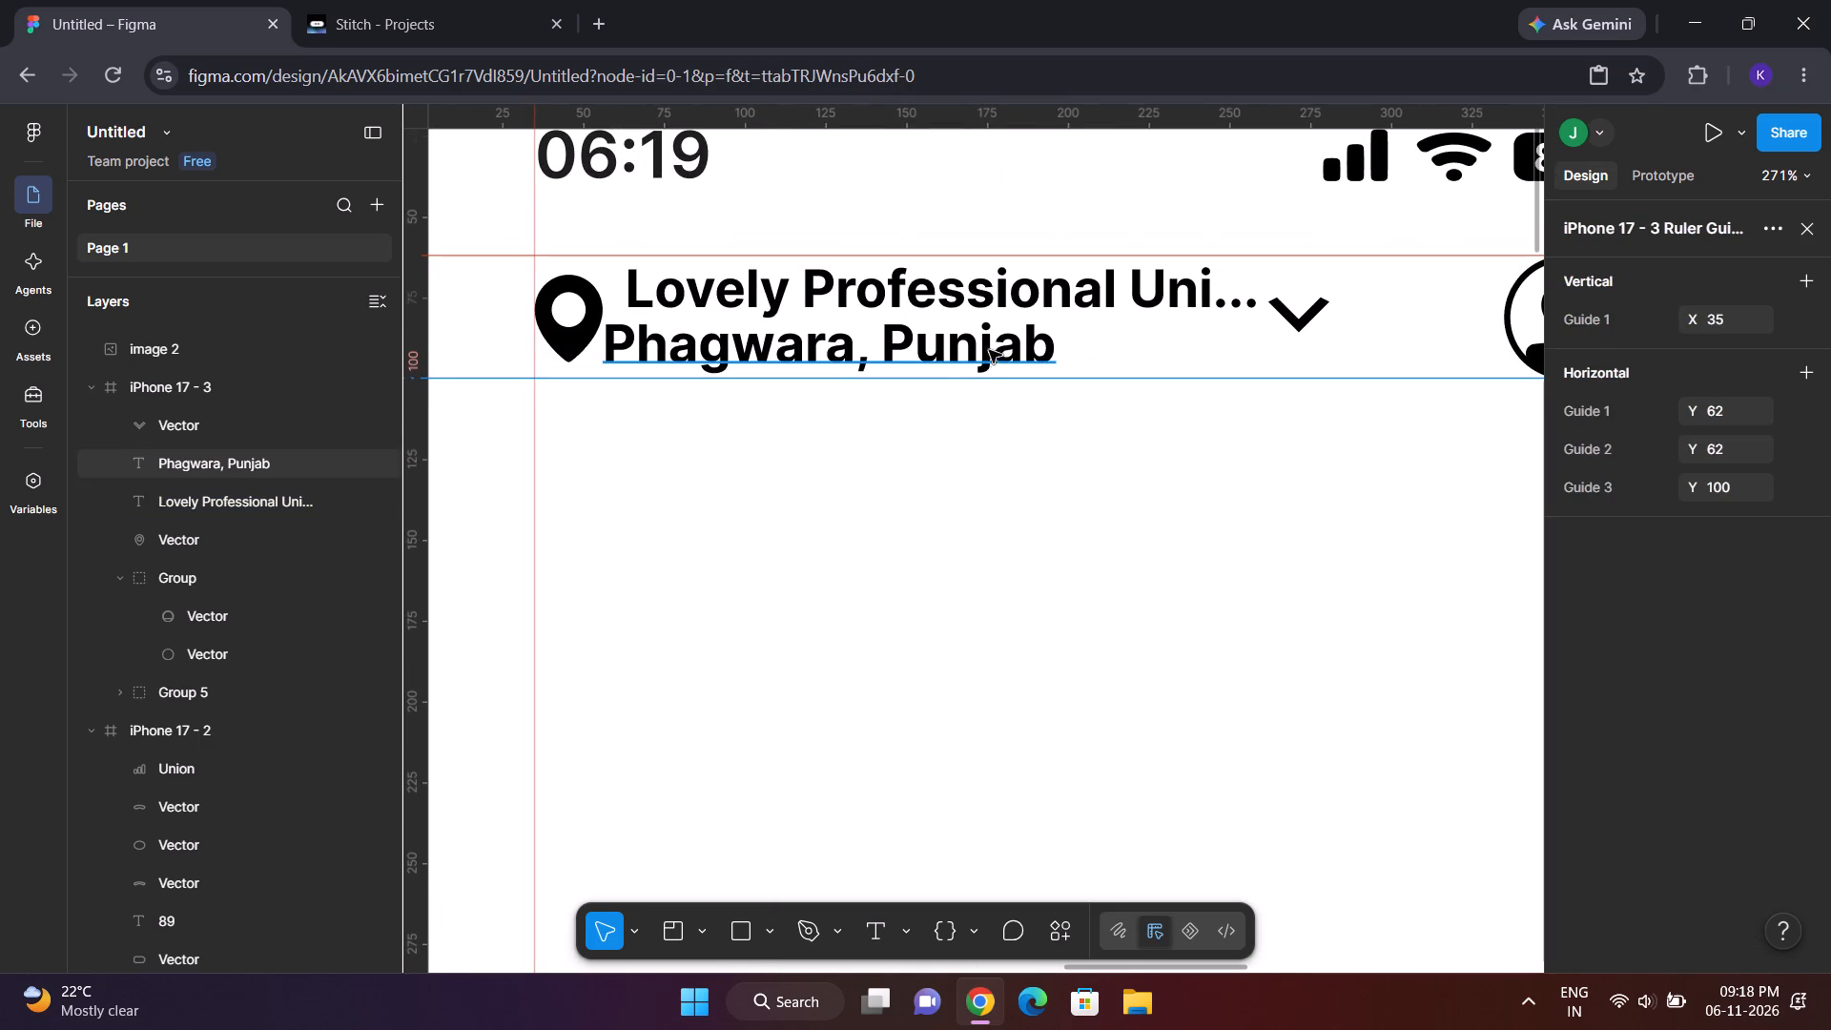
pyautogui.moveTo(966, 352); pyautogui.dragTo(988, 352)
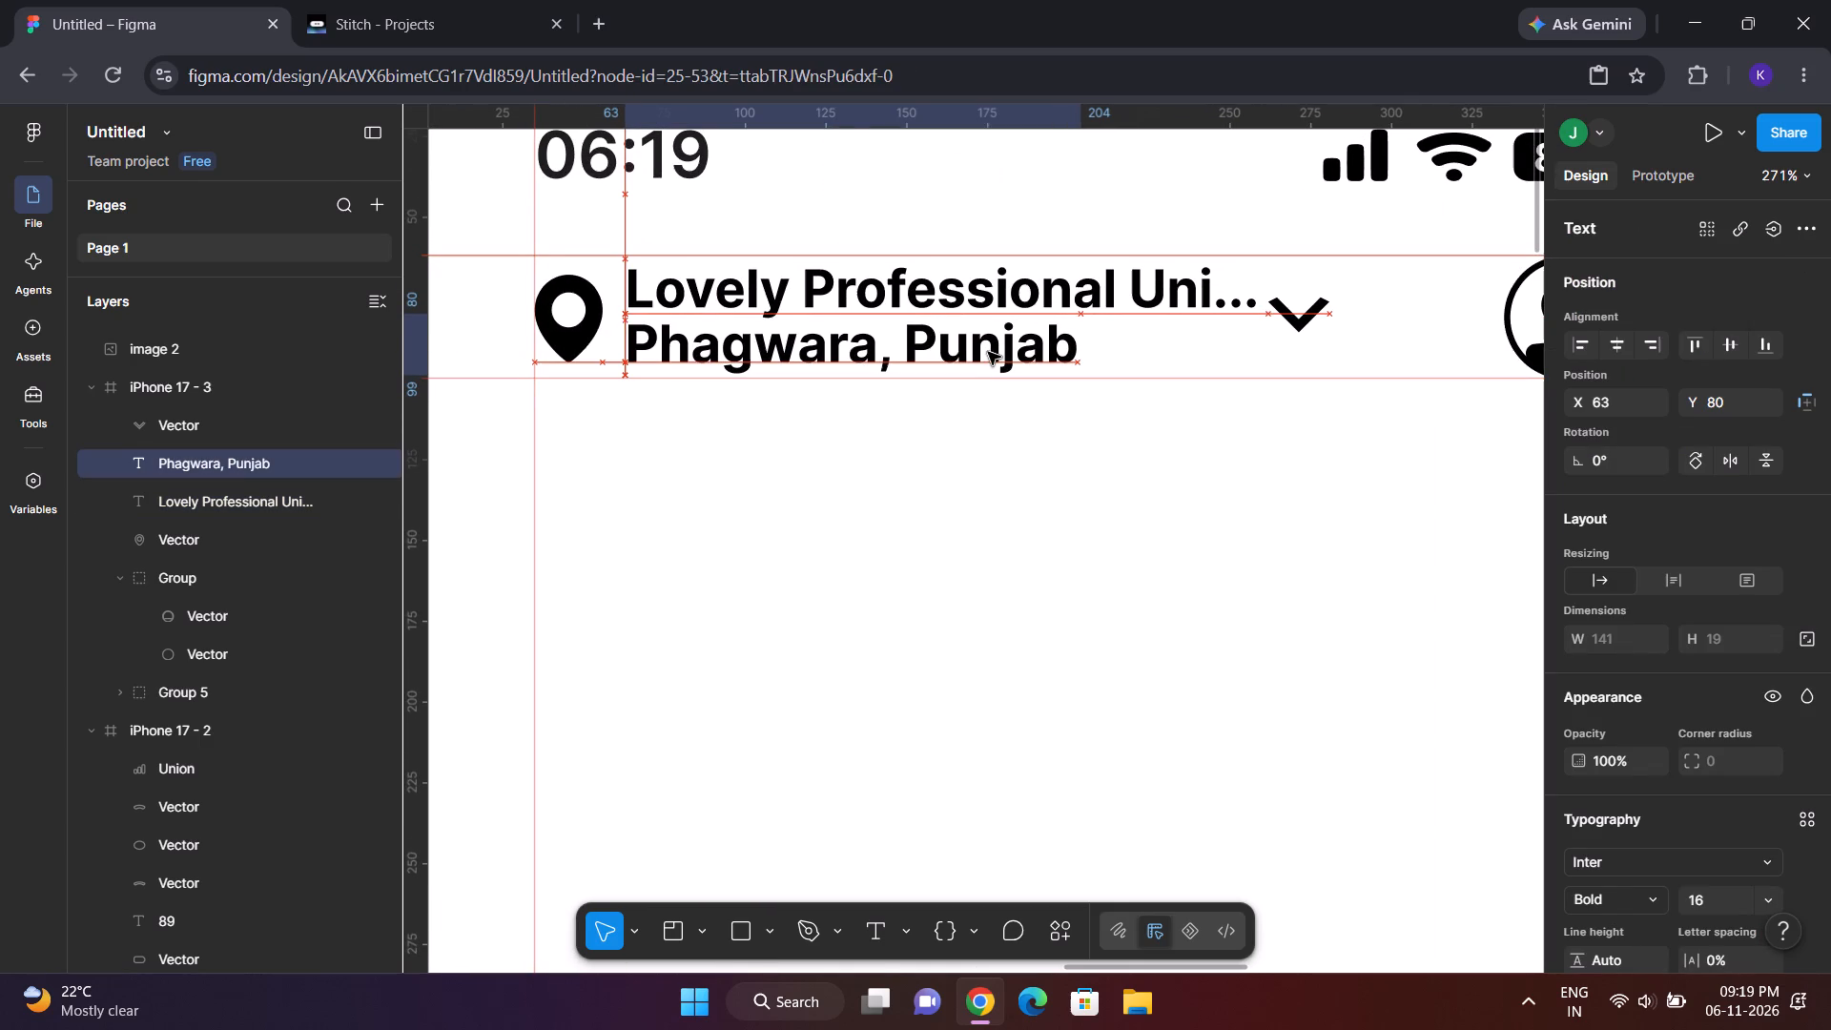
pyautogui.moveTo(988, 352); pyautogui.dragTo(989, 353)
# Set the "Lovely Professional Uni..." text to Medium weight.
pyautogui.scroll(-2, 1824, 810)
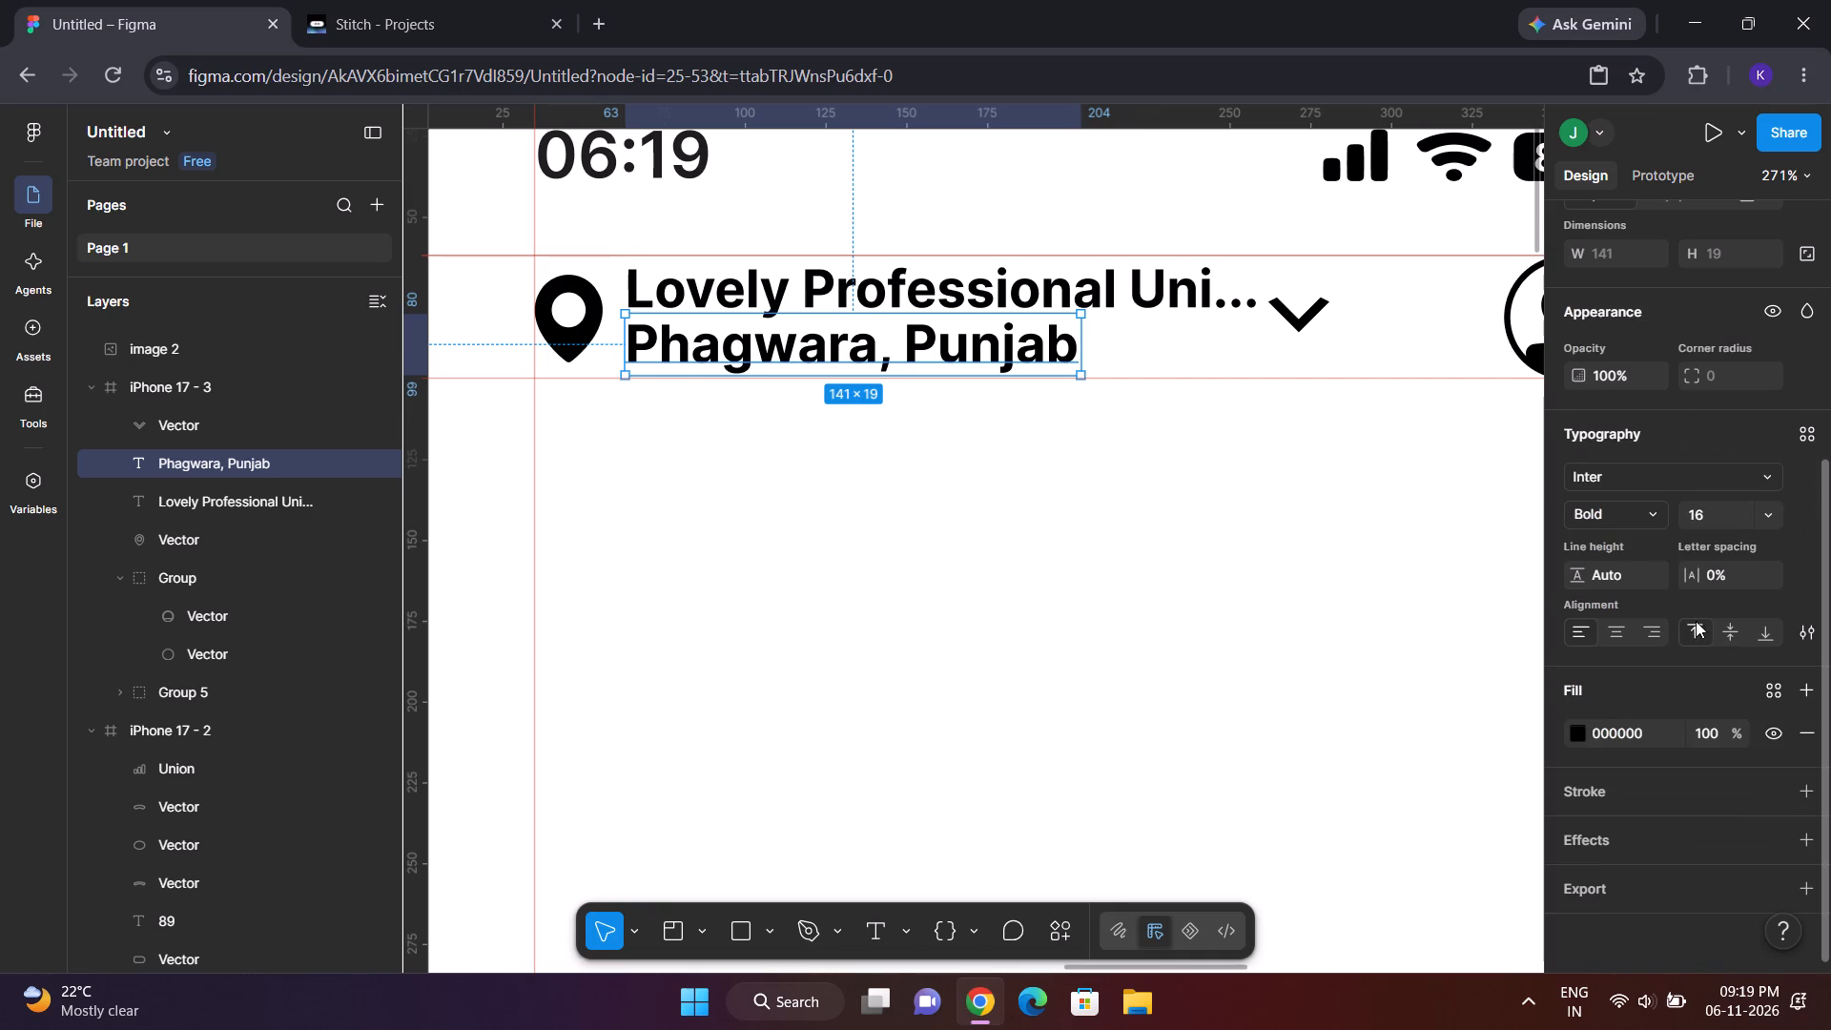
pyautogui.click(1056, 297)
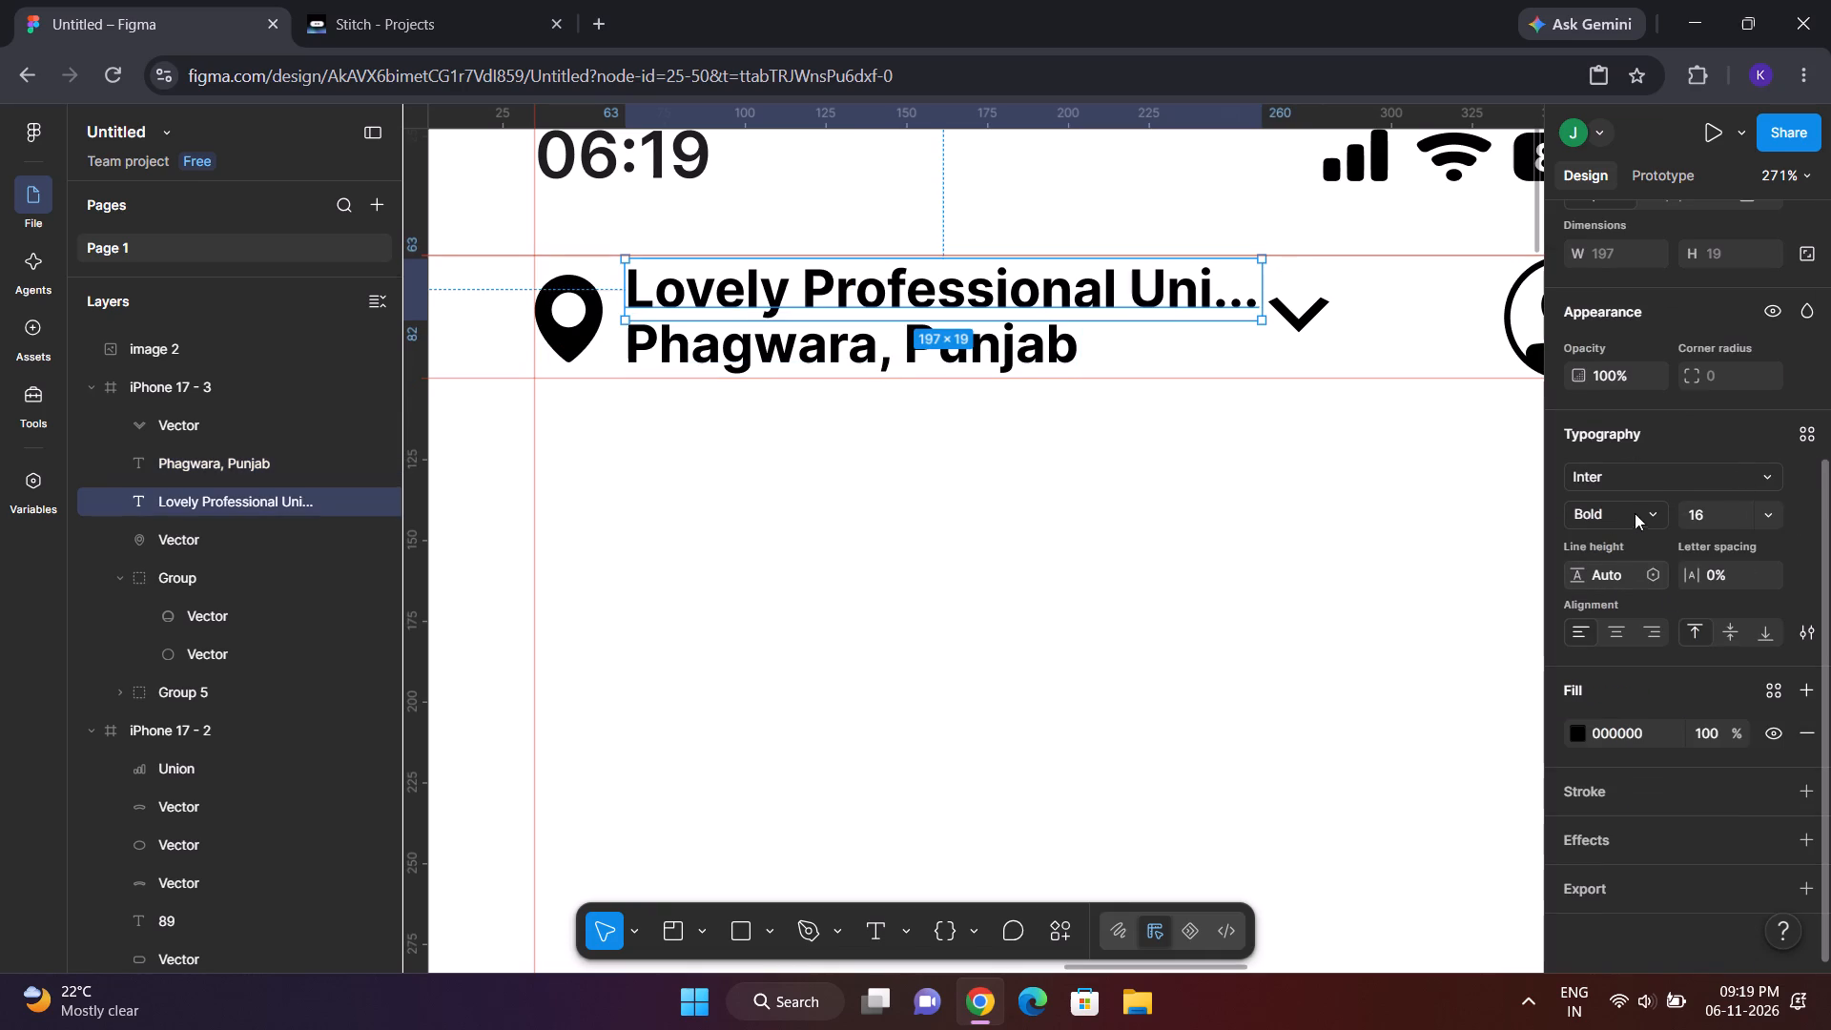
pyautogui.click(1647, 505)
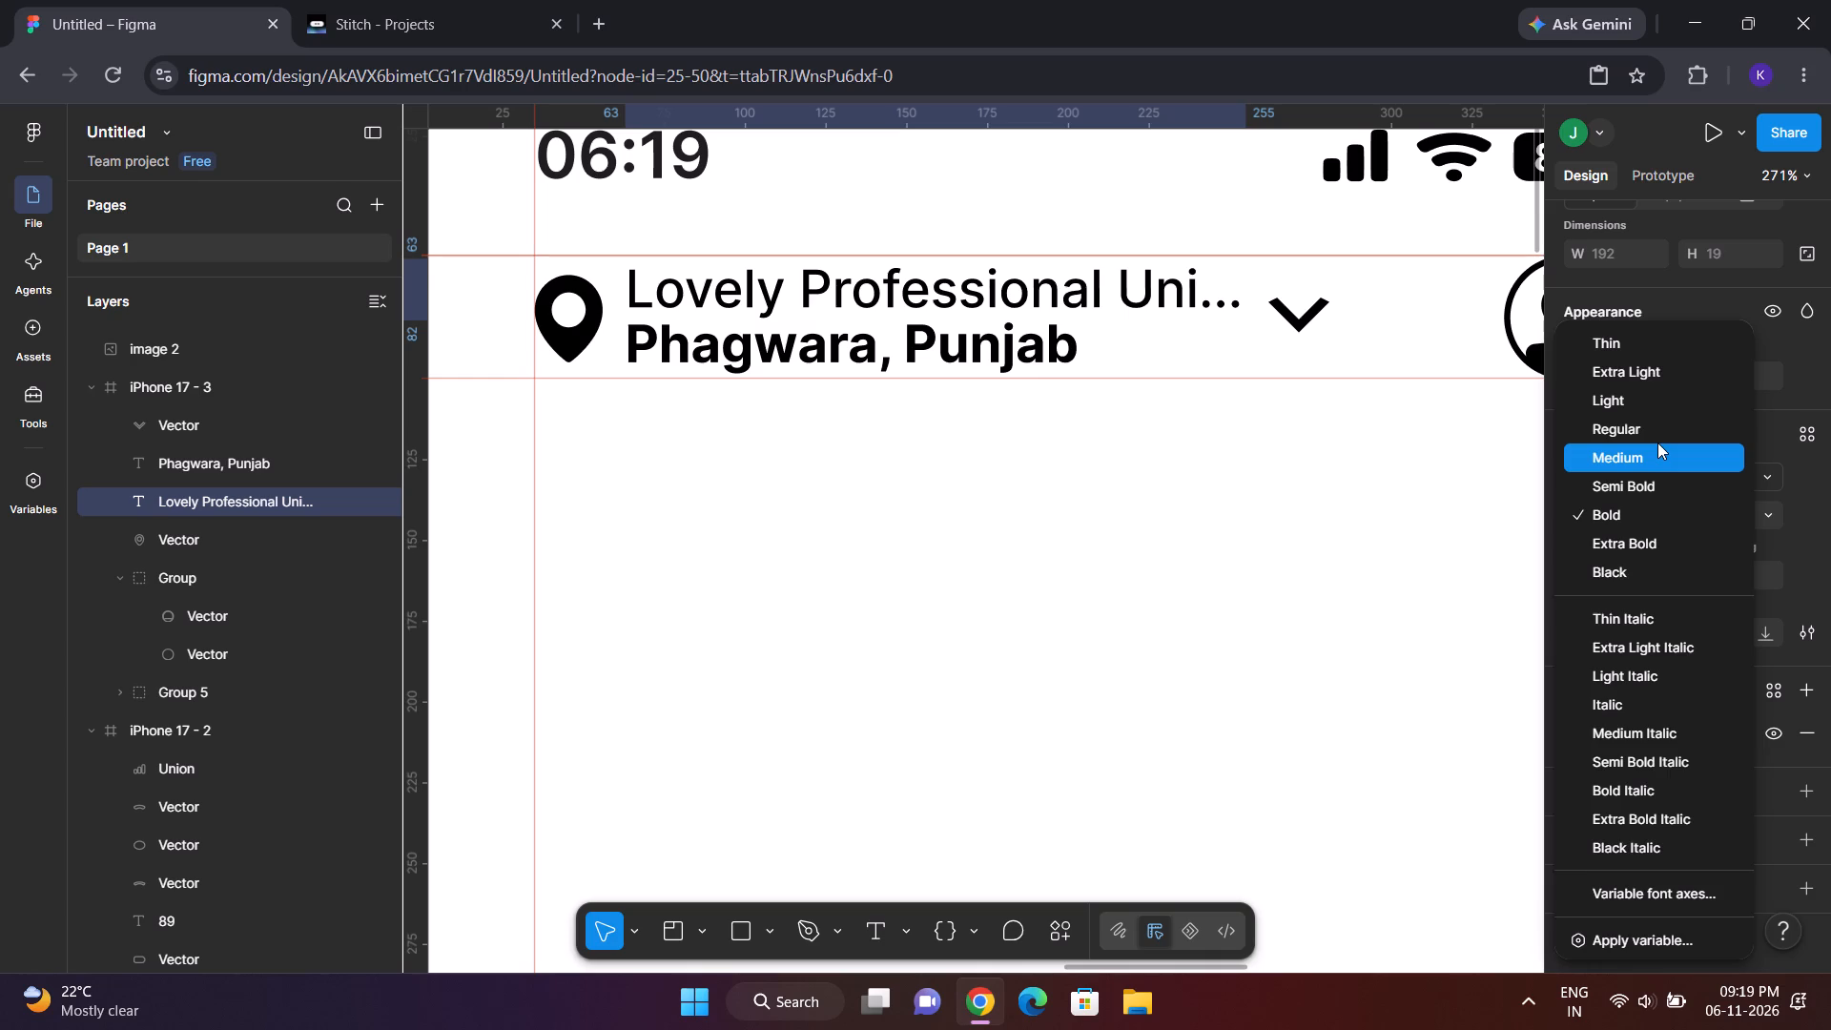
pyautogui.click(1657, 443)
# Set the "Phagwara, Punjab" text to Regular weight at font size 14.
pyautogui.click(1019, 353)
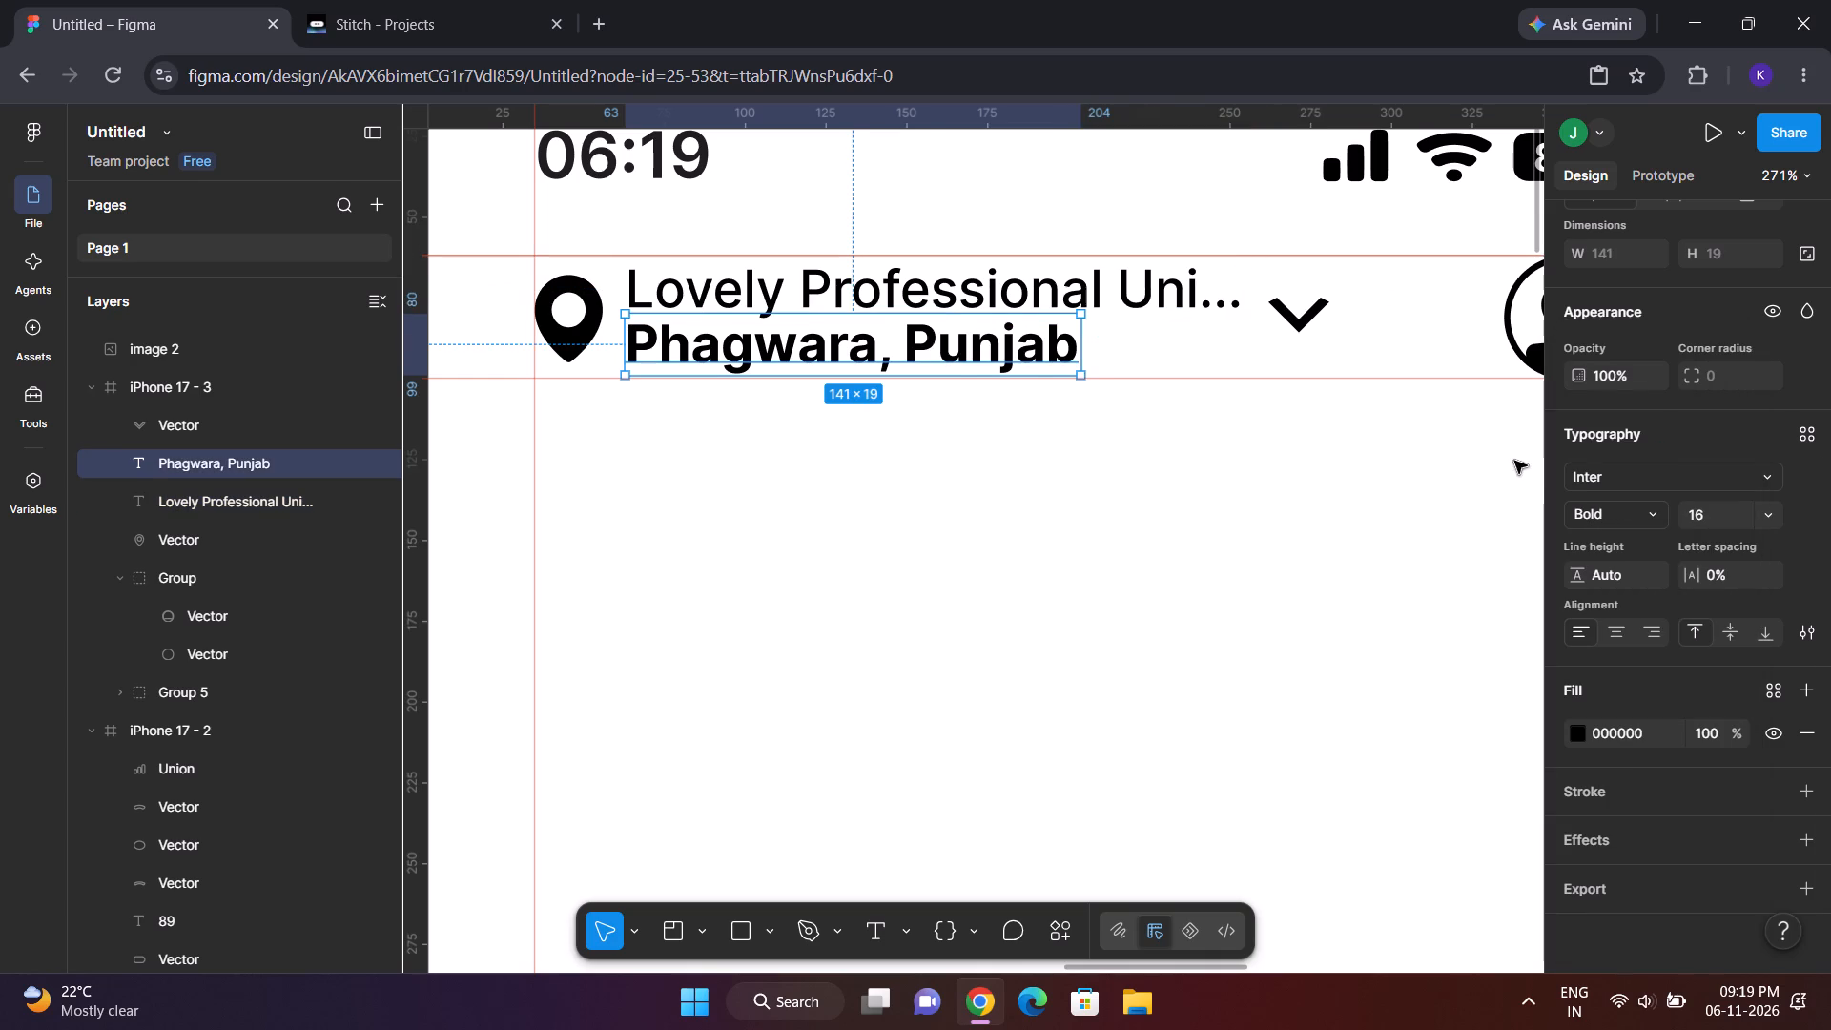
pyautogui.click(1656, 507)
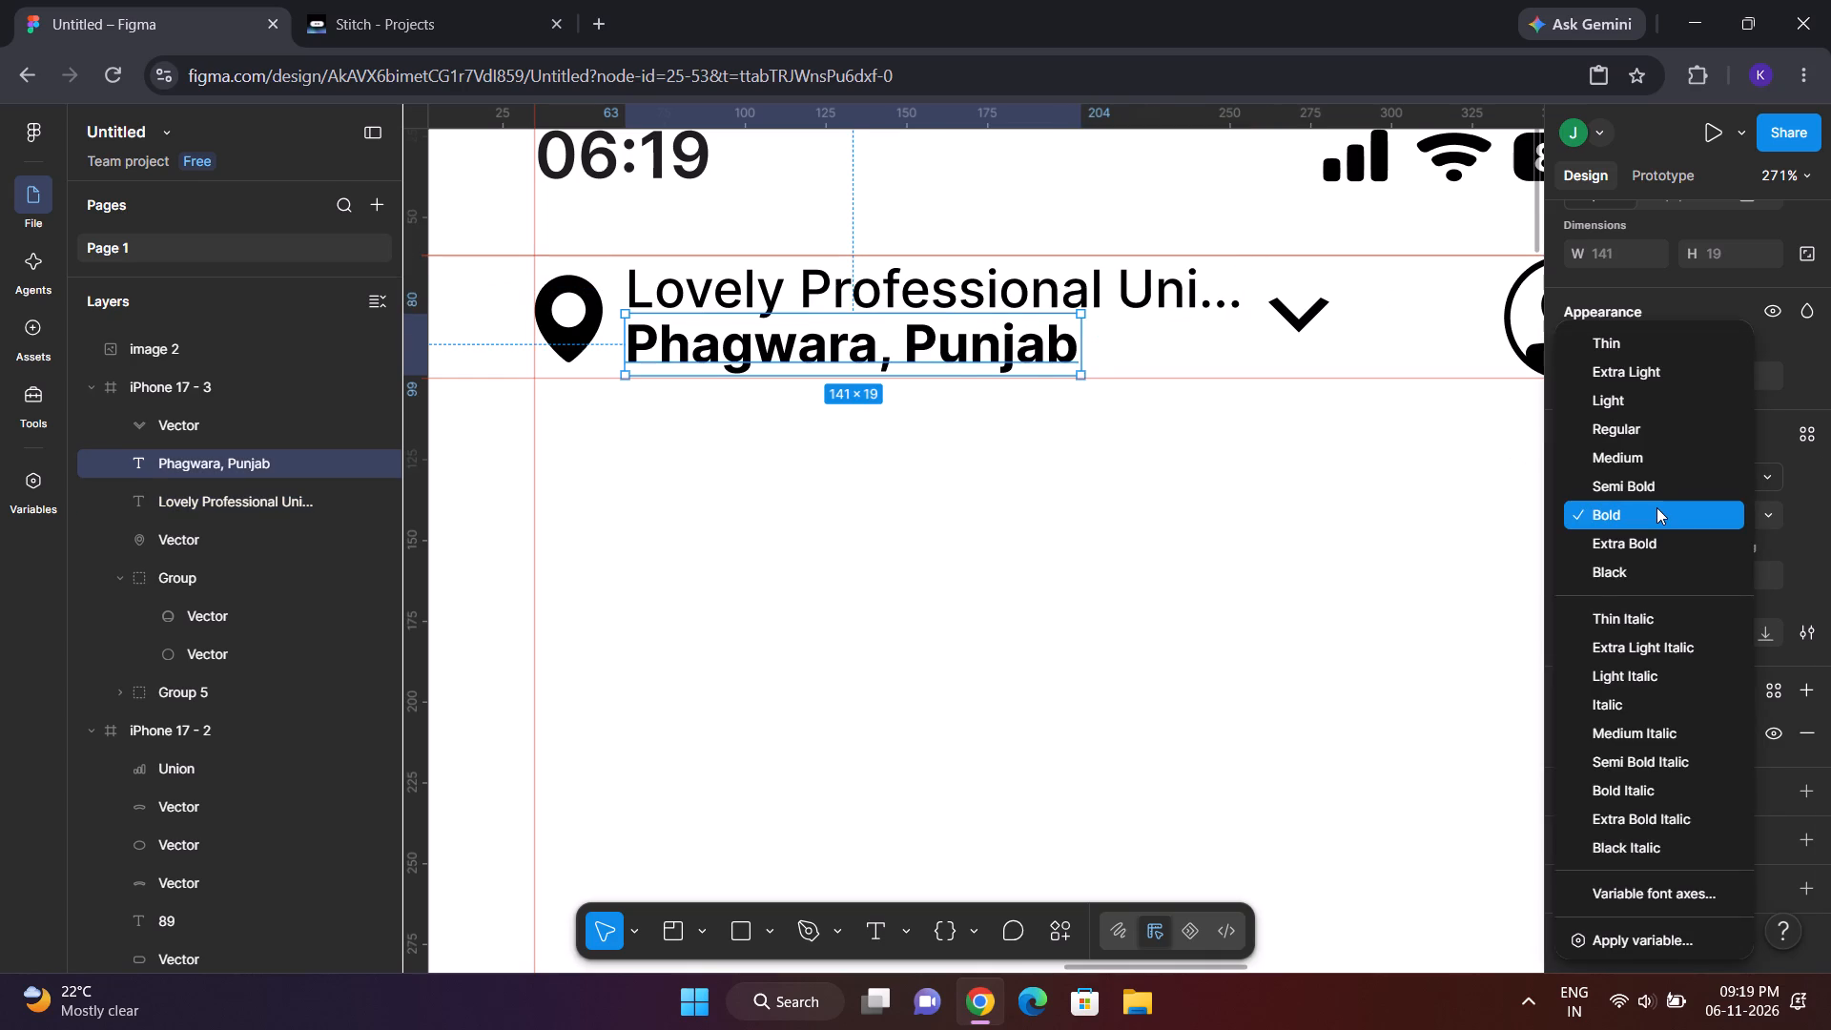
pyautogui.click(1655, 435)
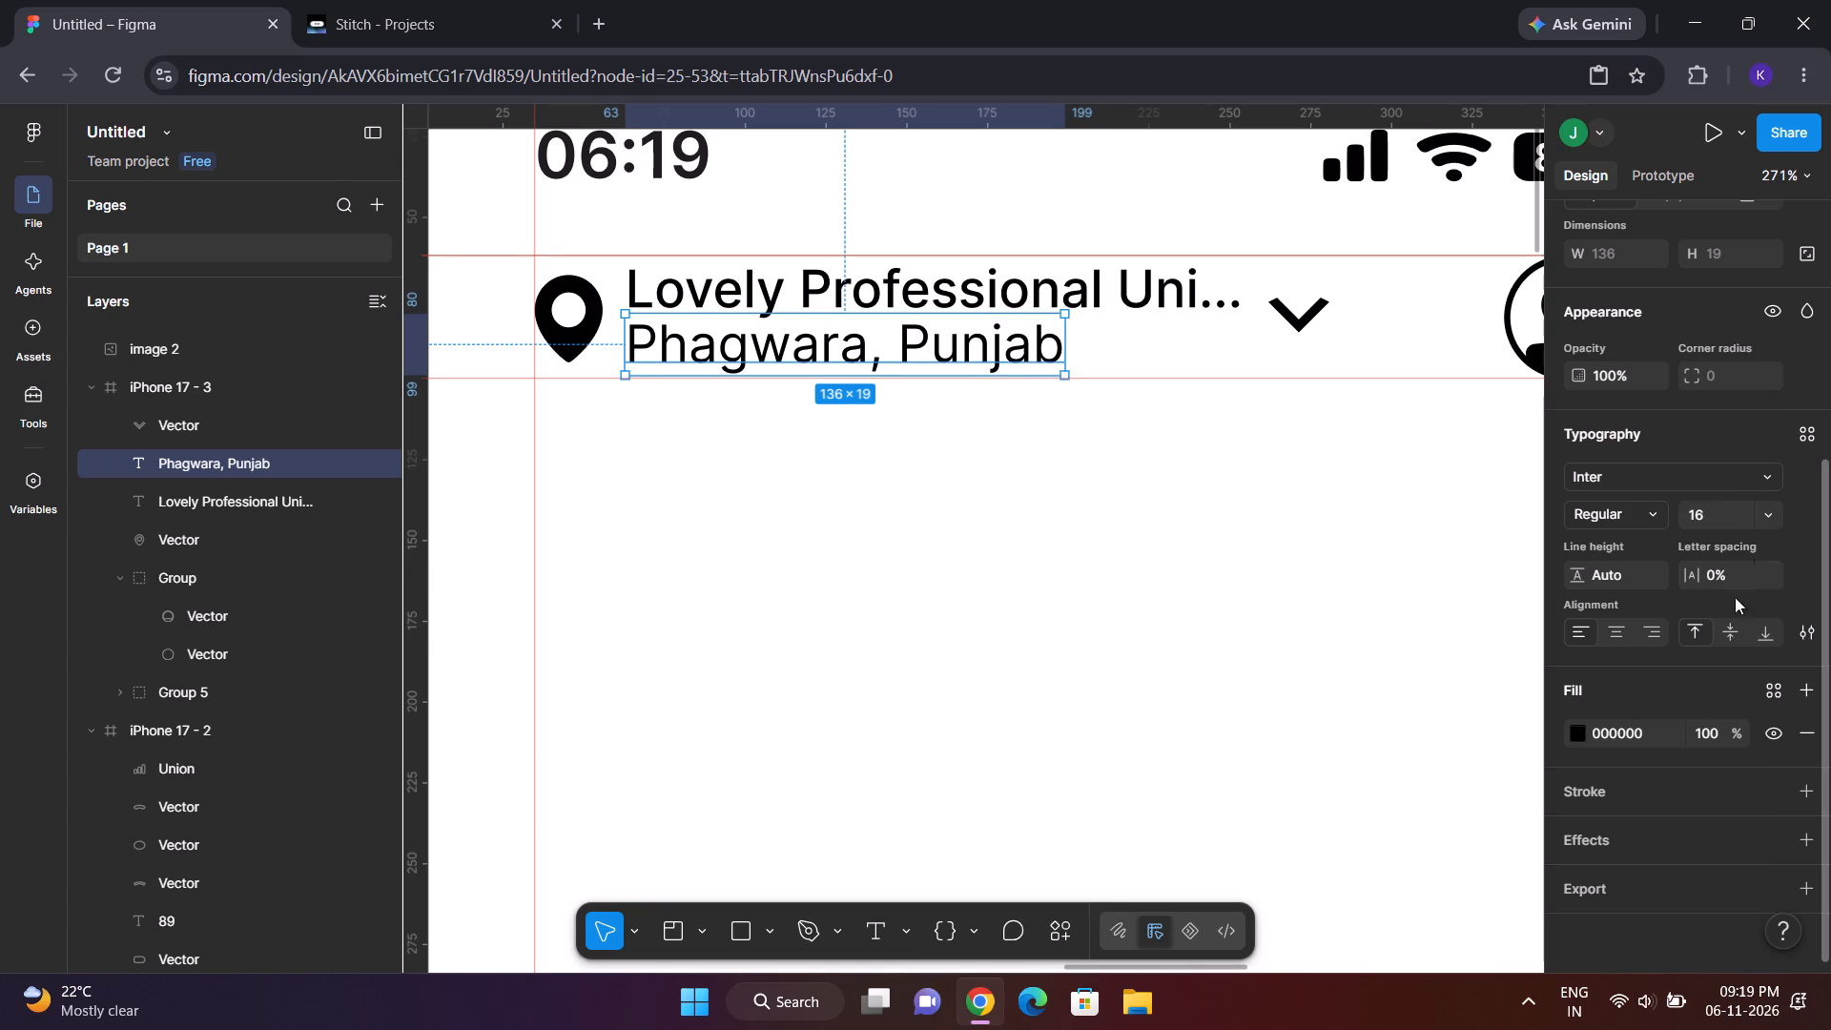
pyautogui.click(1774, 507)
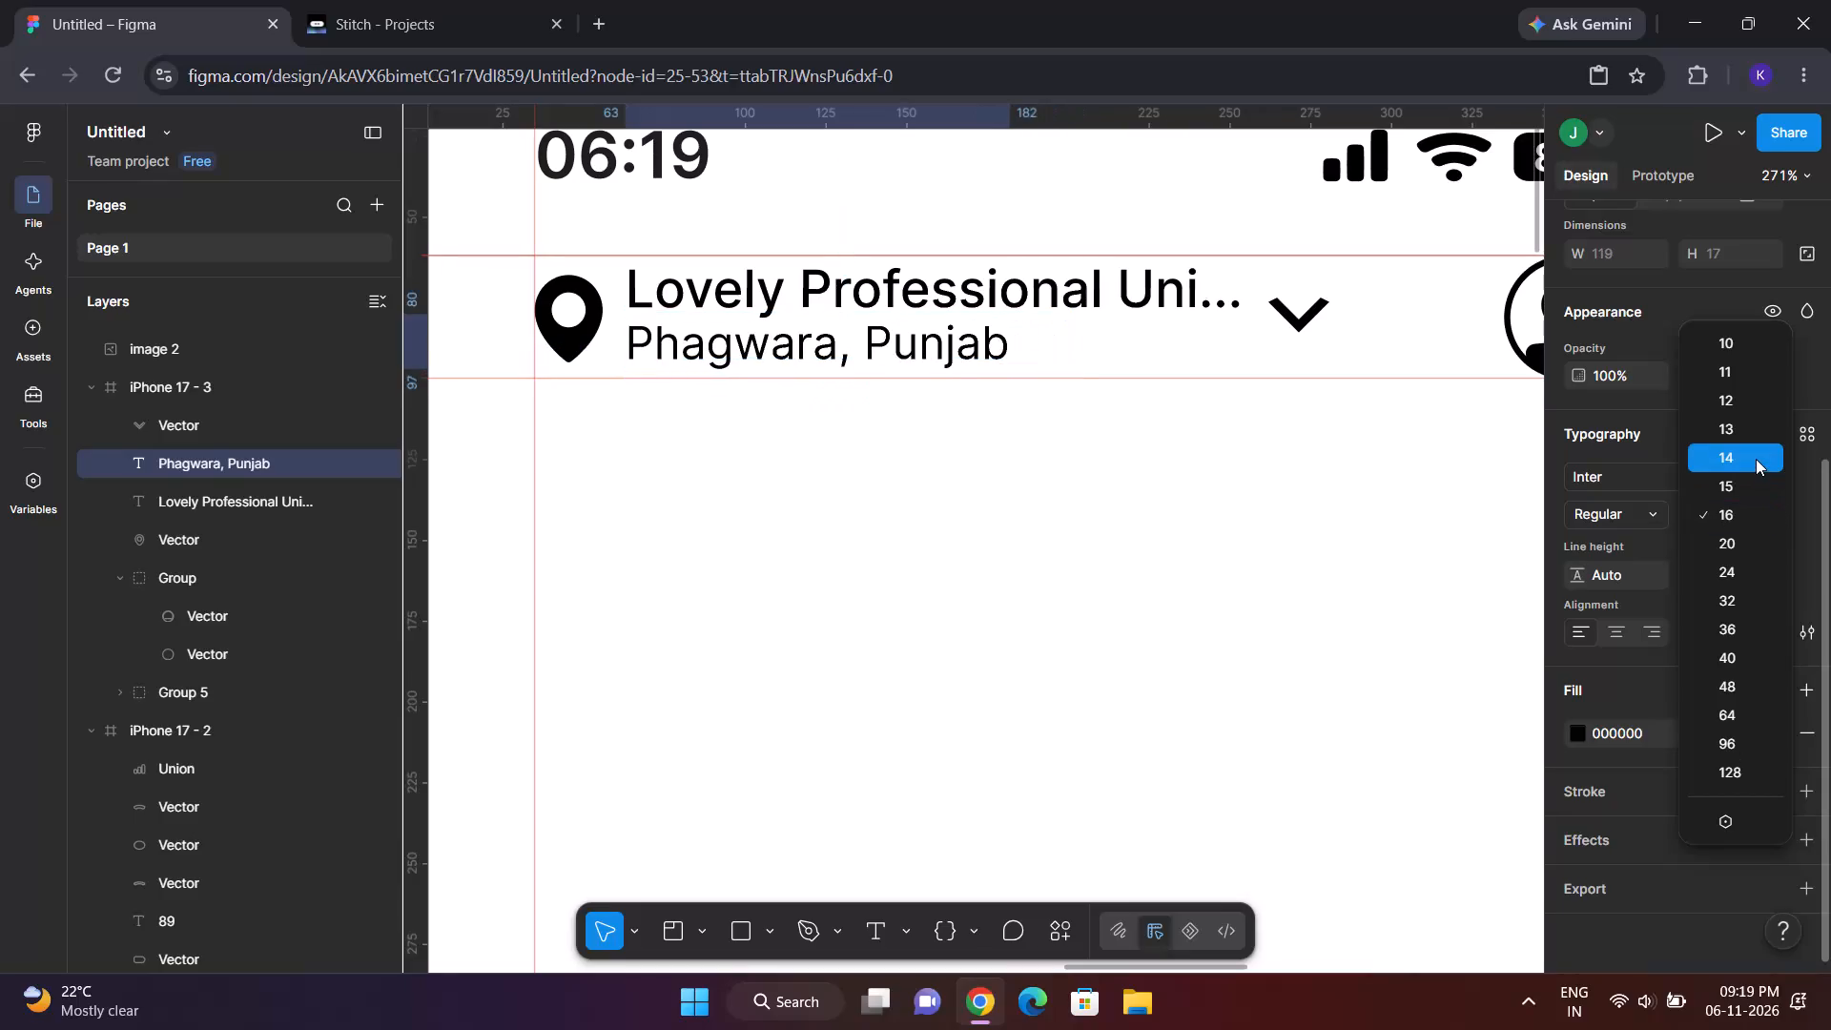
pyautogui.click(1756, 459)
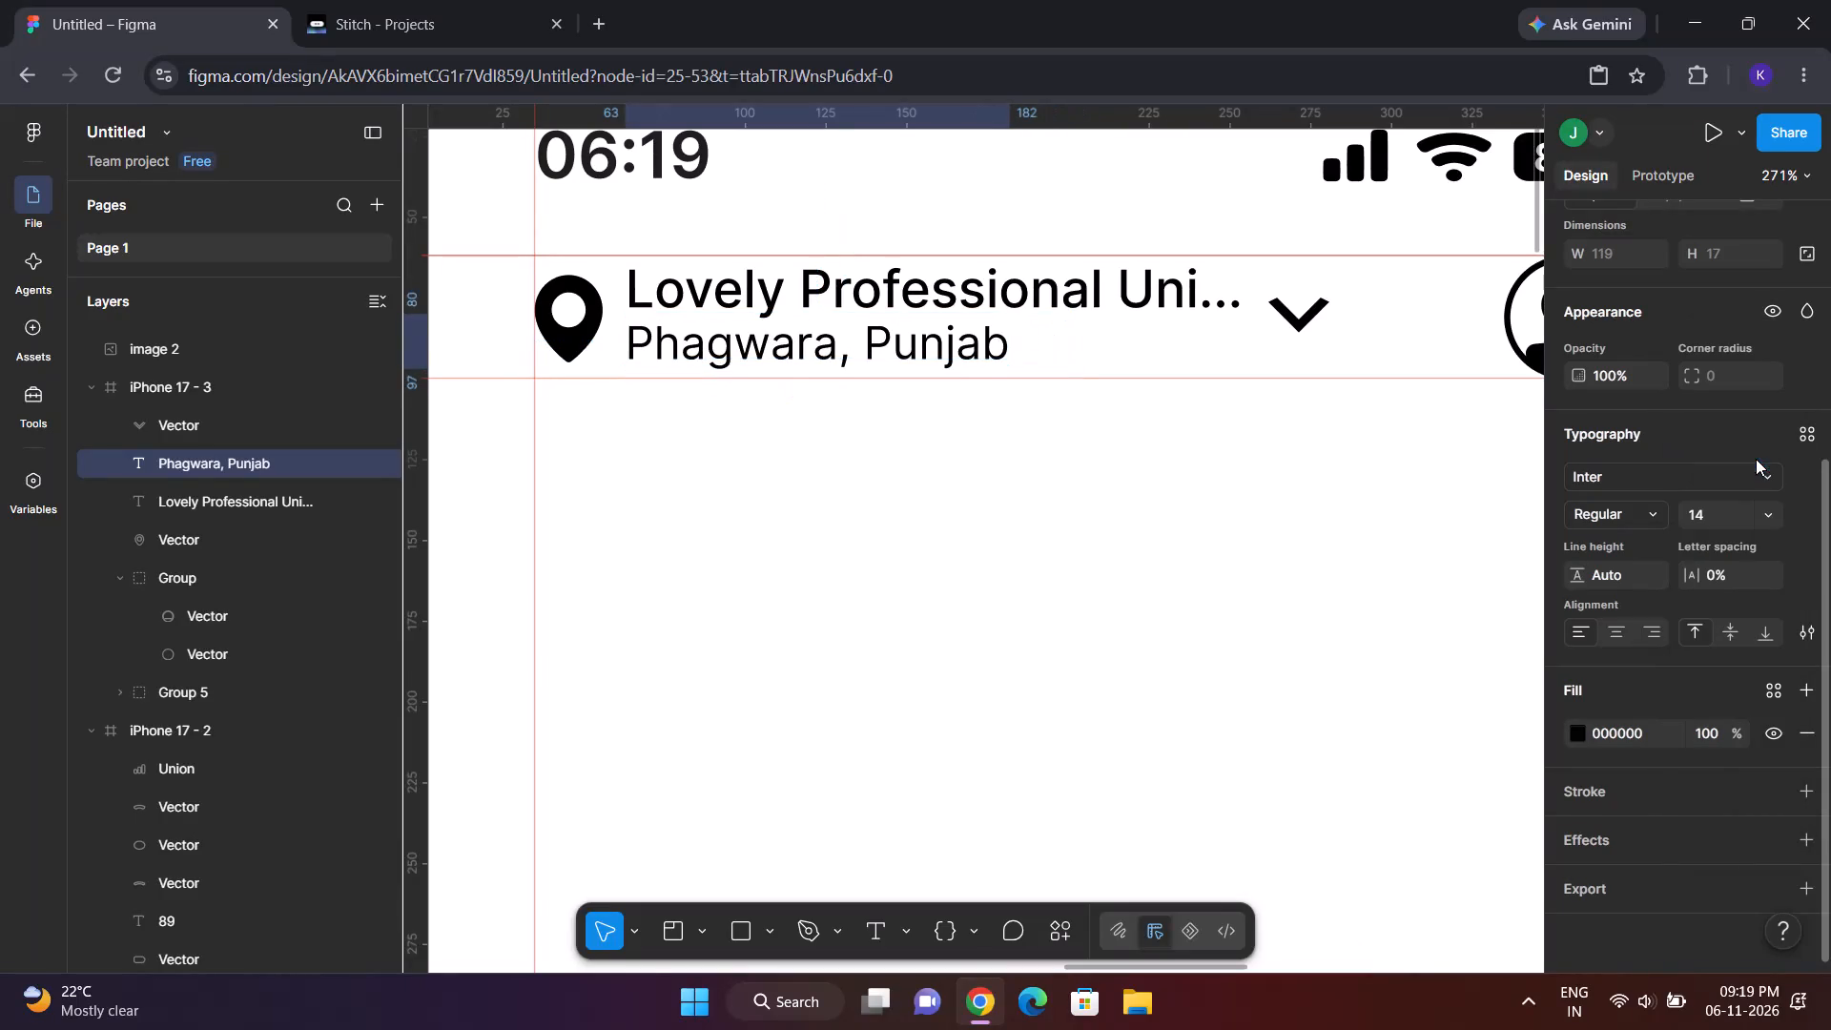
pyautogui.click(1129, 184)
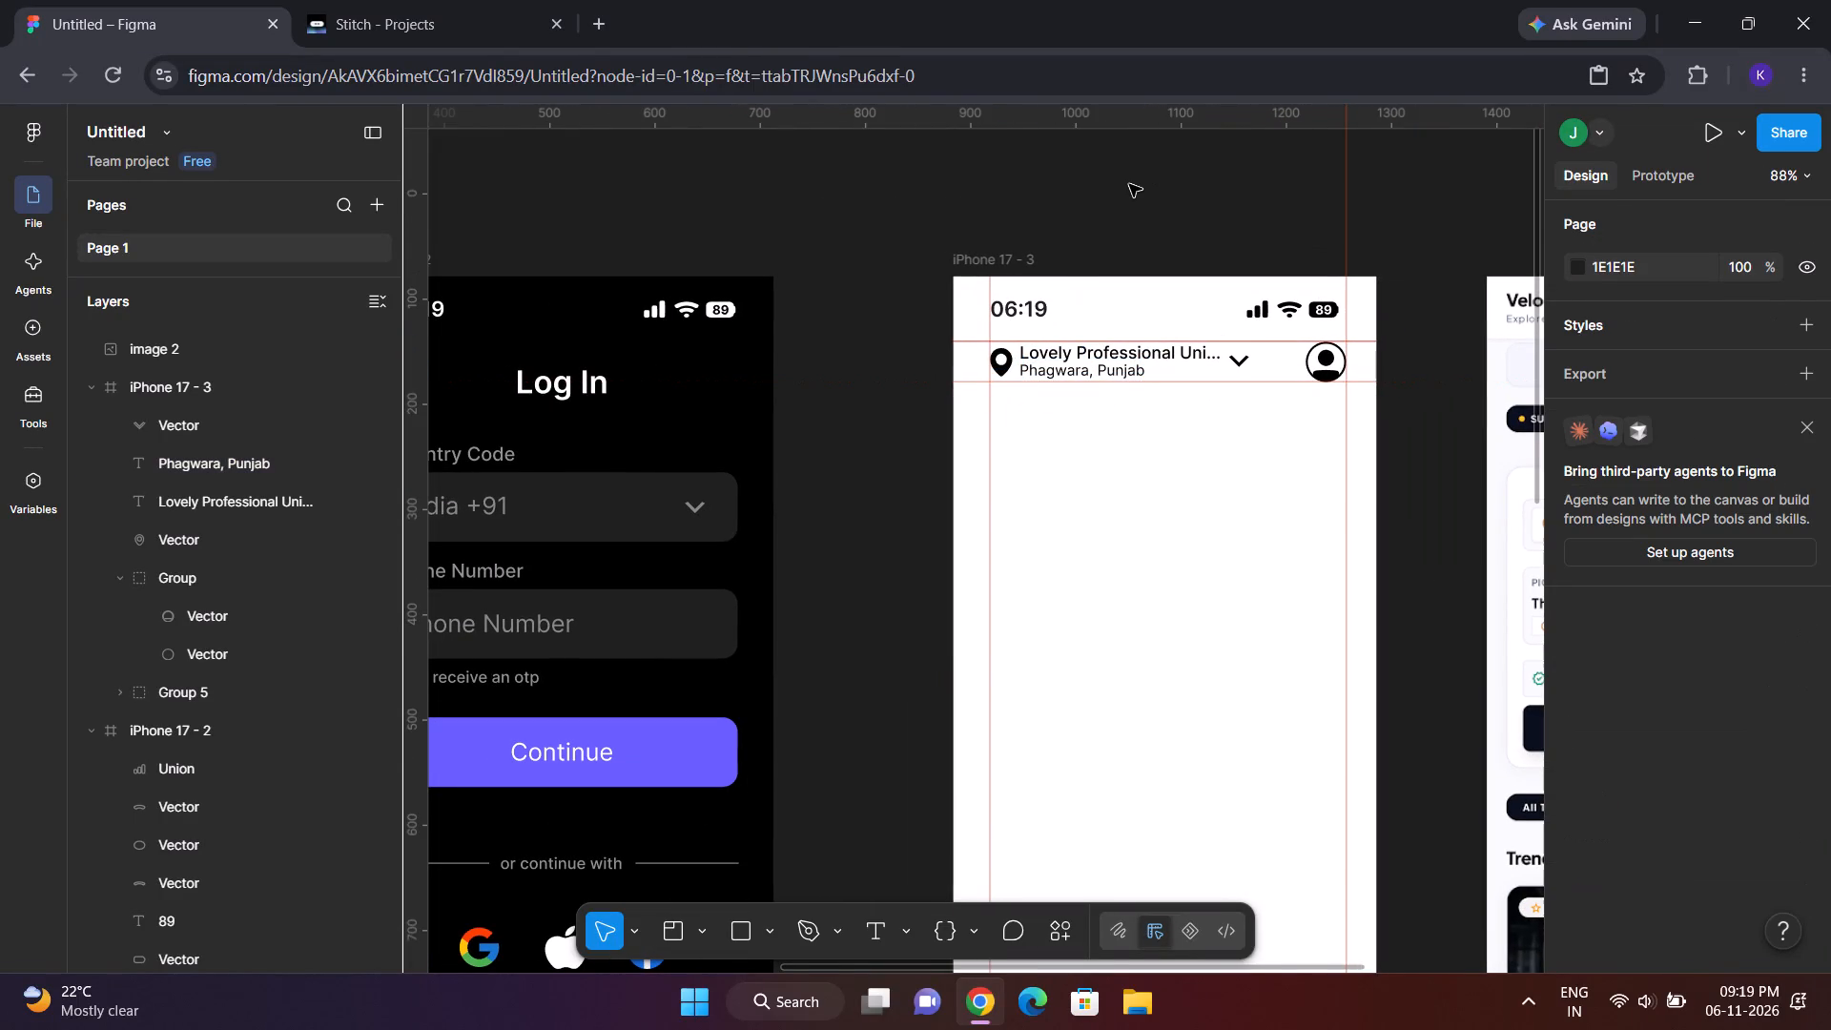
# Nudge the "Phagwara, Punjab" text down to Y 82, keeping it at X 63.
pyautogui.scroll(1, 1121, 346)
pyautogui.hscroll(-2, 1121, 346)
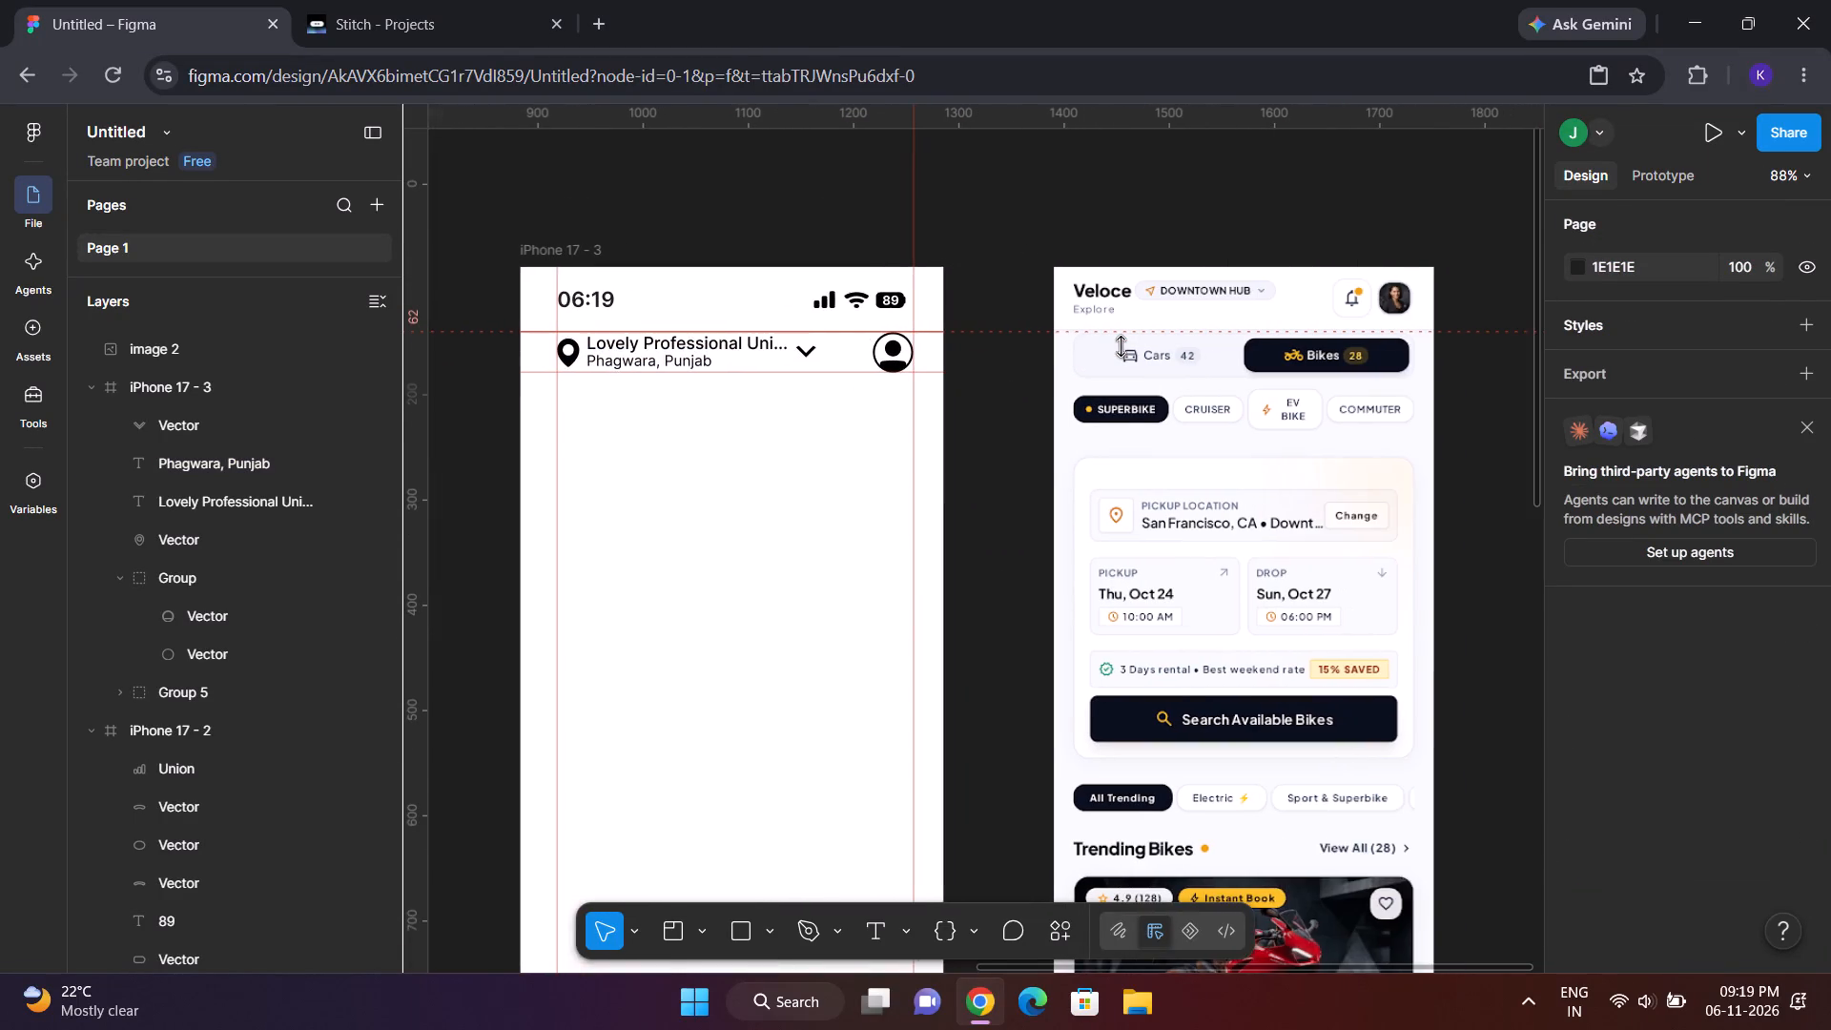
pyautogui.hscroll(1, 1121, 346)
pyautogui.scroll(1, 771, 413)
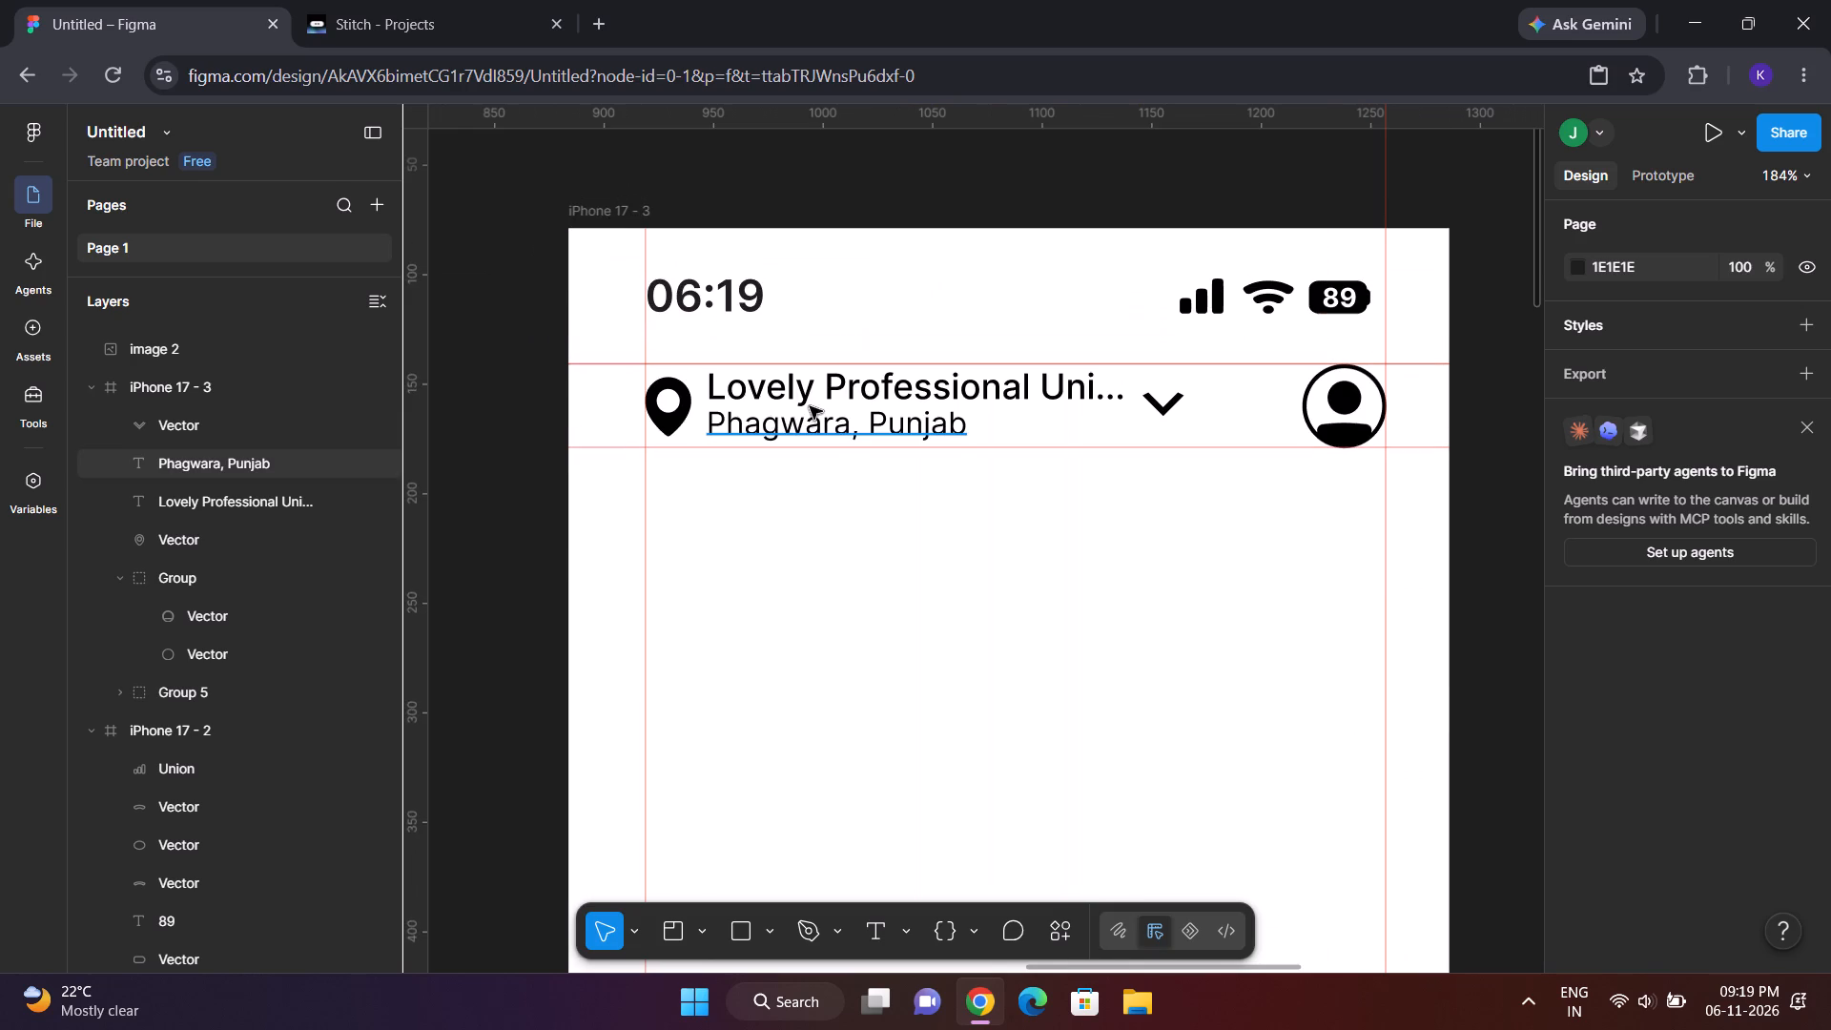
pyautogui.click(806, 417)
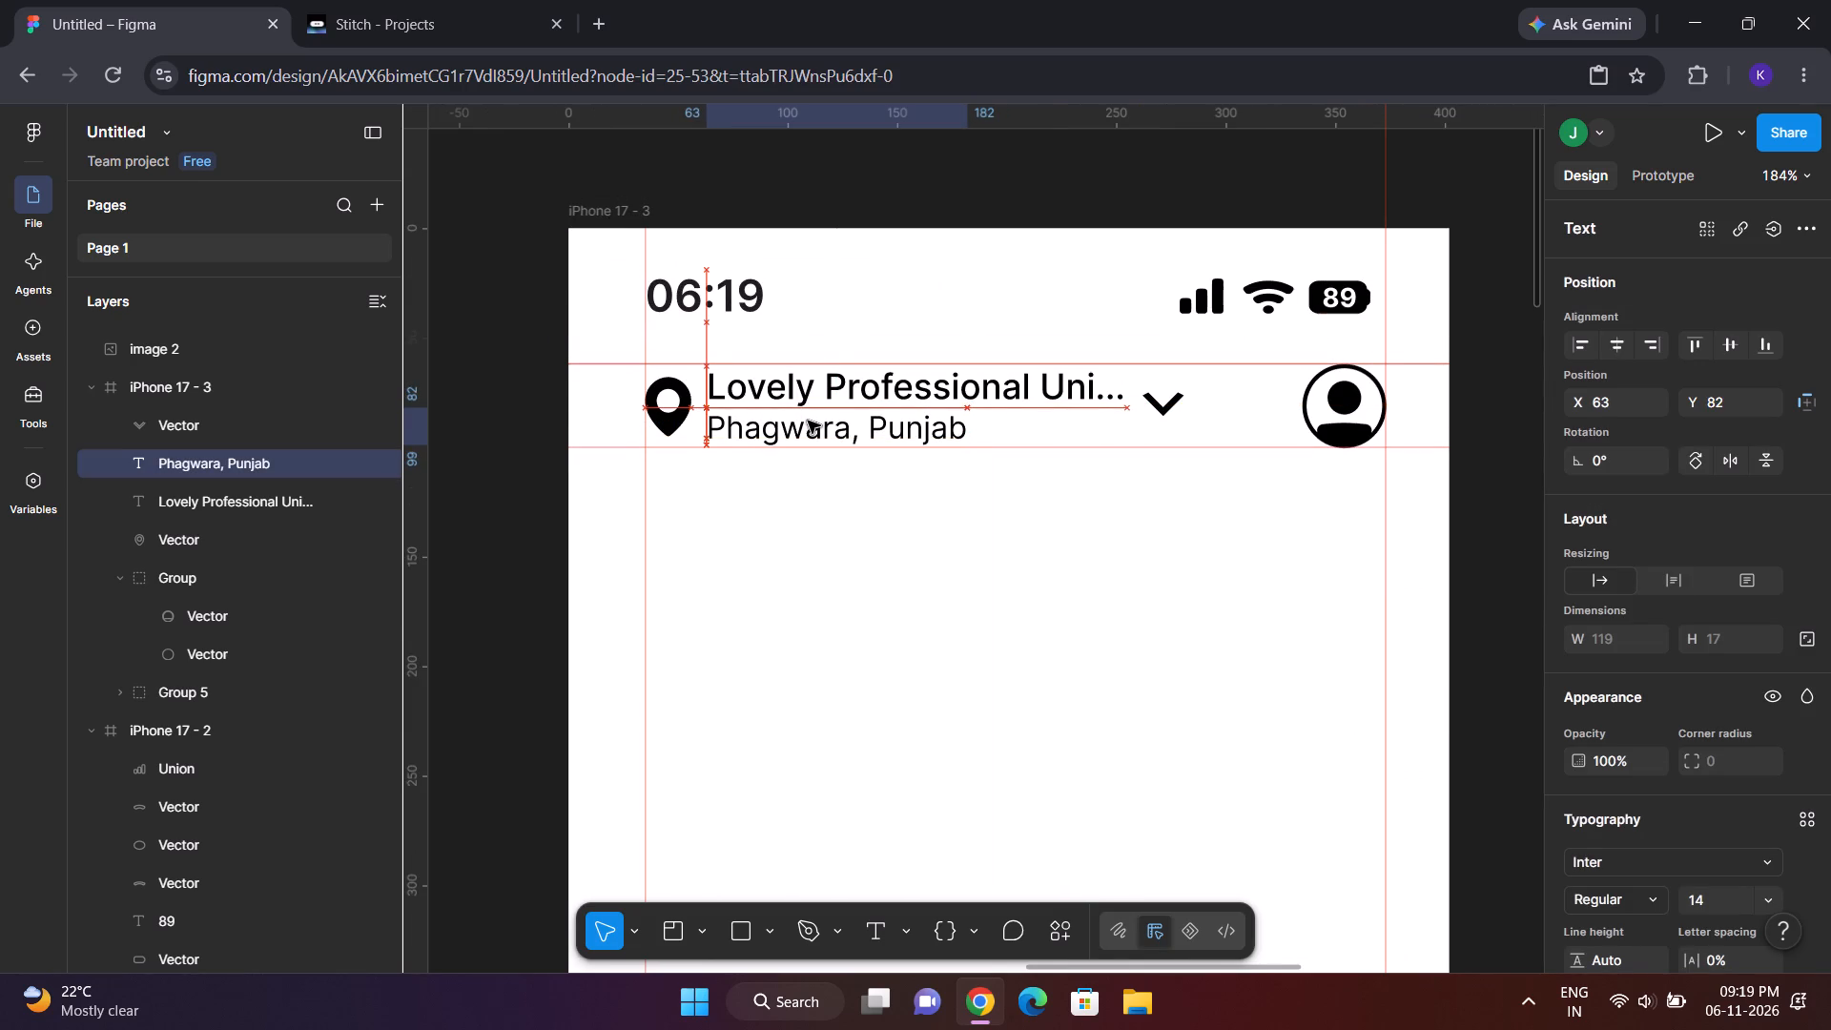
pyautogui.click(1365, 322)
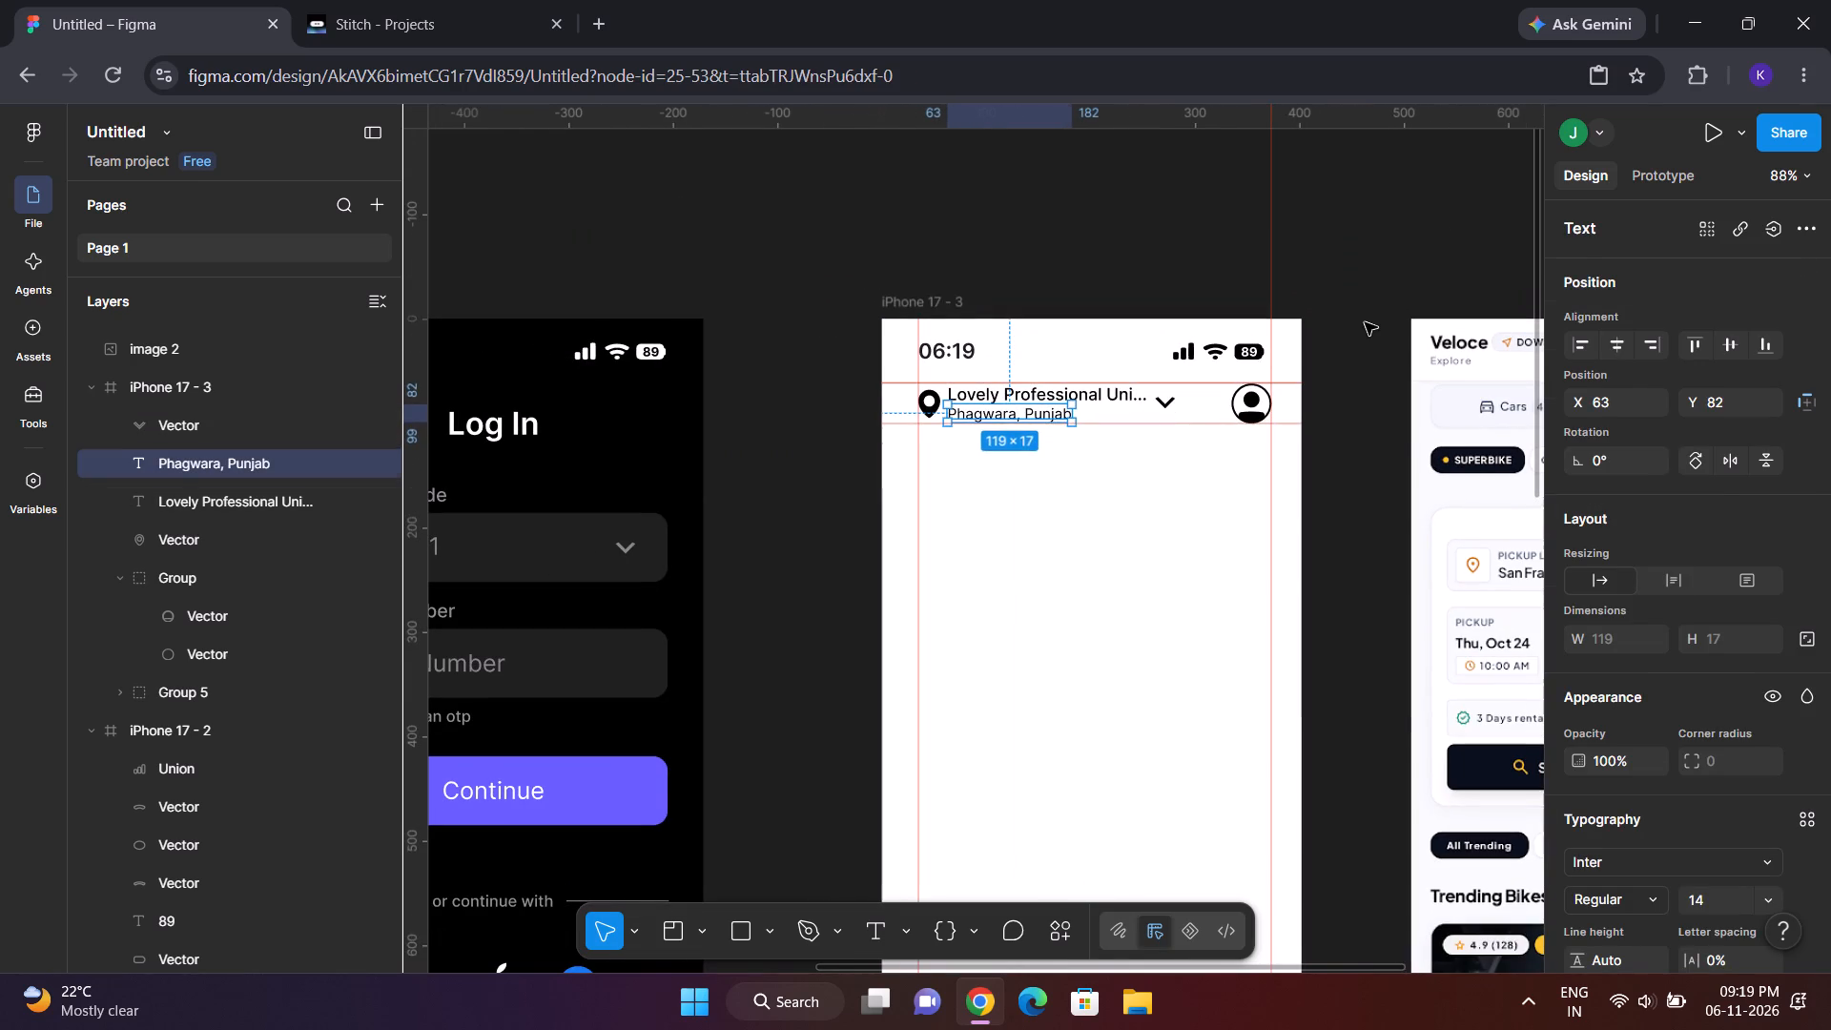
# Review the header beside the reference design with rulers and guides temporarily hidden.
pyautogui.hscroll(-1, 1365, 322)
pyautogui.hscroll(1, 979, 452)
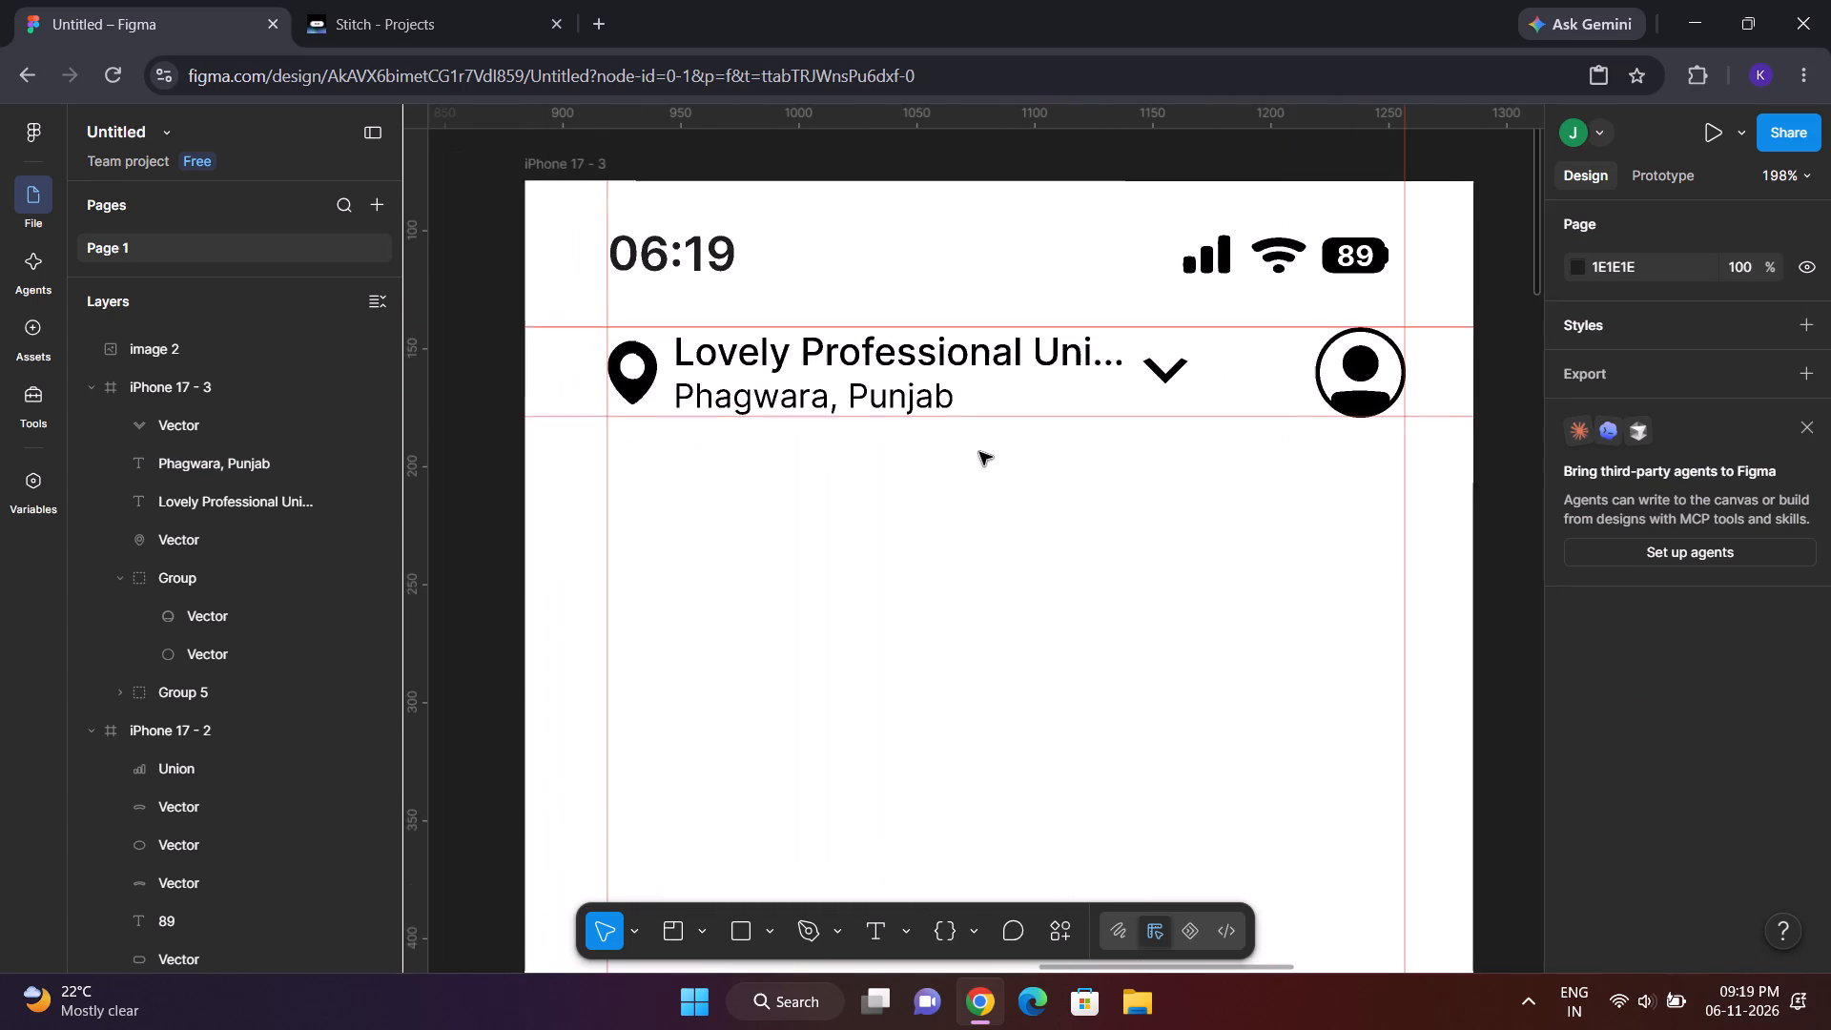
pyautogui.hscroll(1, 979, 452)
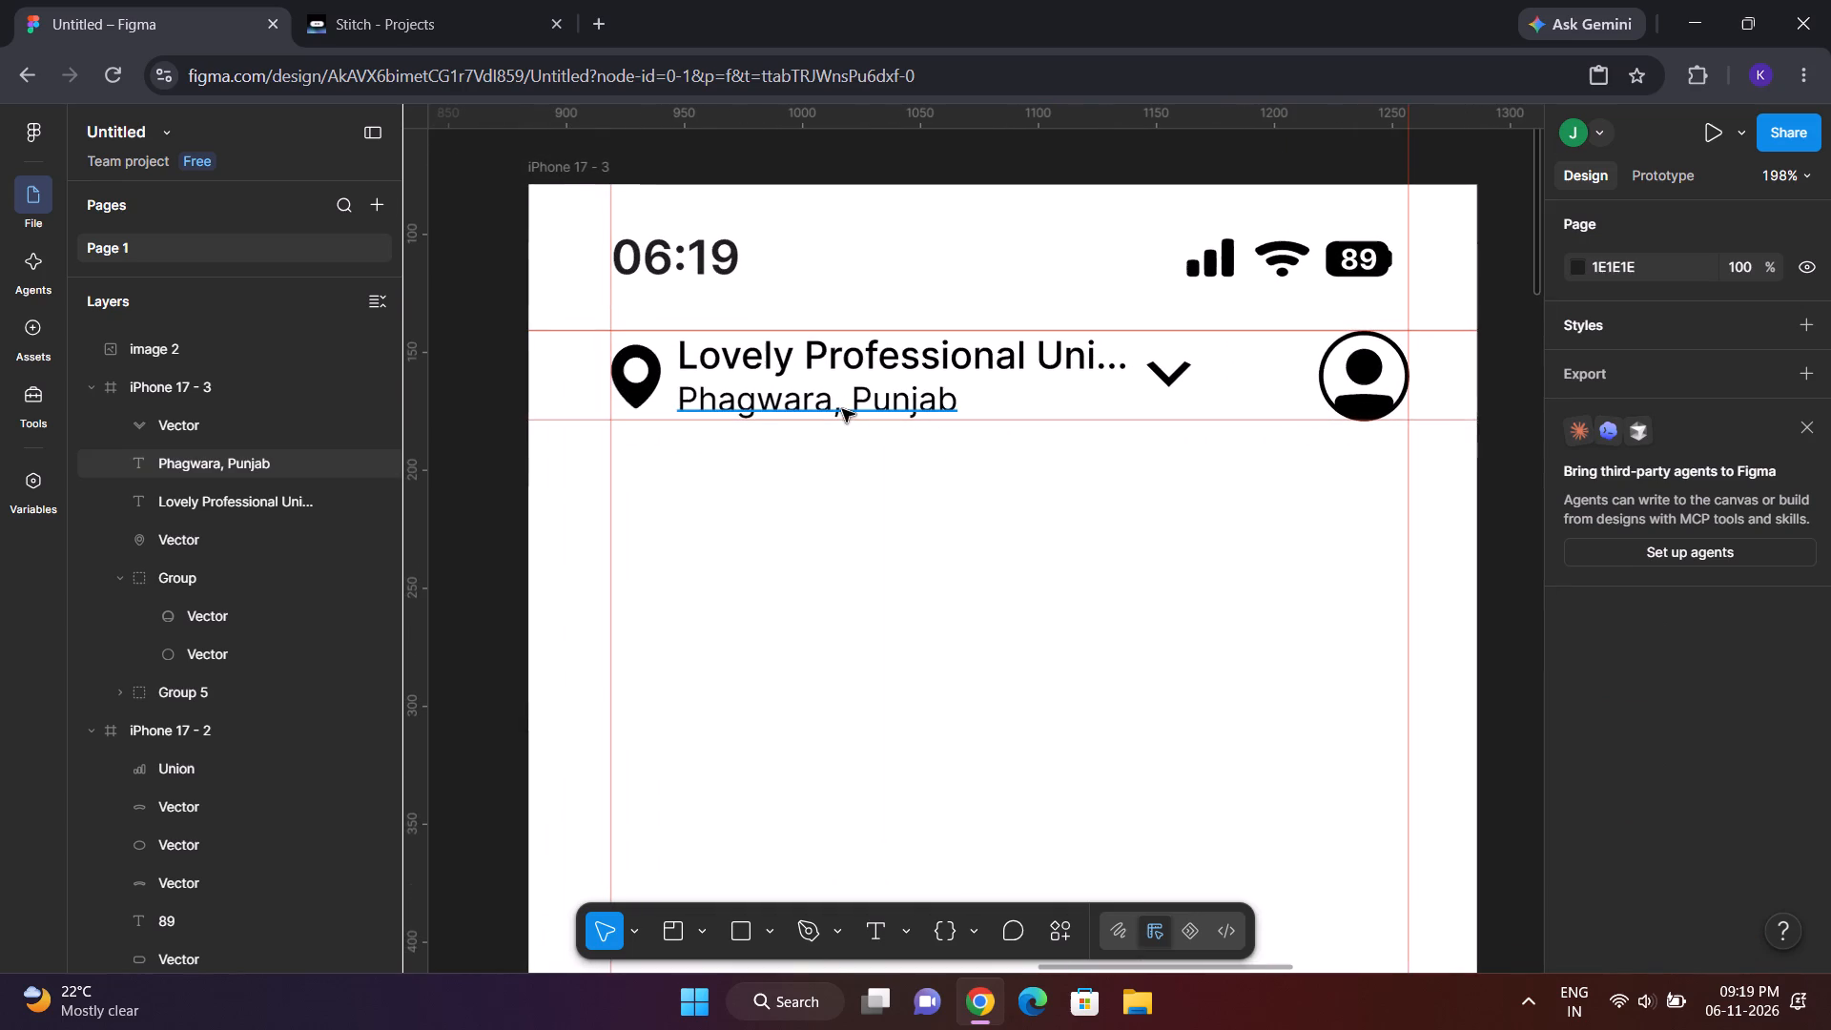
pyautogui.press('r')
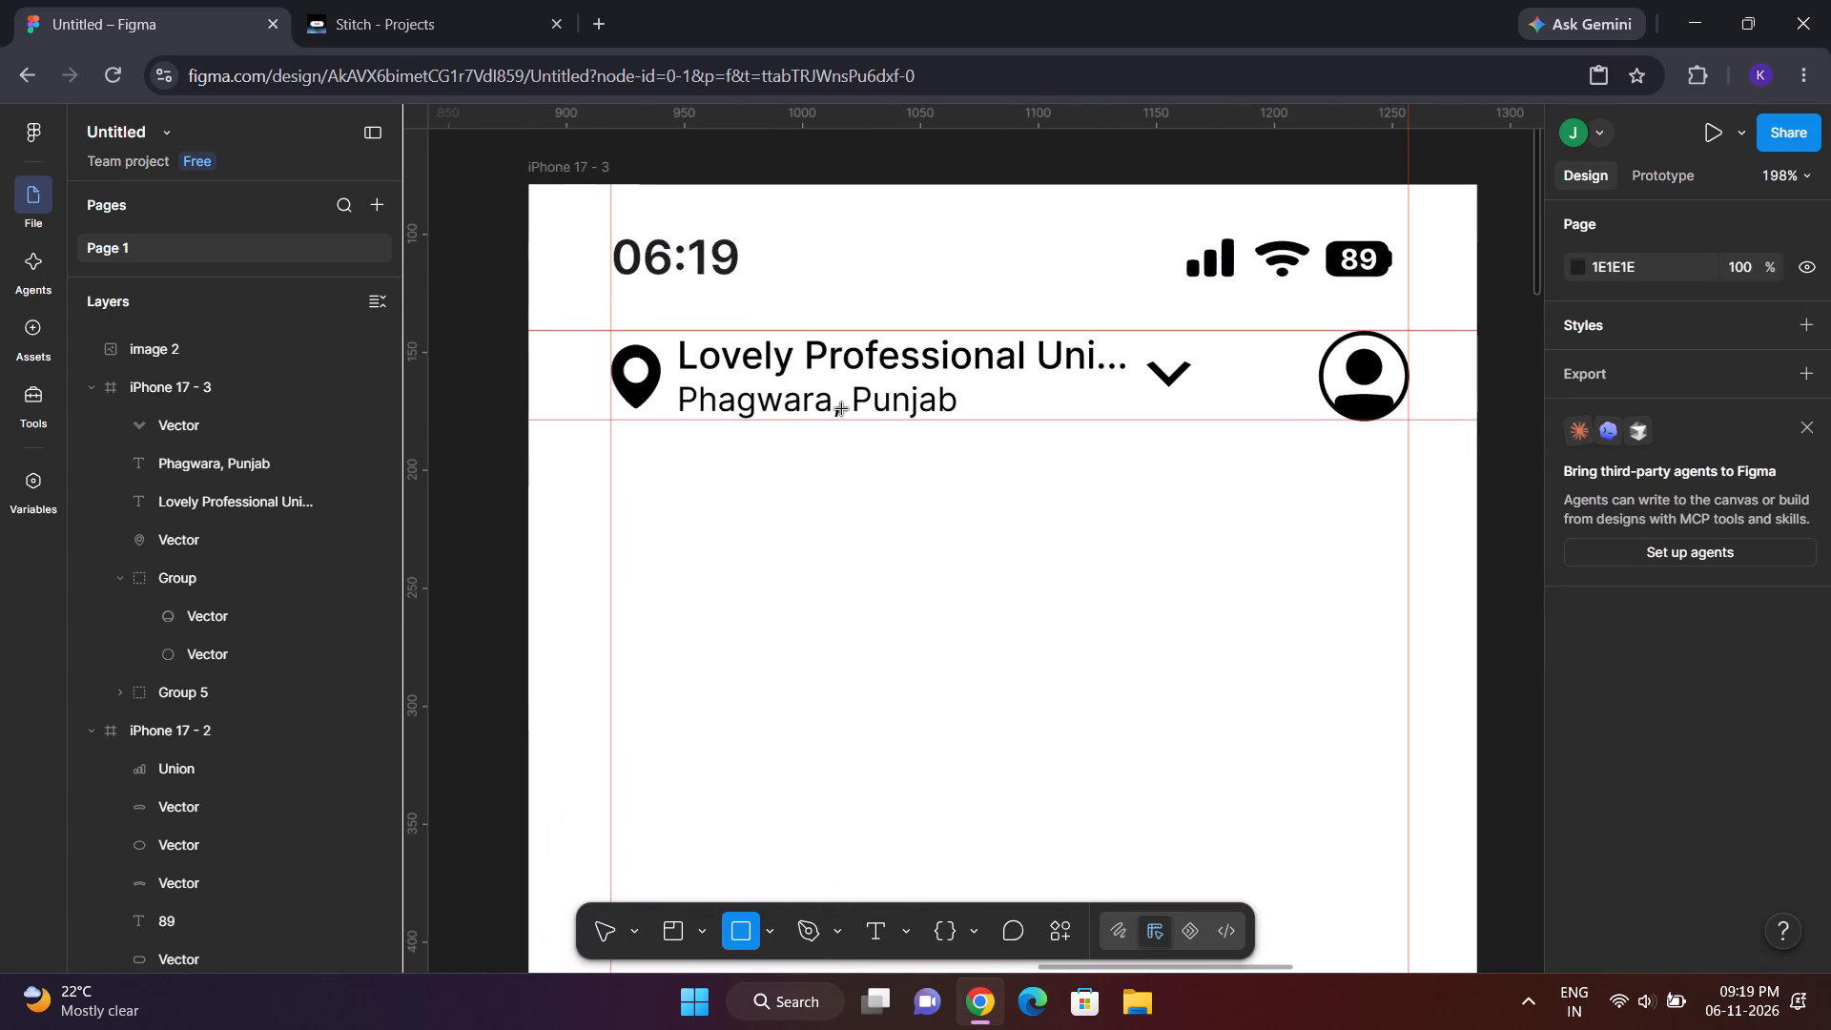
pyautogui.hotkey('shift', 'r')
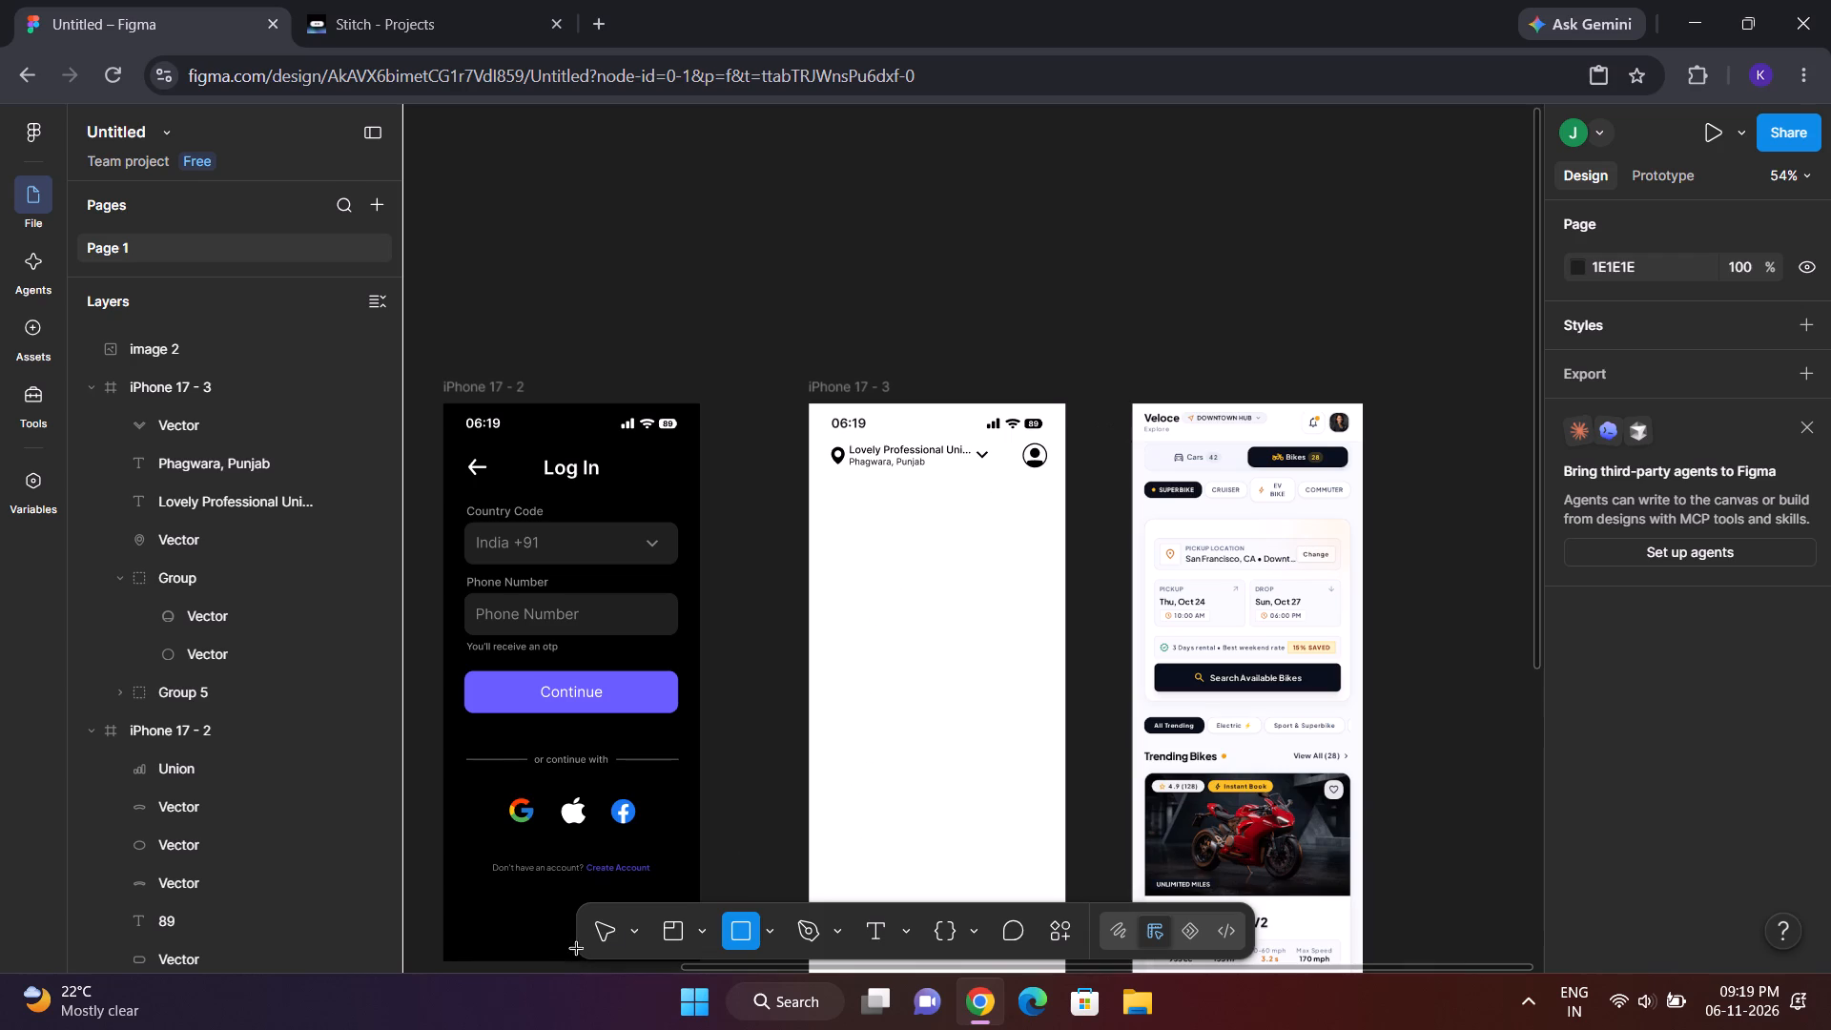
pyautogui.click(608, 924)
pyautogui.scroll(1, 958, 439)
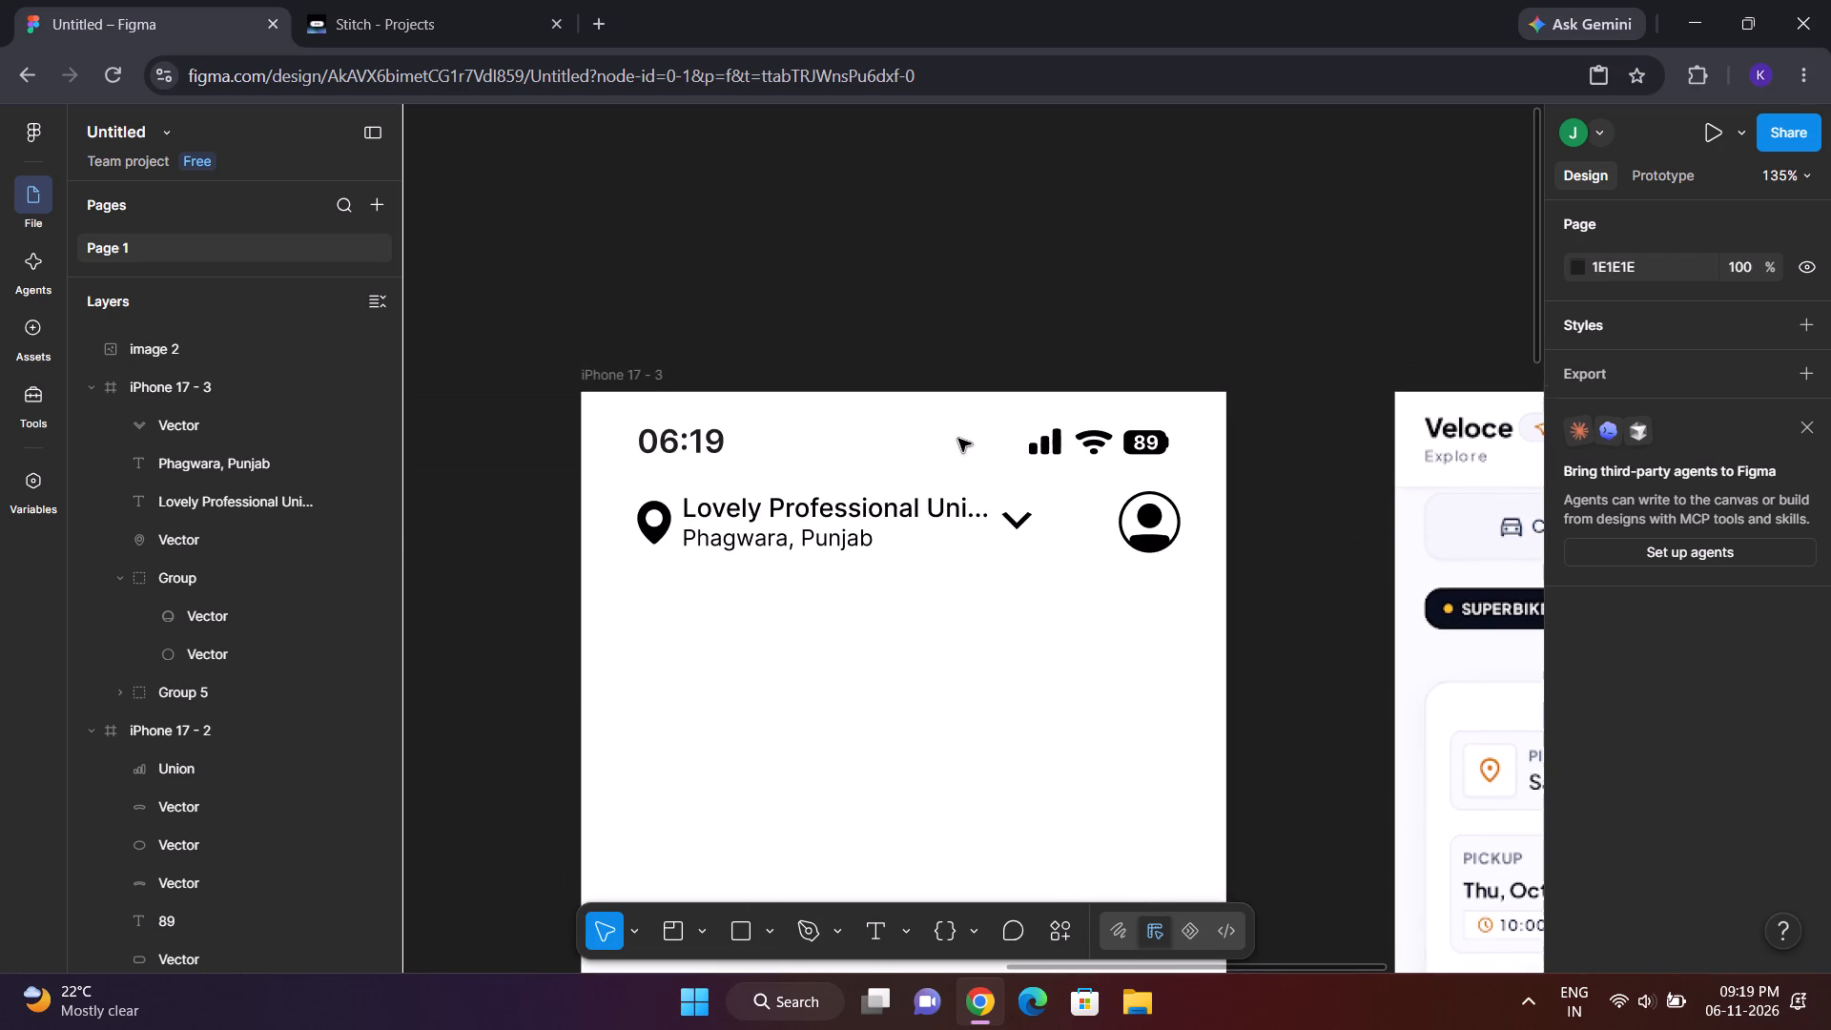
pyautogui.scroll(1, 958, 439)
pyautogui.hotkey('shift', 'r')
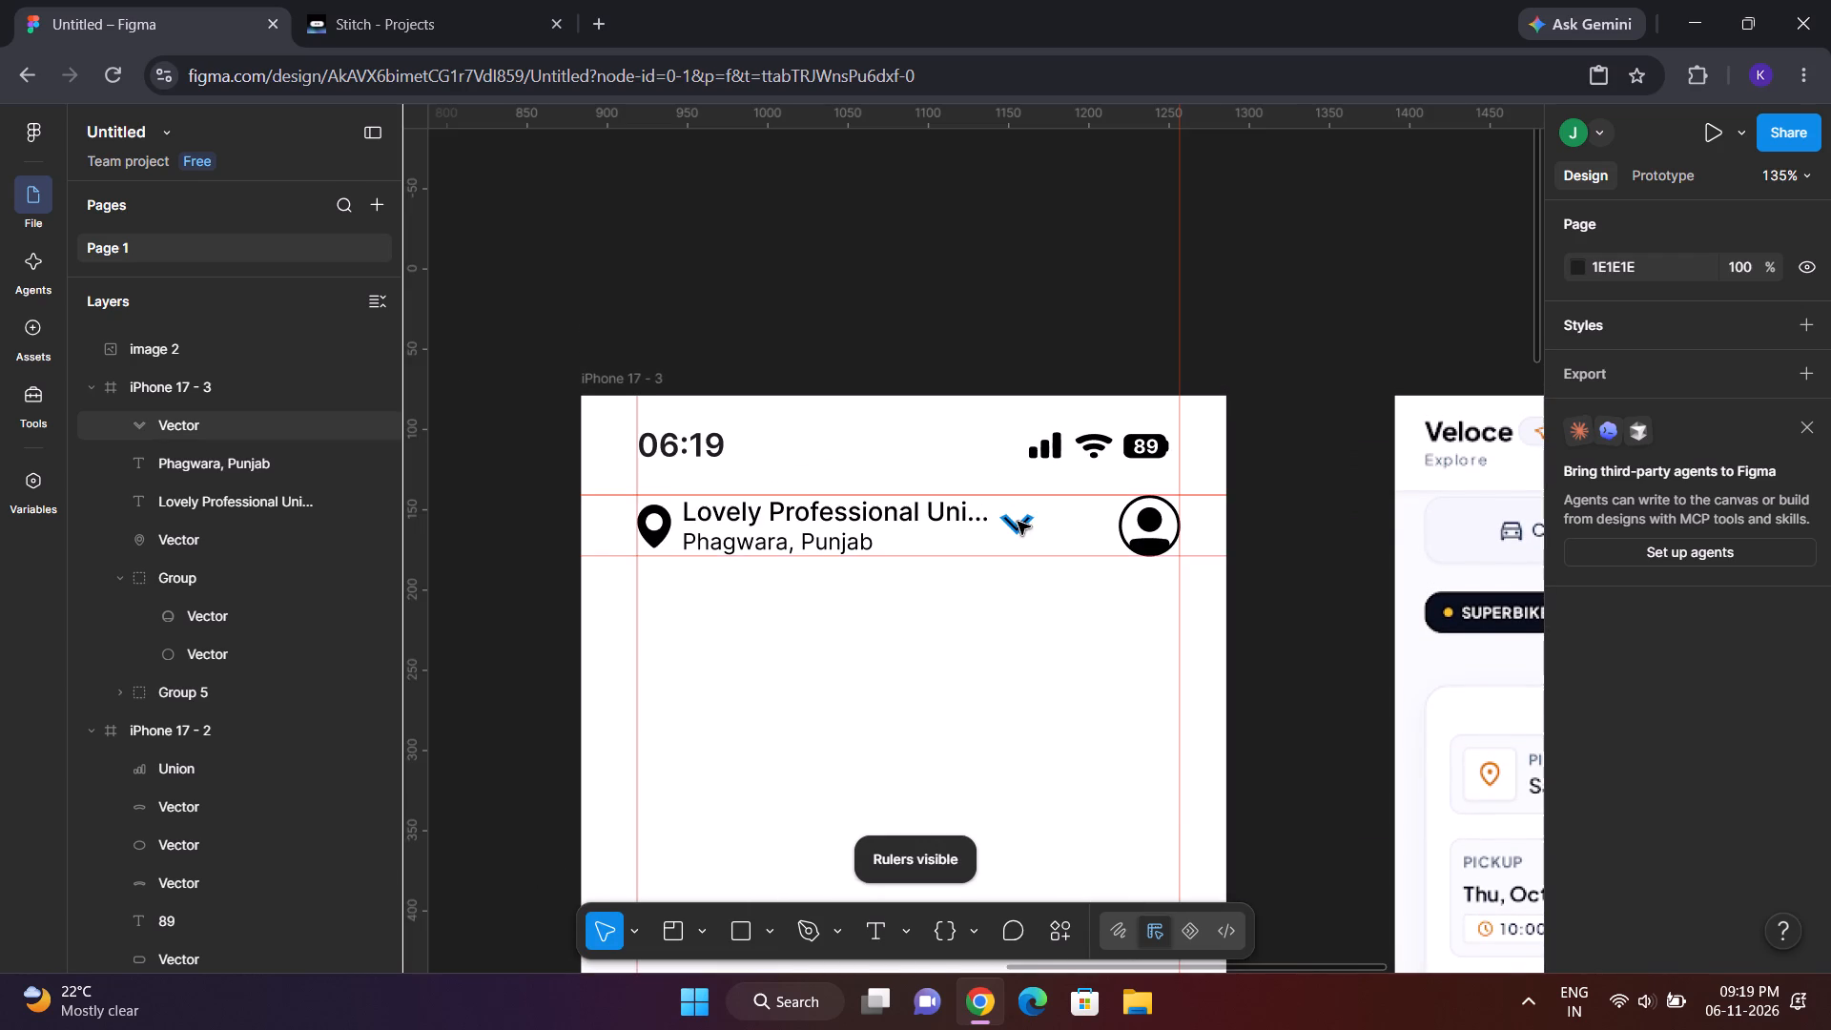
# Change the dropdown arrow's fill to grey 999999.
pyautogui.click(1023, 526)
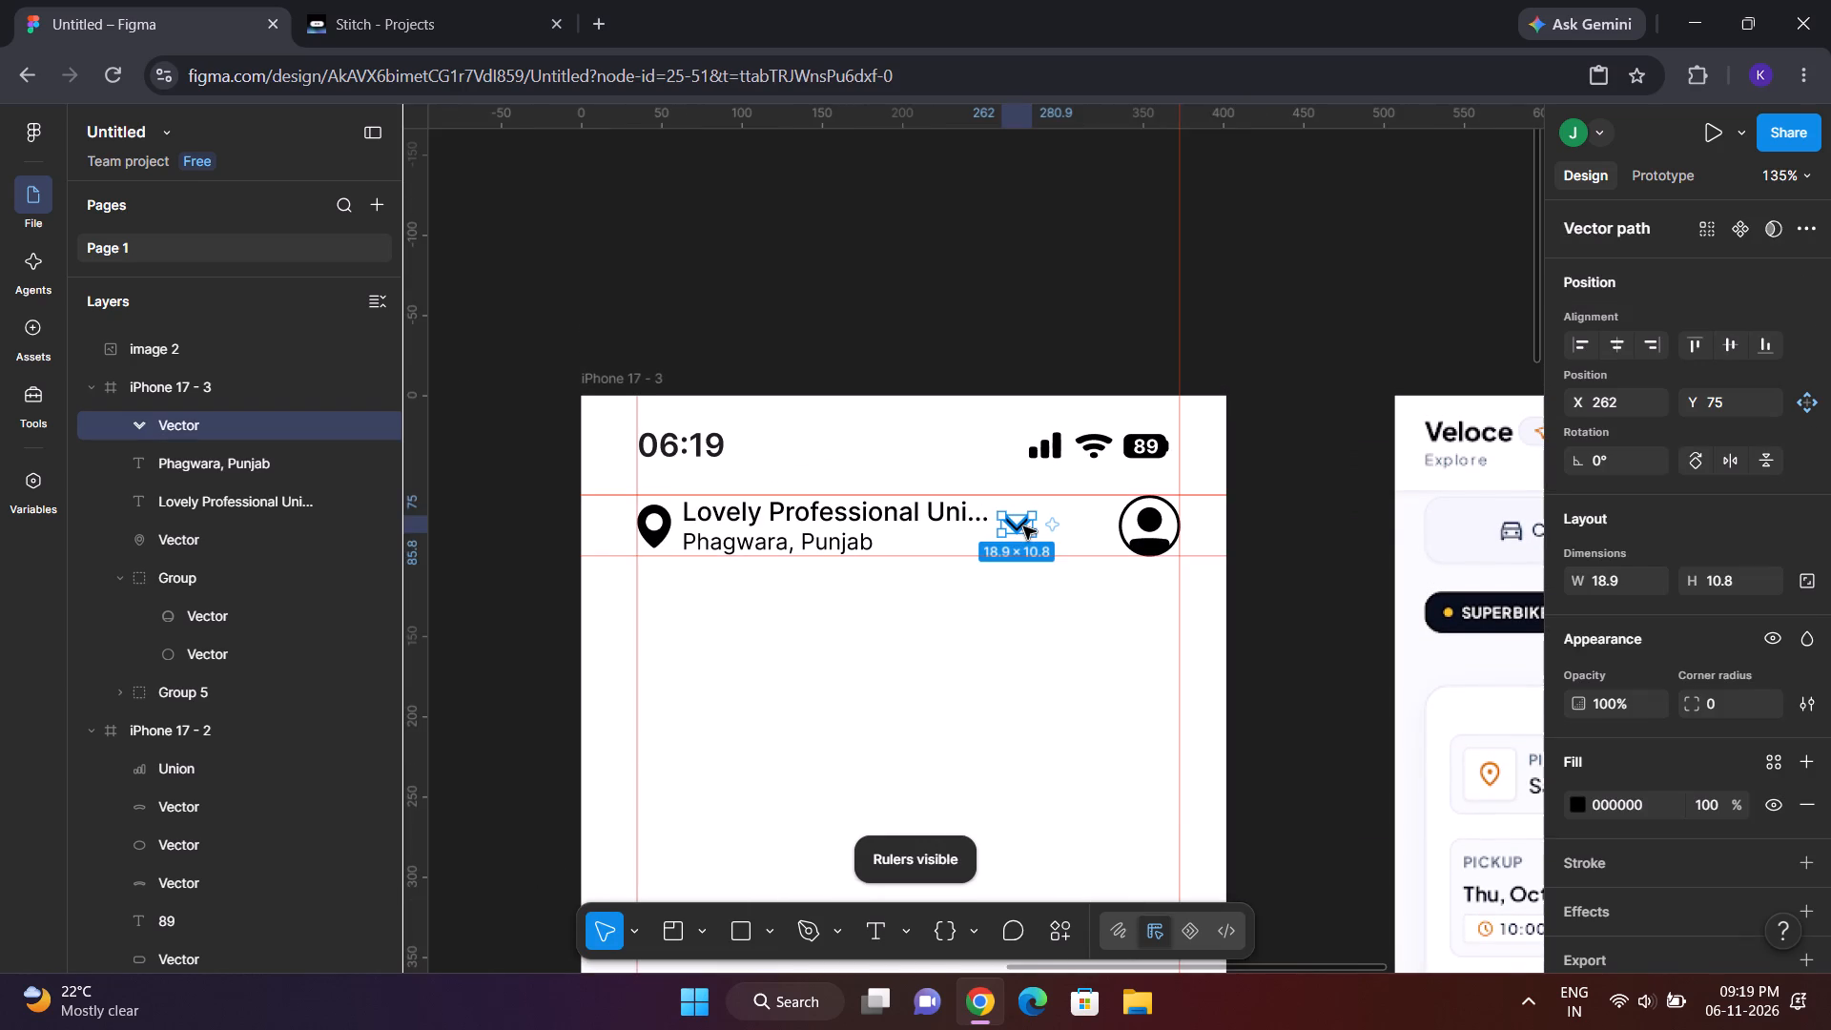
pyautogui.click(1583, 801)
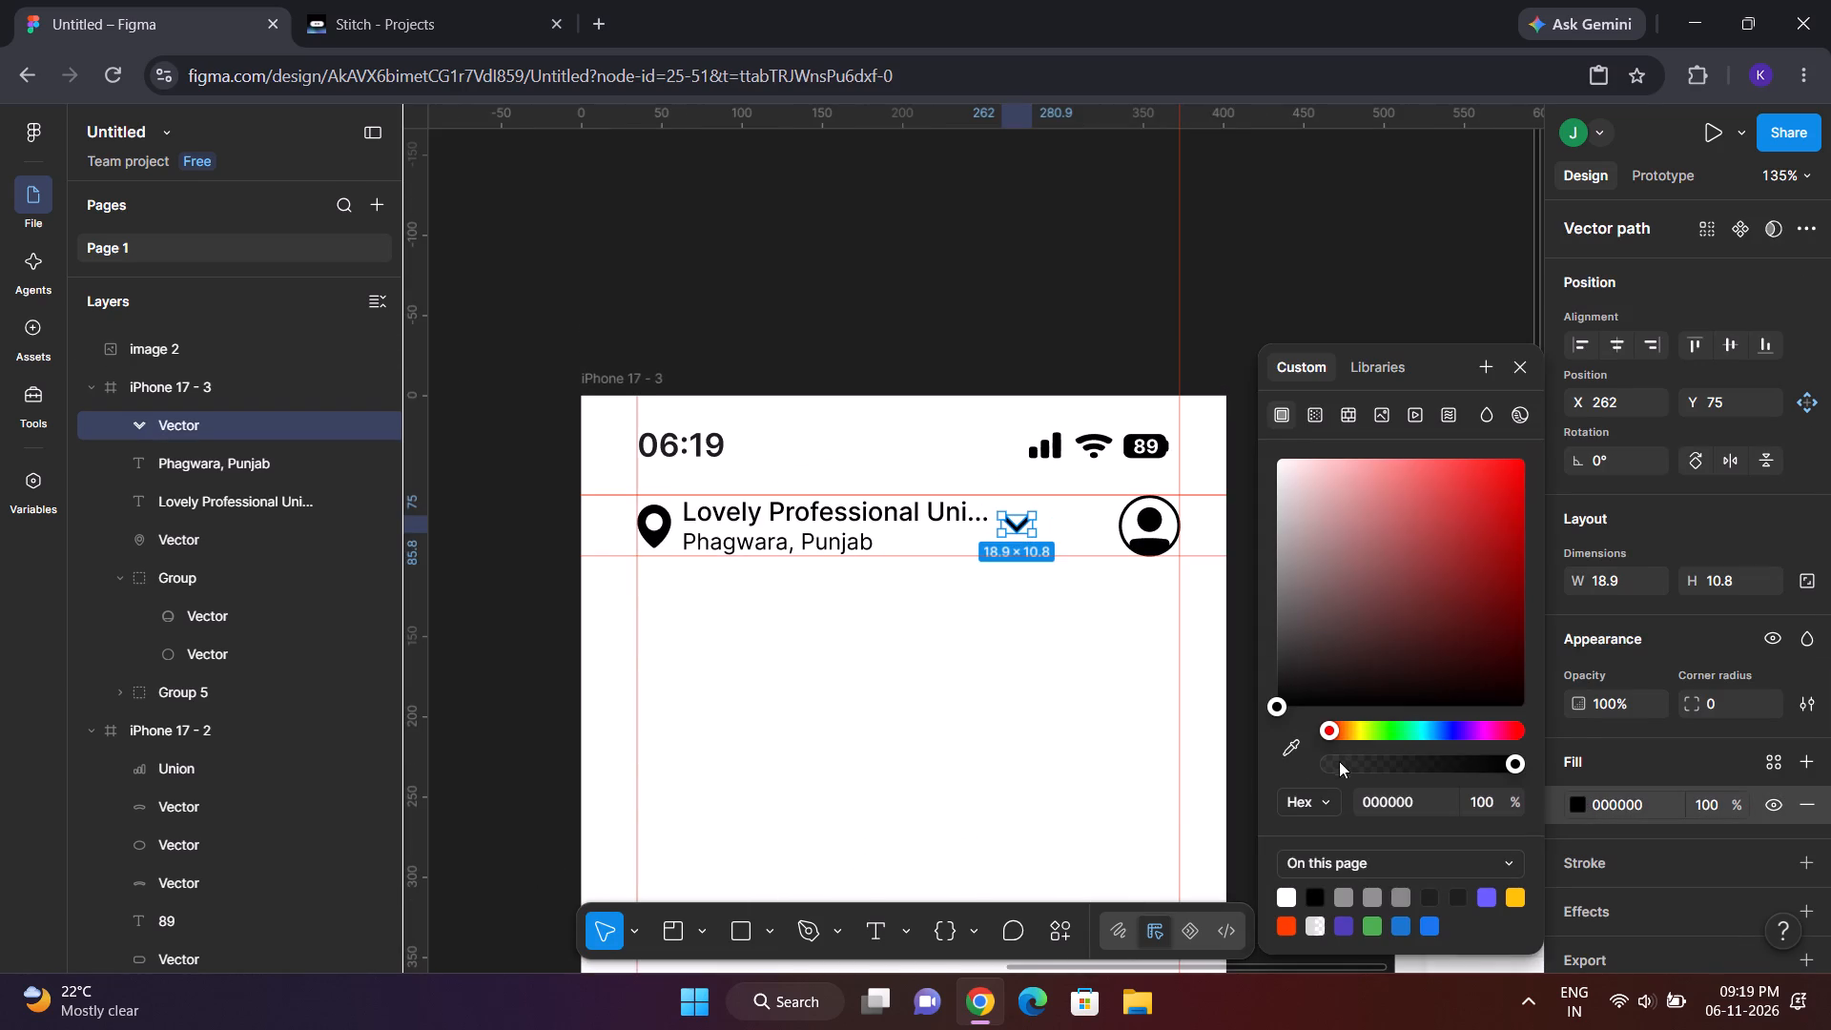
pyautogui.click(1294, 754)
pyautogui.moveTo(1278, 709); pyautogui.dragTo(1263, 580)
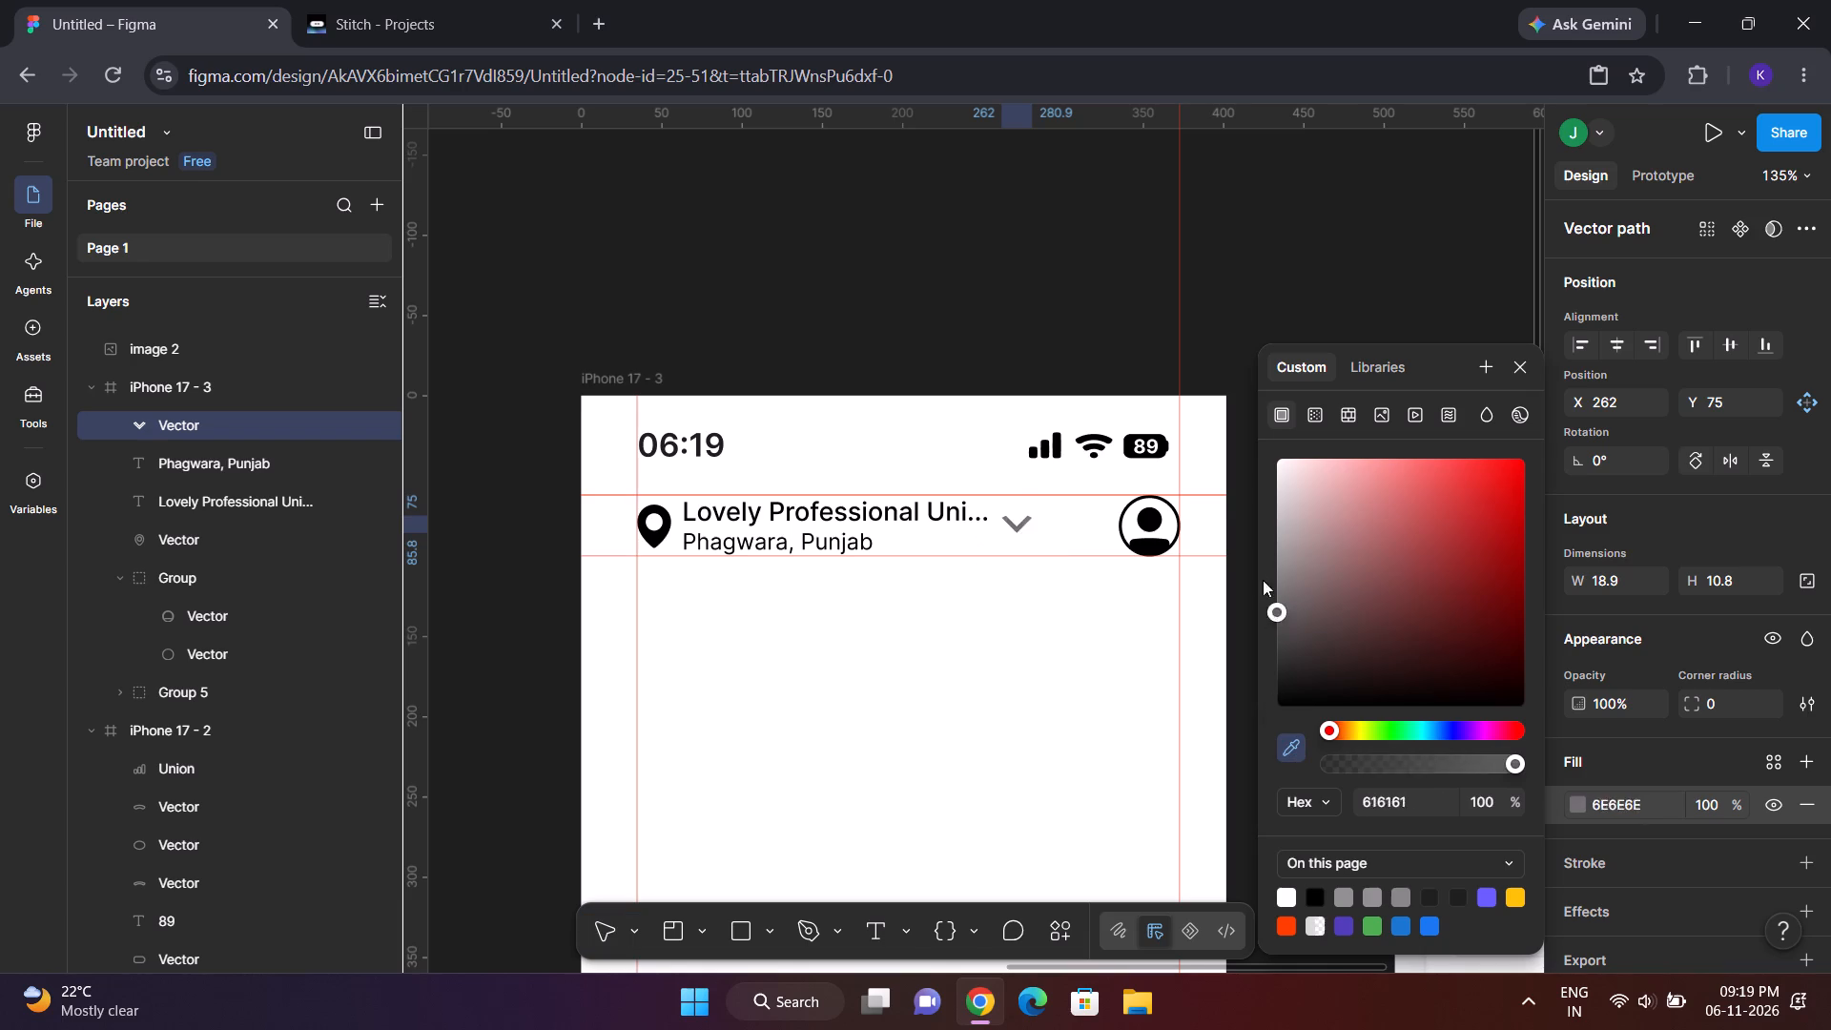
pyautogui.moveTo(1263, 580); pyautogui.dragTo(1251, 558)
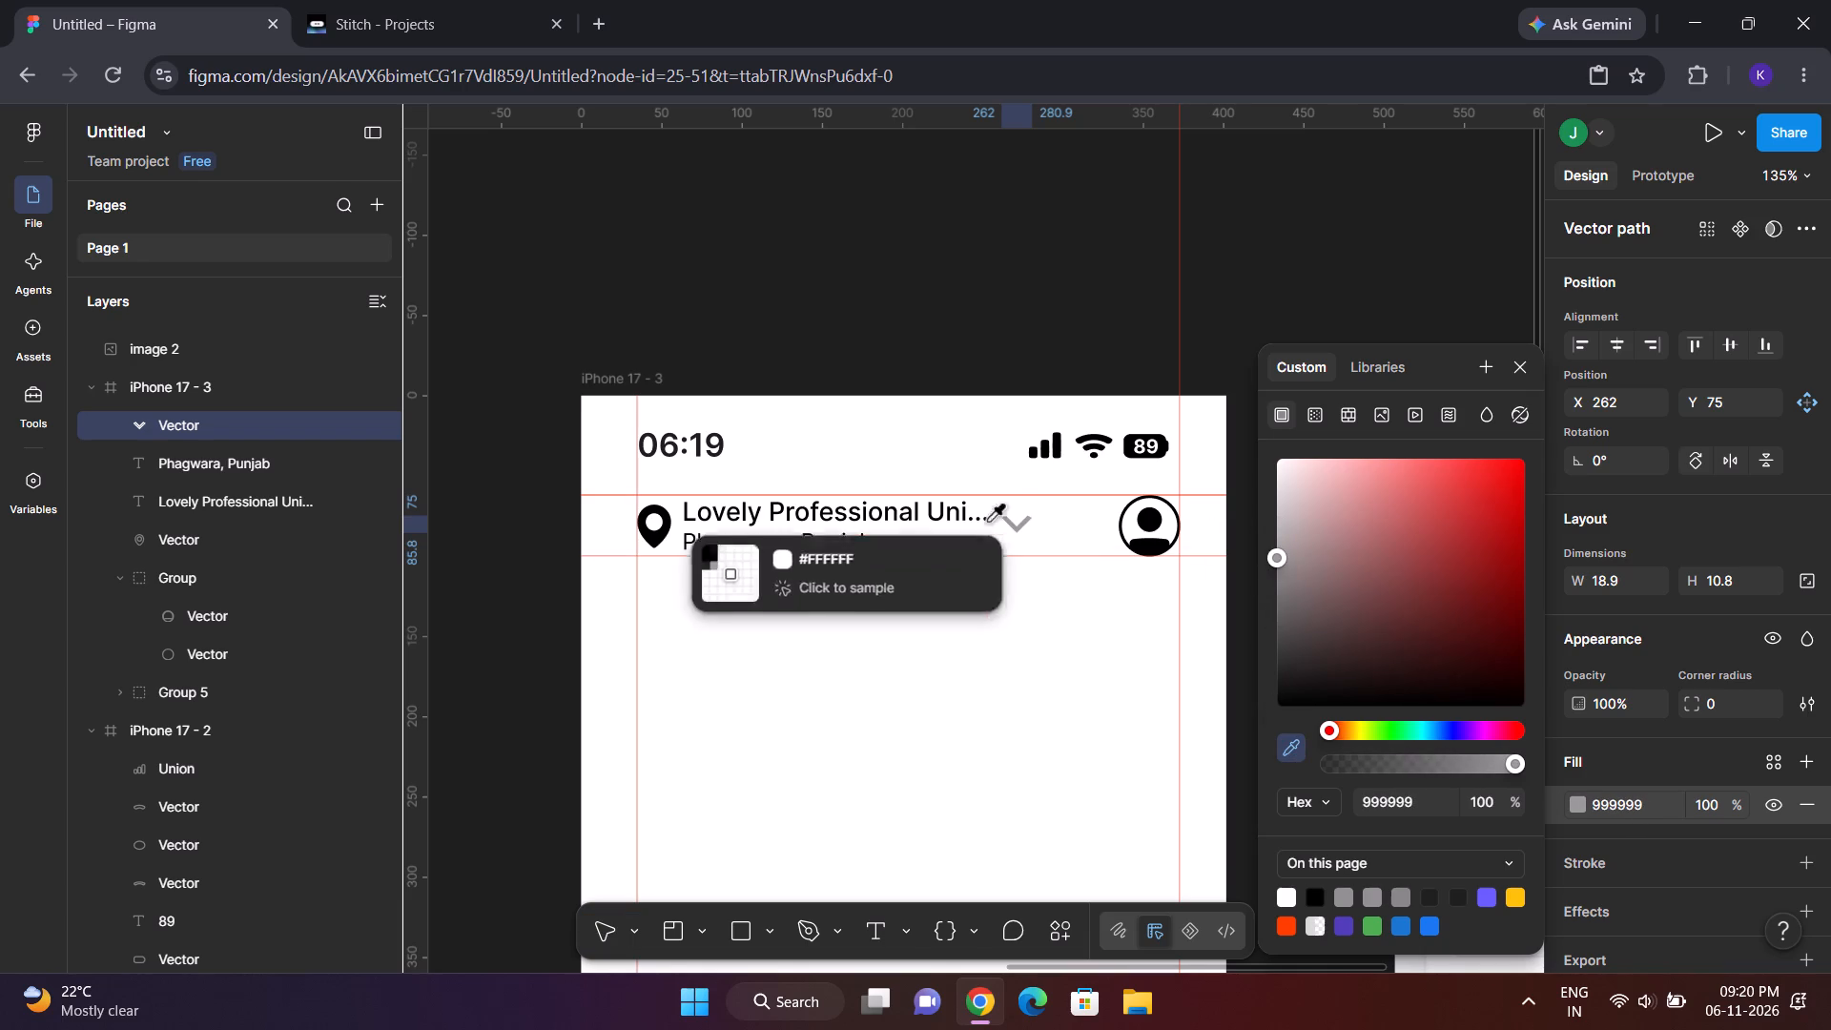
pyautogui.click(608, 928)
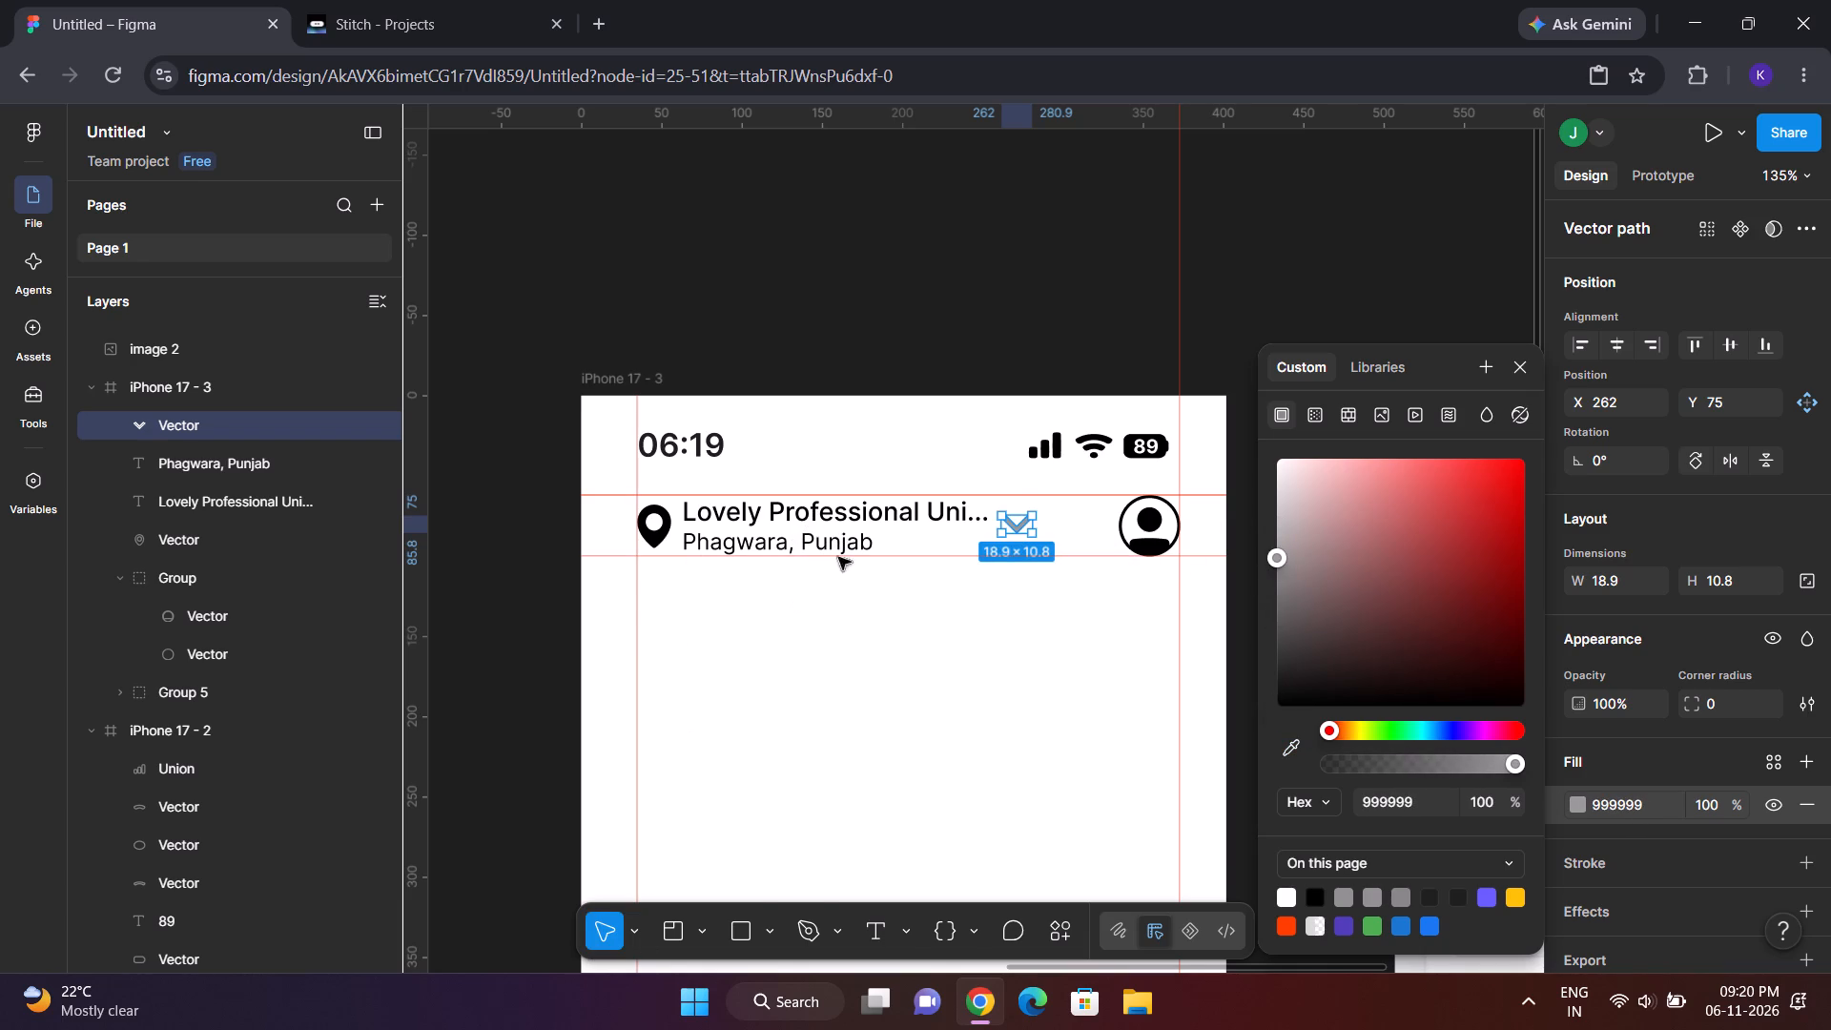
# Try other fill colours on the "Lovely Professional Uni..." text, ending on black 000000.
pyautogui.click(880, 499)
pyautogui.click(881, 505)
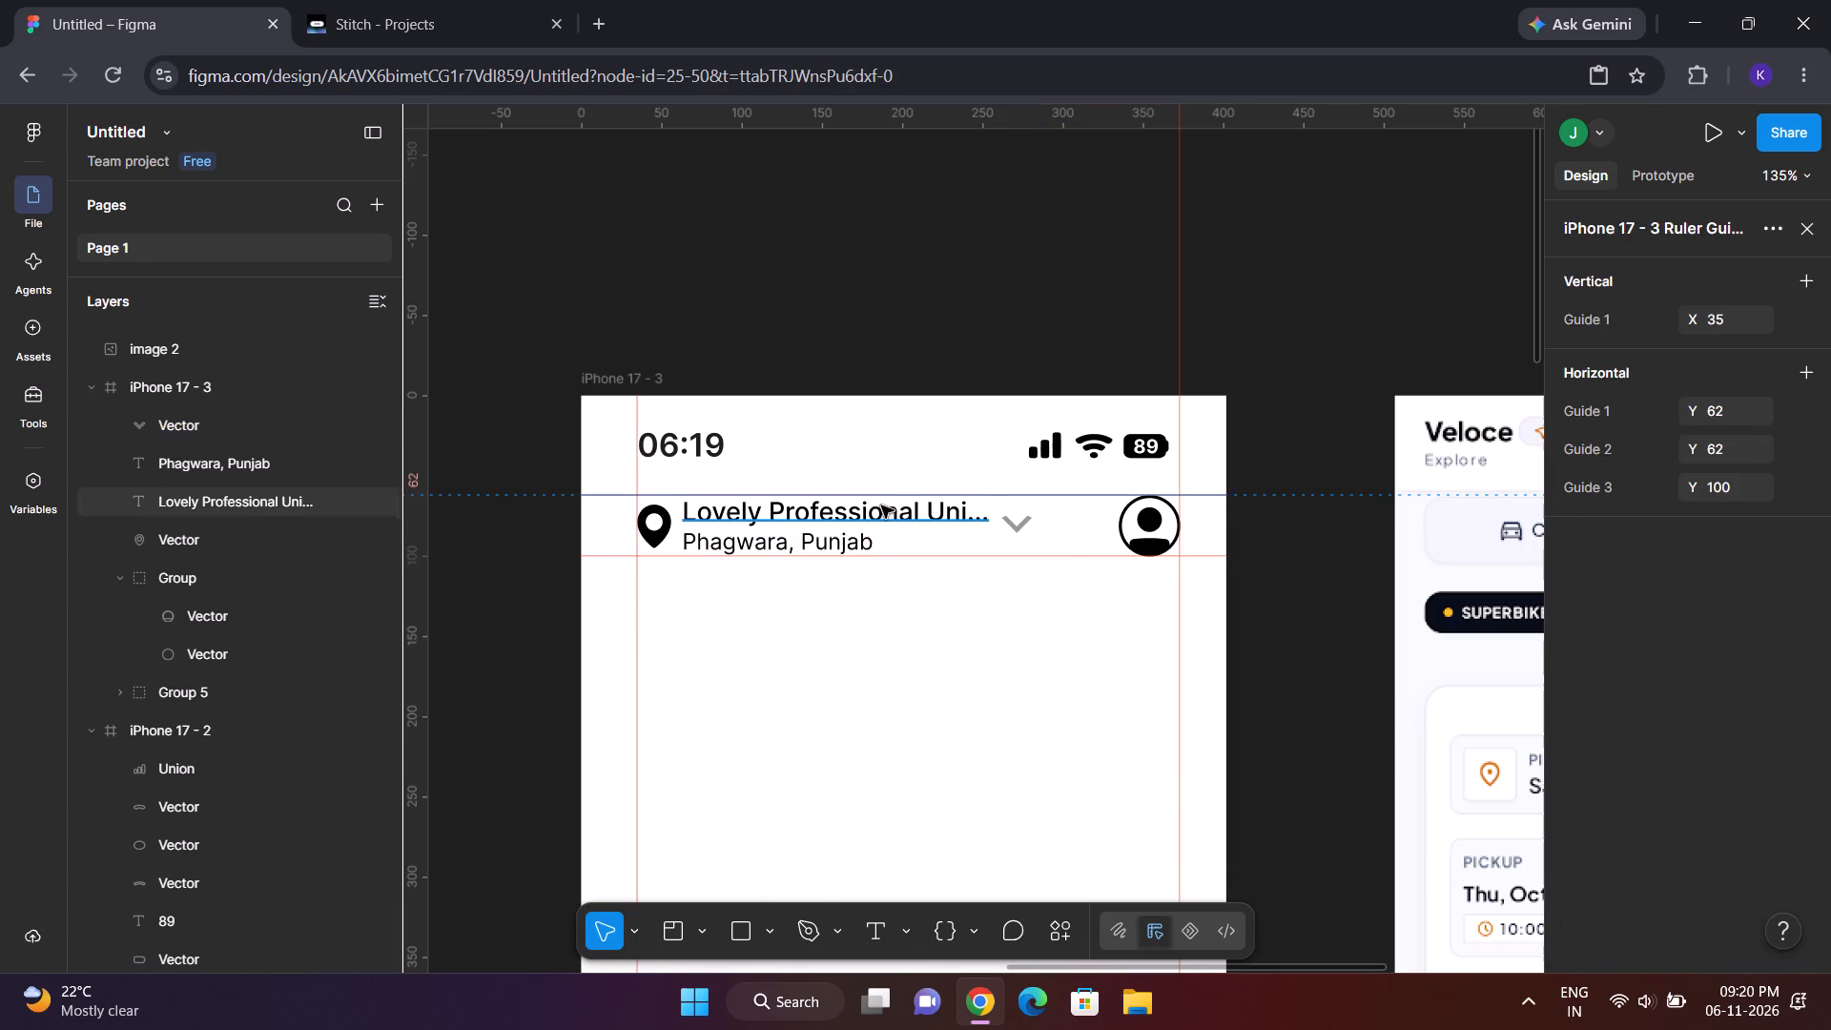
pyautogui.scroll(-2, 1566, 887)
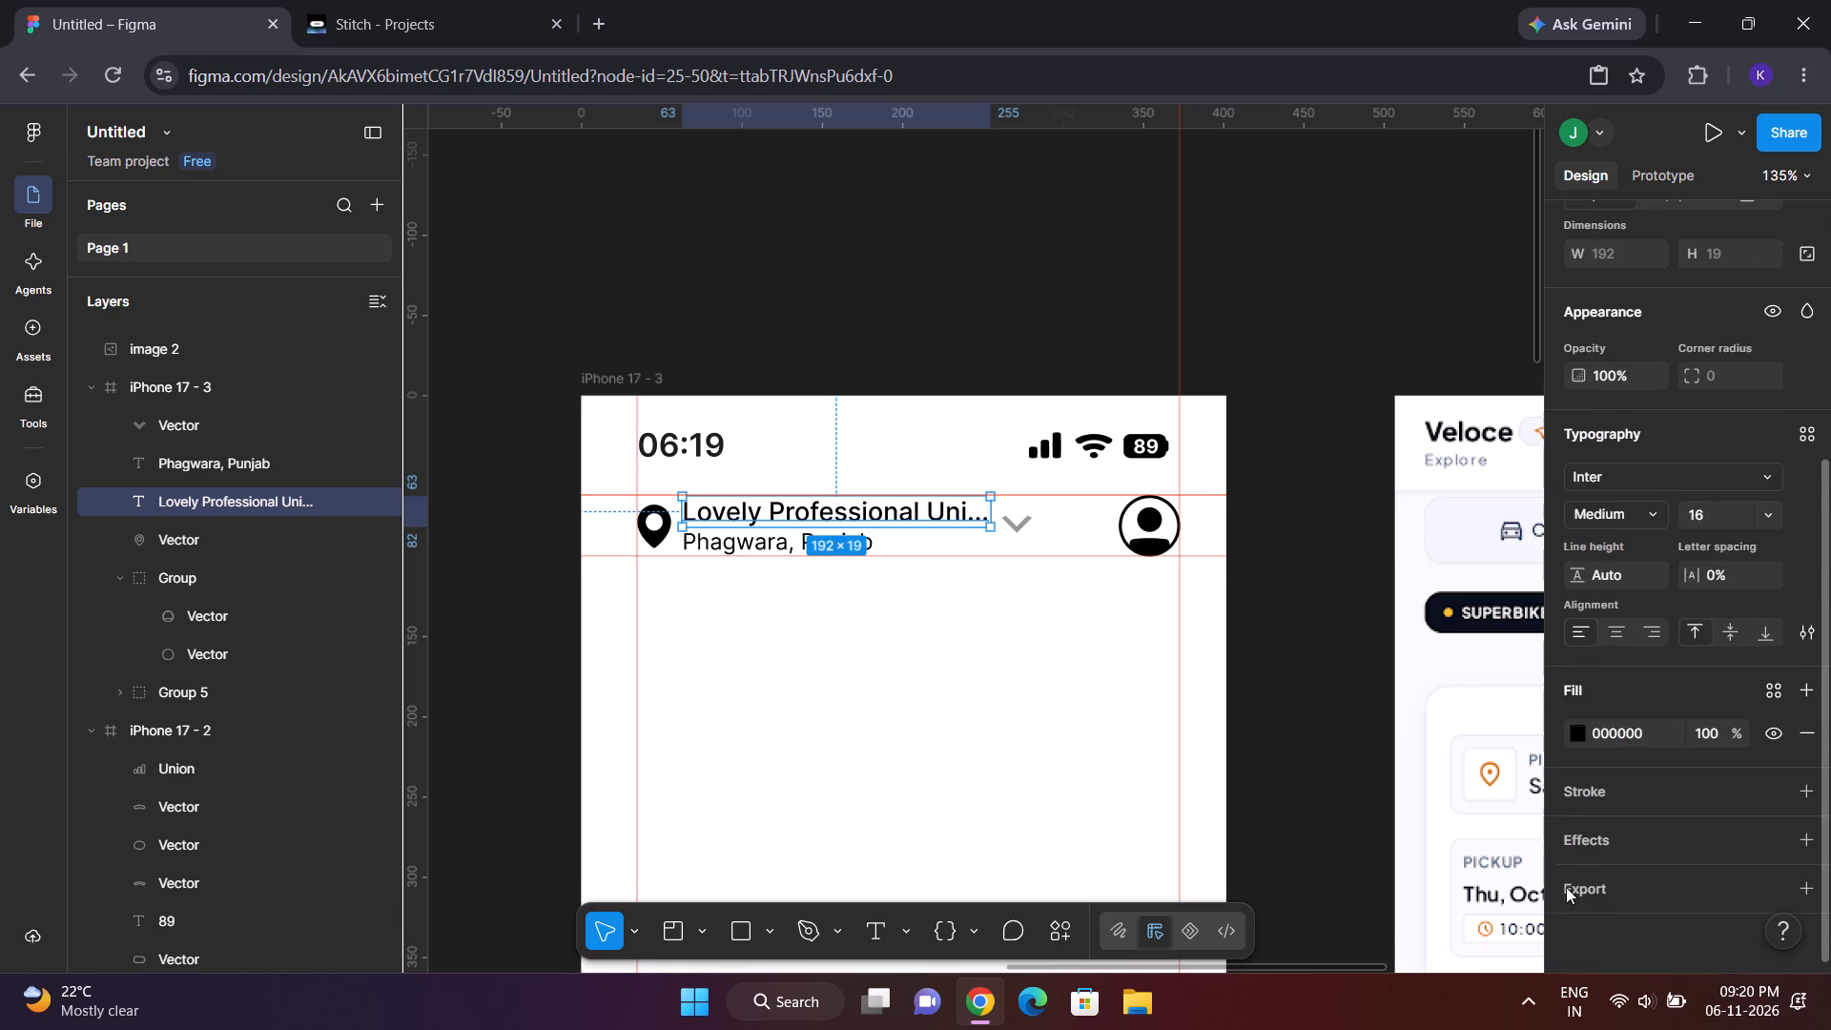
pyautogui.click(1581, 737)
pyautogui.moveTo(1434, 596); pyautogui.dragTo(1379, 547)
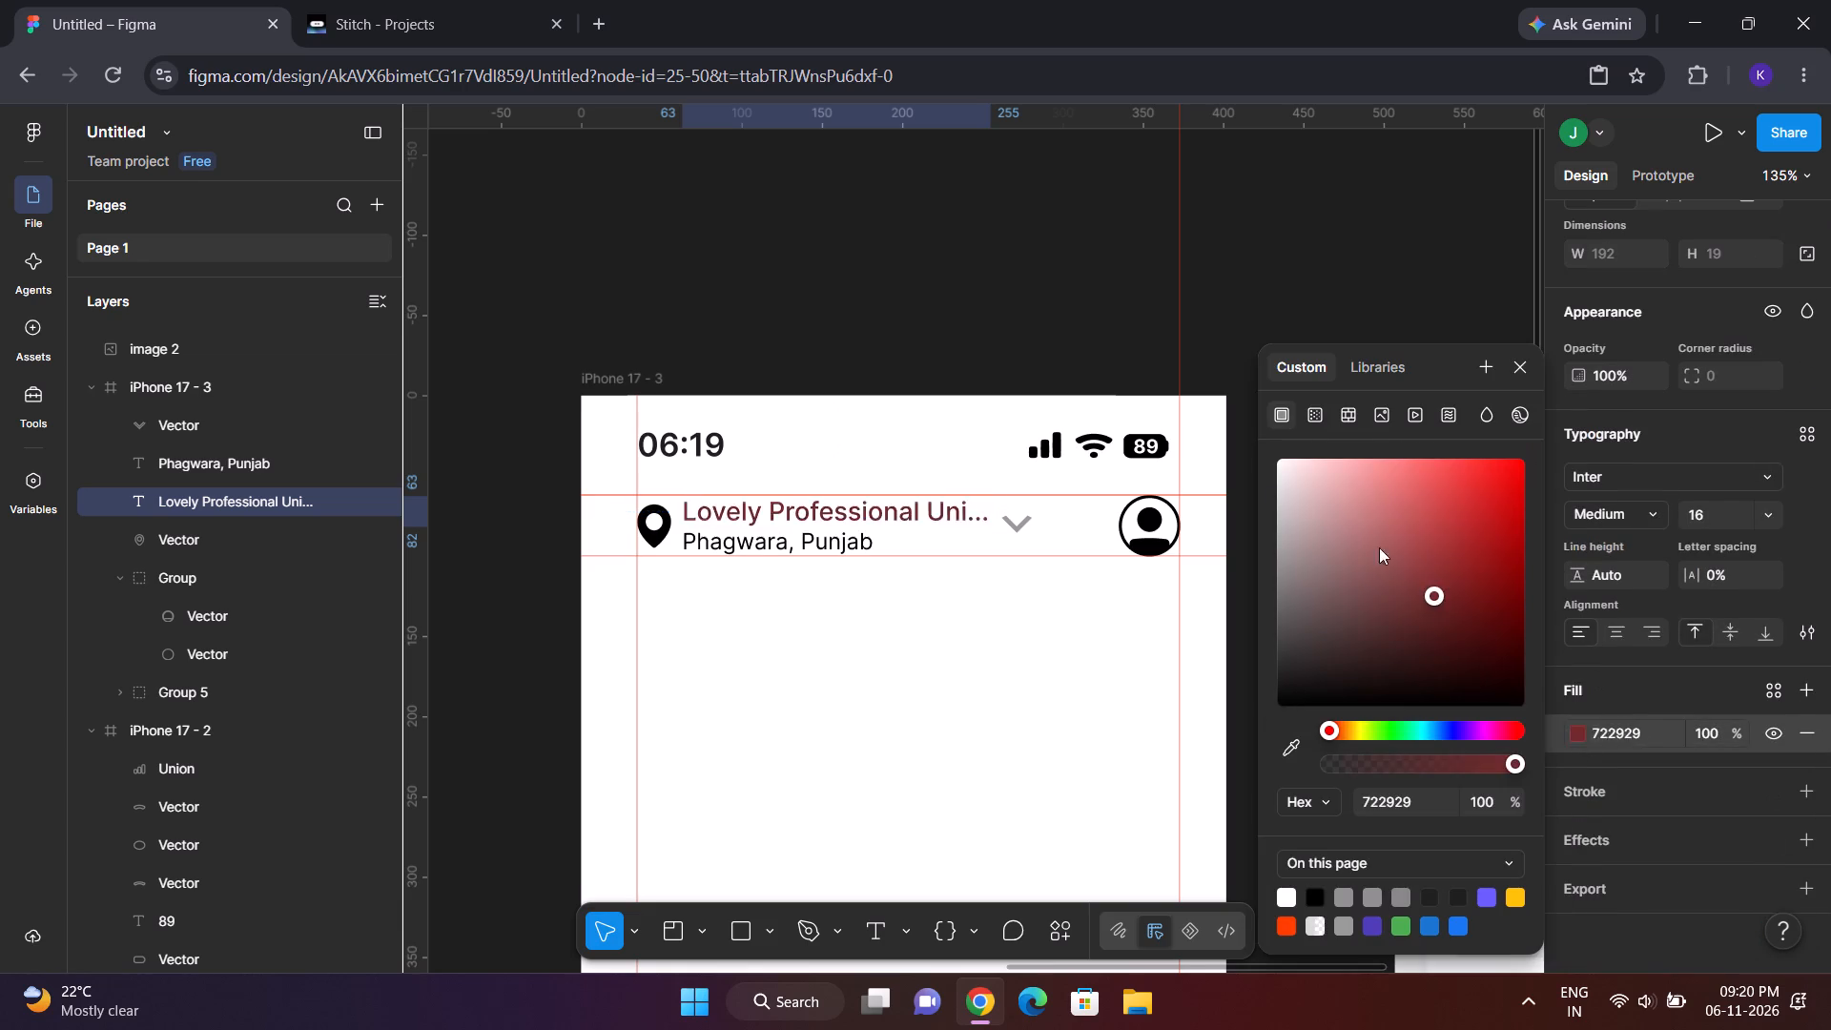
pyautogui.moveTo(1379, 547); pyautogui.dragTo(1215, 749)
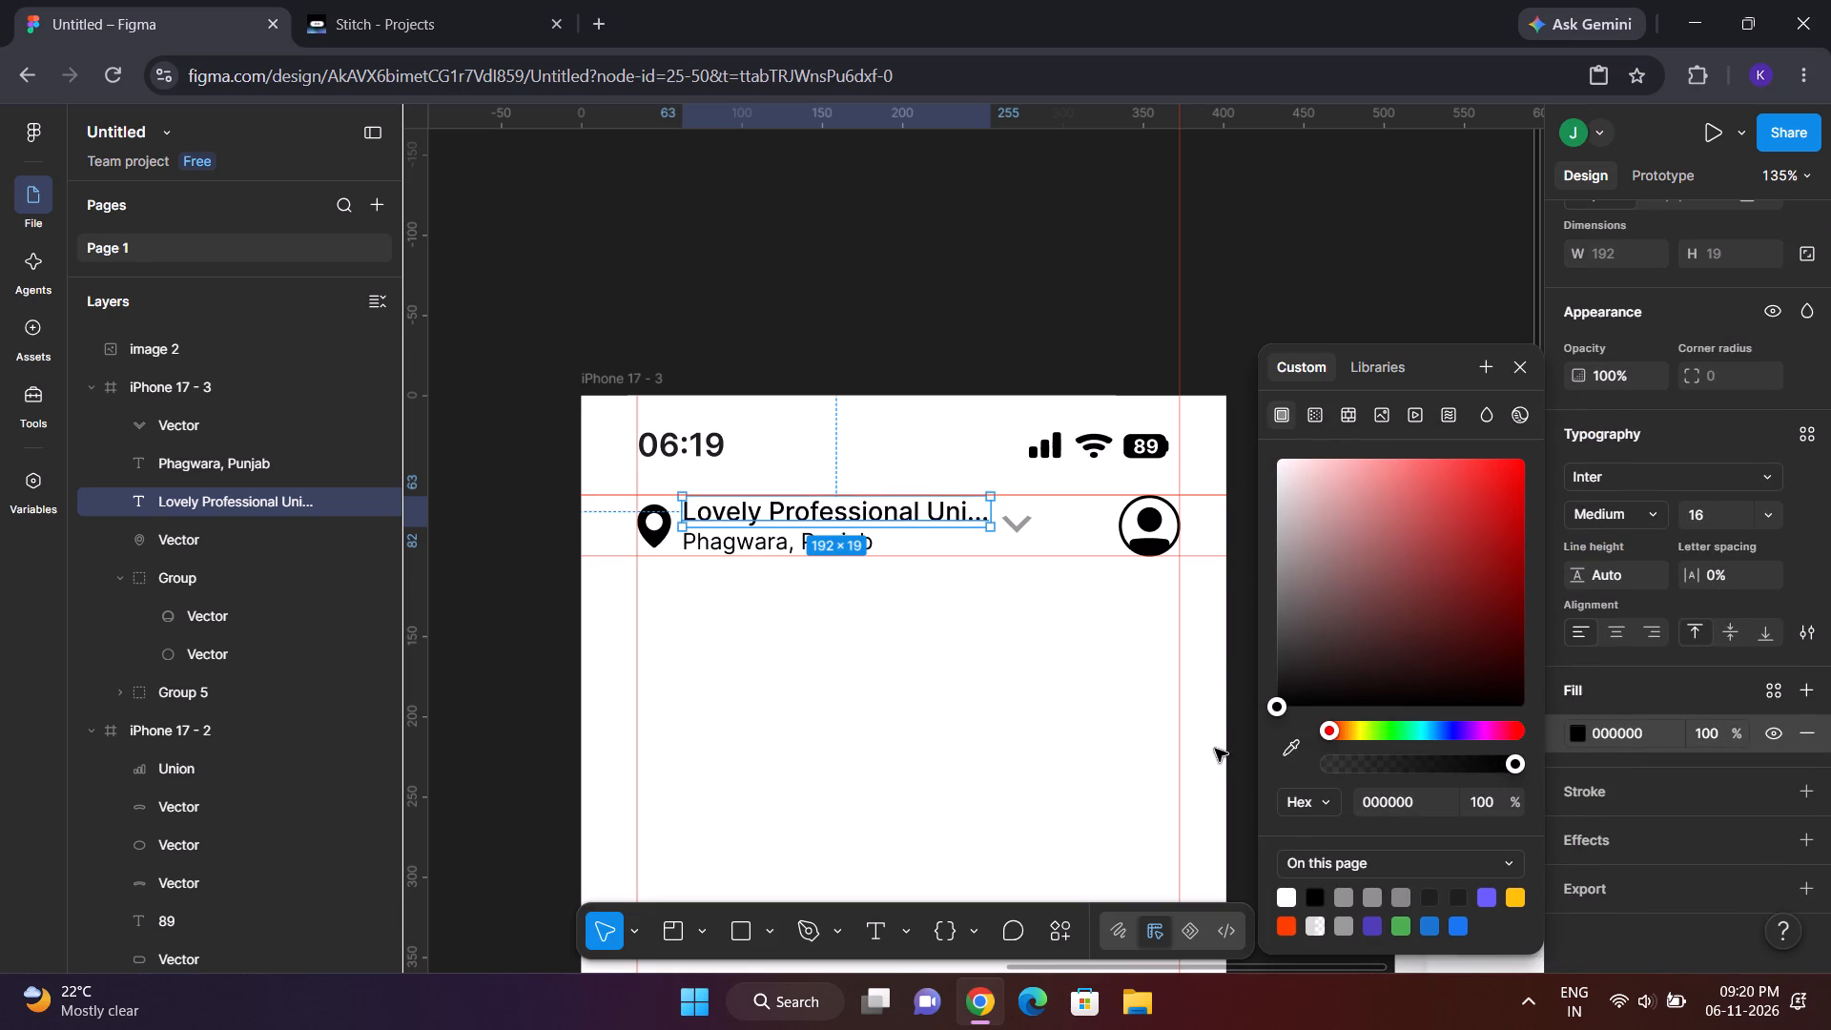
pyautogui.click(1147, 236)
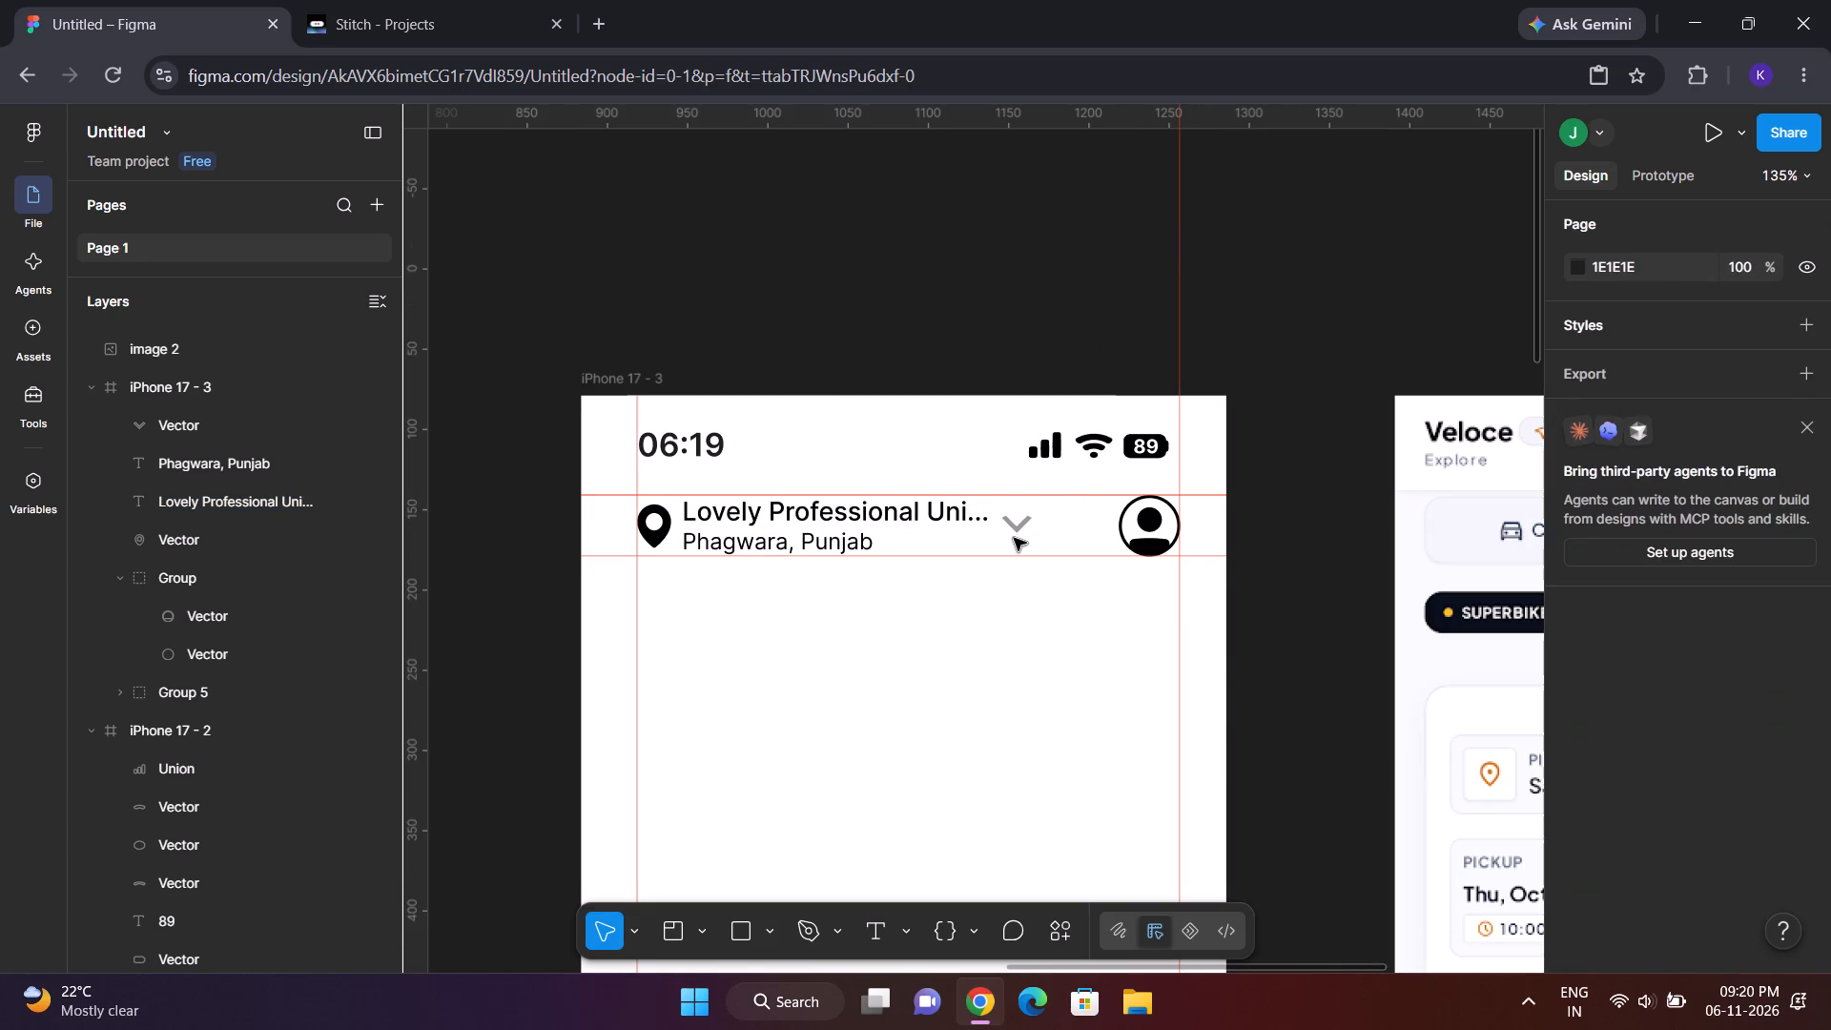
# Change the header dropdown arrow's fill to black 000000.
pyautogui.click(1014, 538)
pyautogui.tripleClick(1014, 538)
pyautogui.click(1016, 525)
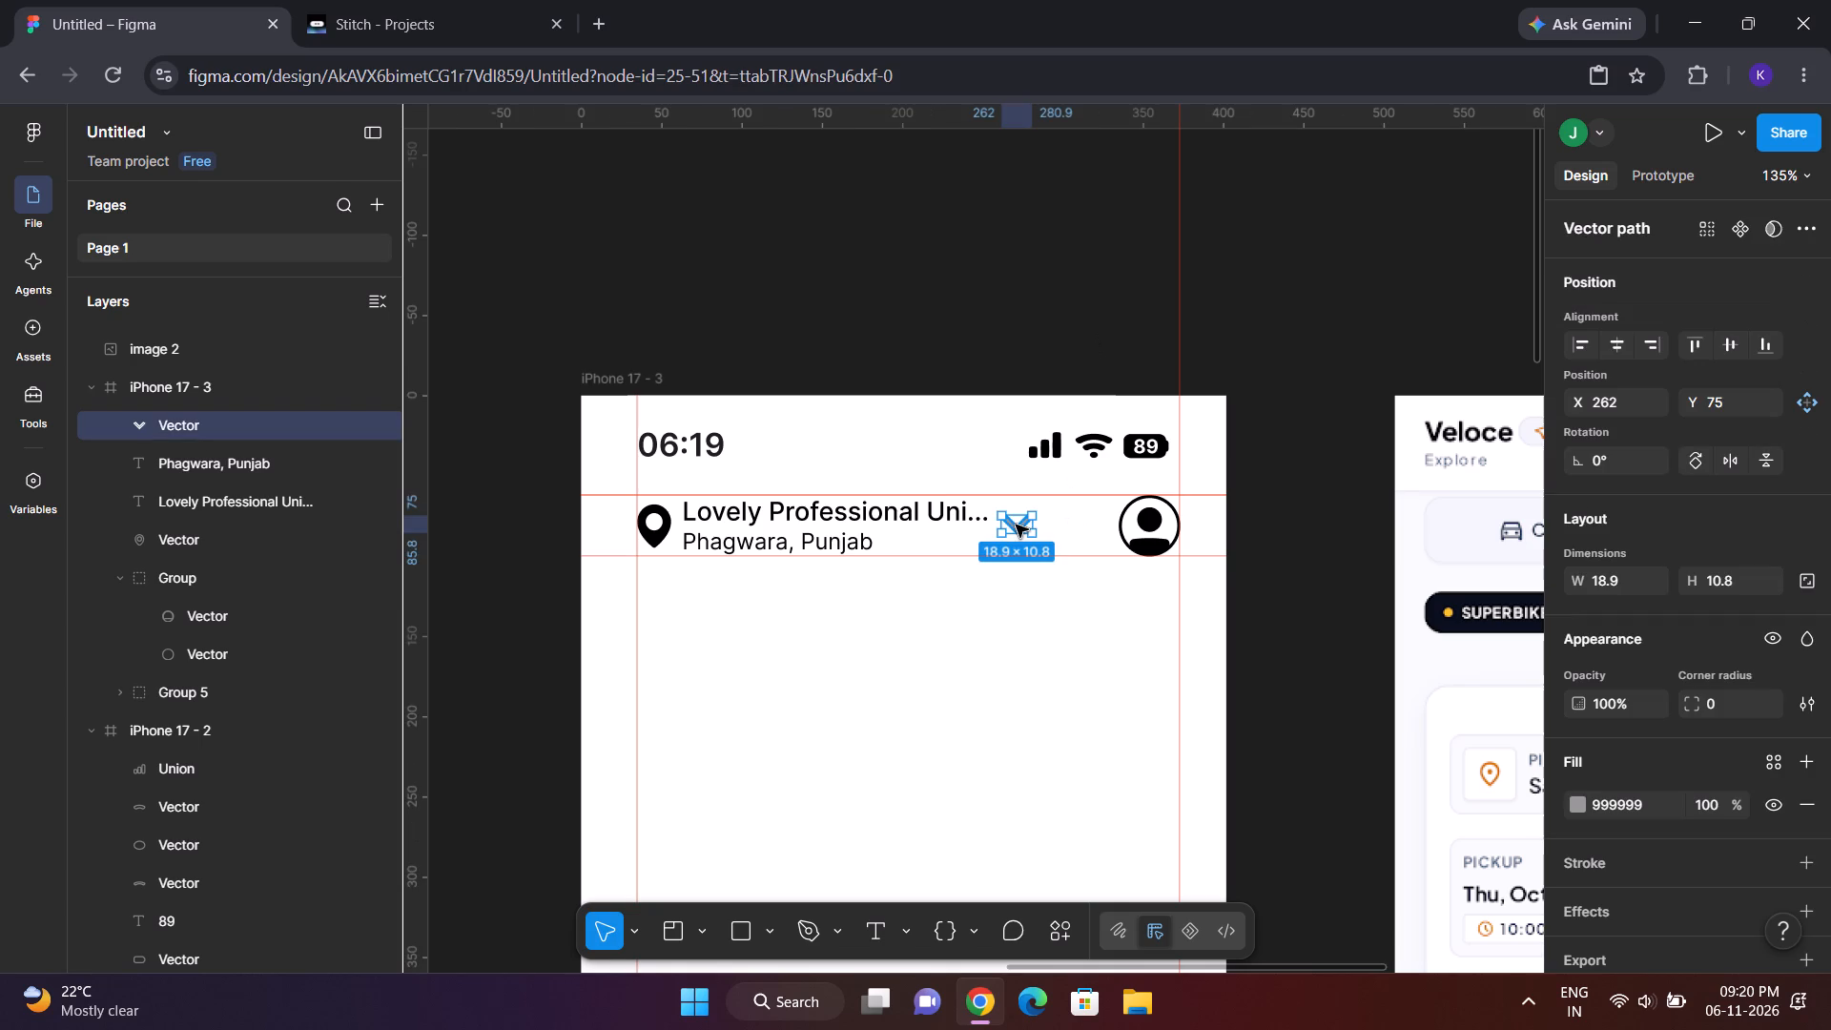
pyautogui.click(1581, 794)
pyautogui.click(1581, 804)
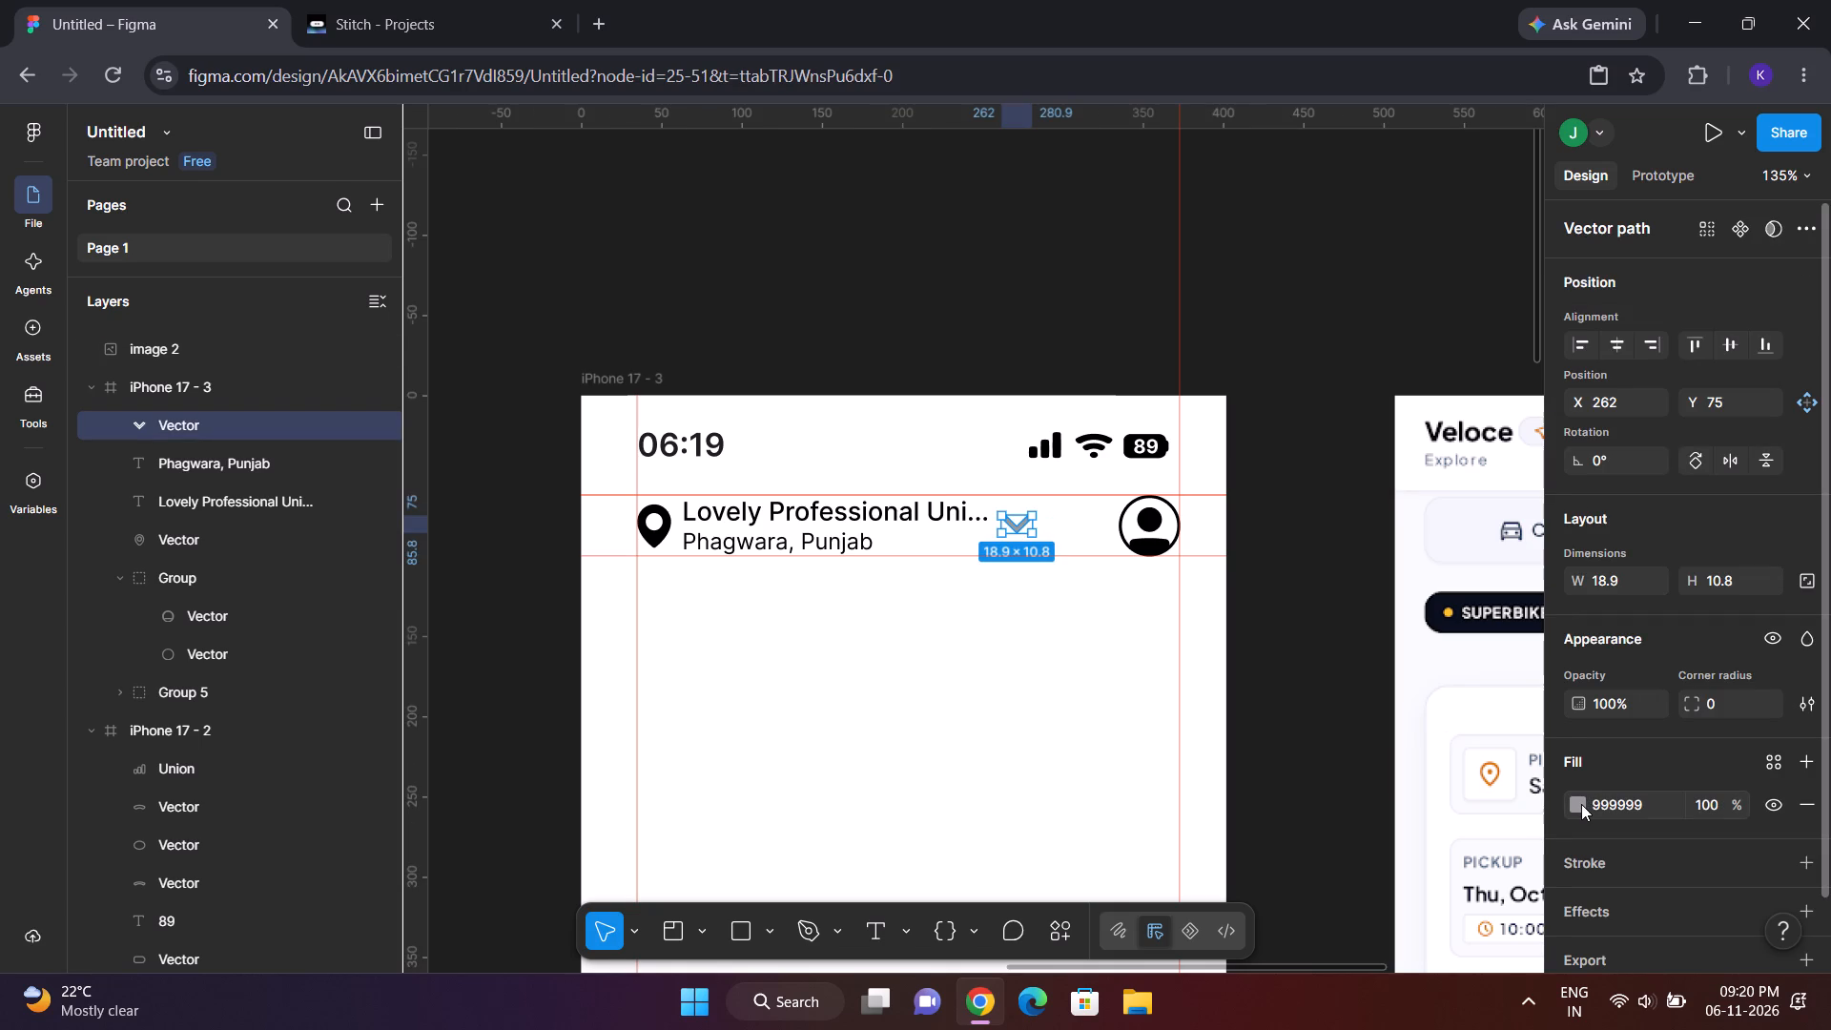
pyautogui.moveTo(1317, 703); pyautogui.dragTo(1144, 748)
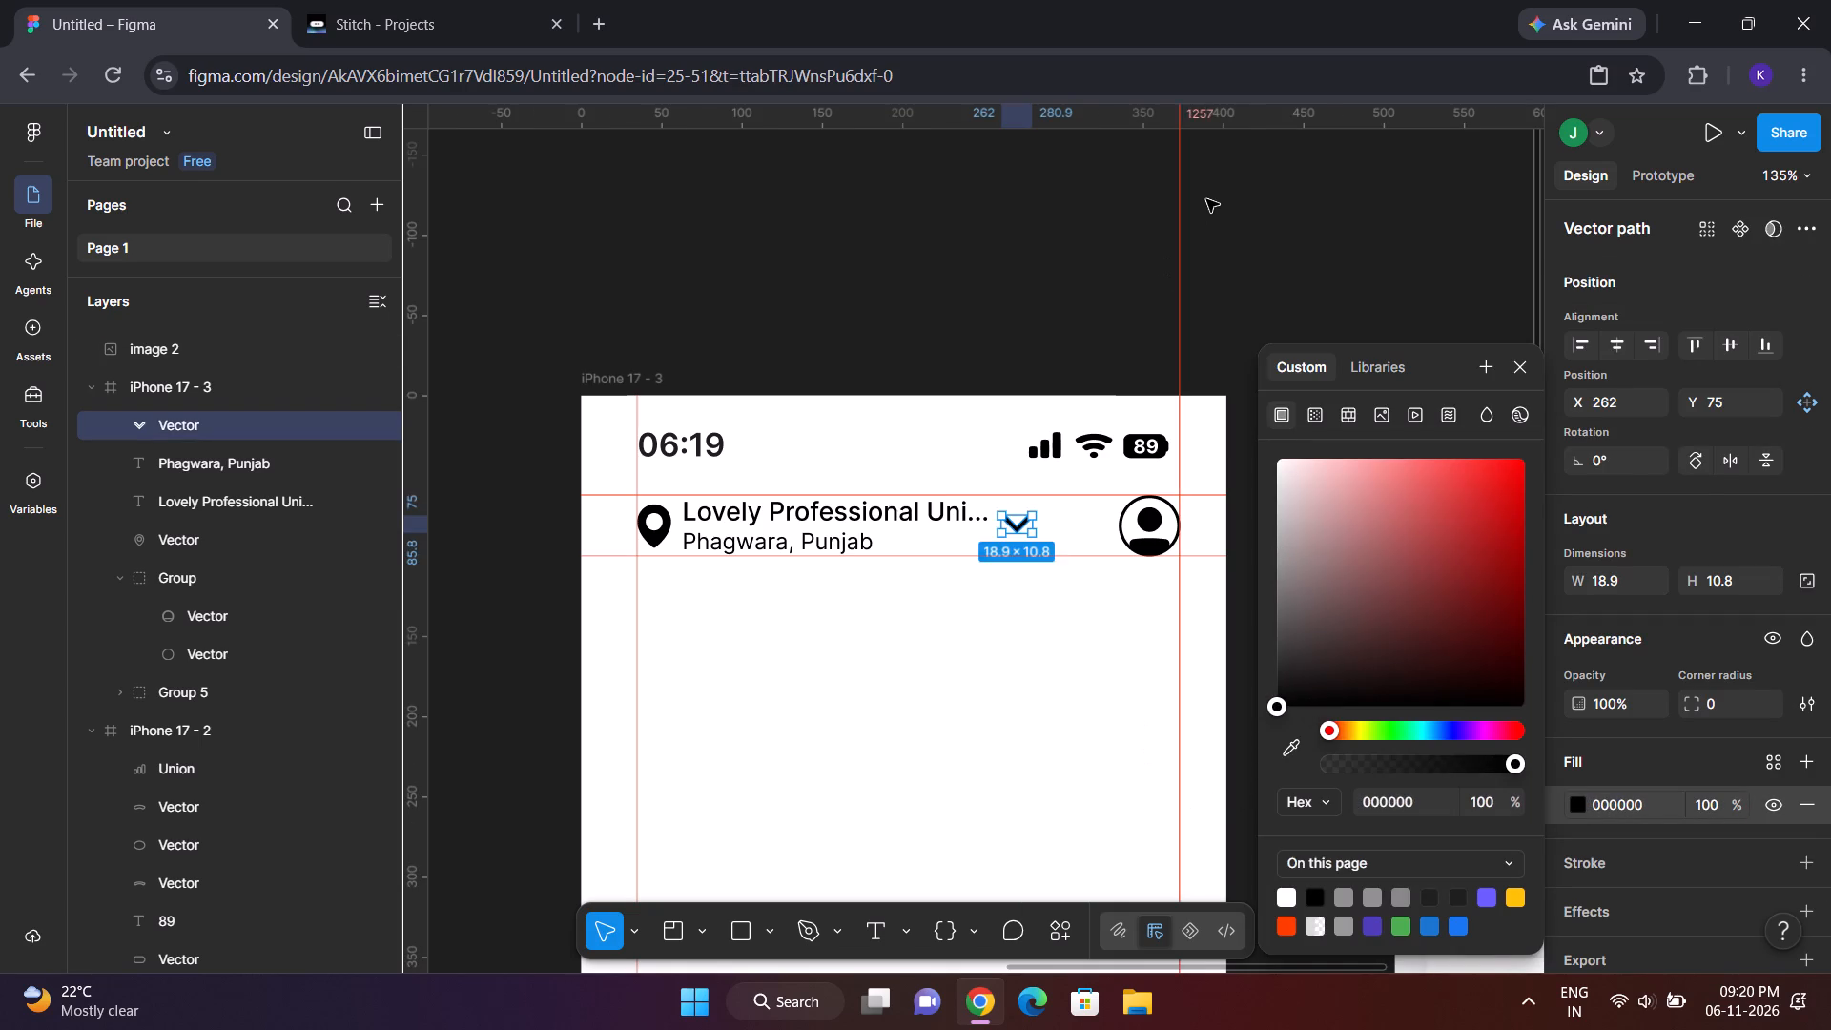
pyautogui.click(1206, 199)
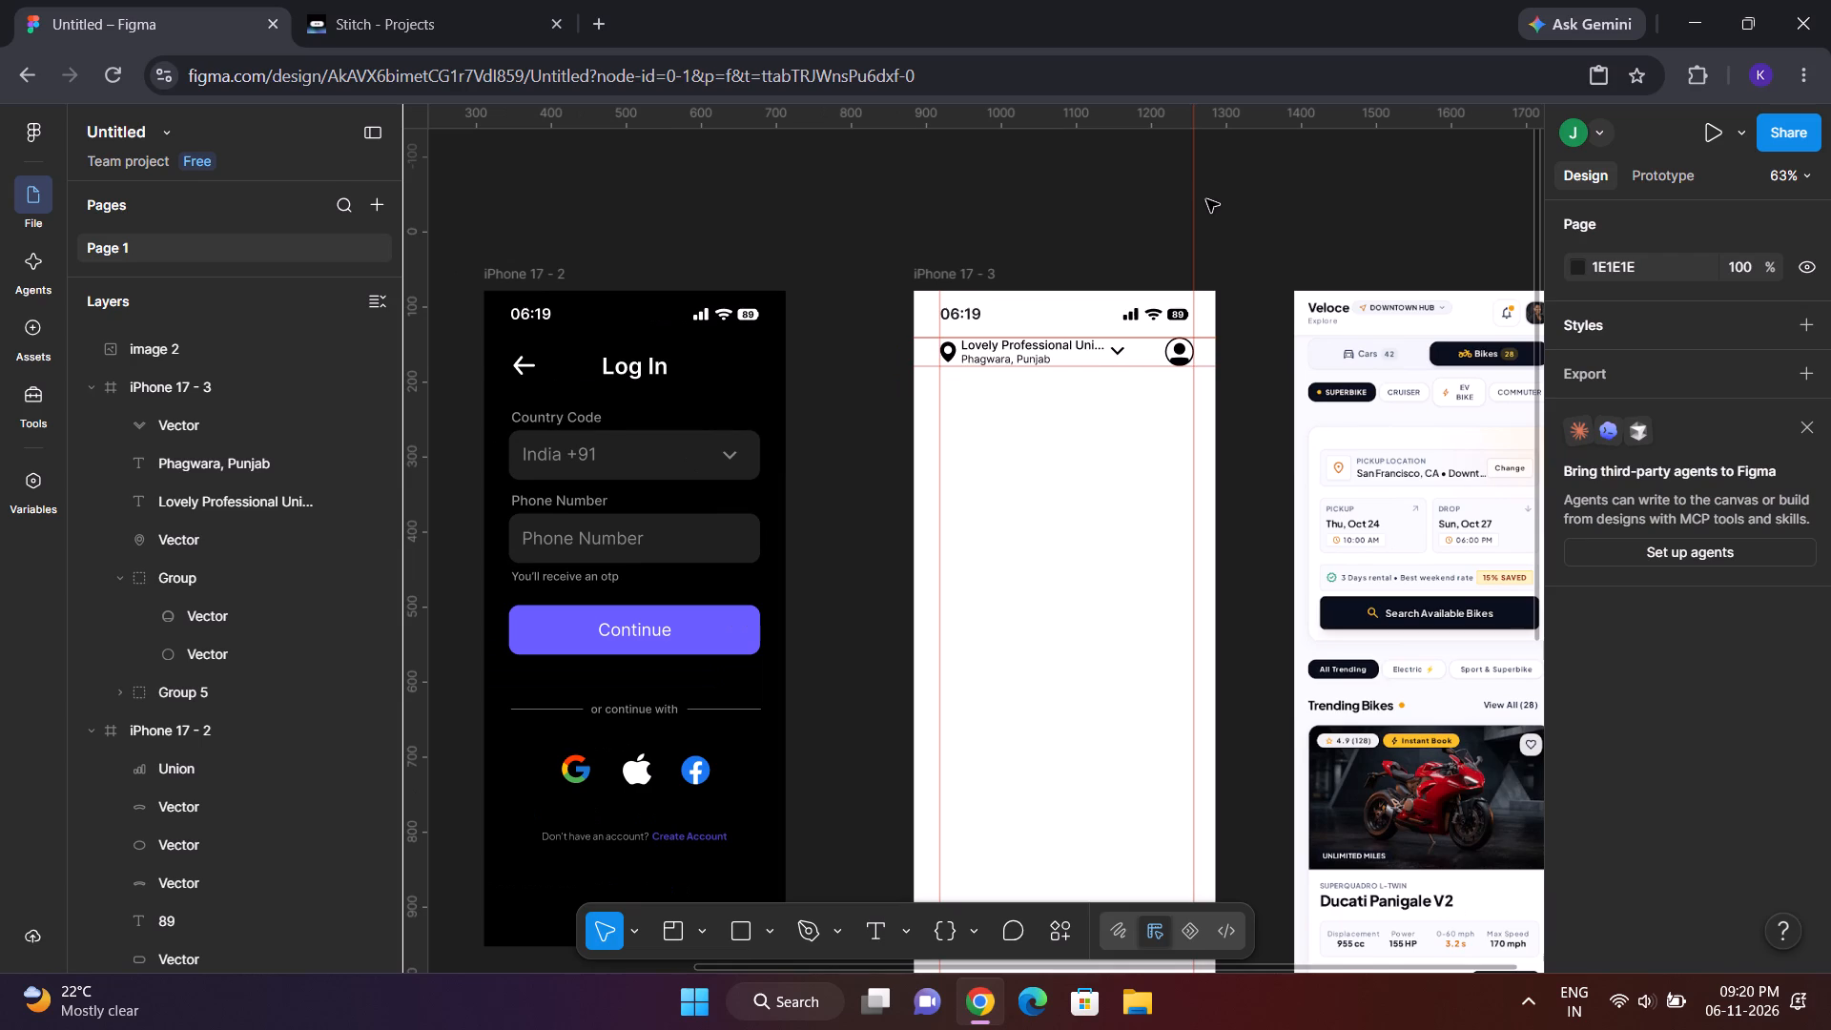
# Draw a full-width rectangle of about 402 × 113 from the top-left corner of iPhone 17 - 3, covering the header.
pyautogui.click(955, 372)
pyautogui.click(841, 400)
pyautogui.click(735, 925)
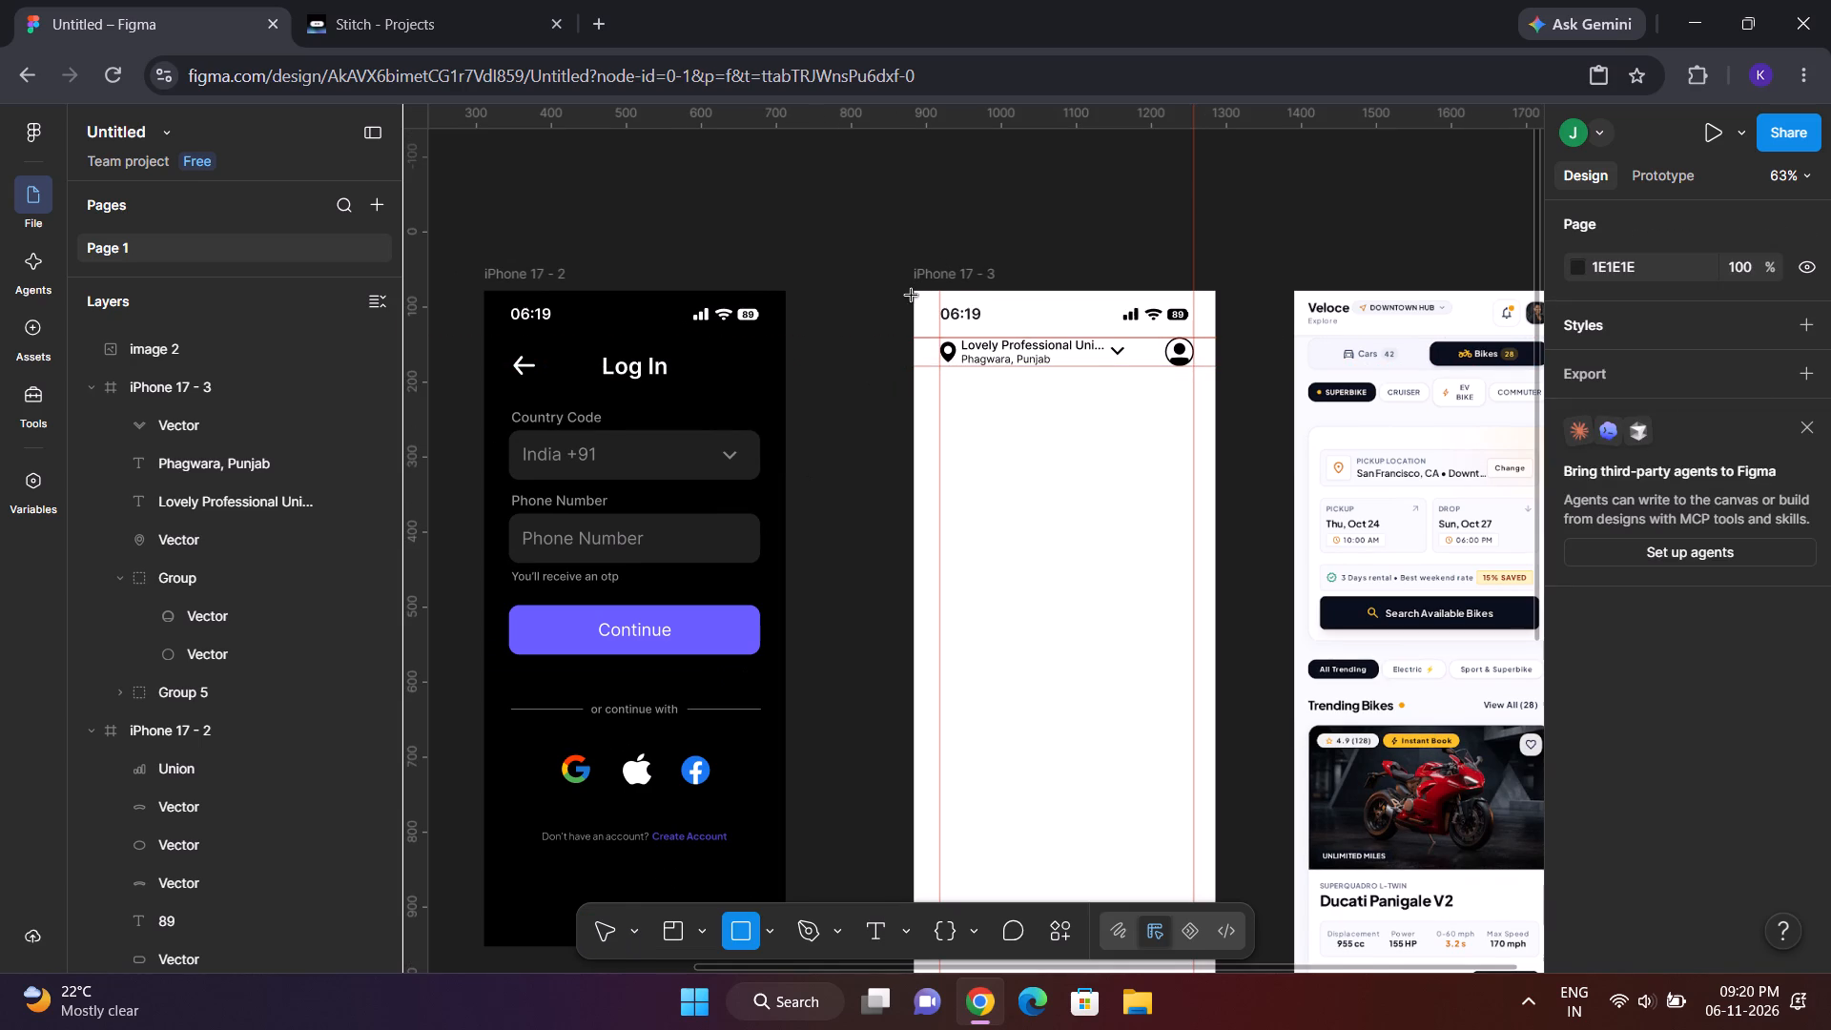
pyautogui.moveTo(915, 295); pyautogui.dragTo(936, 355)
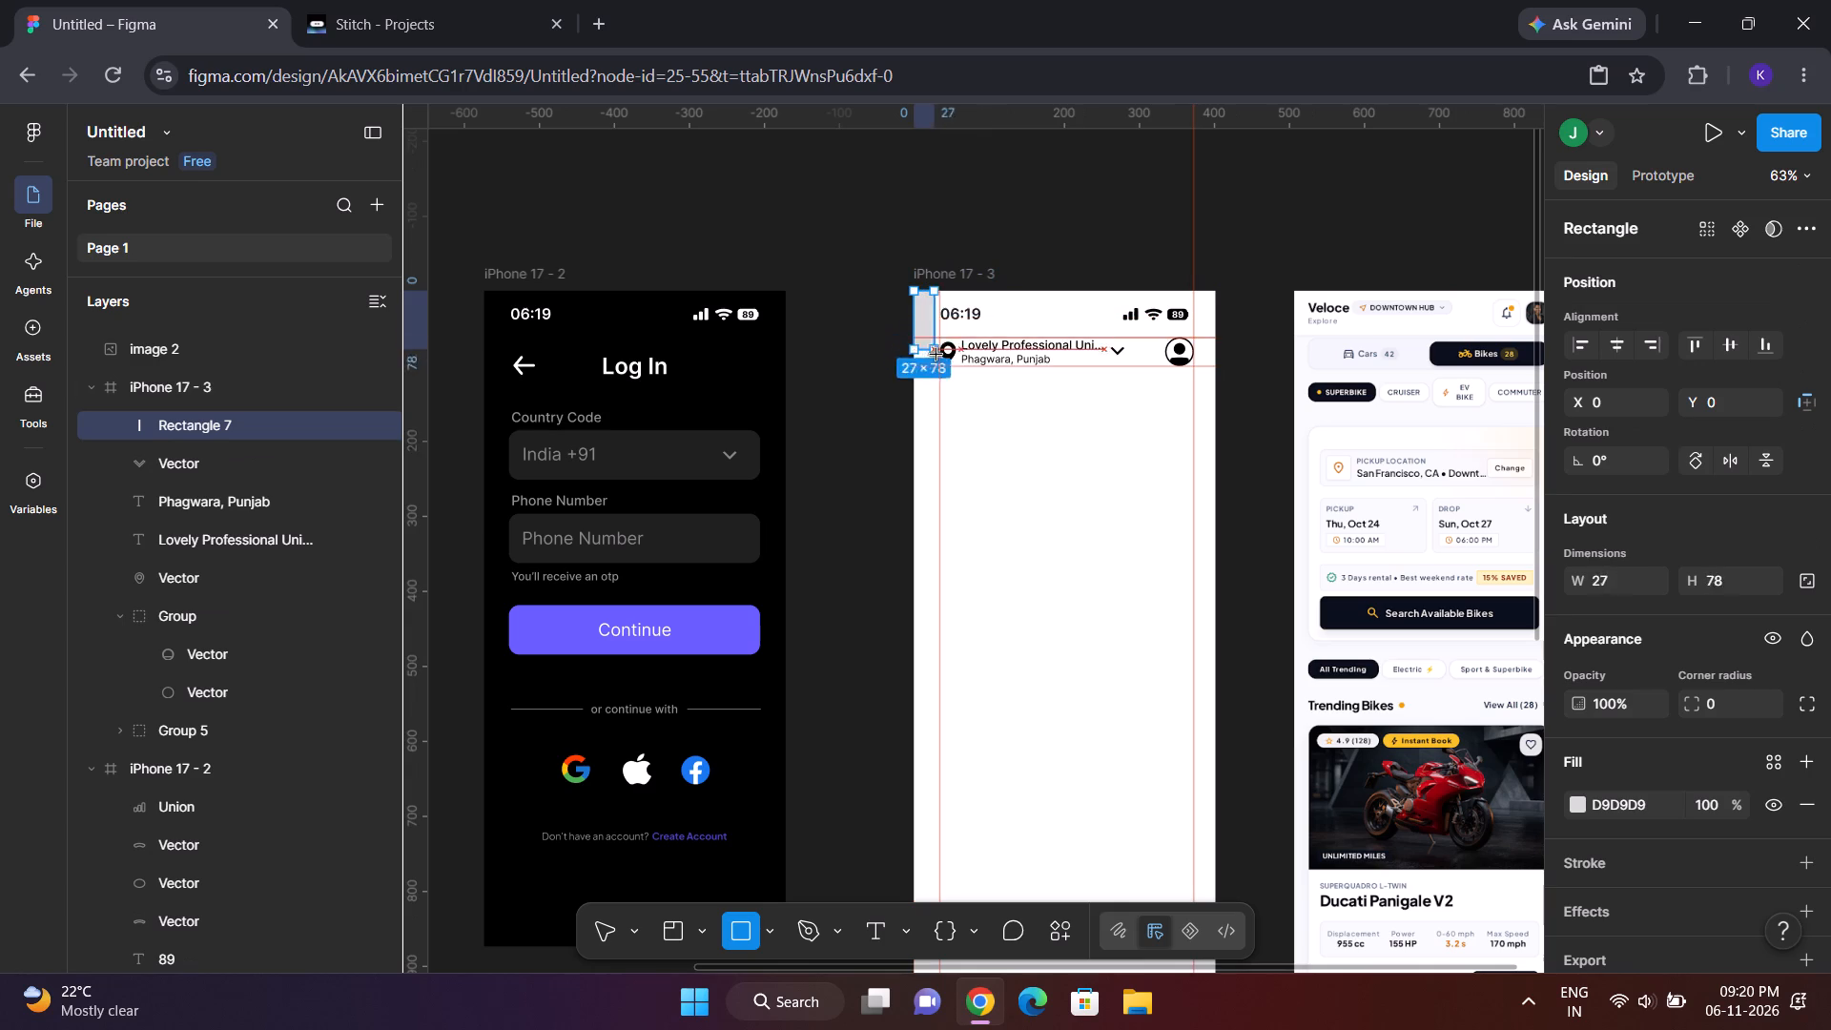
pyautogui.moveTo(936, 355); pyautogui.dragTo(1211, 376)
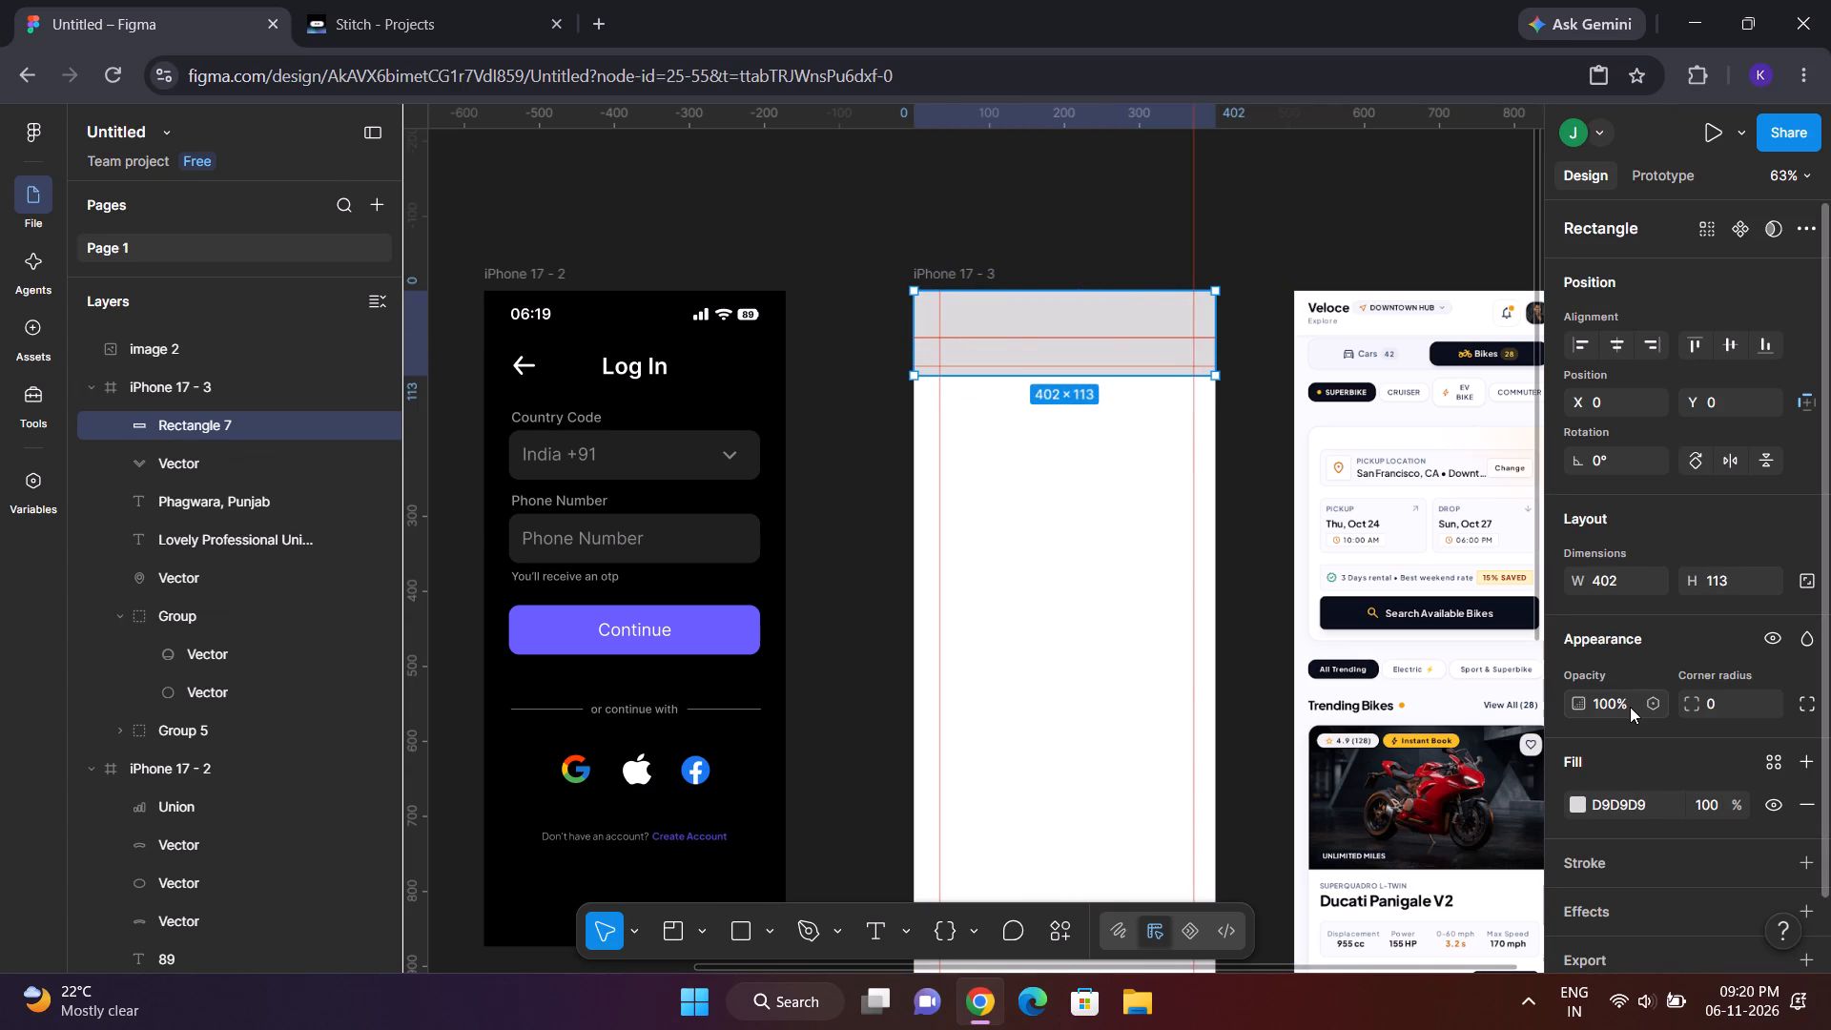
pyautogui.click(1254, 536)
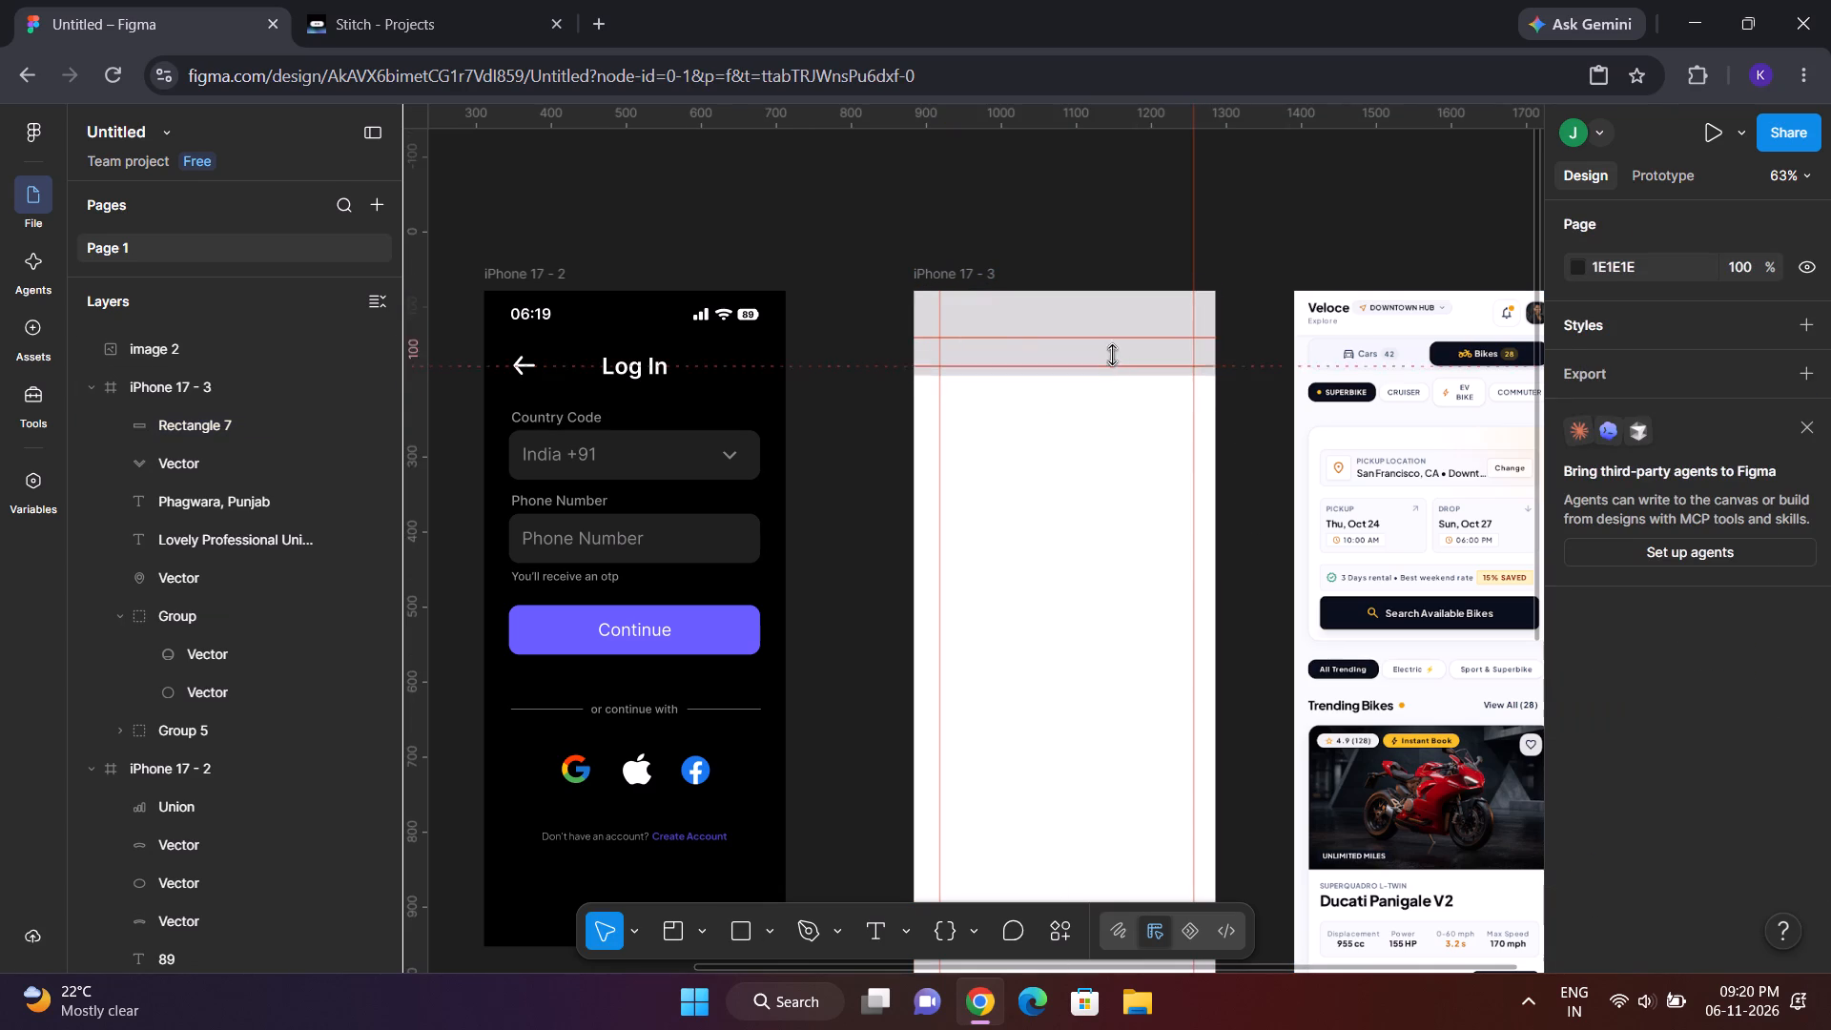
# Send the new header rectangle to the back, behind the status bar and location elements.
pyautogui.rightClick(1109, 353)
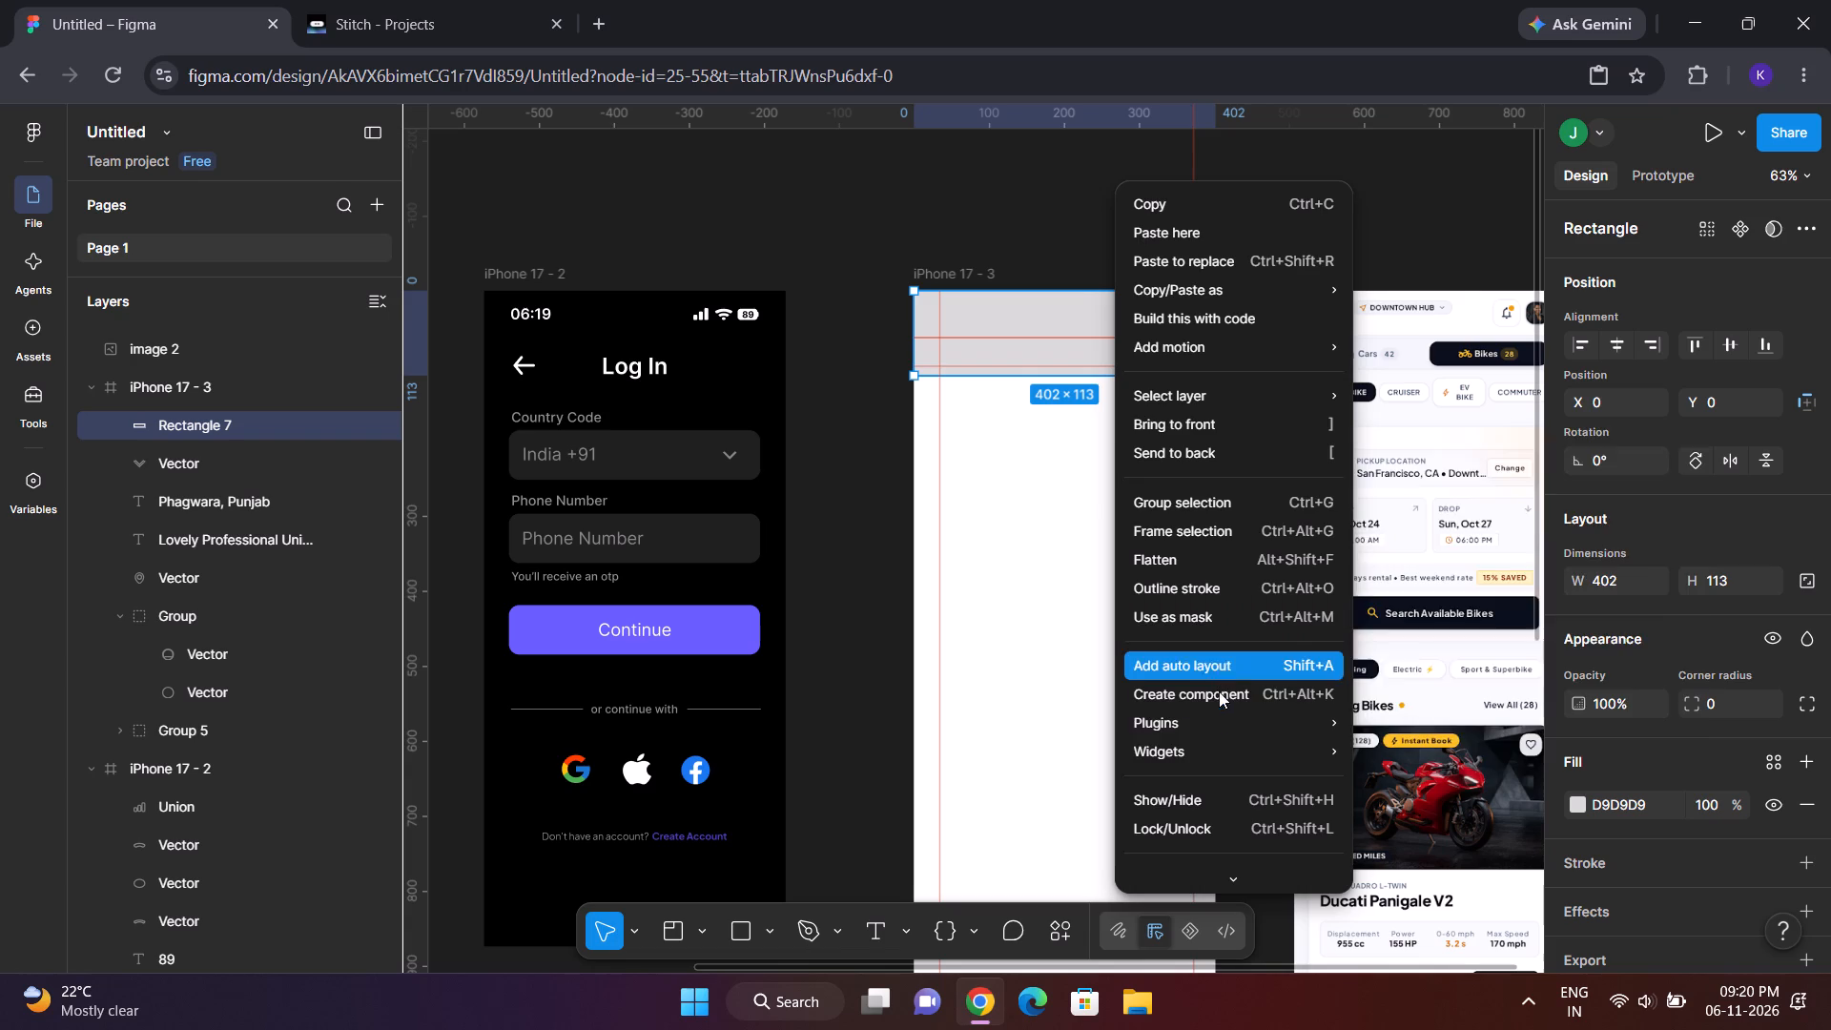
pyautogui.scroll(-2, 1221, 714)
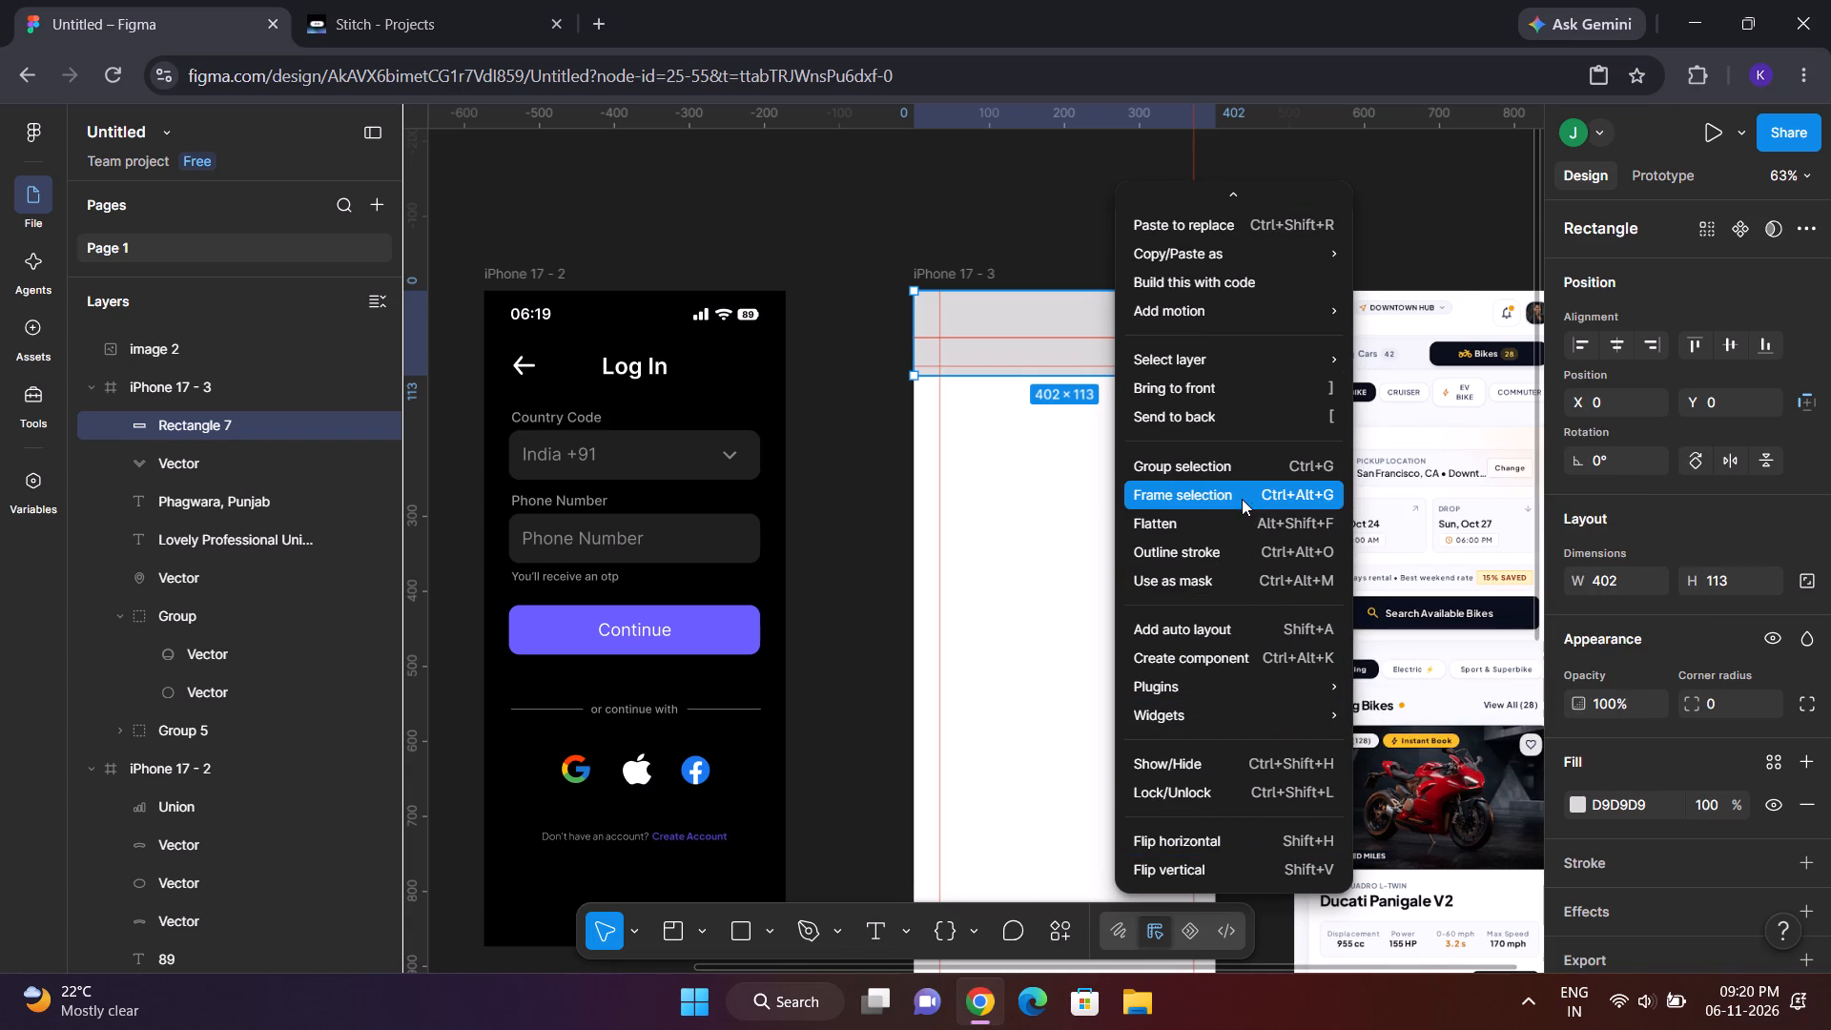
pyautogui.scroll(2, 1239, 492)
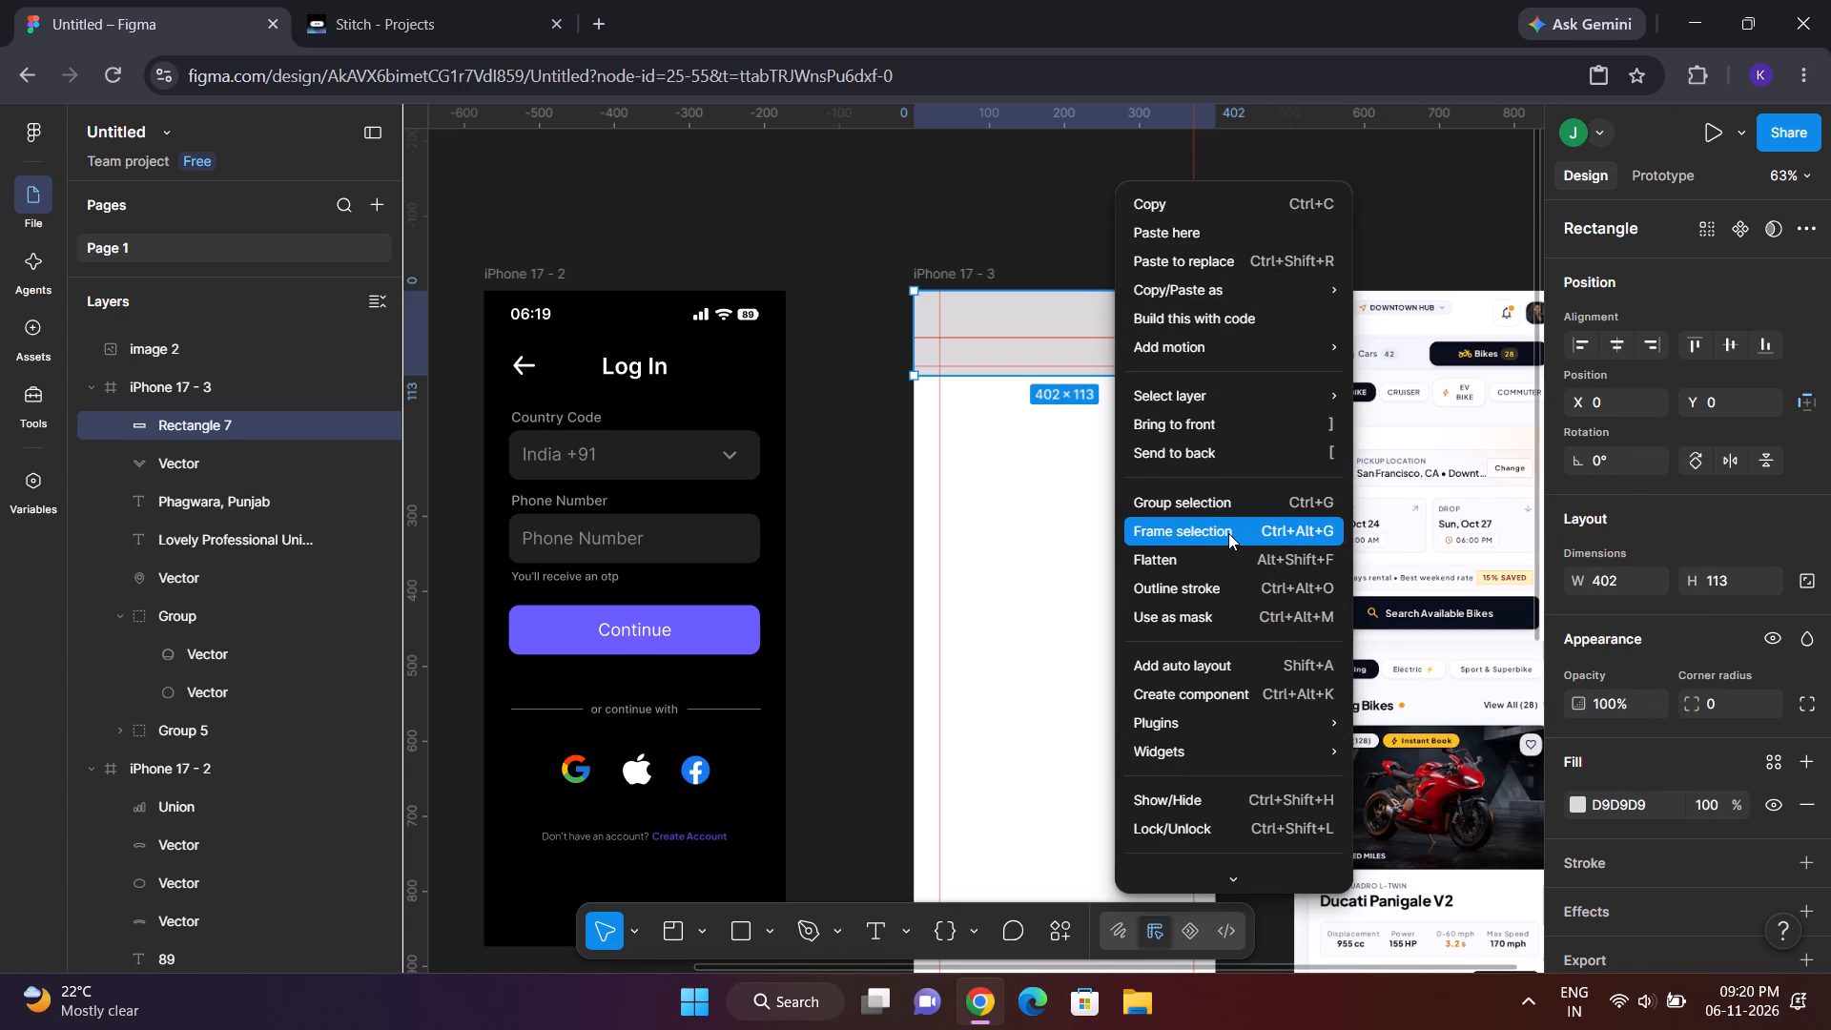
pyautogui.scroll(-2, 1228, 533)
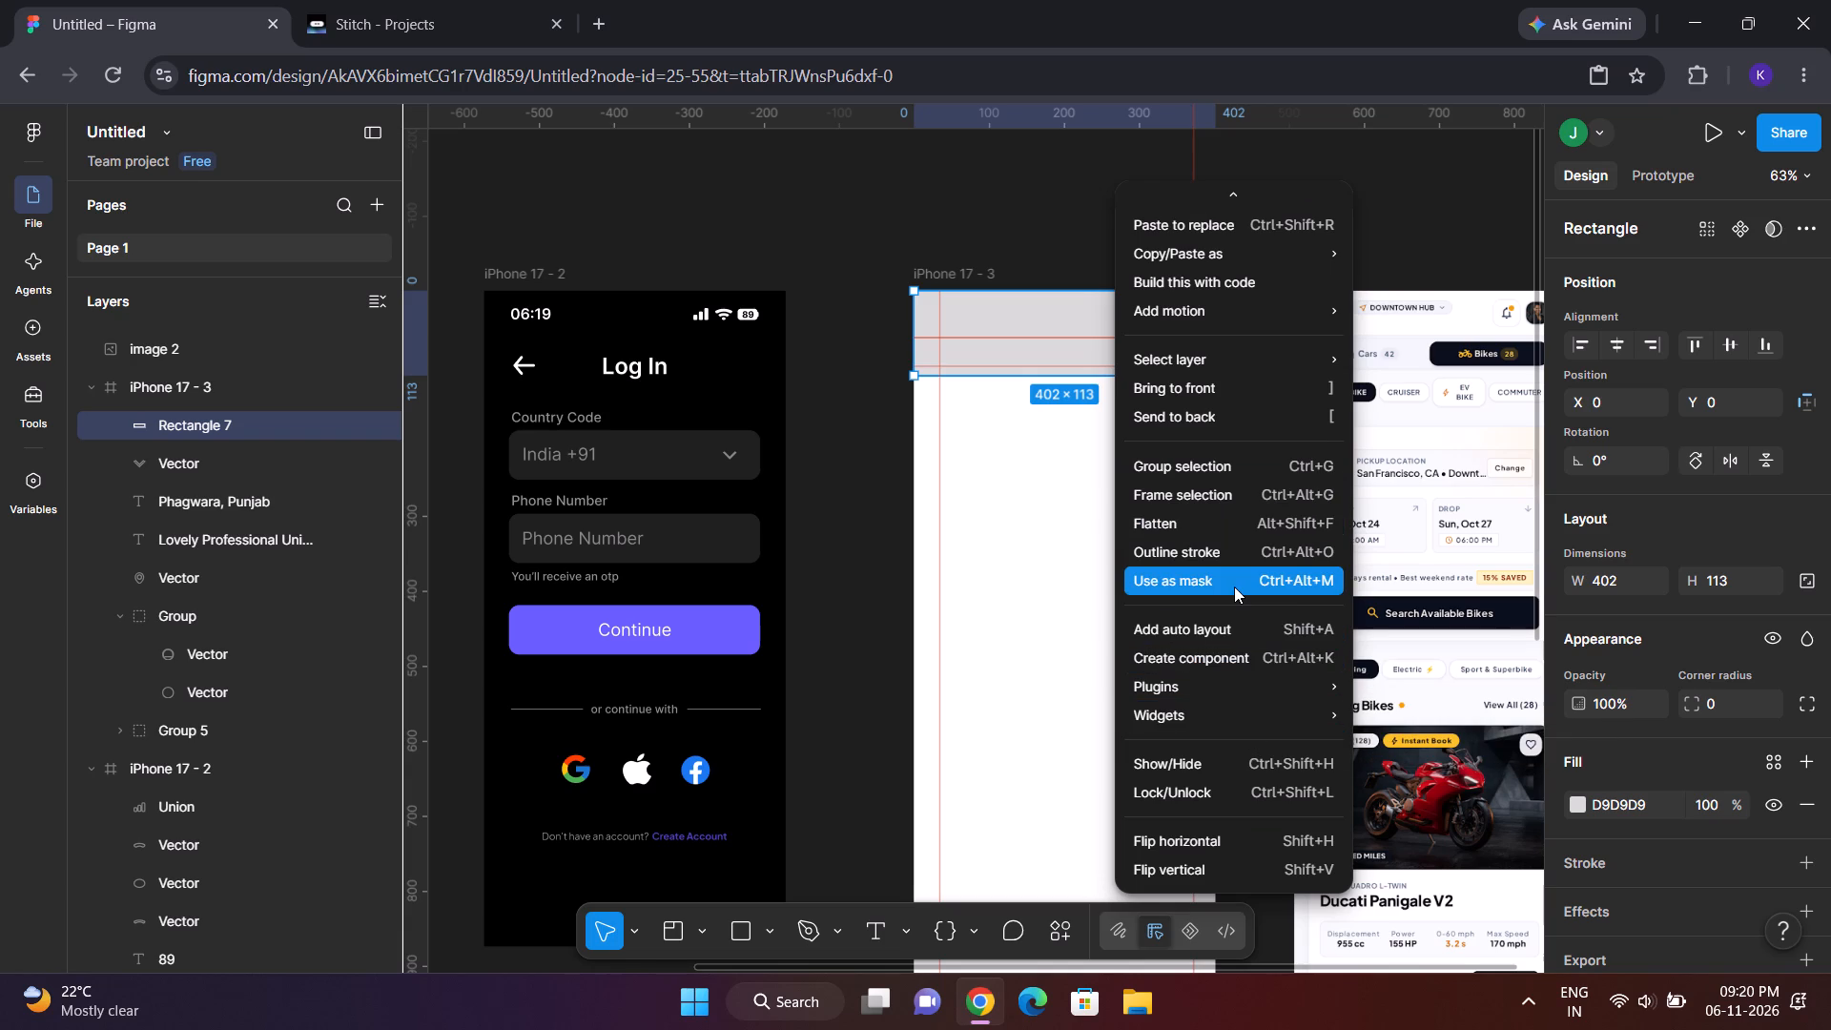
pyautogui.scroll(2, 1225, 489)
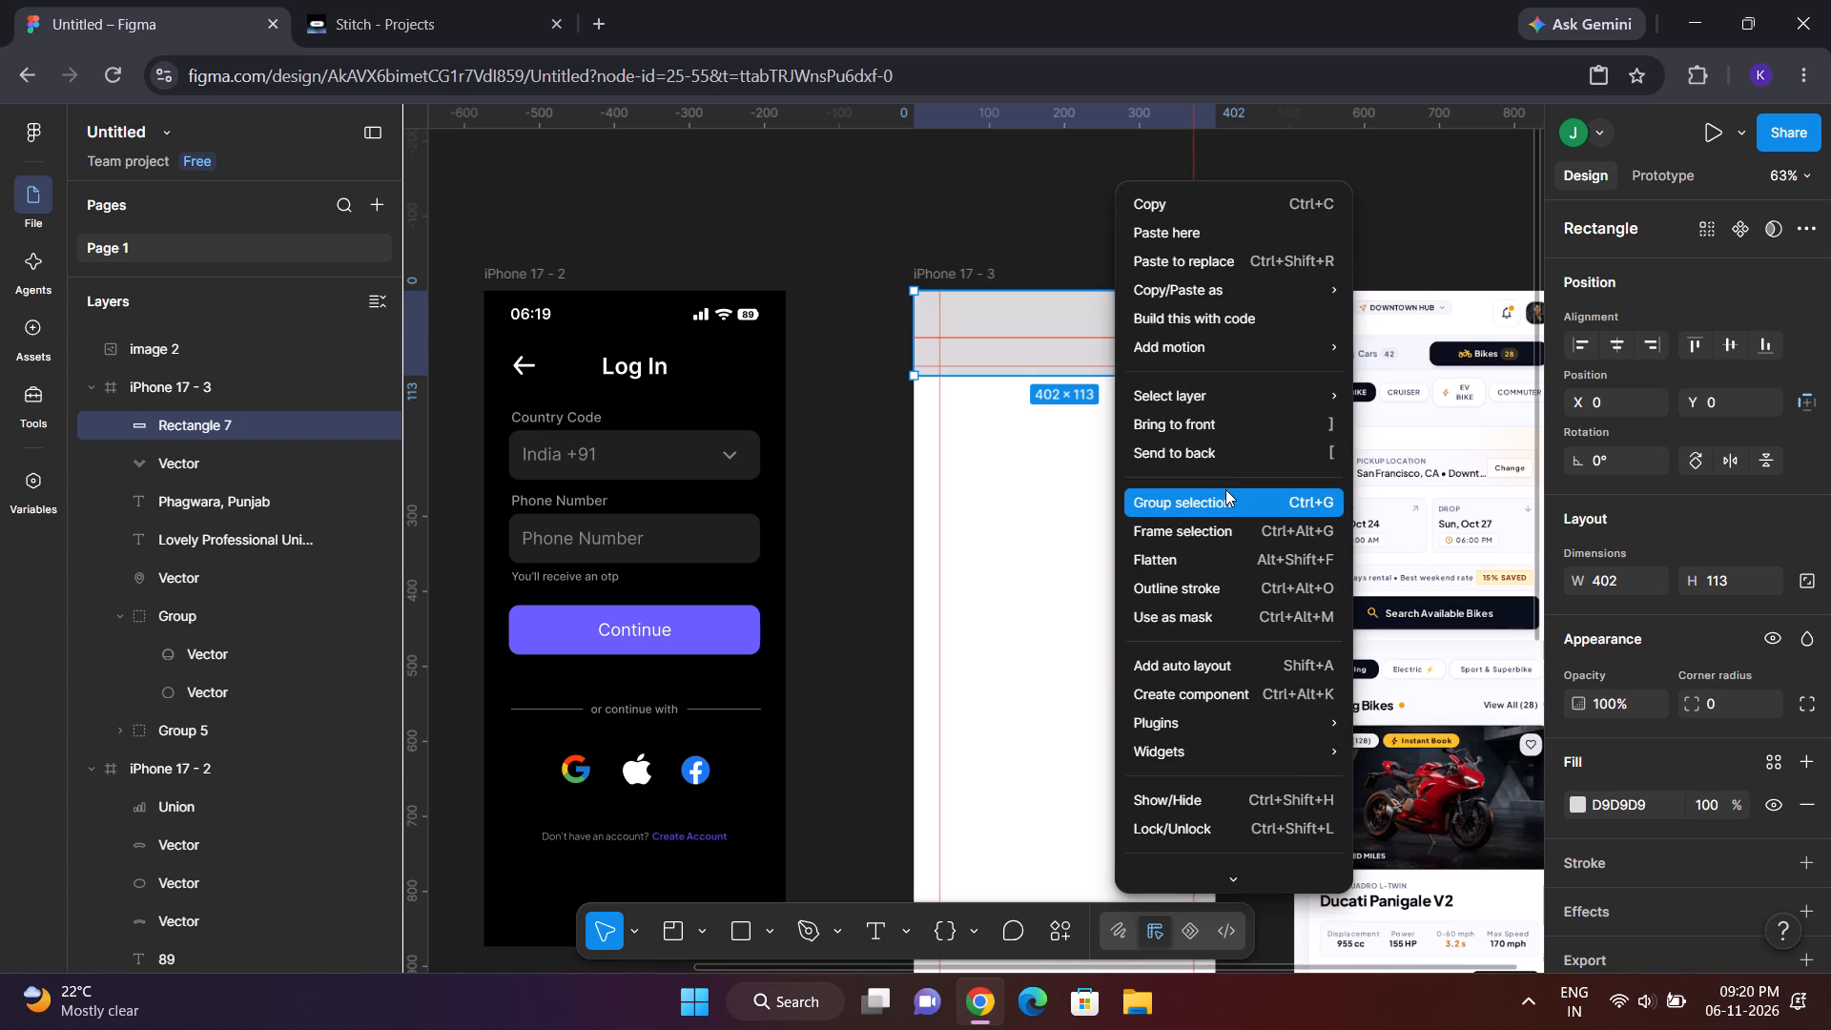
pyautogui.click(1221, 452)
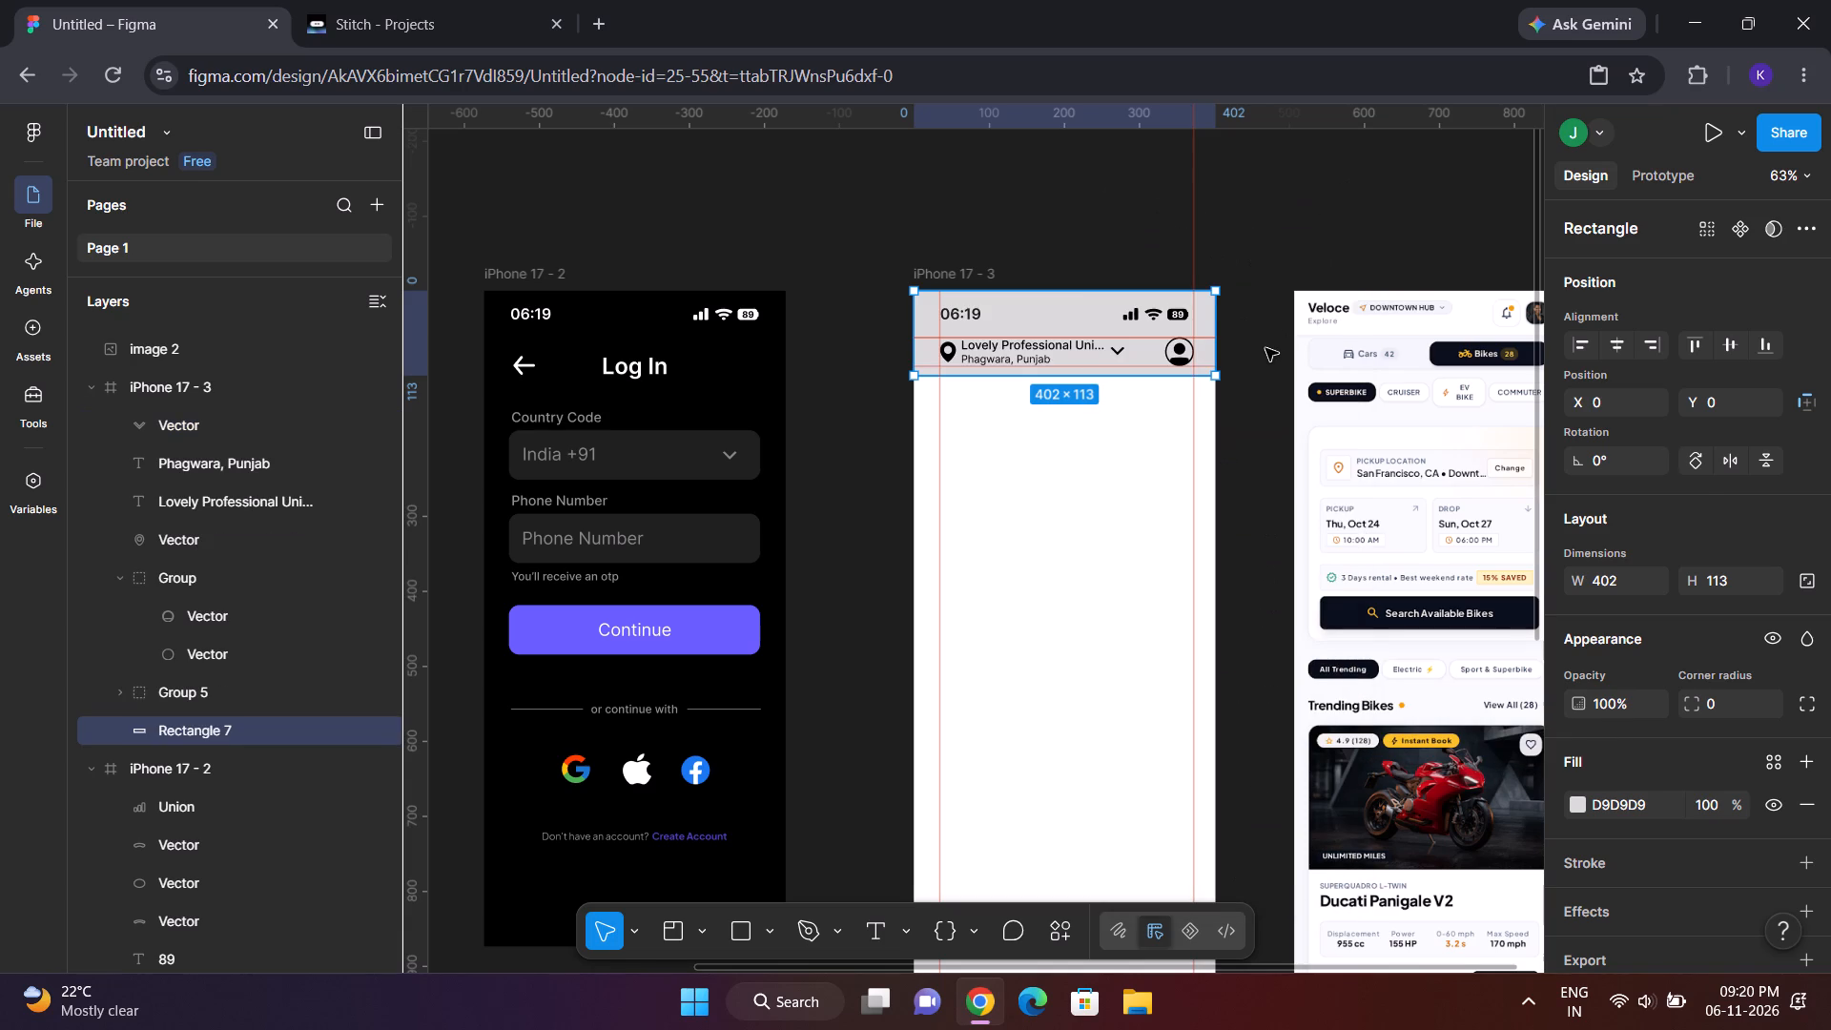
pyautogui.click(1259, 354)
# Shorten the header background rectangle from its bottom edge to a height of 107.
pyautogui.hscroll(1, 1259, 354)
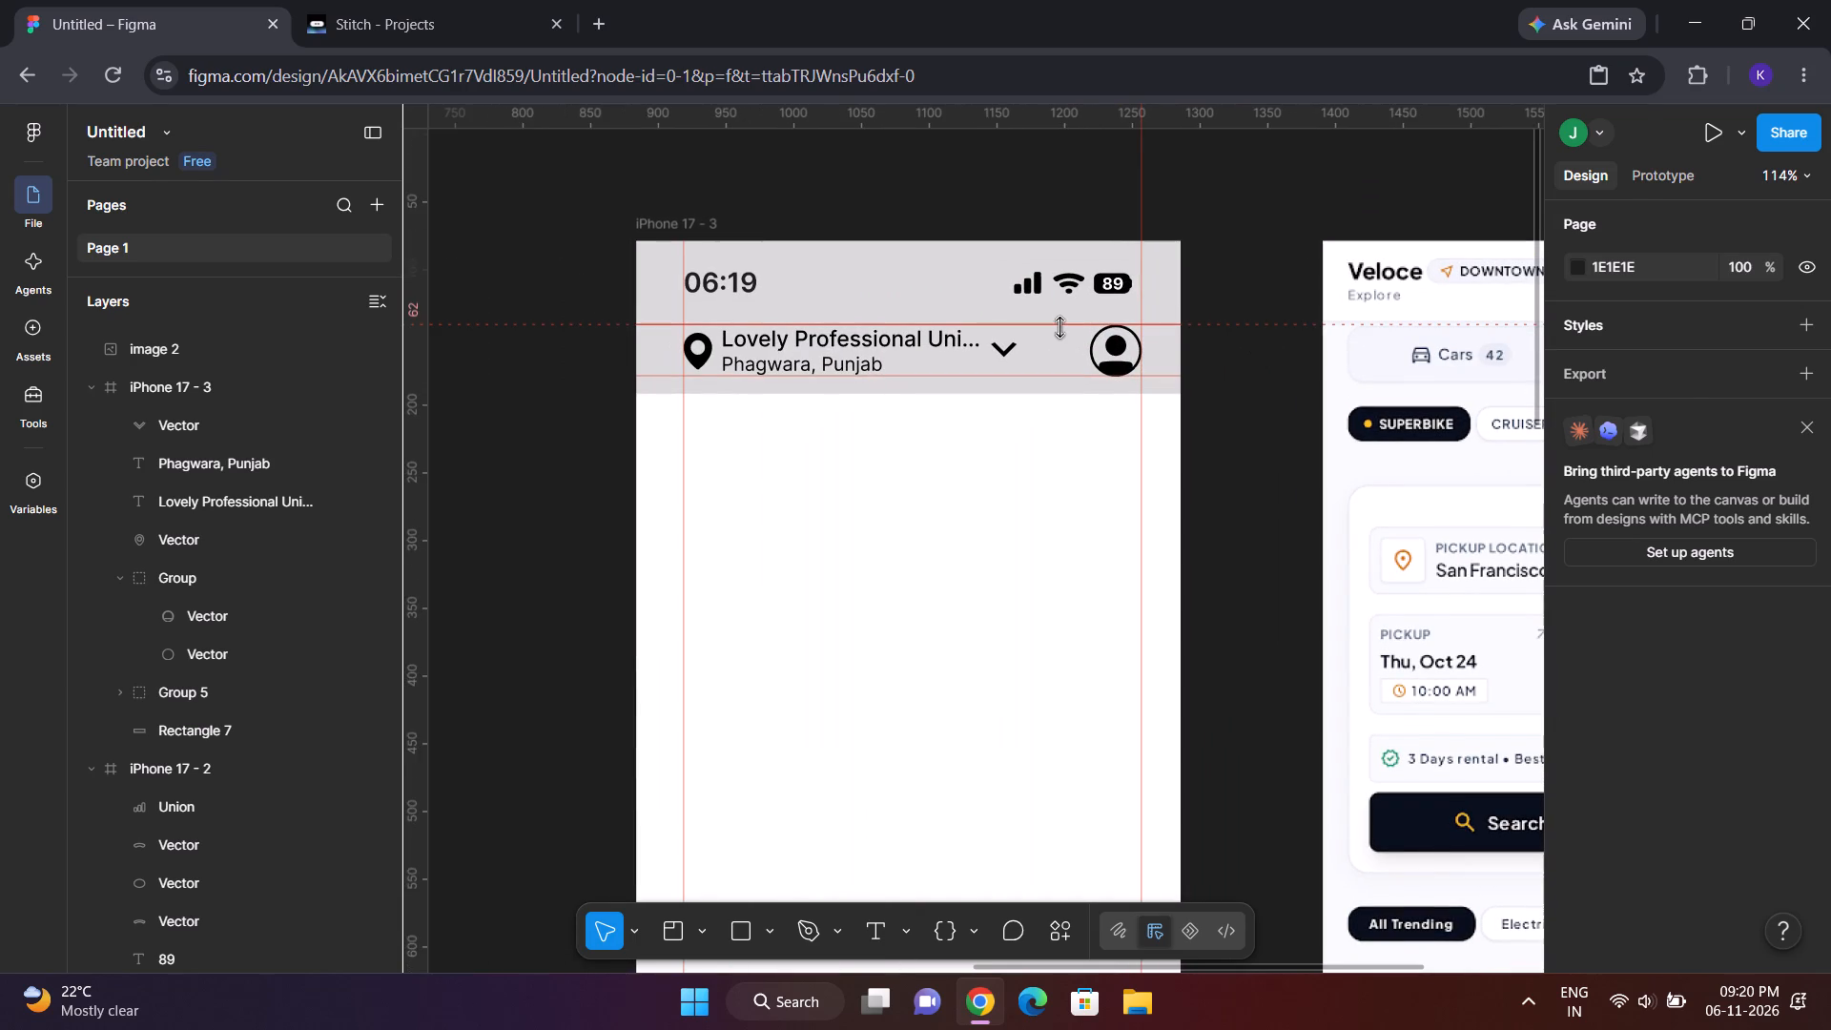
pyautogui.click(1060, 327)
pyautogui.click(1009, 356)
pyautogui.click(1063, 360)
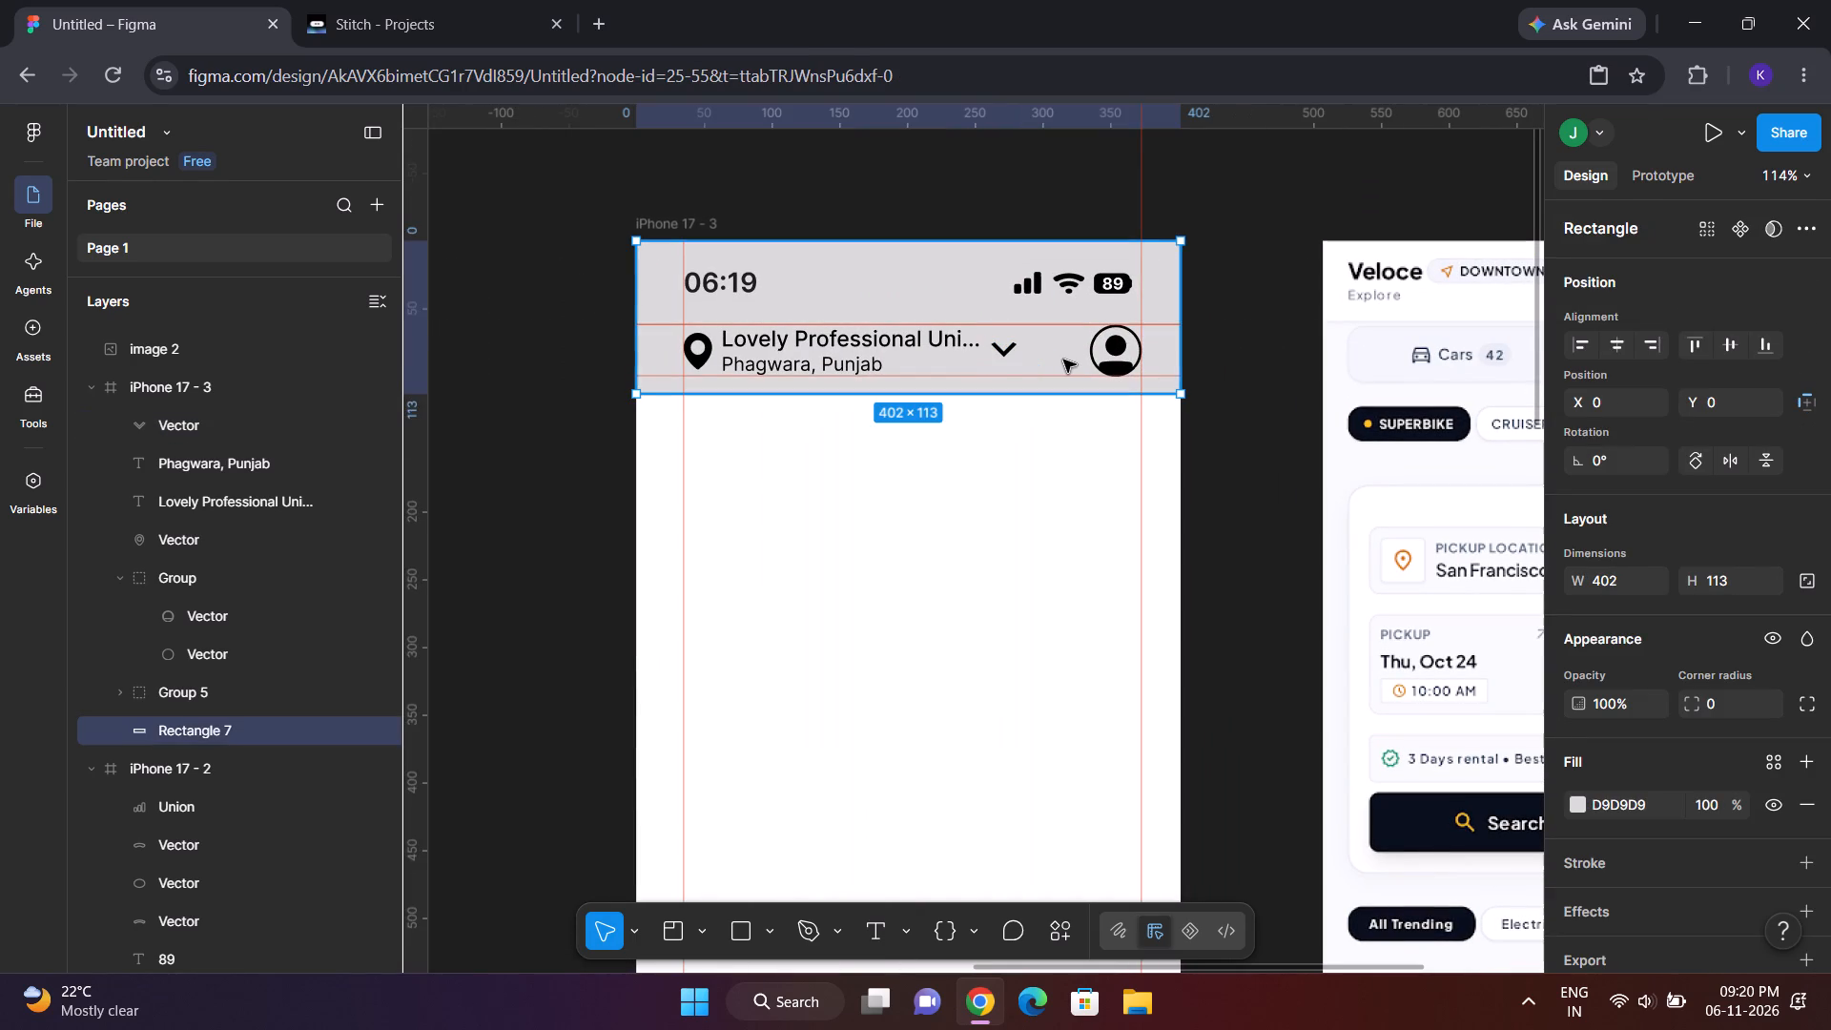
pyautogui.moveTo(1071, 395); pyautogui.dragTo(1070, 381)
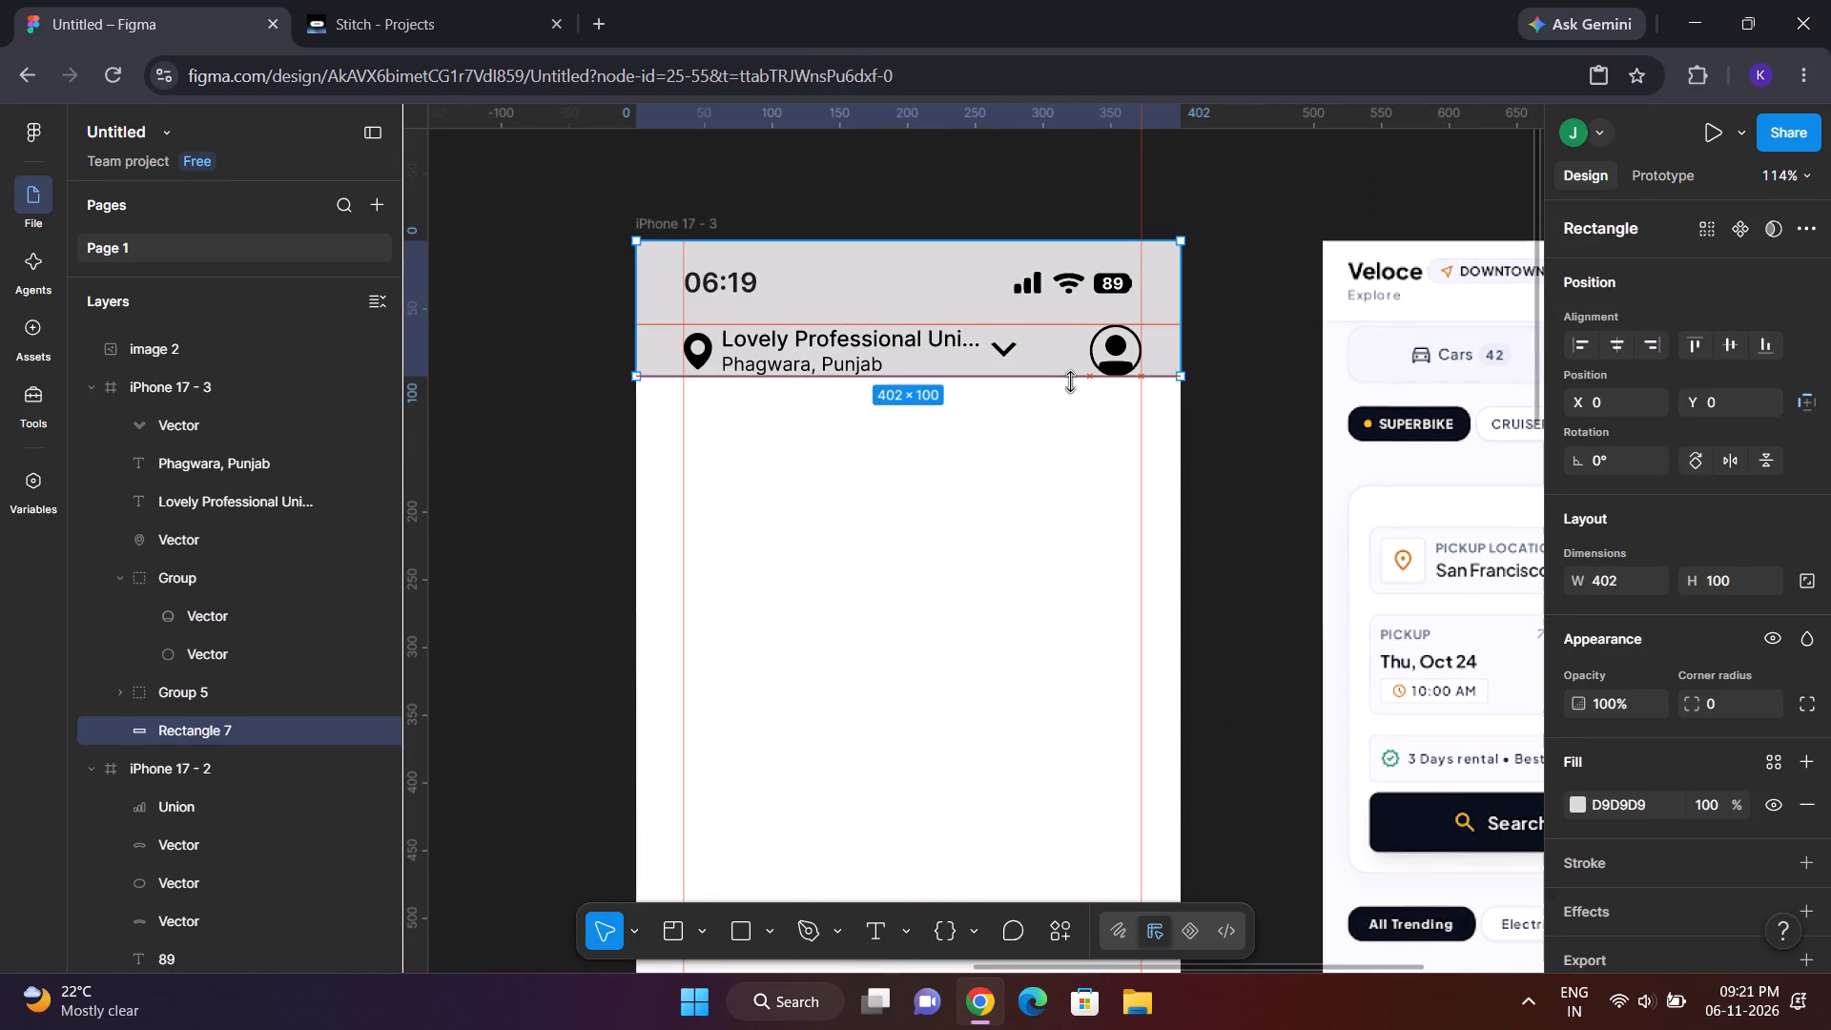
pyautogui.moveTo(1070, 381); pyautogui.dragTo(1070, 385)
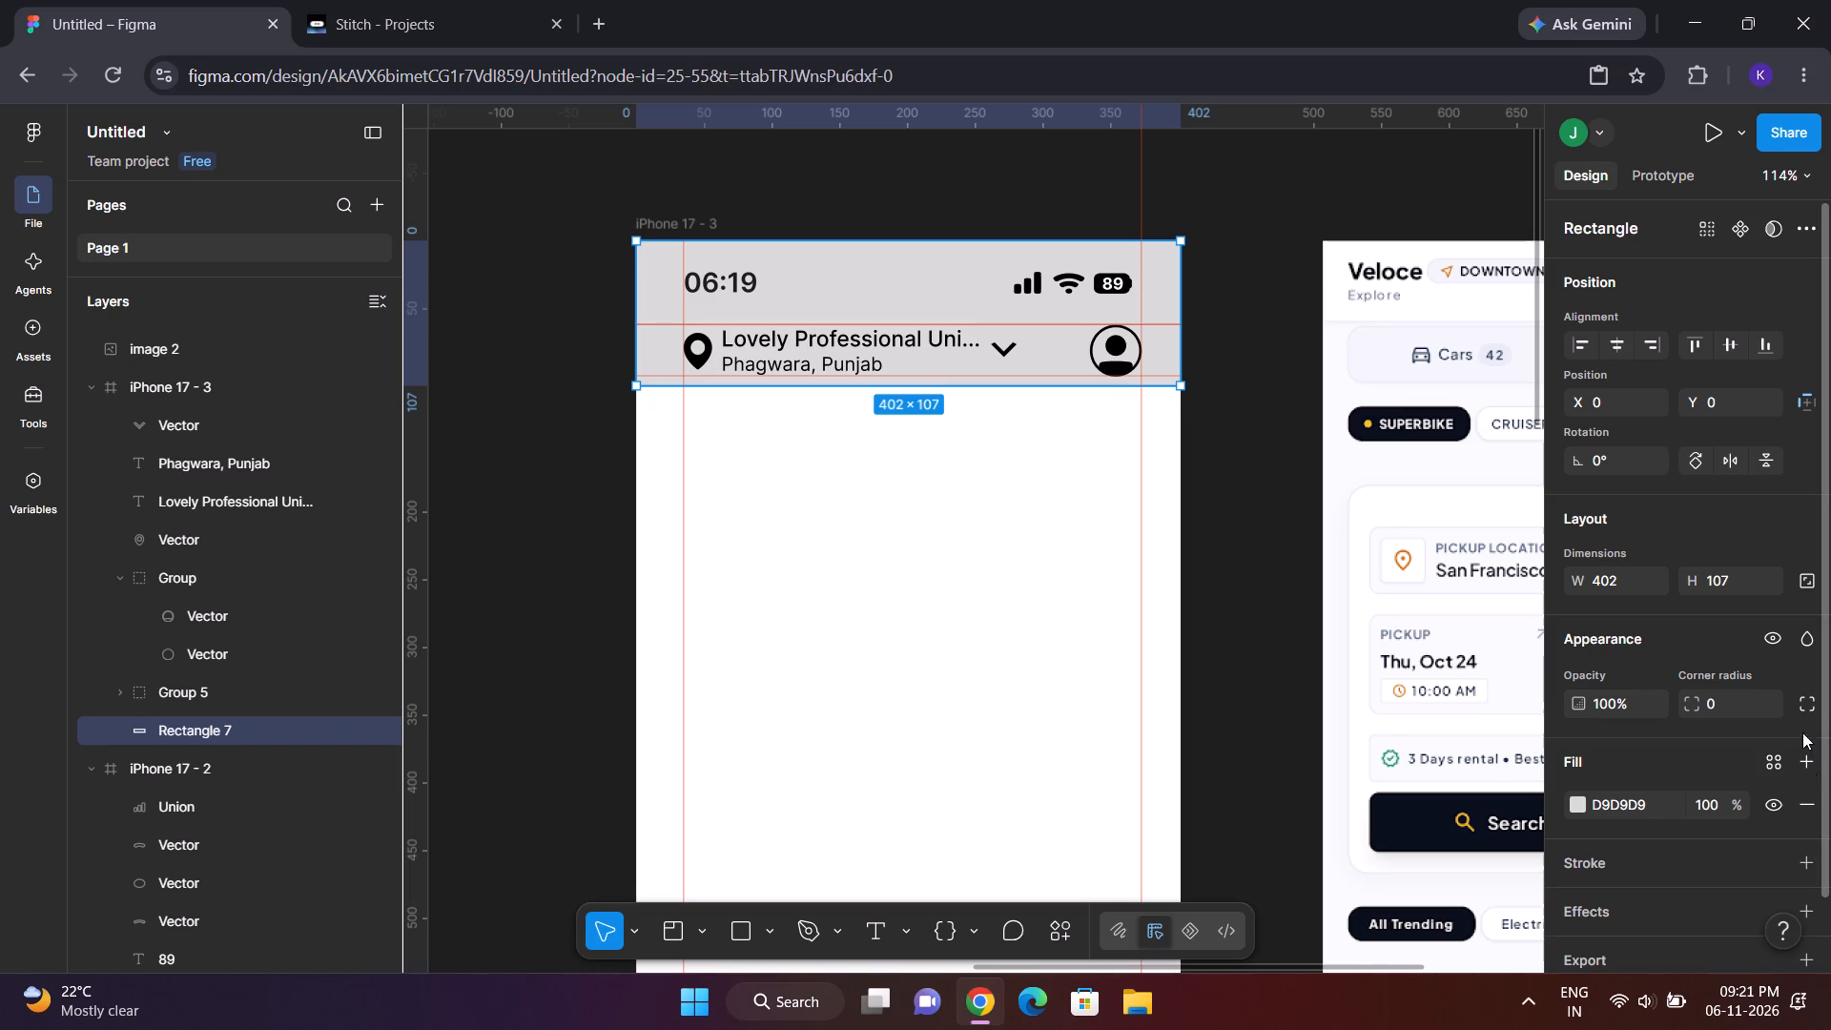
# Switch the header rectangle to individual corner radii and round its bottom-right corner to 34.
pyautogui.click(1801, 711)
pyautogui.moveTo(1710, 785); pyautogui.dragTo(1704, 785)
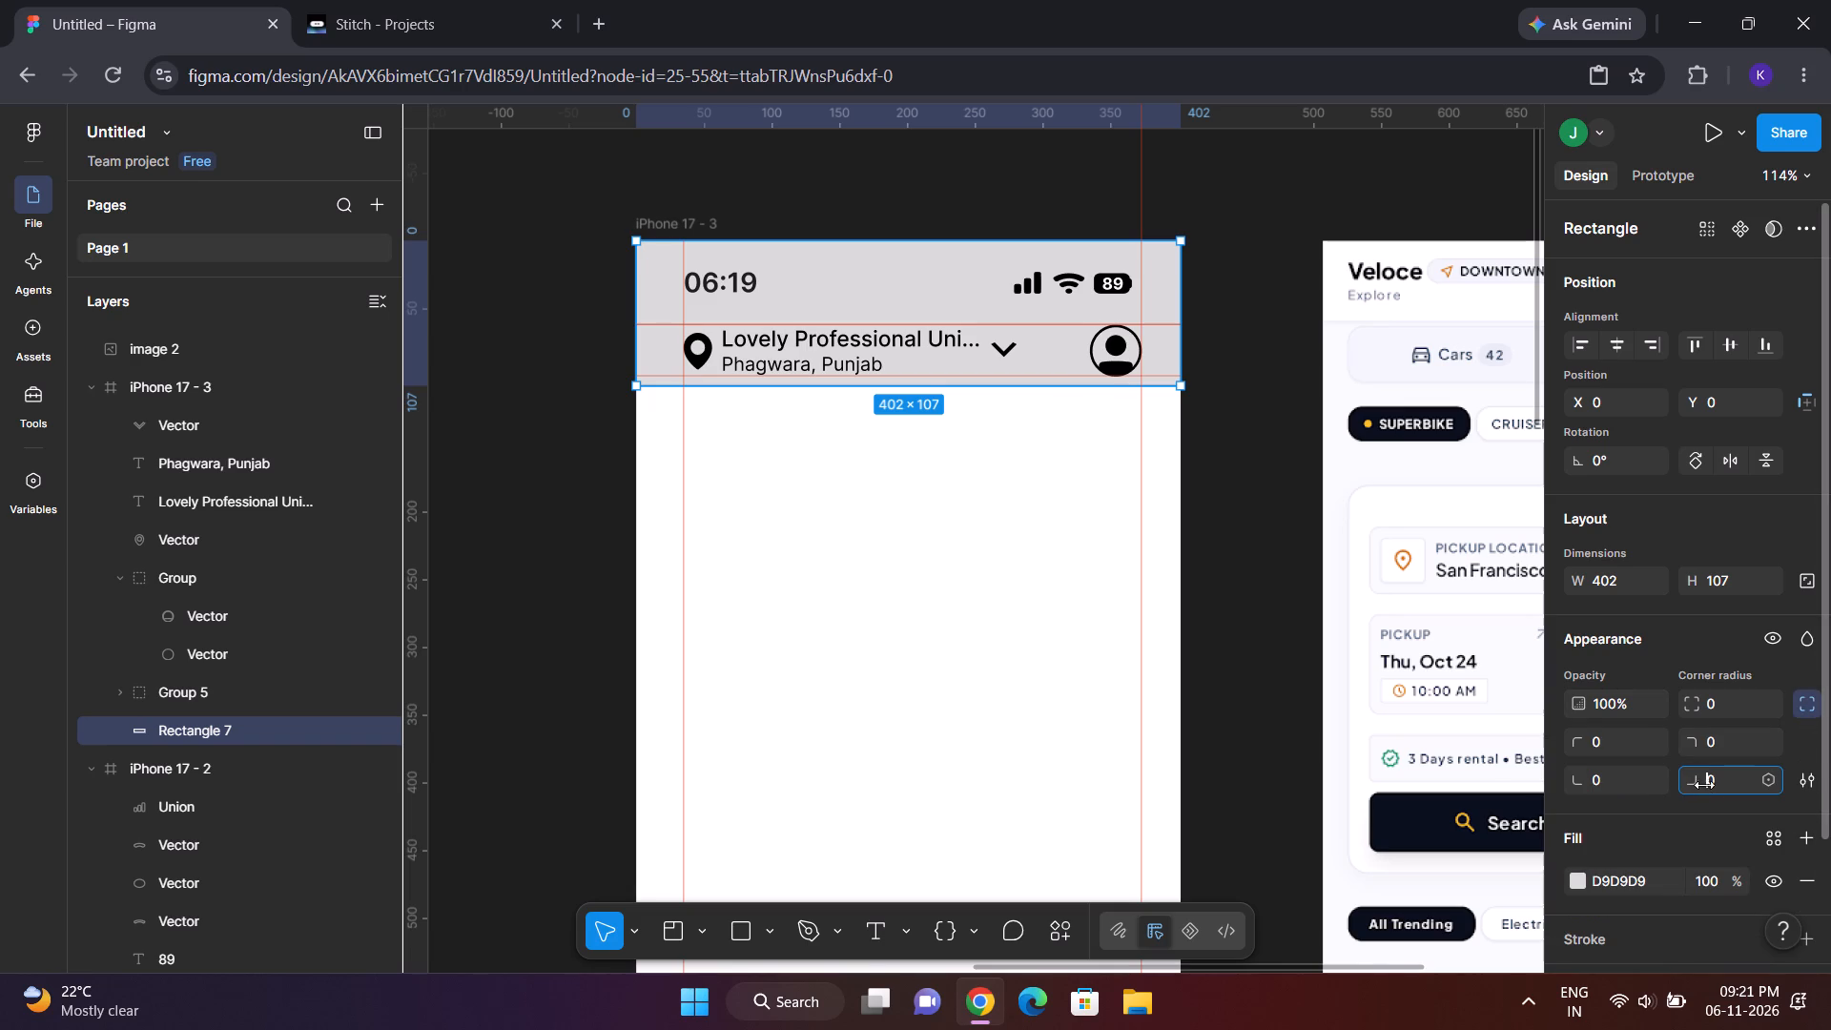
pyautogui.moveTo(1704, 785); pyautogui.dragTo(1700, 785)
pyautogui.moveTo(1700, 785); pyautogui.dragTo(1205, 417)
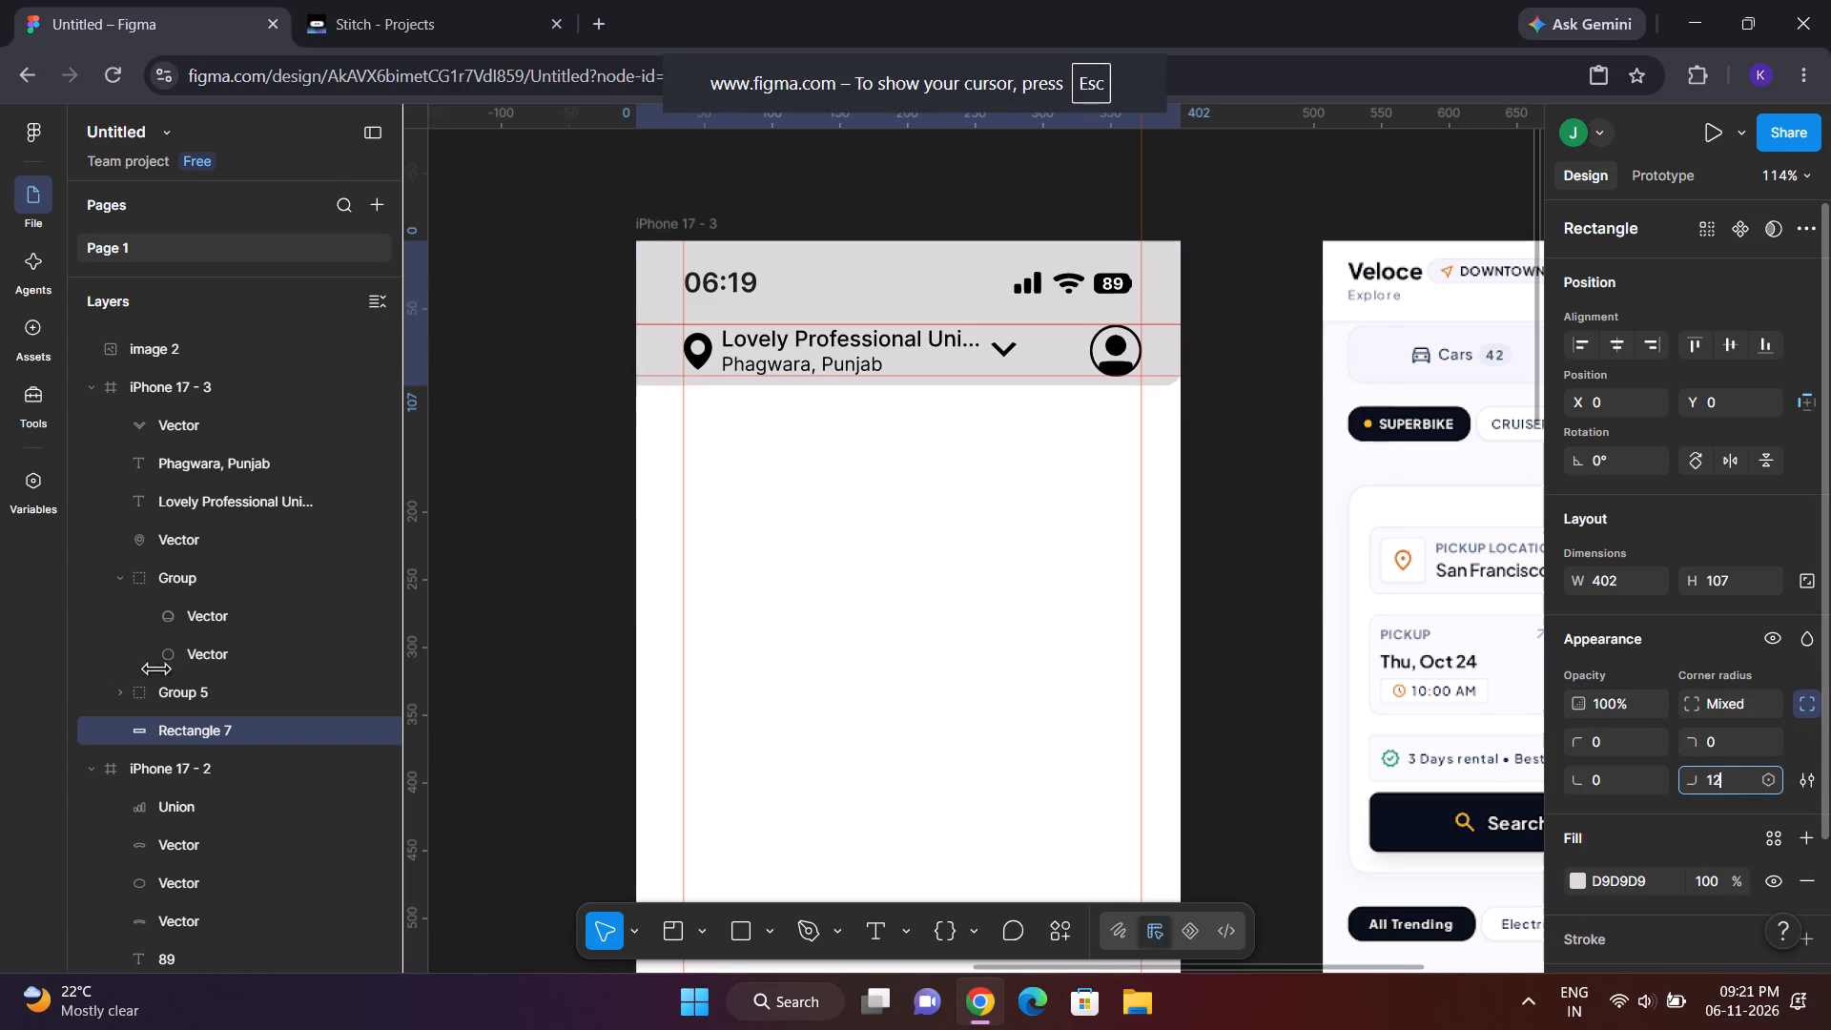
pyautogui.moveTo(1205, 417); pyautogui.dragTo(1365, 408)
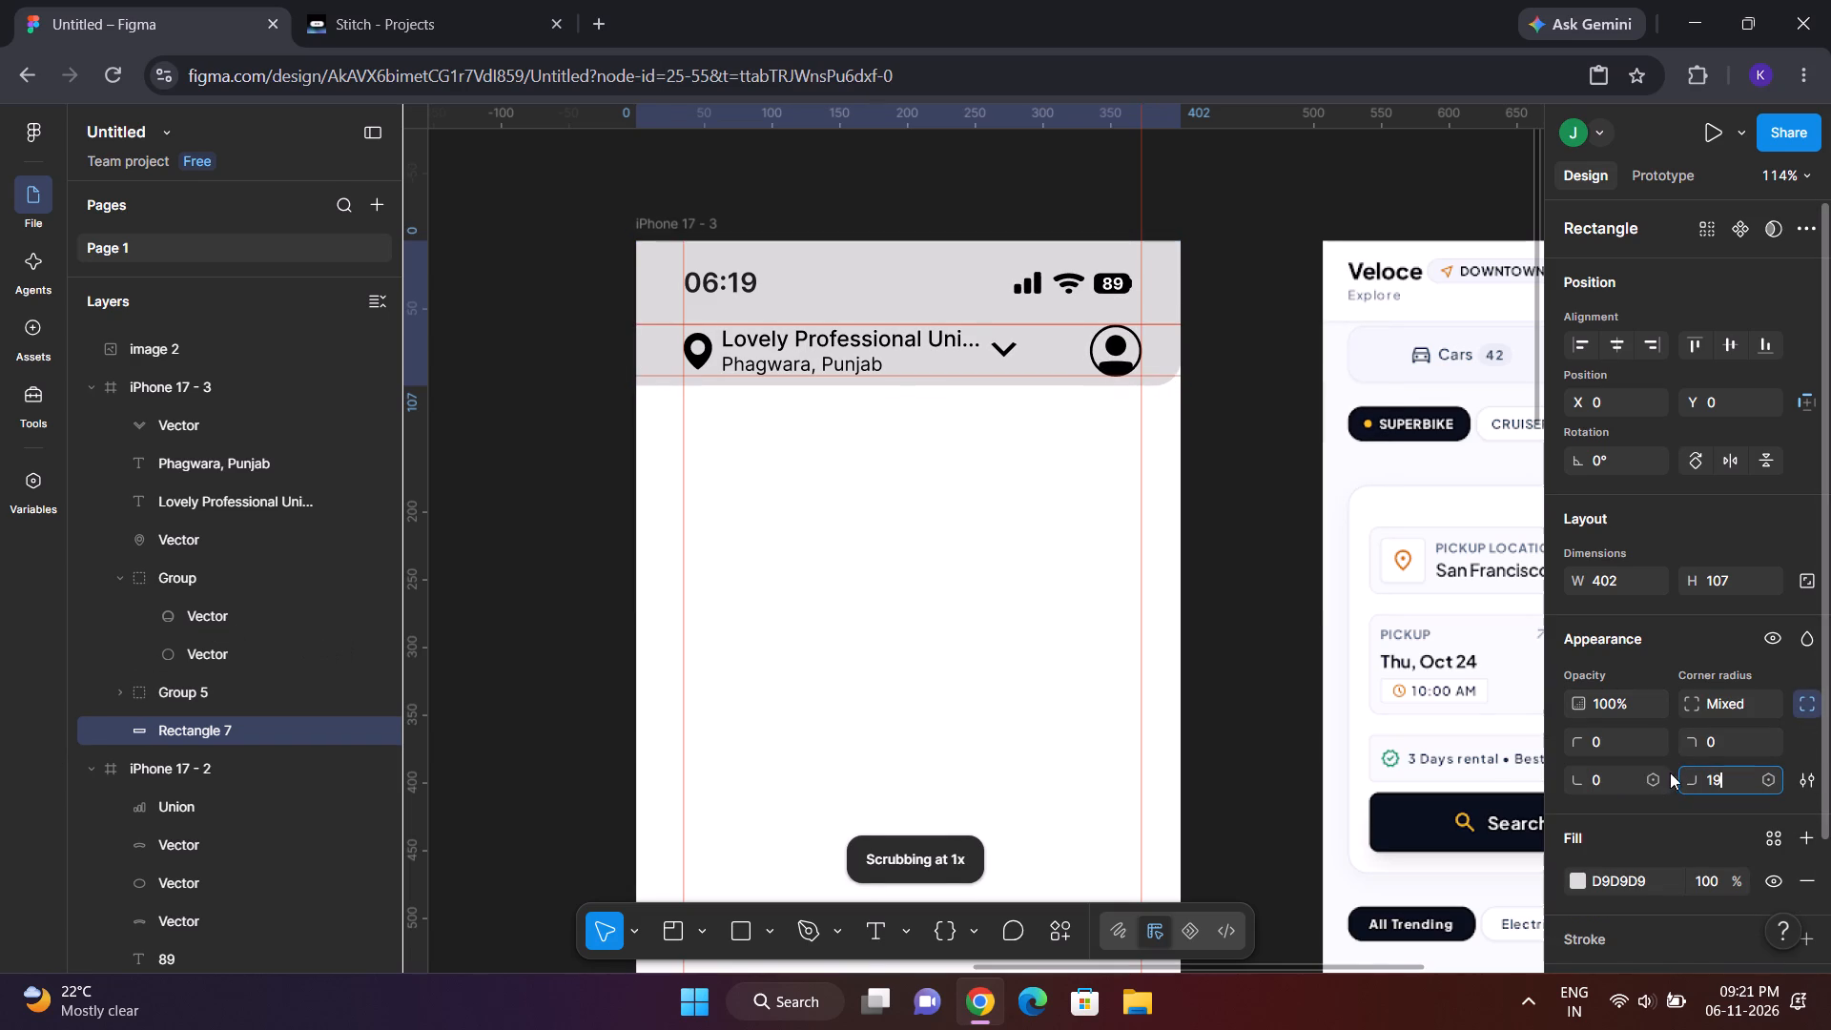
pyautogui.moveTo(1684, 773); pyautogui.dragTo(1186, 514)
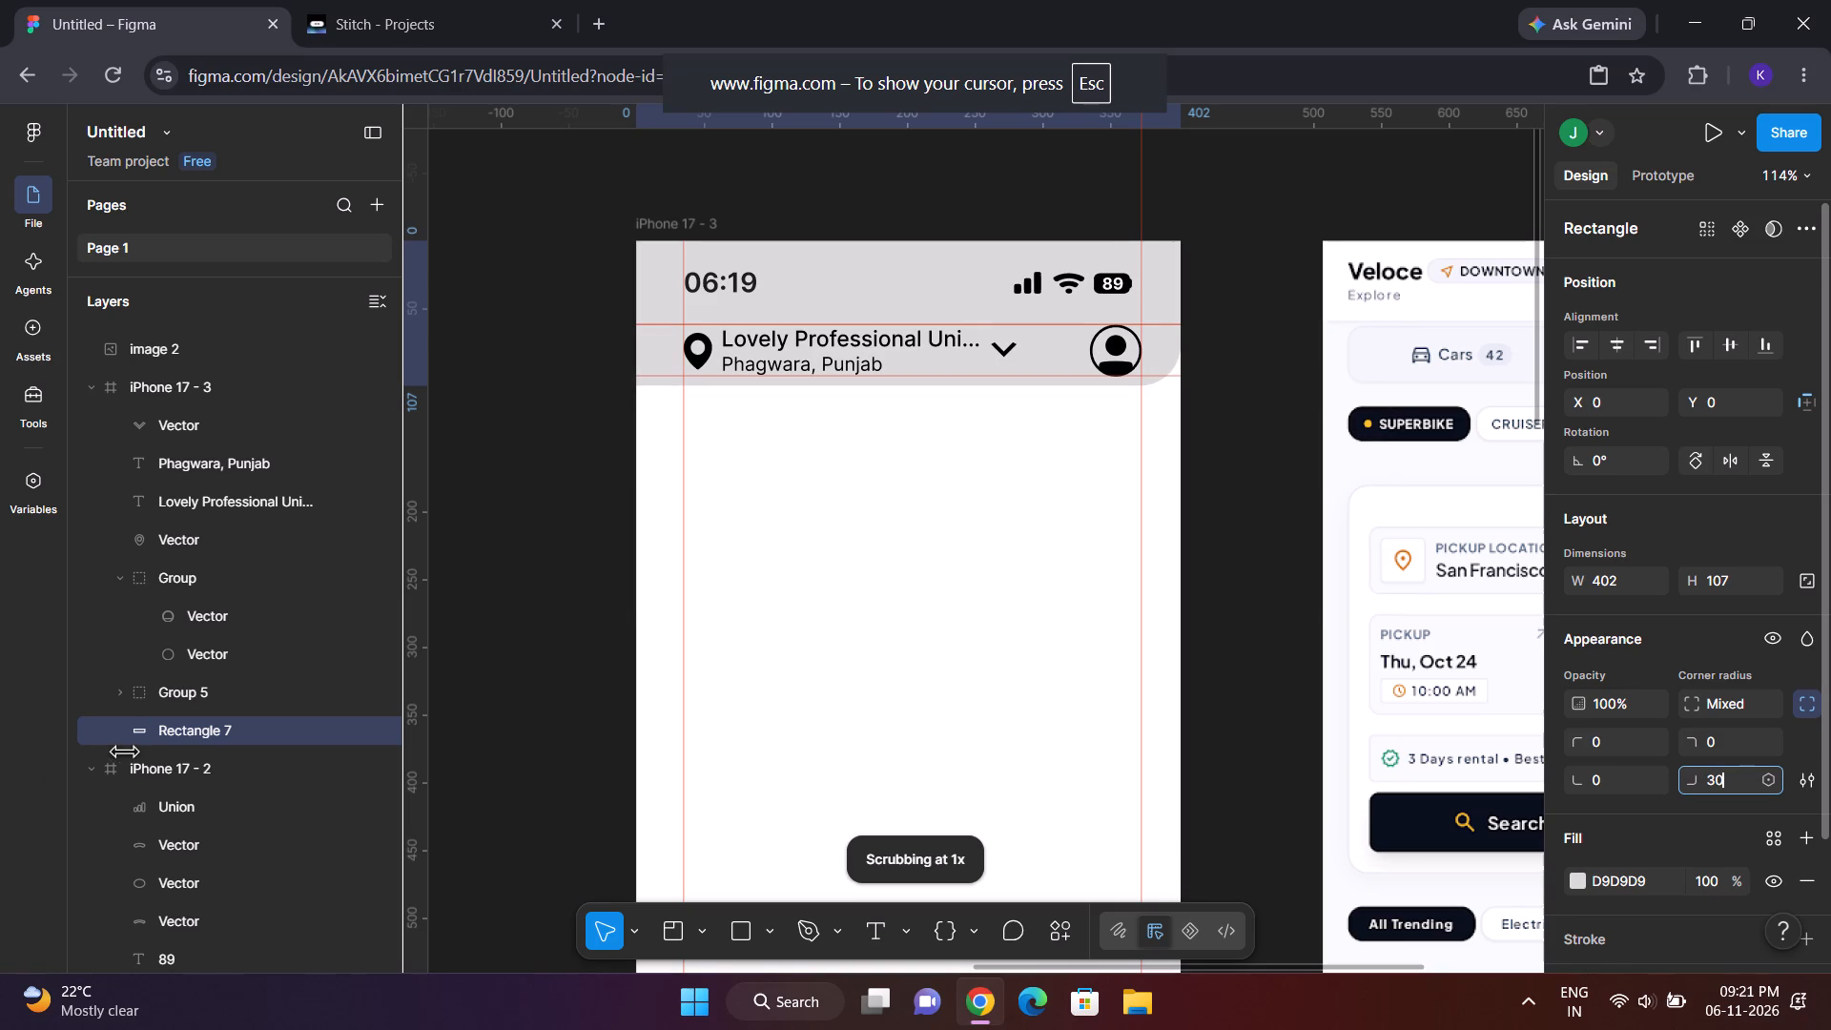
pyautogui.moveTo(1186, 514); pyautogui.dragTo(1271, 502)
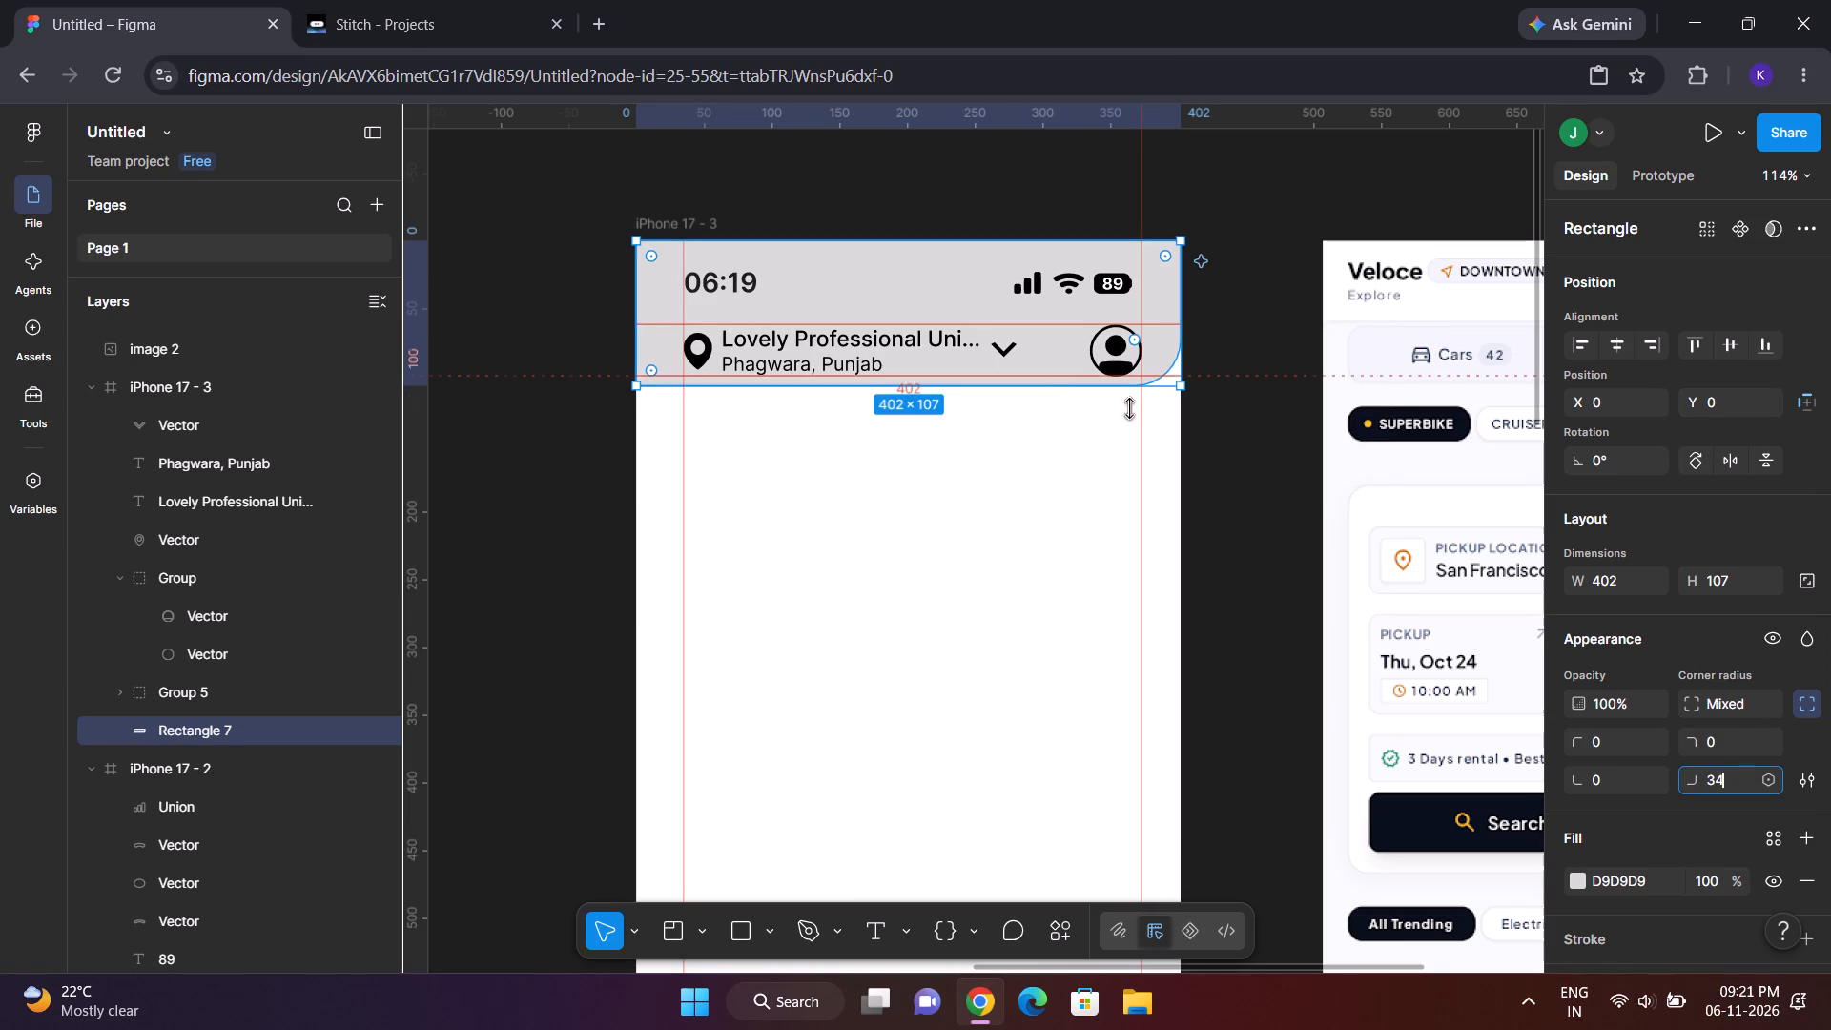
# Set the header rectangle's bottom-left corner radius to 35.
pyautogui.moveTo(1565, 775); pyautogui.dragTo(1303, 564)
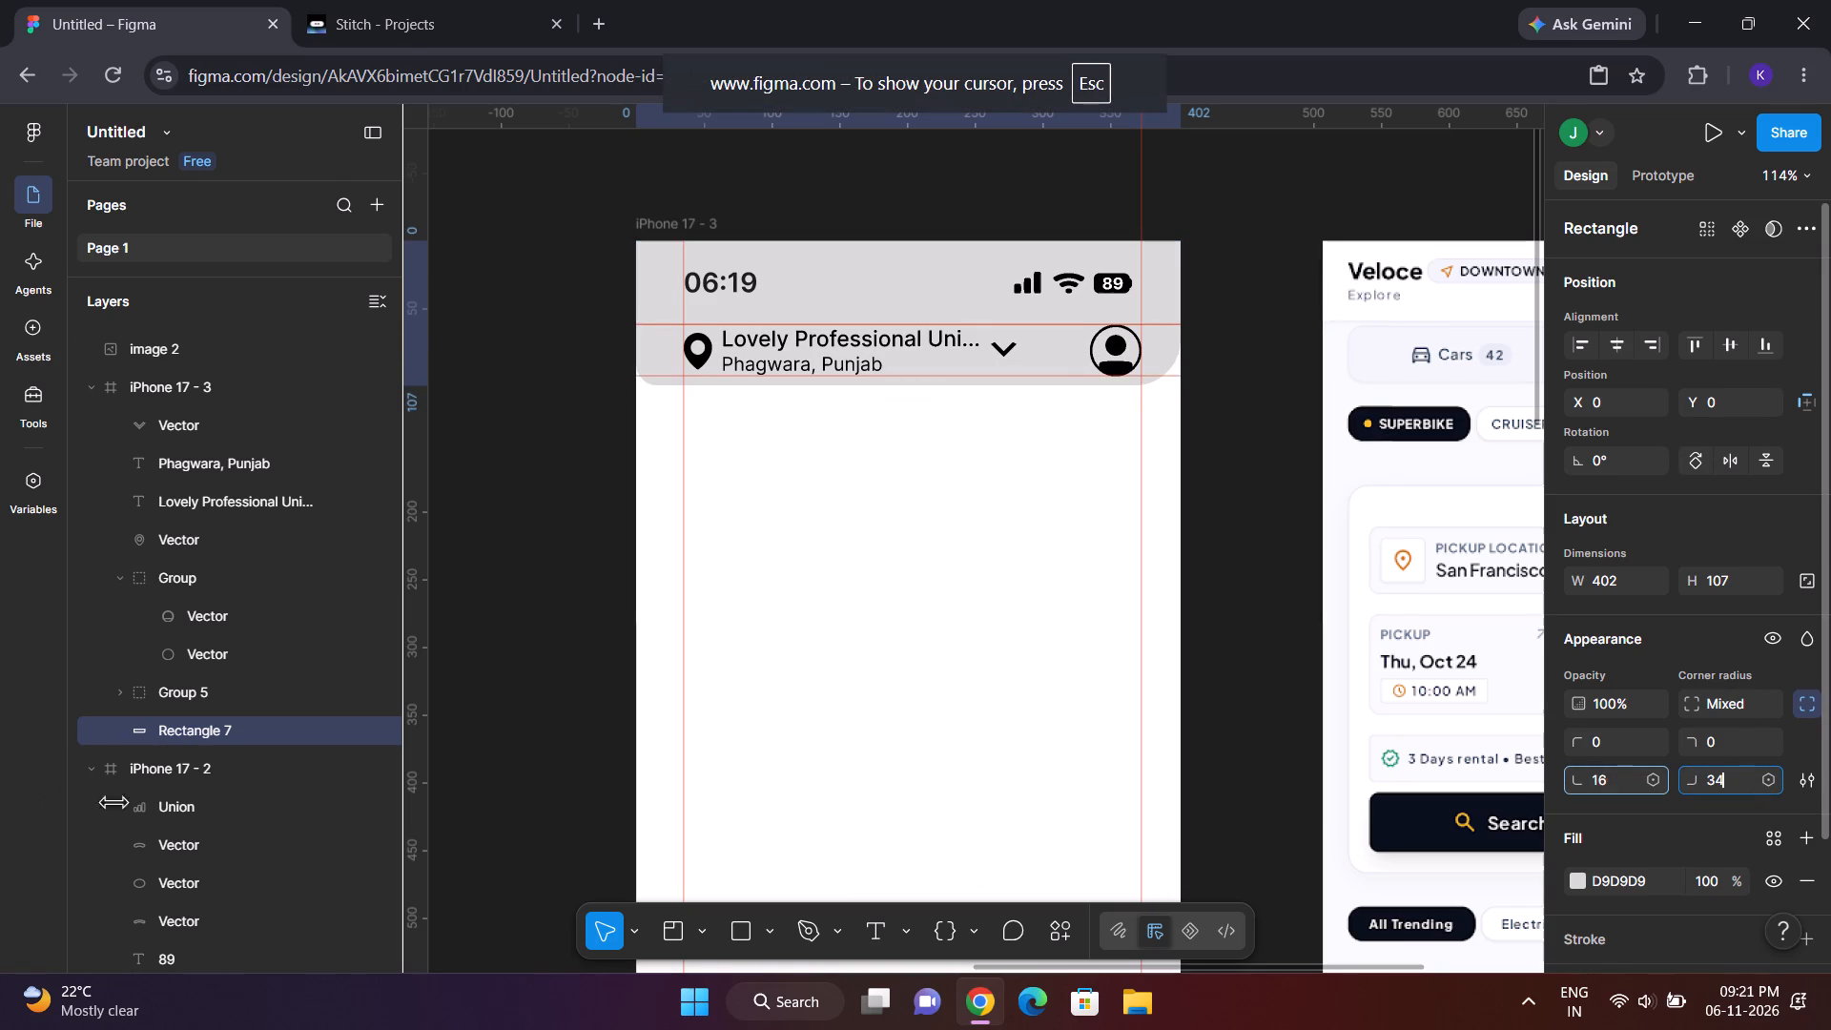
pyautogui.moveTo(1303, 564); pyautogui.dragTo(1002, 536)
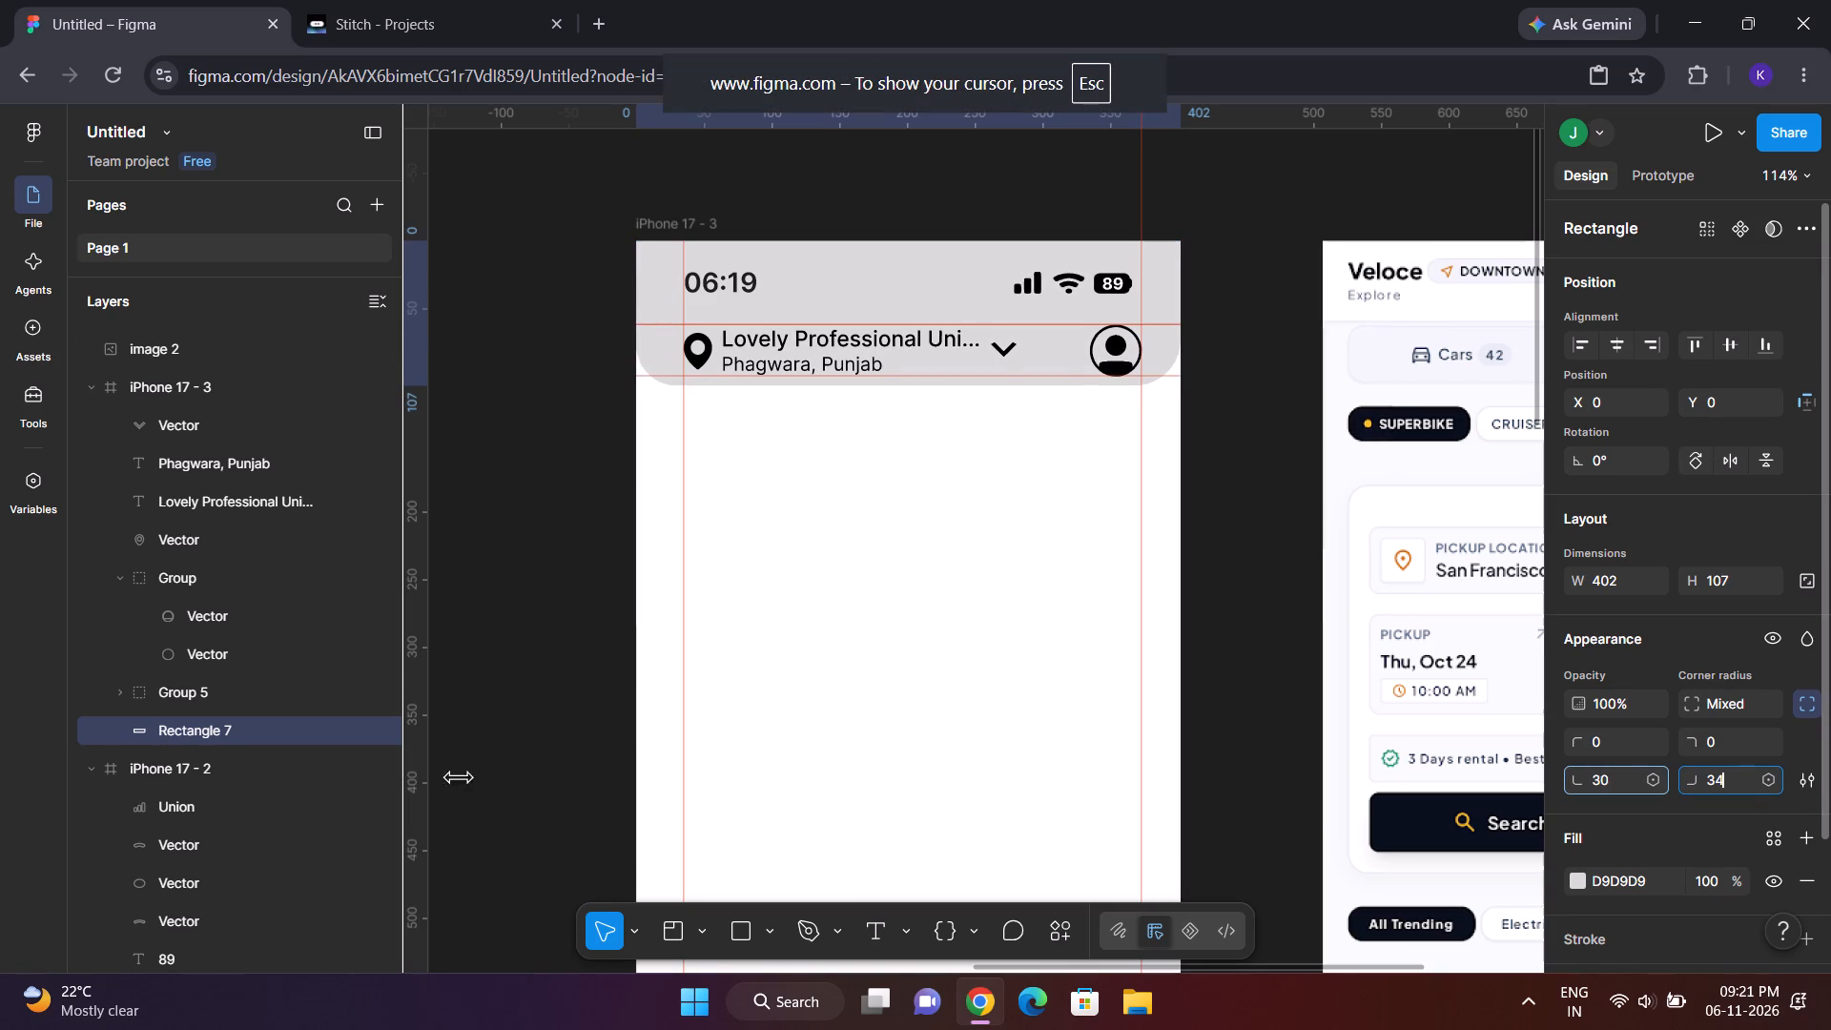
pyautogui.moveTo(1002, 536); pyautogui.dragTo(1042, 535)
pyautogui.doubleClick(1619, 782)
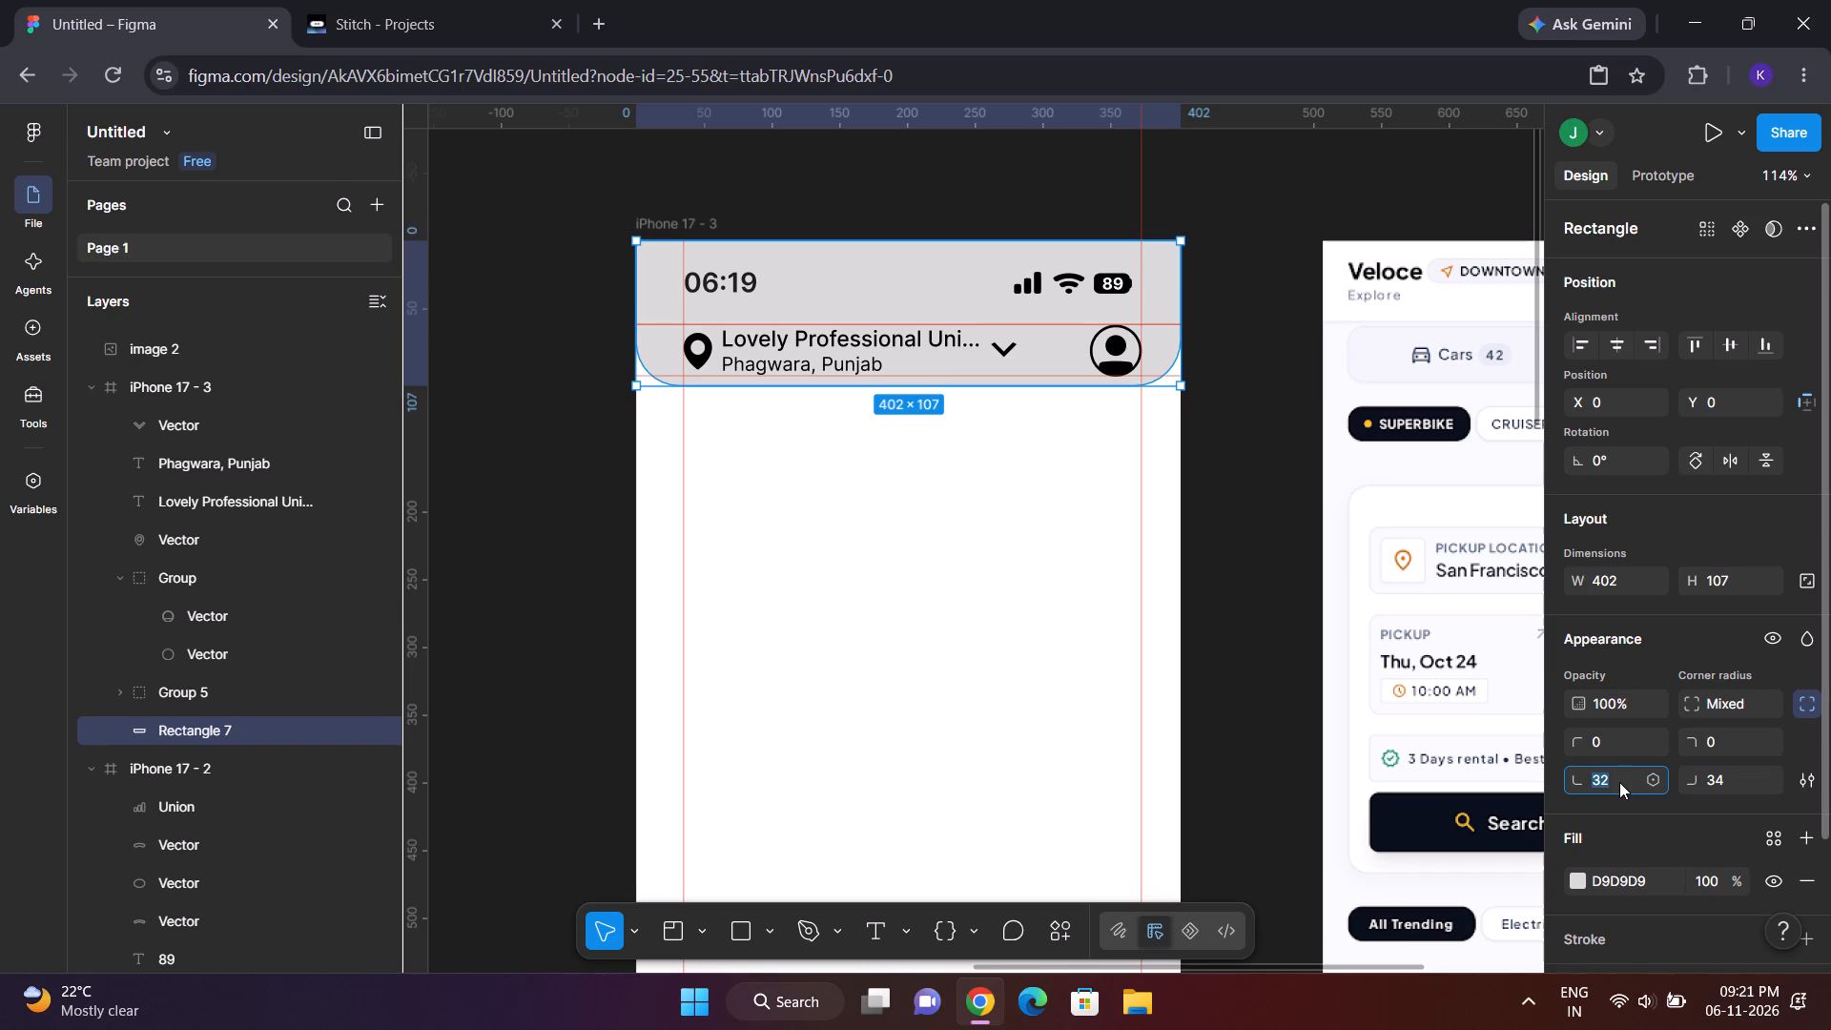
pyautogui.press('BackSpace')
pyautogui.write('35')
pyautogui.press('Return')
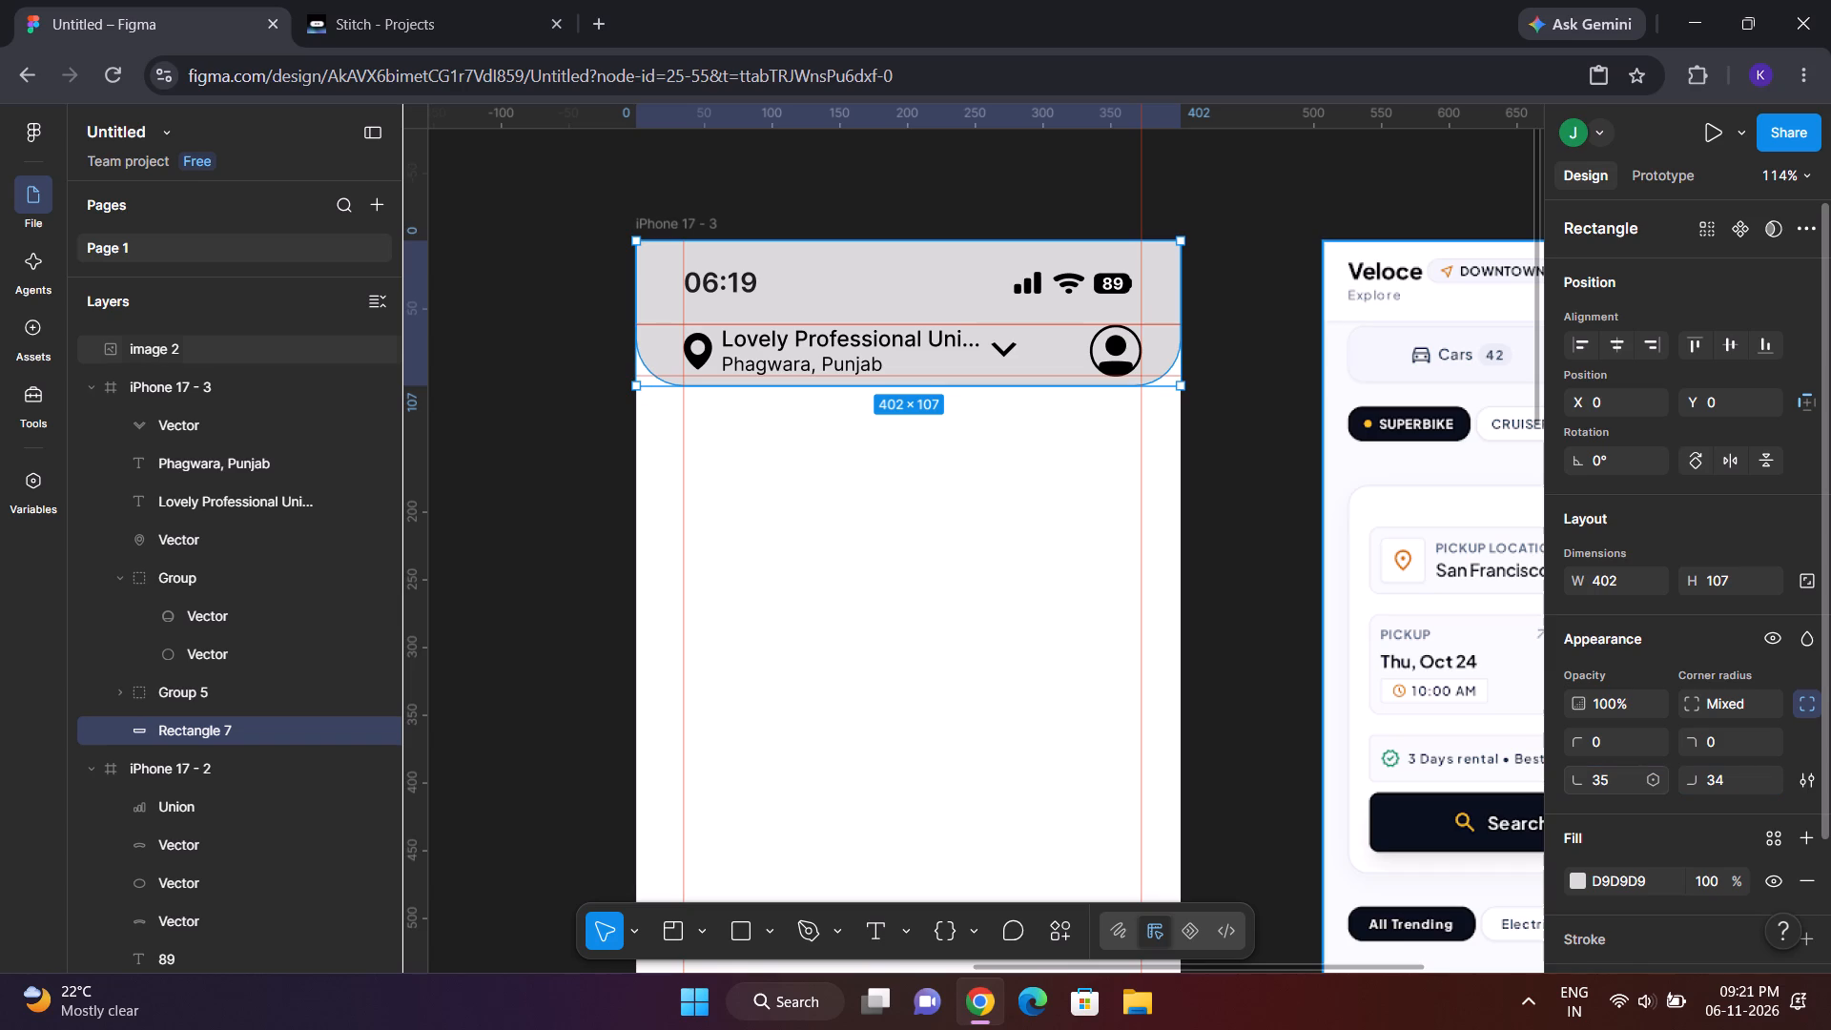
# Set the header rectangle's bottom-right corner radius to 35.
pyautogui.click(1733, 781)
pyautogui.press('BackSpace')
pyautogui.write('35')
pyautogui.press('Return')
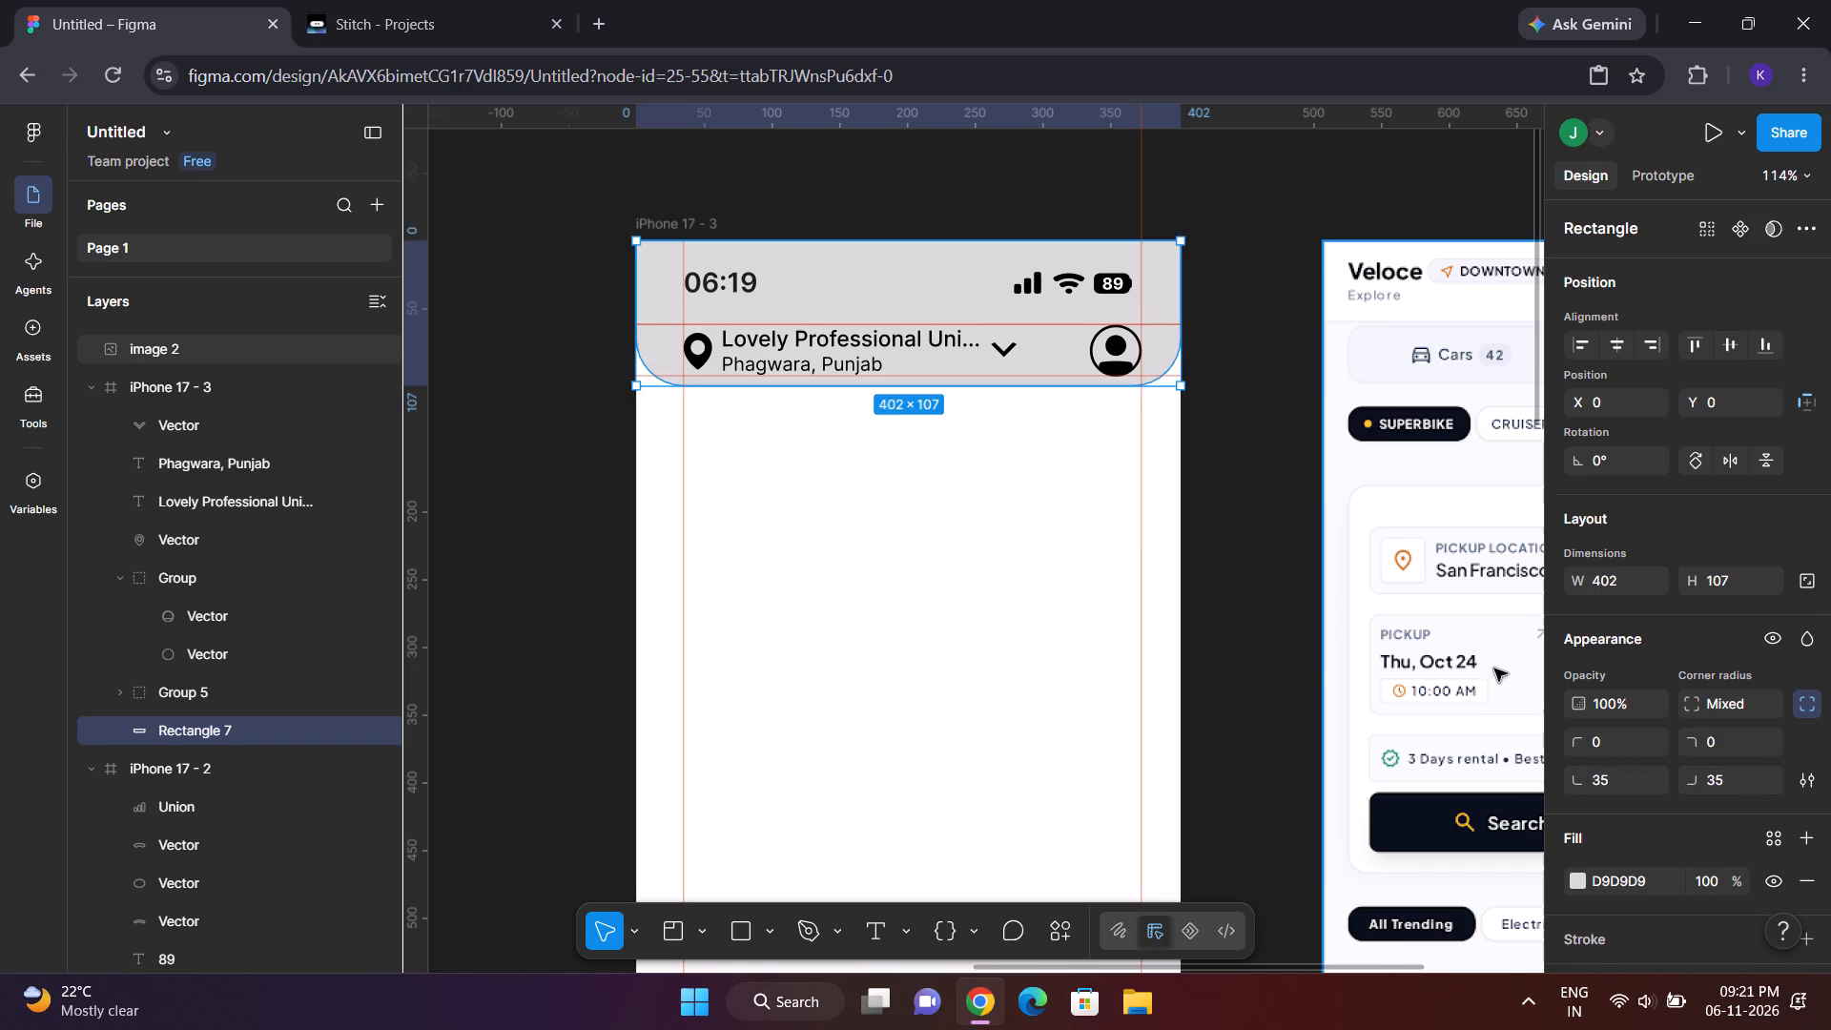
# Hide the rulers on the canvas.
pyautogui.click(1241, 590)
pyautogui.hotkey('shift', 'r')
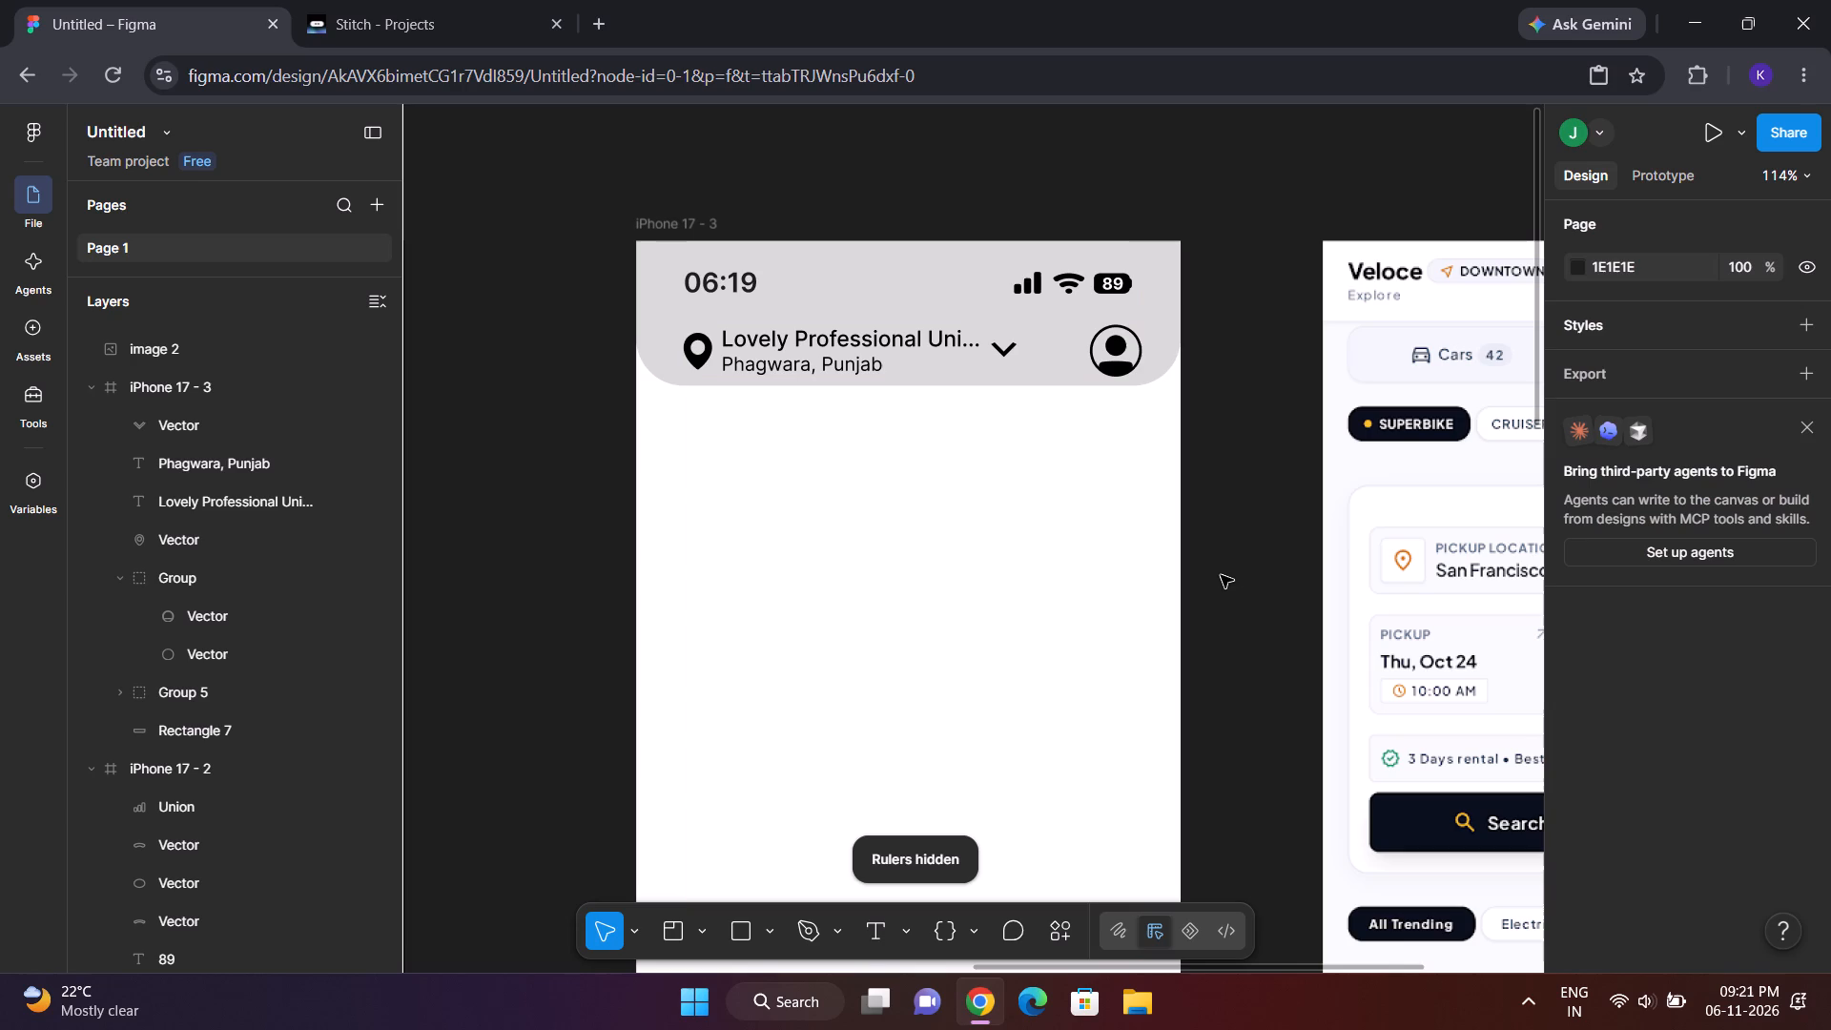
# Extend the header background rectangle from its bottom edge to a height of 115.
pyautogui.click(1018, 336)
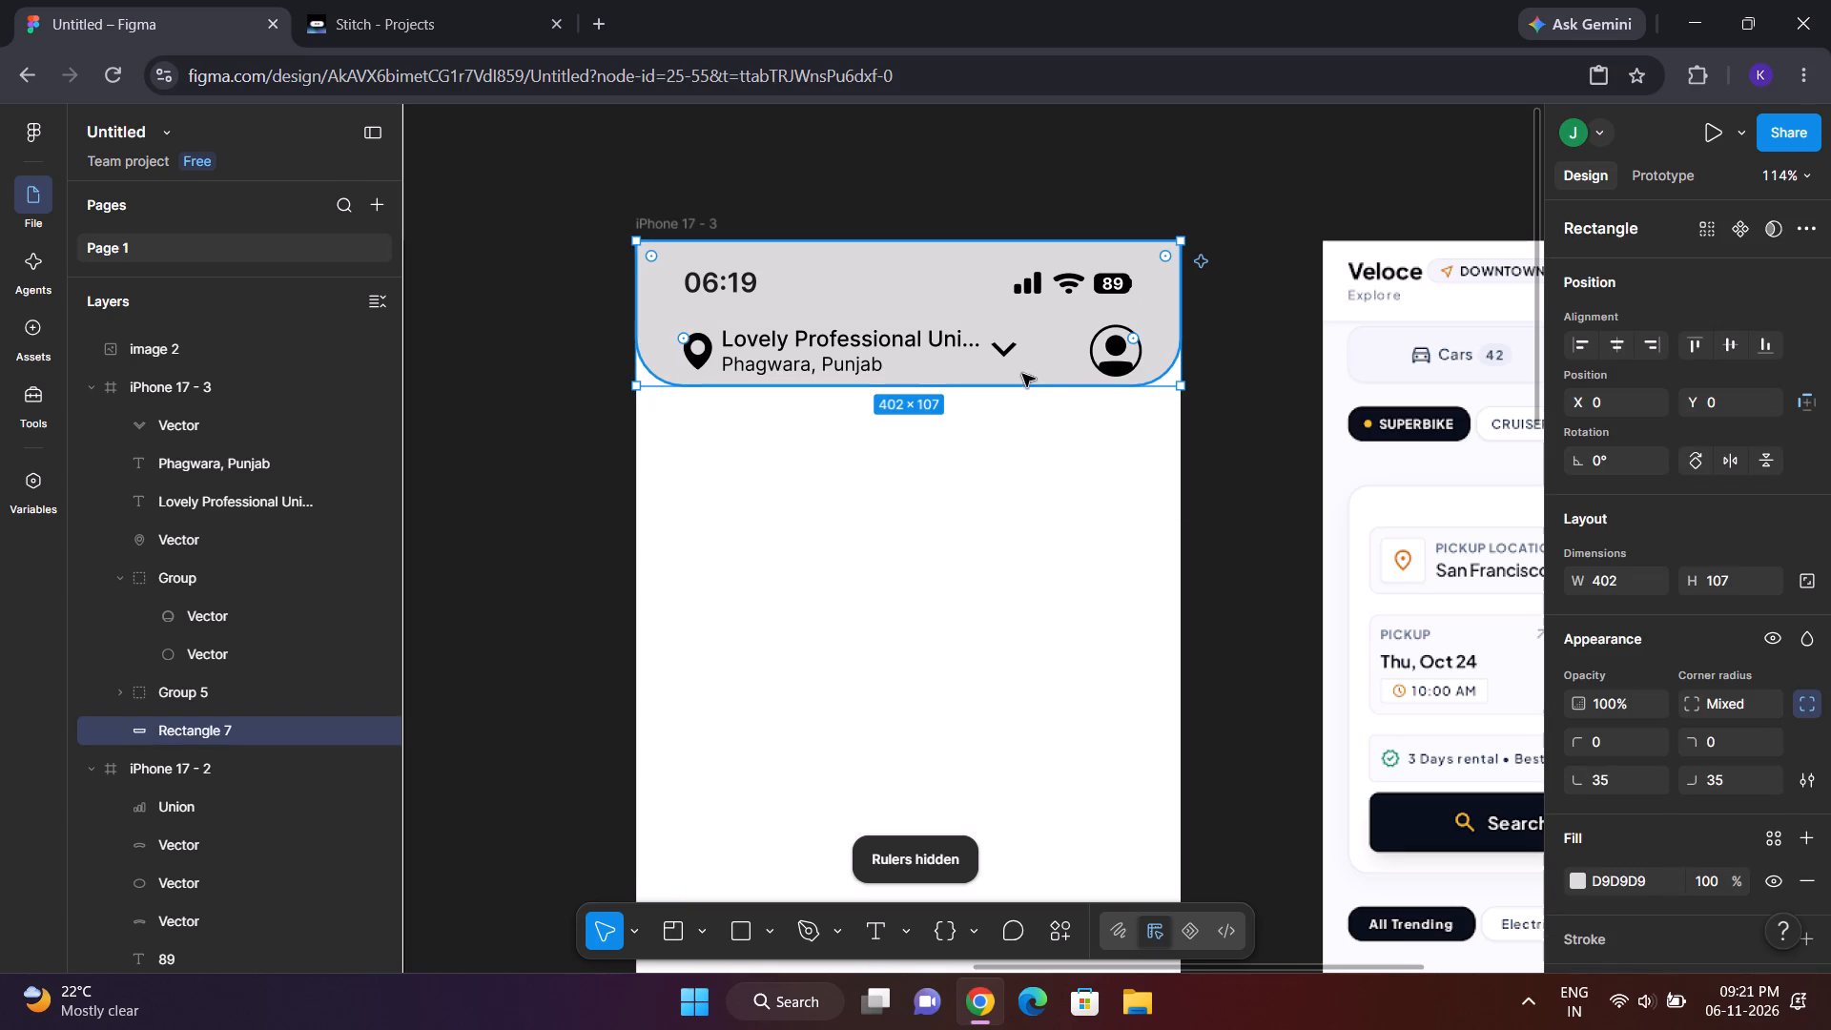
pyautogui.moveTo(1022, 379); pyautogui.dragTo(1024, 395)
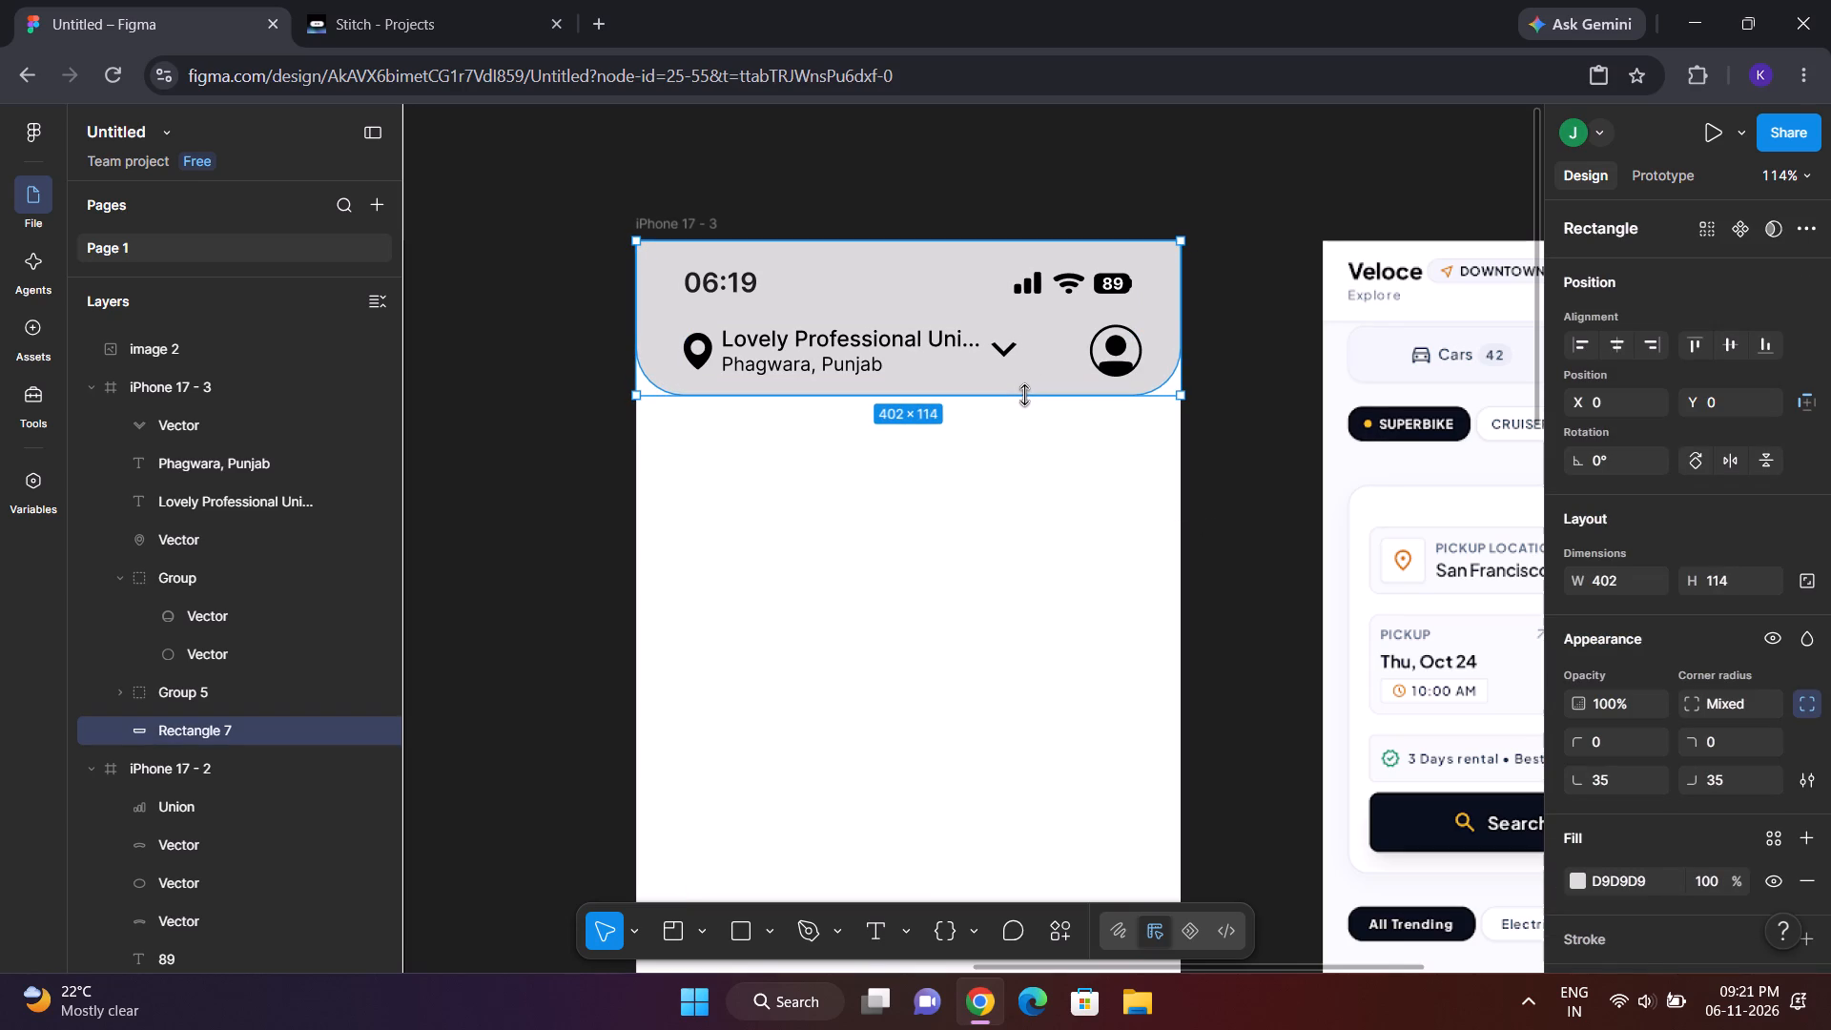
pyautogui.moveTo(1024, 395); pyautogui.dragTo(1025, 396)
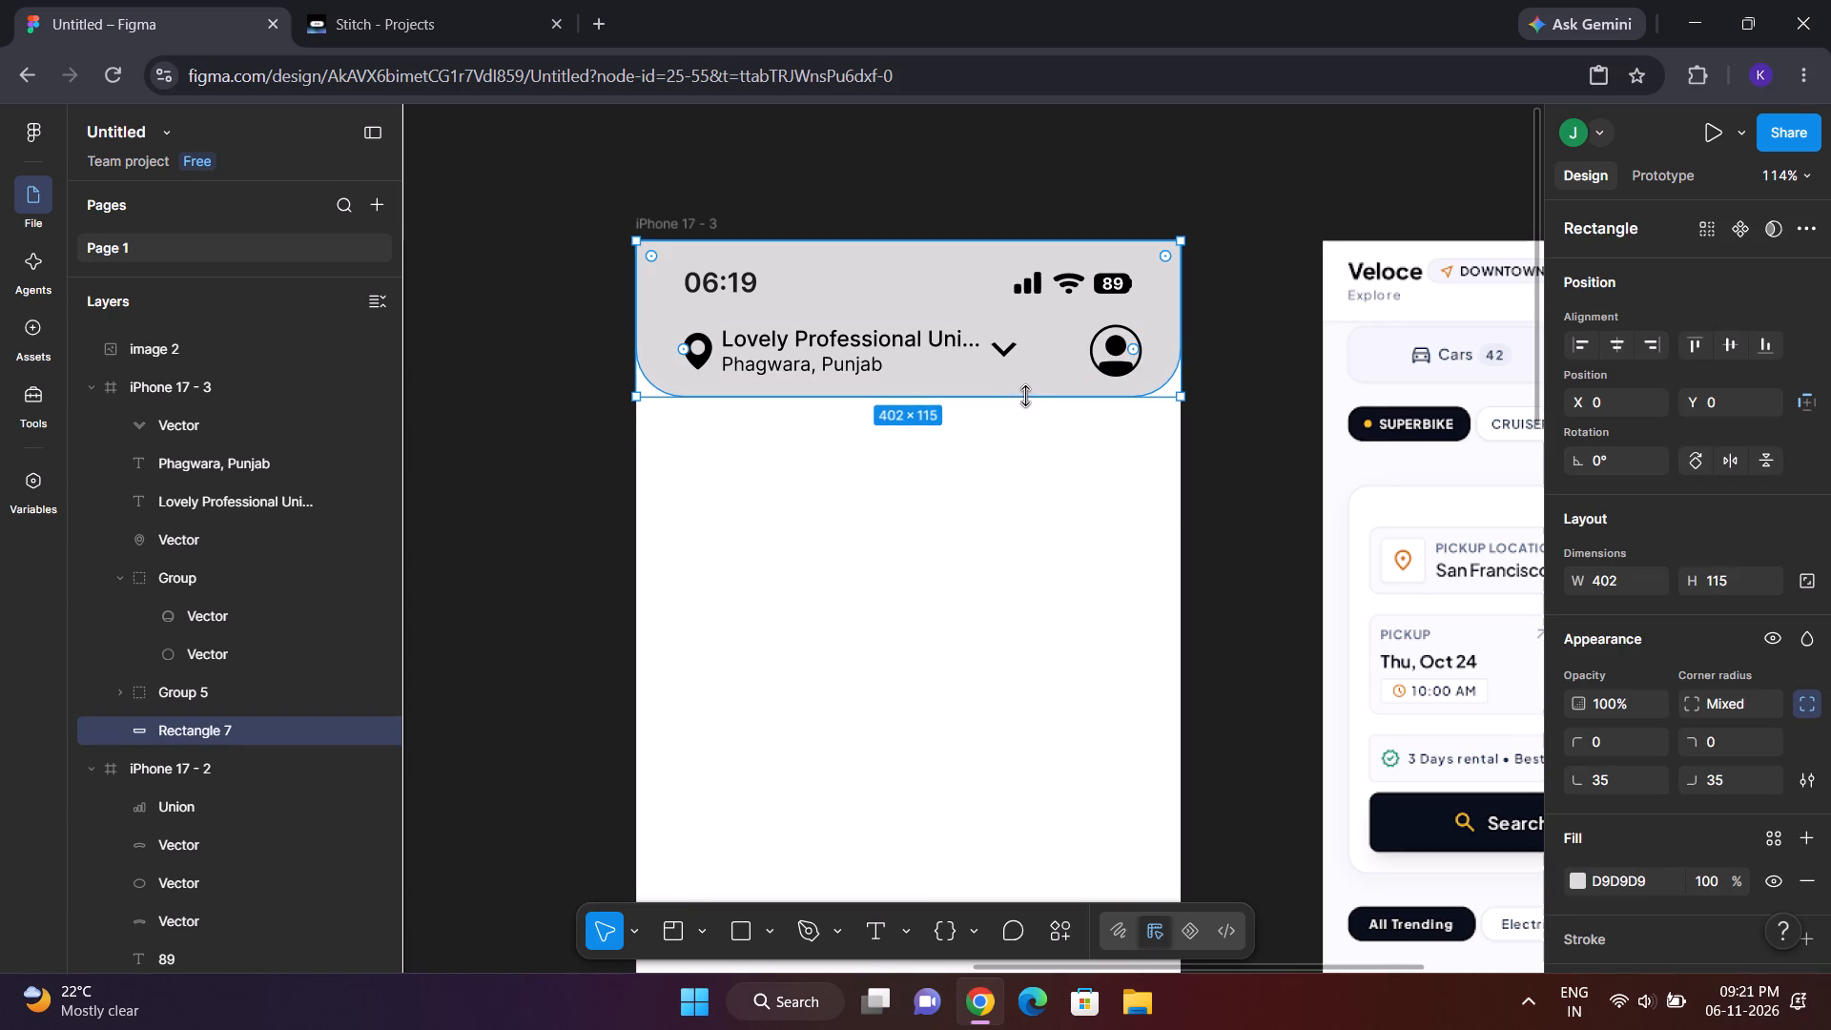
# Fill the header rectangle with the purple 675DFF sampled from the Continue button on the Log In screen.
pyautogui.click(1581, 870)
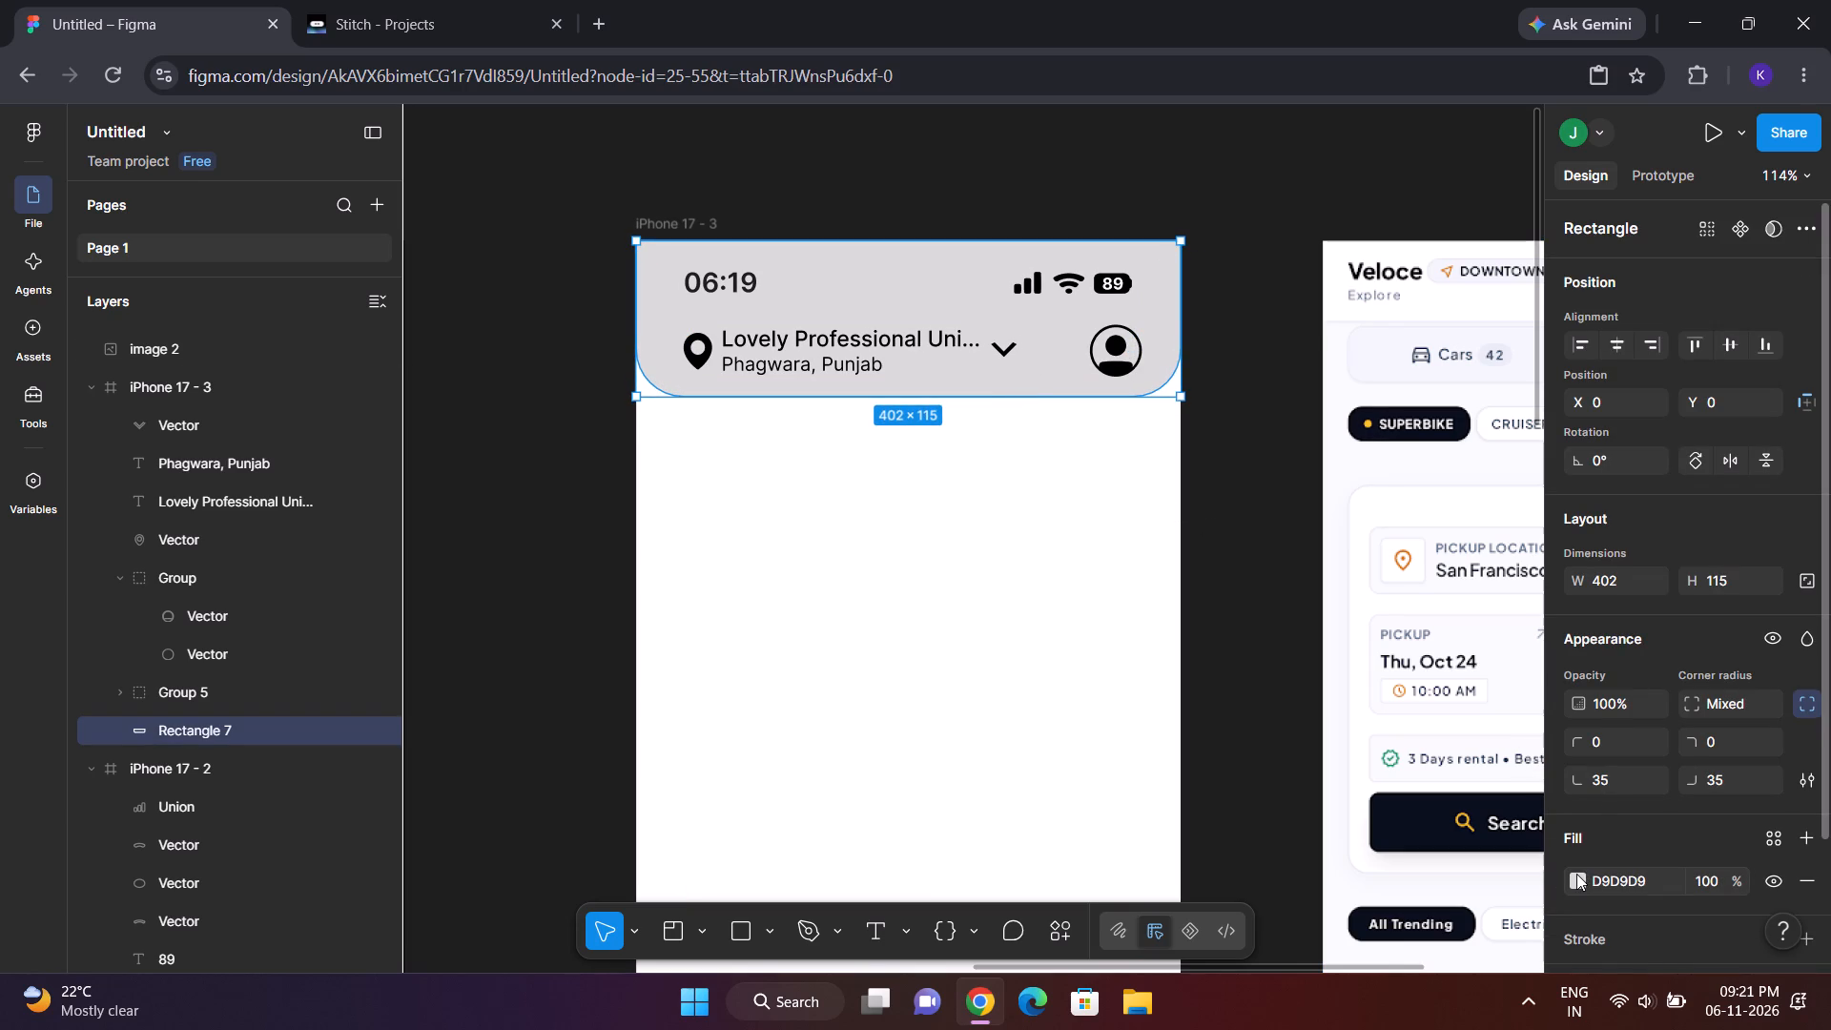
pyautogui.click(1576, 874)
pyautogui.click(1289, 740)
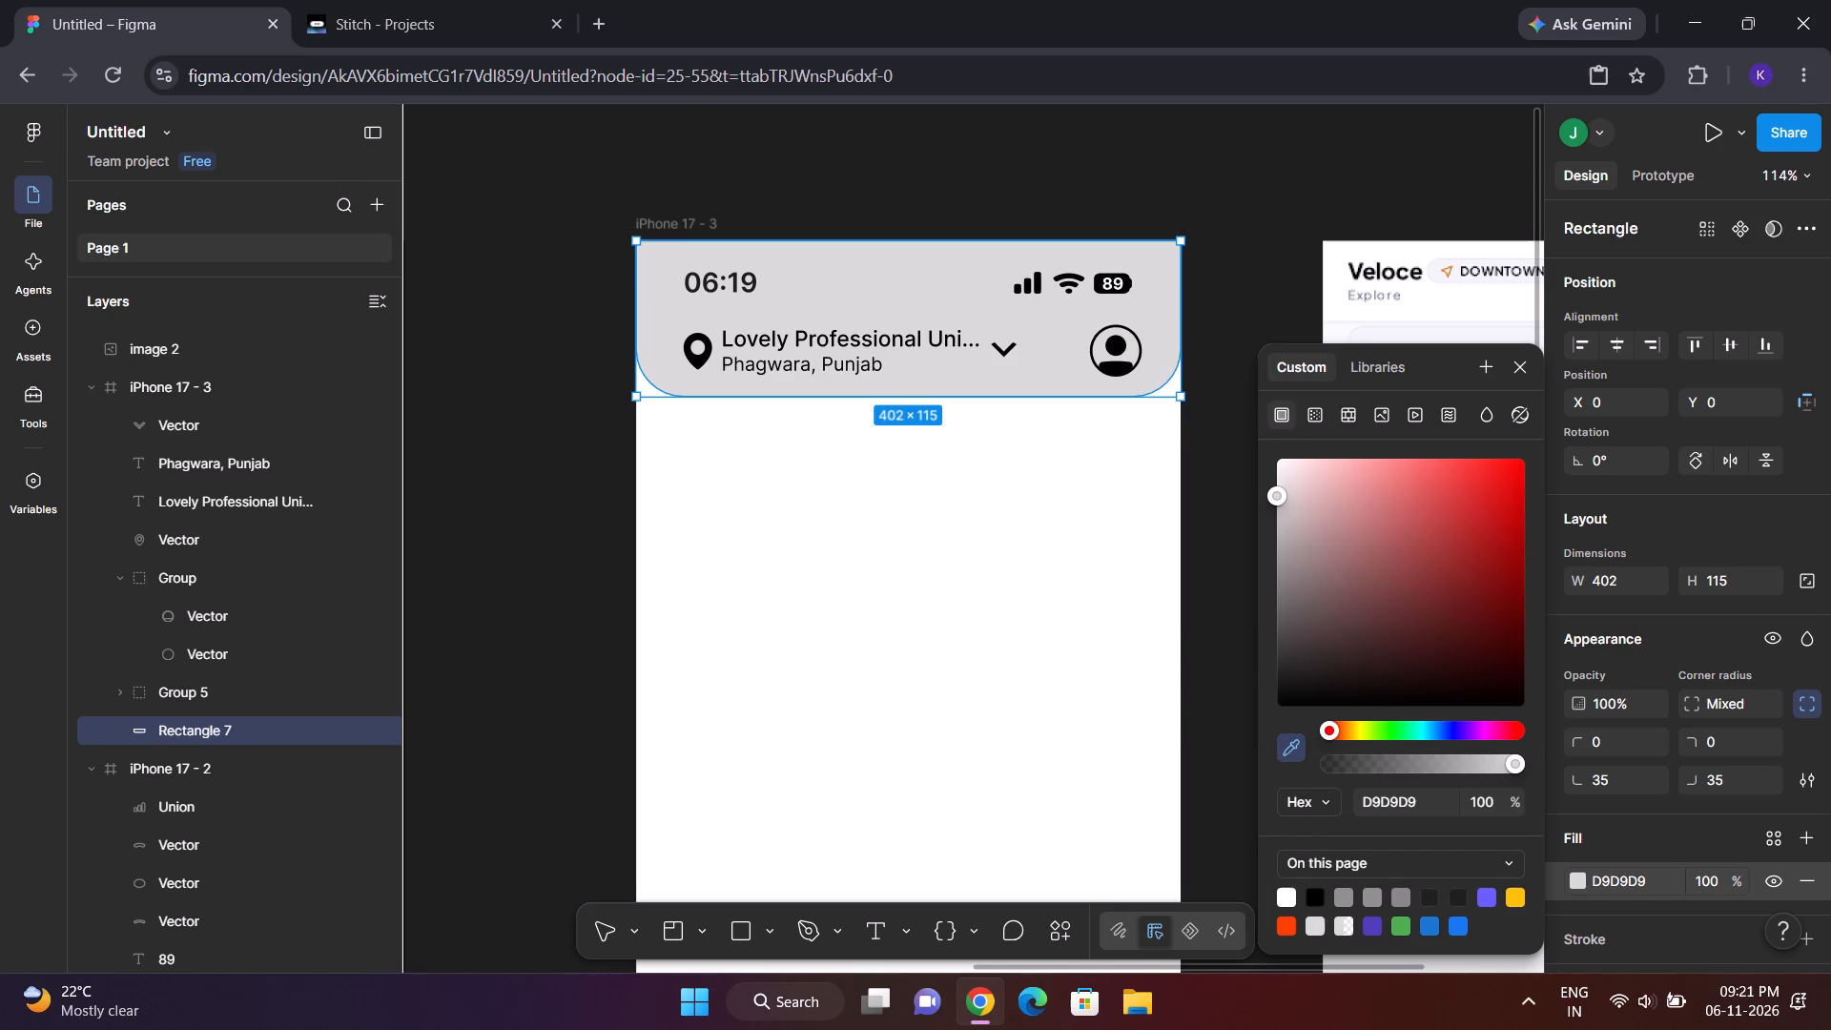
pyautogui.click(668, 653)
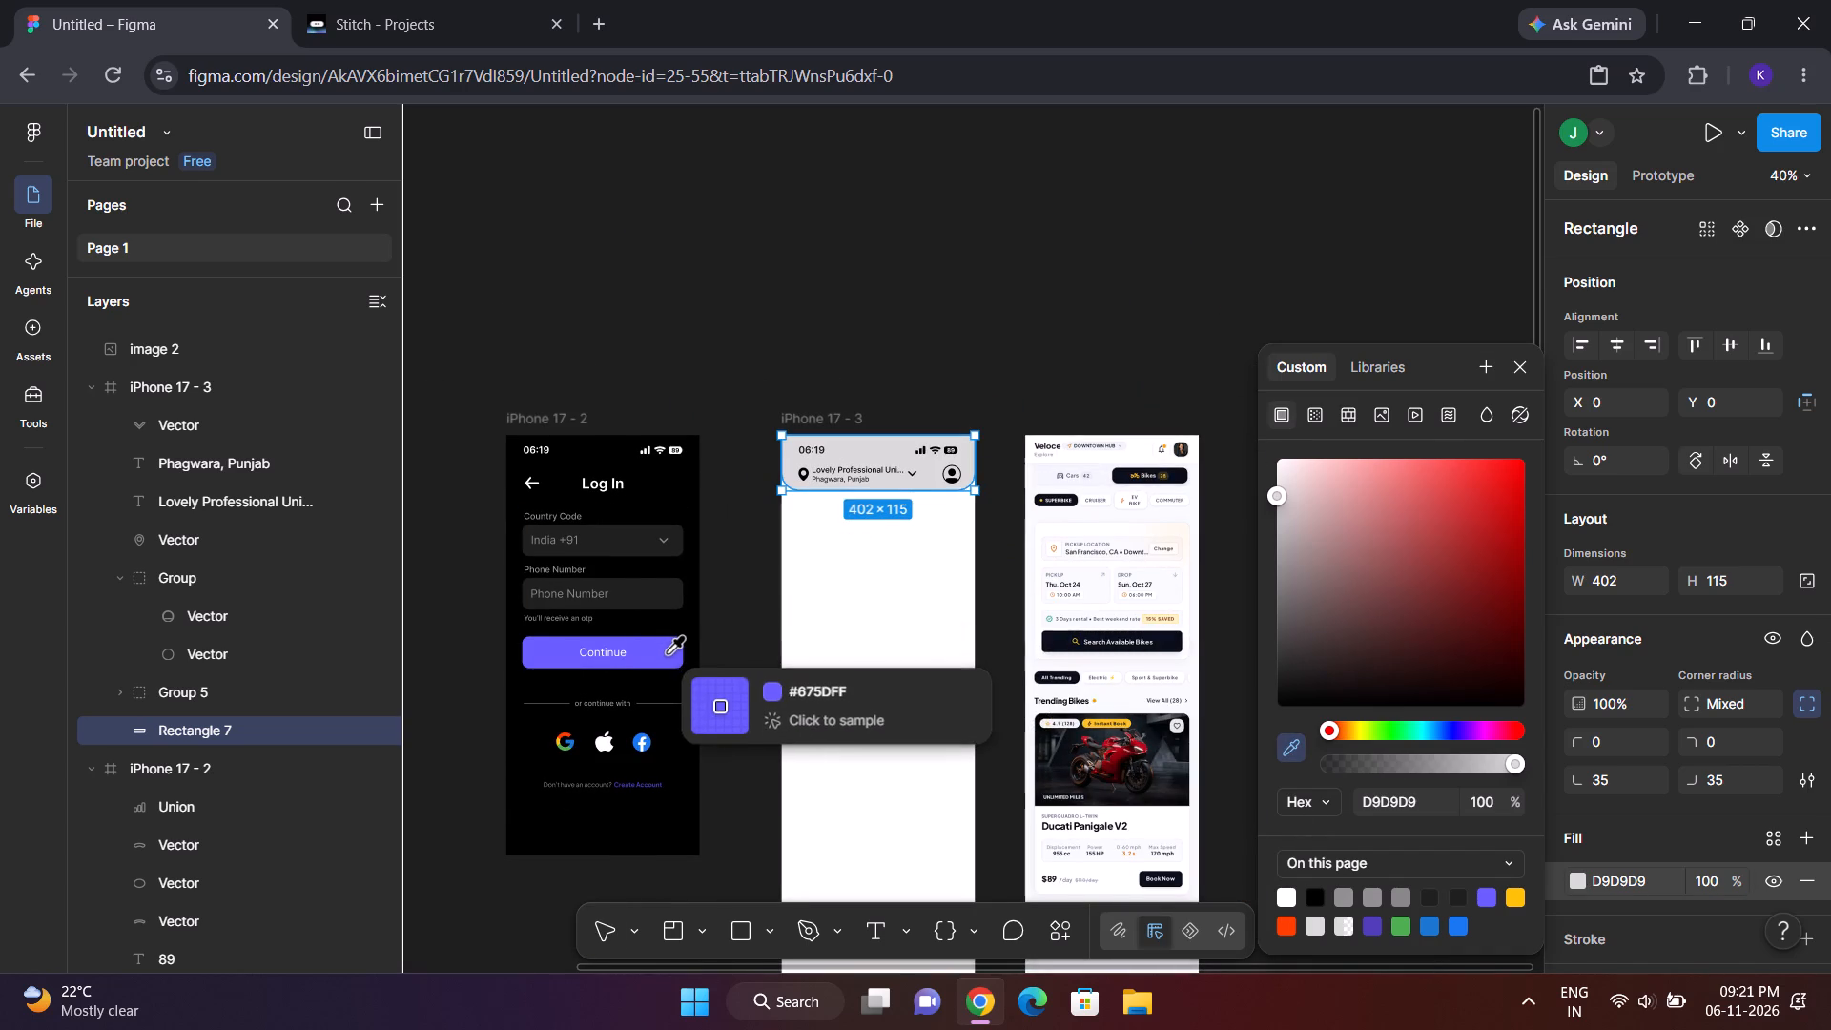
pyautogui.click(786, 620)
pyautogui.scroll(1, 786, 620)
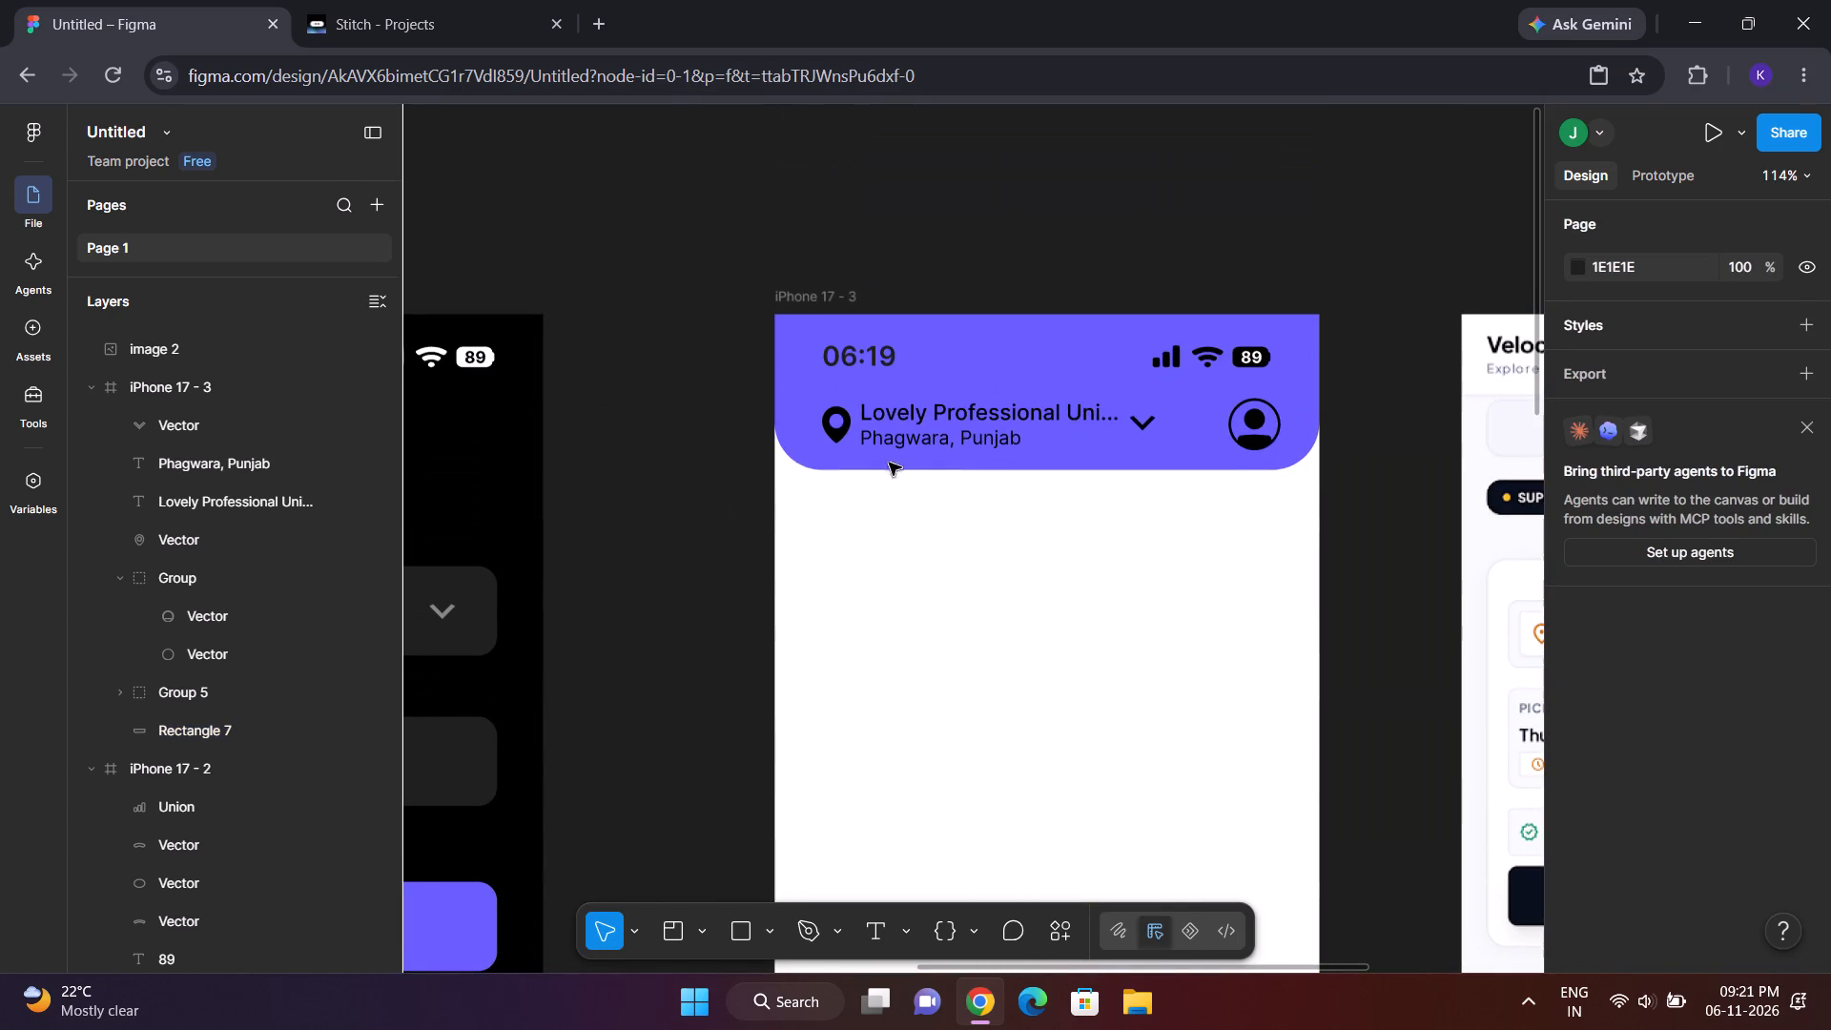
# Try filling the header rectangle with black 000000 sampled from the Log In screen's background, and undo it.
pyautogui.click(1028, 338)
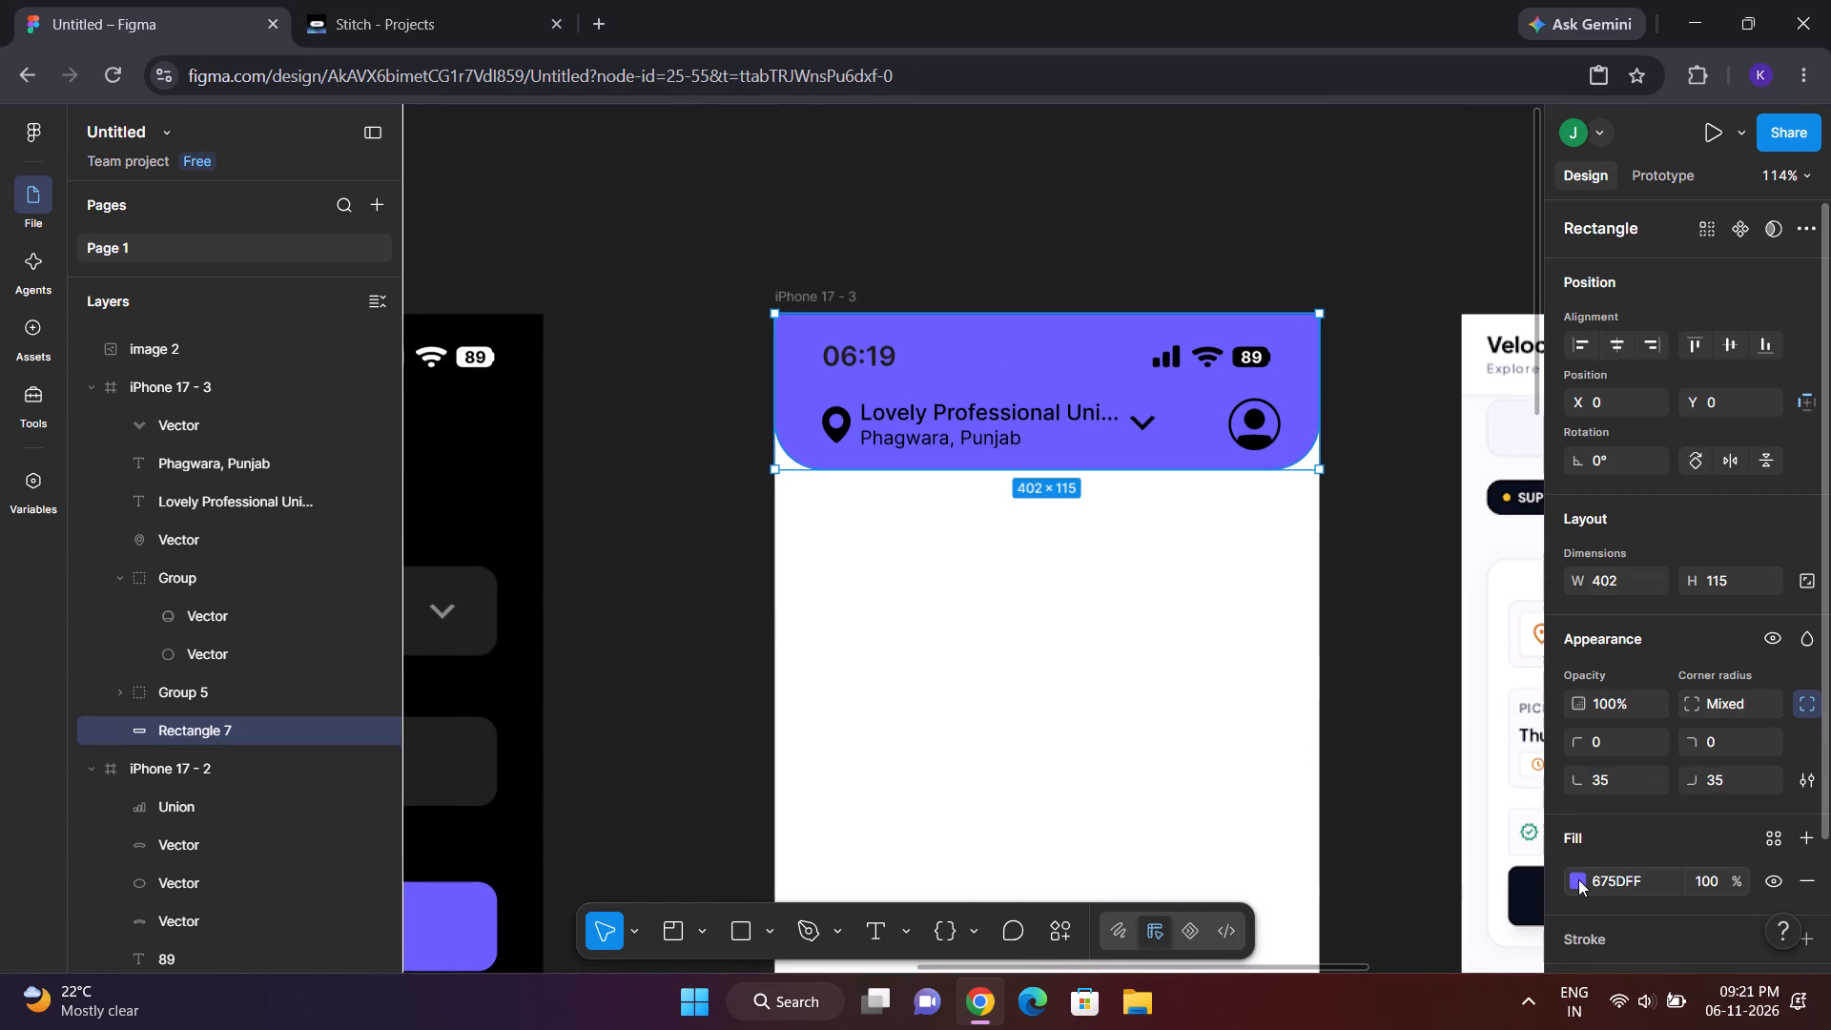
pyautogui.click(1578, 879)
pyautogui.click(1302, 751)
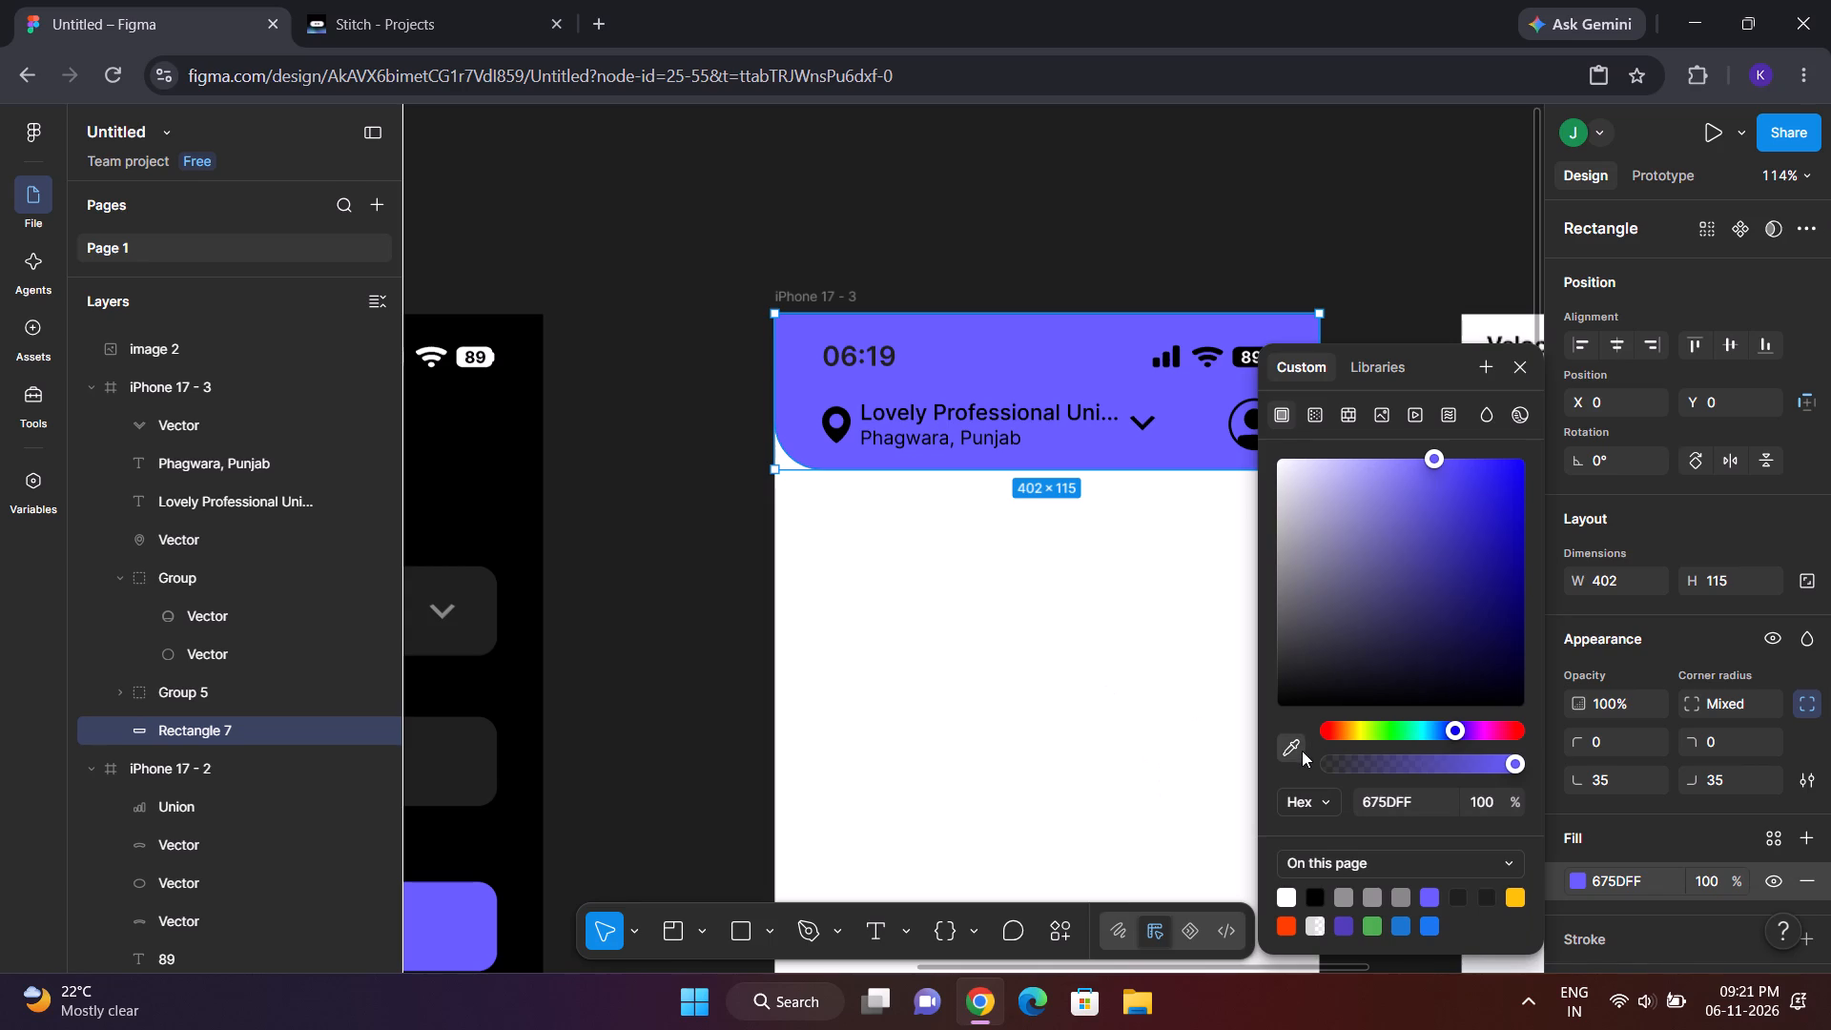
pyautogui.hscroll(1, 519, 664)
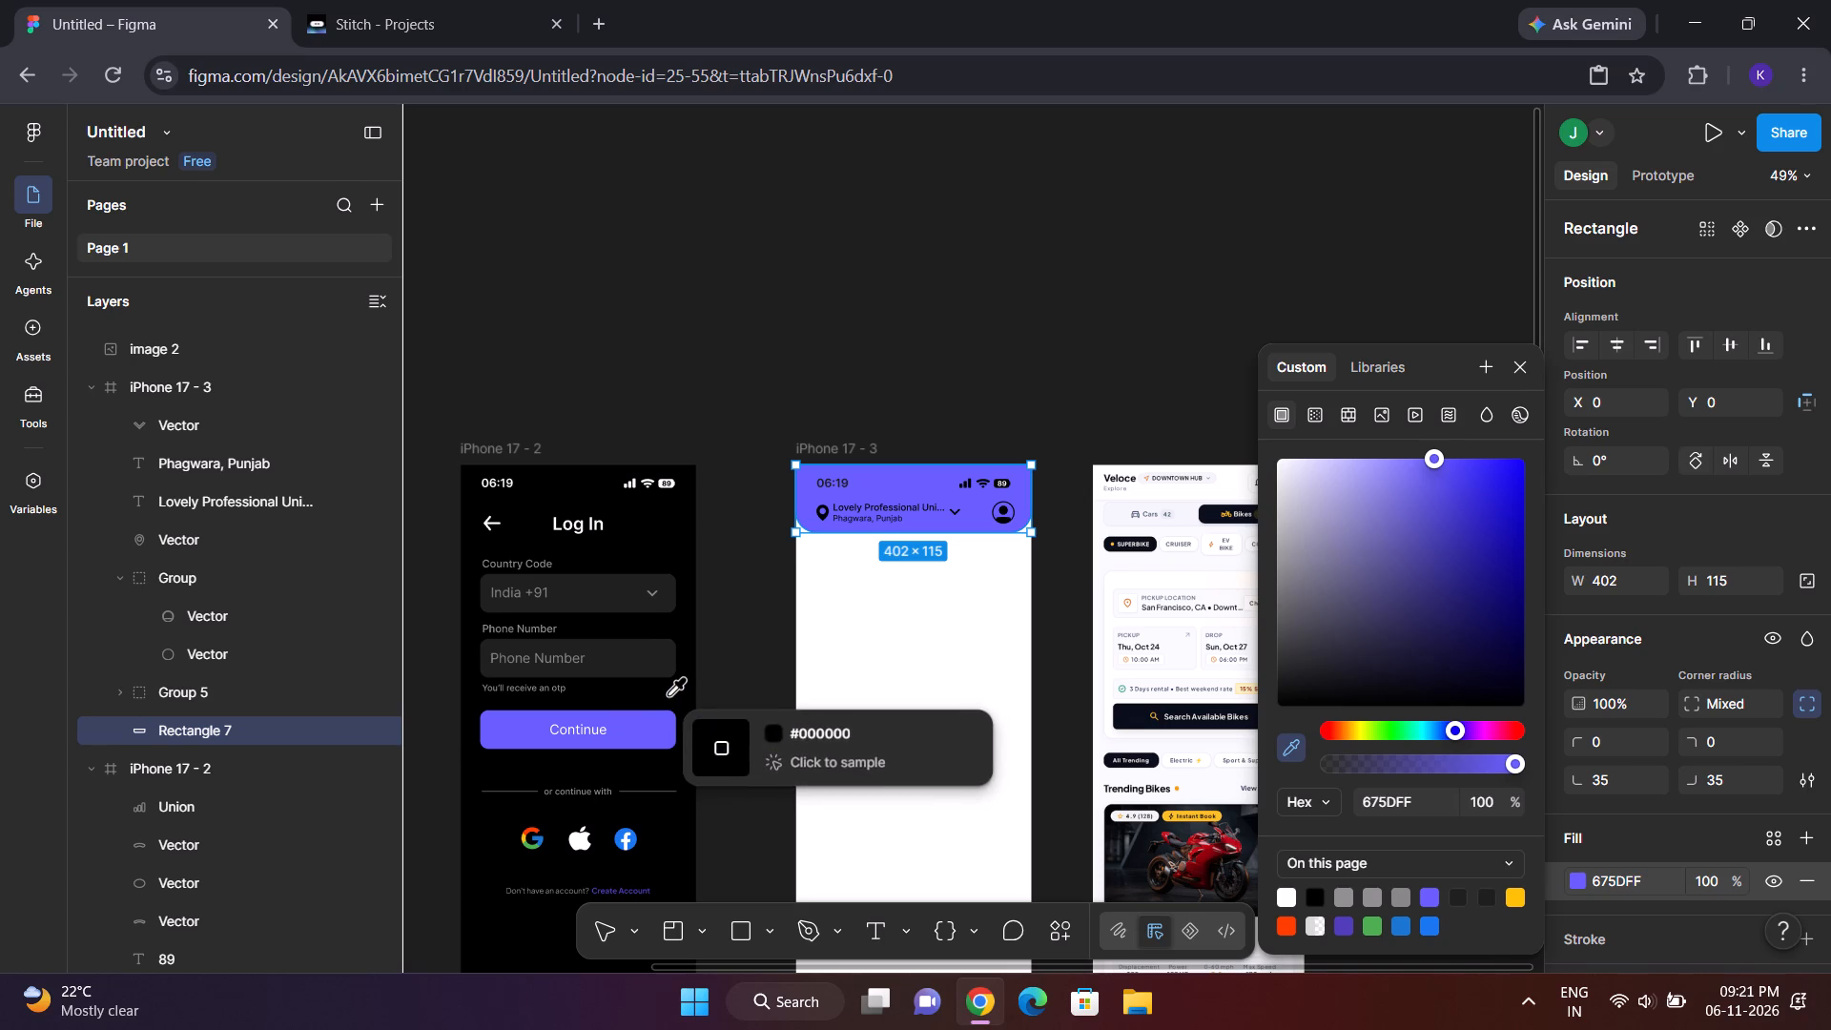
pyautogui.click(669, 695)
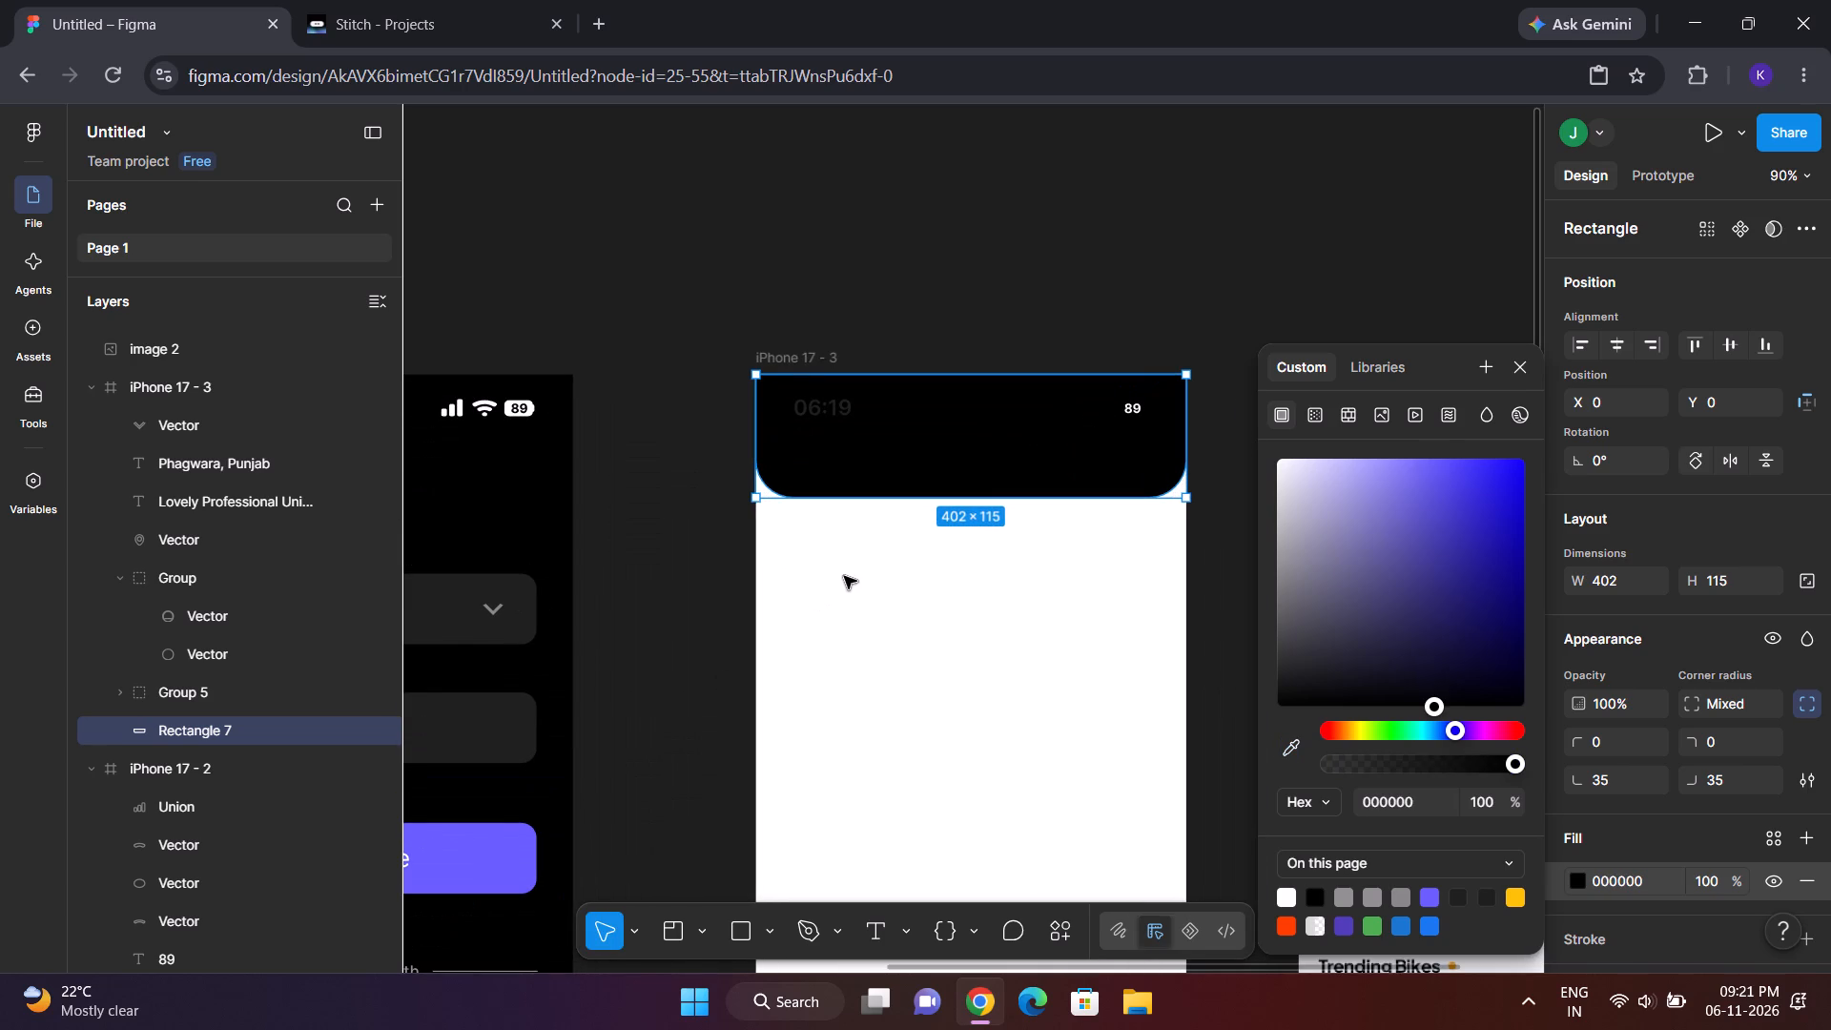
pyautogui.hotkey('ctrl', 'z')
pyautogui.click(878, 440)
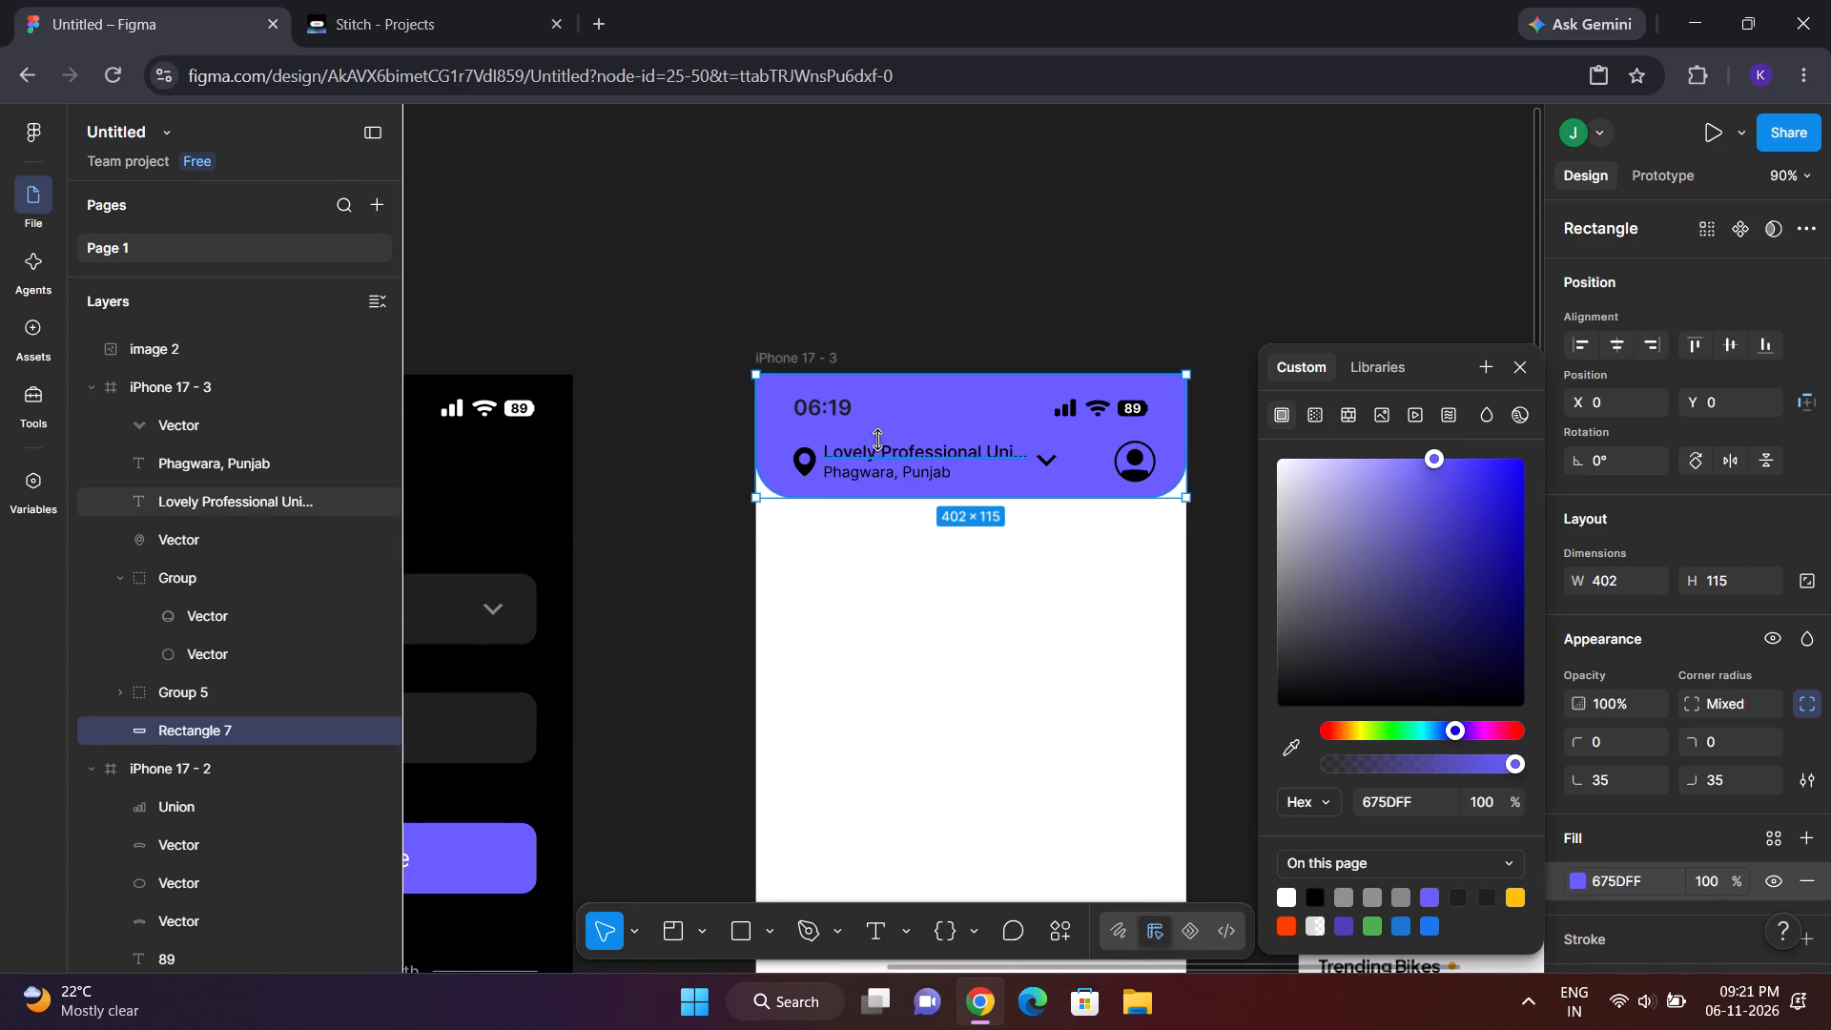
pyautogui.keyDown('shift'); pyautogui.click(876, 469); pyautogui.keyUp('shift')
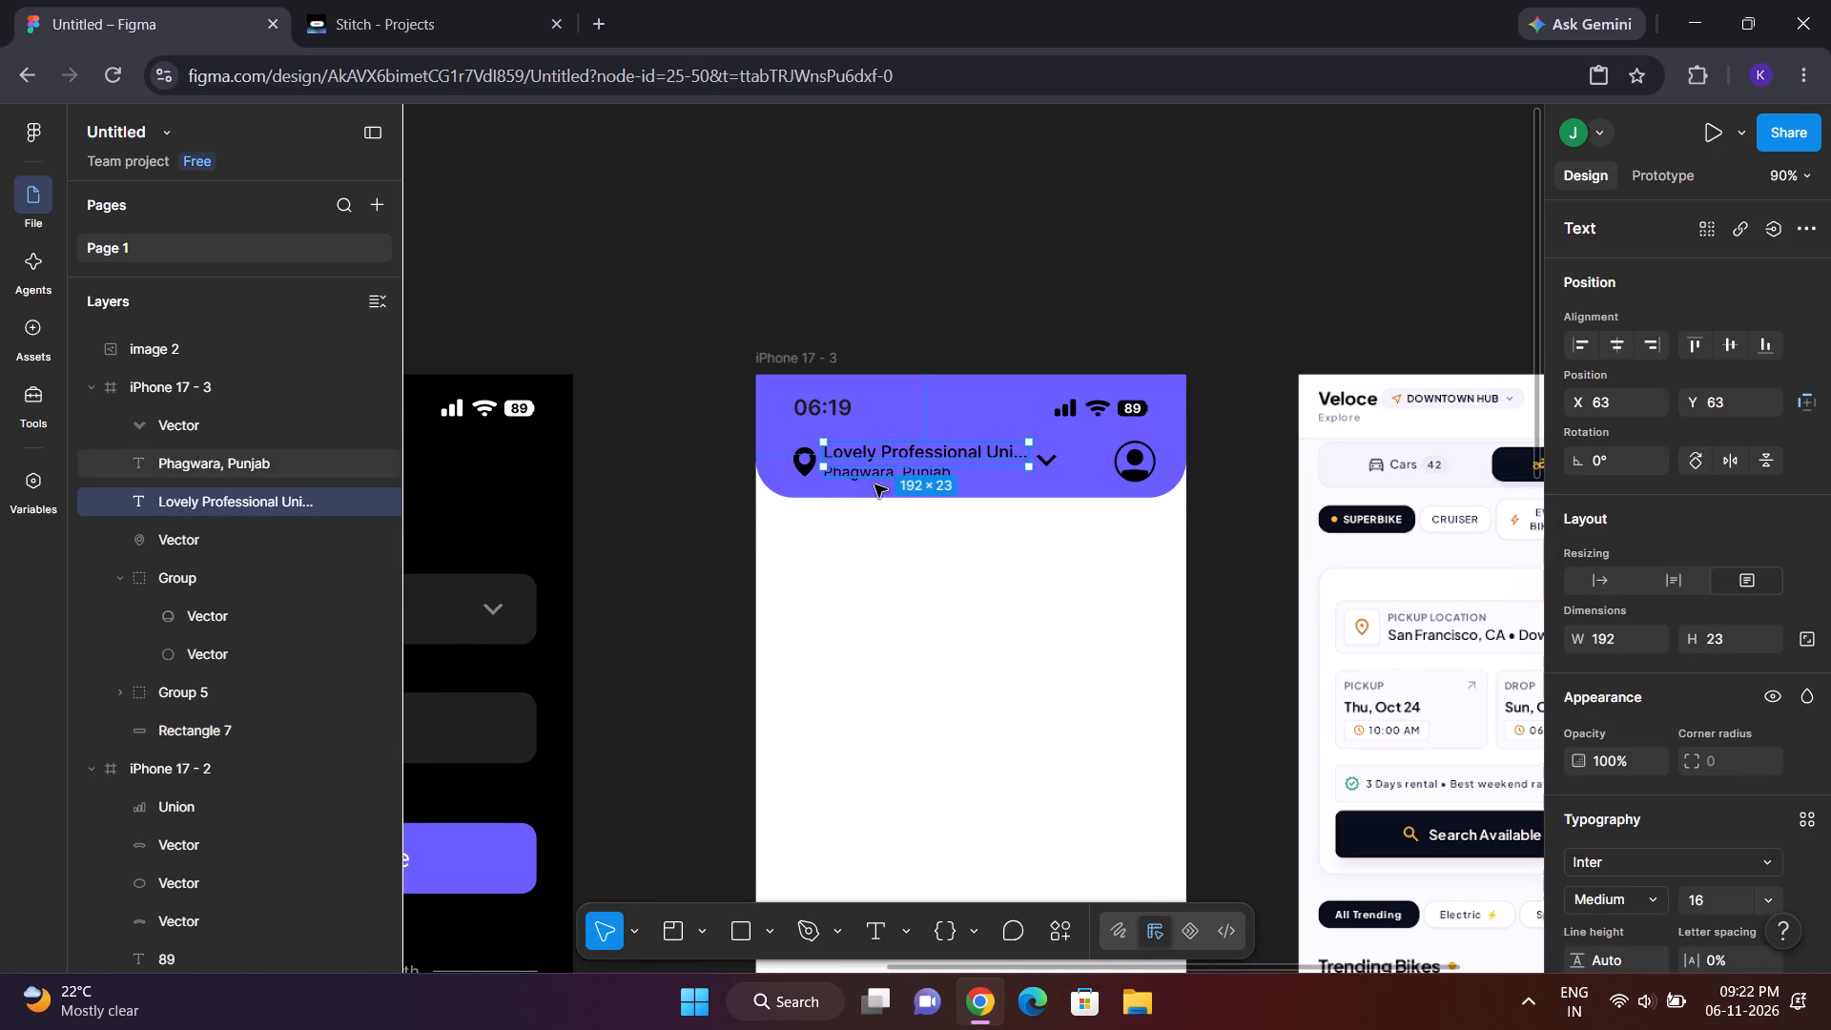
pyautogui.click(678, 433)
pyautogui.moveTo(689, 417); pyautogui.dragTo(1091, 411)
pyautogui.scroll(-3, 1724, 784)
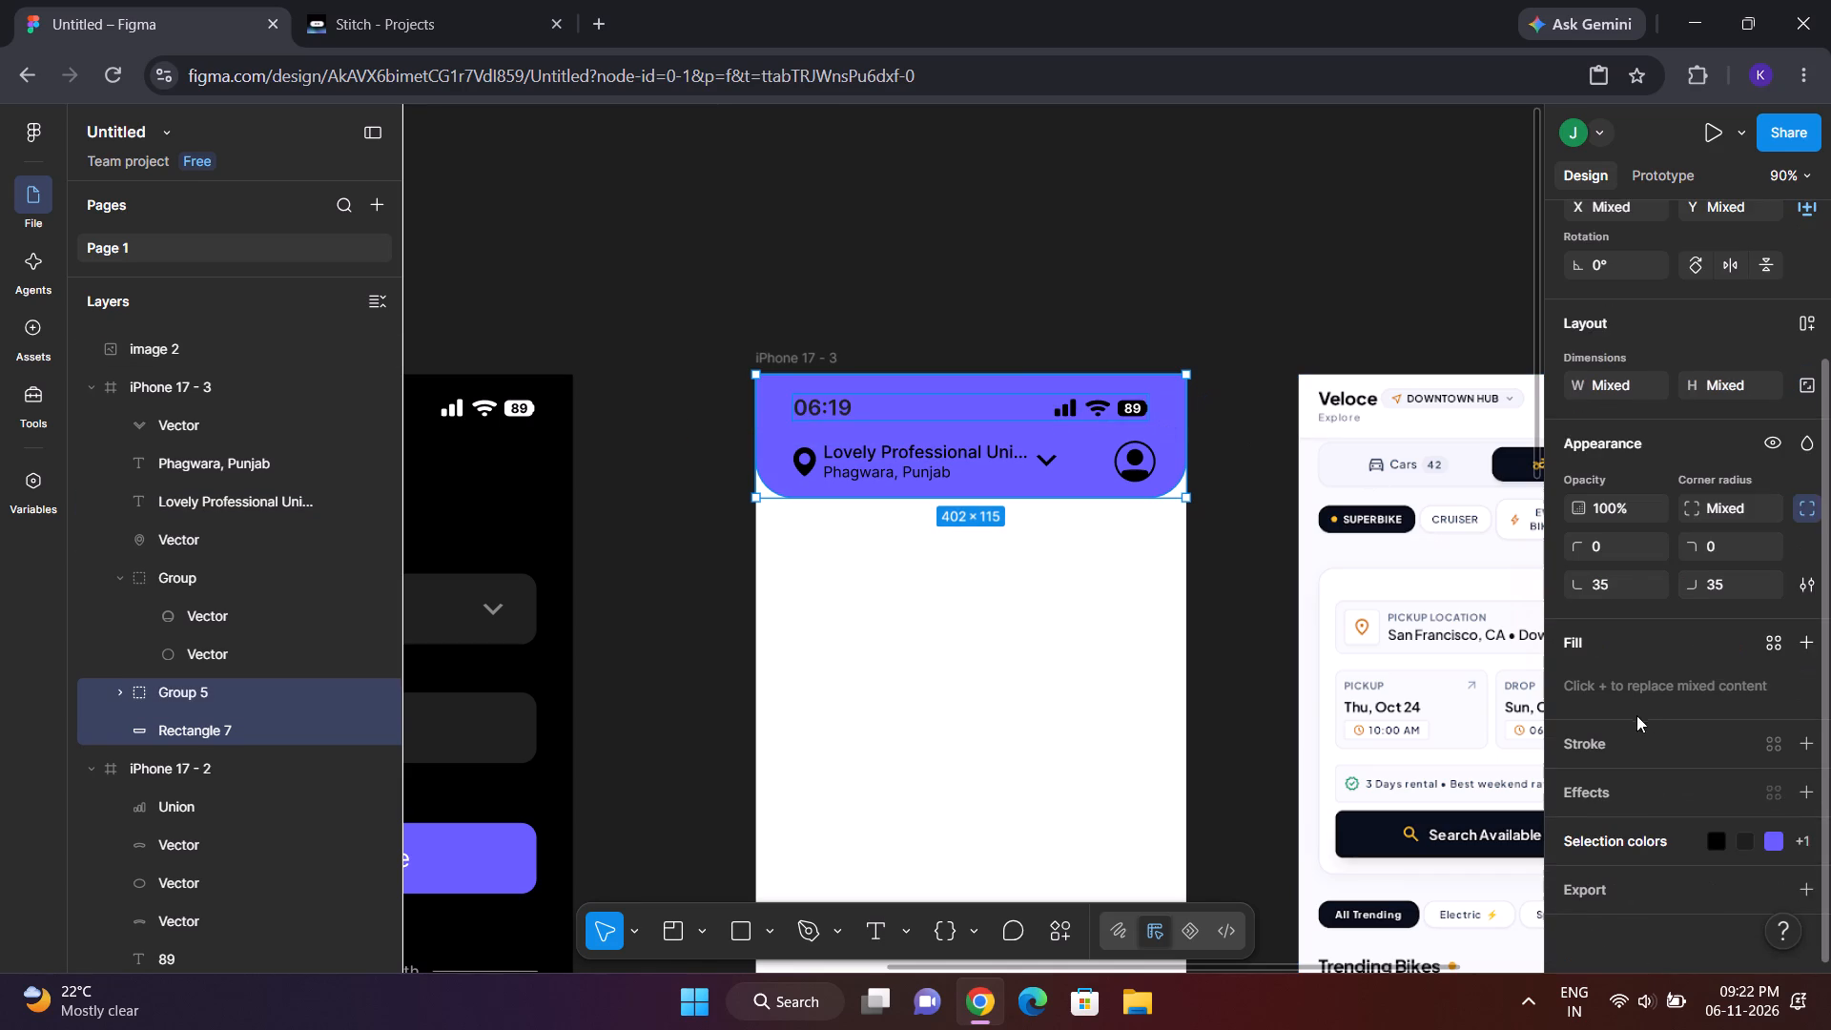
# Change the fill of the signal bars icon in the iPhone 17 - 3 status bar to white FFFFFF.
pyautogui.click(1066, 409)
pyautogui.doubleClick(1066, 409)
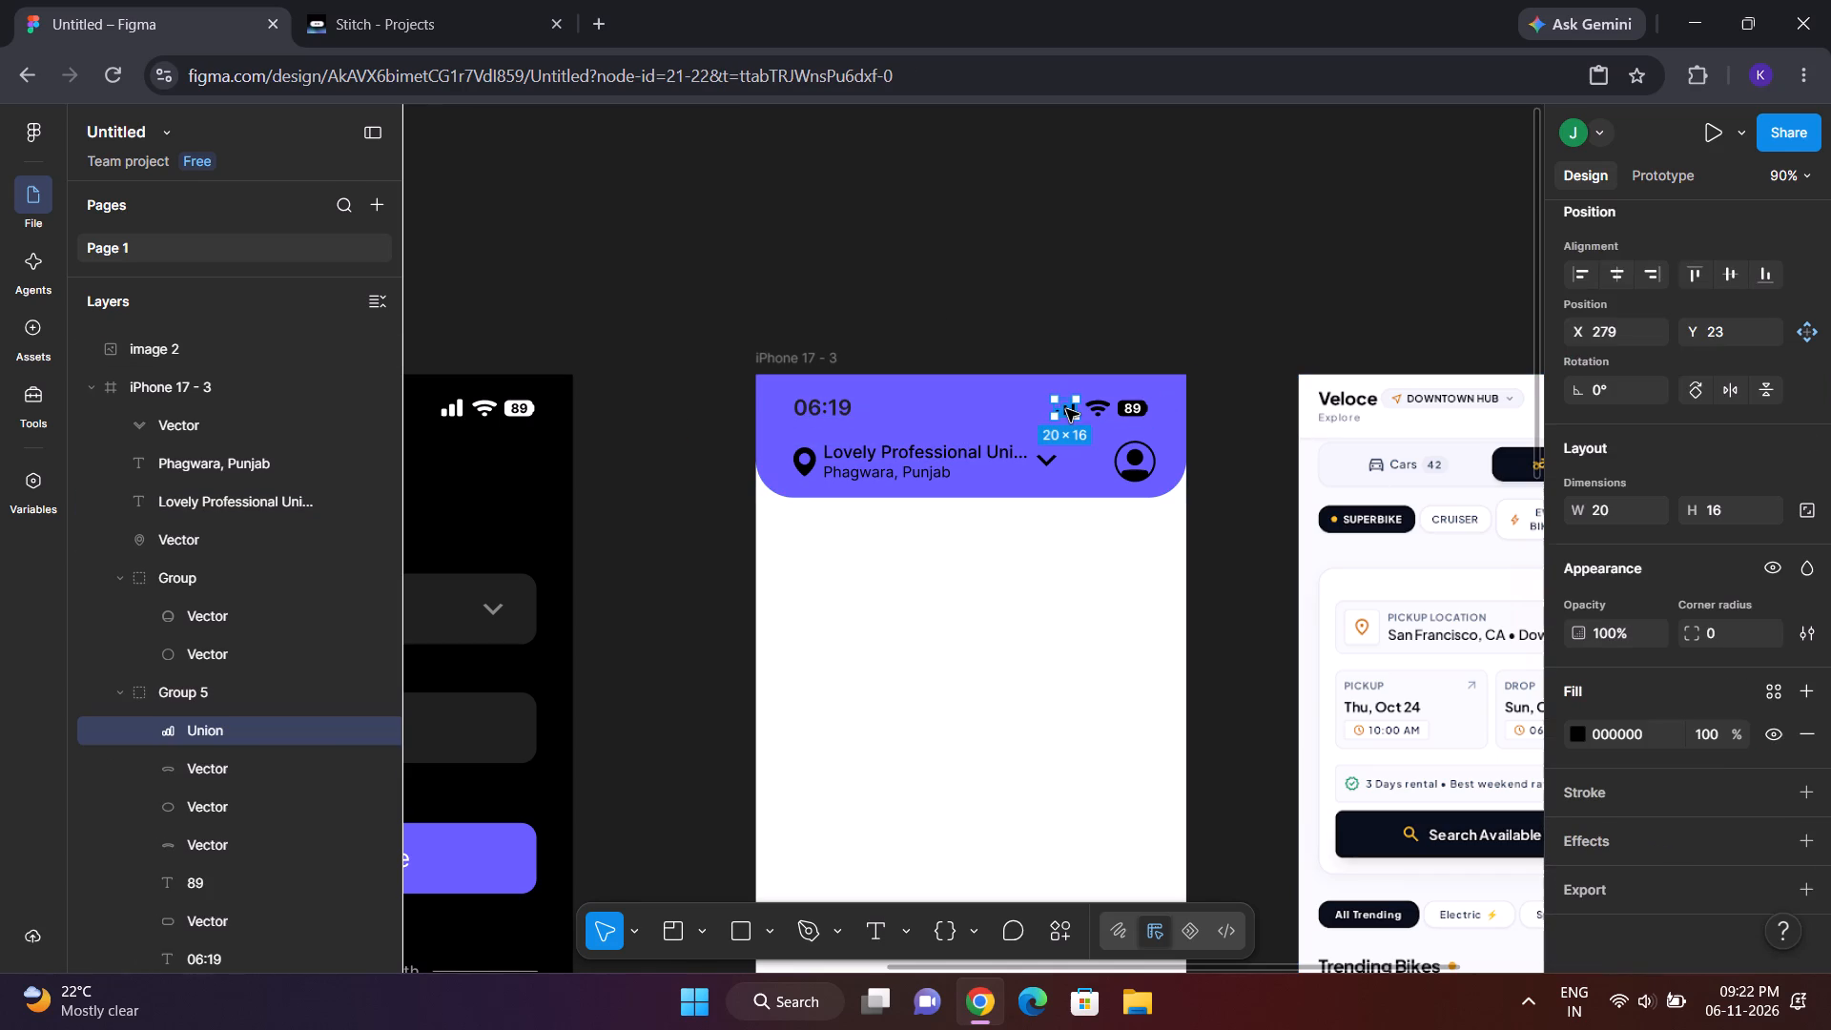
pyautogui.click(1577, 725)
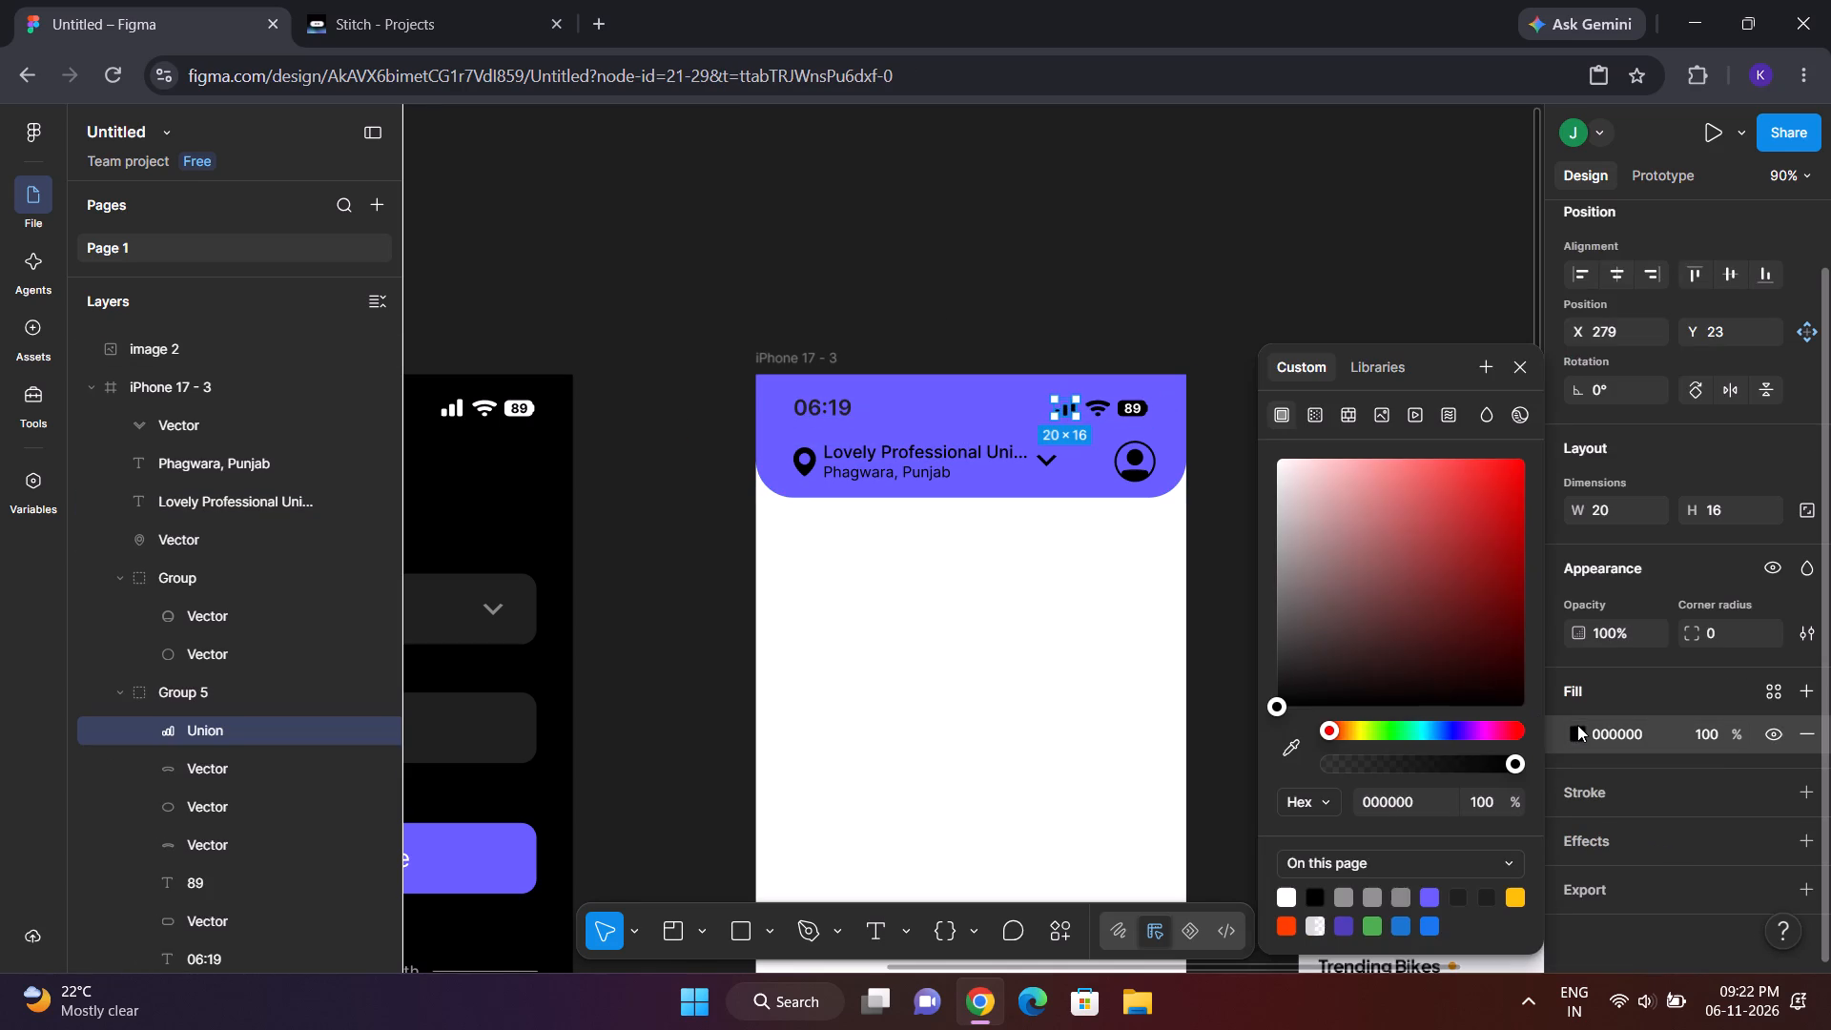
pyautogui.moveTo(1311, 689); pyautogui.dragTo(1218, 422)
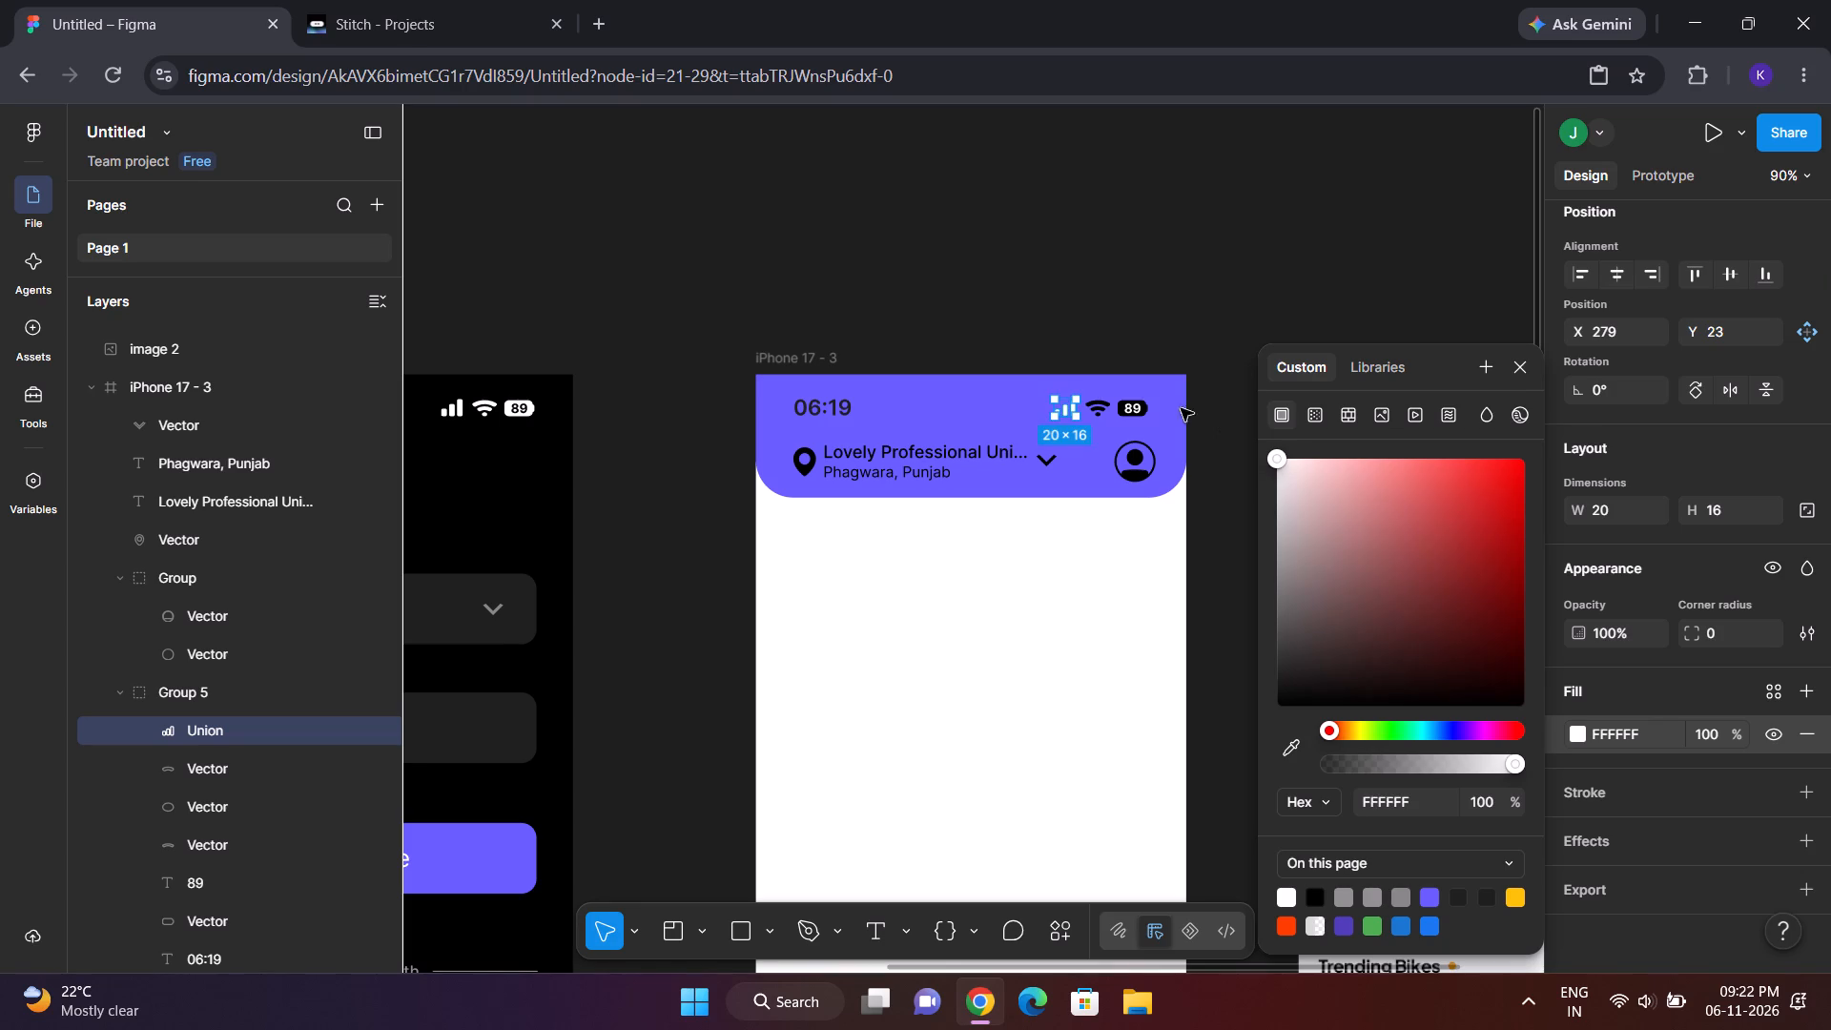
# Change the fill of the Wi-Fi icon's middle arc and bottom dot together to white FFFFFF.
pyautogui.click(1100, 407)
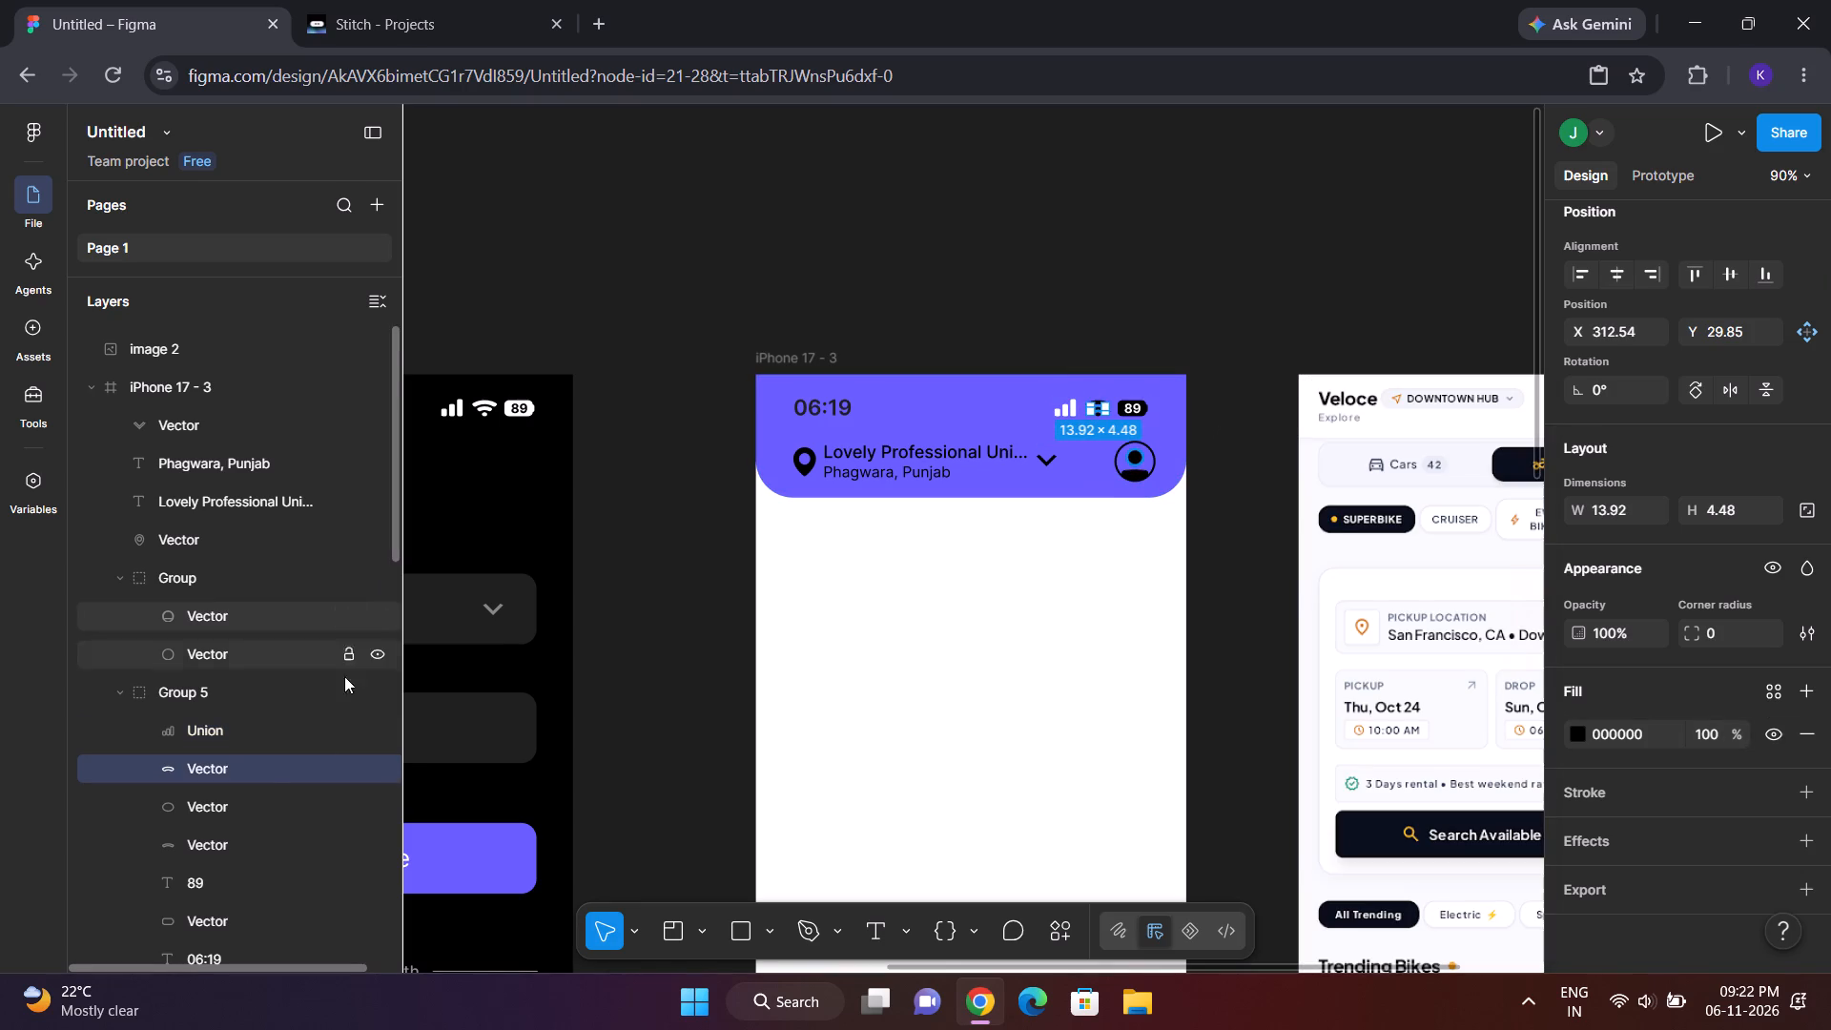
pyautogui.click(288, 794)
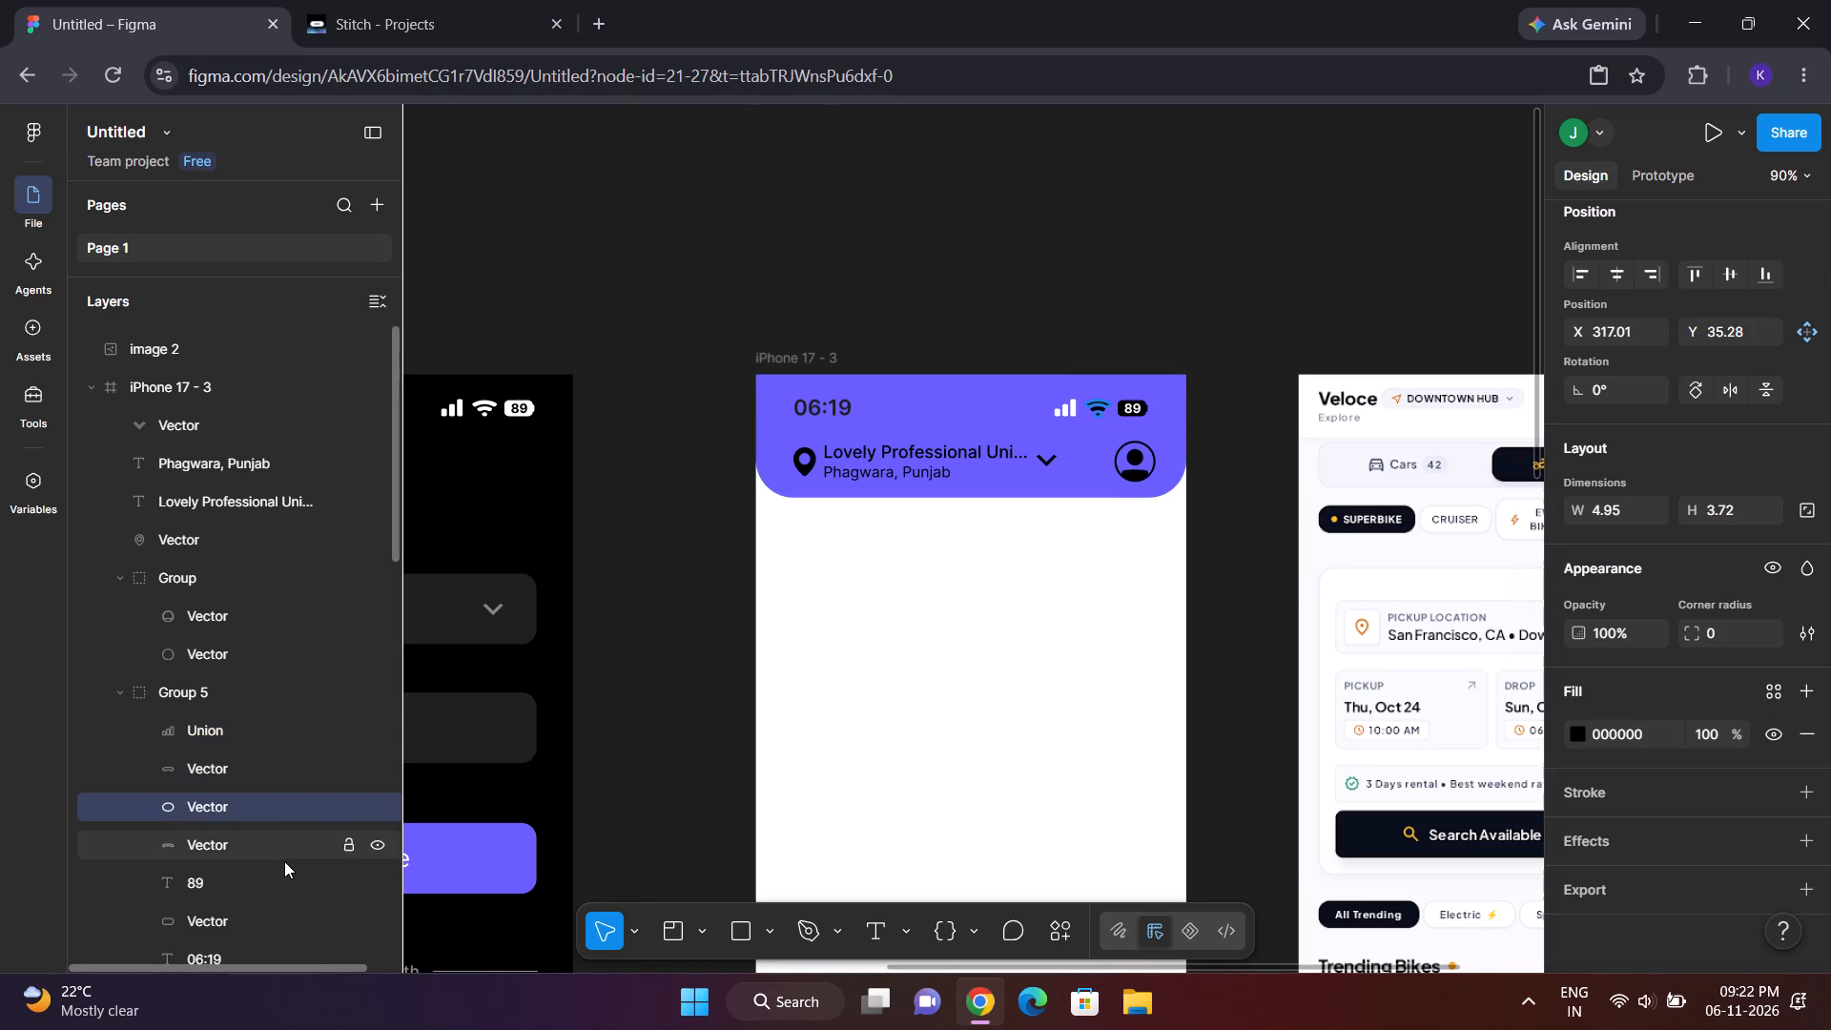
pyautogui.keyDown('ctrl'); pyautogui.keyDown('shift'); pyautogui.click(284, 861); pyautogui.keyUp('shift'); pyautogui.keyUp('ctrl')
pyautogui.keyDown('ctrl'); pyautogui.keyDown('shift'); pyautogui.click(275, 779); pyautogui.keyUp('shift'); pyautogui.keyUp('ctrl')
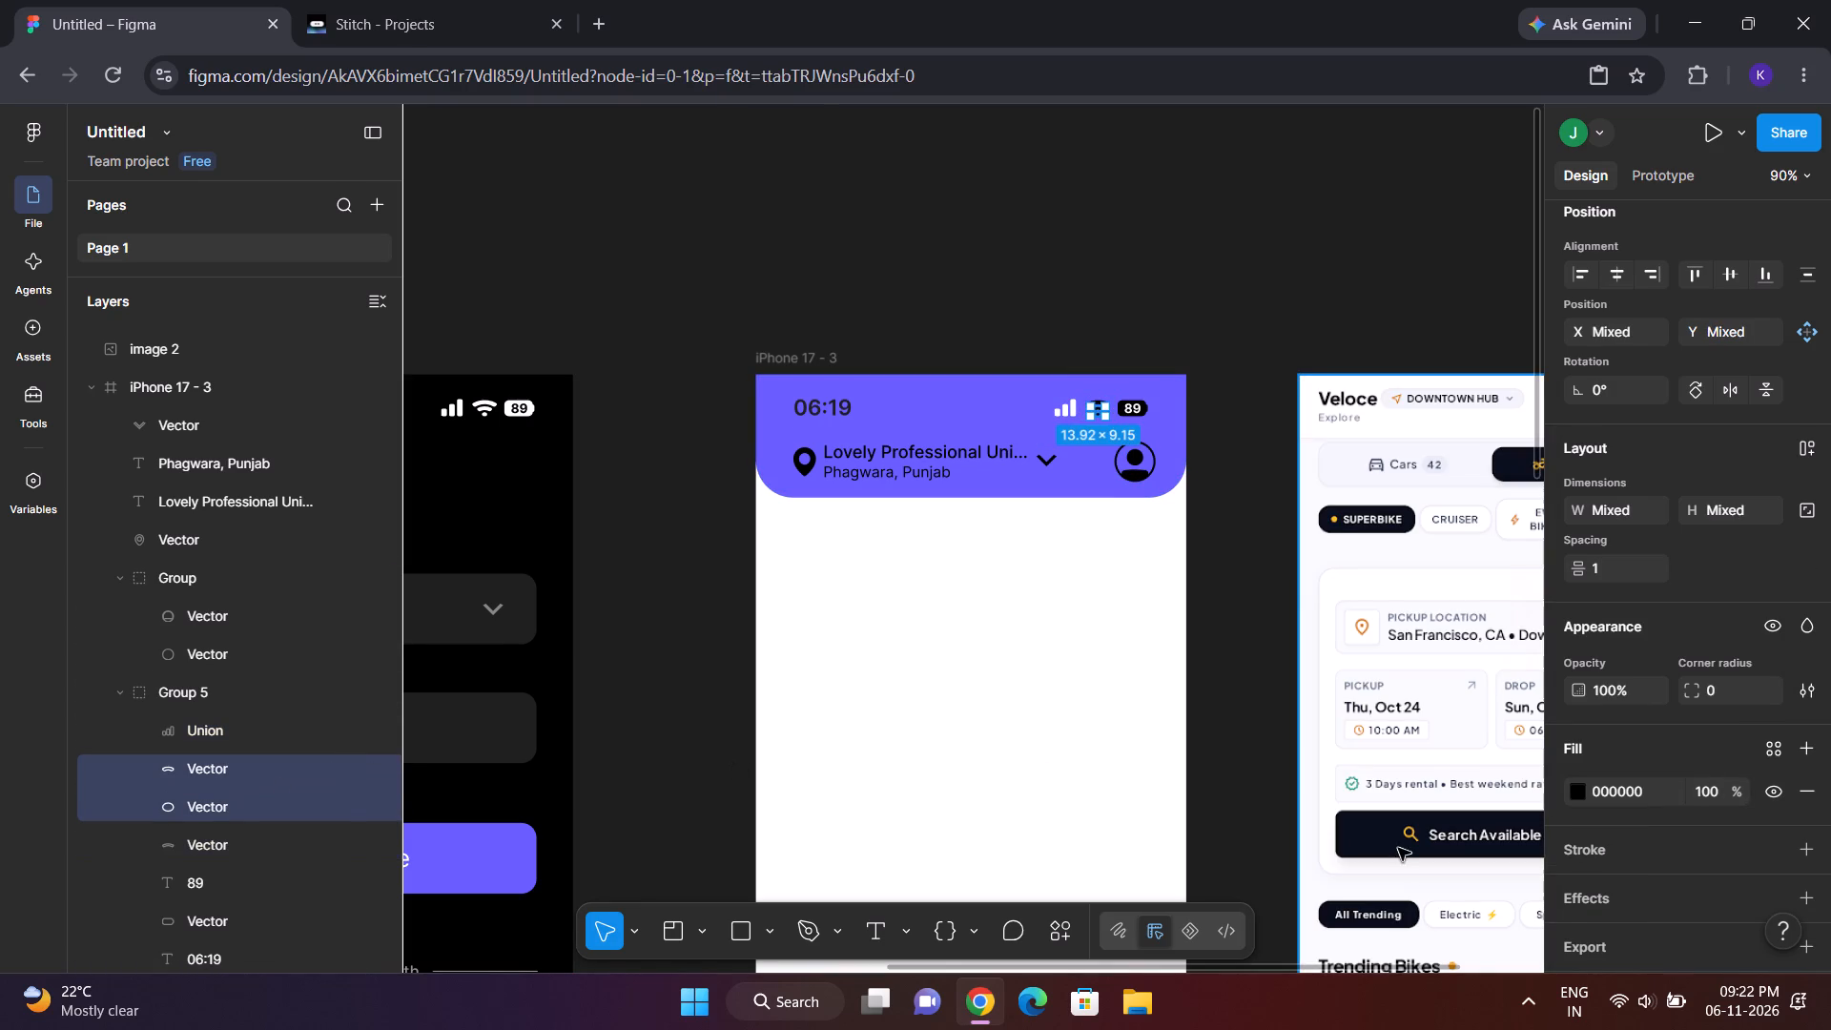
pyautogui.keyDown('ctrl'); pyautogui.keyDown('shift'); pyautogui.click(249, 841); pyautogui.keyUp('shift'); pyautogui.keyUp('ctrl')
pyautogui.moveTo(249, 841); pyautogui.dragTo(259, 813)
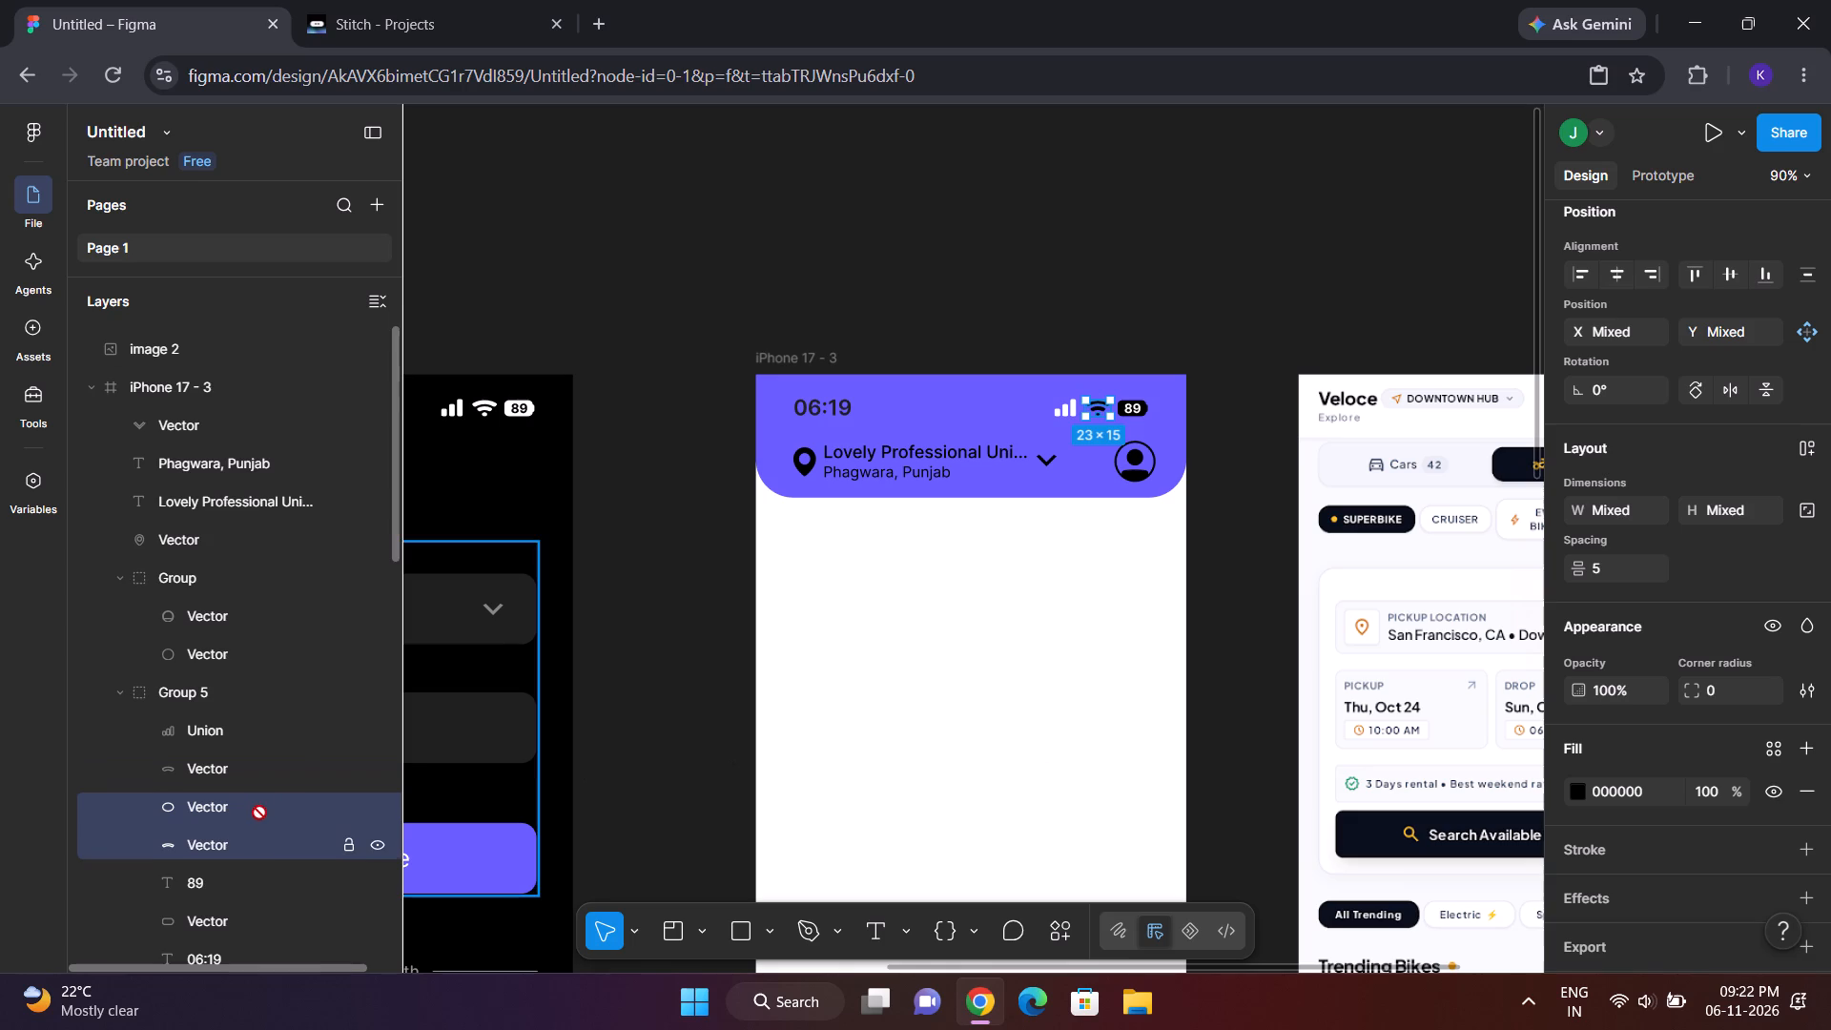
pyautogui.moveTo(259, 813); pyautogui.dragTo(261, 808)
pyautogui.keyDown('ctrl'); pyautogui.keyDown('shift'); pyautogui.click(261, 776); pyautogui.keyUp('shift'); pyautogui.keyUp('ctrl')
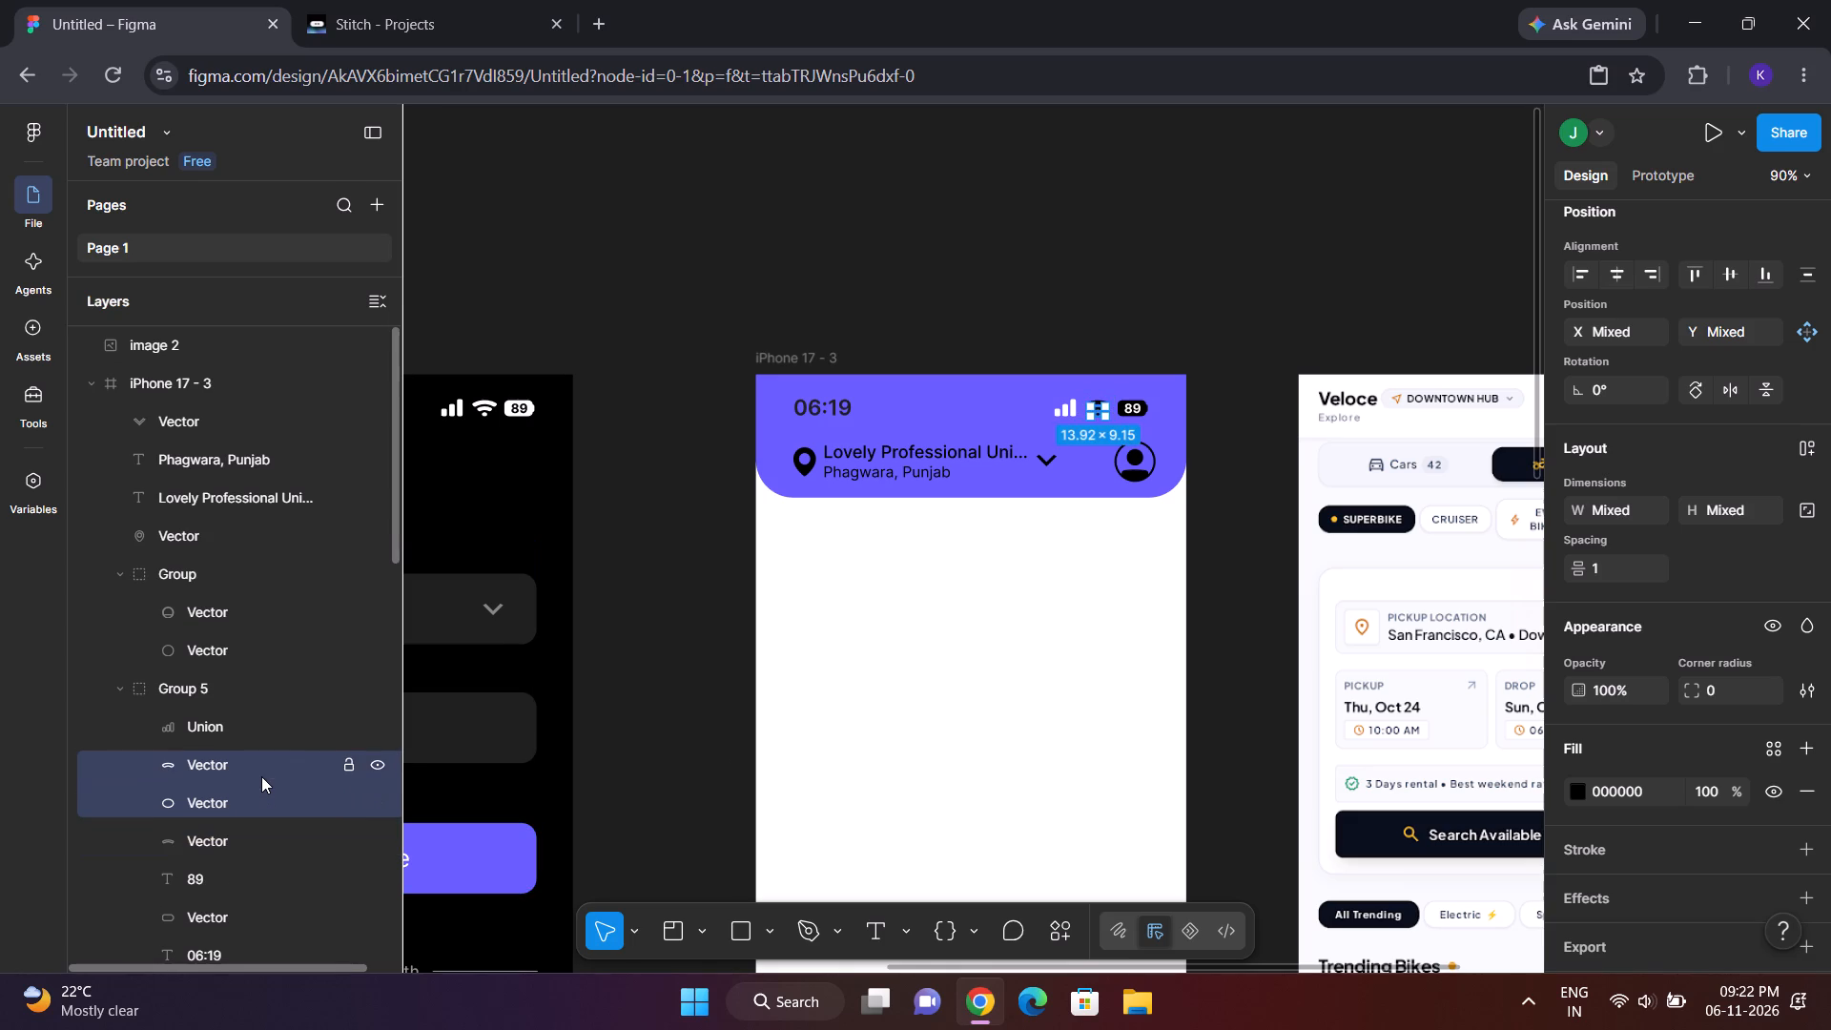
pyautogui.click(1587, 790)
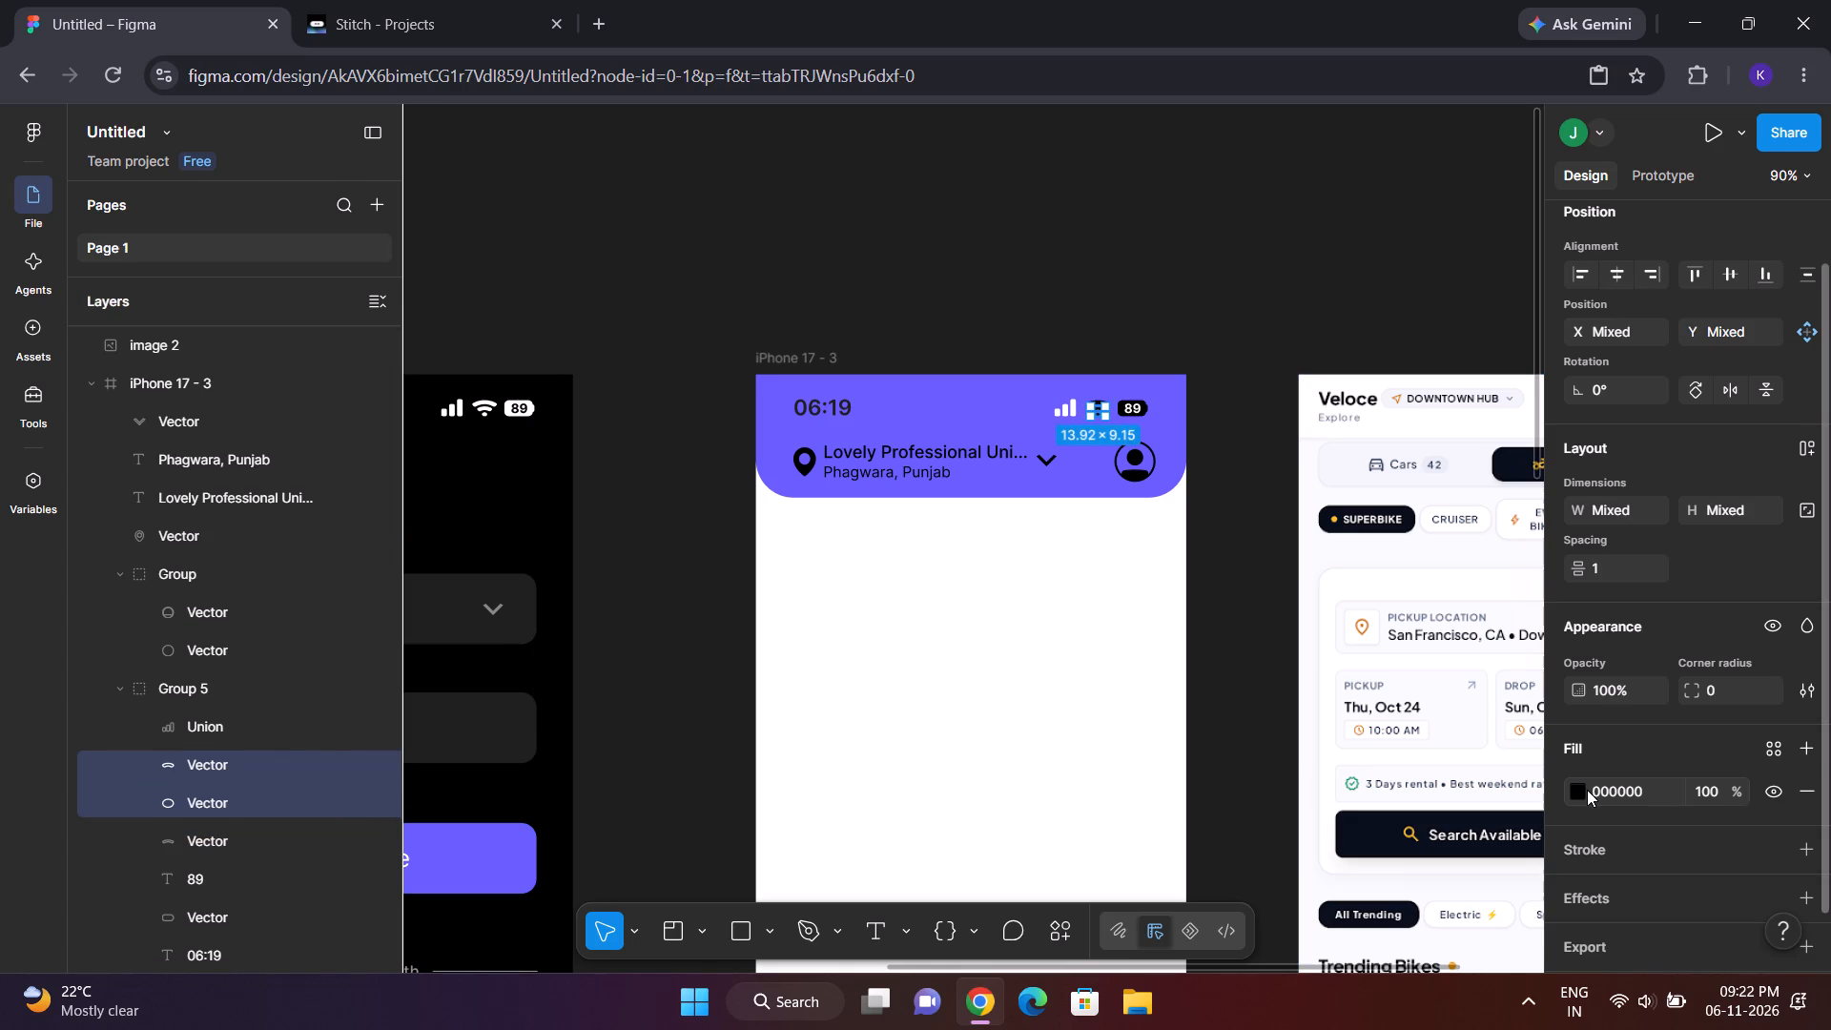
pyautogui.click(1578, 791)
pyautogui.moveTo(1411, 614); pyautogui.dragTo(1396, 595)
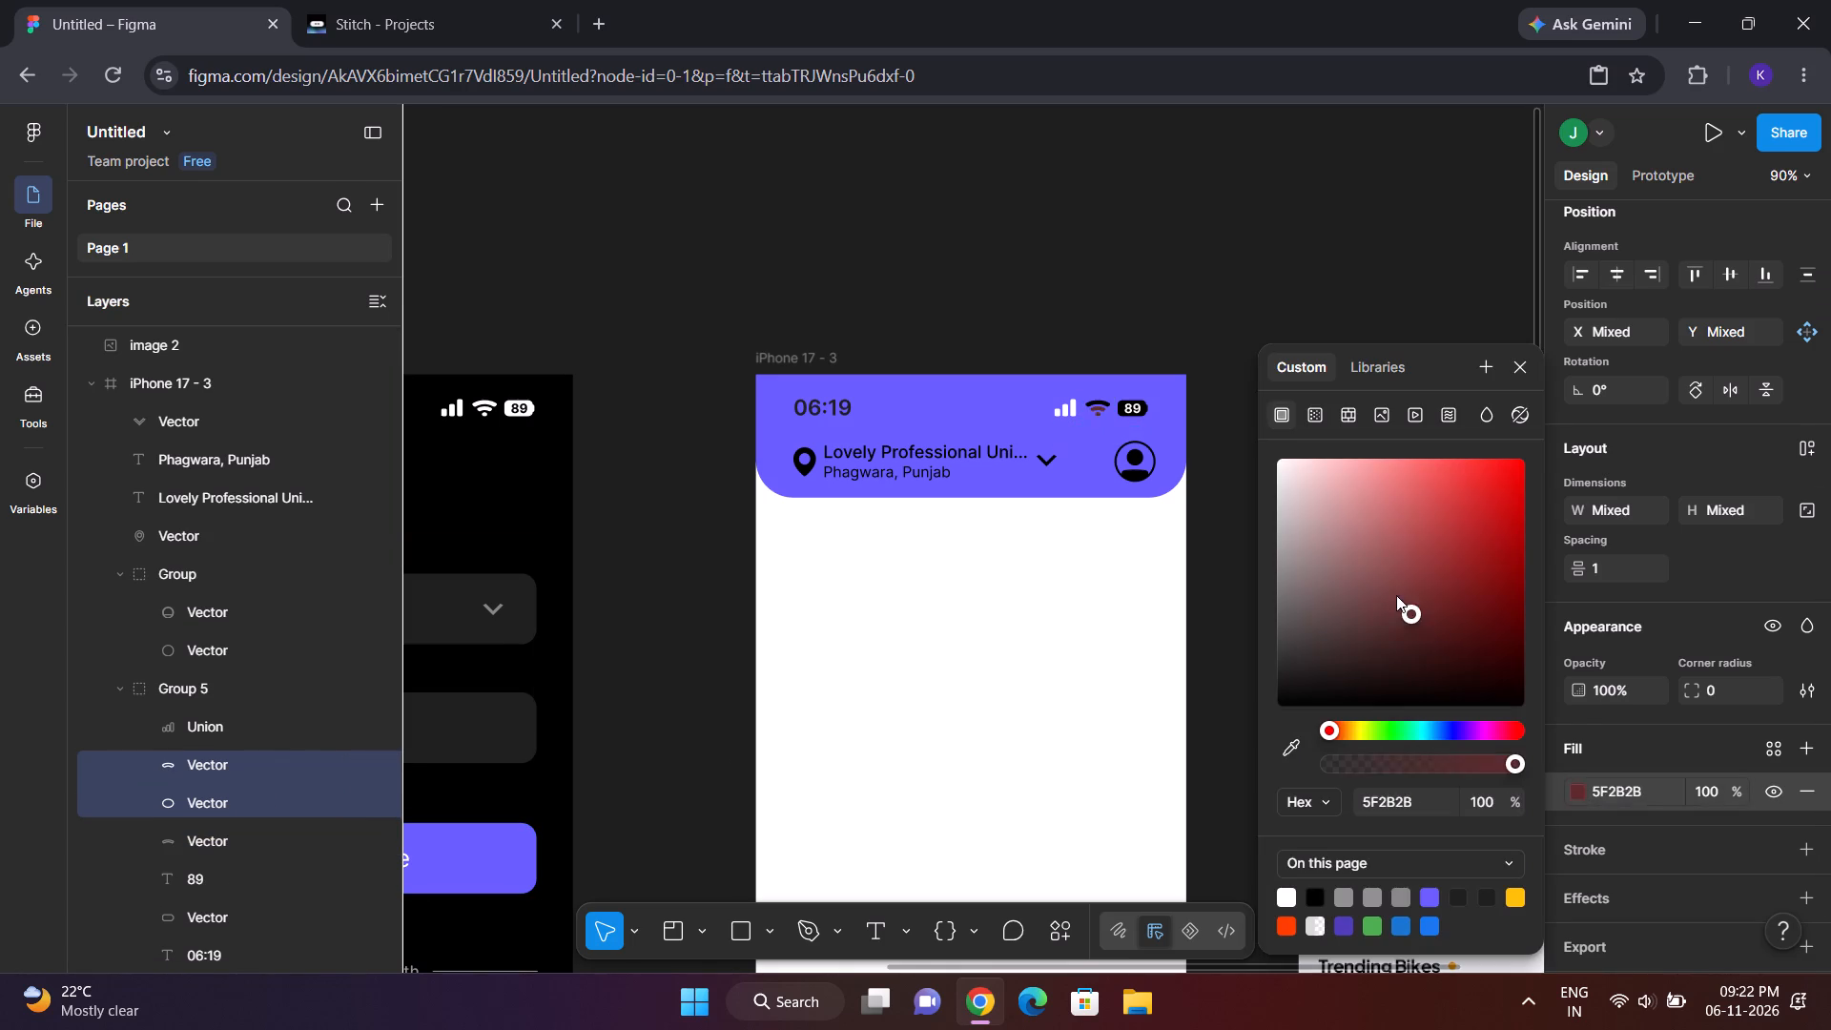
pyautogui.moveTo(1396, 595); pyautogui.dragTo(1187, 283)
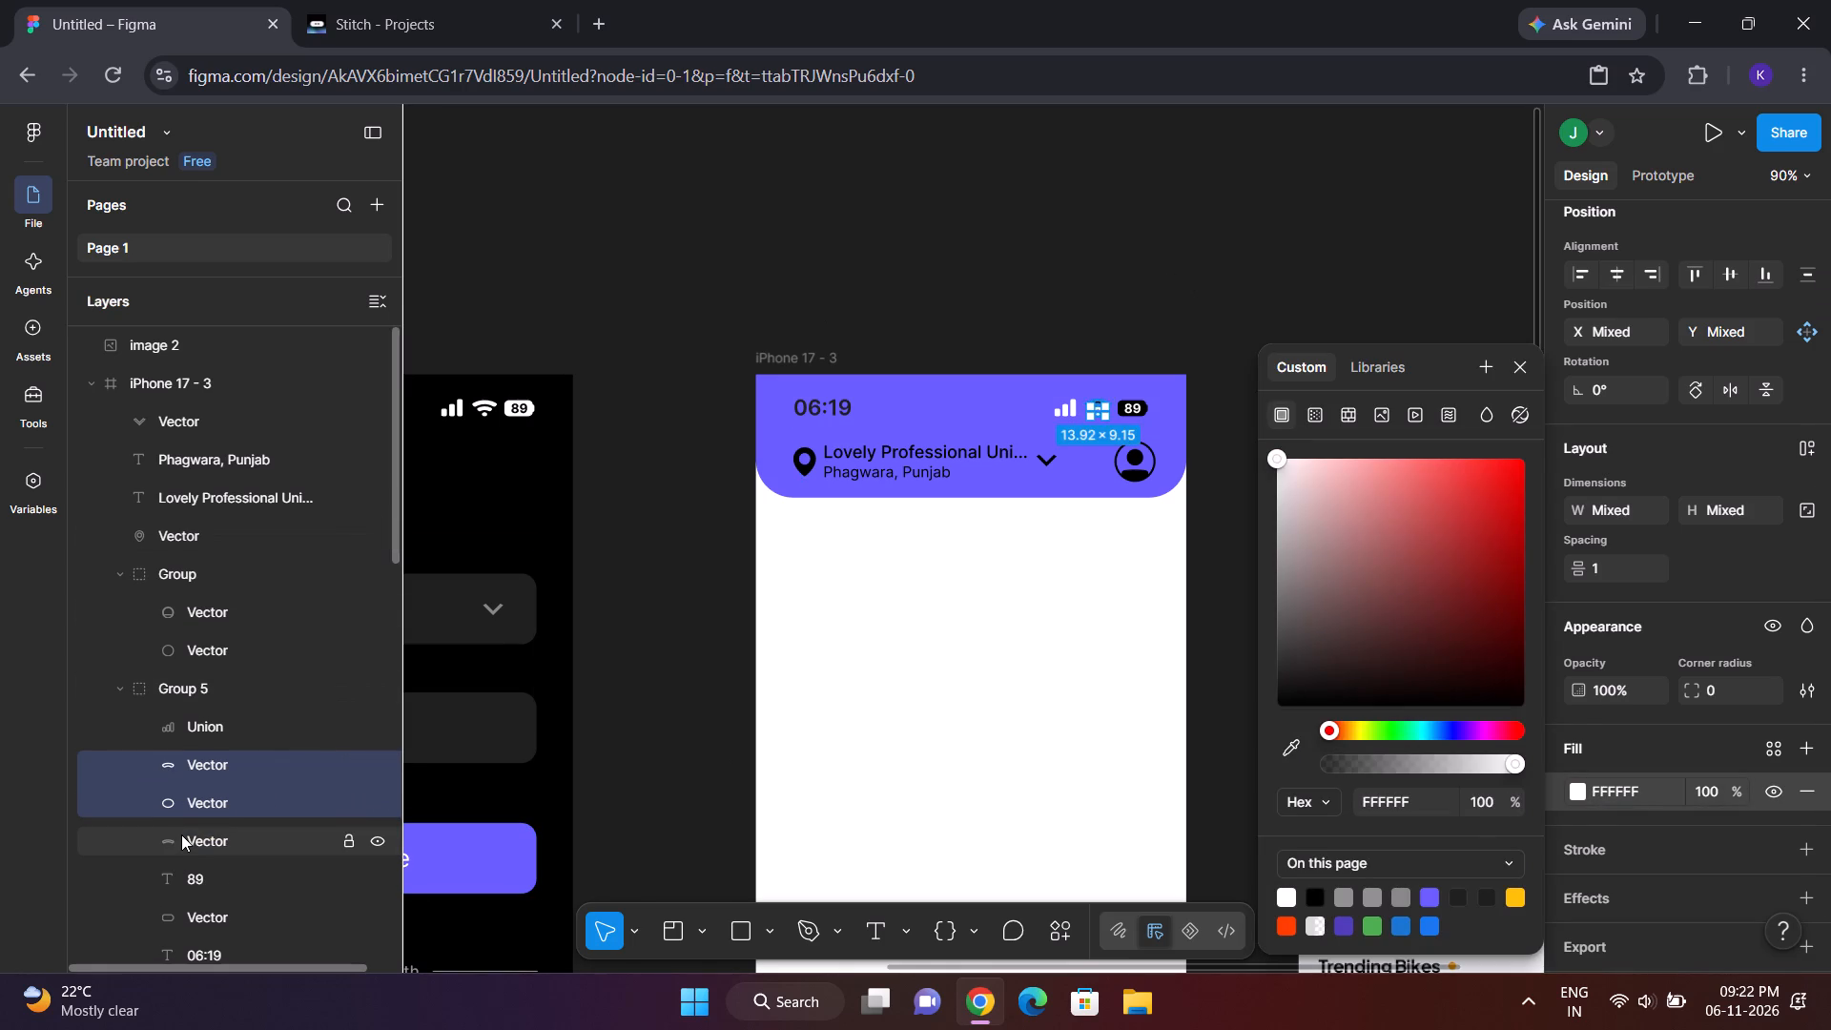
# Change the fill of the Wi-Fi icon's outer arc to white FFFFFF.
pyautogui.click(181, 834)
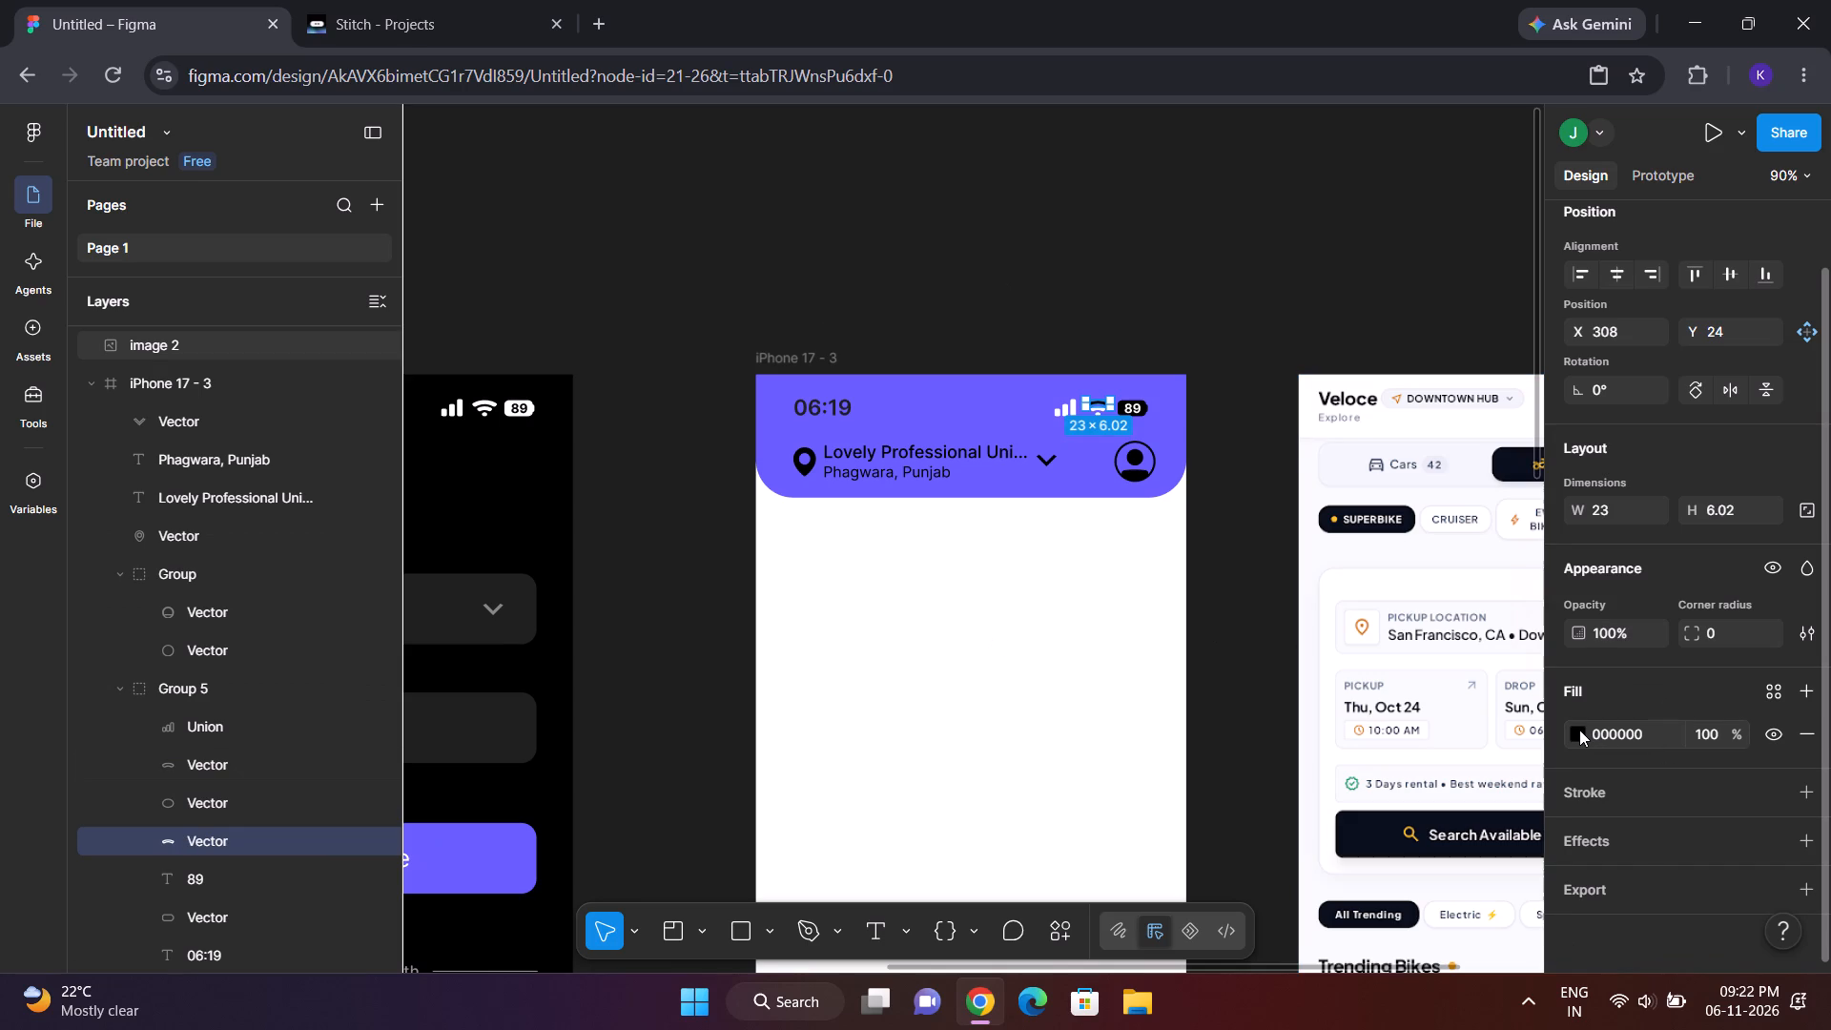
pyautogui.click(1579, 730)
pyautogui.moveTo(1410, 593); pyautogui.dragTo(1121, 296)
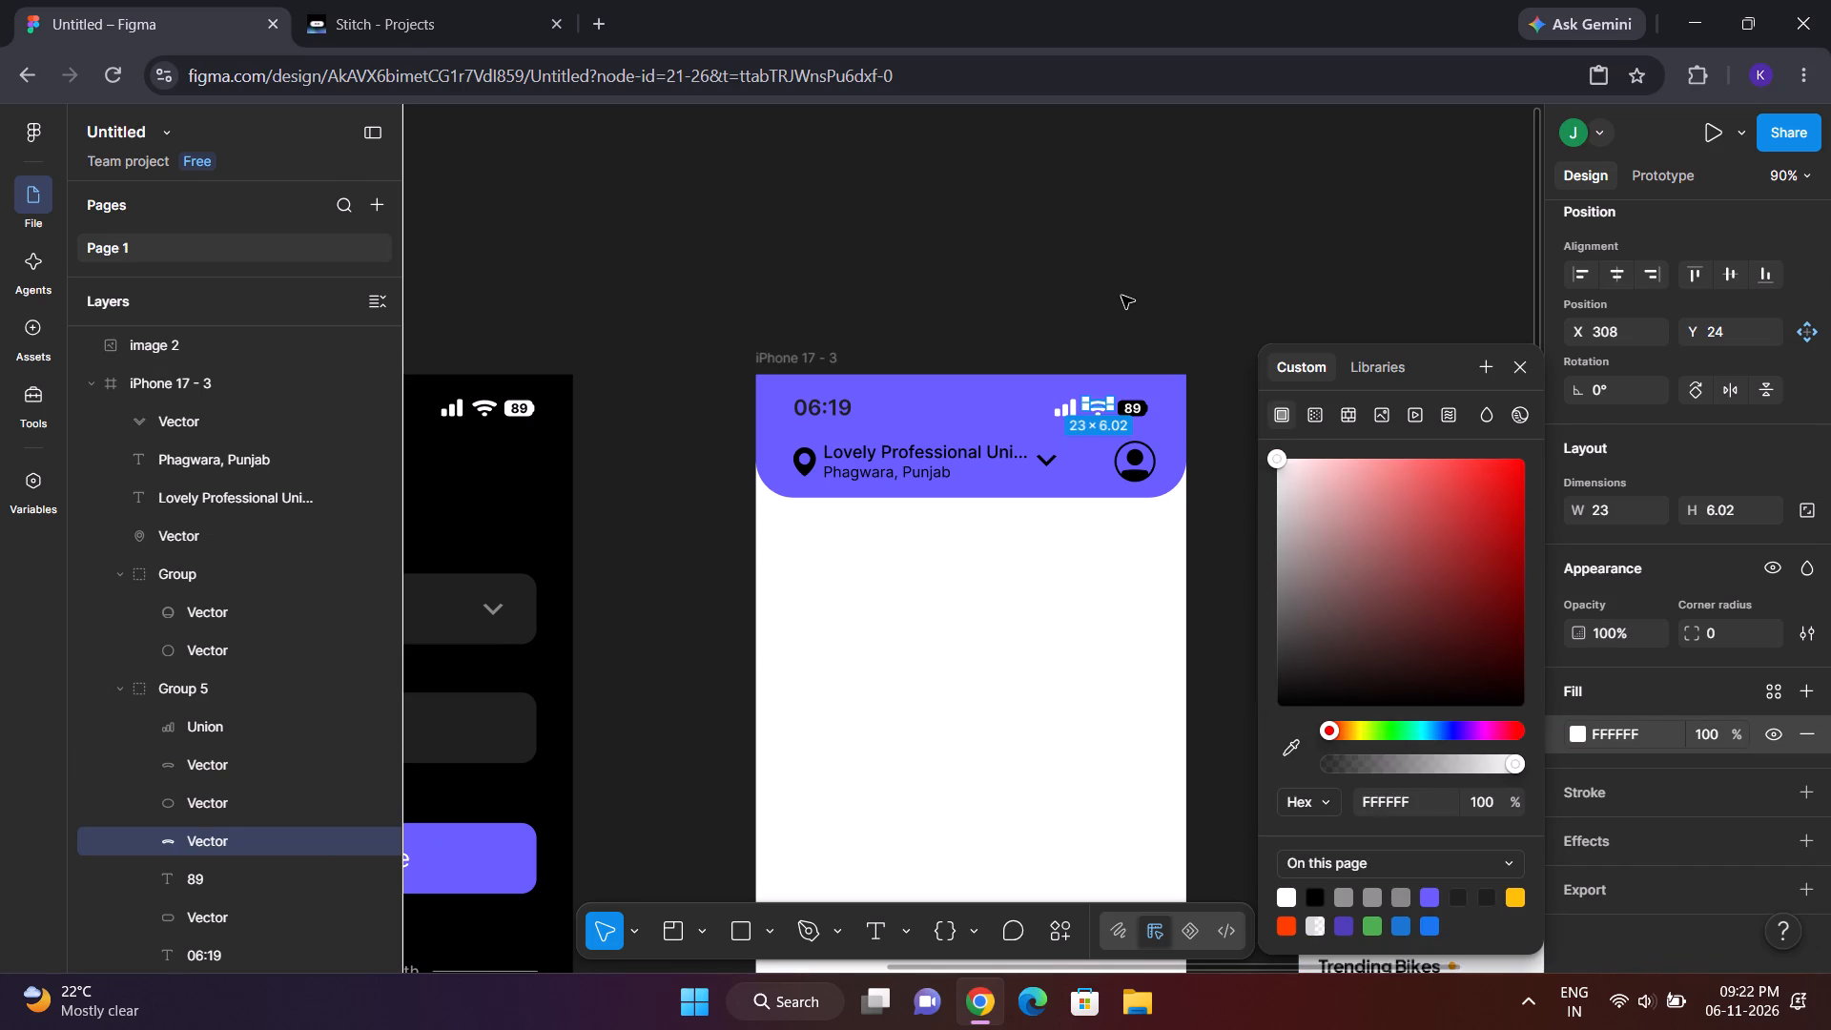
pyautogui.click(1120, 333)
# Change the fill of the battery shape behind the 89 in the status bar to white FFFFFF.
pyautogui.click(1142, 408)
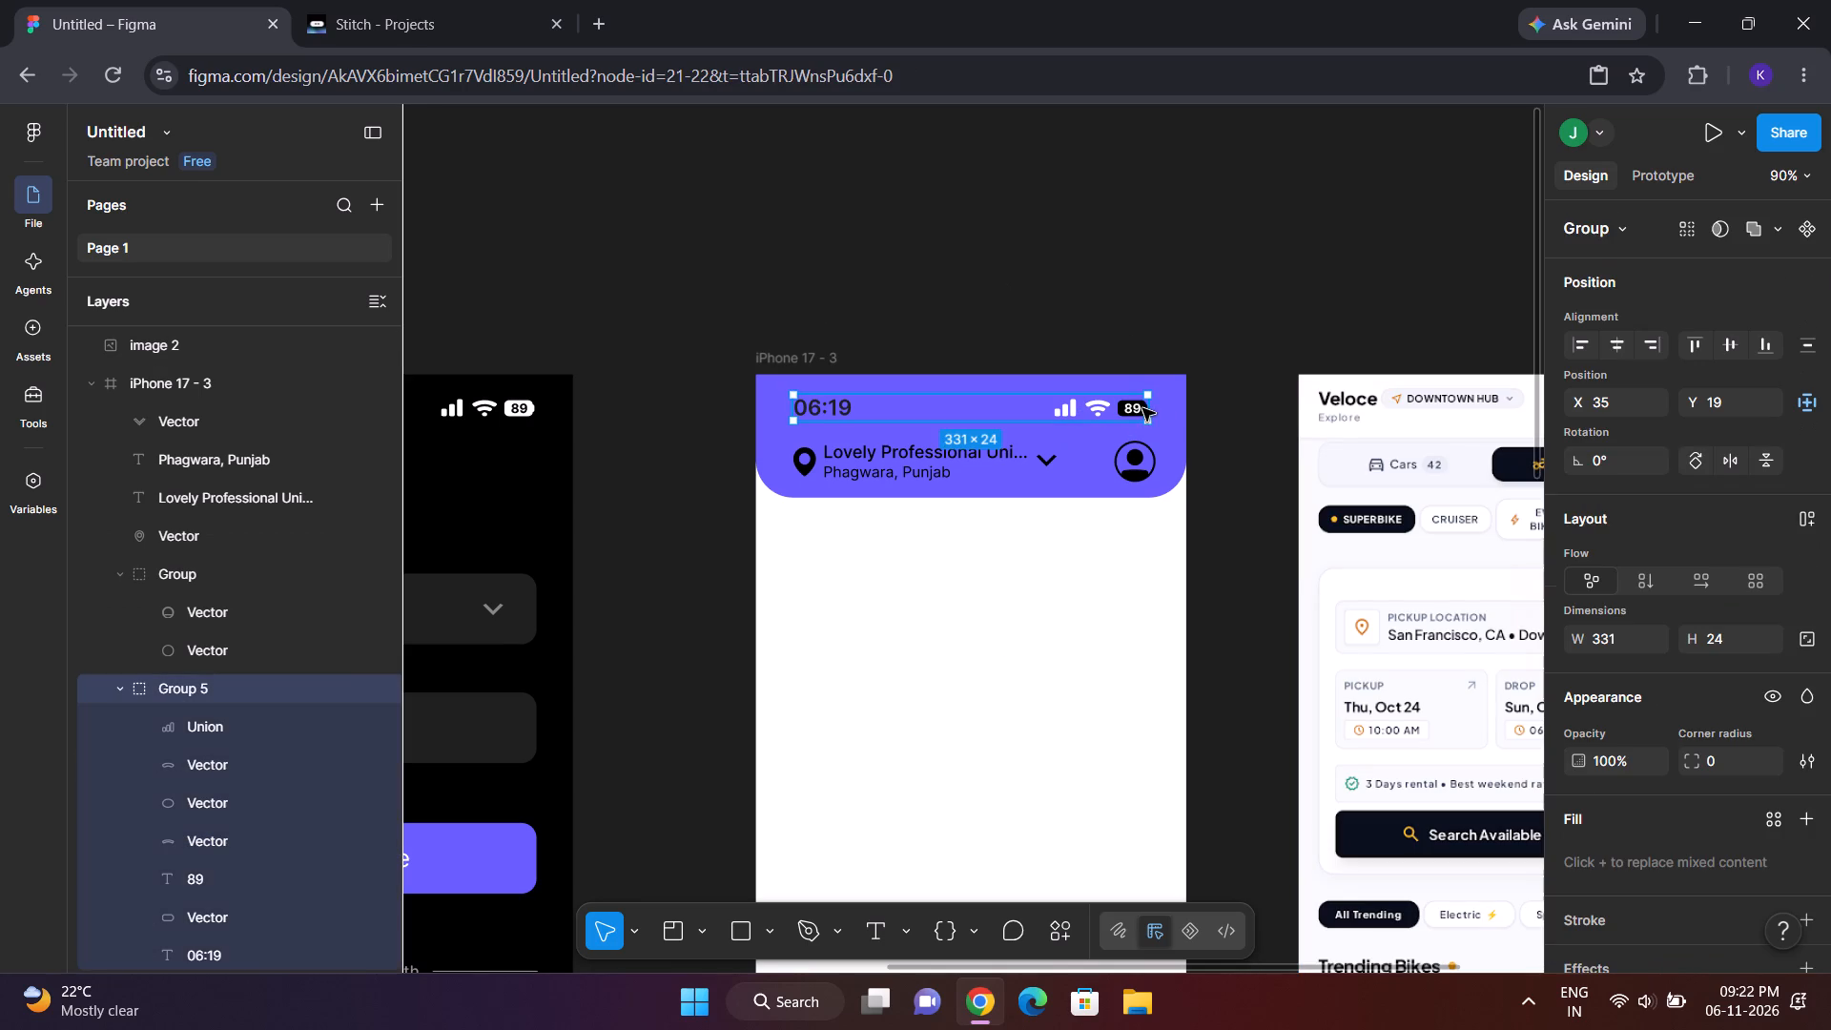
pyautogui.scroll(-1, 289, 821)
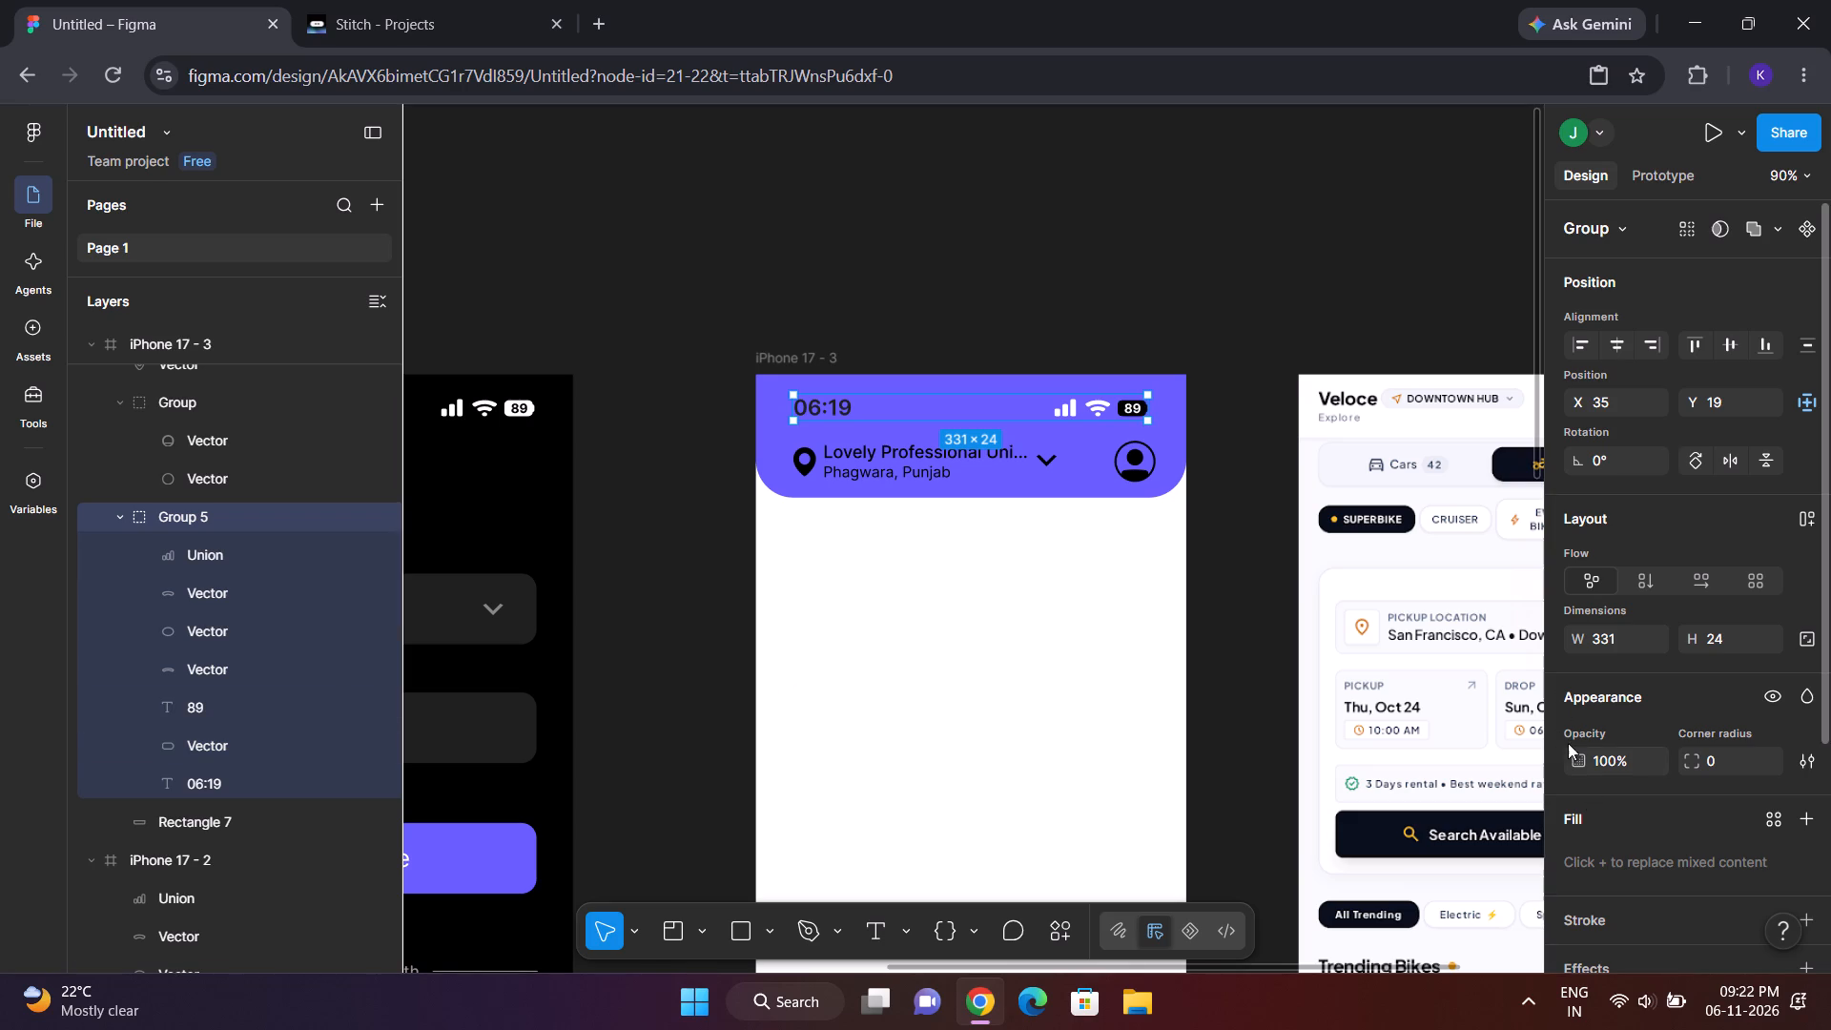
pyautogui.click(257, 747)
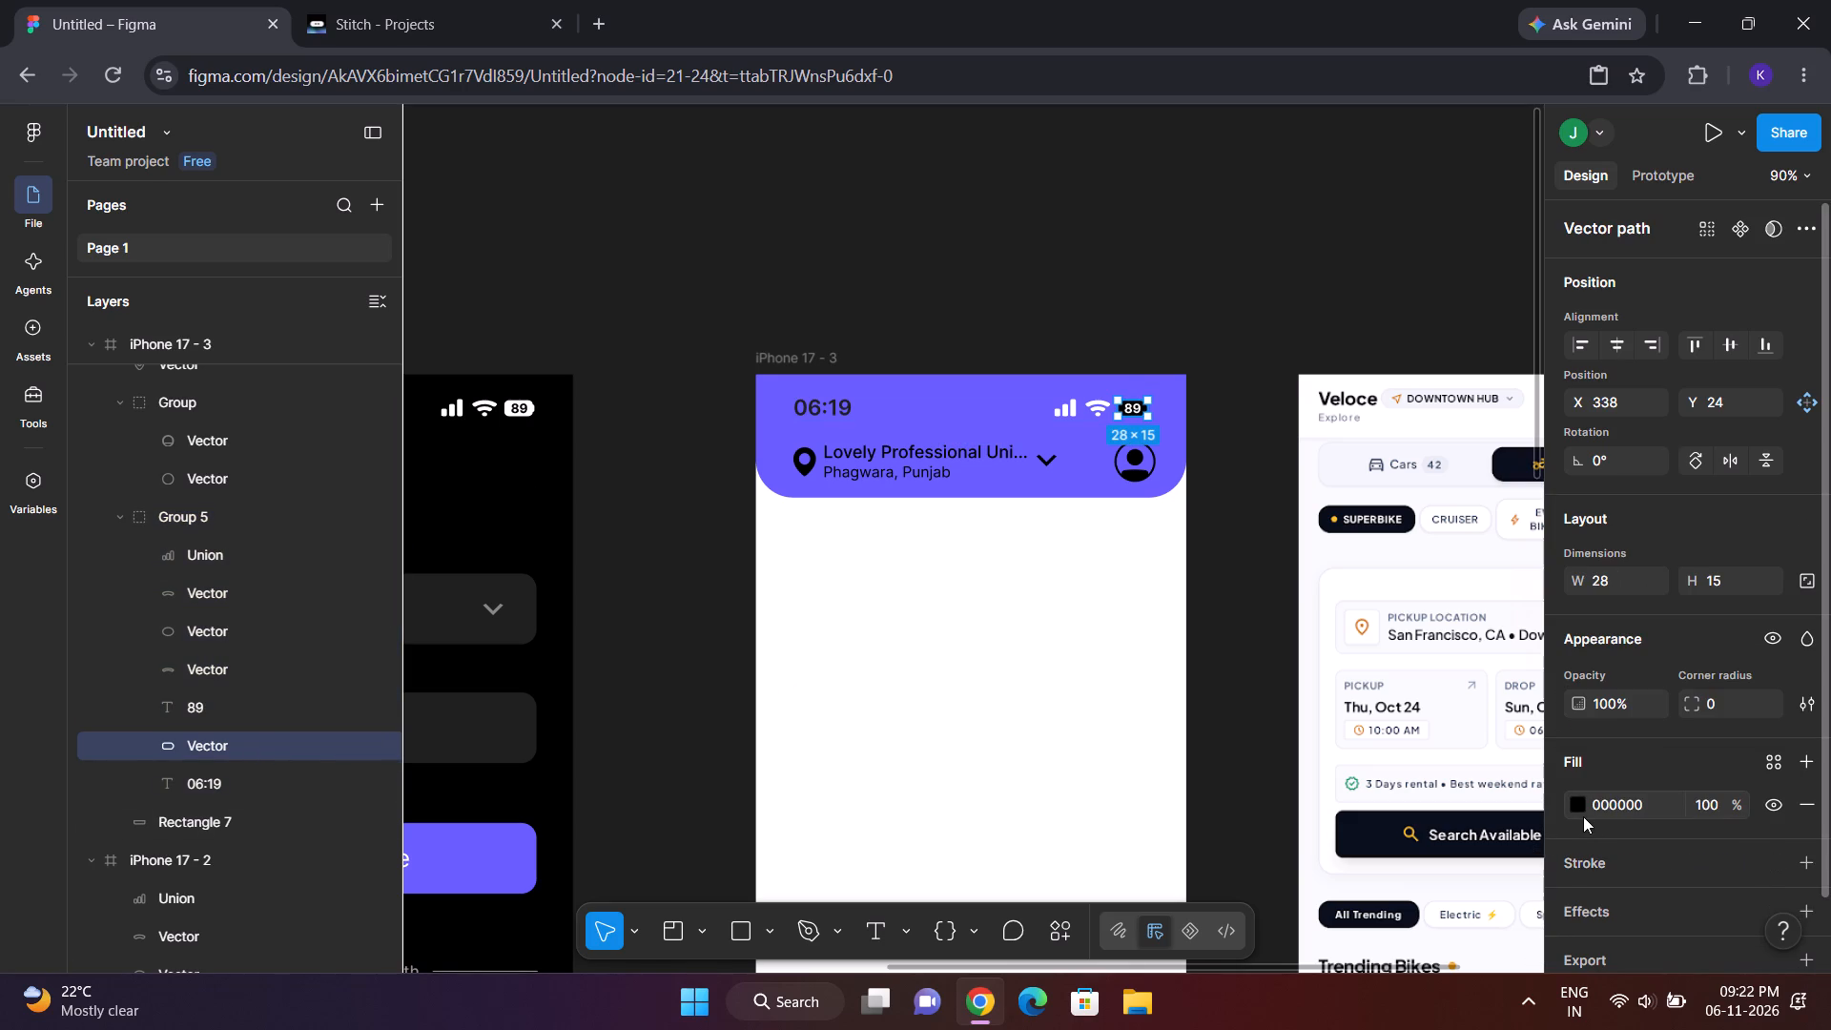
pyautogui.click(1581, 814)
pyautogui.click(1577, 808)
pyautogui.moveTo(1330, 627); pyautogui.dragTo(1142, 313)
# Change the fill of the 89 battery text in the iPhone 17 - 3 status bar to black 000000.
pyautogui.click(292, 712)
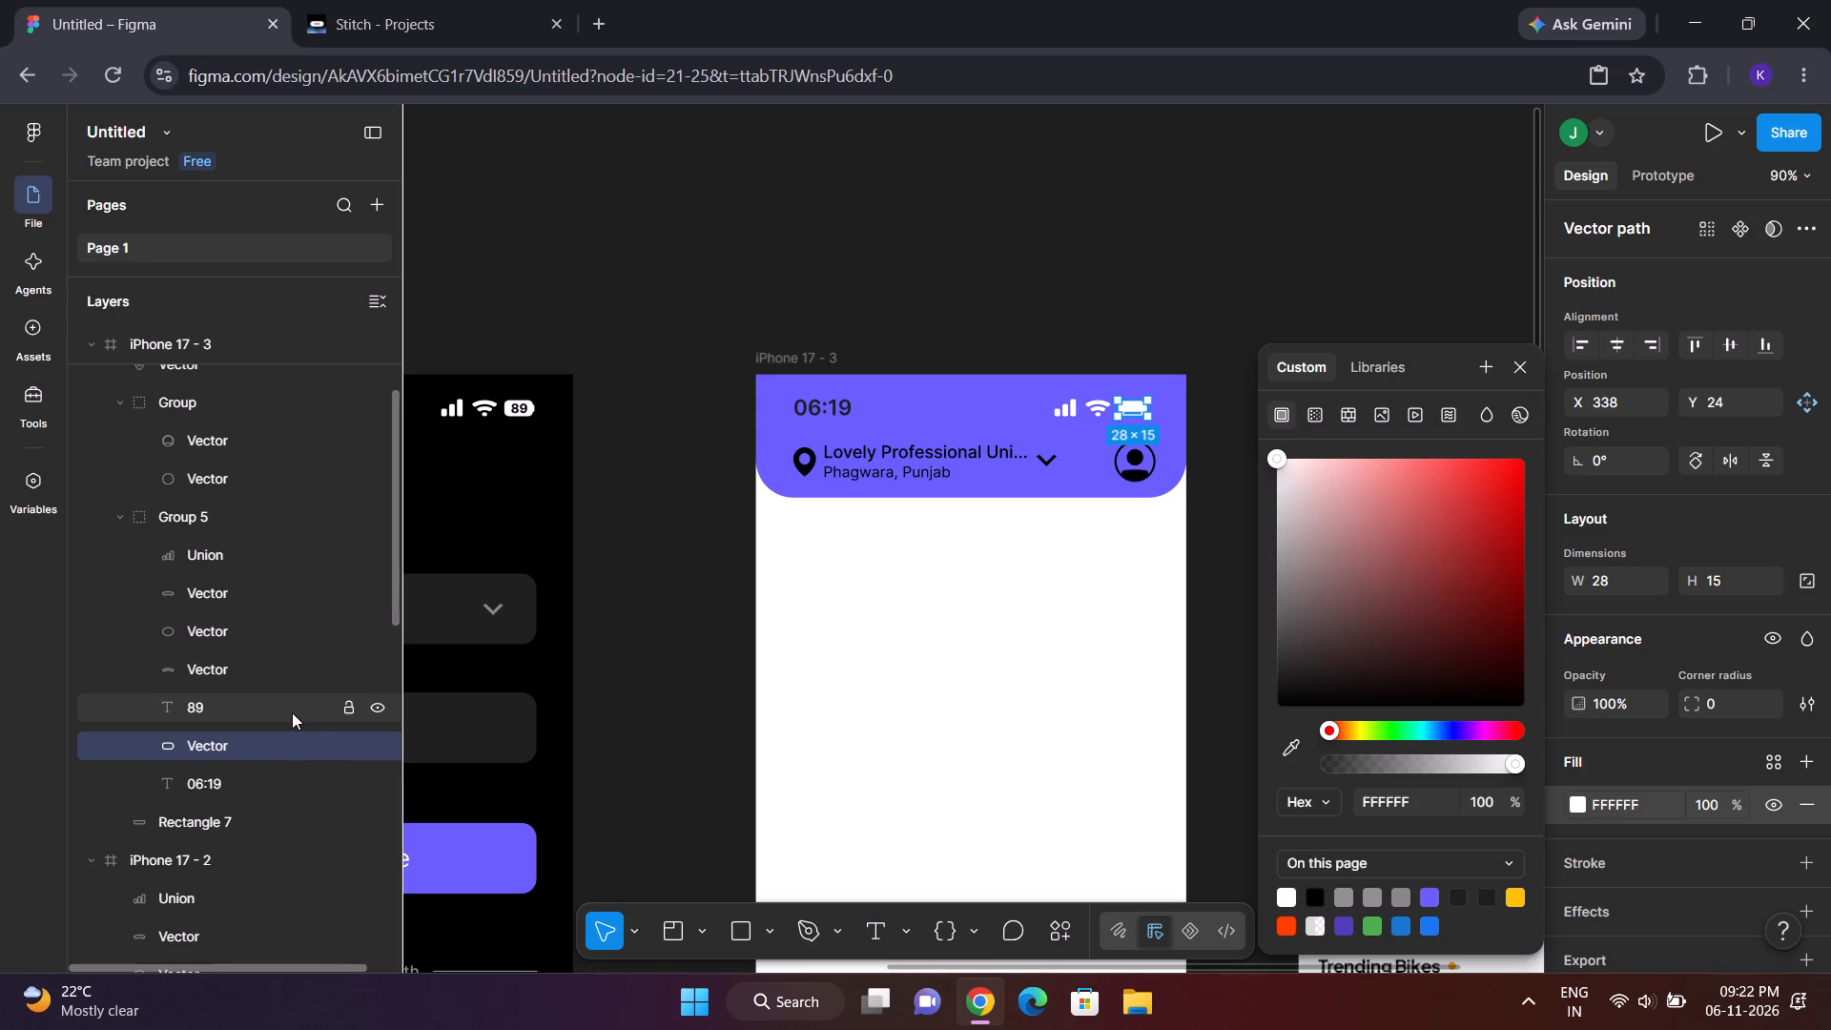
pyautogui.click(1264, 672)
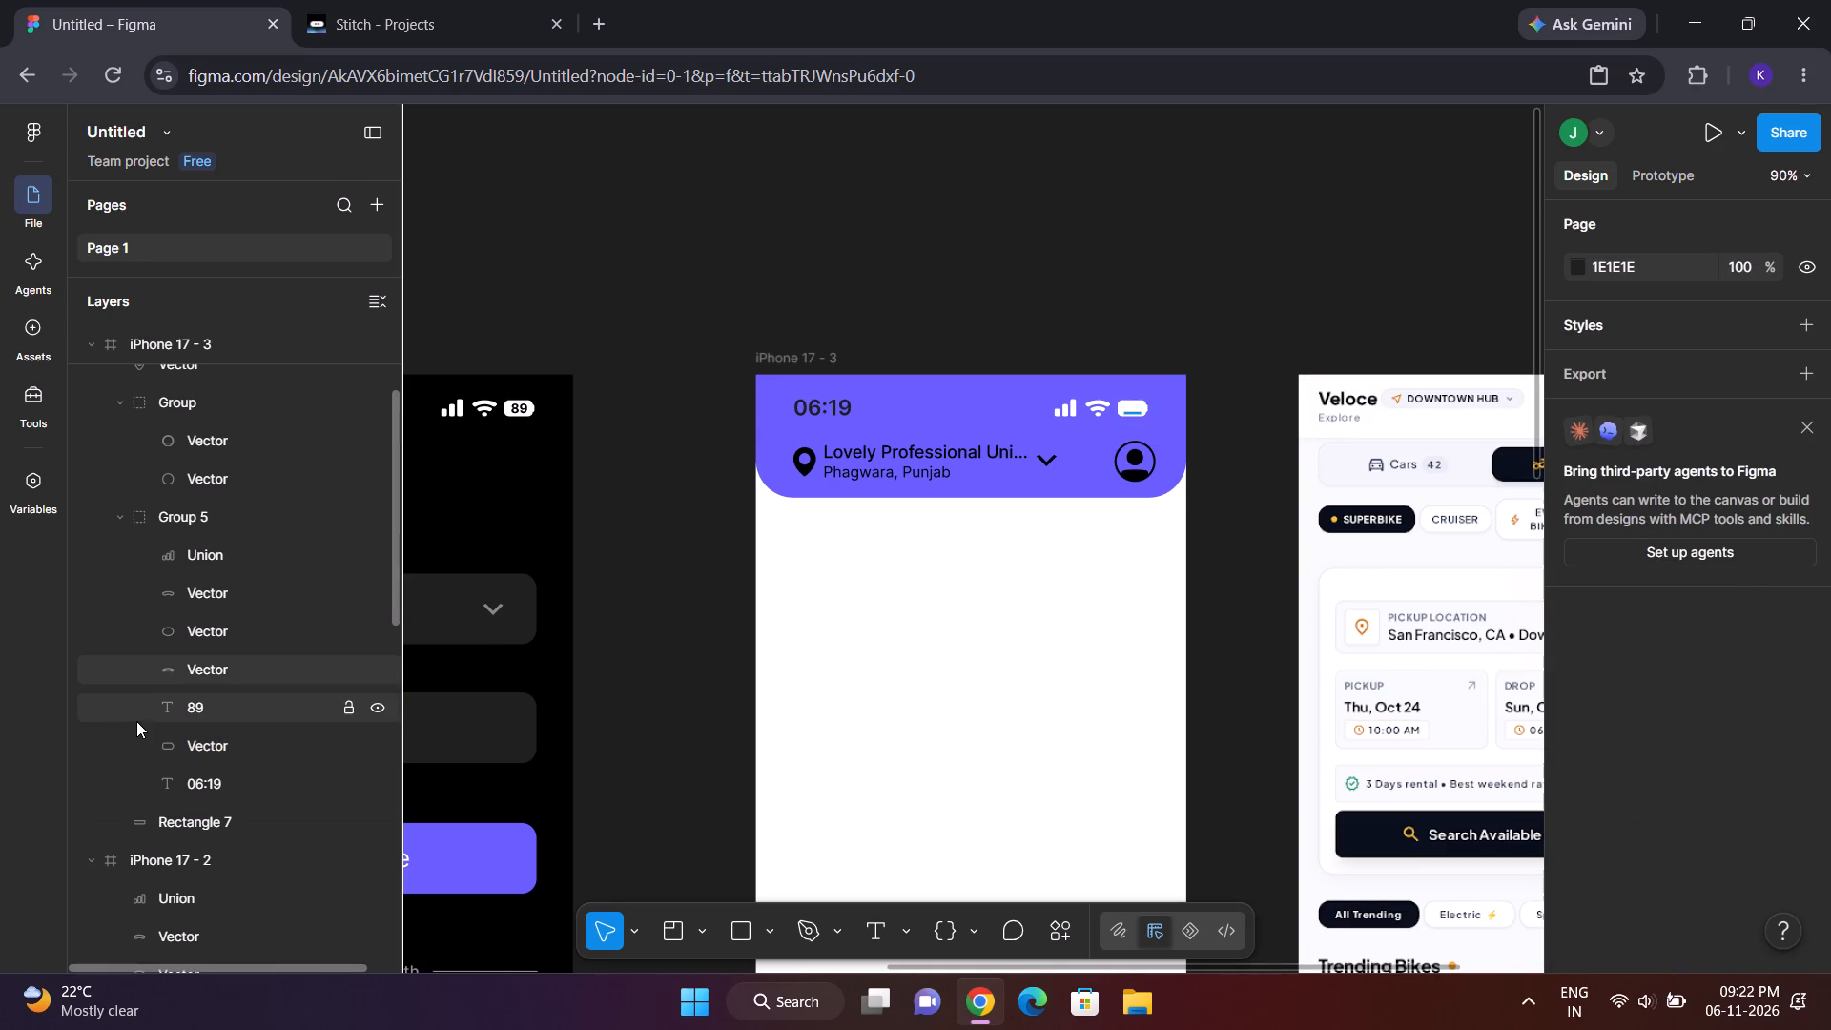
pyautogui.click(181, 717)
pyautogui.scroll(-2, 1577, 877)
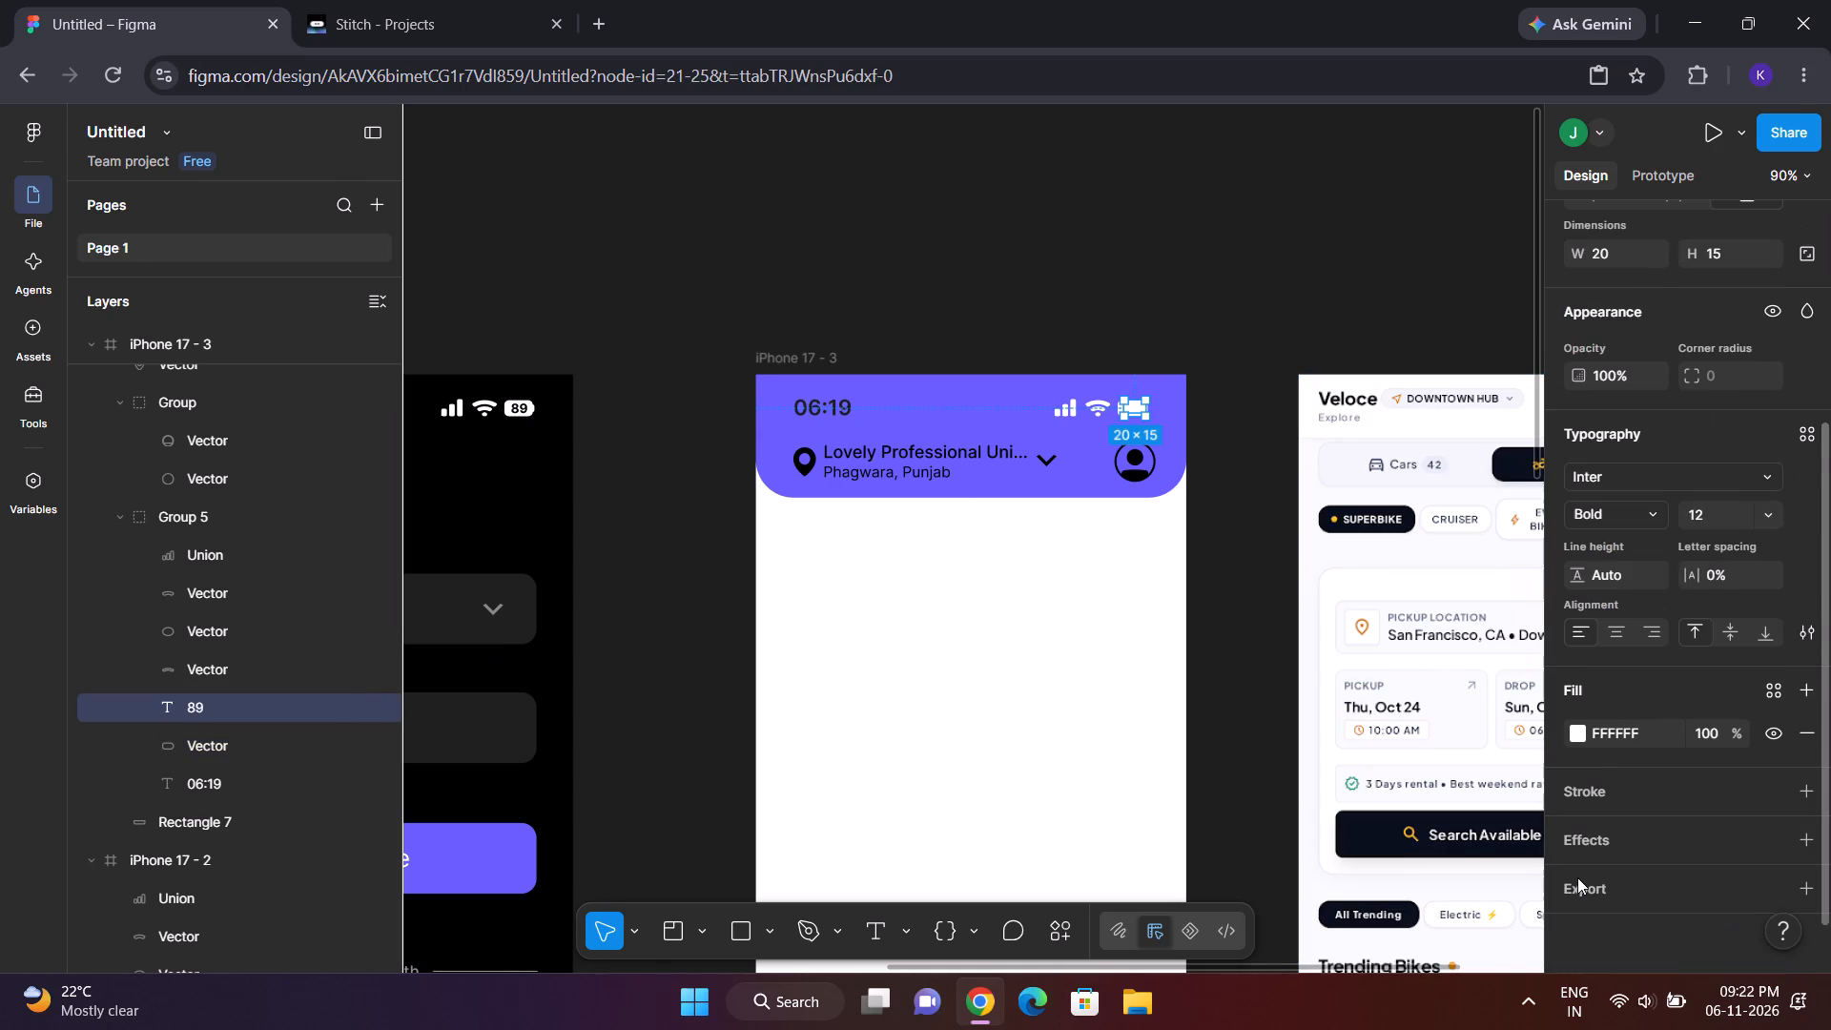
pyautogui.click(1572, 719)
pyautogui.click(1574, 730)
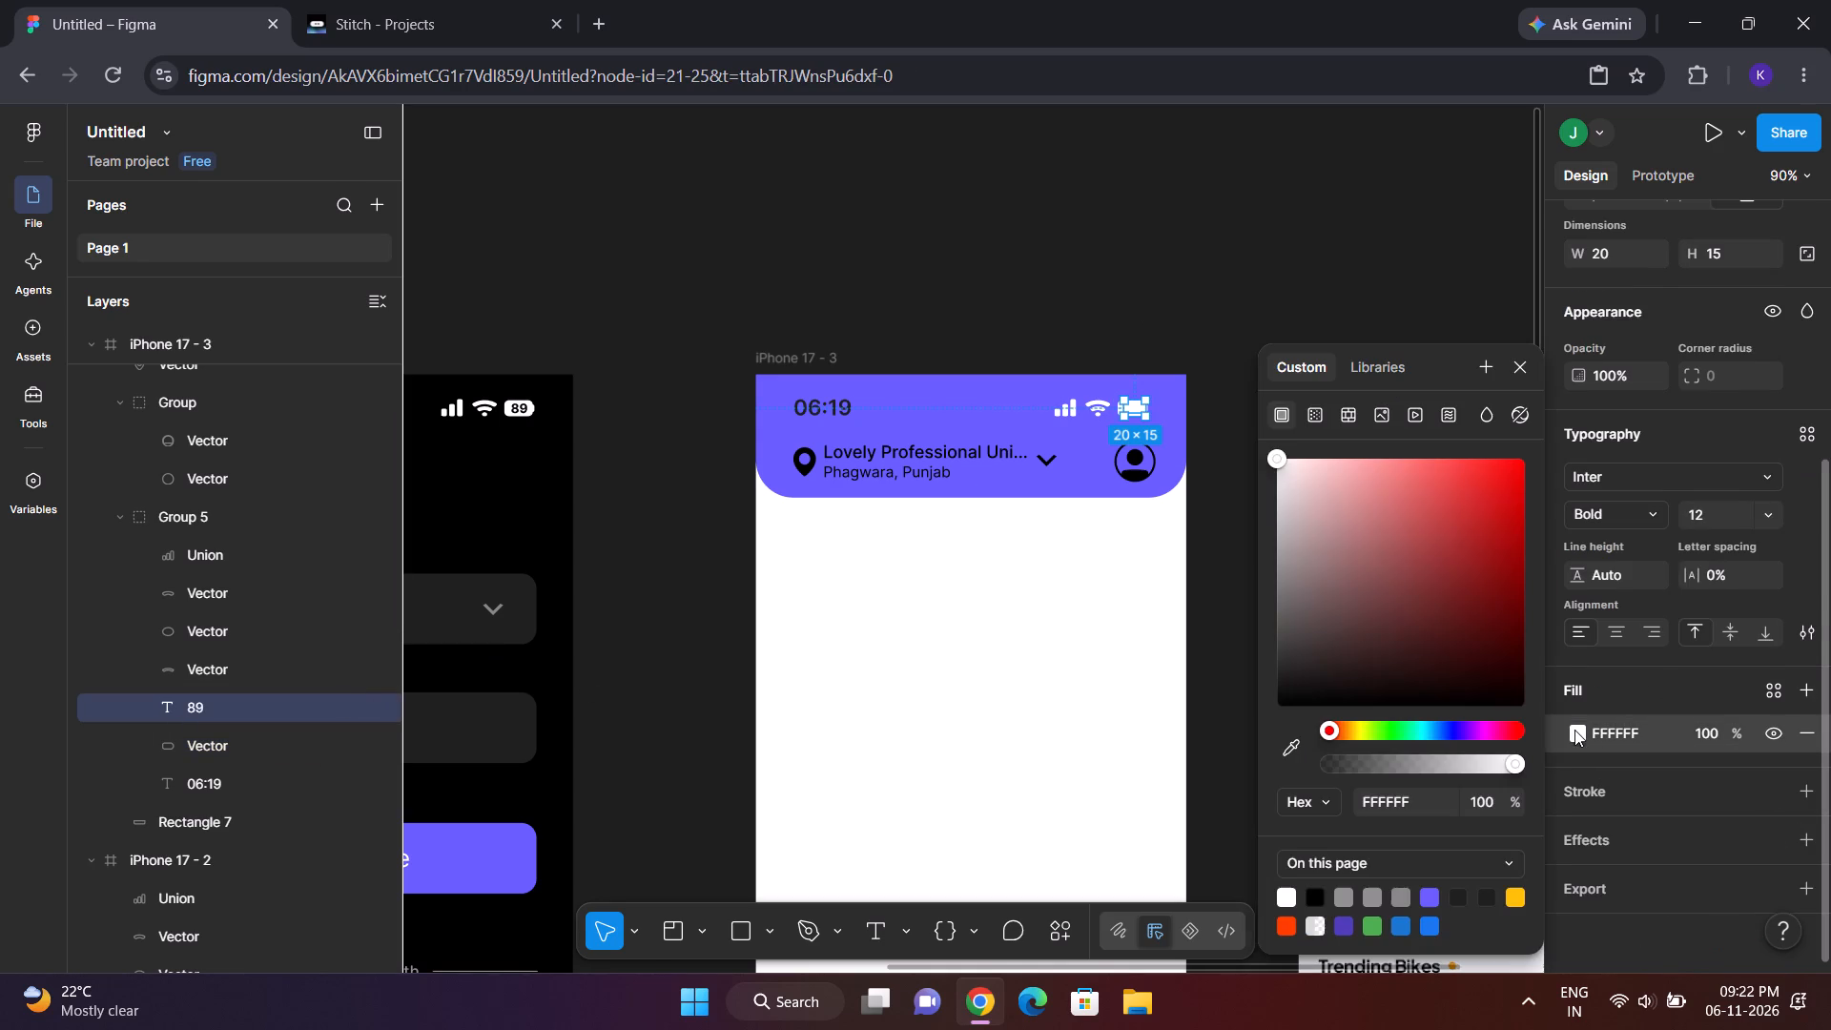
pyautogui.moveTo(1308, 583); pyautogui.dragTo(1195, 817)
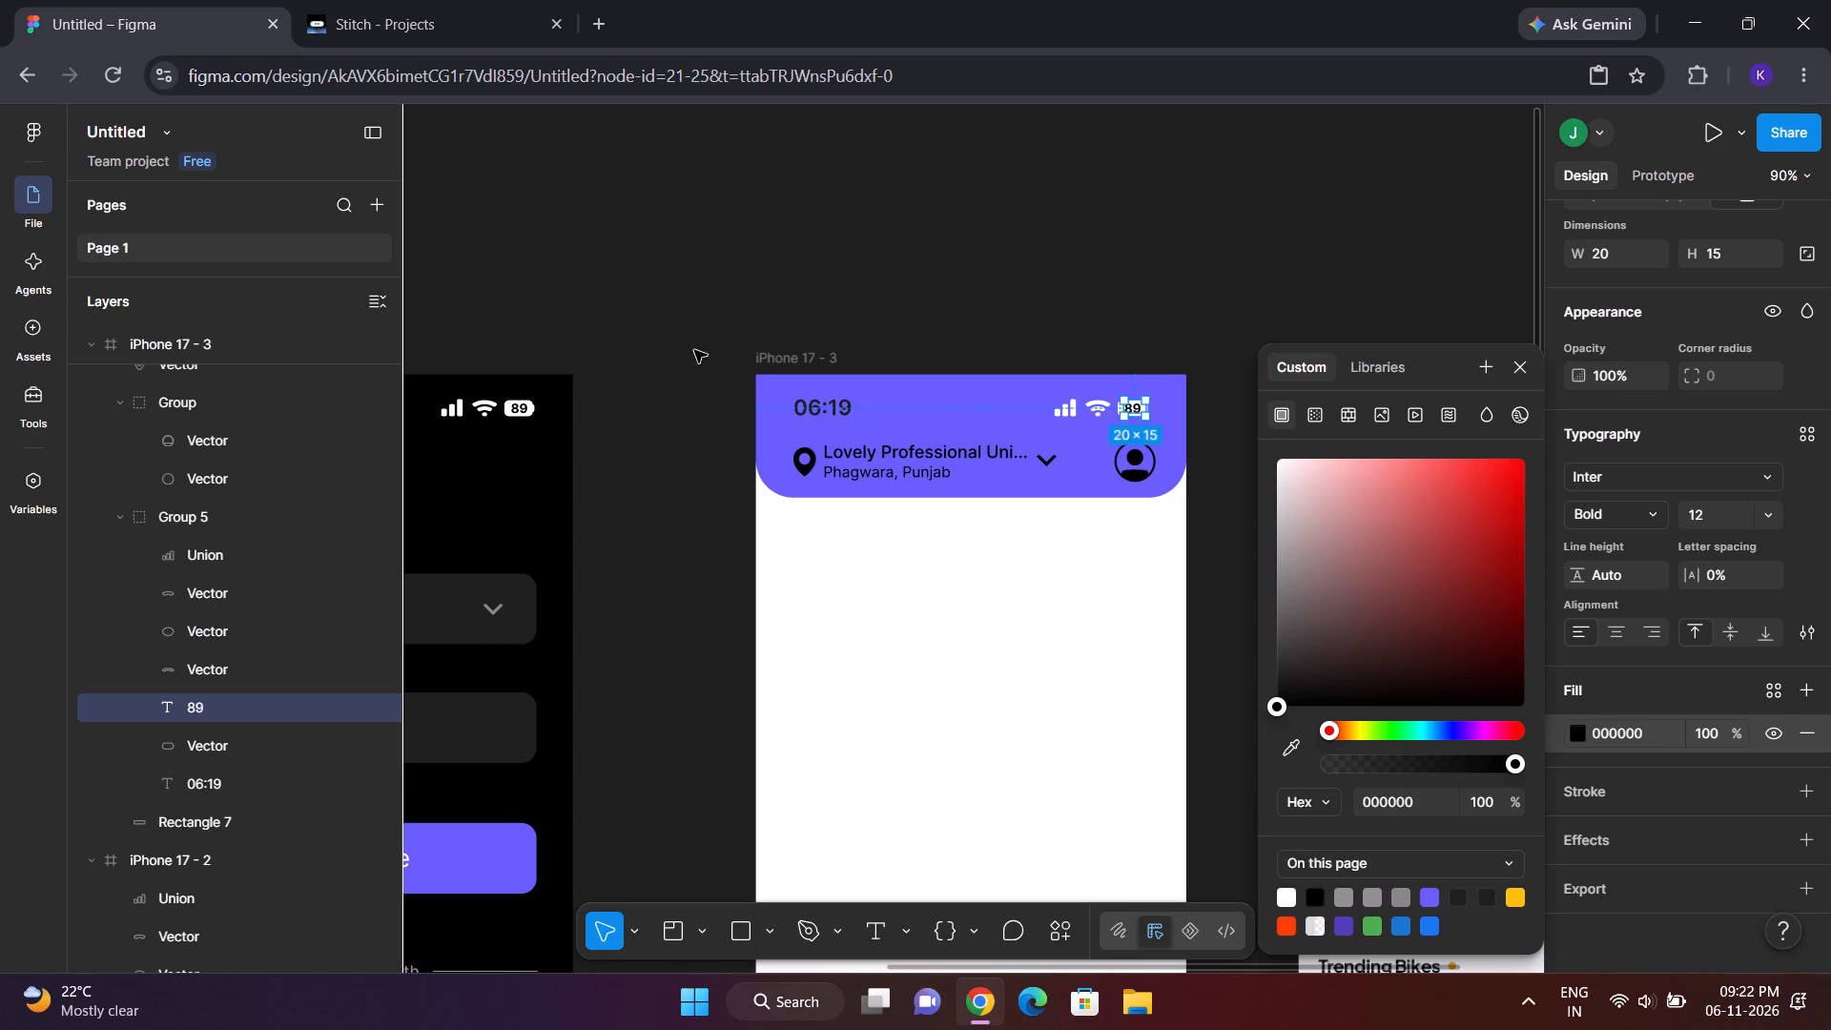
# Change the fill of the 06:19 time text in the iPhone 17 - 3 status bar to white.
pyautogui.click(824, 418)
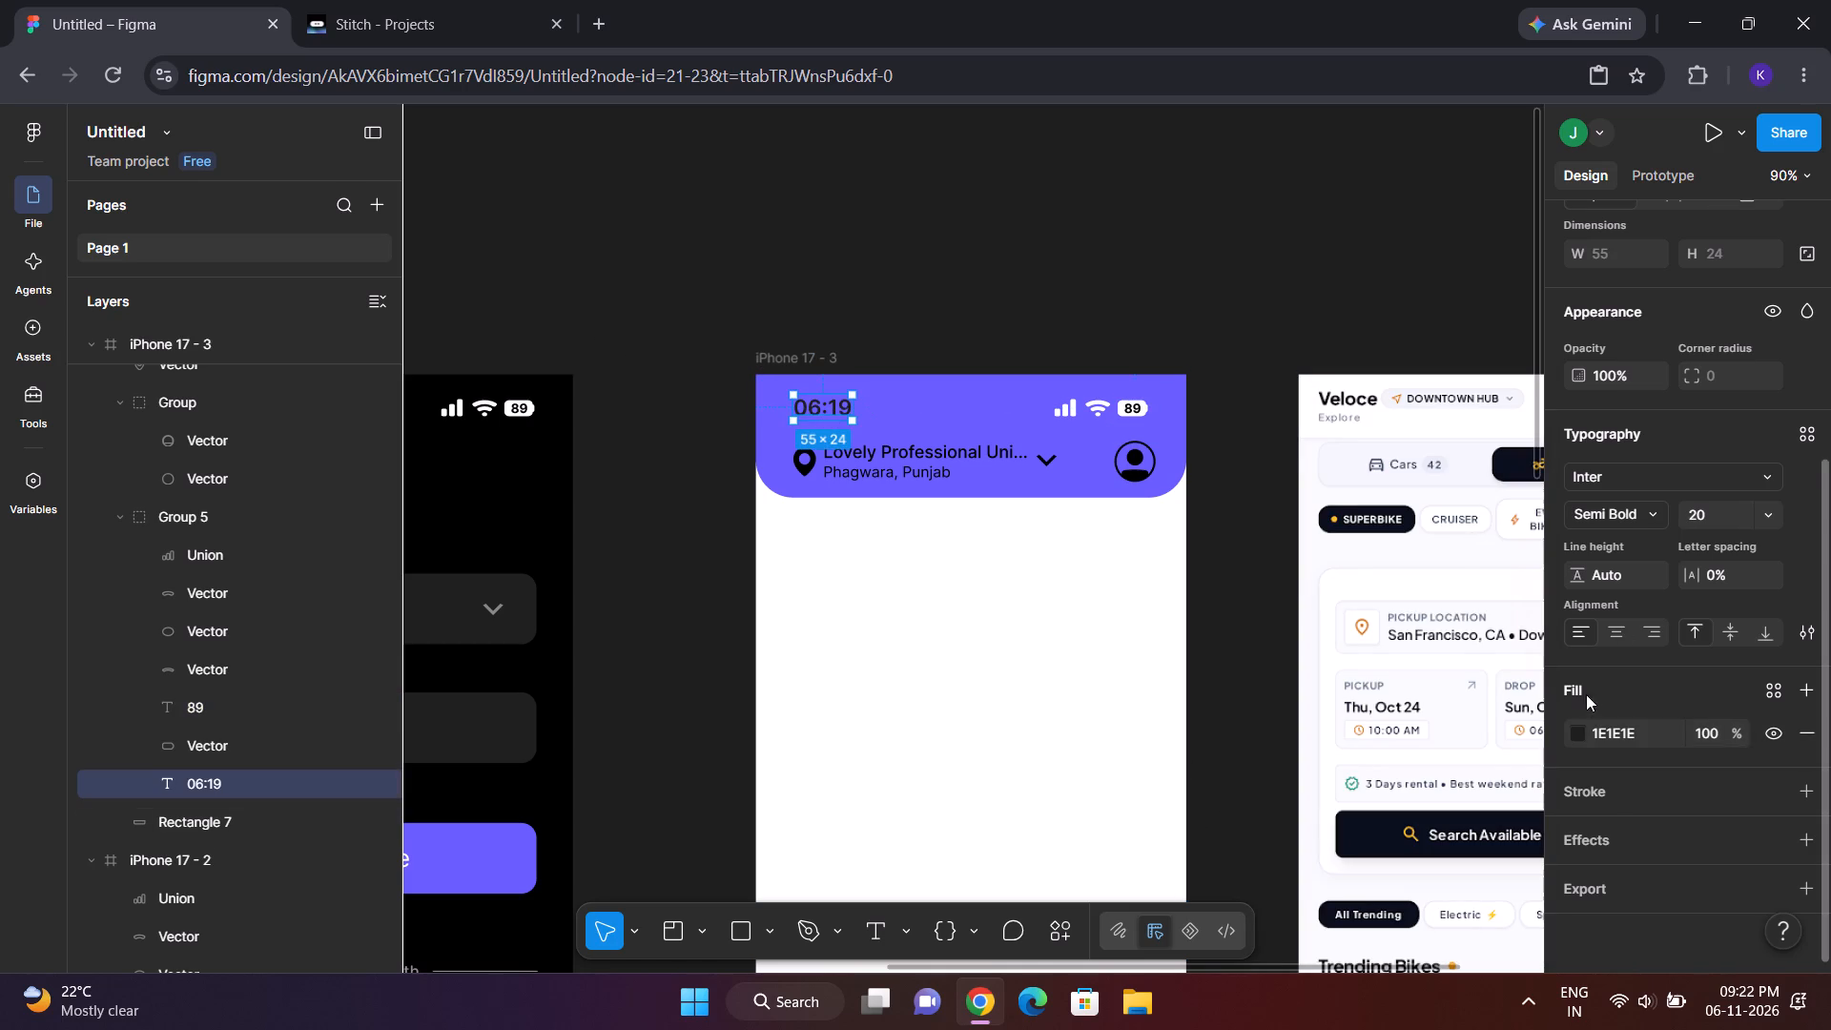
pyautogui.moveTo(1574, 728); pyautogui.dragTo(1388, 569)
pyautogui.moveTo(1388, 569); pyautogui.dragTo(1194, 383)
pyautogui.click(1014, 214)
# Change the fill of the Lovely Professional Uni... location text in the header to off-white F6F6F6.
pyautogui.click(911, 444)
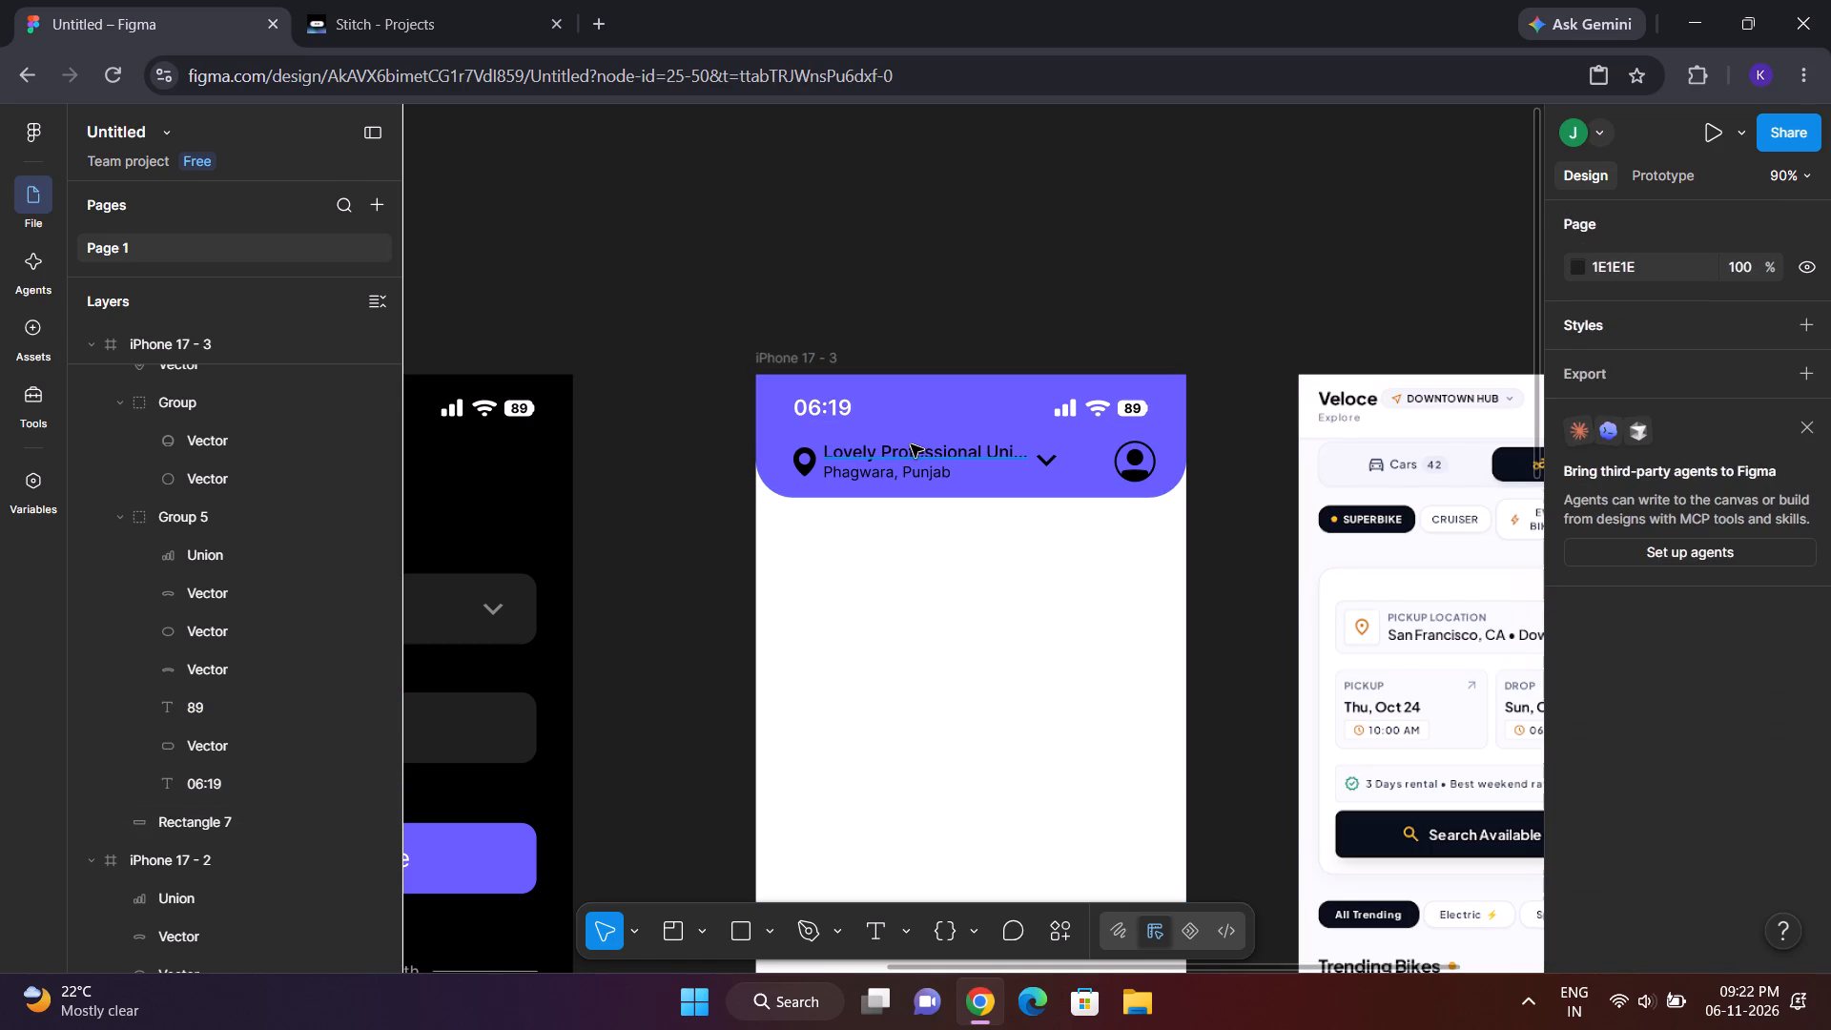
pyautogui.scroll(-3, 1598, 869)
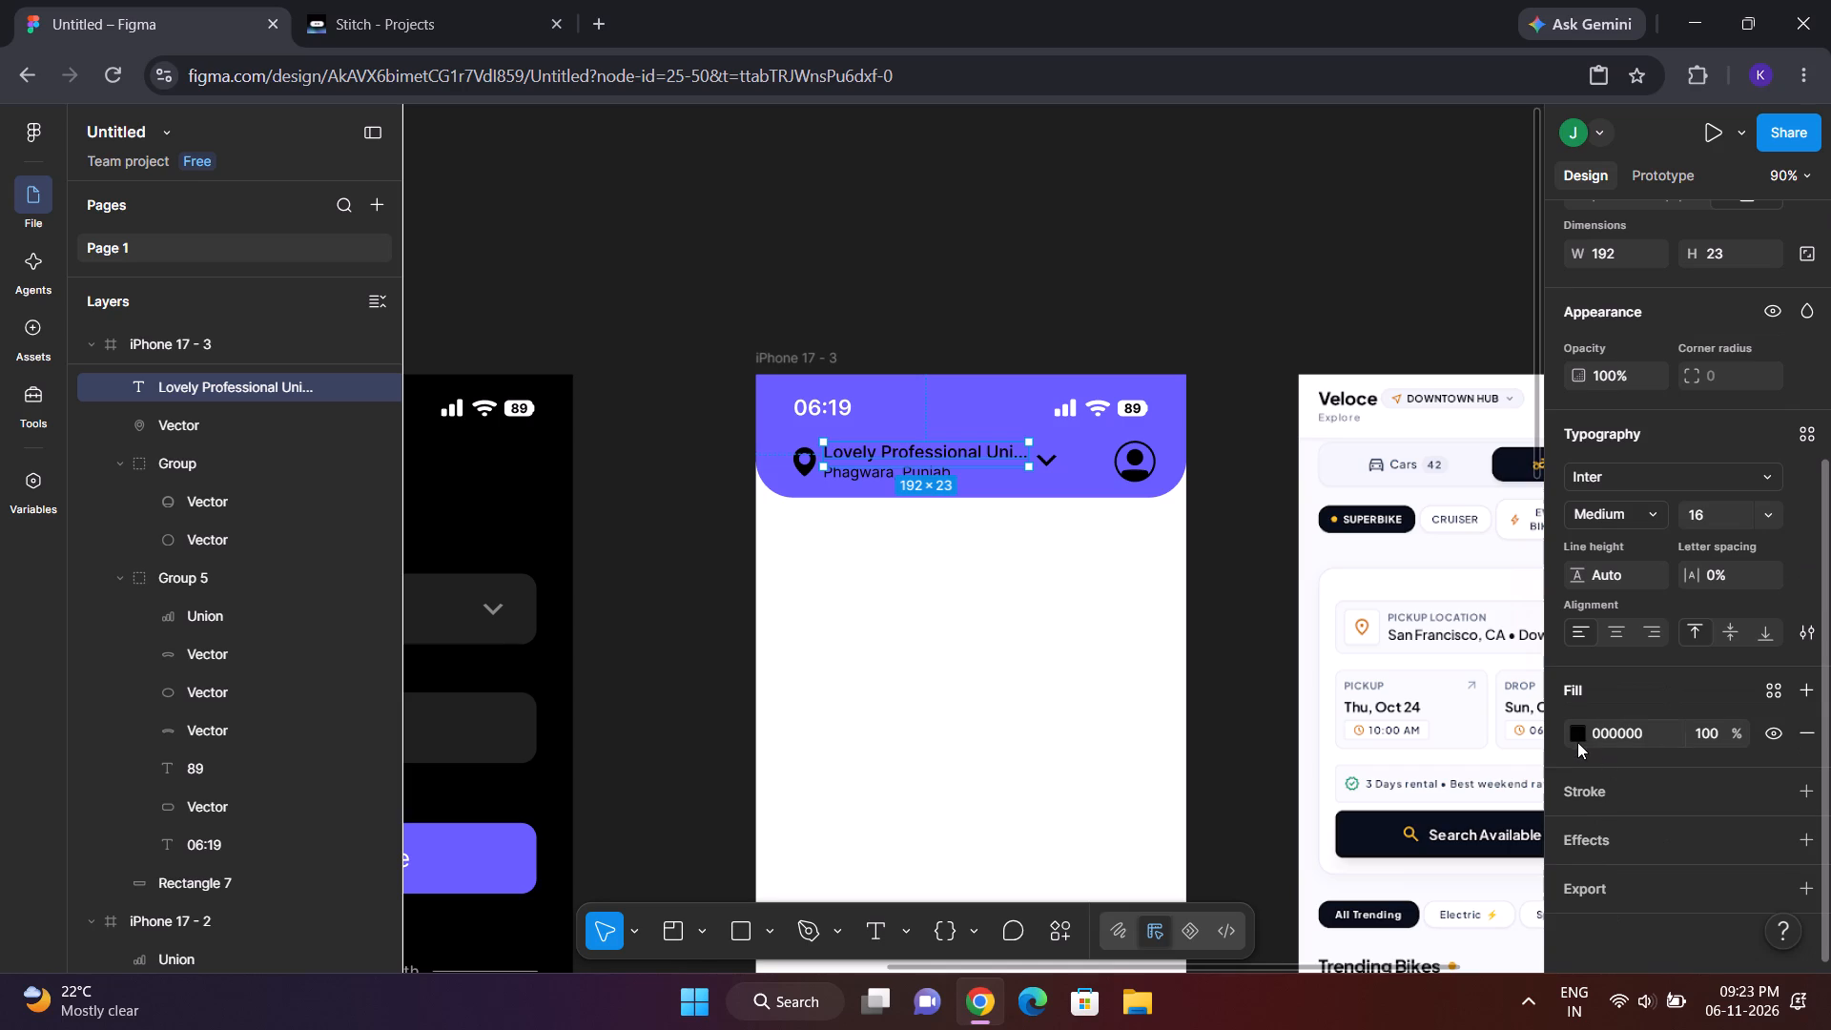
pyautogui.click(1574, 739)
pyautogui.moveTo(1380, 588); pyautogui.dragTo(1221, 467)
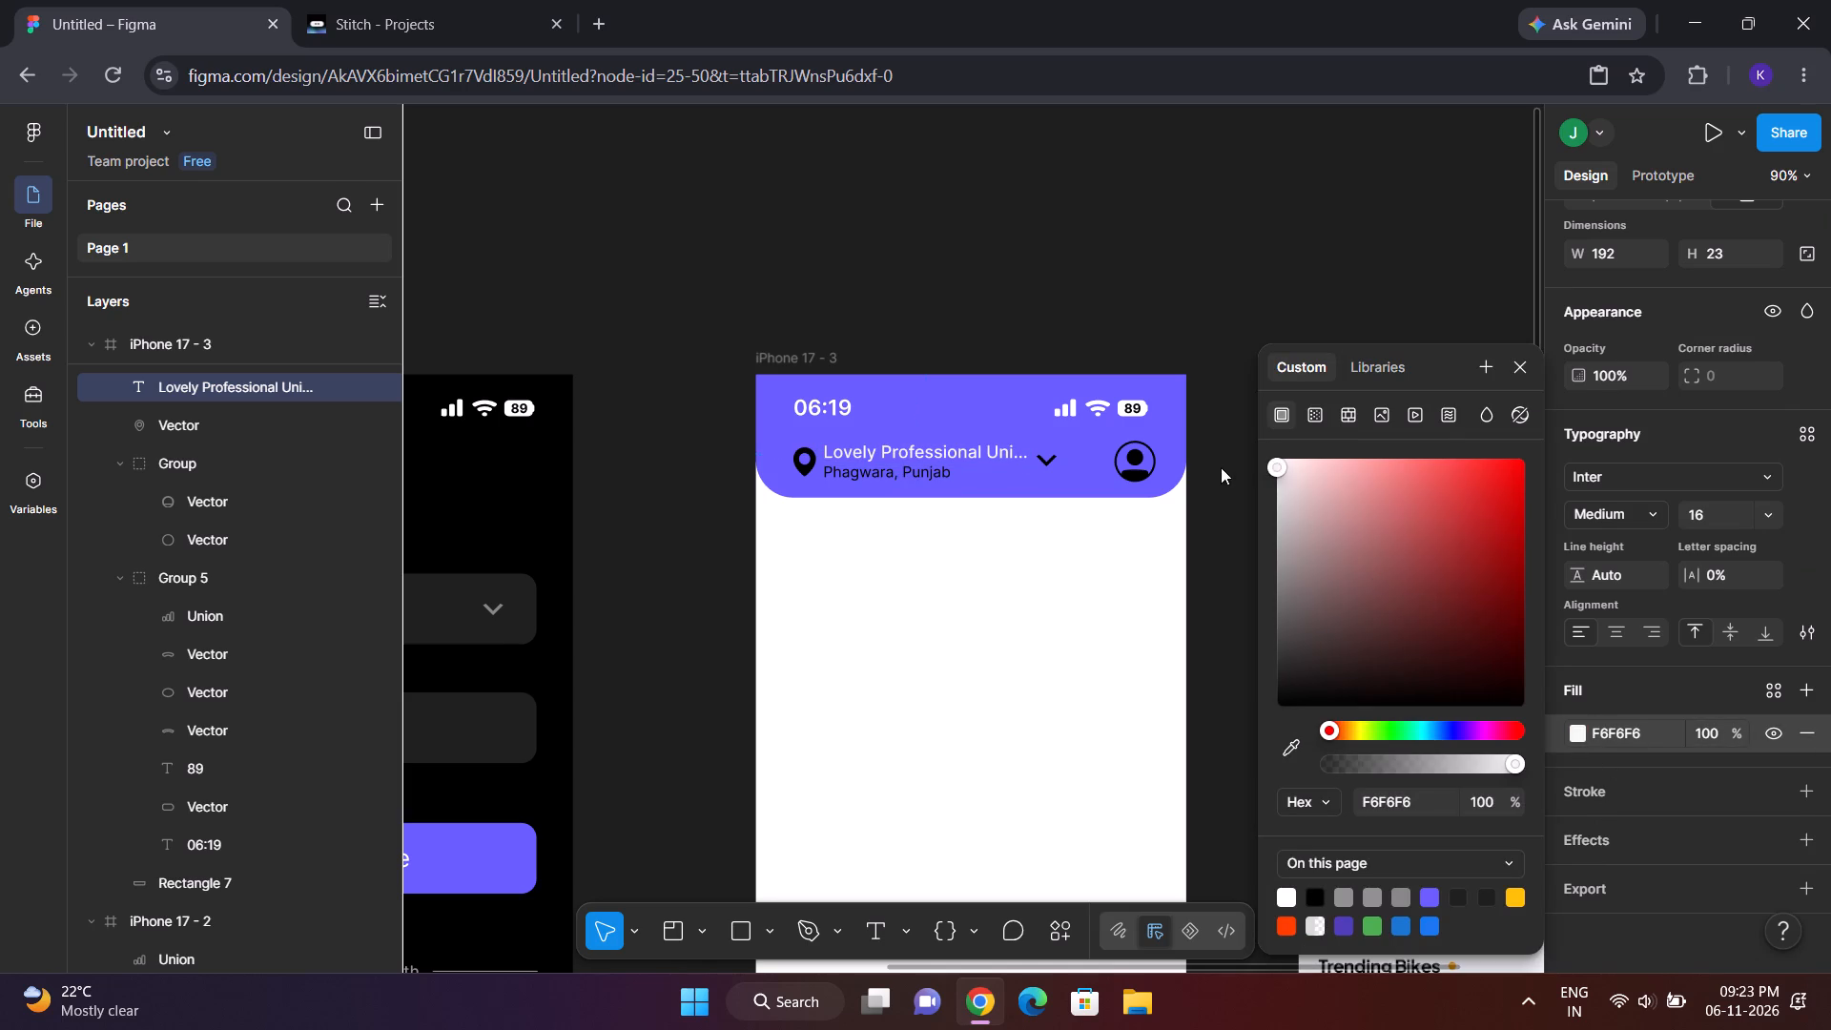
# Change the fill of the Phagwara, Punjab text in the header to white.
pyautogui.click(910, 475)
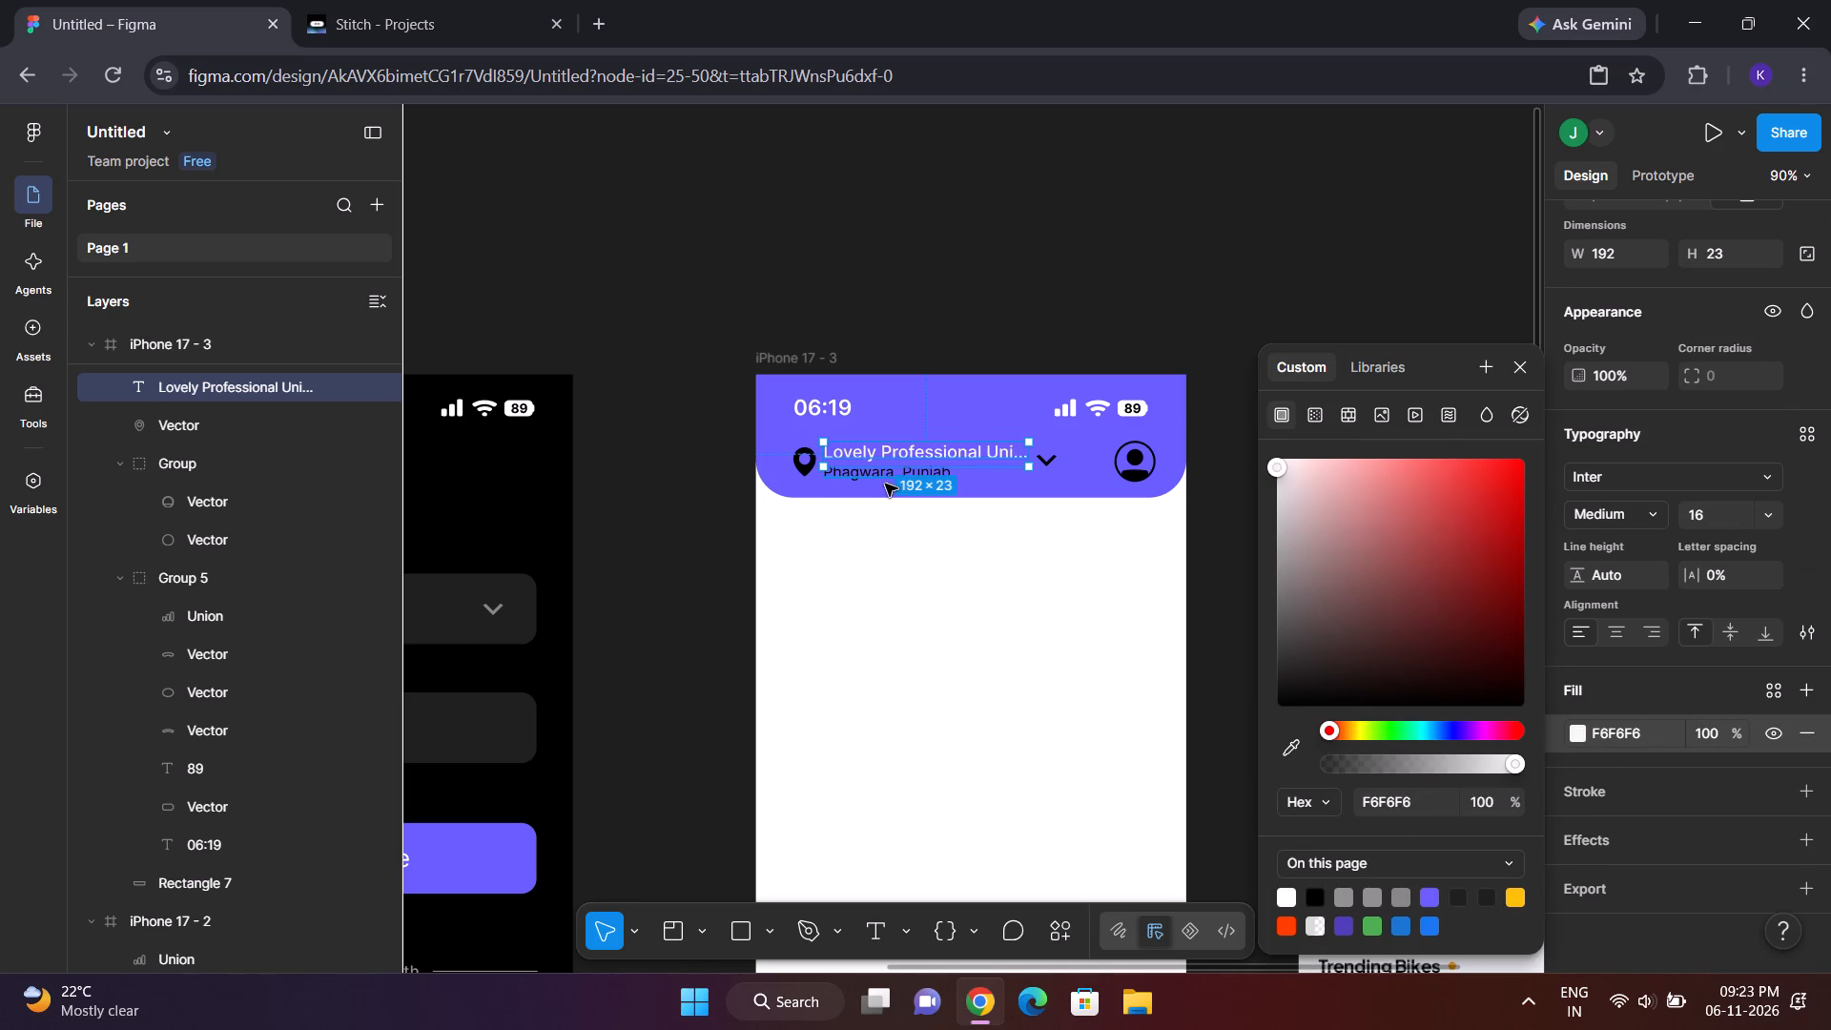
pyautogui.click(885, 484)
pyautogui.click(1575, 736)
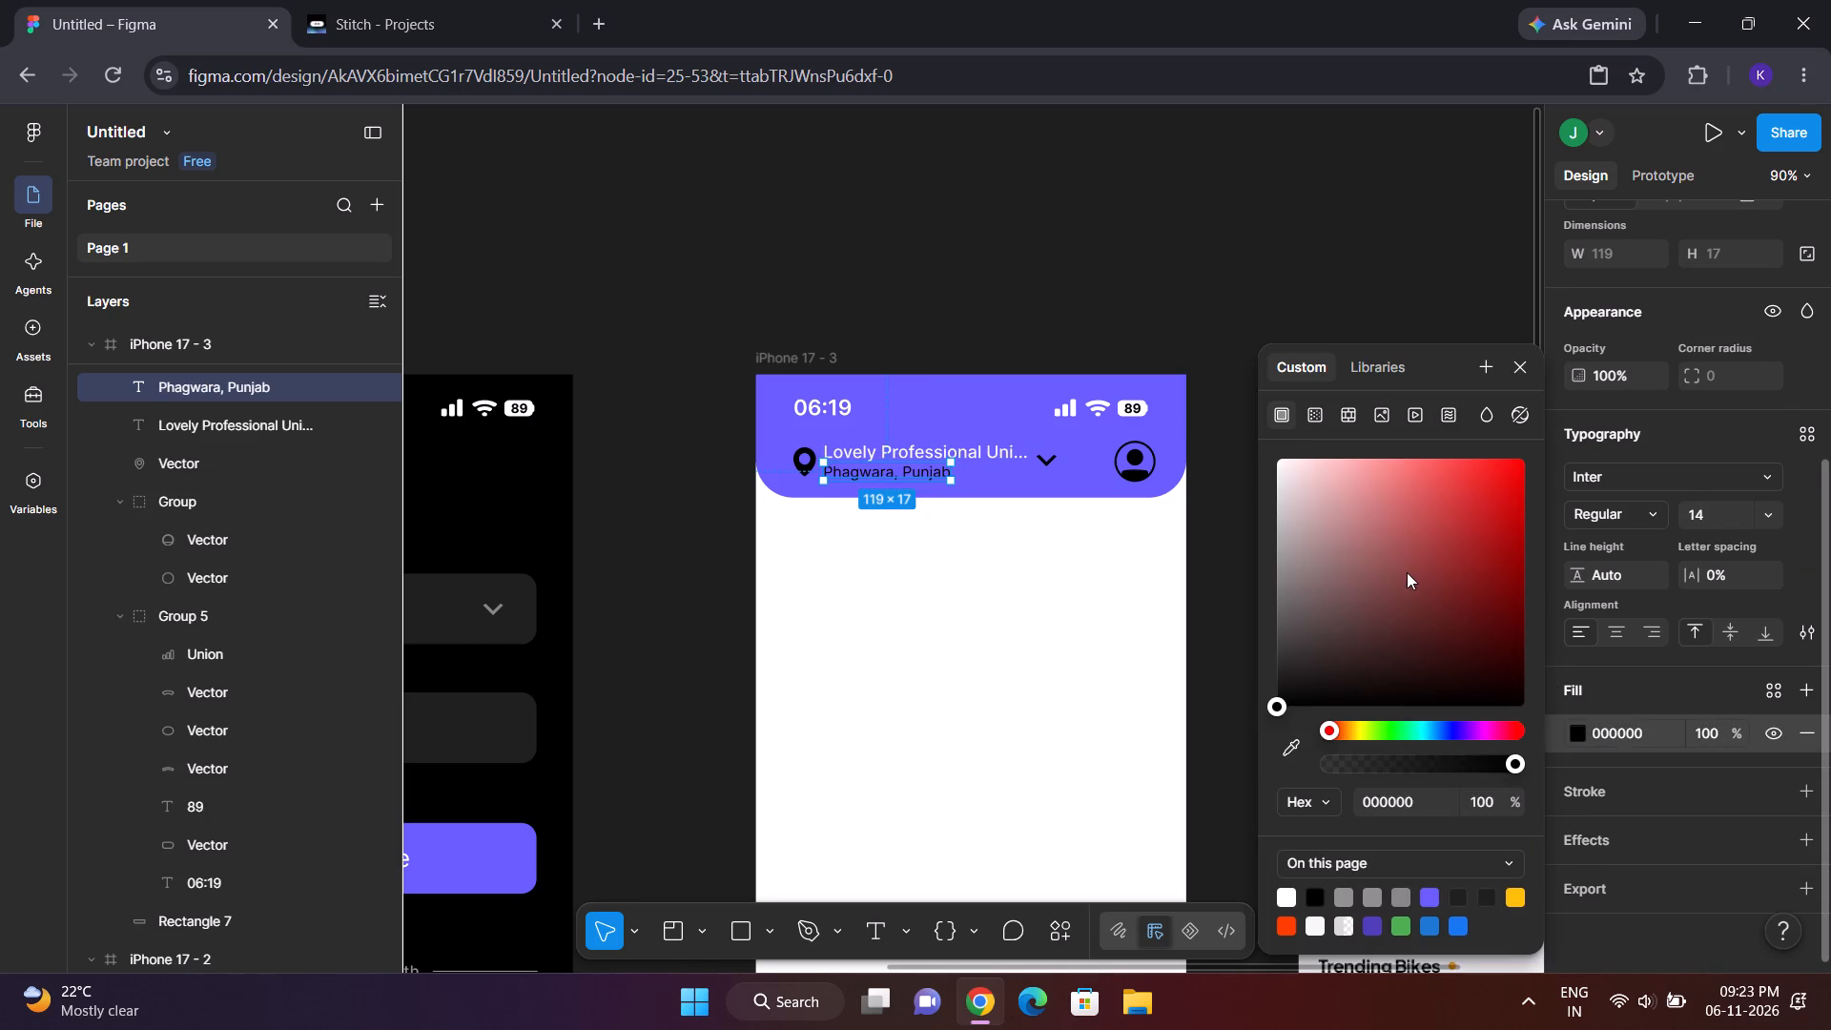
pyautogui.moveTo(1407, 572); pyautogui.dragTo(1177, 416)
# Change the fill of the dropdown chevron beside the location text to white.
pyautogui.click(1053, 460)
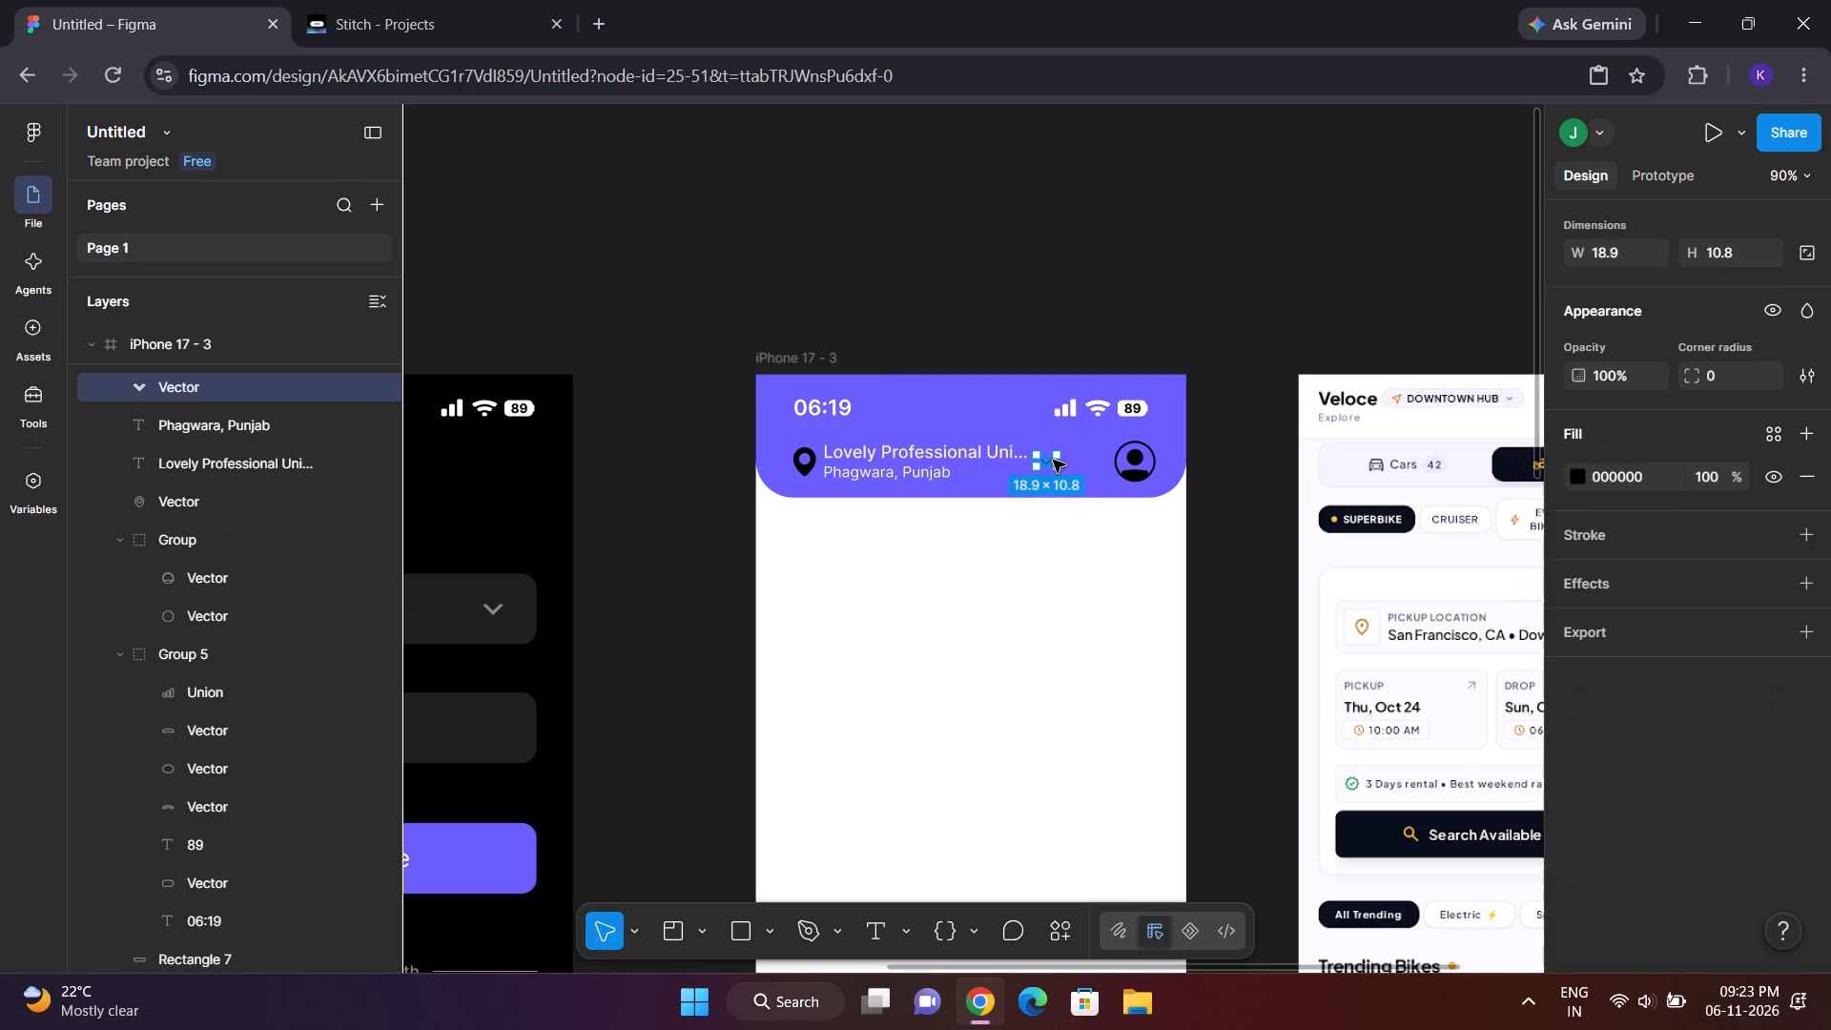
pyautogui.click(1582, 732)
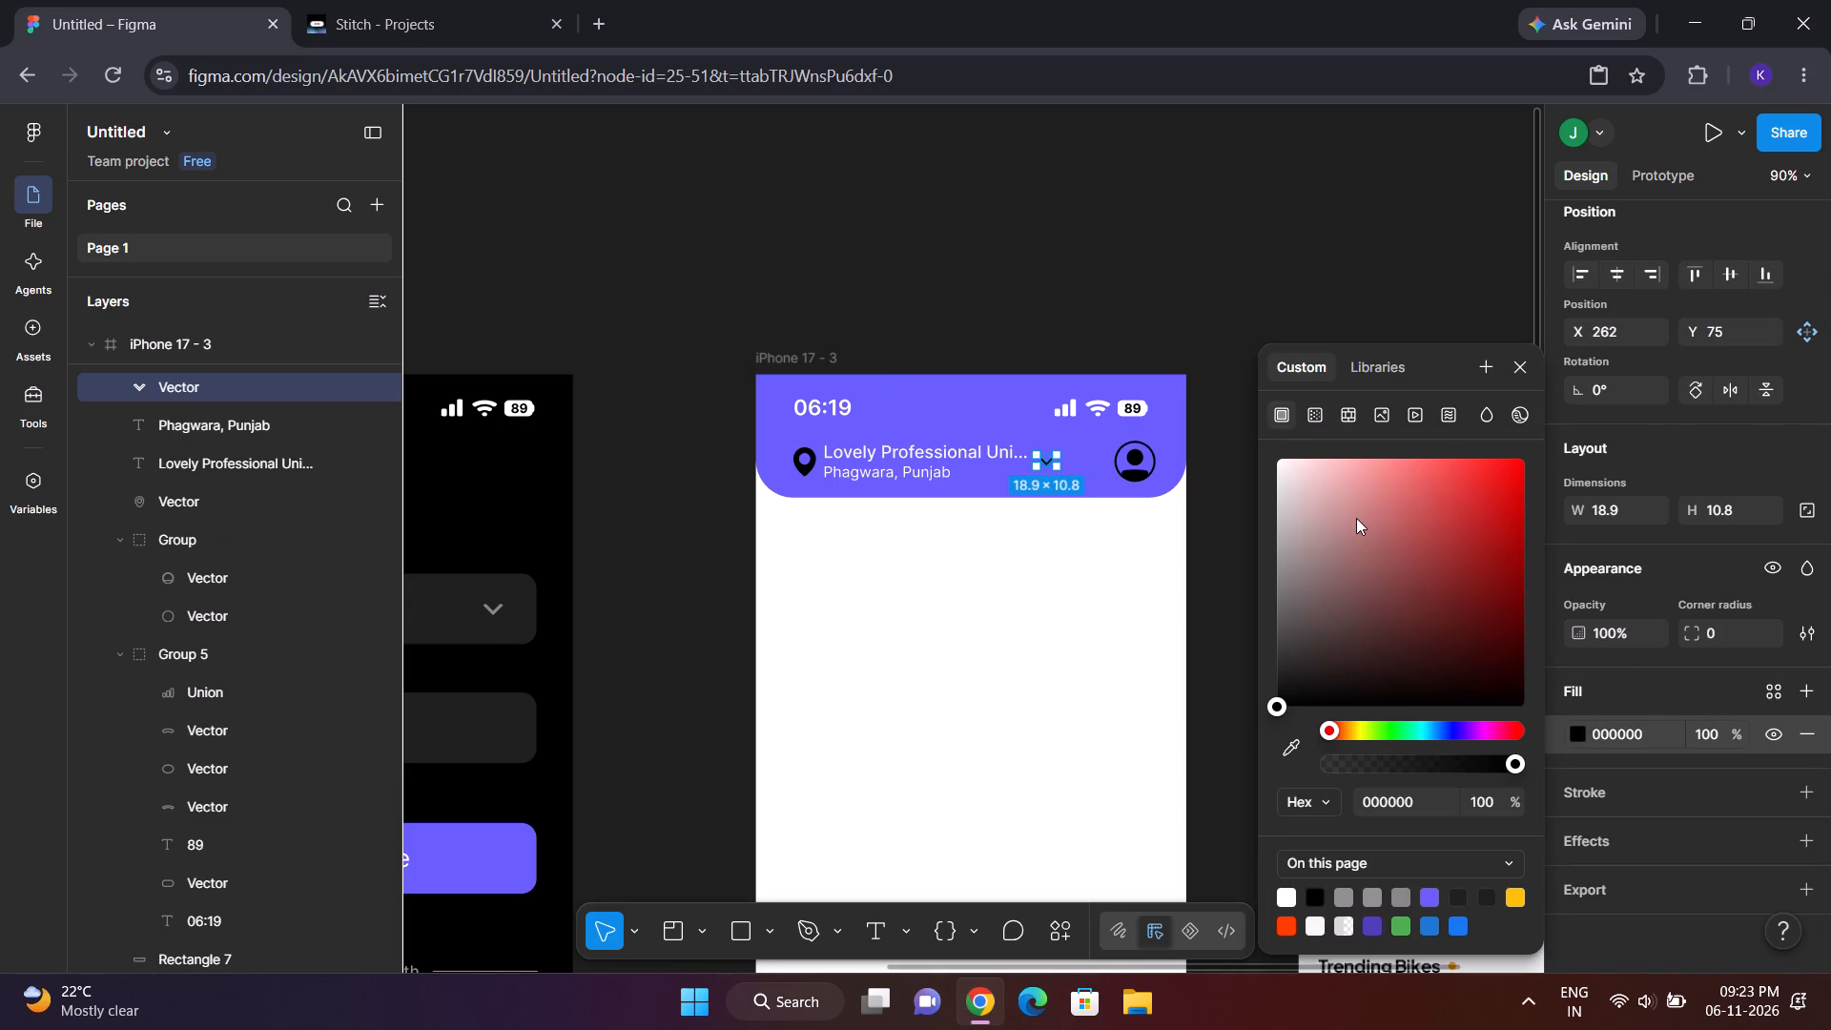
pyautogui.moveTo(1356, 518); pyautogui.dragTo(1195, 419)
# Change the fill of the profile icon group in the header to white FFFFFF.
pyautogui.click(1134, 463)
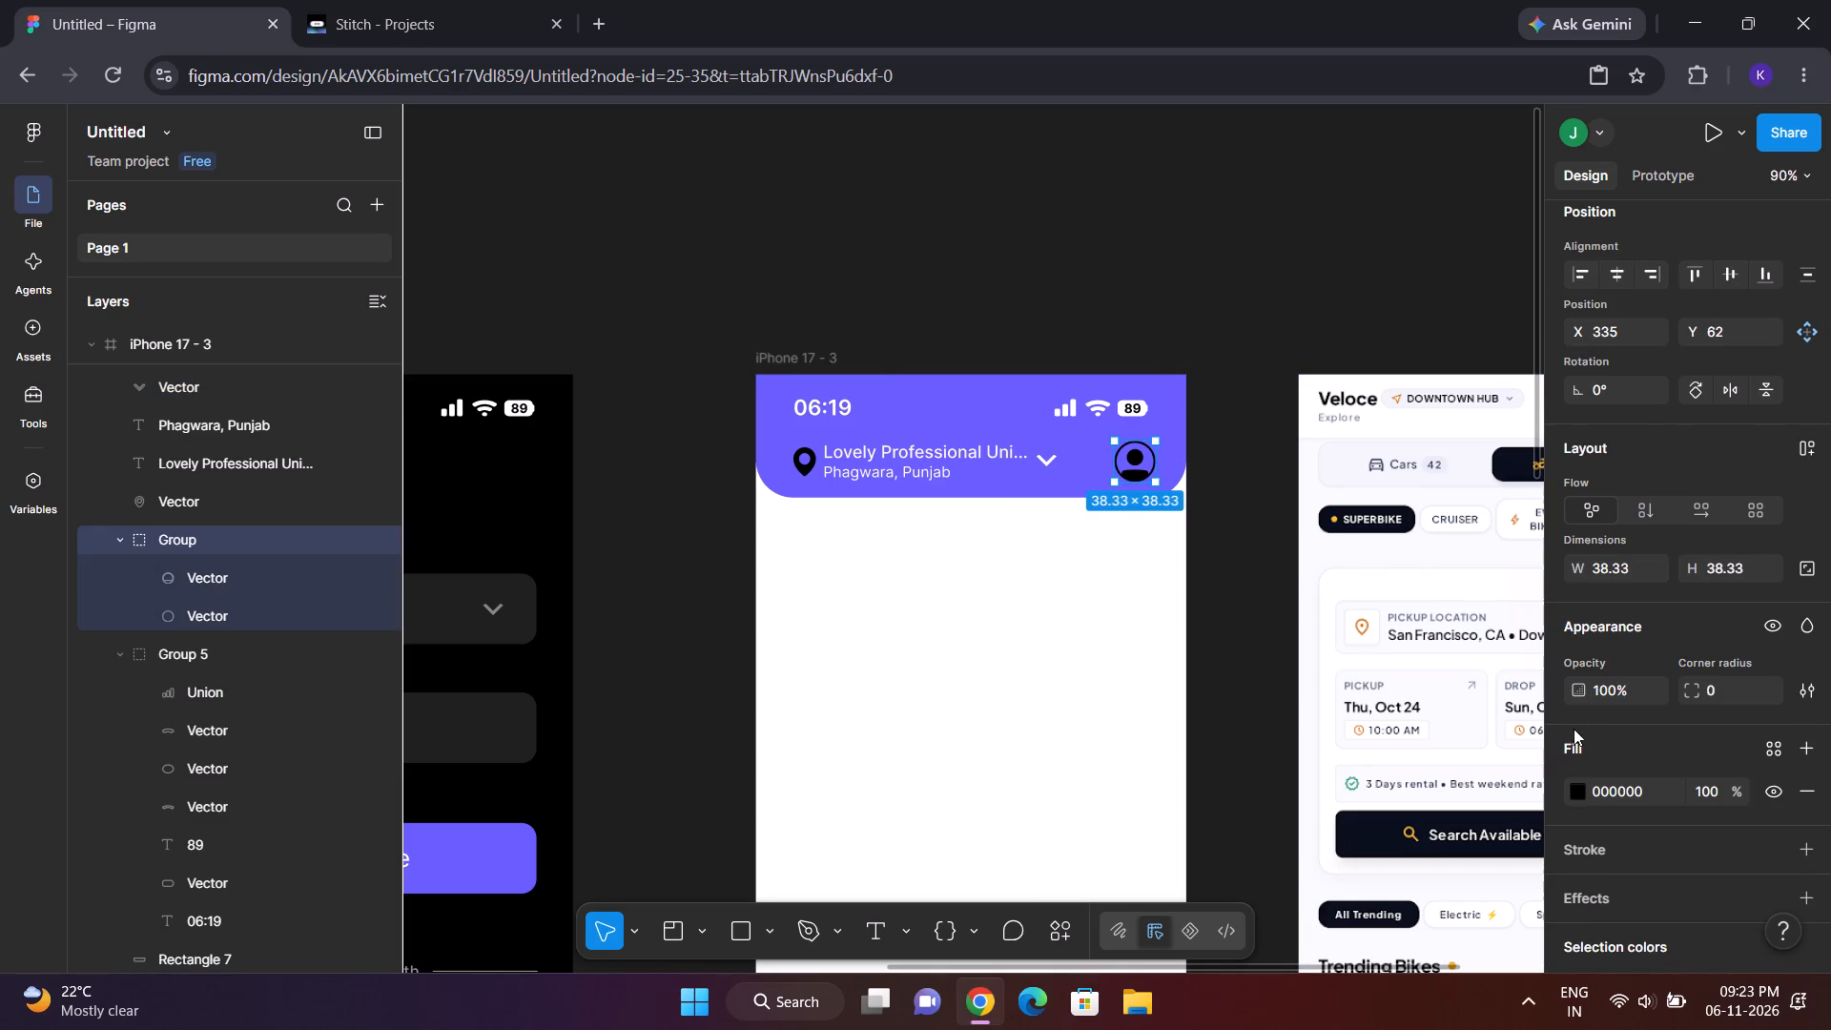
pyautogui.click(1583, 802)
pyautogui.click(1582, 793)
pyautogui.moveTo(1465, 697); pyautogui.dragTo(1147, 376)
# Change the fill of the location pin icon in the header to red FF0404.
pyautogui.click(790, 449)
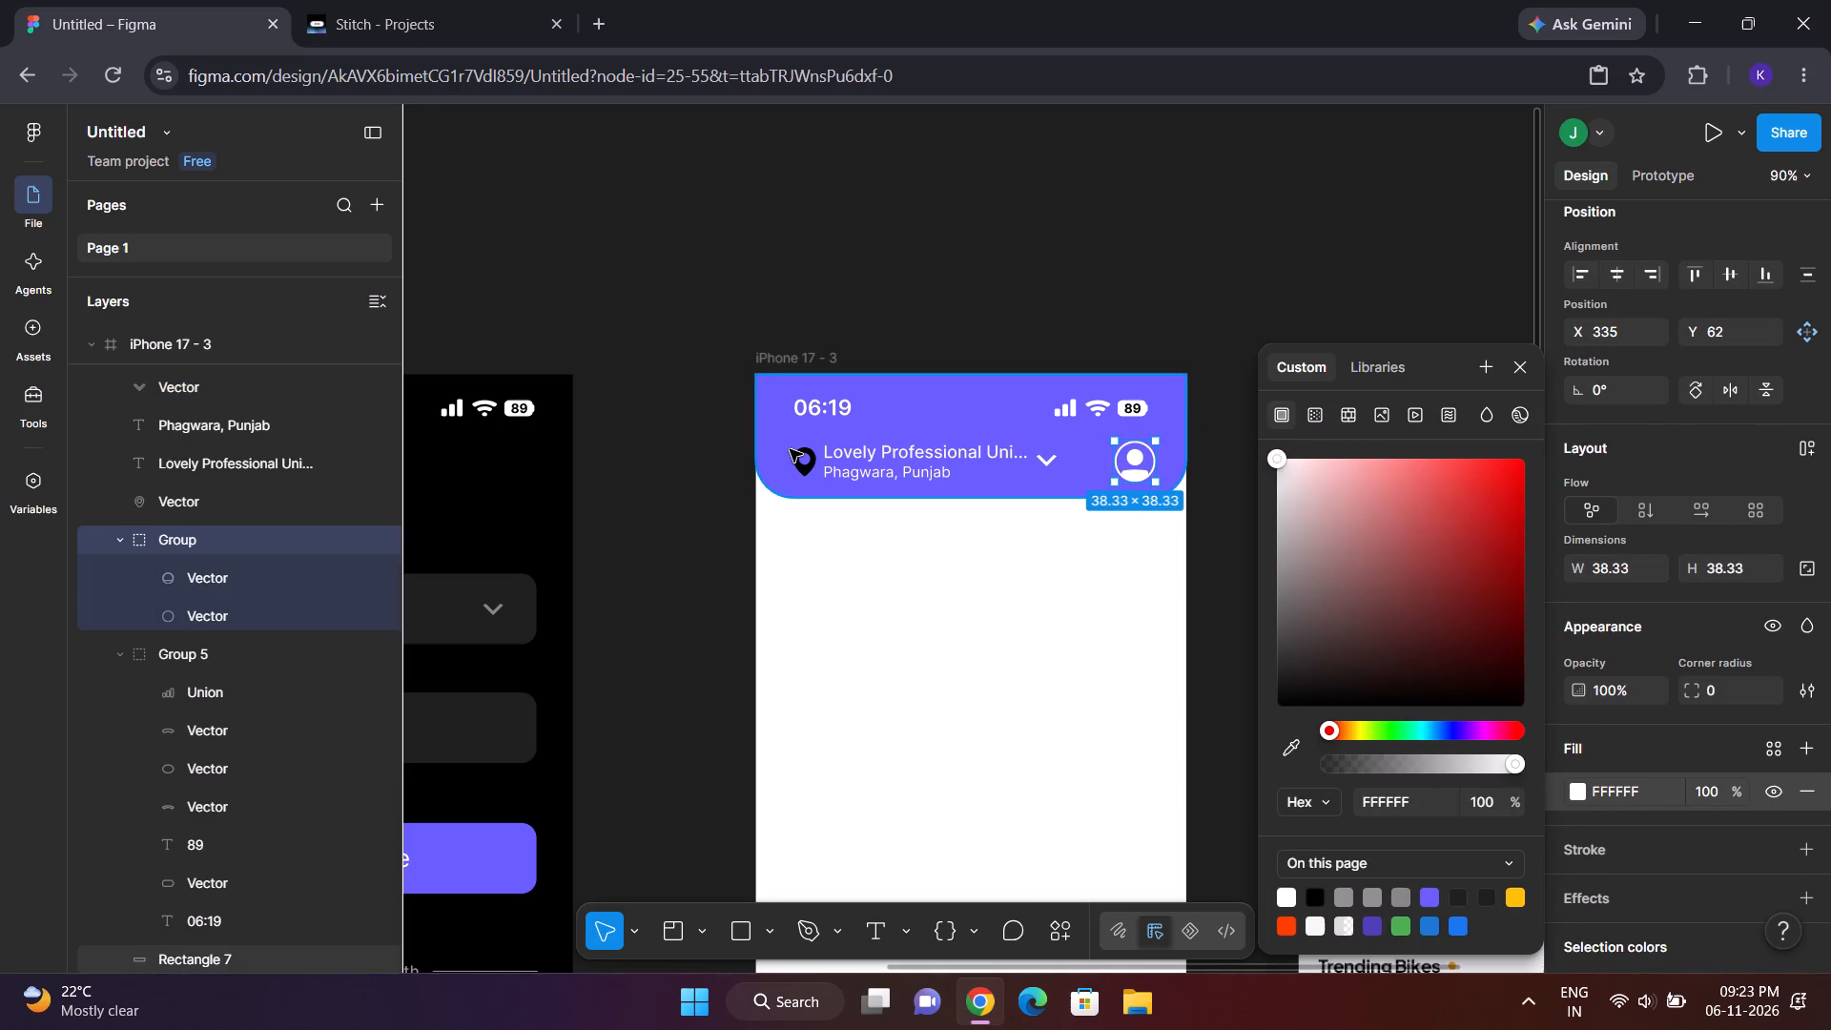
pyautogui.click(799, 455)
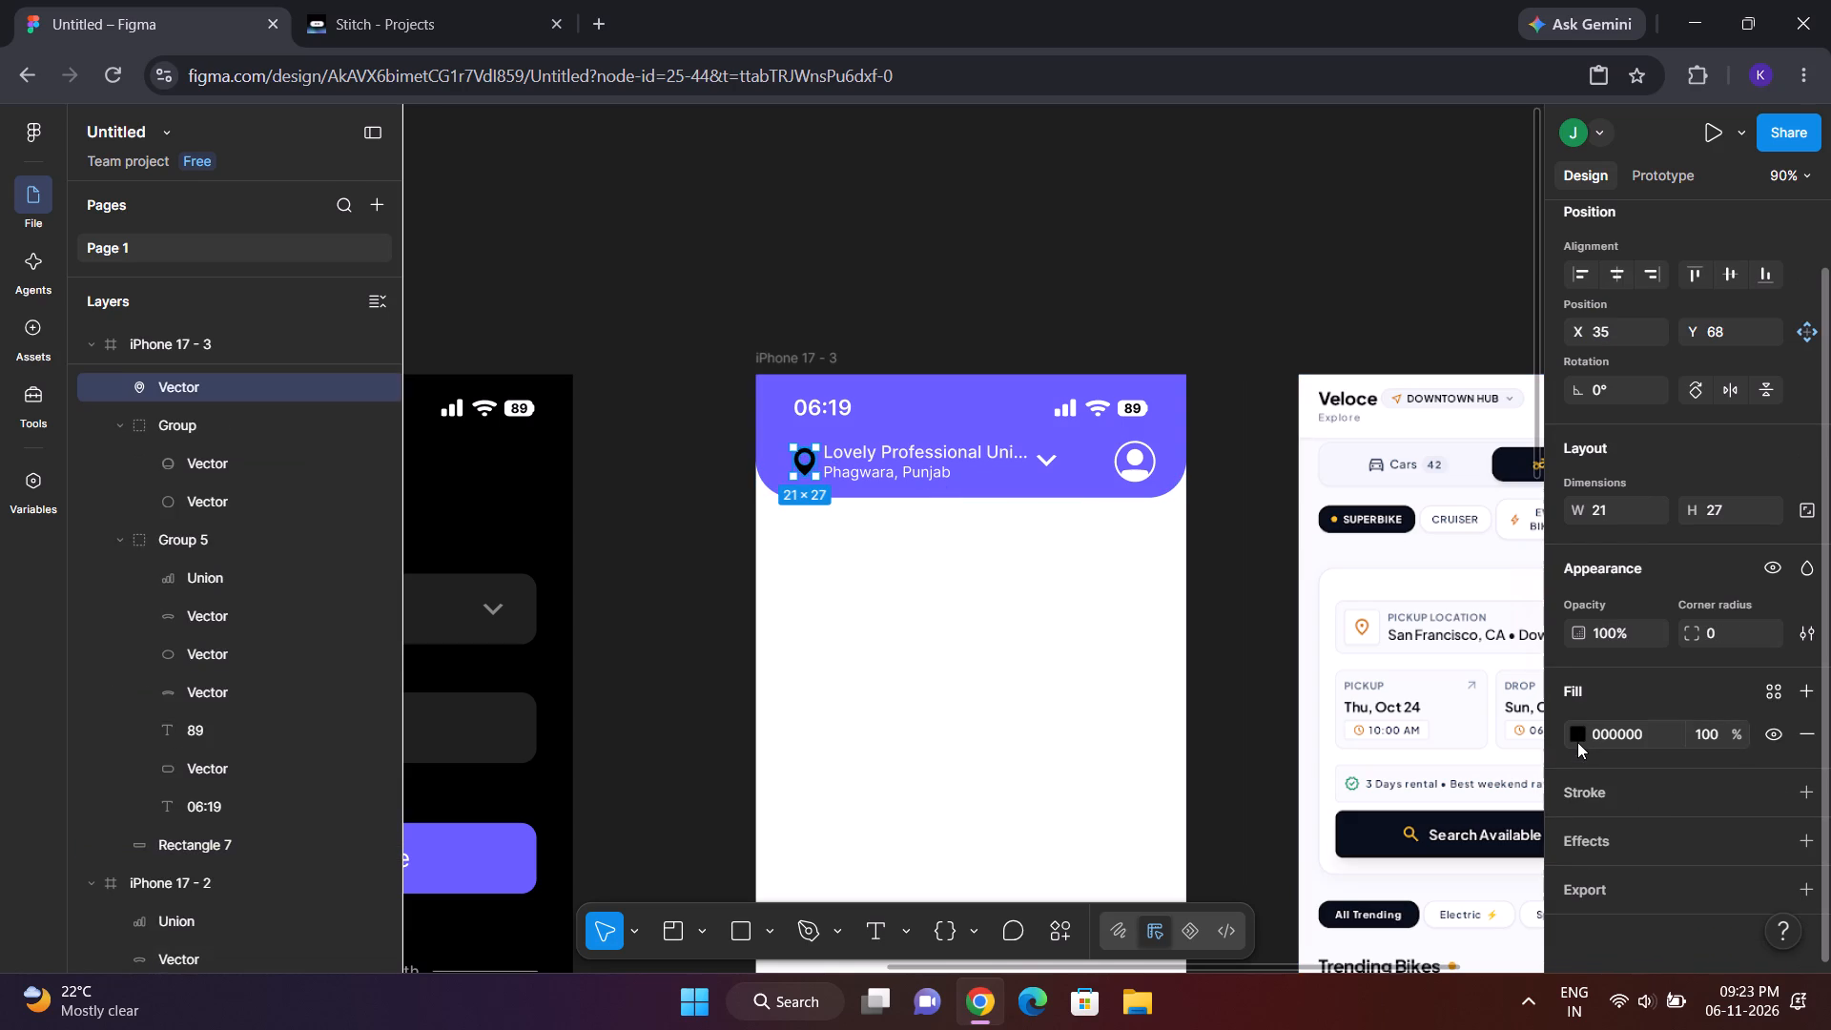
pyautogui.click(1576, 740)
pyautogui.moveTo(1409, 631); pyautogui.dragTo(1495, 700)
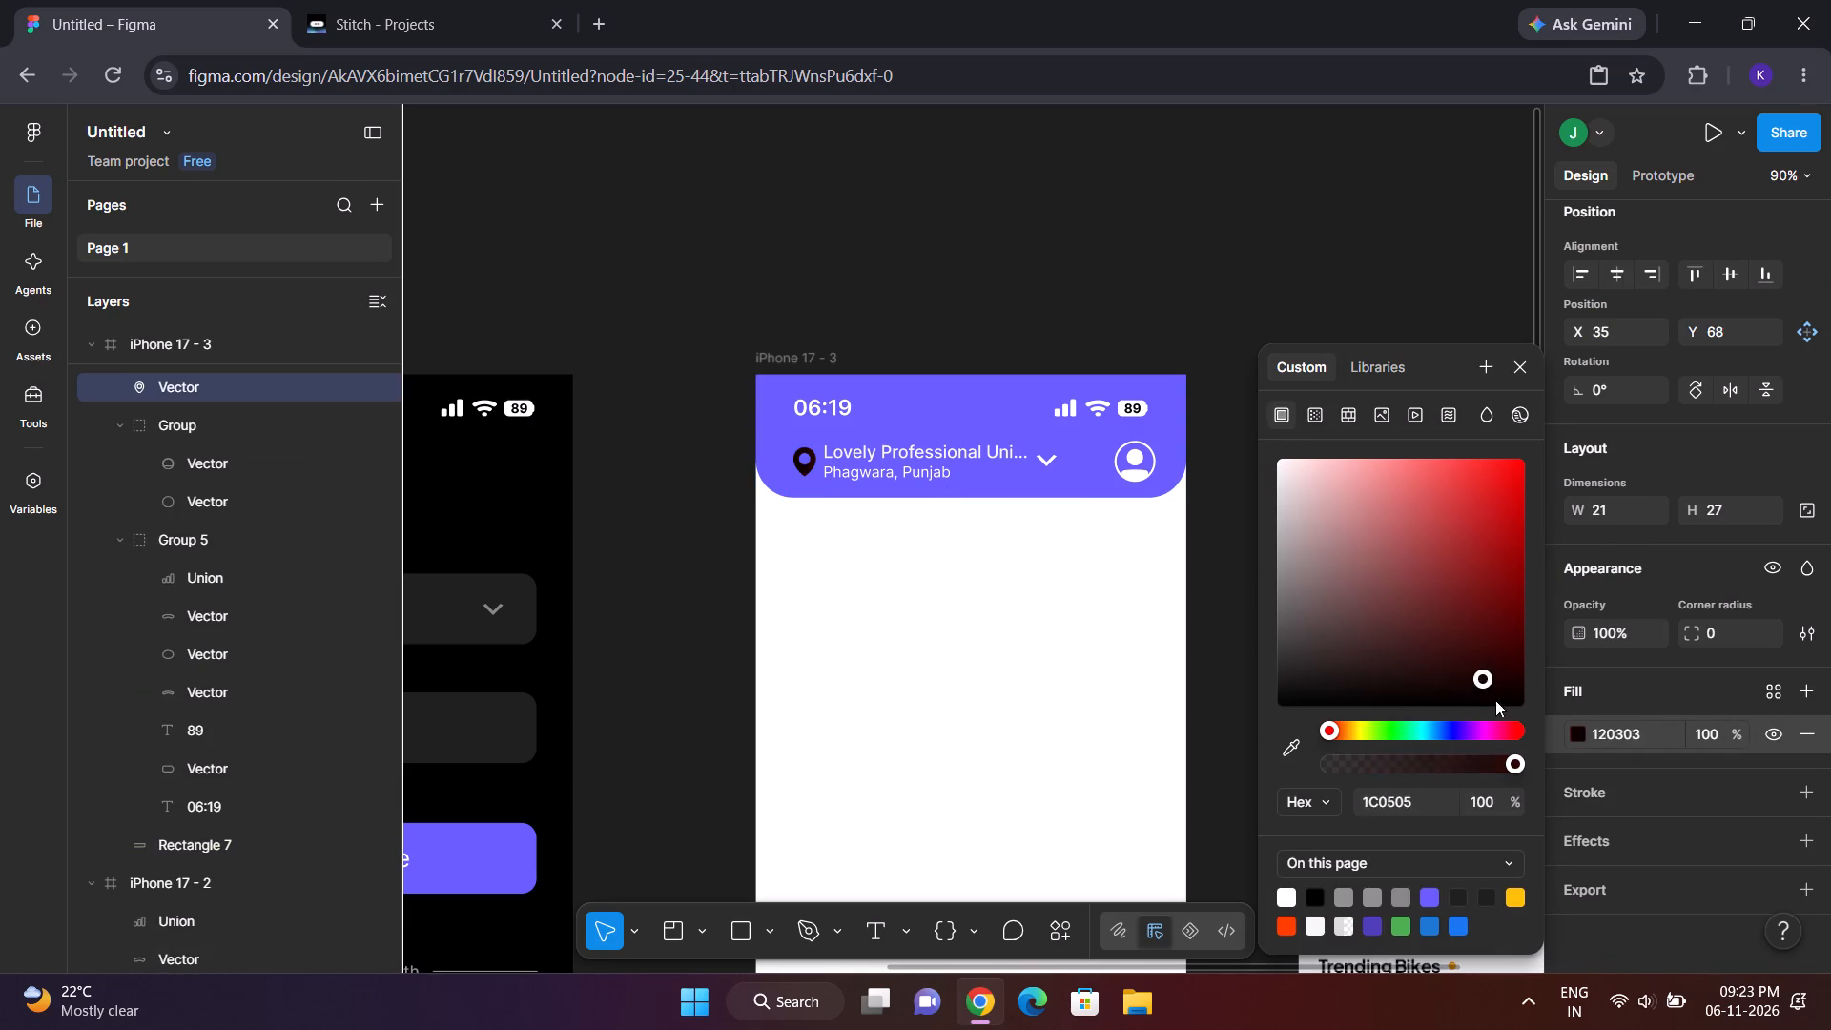
pyautogui.moveTo(1495, 700); pyautogui.dragTo(1521, 442)
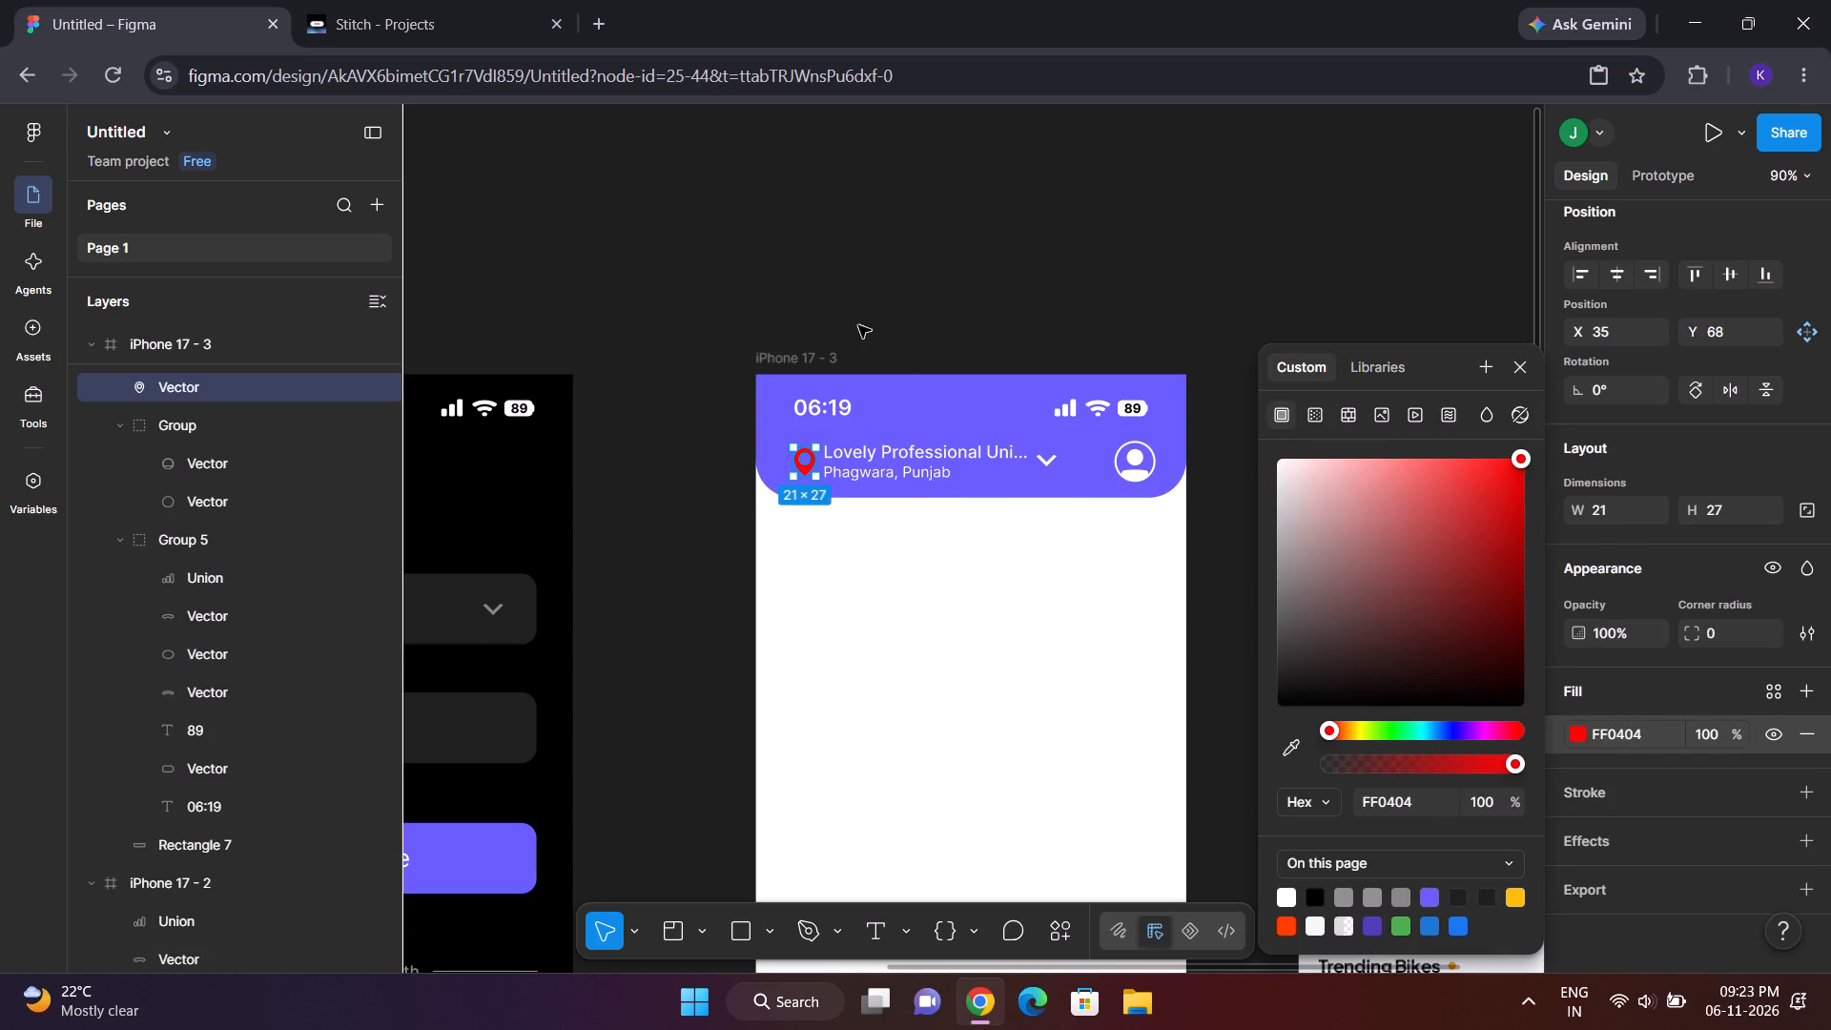
# Change the fill of the rounded header background rectangle in iPhone 17 - 3 to black 000000.
pyautogui.click(958, 436)
pyautogui.click(1574, 809)
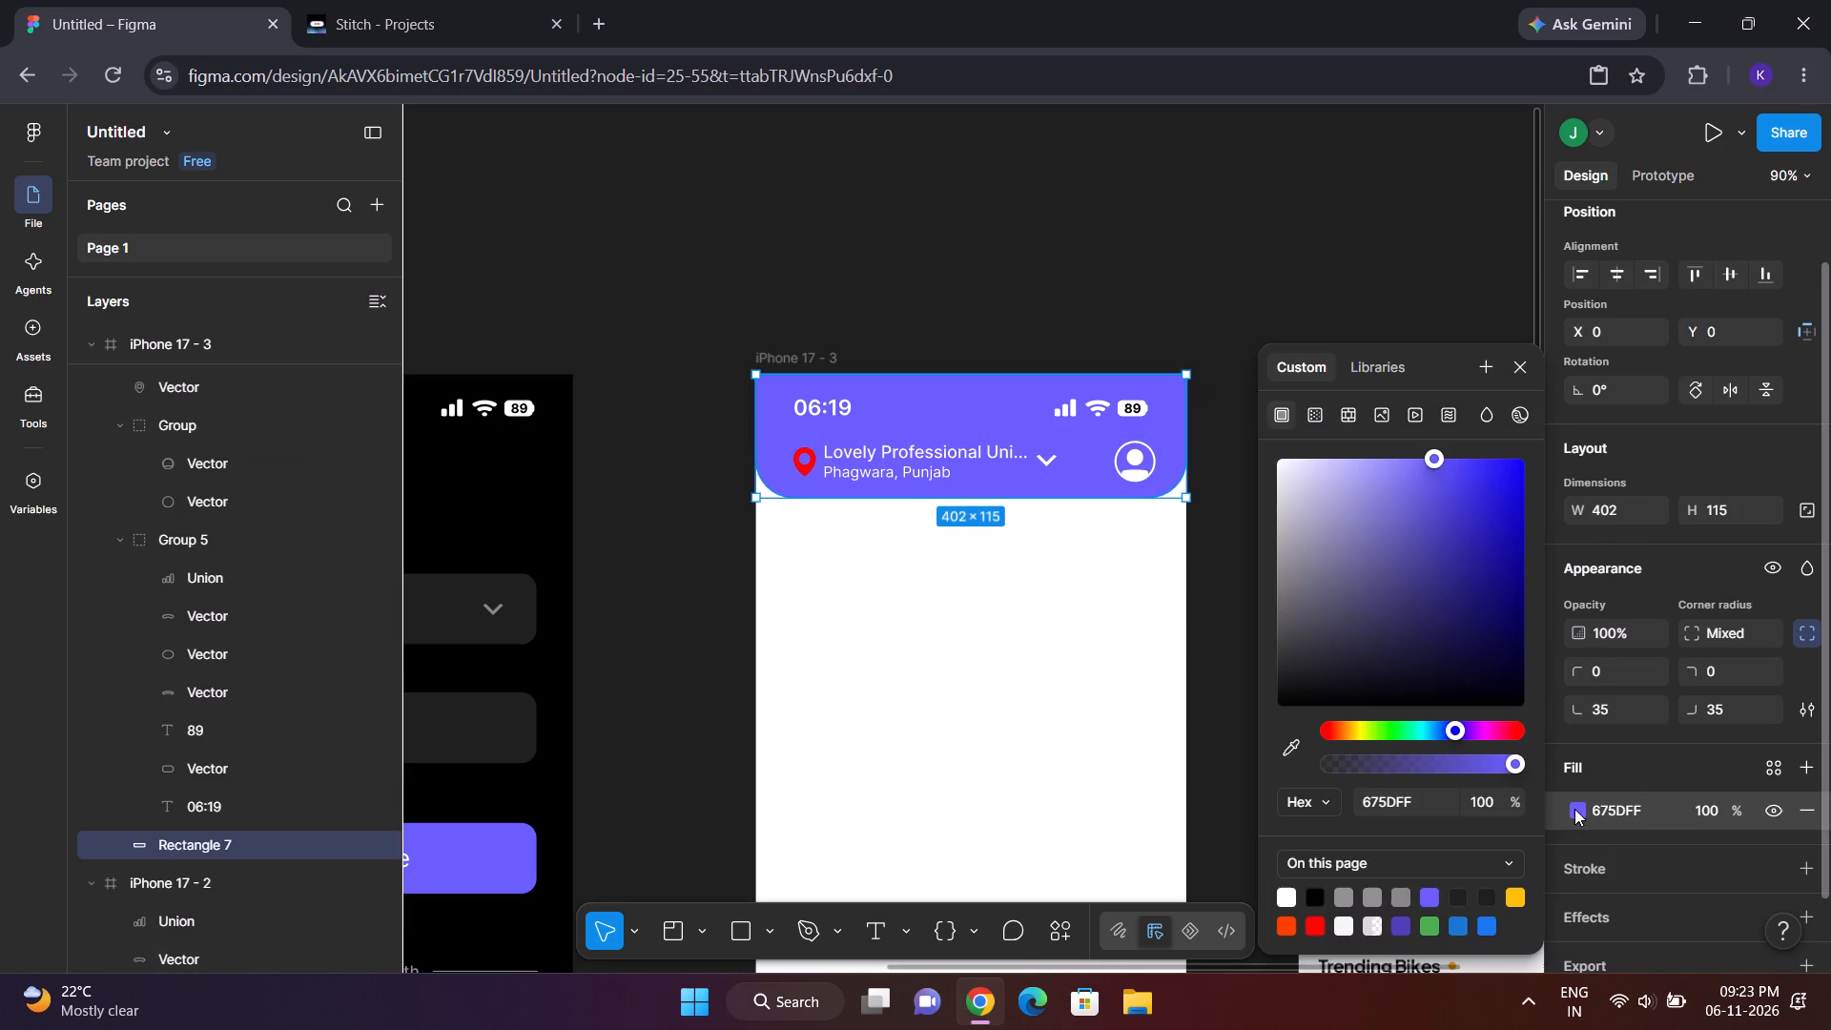
pyautogui.moveTo(1348, 533); pyautogui.dragTo(1232, 764)
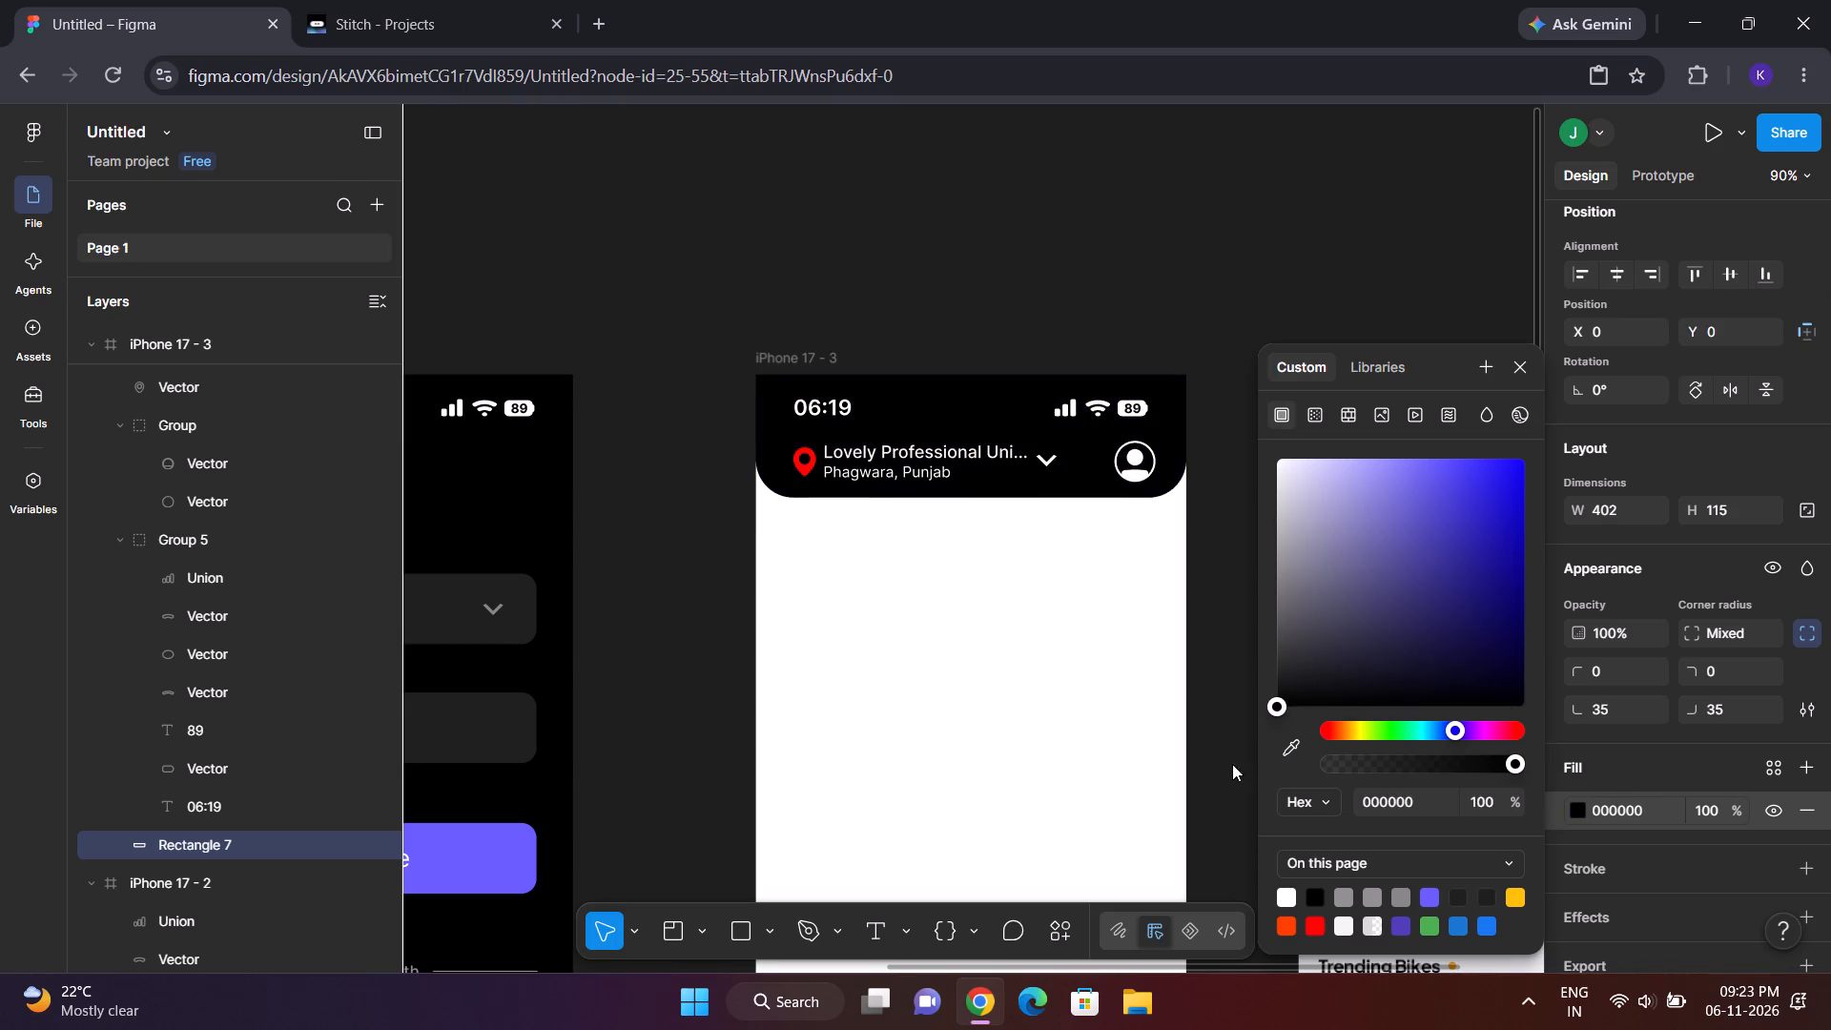
pyautogui.moveTo(1232, 764); pyautogui.dragTo(1596, 819)
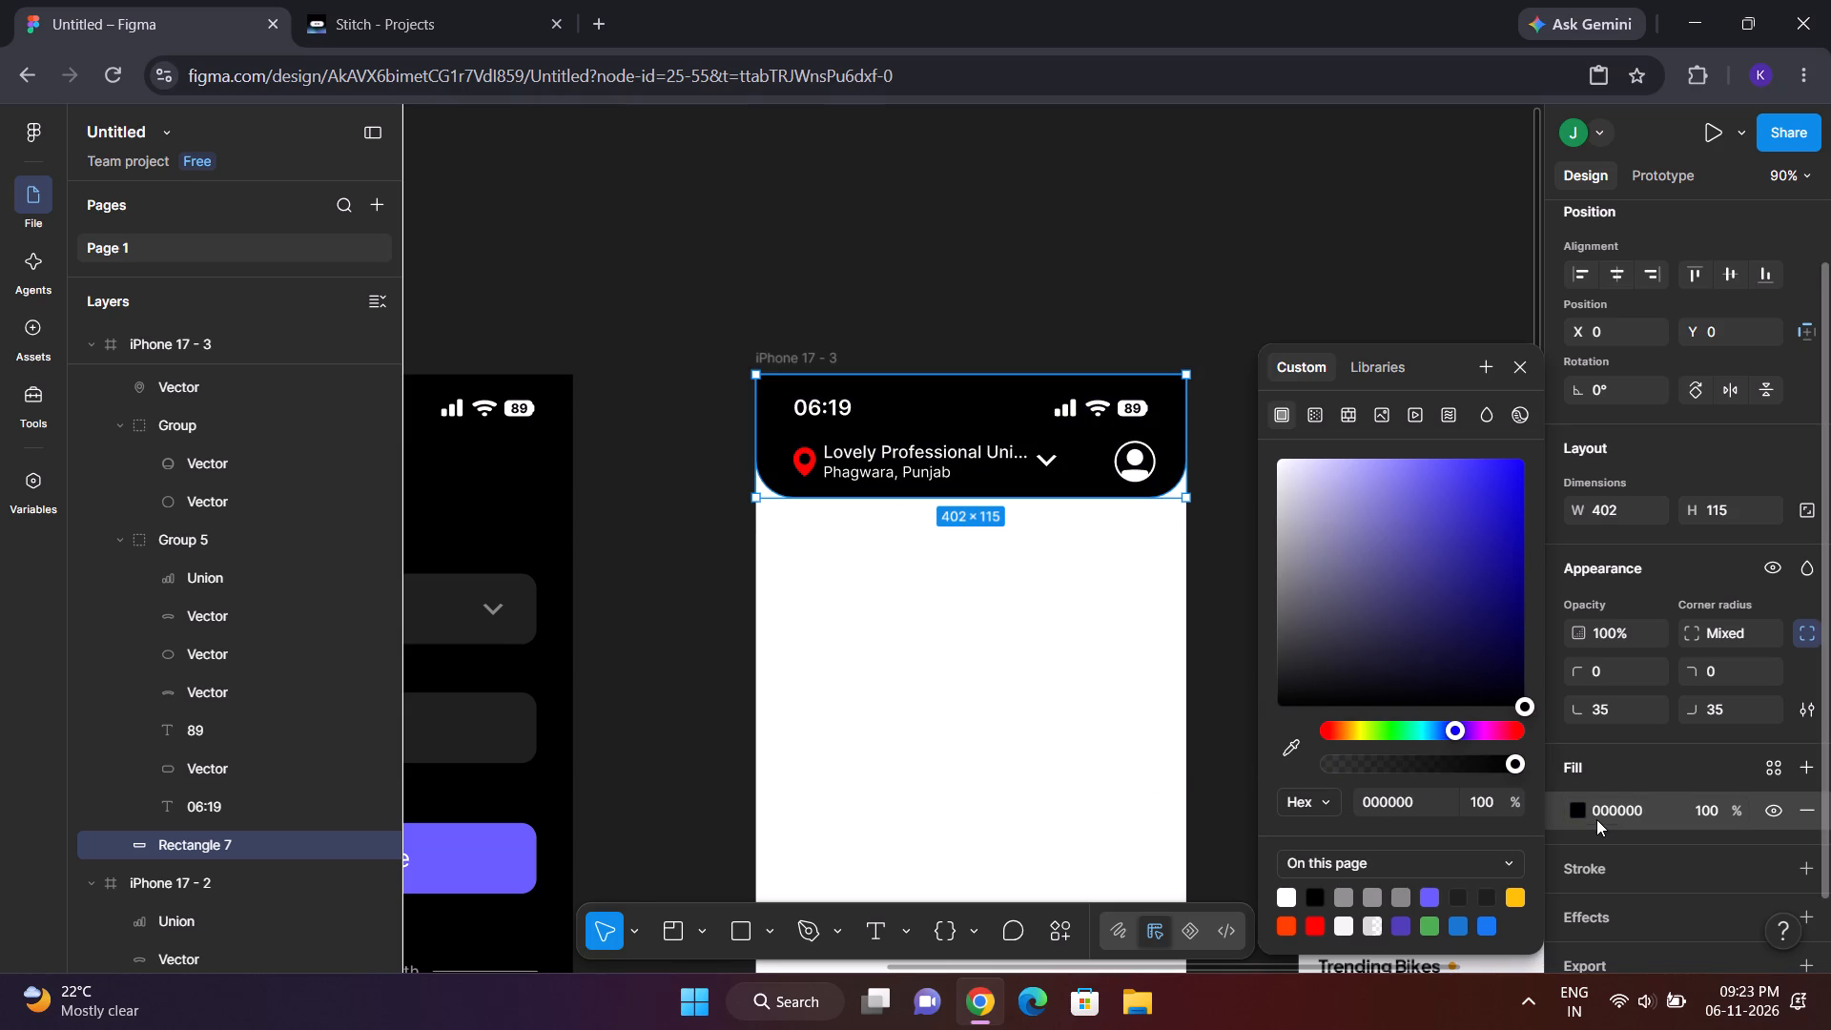
pyautogui.click(1130, 238)
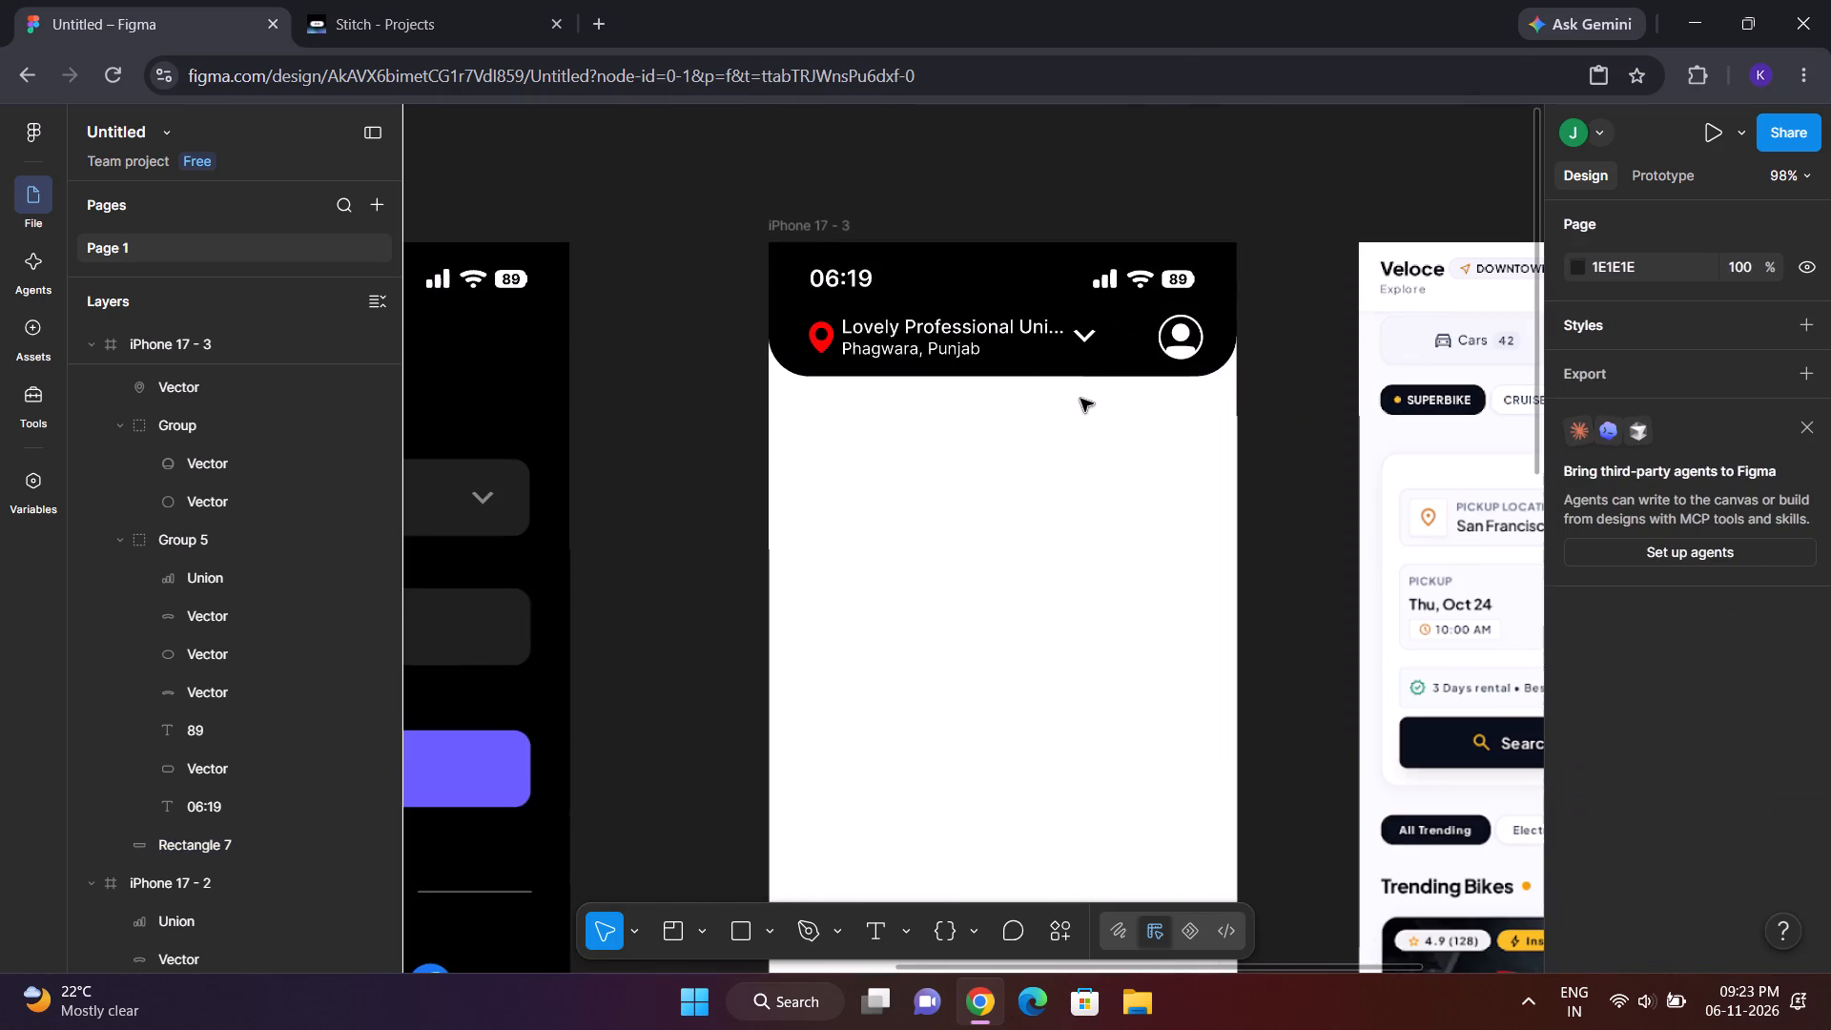
# Extend the header background rectangle downward to a height of about 133.
pyautogui.click(1096, 366)
pyautogui.moveTo(1079, 376); pyautogui.dragTo(1079, 397)
pyautogui.click(1316, 531)
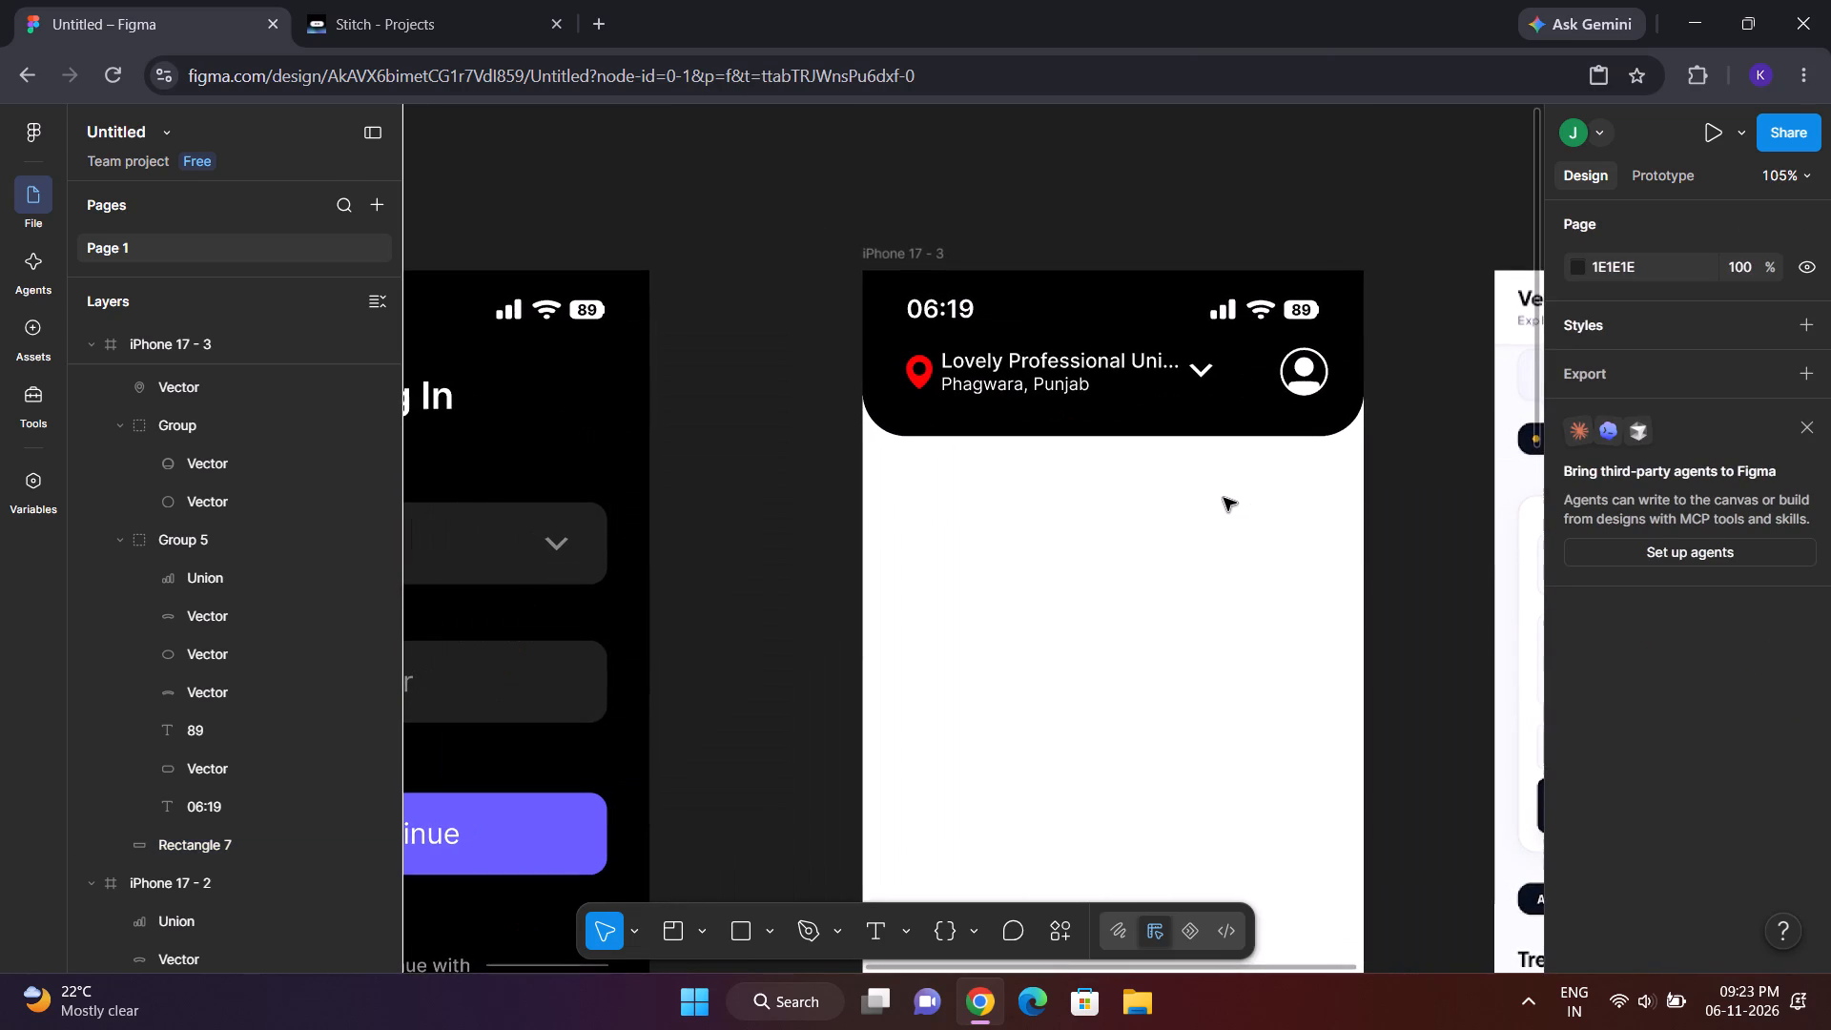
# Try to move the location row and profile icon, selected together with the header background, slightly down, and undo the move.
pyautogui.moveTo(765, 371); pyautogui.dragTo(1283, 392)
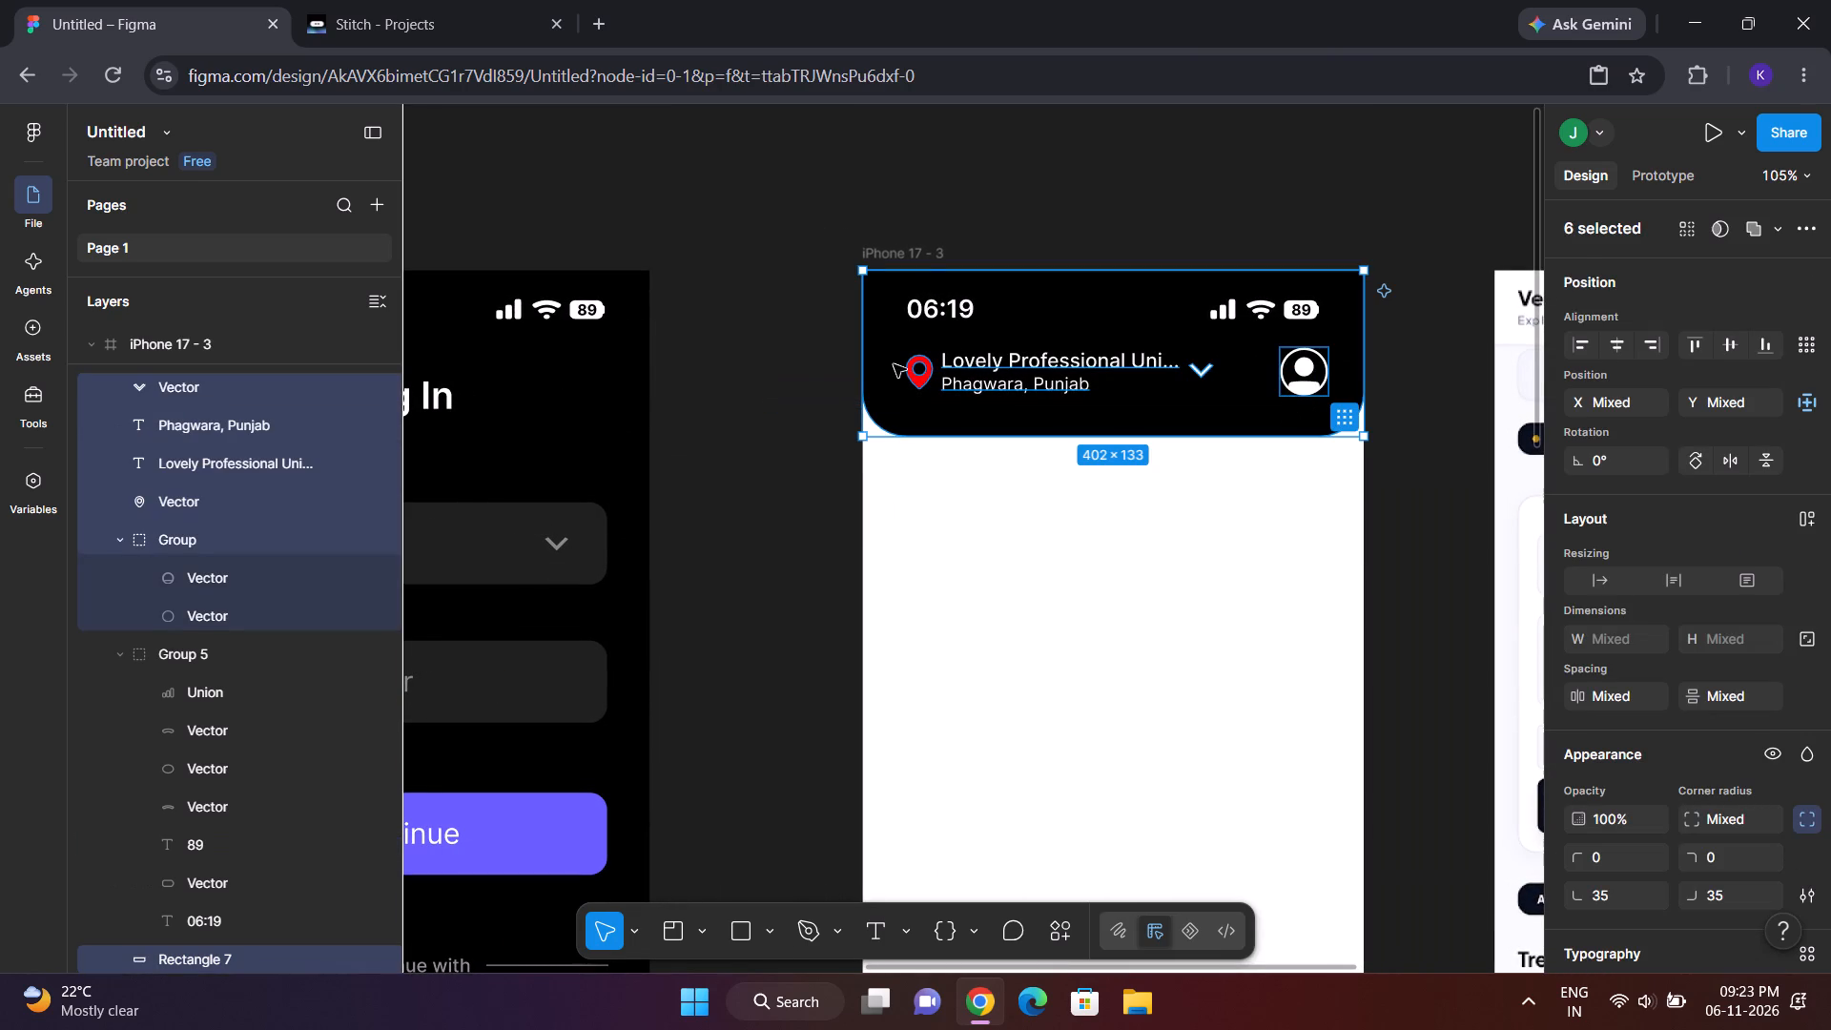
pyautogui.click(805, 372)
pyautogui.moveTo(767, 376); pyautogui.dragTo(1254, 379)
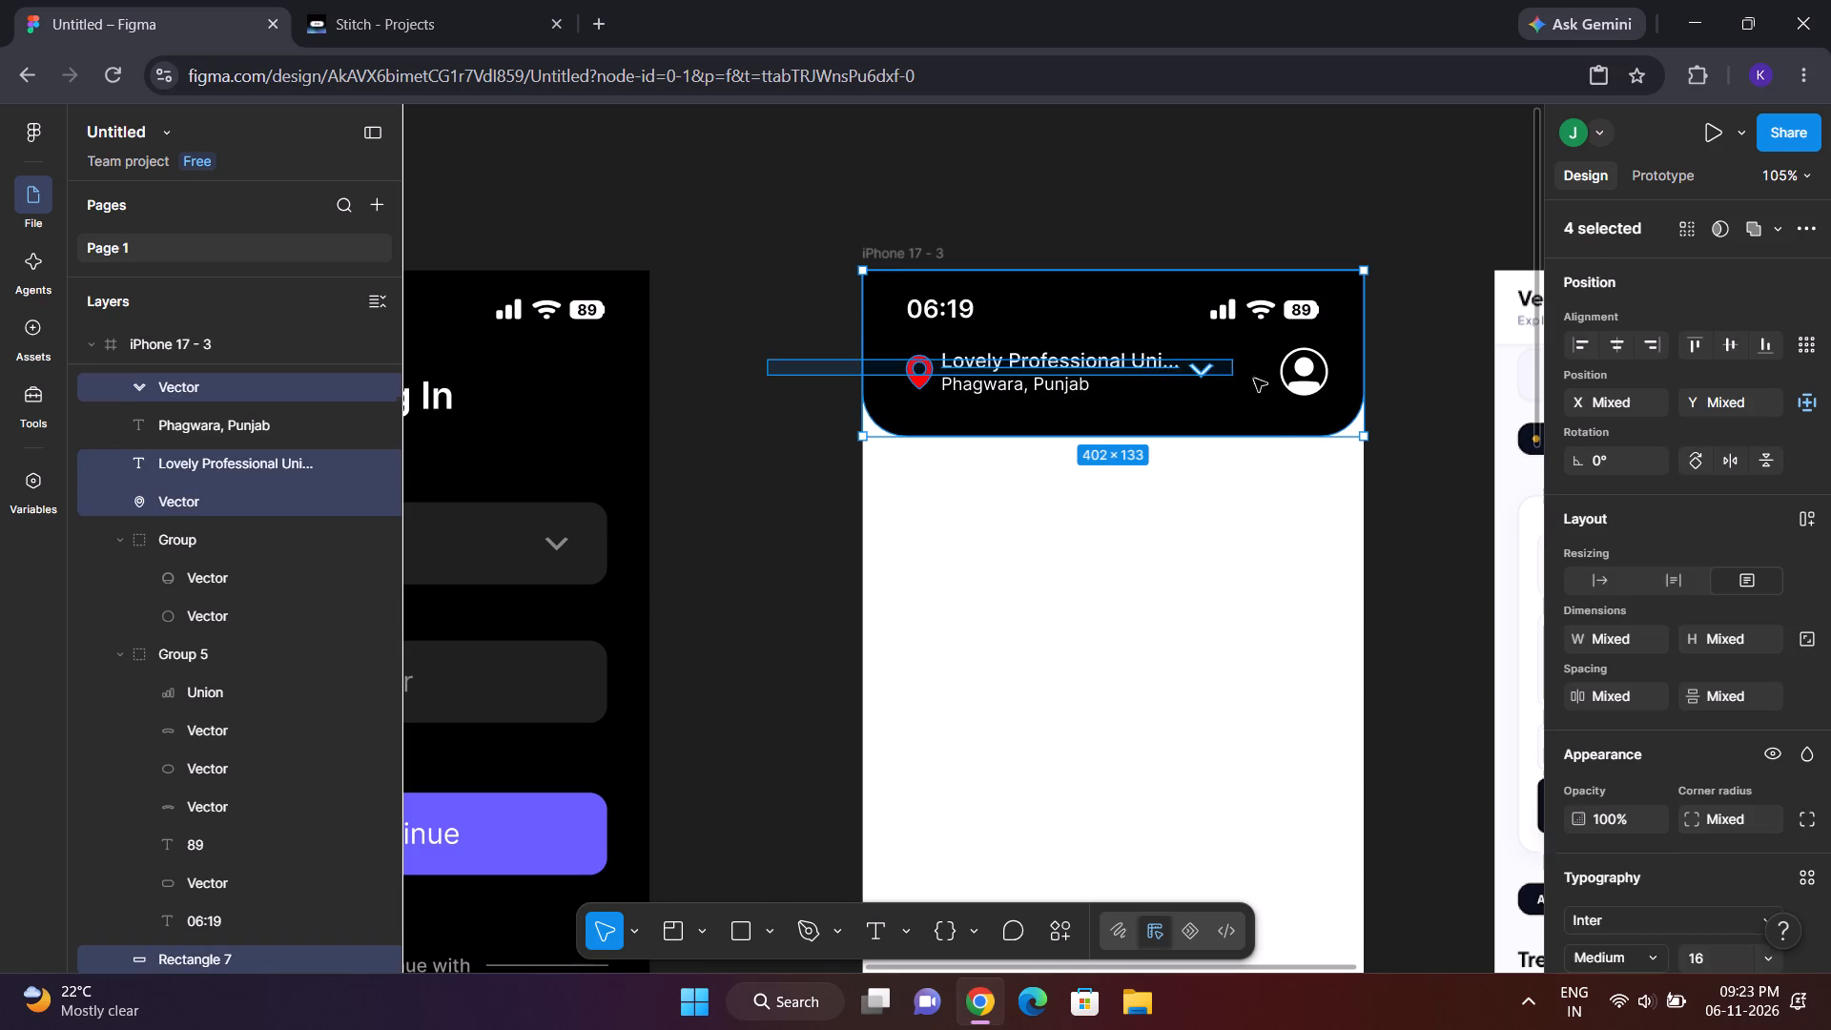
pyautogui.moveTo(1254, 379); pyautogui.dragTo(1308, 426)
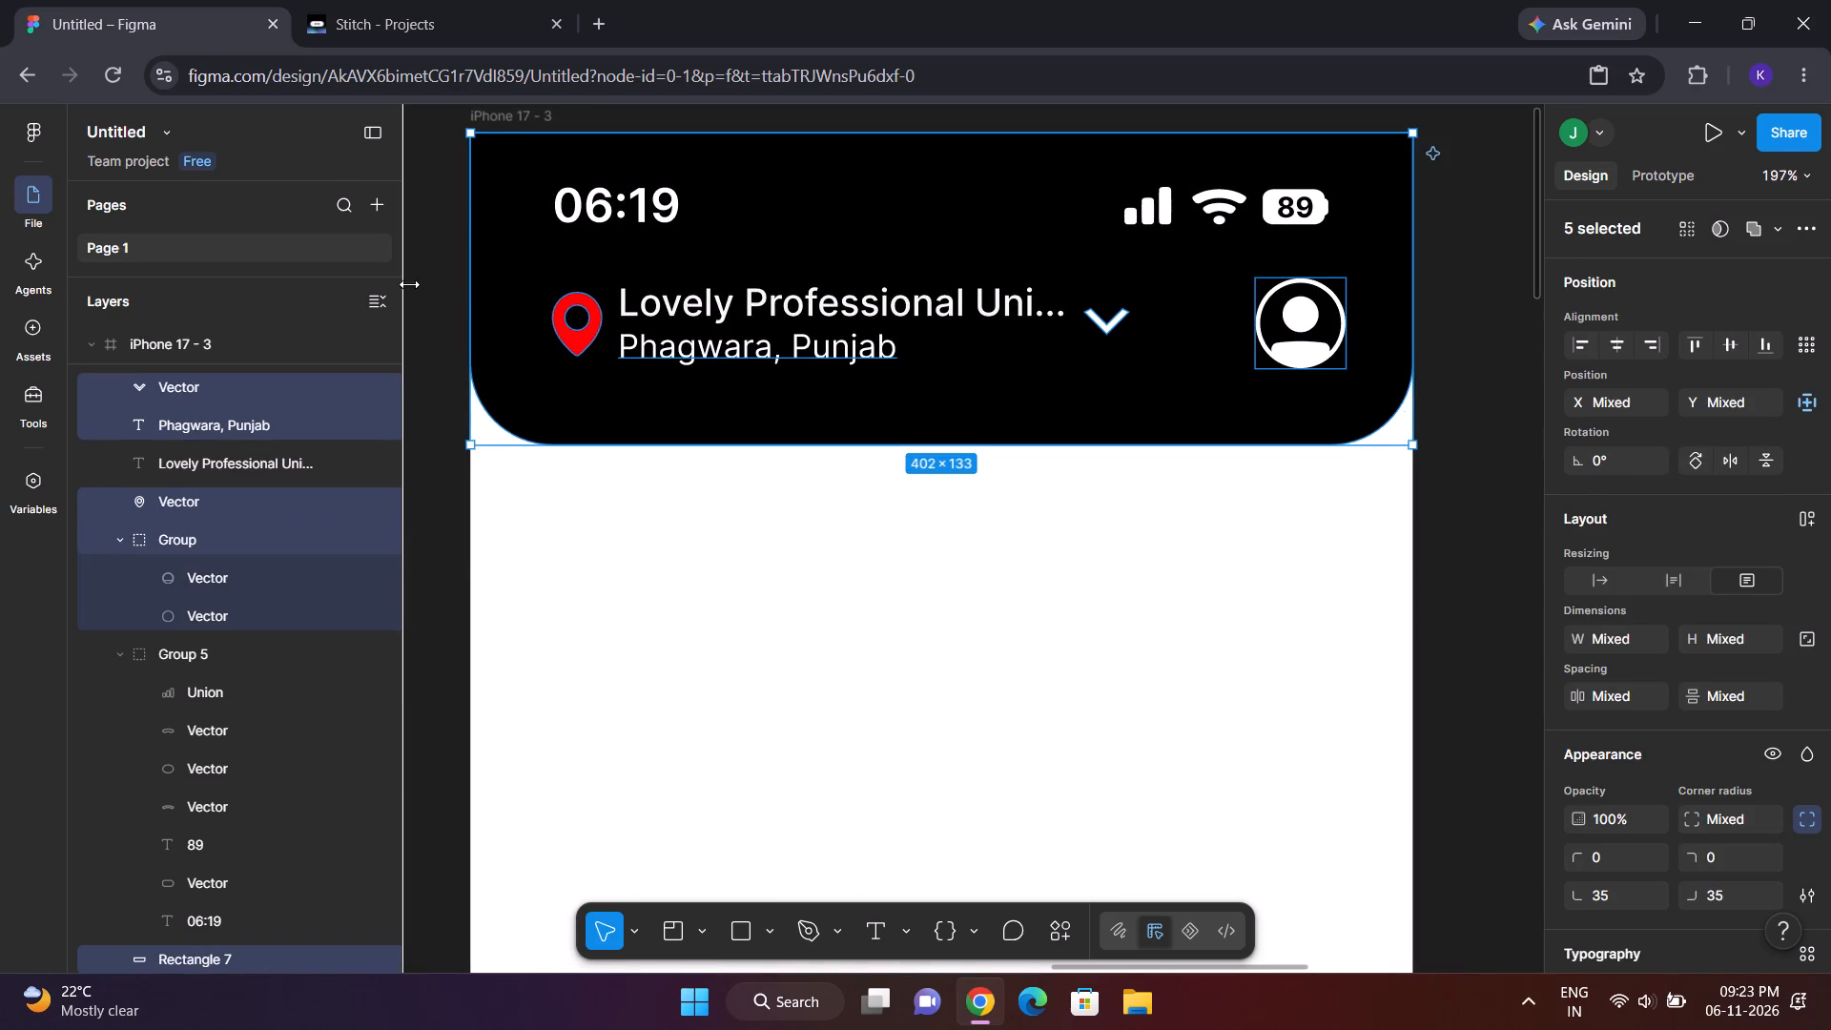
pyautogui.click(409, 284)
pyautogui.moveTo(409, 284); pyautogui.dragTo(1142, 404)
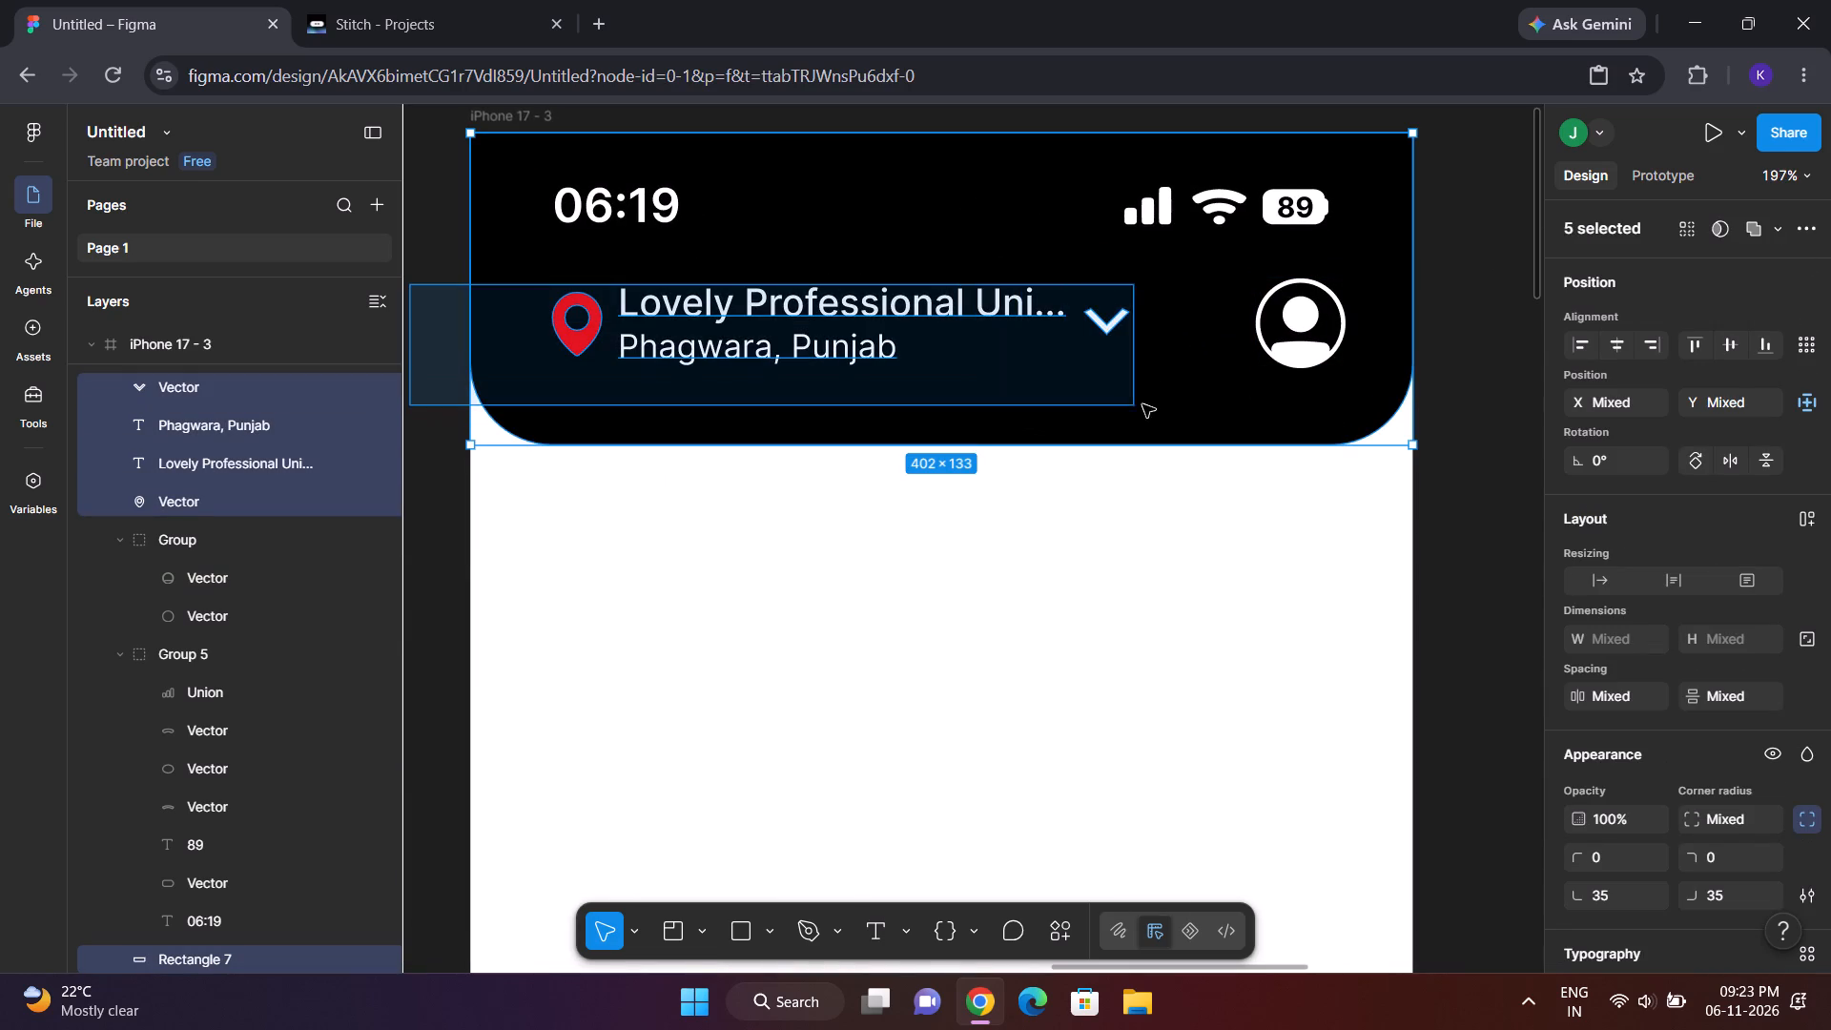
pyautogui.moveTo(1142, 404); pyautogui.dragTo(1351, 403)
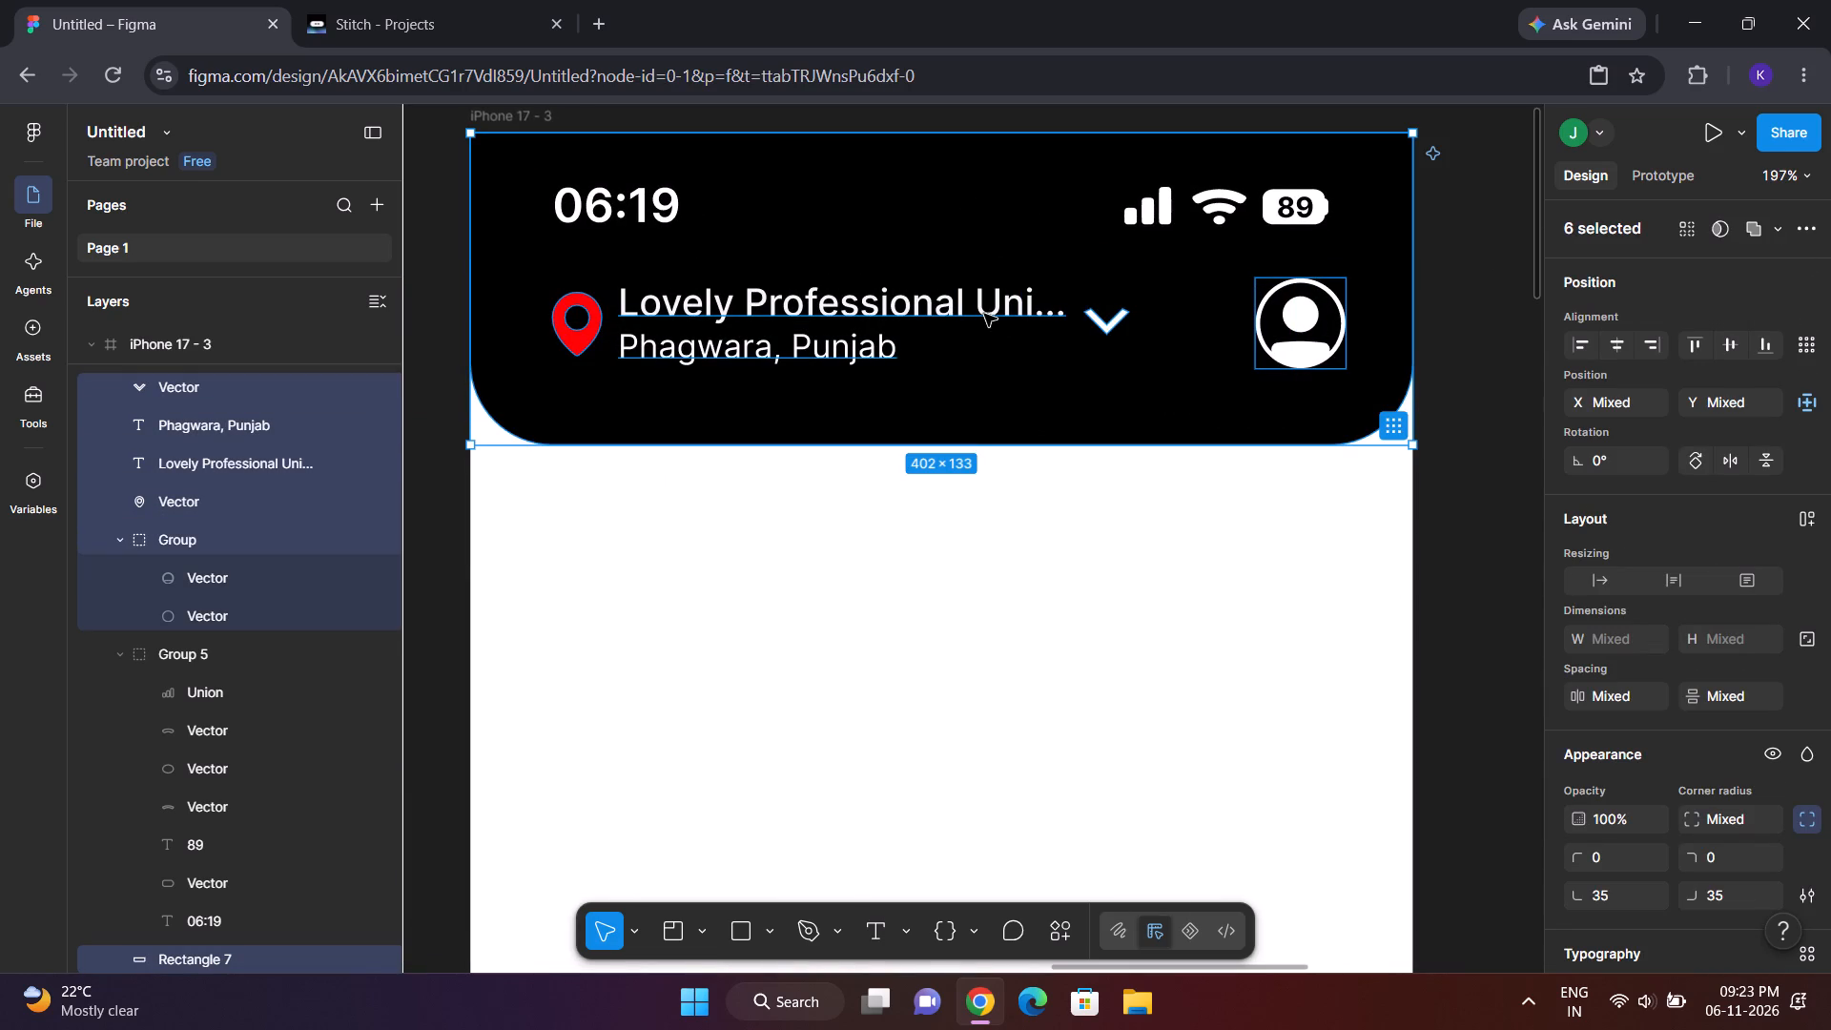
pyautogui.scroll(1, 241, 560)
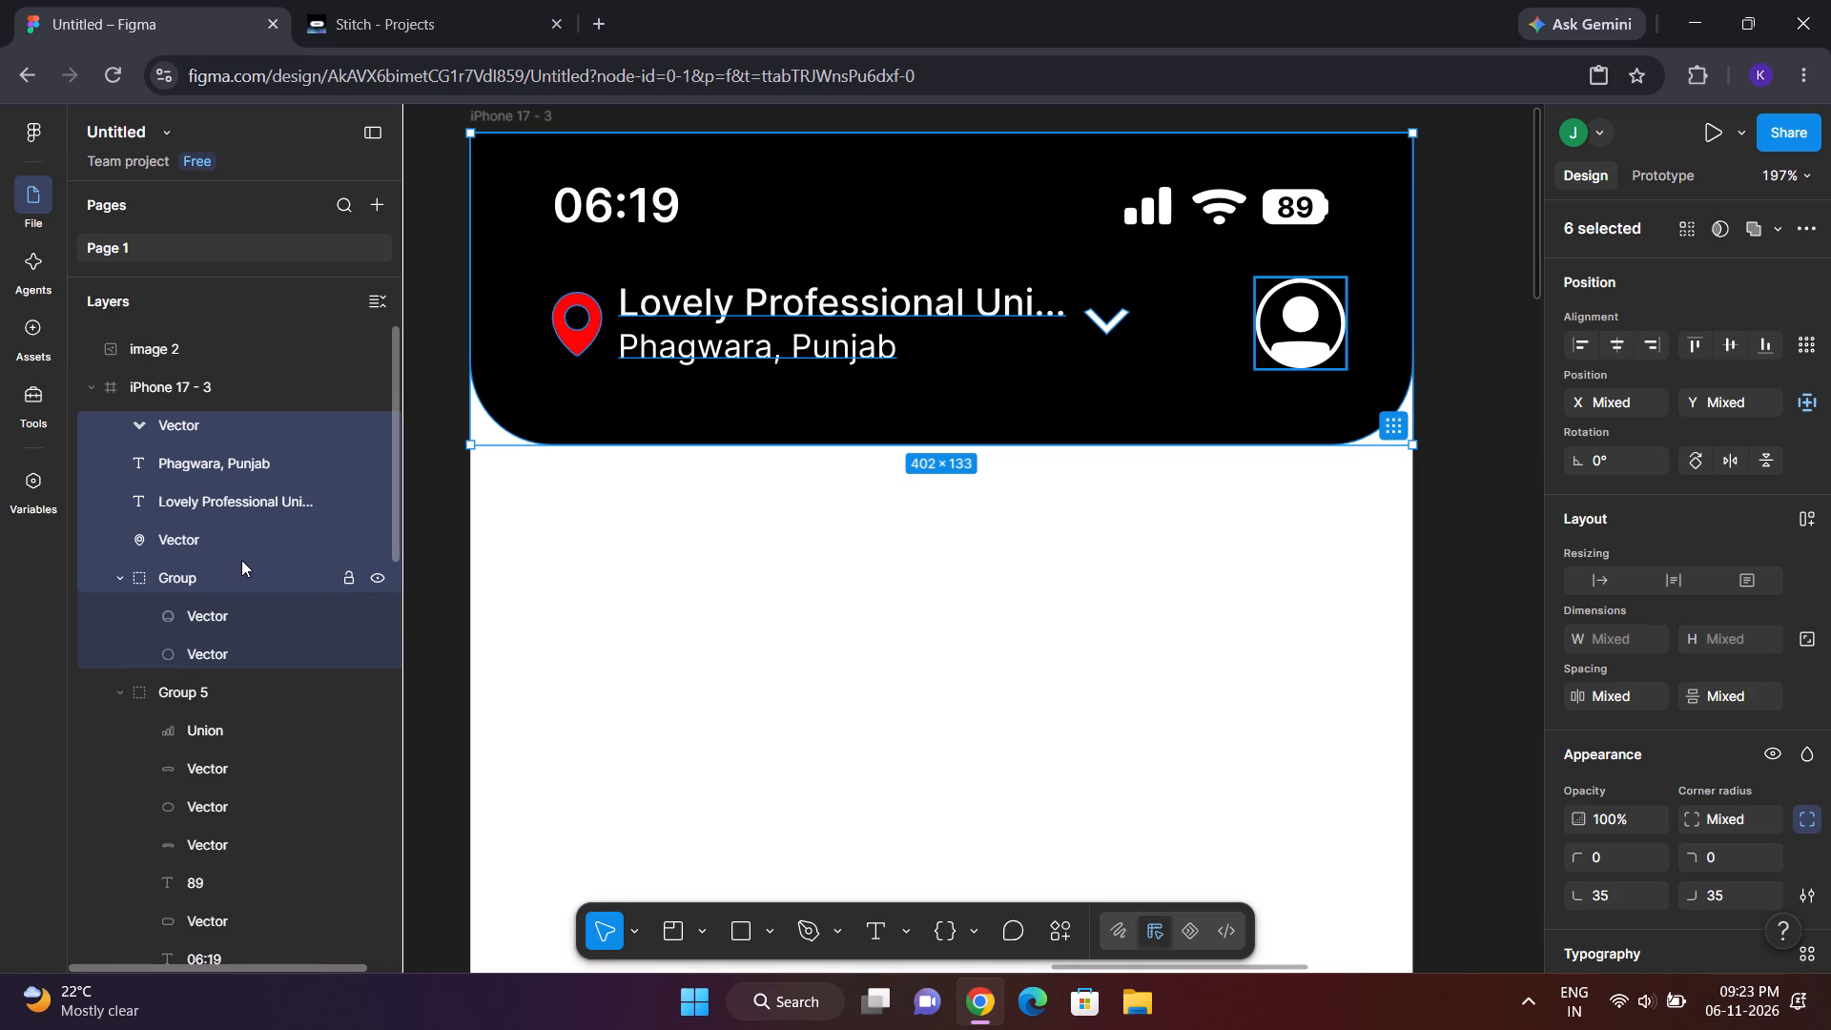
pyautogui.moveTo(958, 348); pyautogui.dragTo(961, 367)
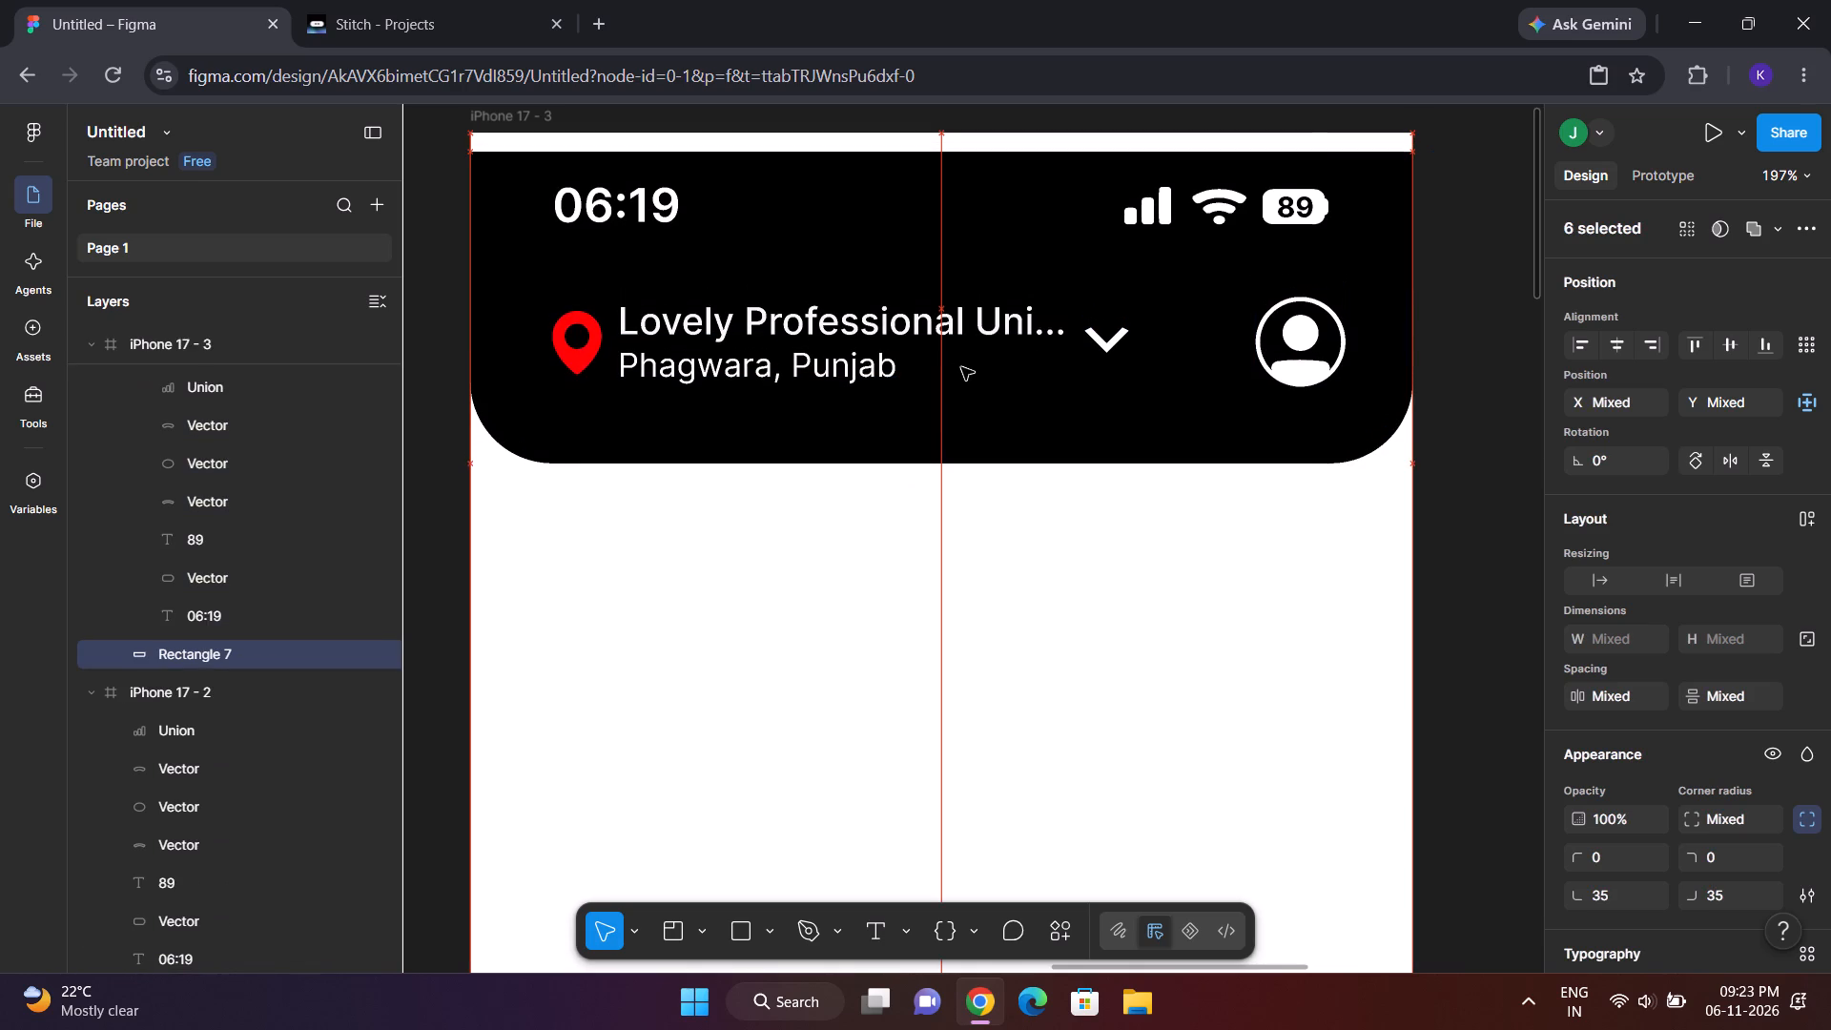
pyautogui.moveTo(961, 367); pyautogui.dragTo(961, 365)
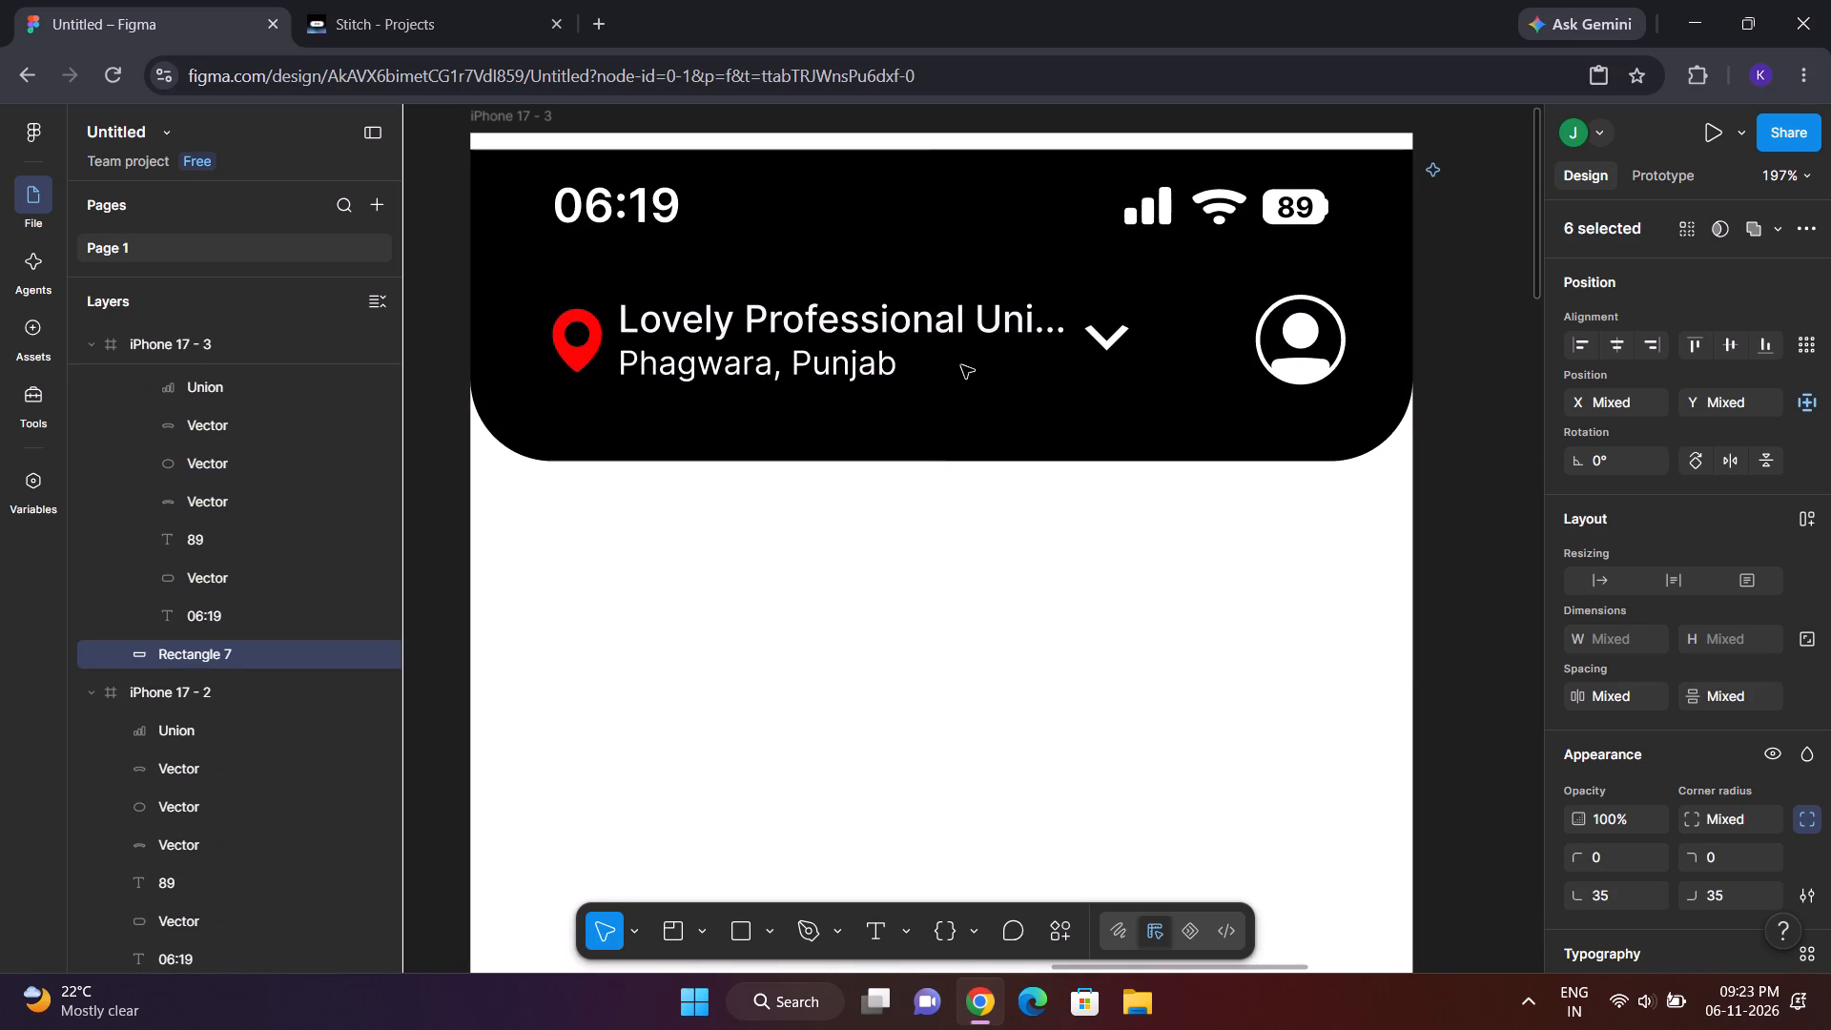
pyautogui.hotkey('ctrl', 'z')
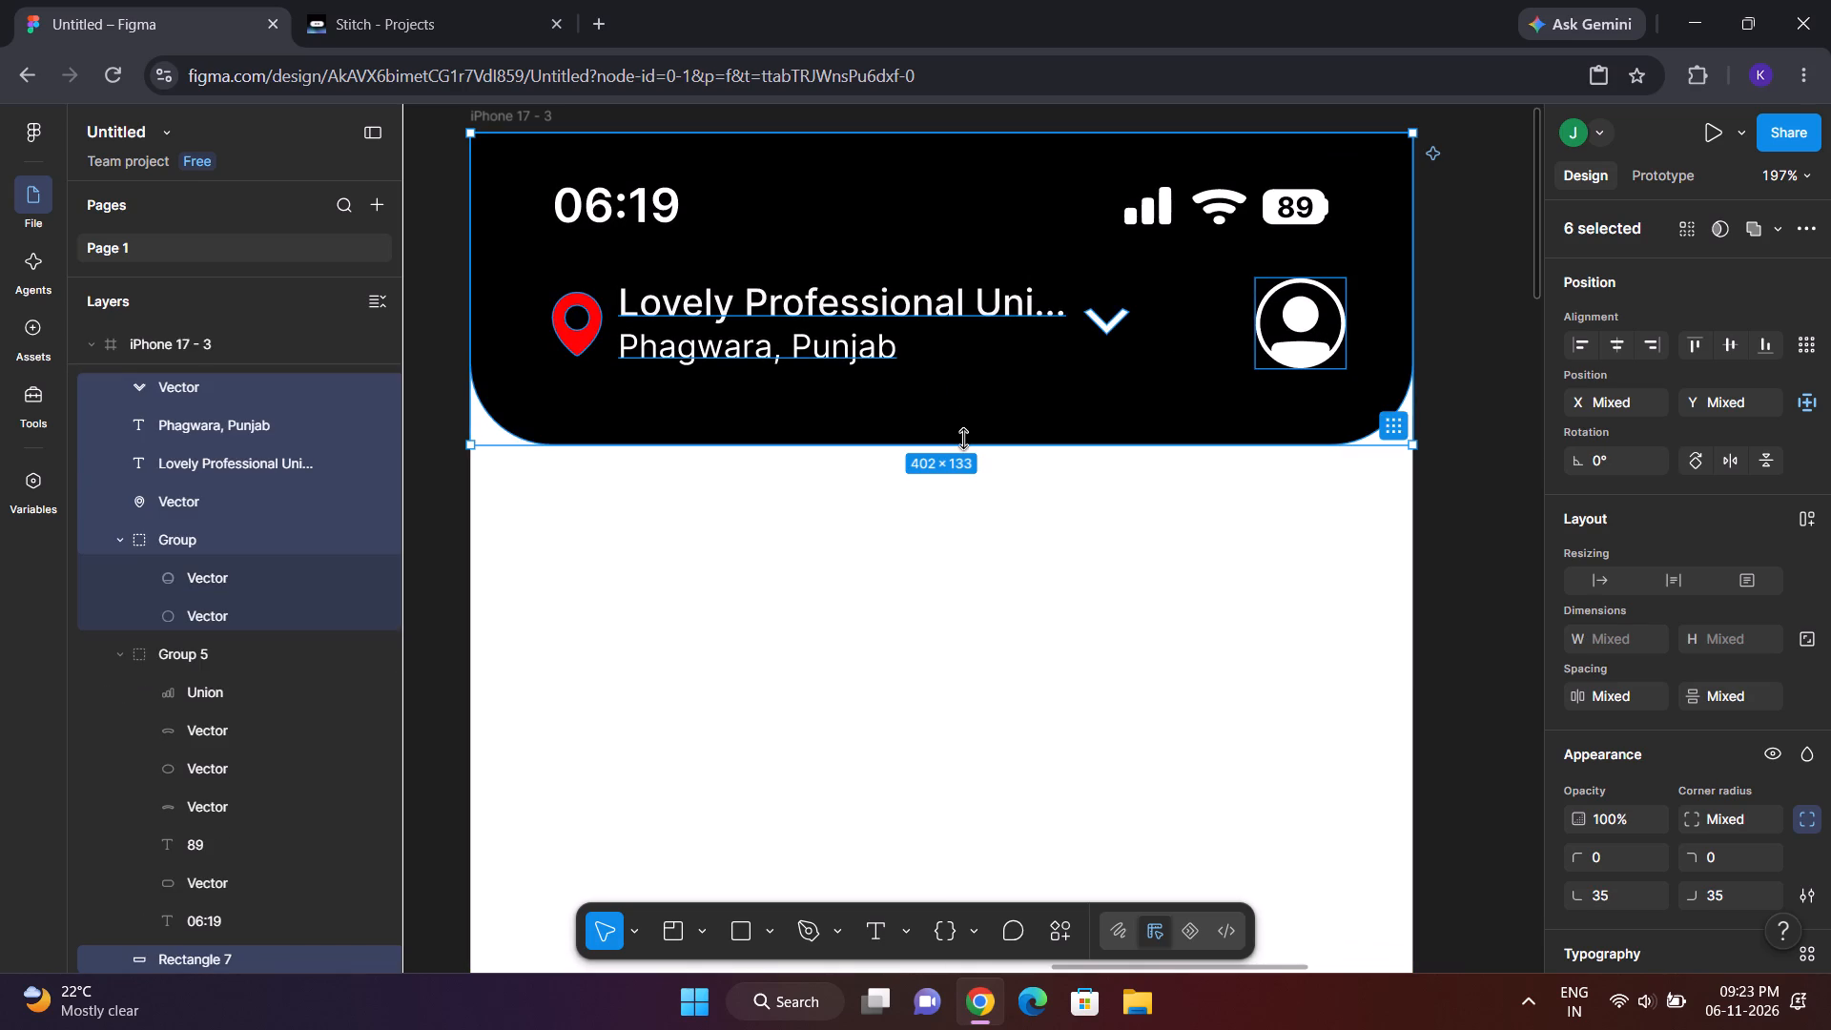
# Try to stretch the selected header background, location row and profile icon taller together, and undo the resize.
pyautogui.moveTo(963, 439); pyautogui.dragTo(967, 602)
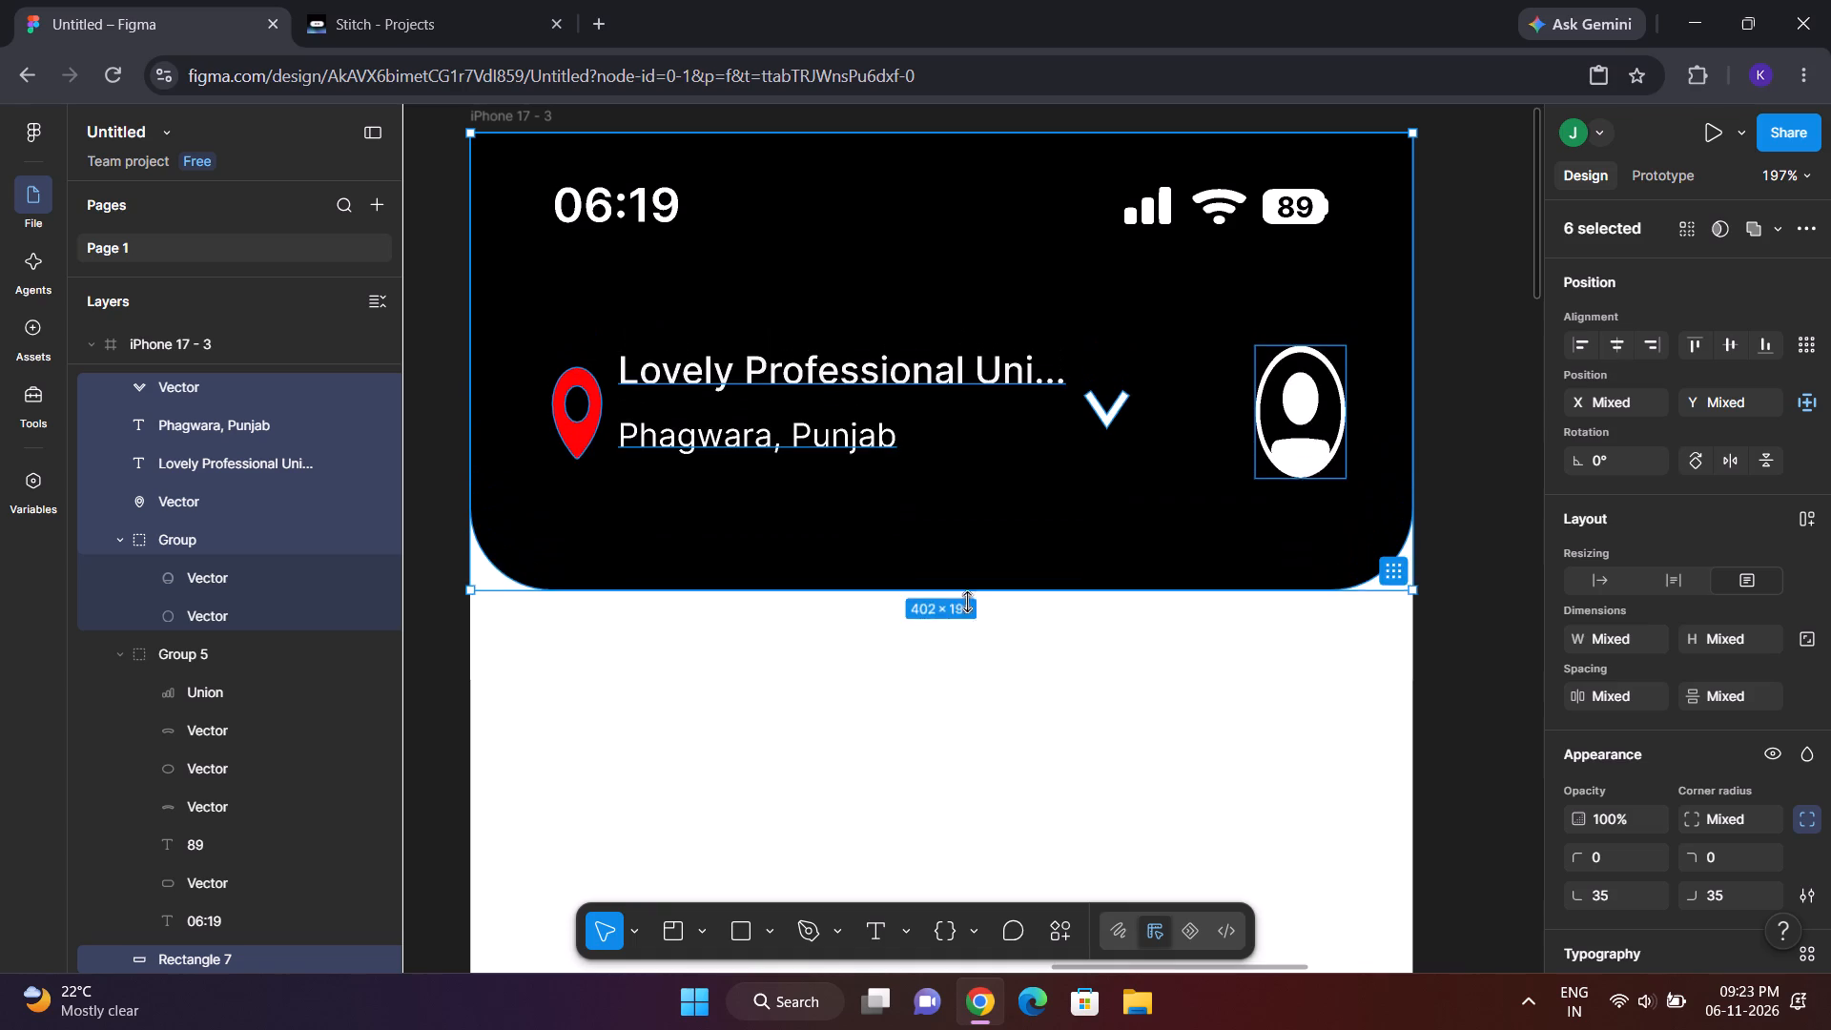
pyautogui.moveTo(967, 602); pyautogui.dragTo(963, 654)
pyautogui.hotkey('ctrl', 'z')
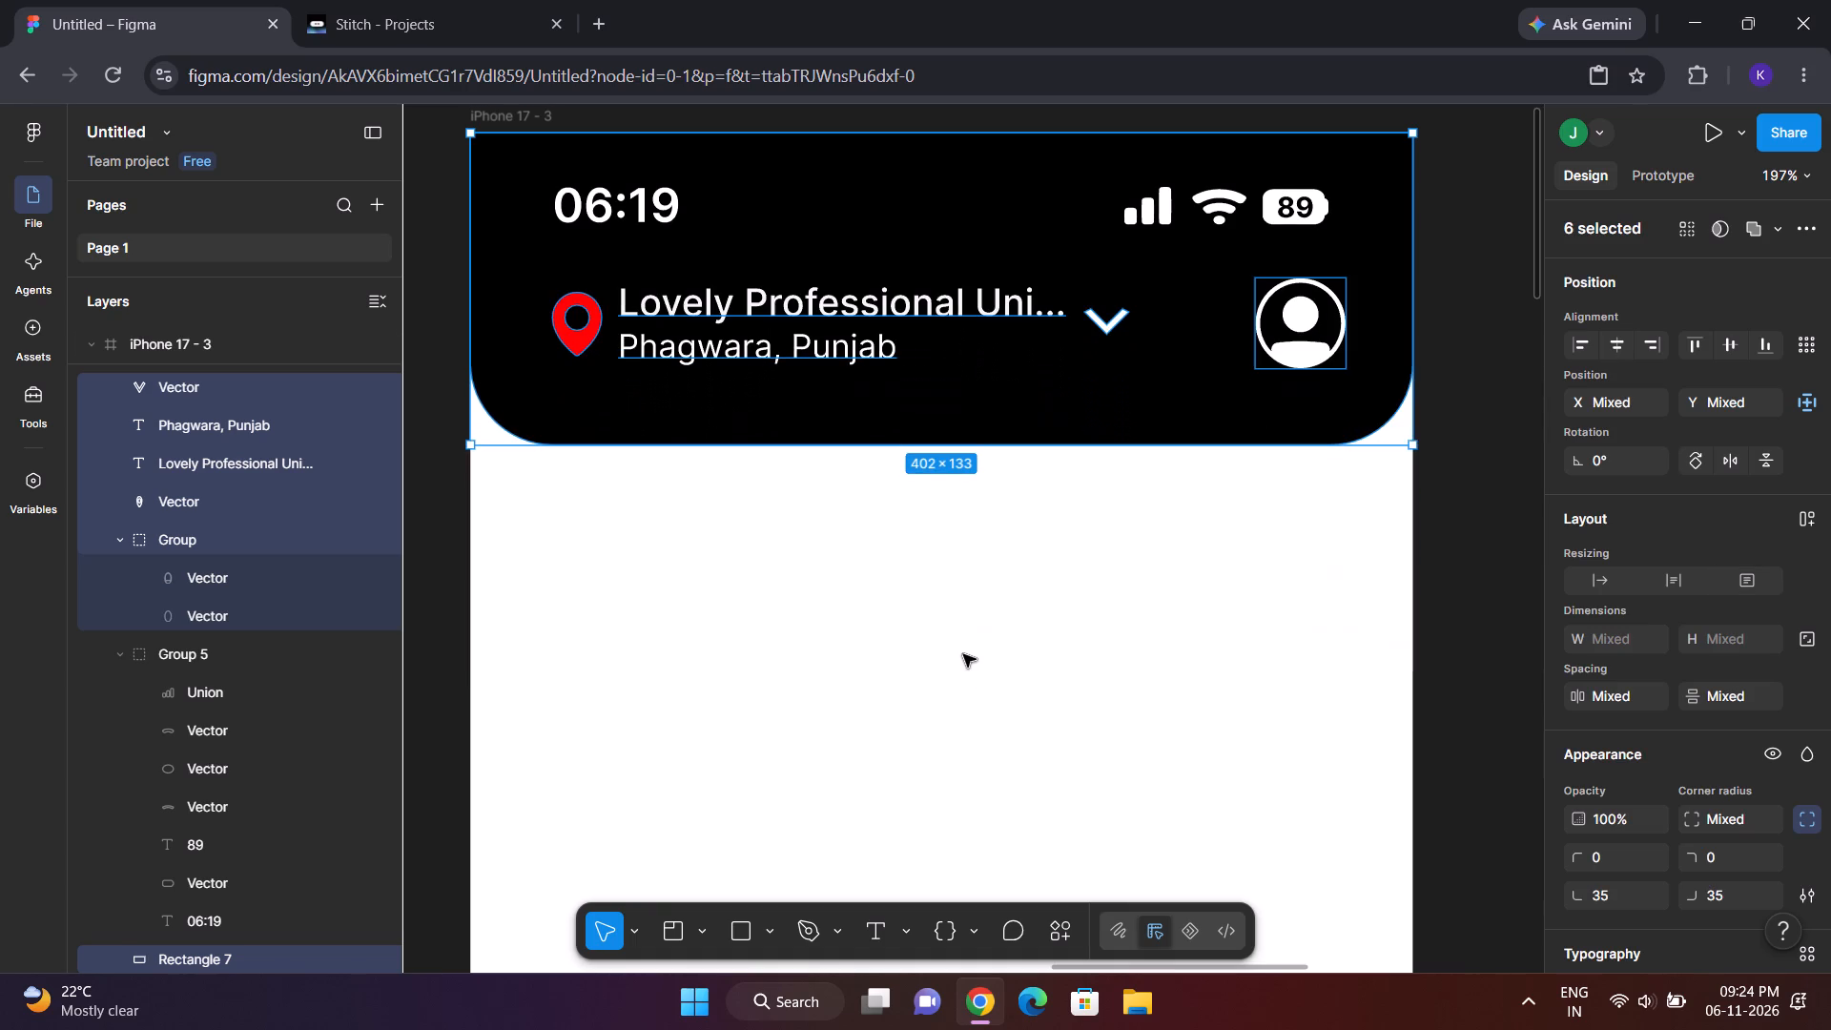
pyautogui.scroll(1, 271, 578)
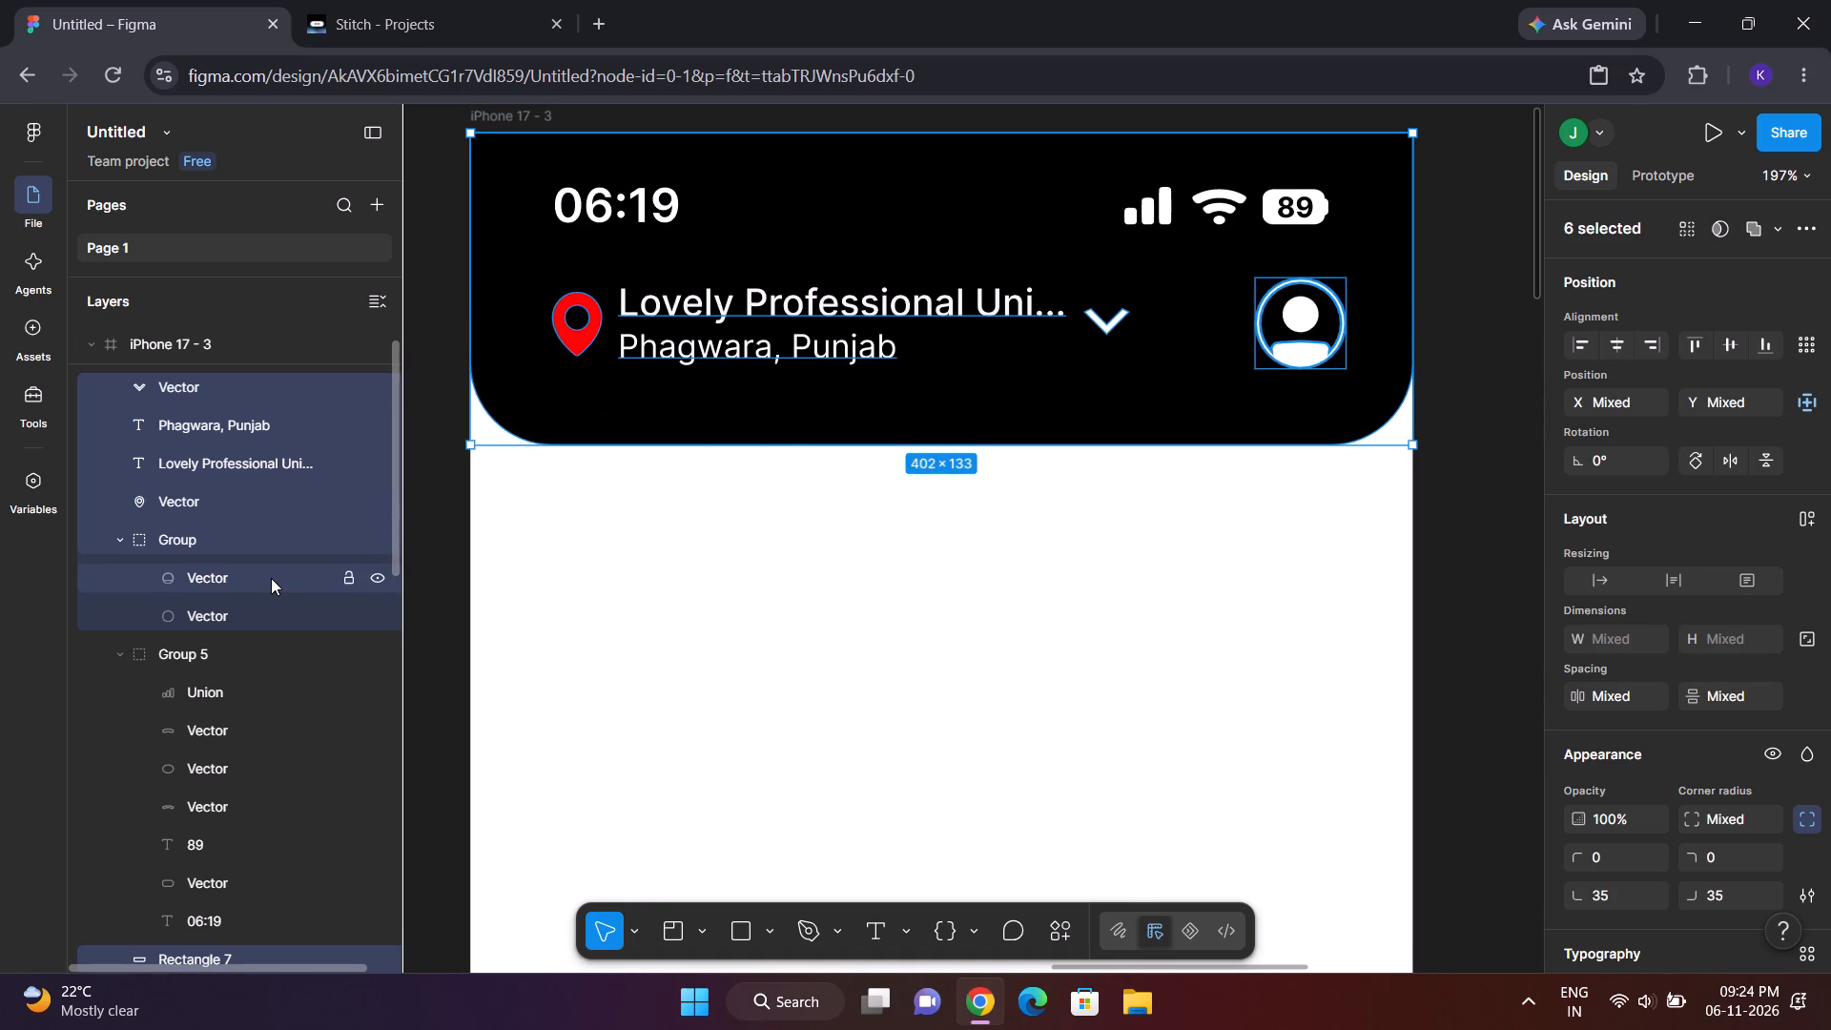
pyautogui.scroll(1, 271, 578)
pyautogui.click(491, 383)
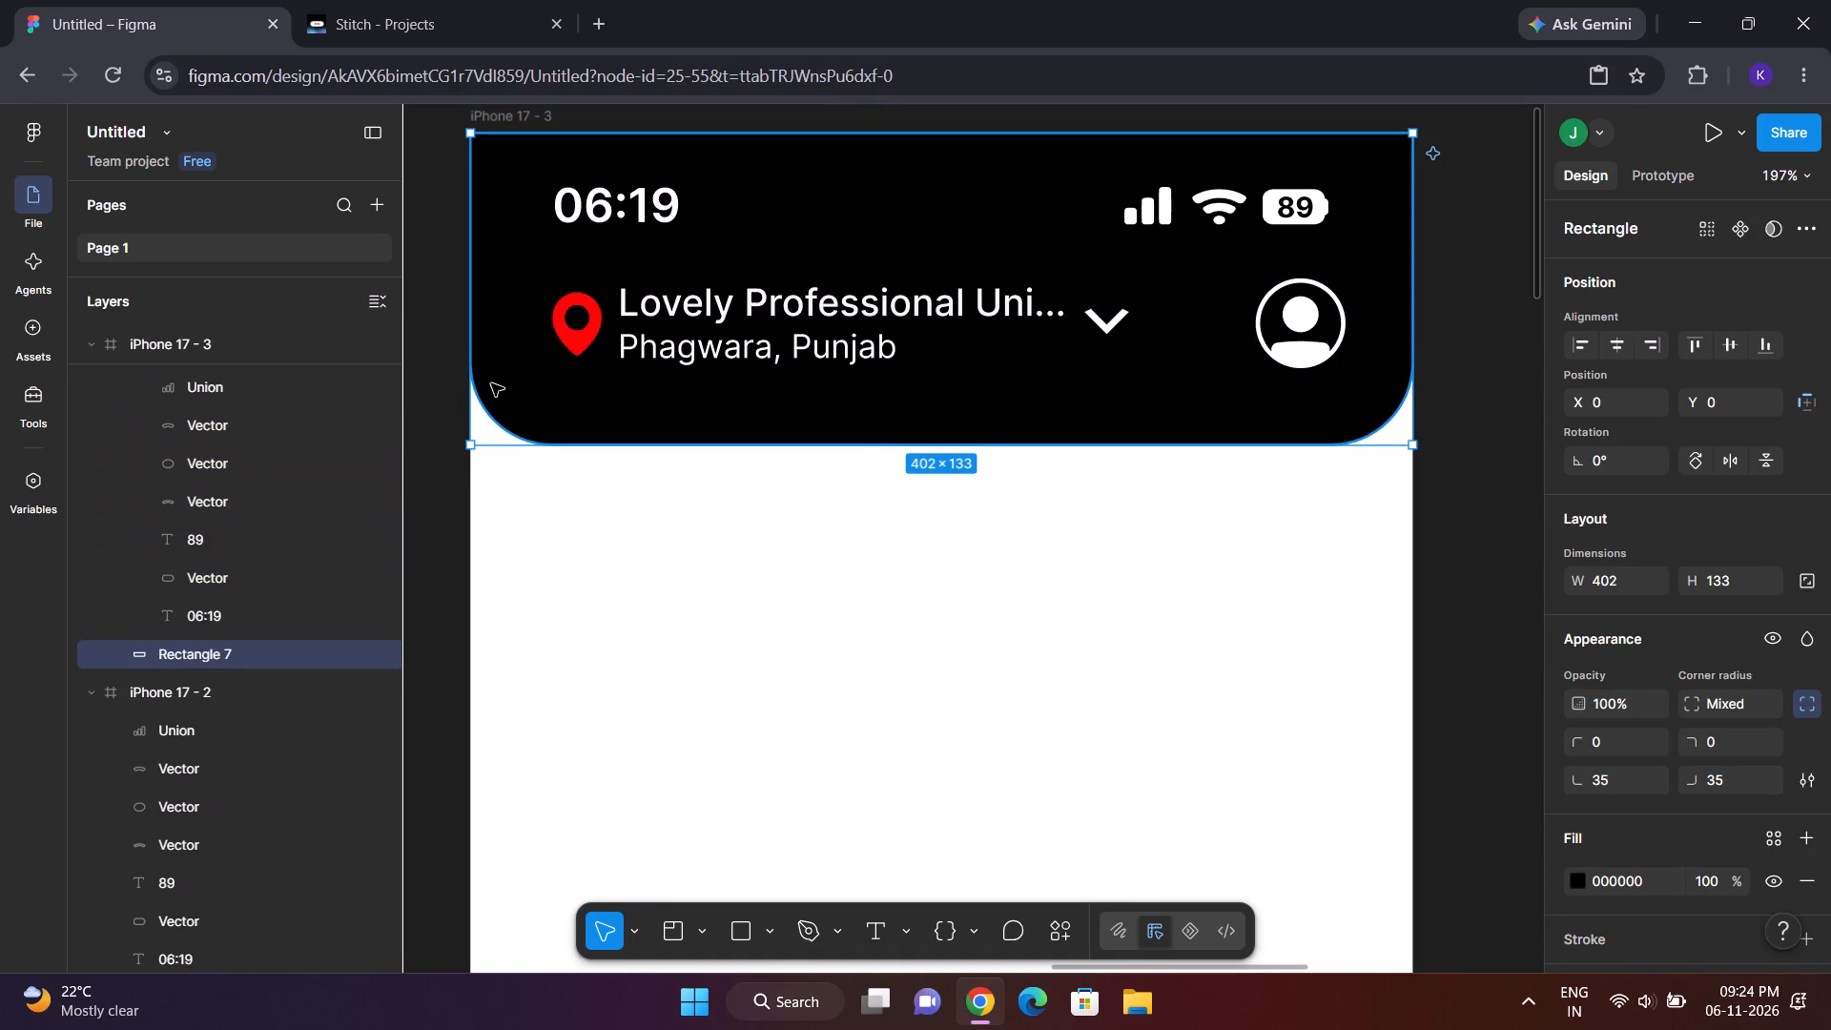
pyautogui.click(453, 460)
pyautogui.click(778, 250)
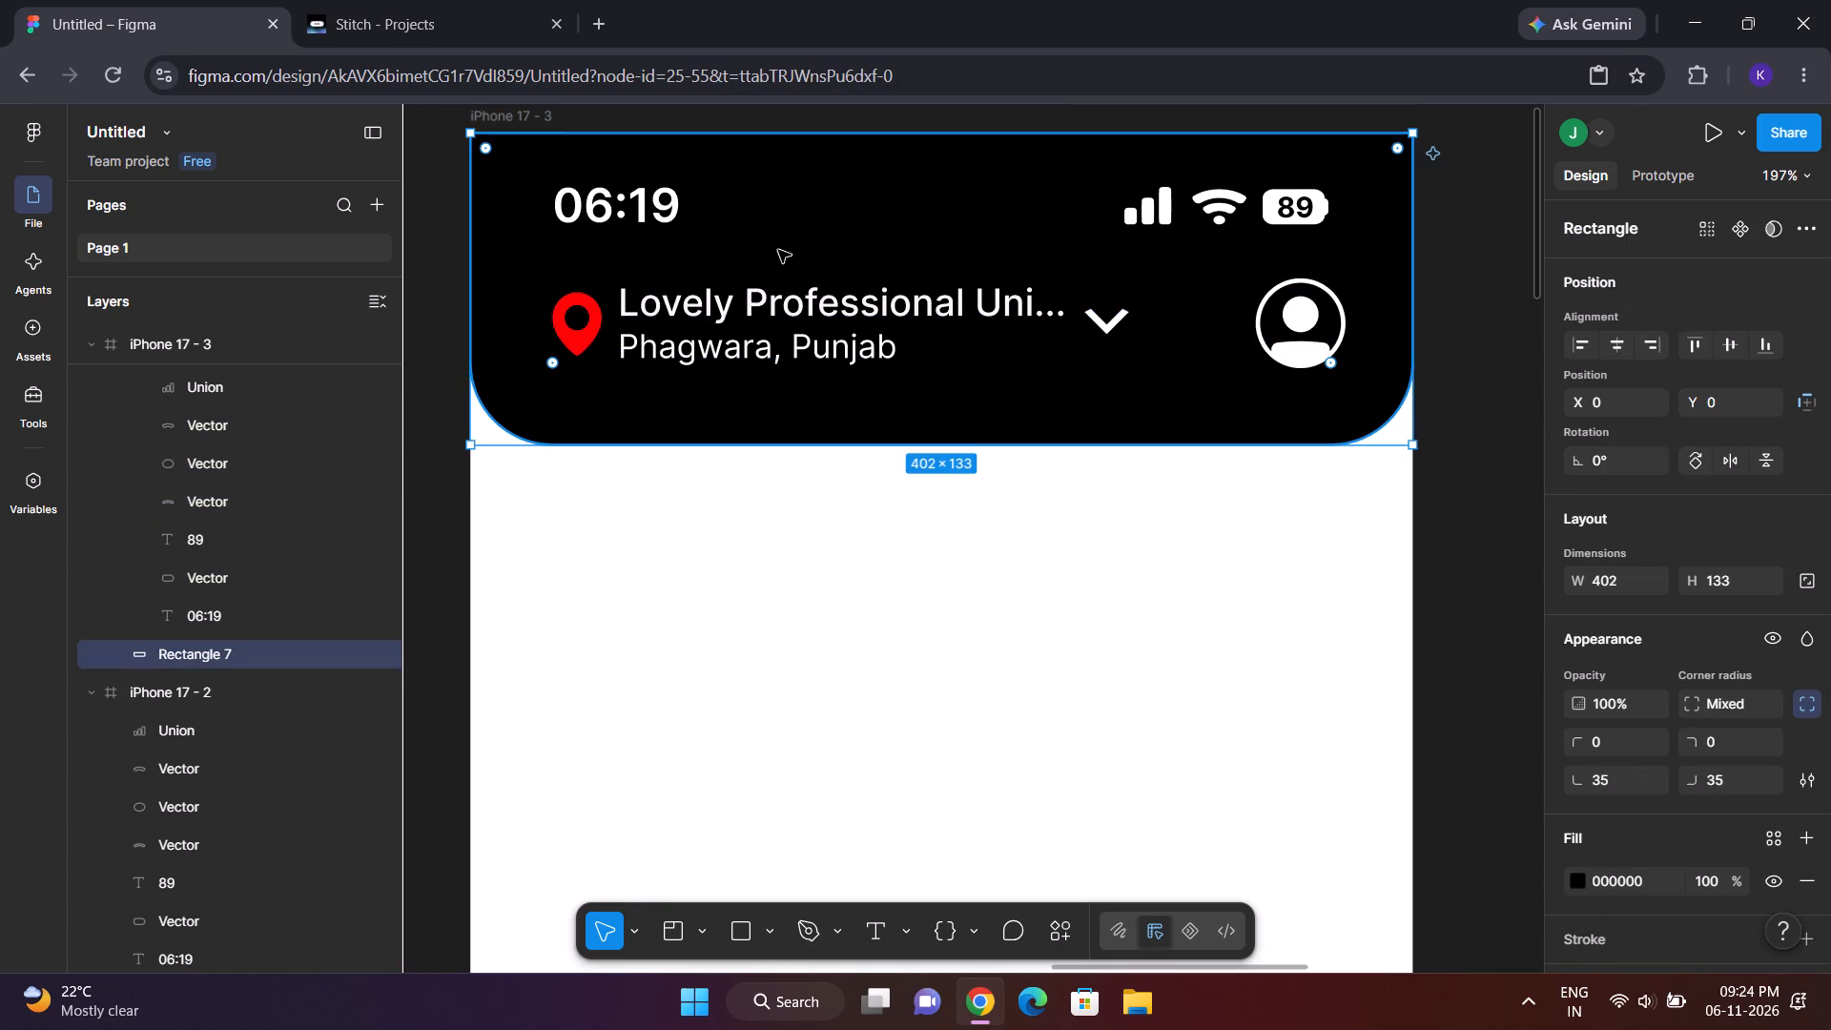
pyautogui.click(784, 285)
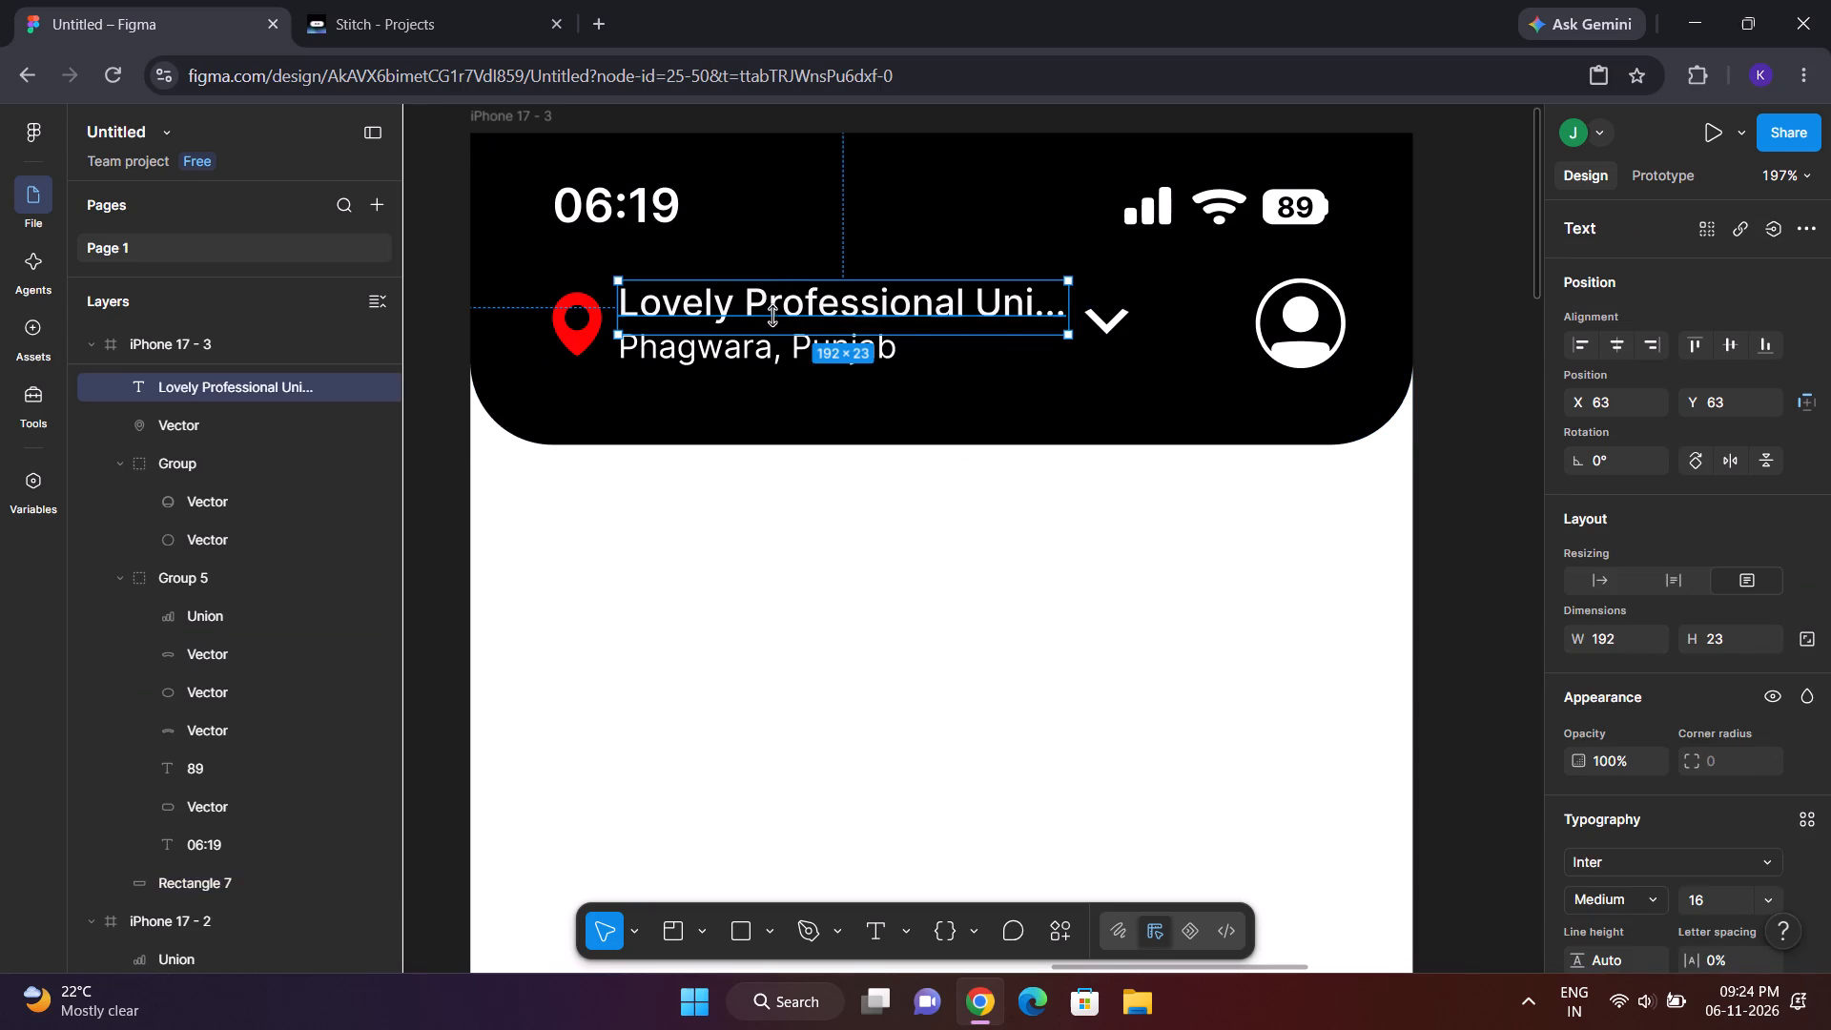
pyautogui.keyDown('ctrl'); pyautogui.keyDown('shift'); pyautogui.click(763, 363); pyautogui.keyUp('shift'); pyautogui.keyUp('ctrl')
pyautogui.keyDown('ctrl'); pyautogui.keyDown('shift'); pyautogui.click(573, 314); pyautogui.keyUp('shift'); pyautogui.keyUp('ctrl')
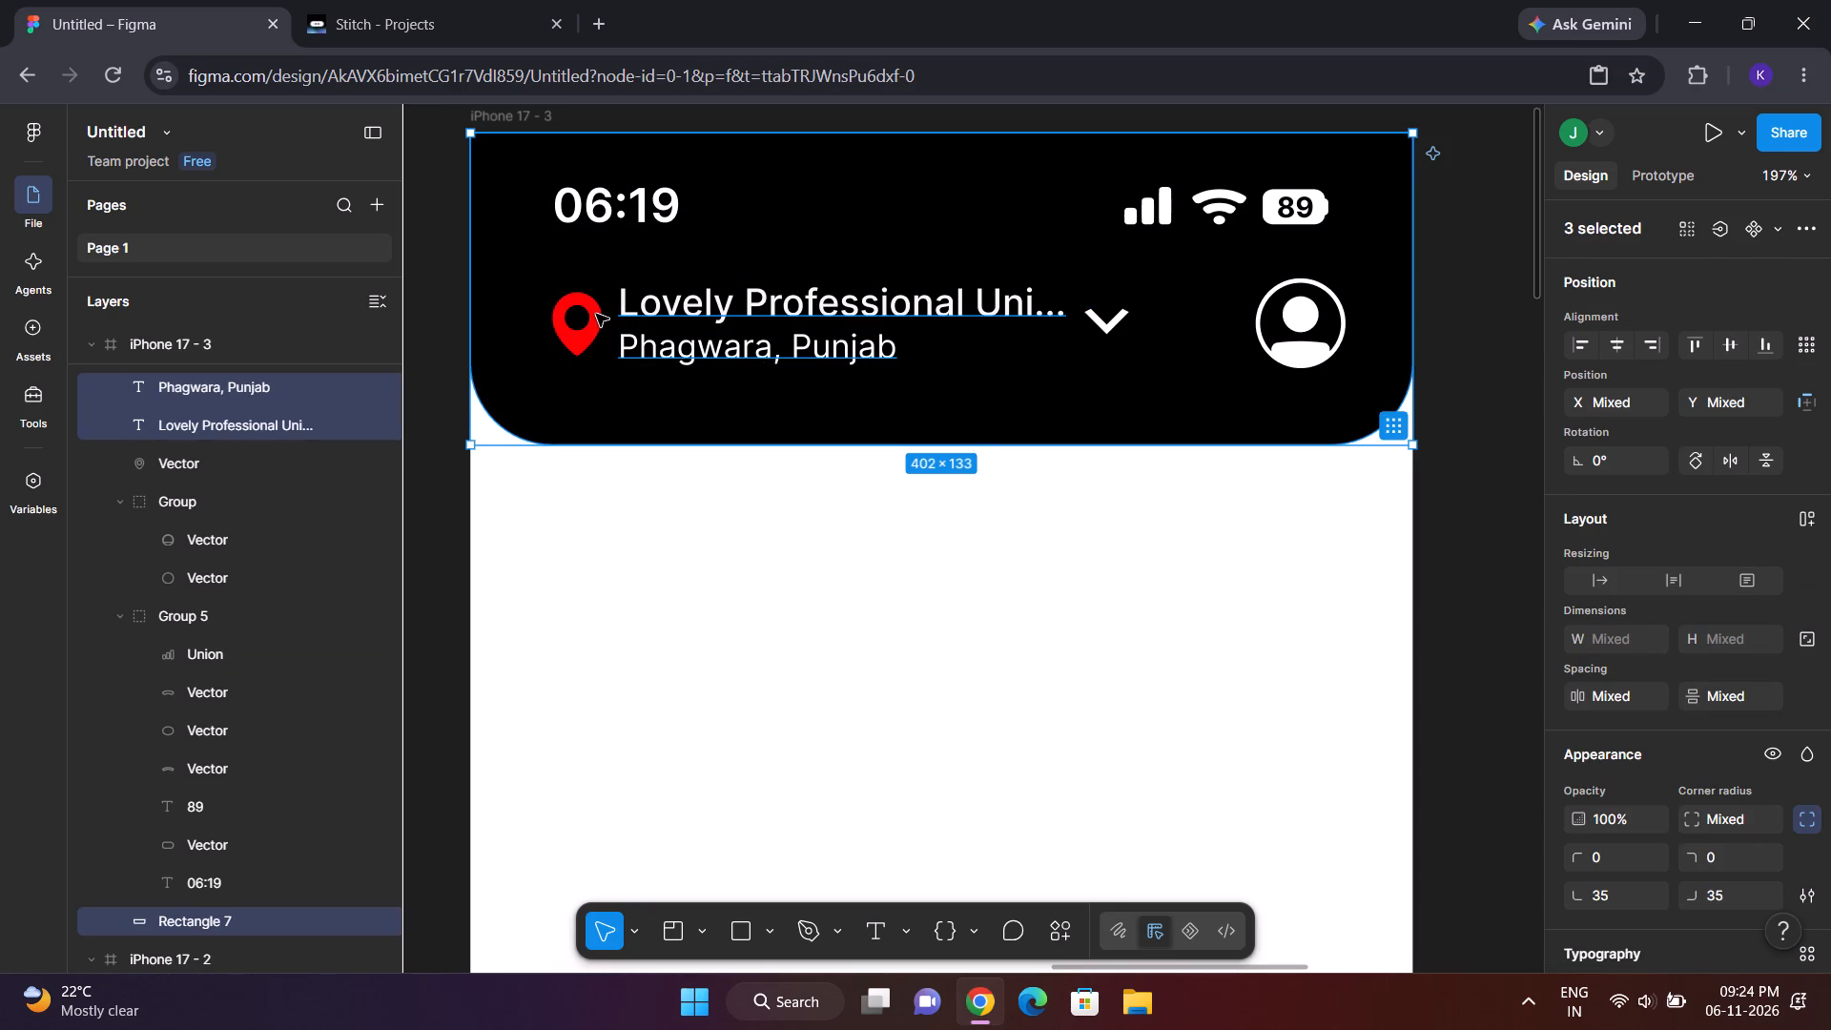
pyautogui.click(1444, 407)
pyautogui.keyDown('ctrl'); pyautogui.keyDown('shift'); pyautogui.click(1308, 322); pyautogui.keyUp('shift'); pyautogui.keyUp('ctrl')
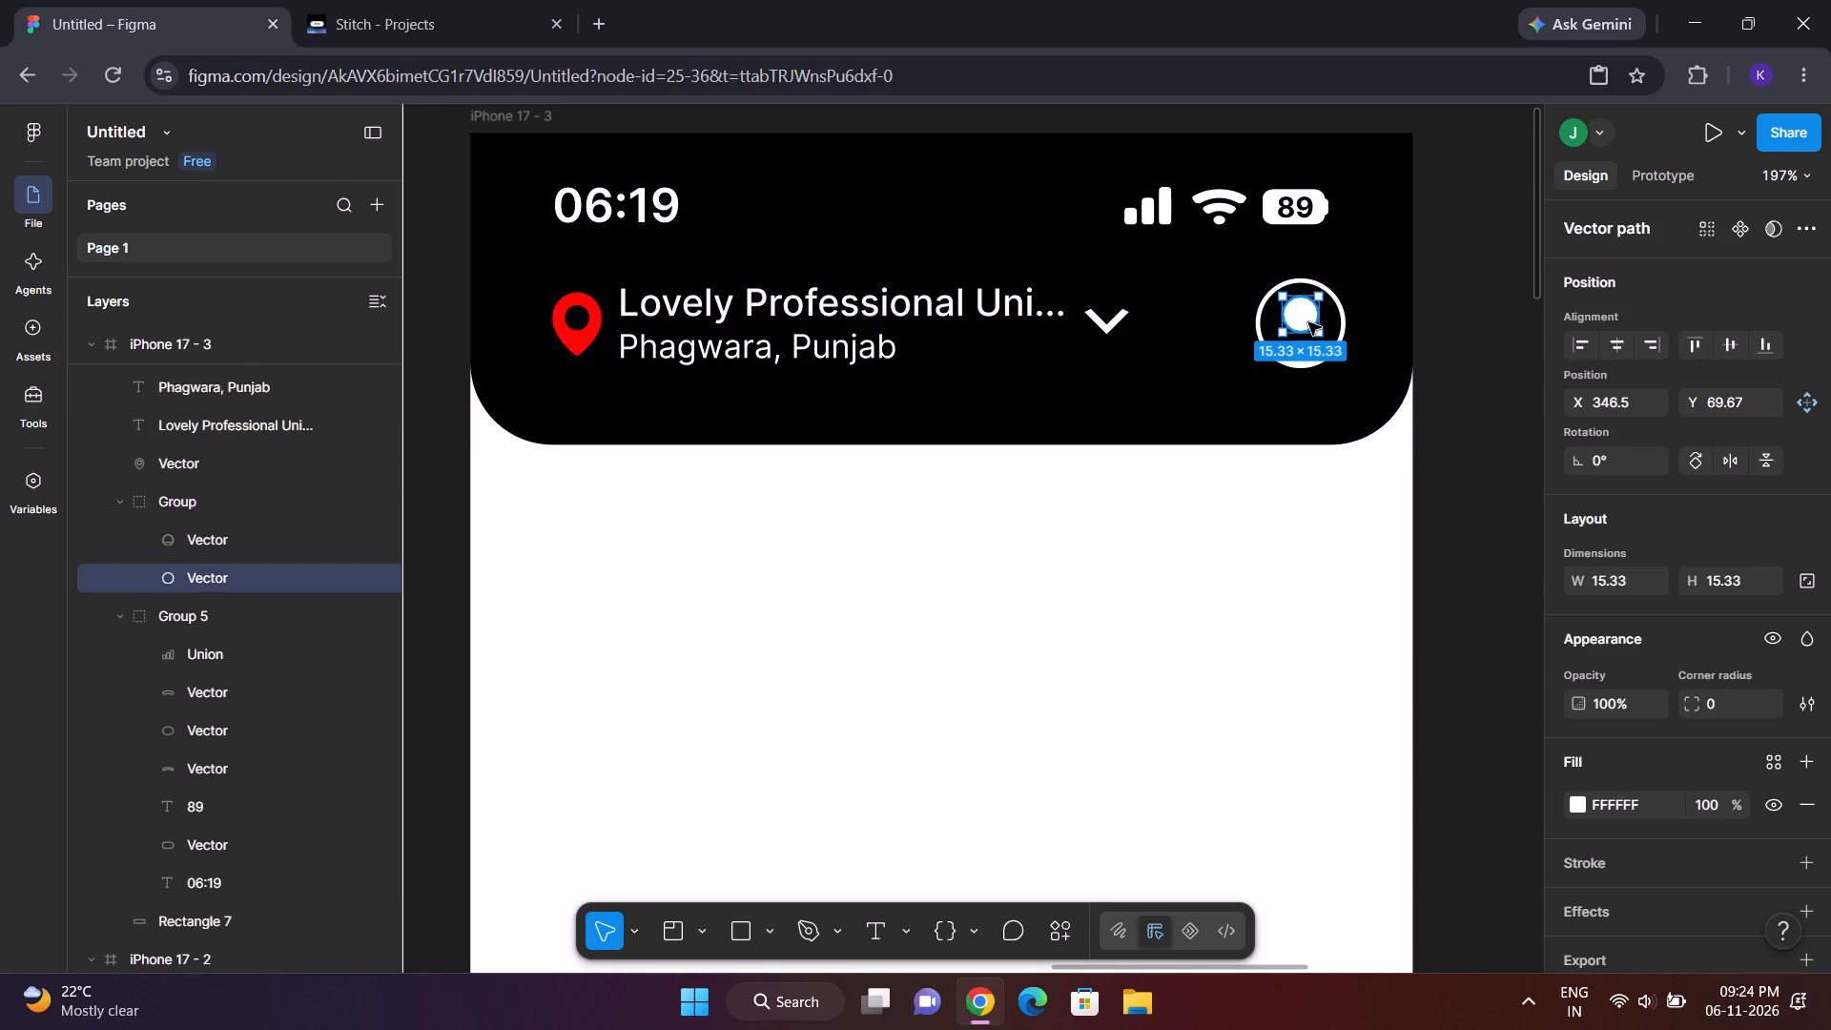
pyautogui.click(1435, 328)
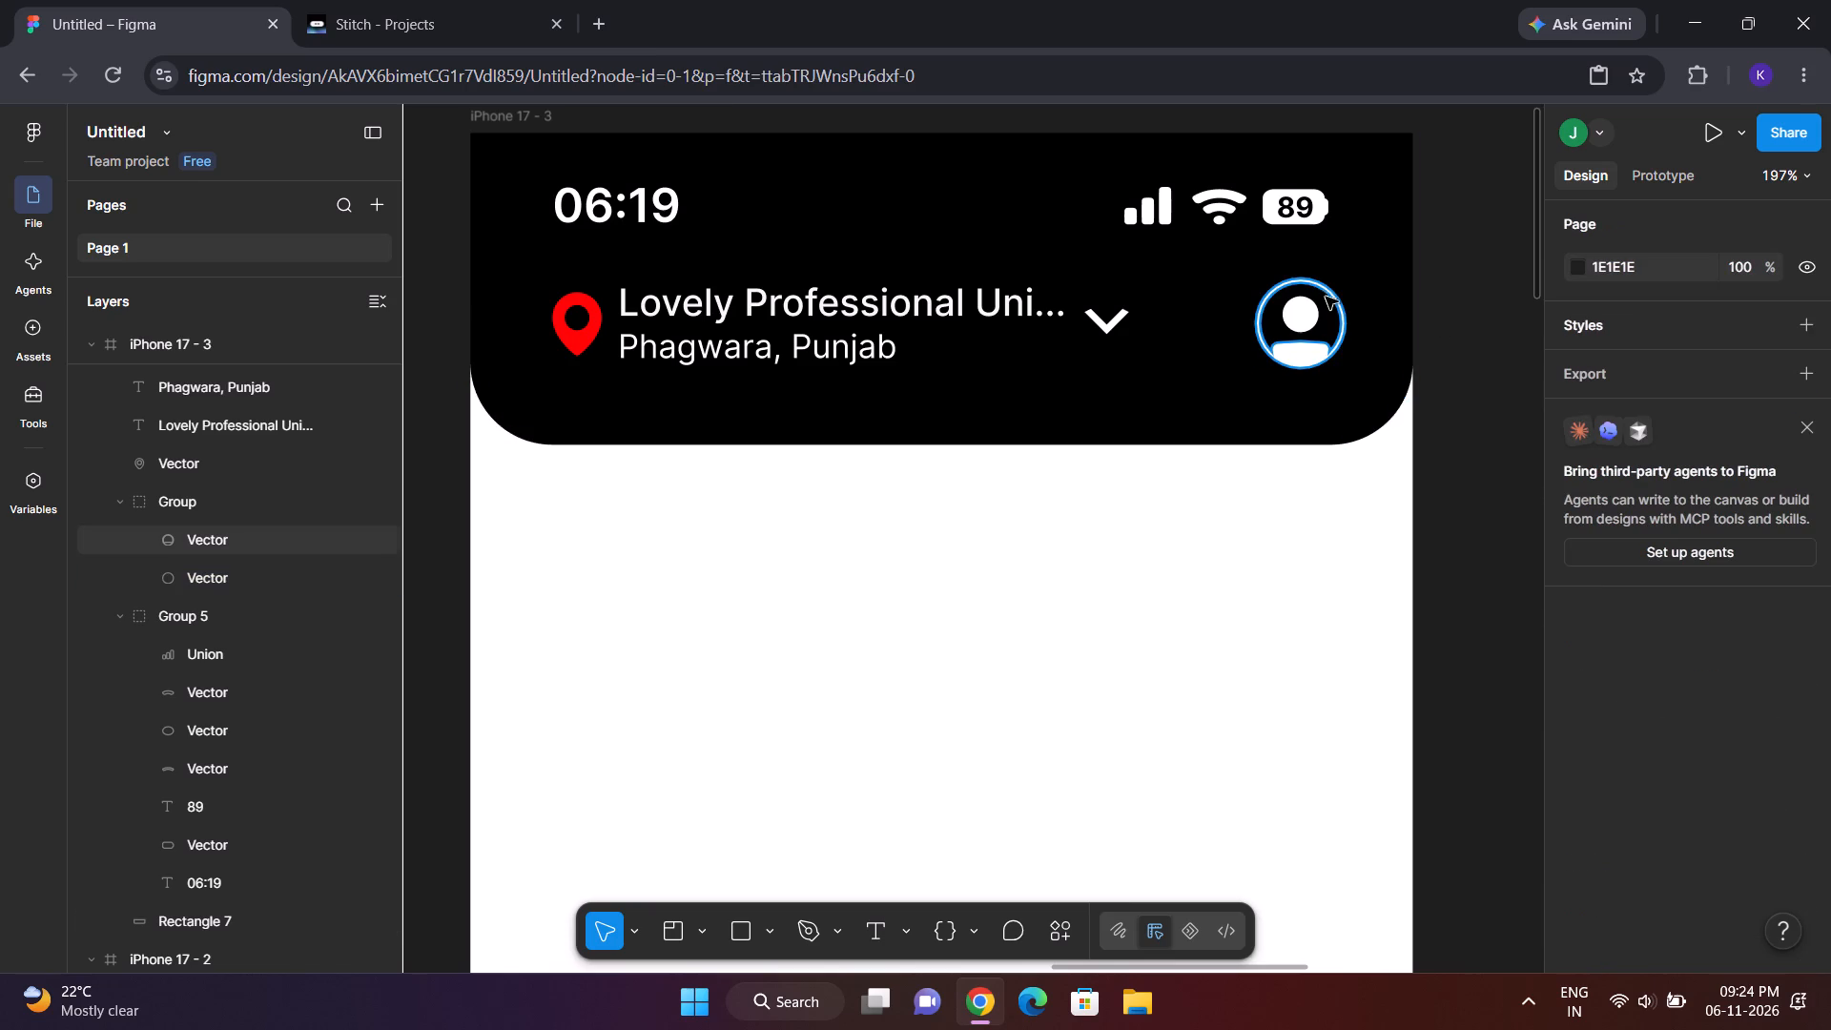
# Move the location pin, both location text lines, chevron and profile icon ring together down about 11 px in the header.
pyautogui.keyDown('ctrl'); pyautogui.keyDown('shift'); pyautogui.click(1339, 311); pyautogui.keyUp('shift'); pyautogui.keyUp('ctrl')
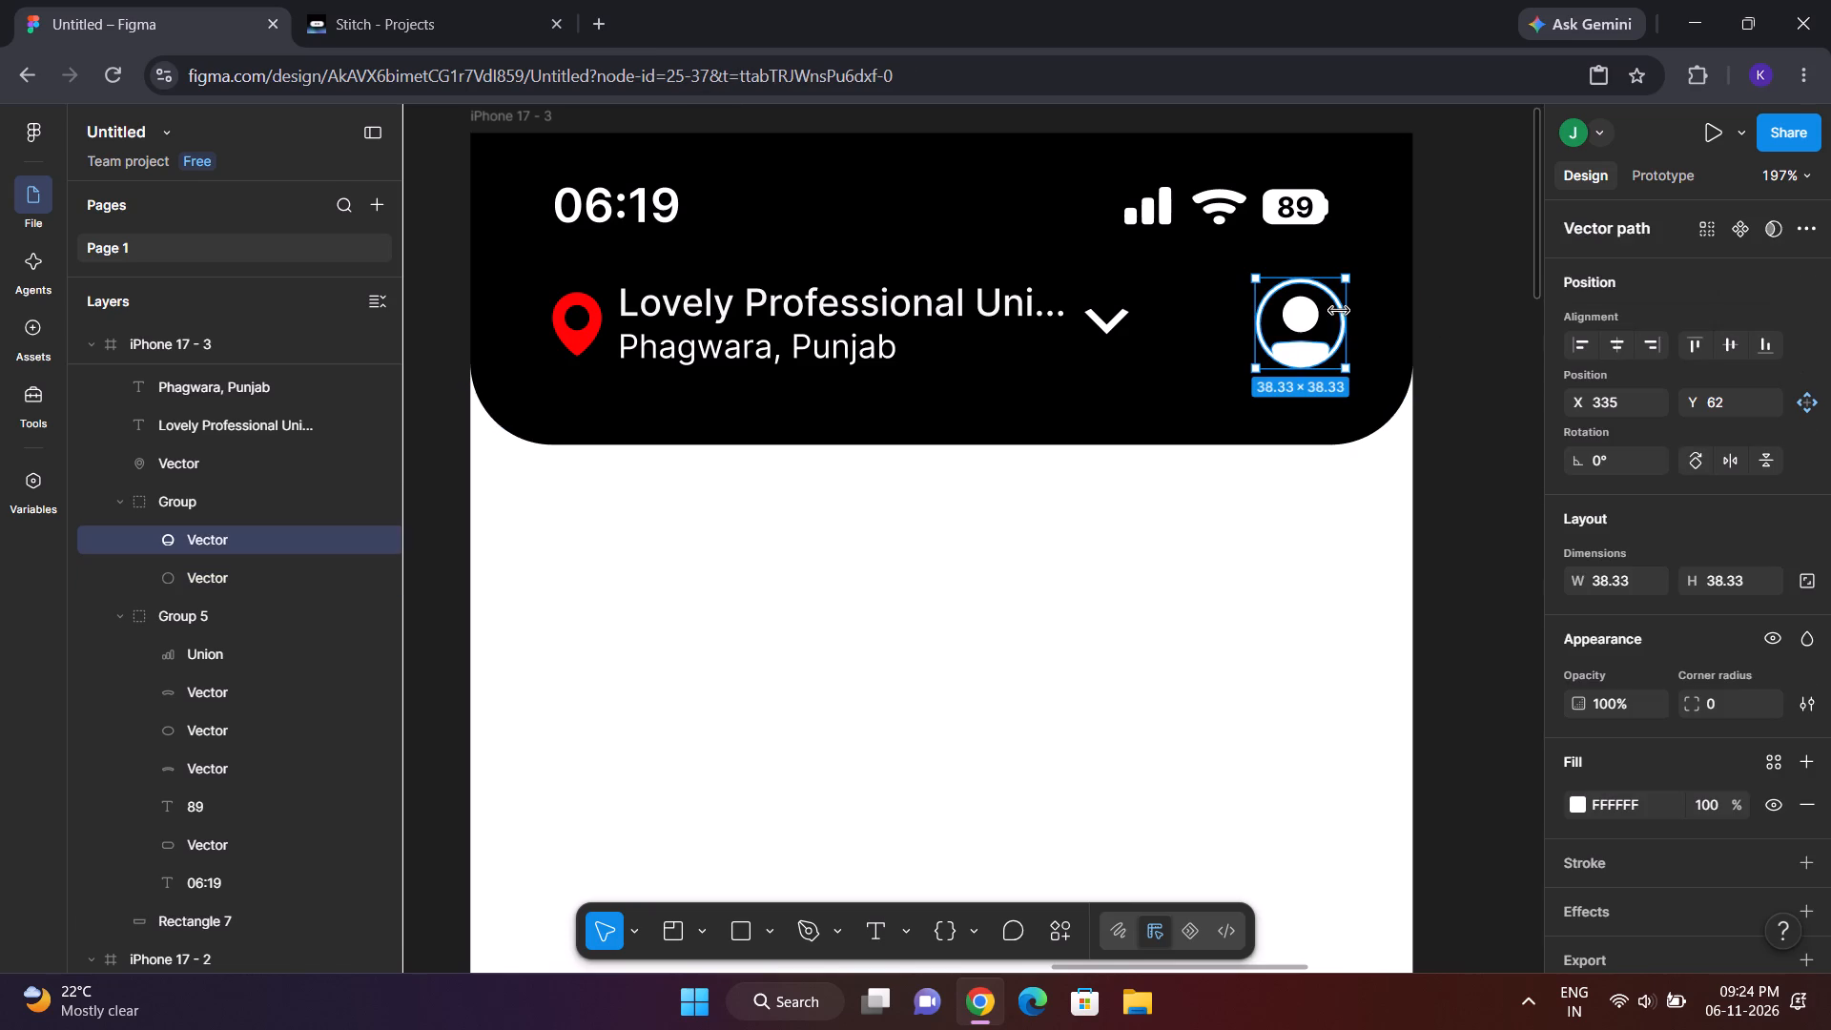
pyautogui.keyDown('ctrl'); pyautogui.keyDown('shift'); pyautogui.click(1110, 330); pyautogui.keyUp('shift'); pyautogui.keyUp('ctrl')
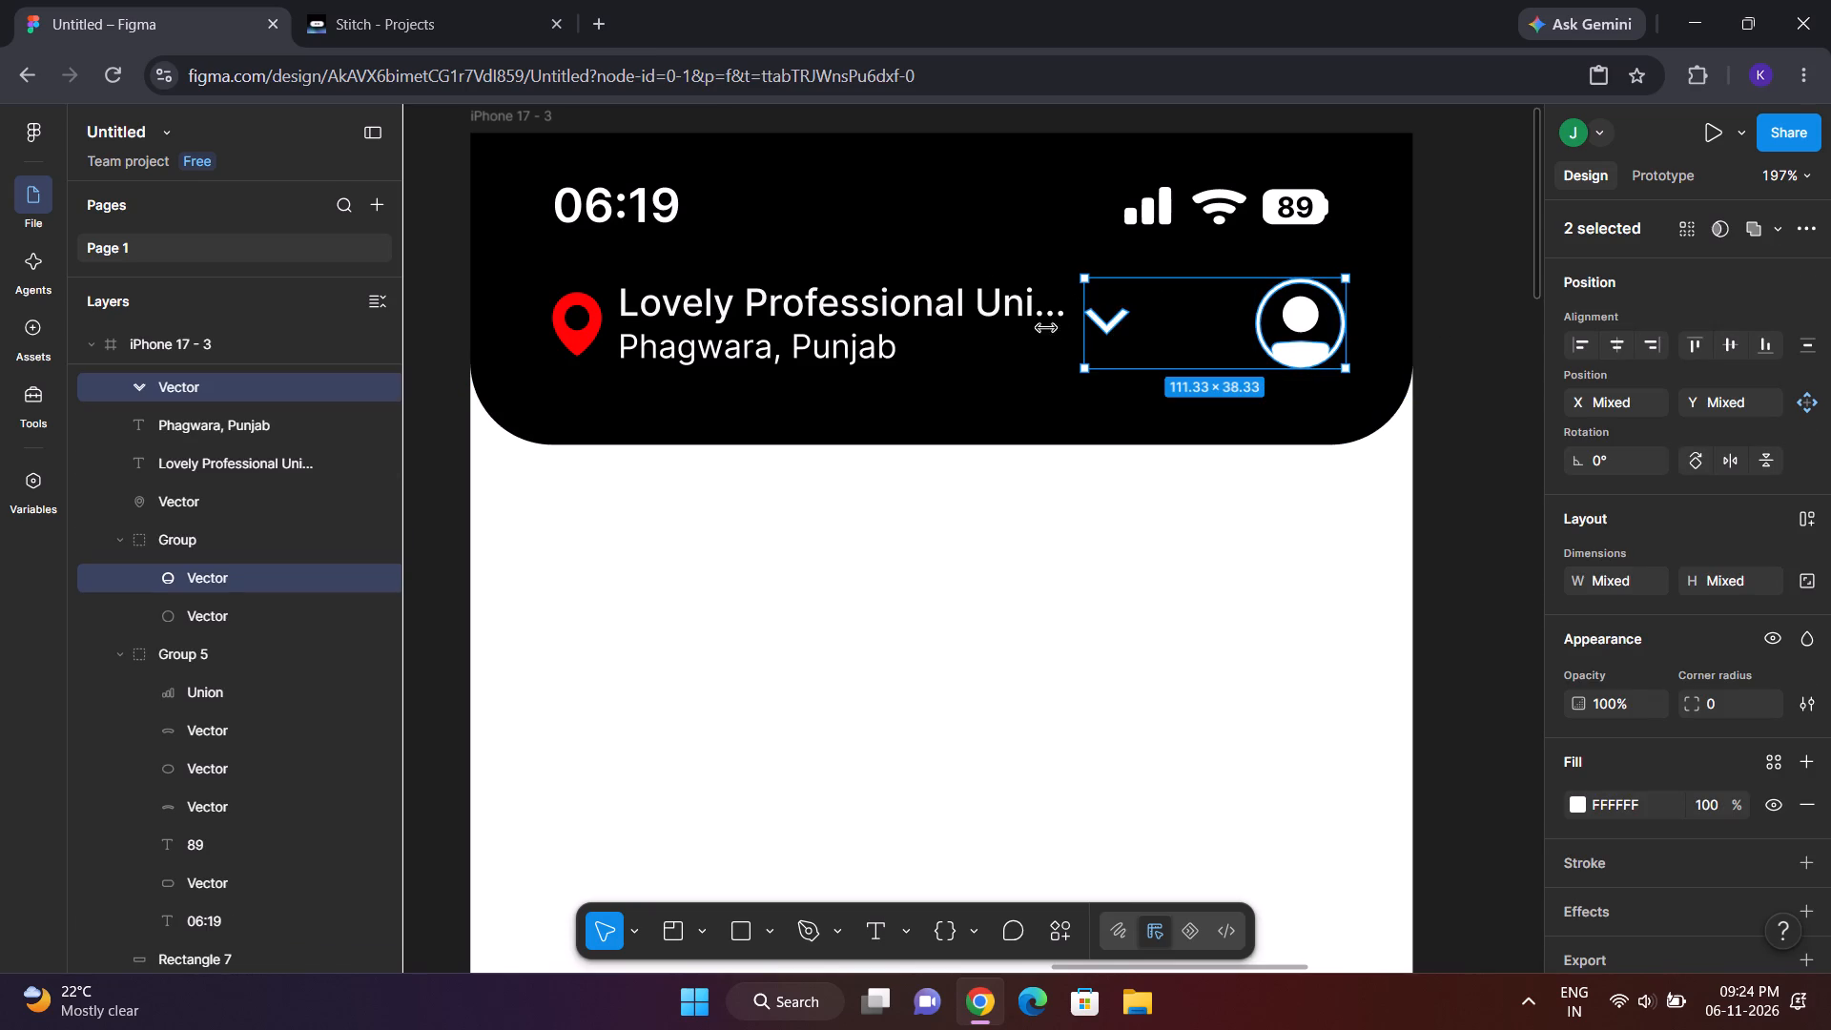
pyautogui.keyDown('ctrl'); pyautogui.keyDown('shift'); pyautogui.click(1031, 323); pyautogui.keyUp('shift'); pyautogui.keyUp('ctrl')
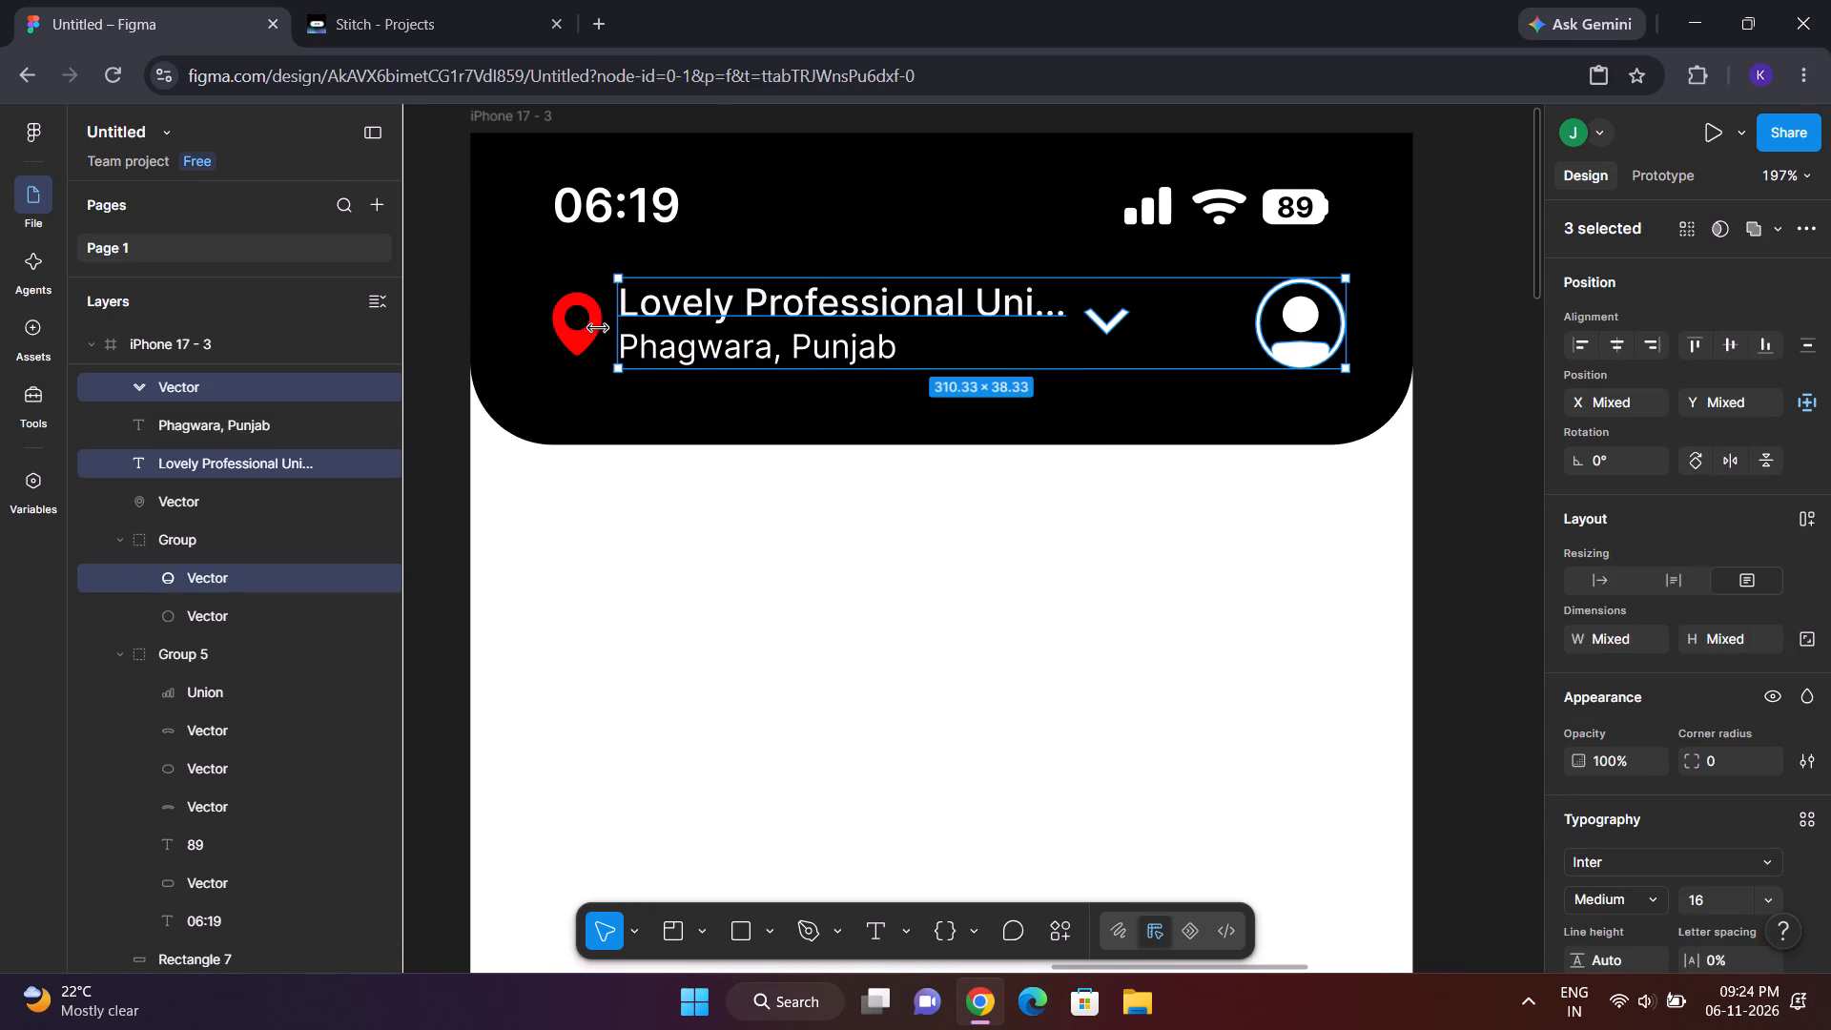
pyautogui.keyDown('ctrl'); pyautogui.keyDown('shift'); pyautogui.click(590, 328); pyautogui.keyUp('shift'); pyautogui.keyUp('ctrl')
pyautogui.keyDown('ctrl'); pyautogui.keyDown('shift'); pyautogui.click(692, 345); pyautogui.keyUp('shift'); pyautogui.keyUp('ctrl')
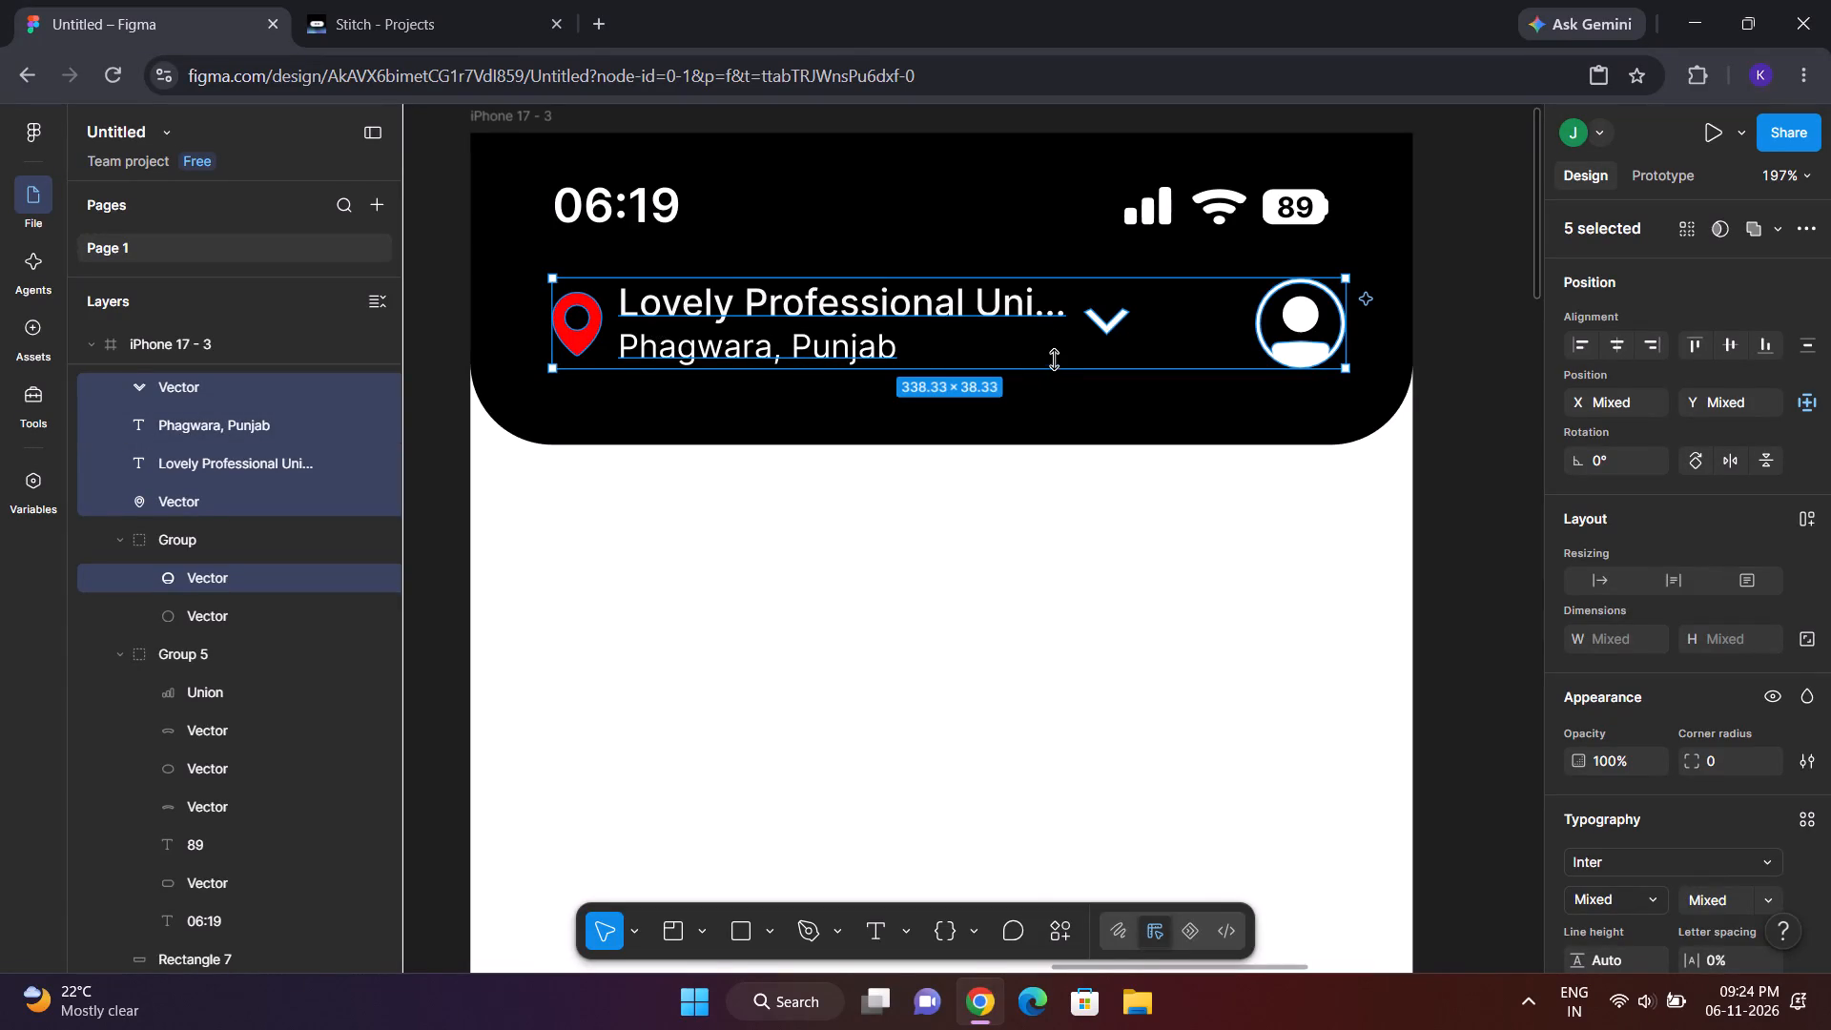
pyautogui.moveTo(1058, 344); pyautogui.dragTo(1056, 369)
# Move the profile icon's head circle down inside its ring to X 346, Y 83.
pyautogui.click(1312, 322)
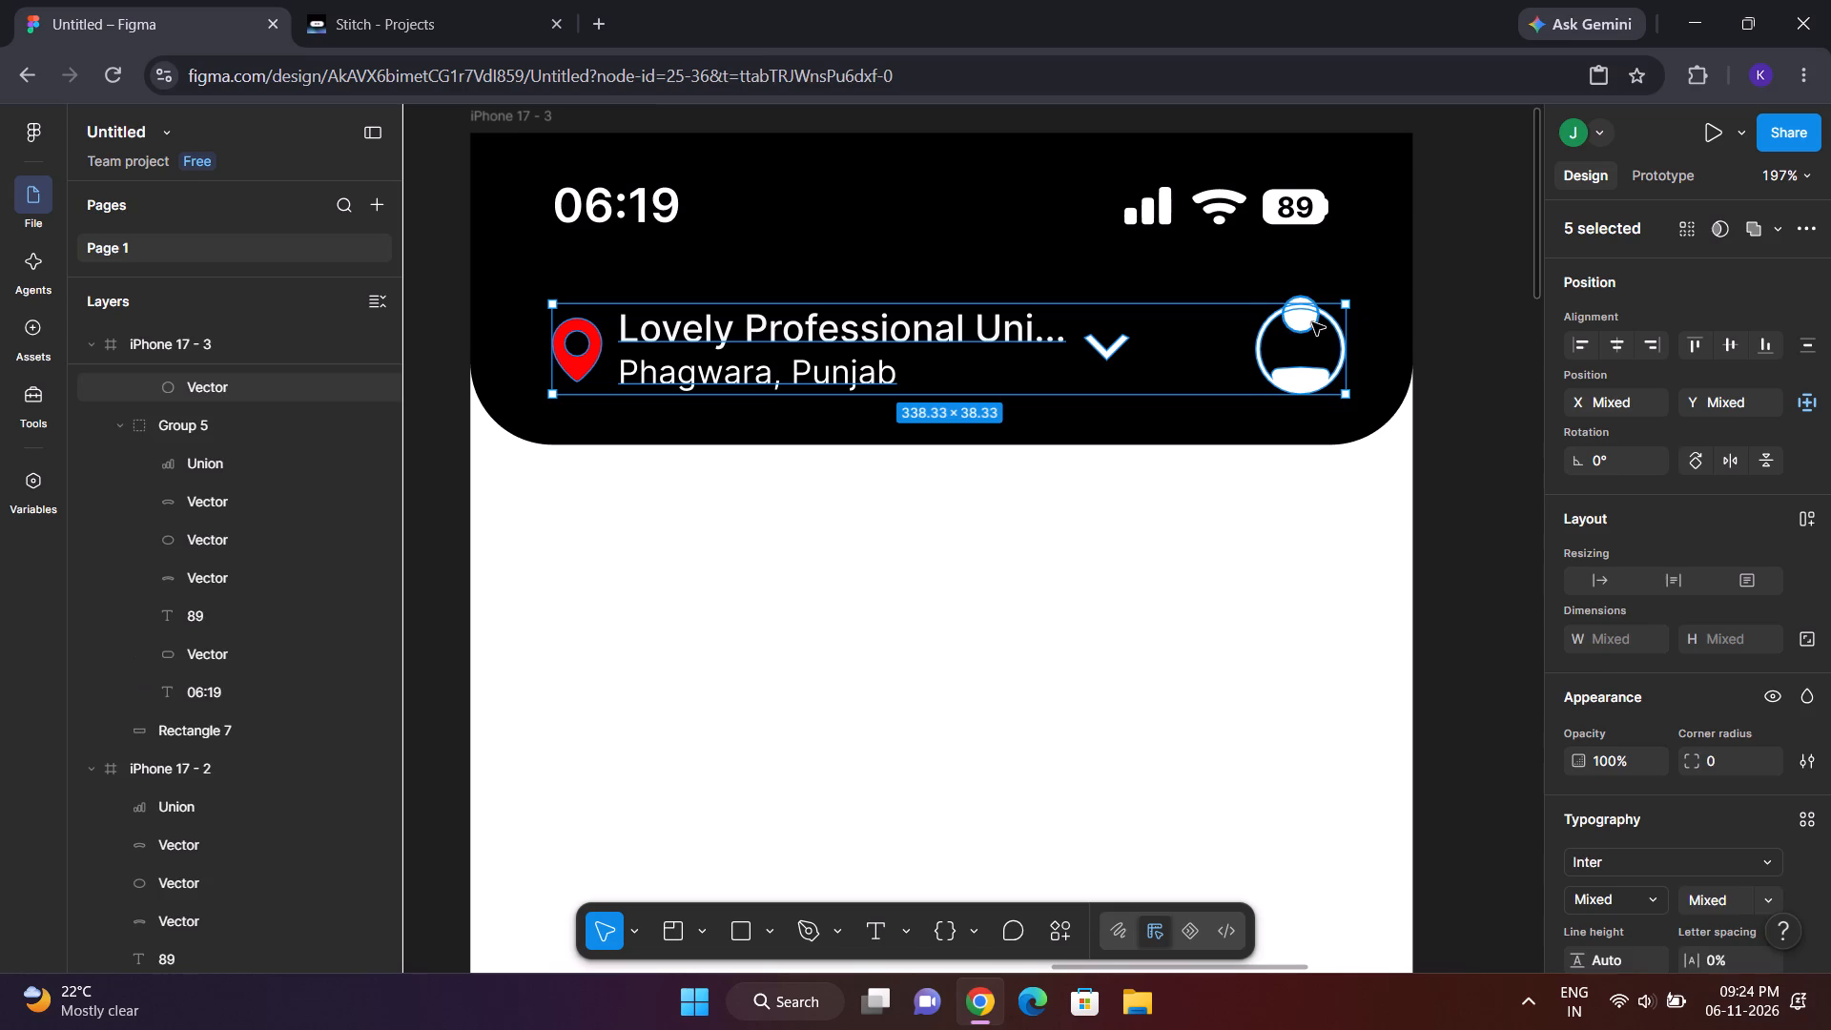
pyautogui.moveTo(1309, 315); pyautogui.dragTo(1306, 333)
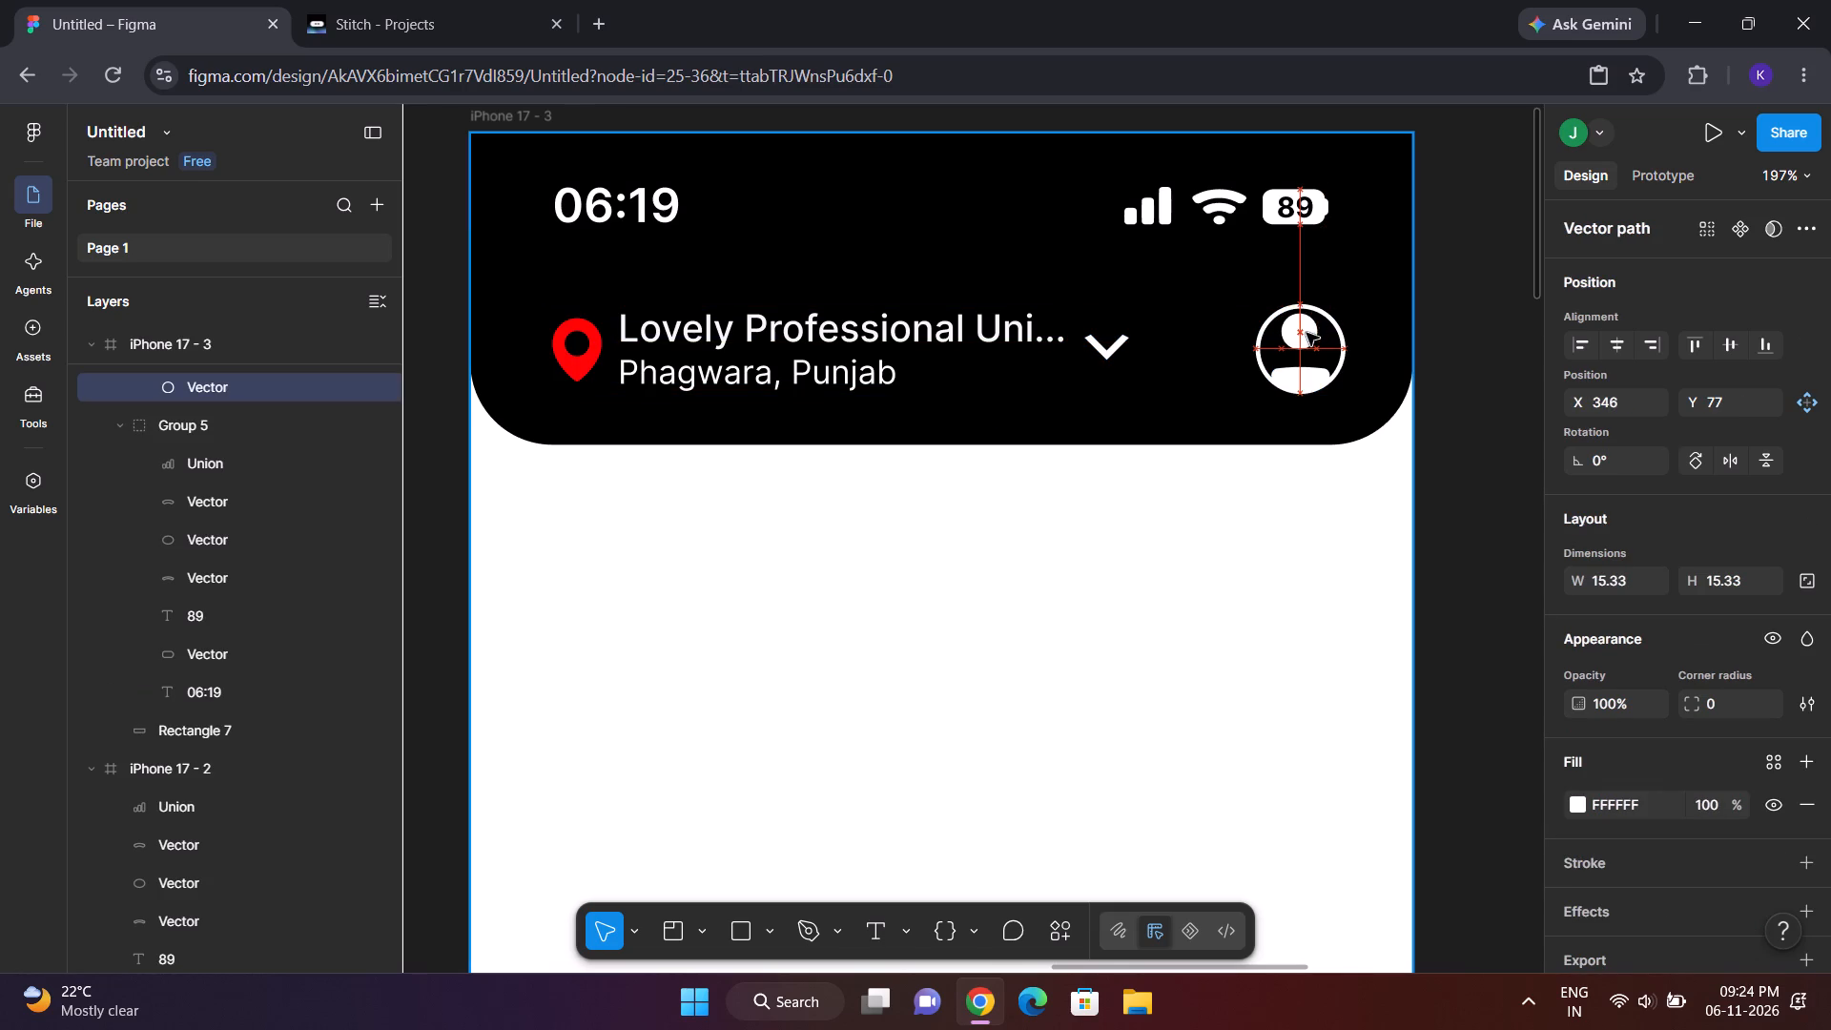
pyautogui.moveTo(1306, 333); pyautogui.dragTo(1310, 347)
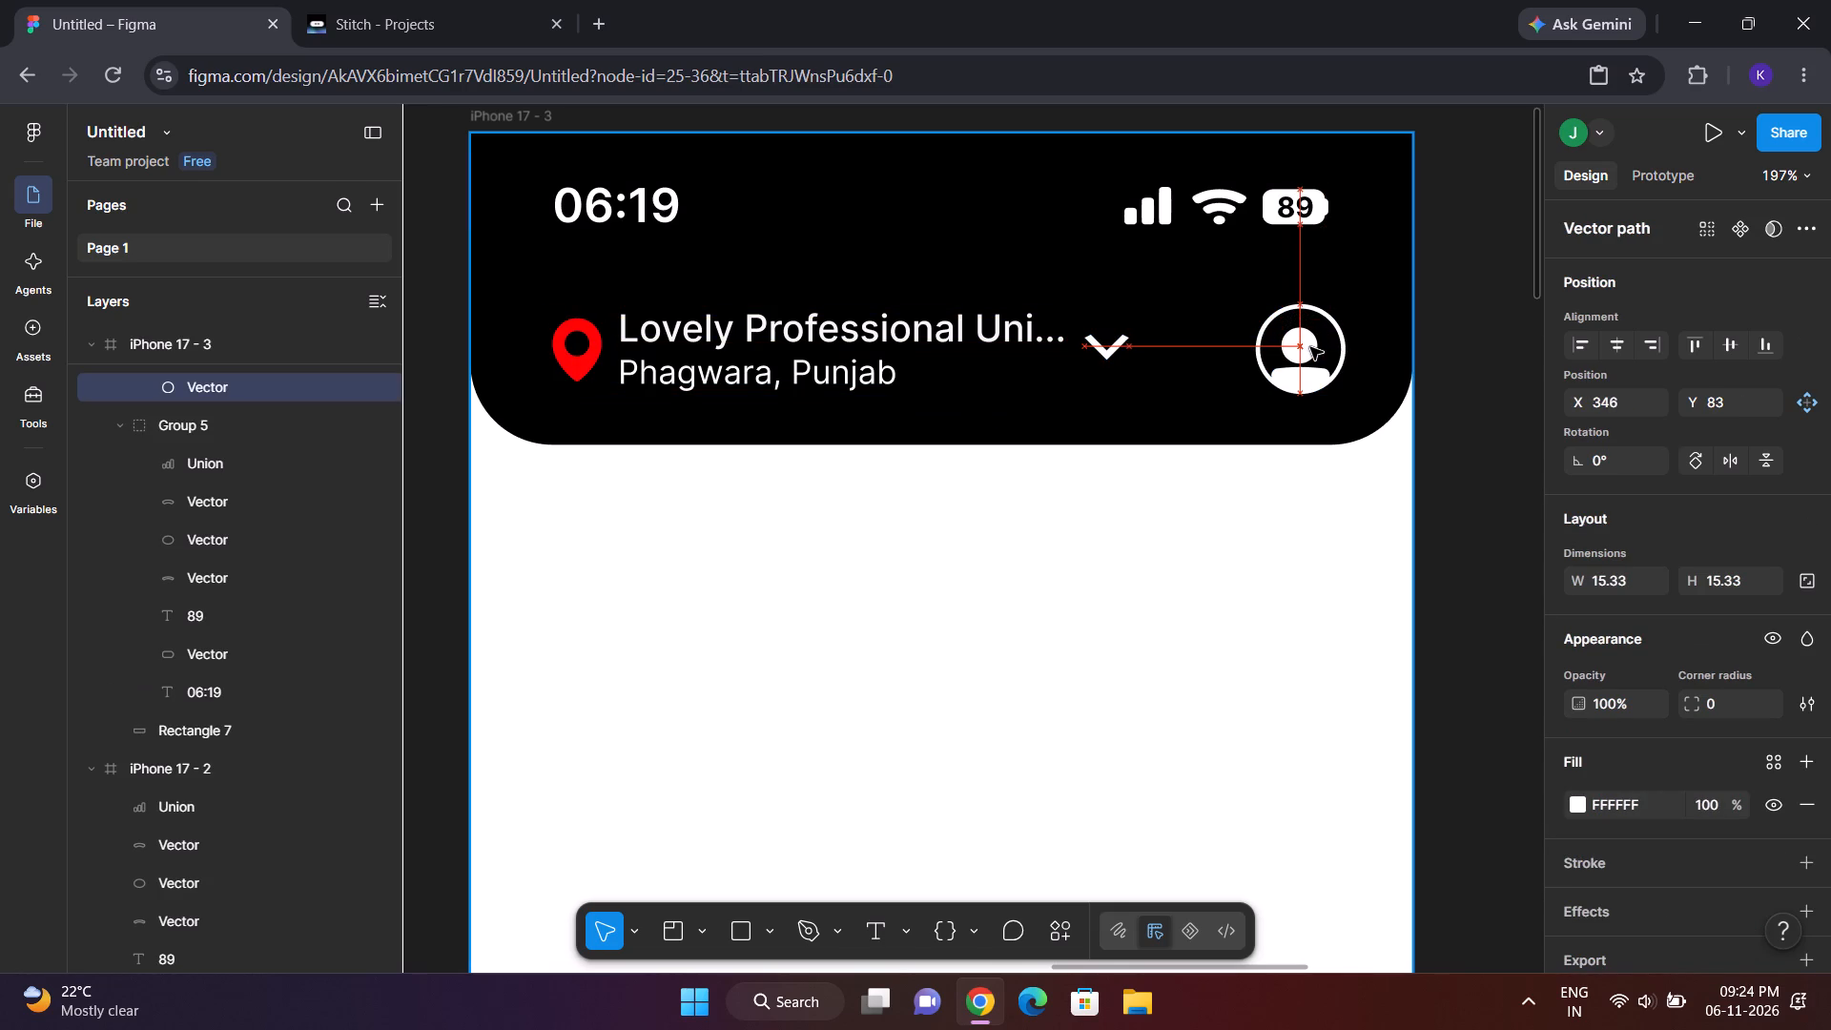
pyautogui.moveTo(1310, 347); pyautogui.dragTo(1309, 347)
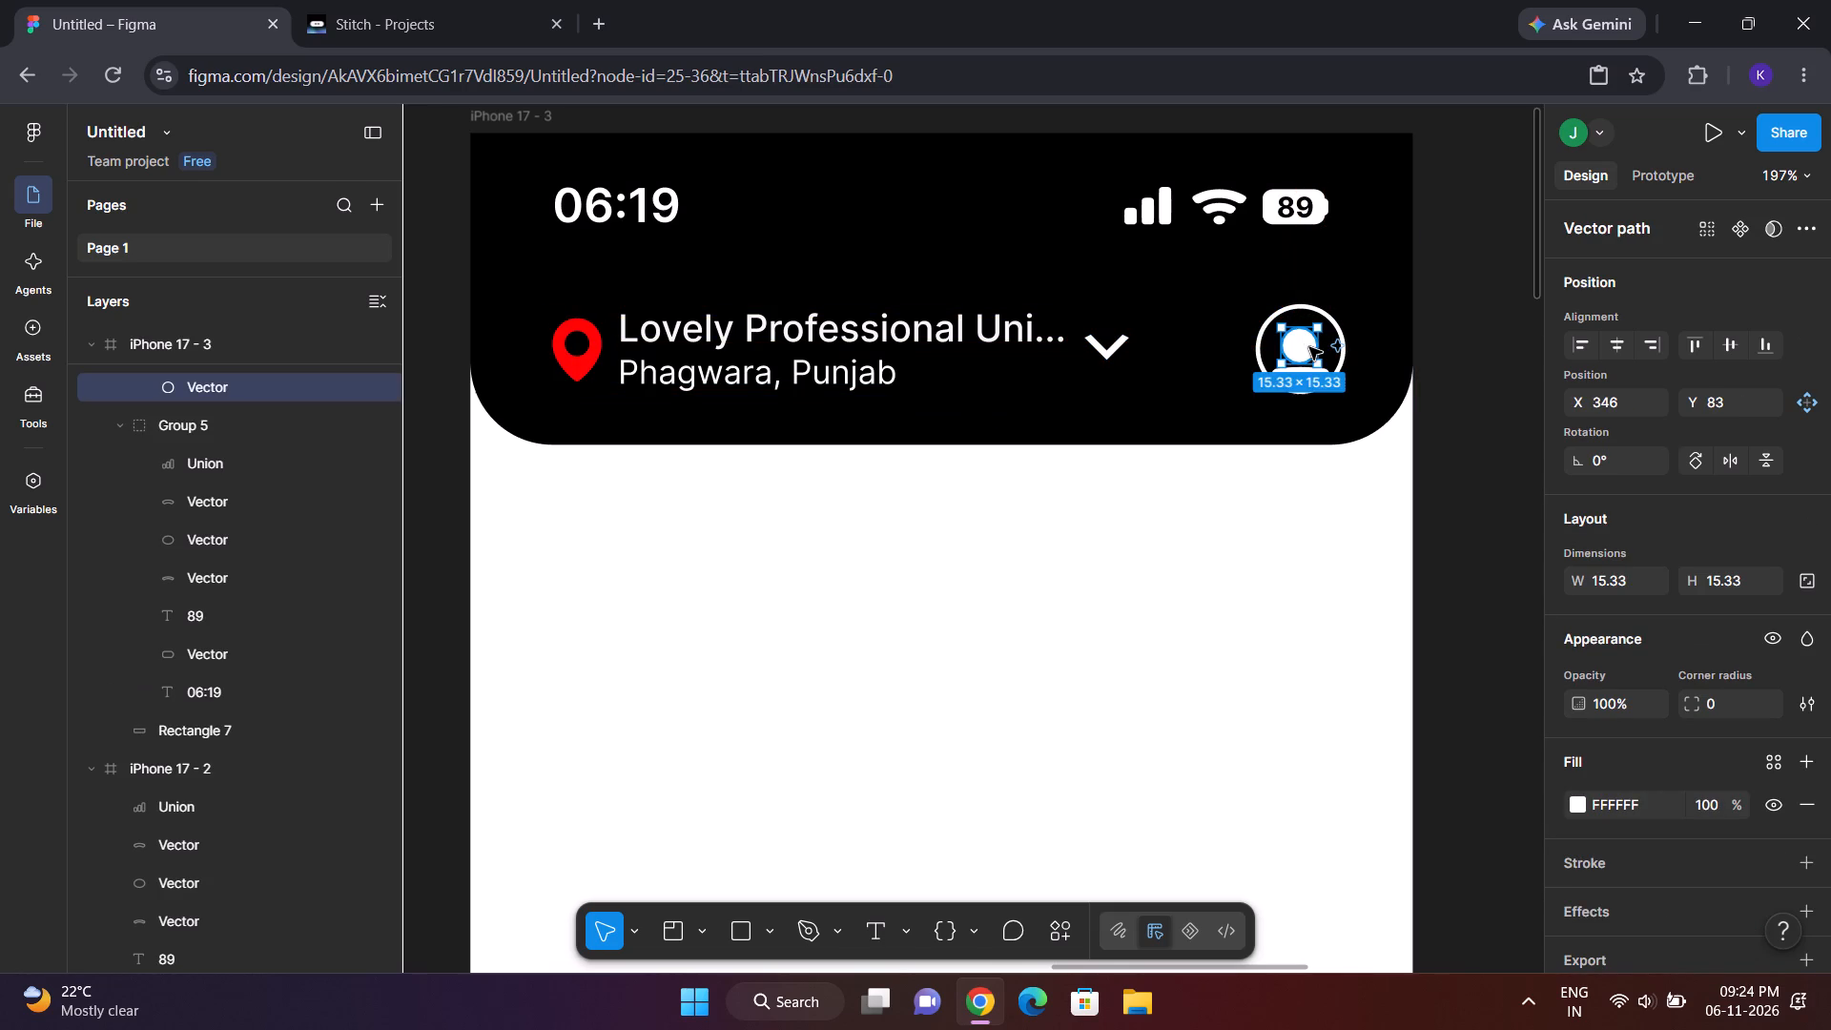
pyautogui.click(1469, 329)
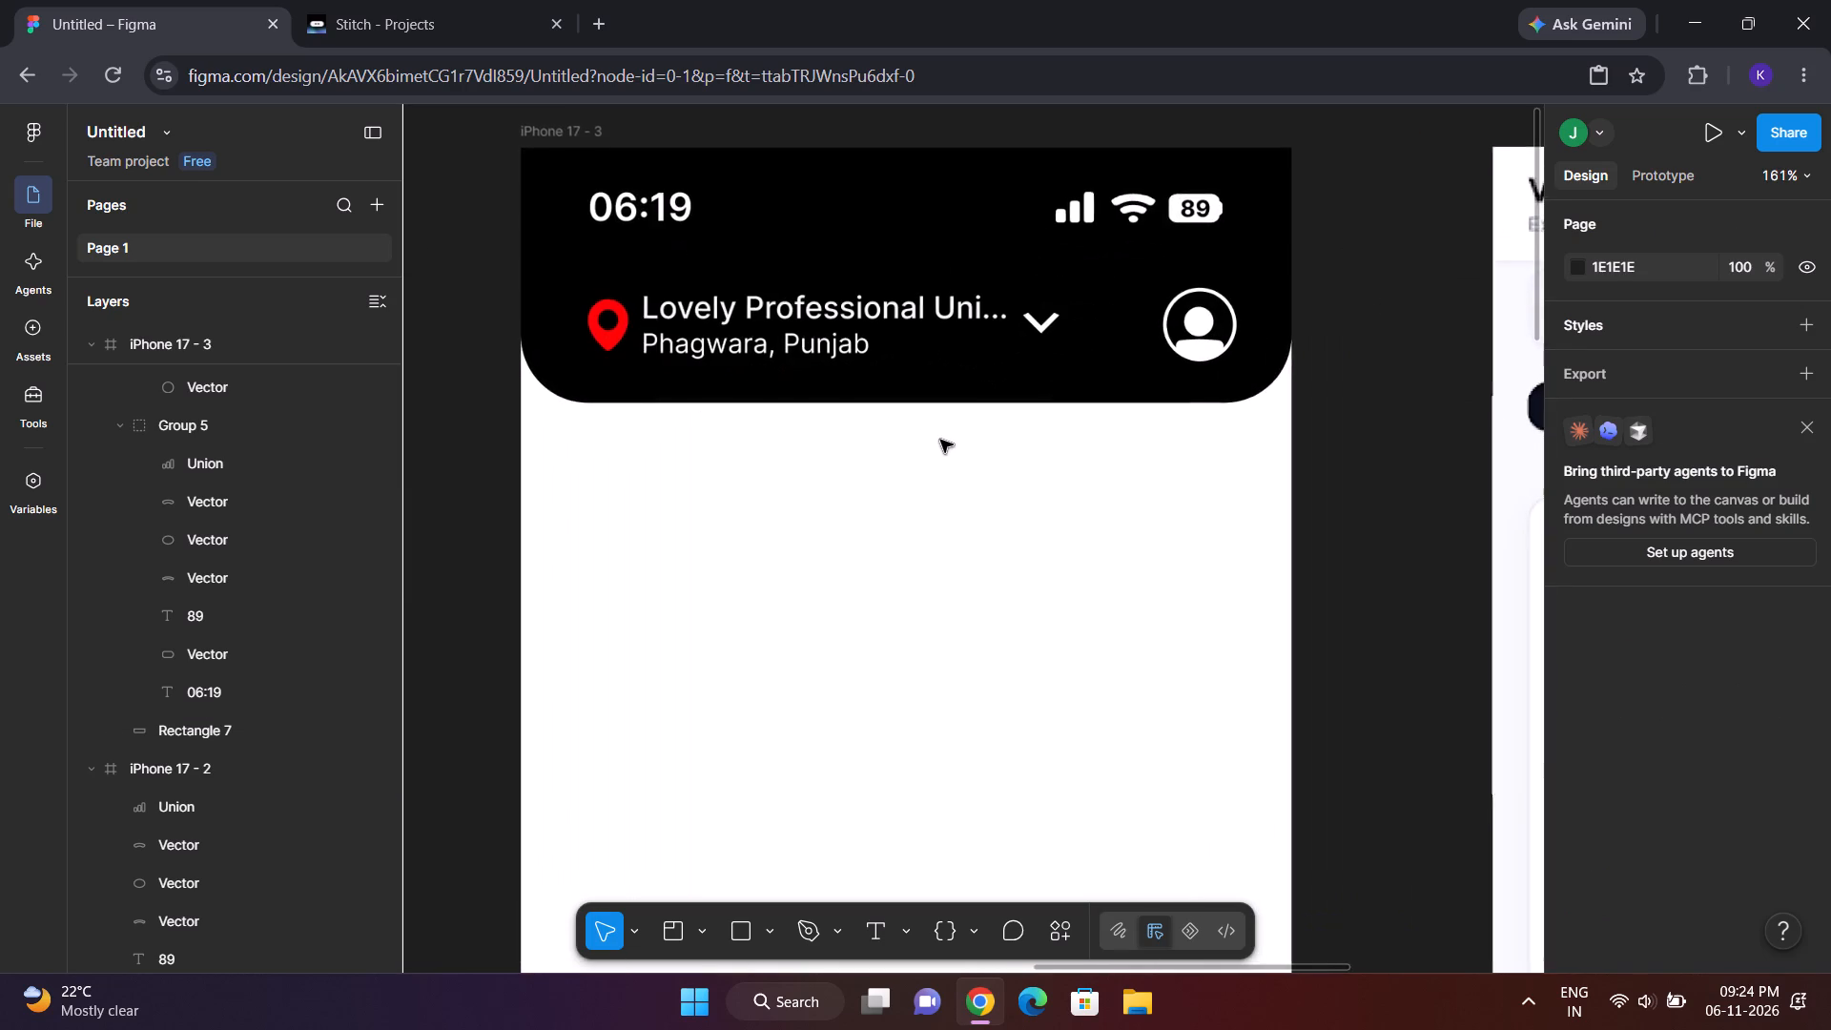
# Extend the black header background rectangle slightly downward to a height of 134.
pyautogui.click(971, 338)
pyautogui.click(949, 400)
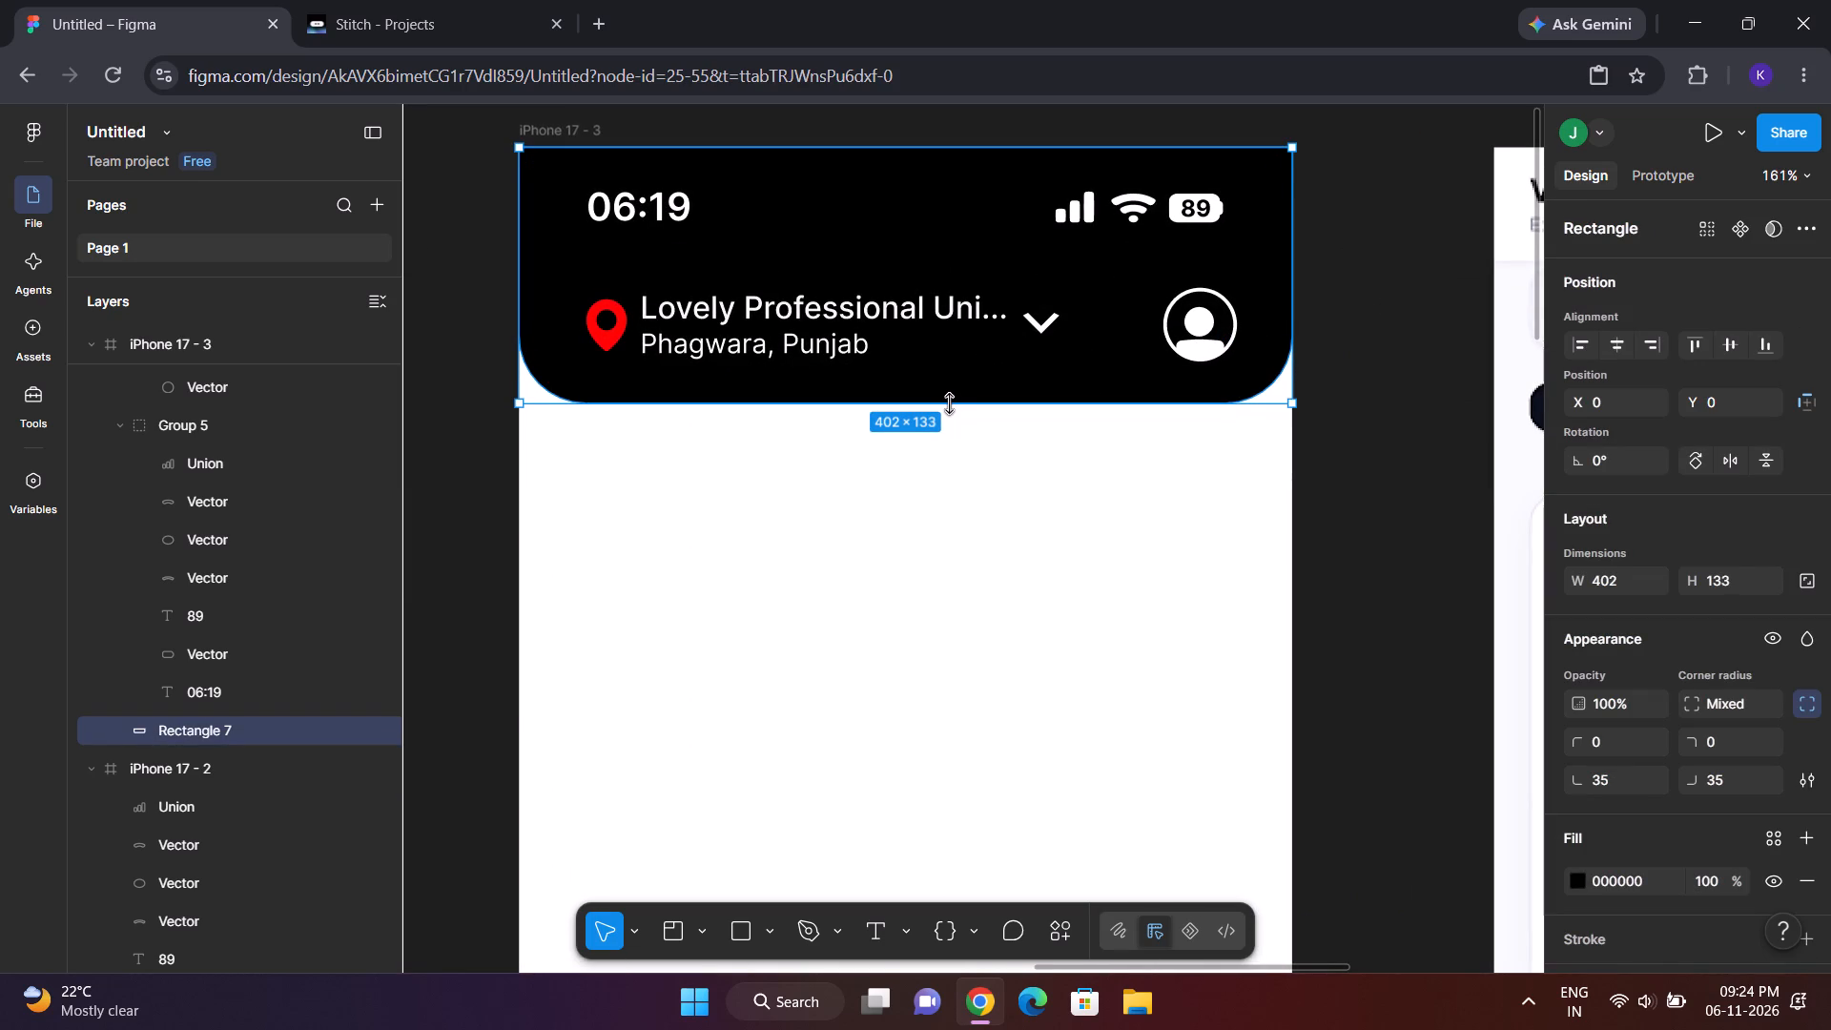
pyautogui.click(1398, 371)
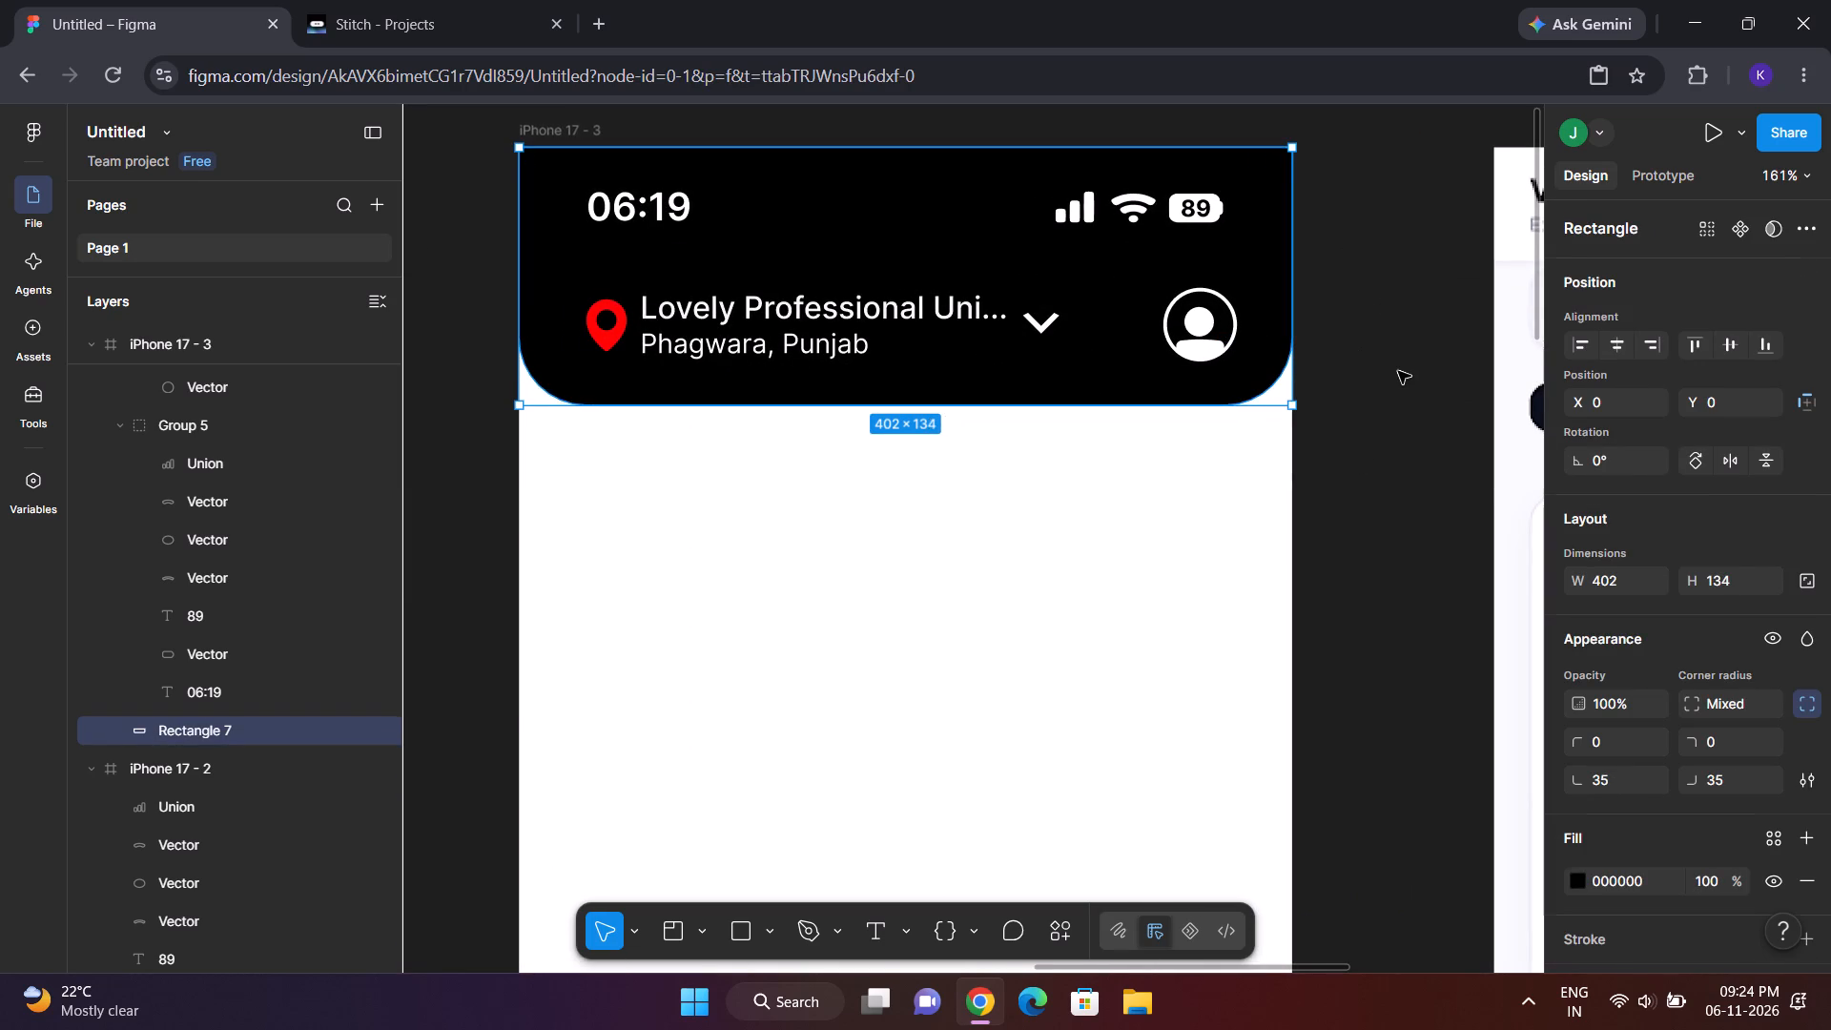
# Nudge the profile icon's head circle down to Y 84, centred in its ring.
pyautogui.click(538, 126)
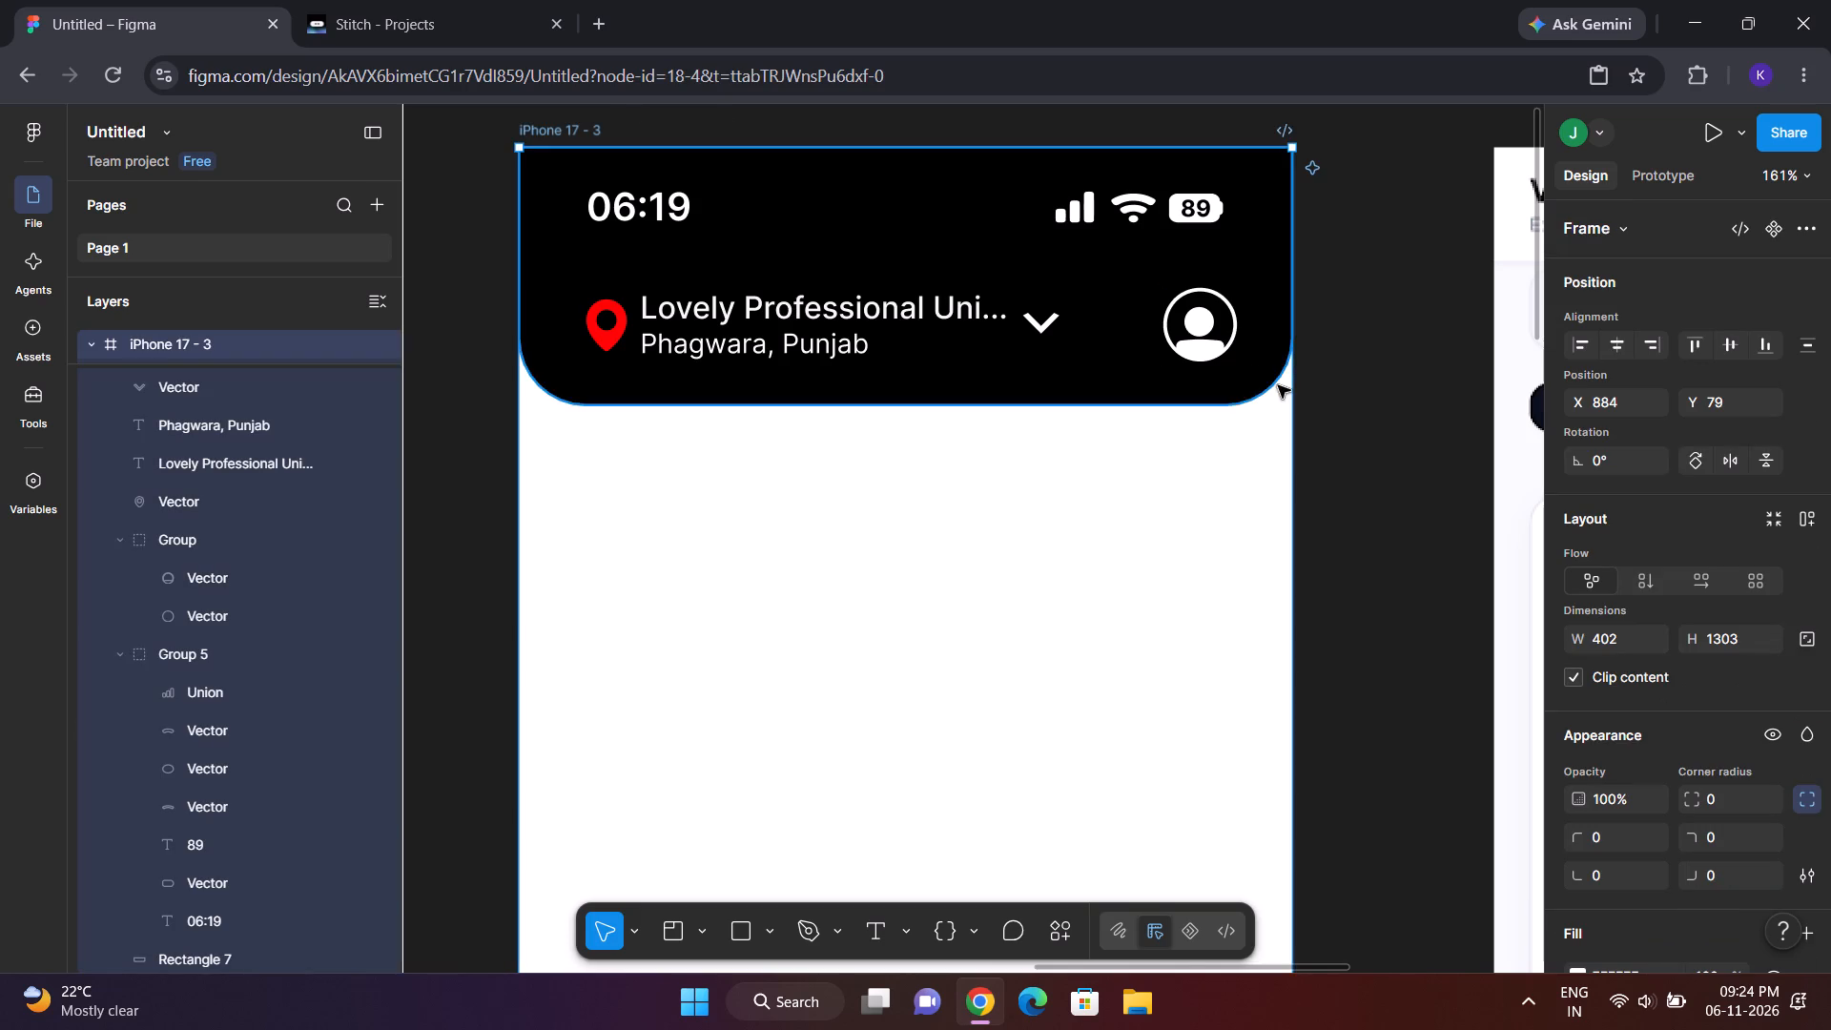
pyautogui.tripleClick(1063, 221)
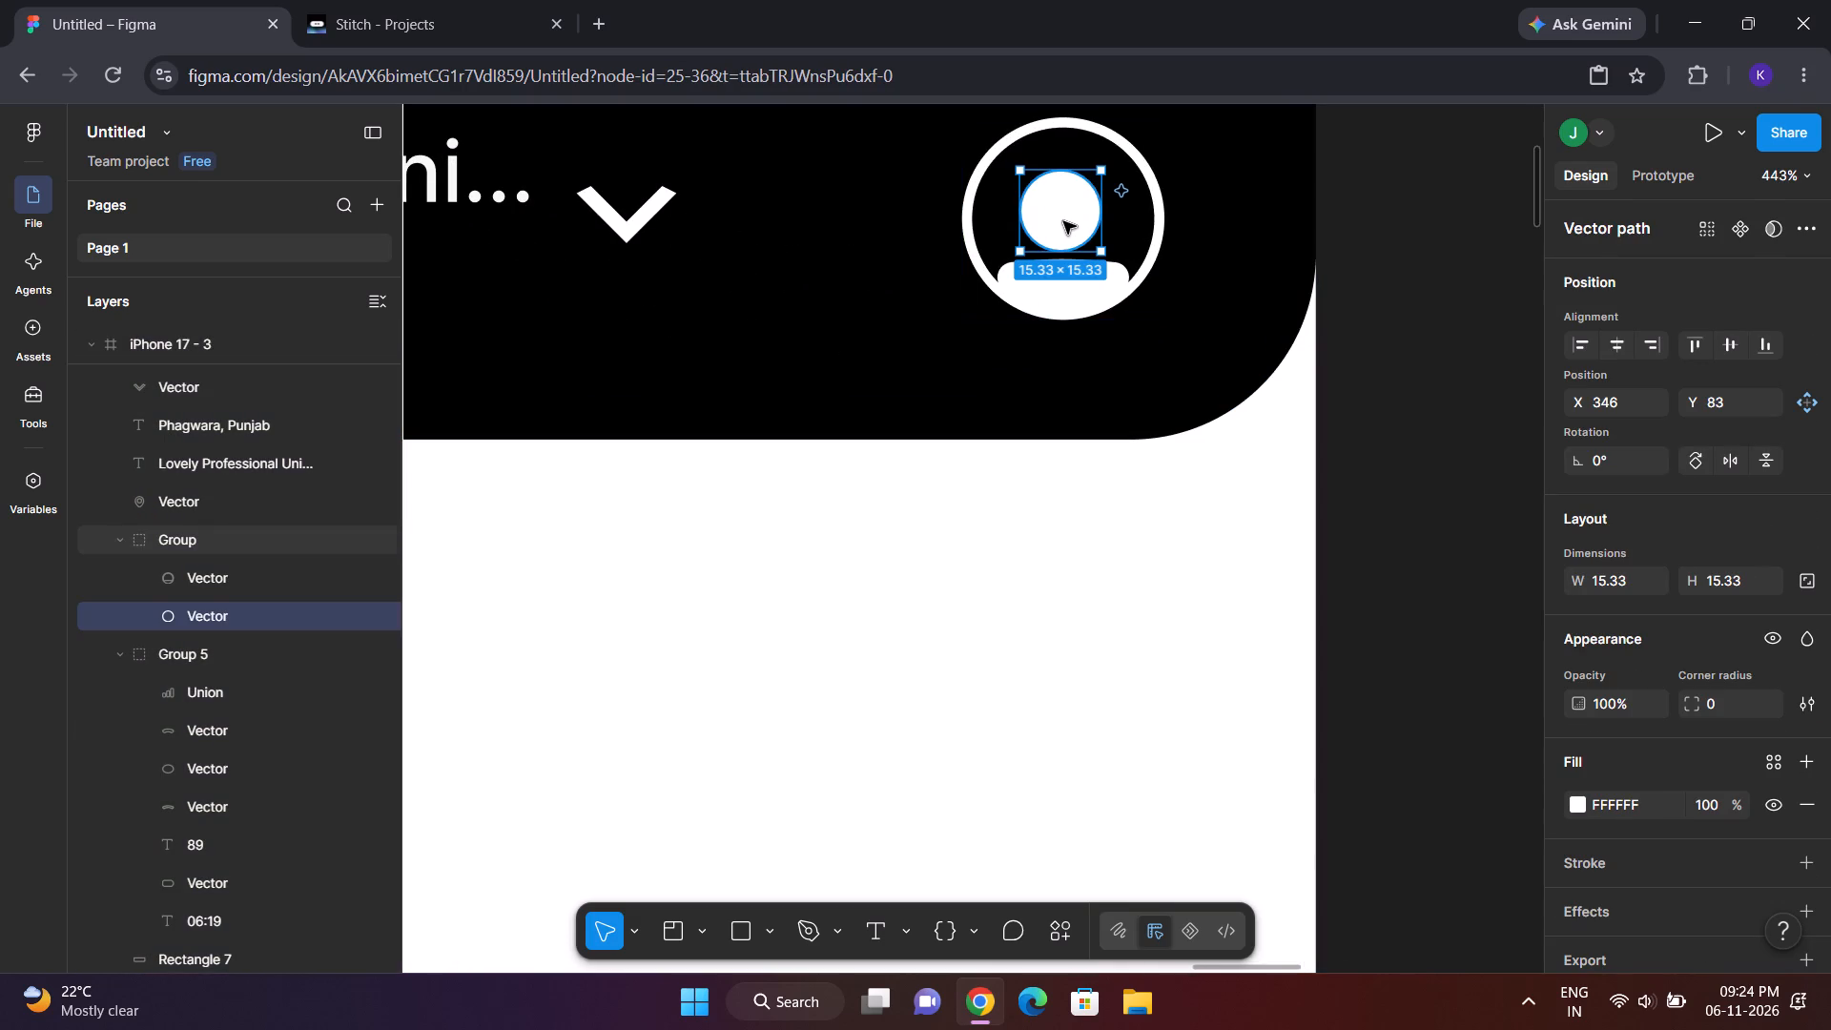
pyautogui.click(1063, 221)
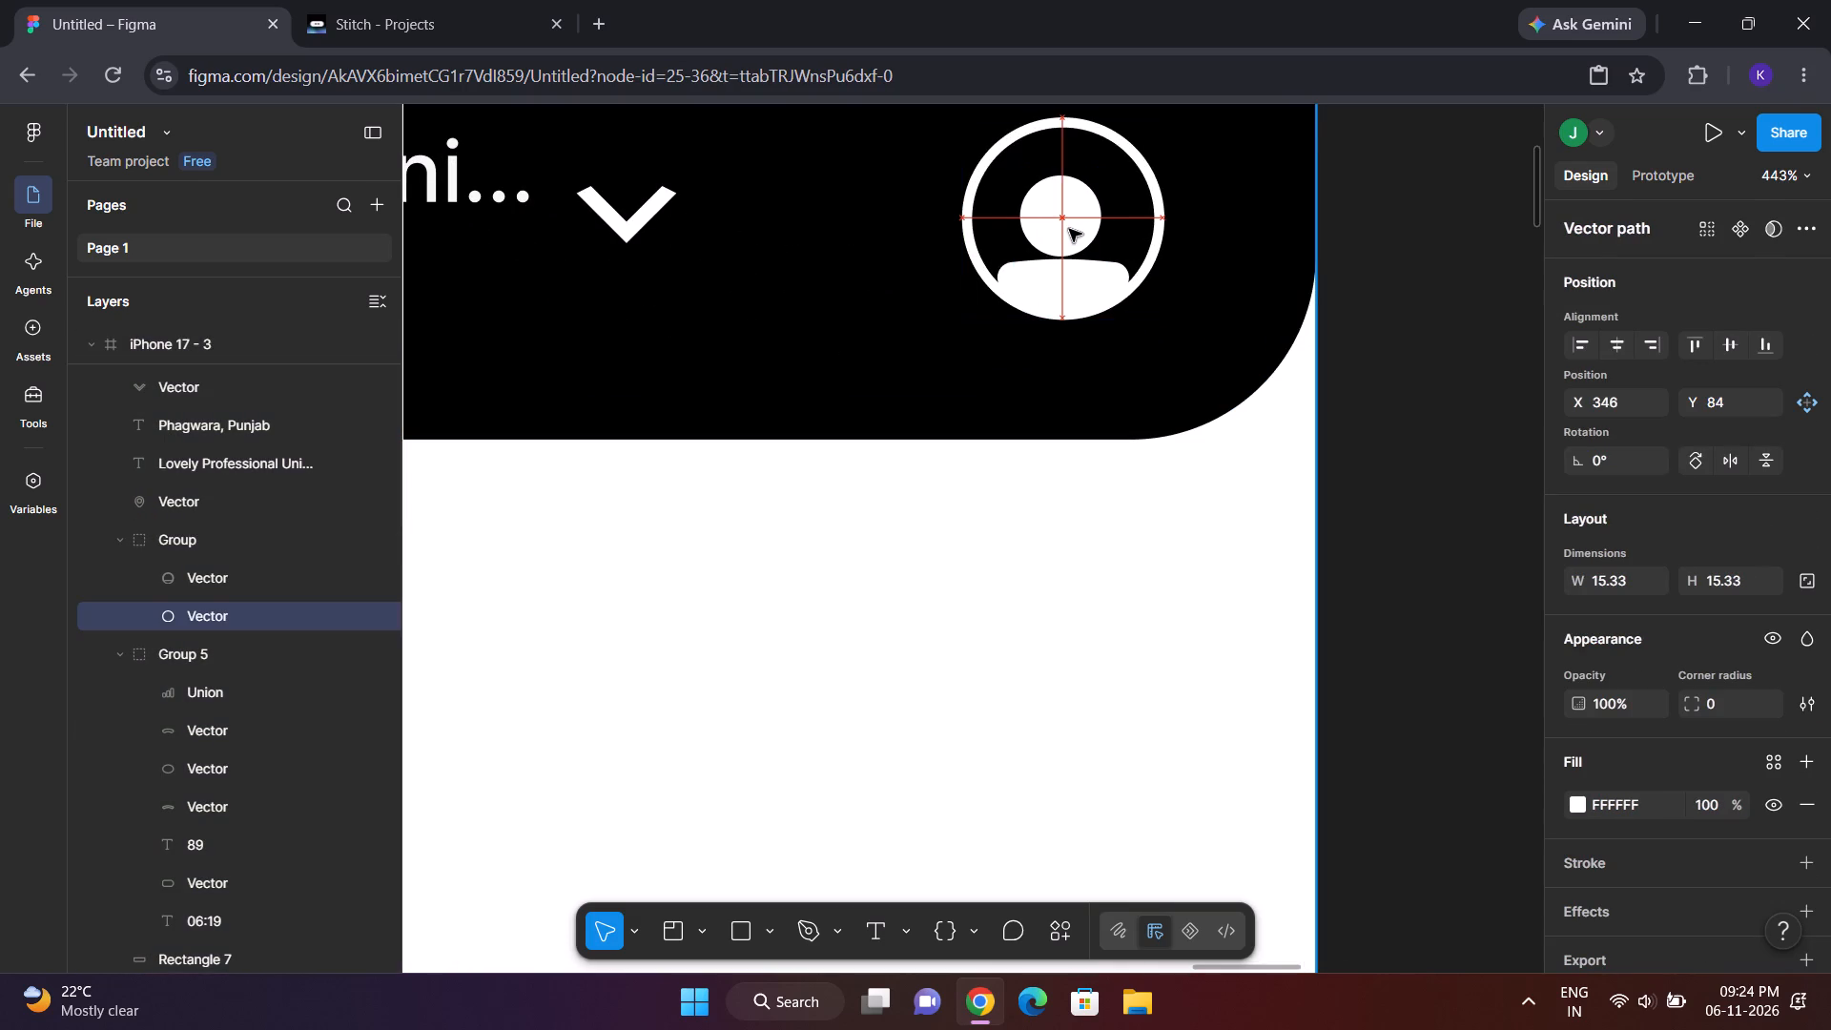
pyautogui.click(1373, 383)
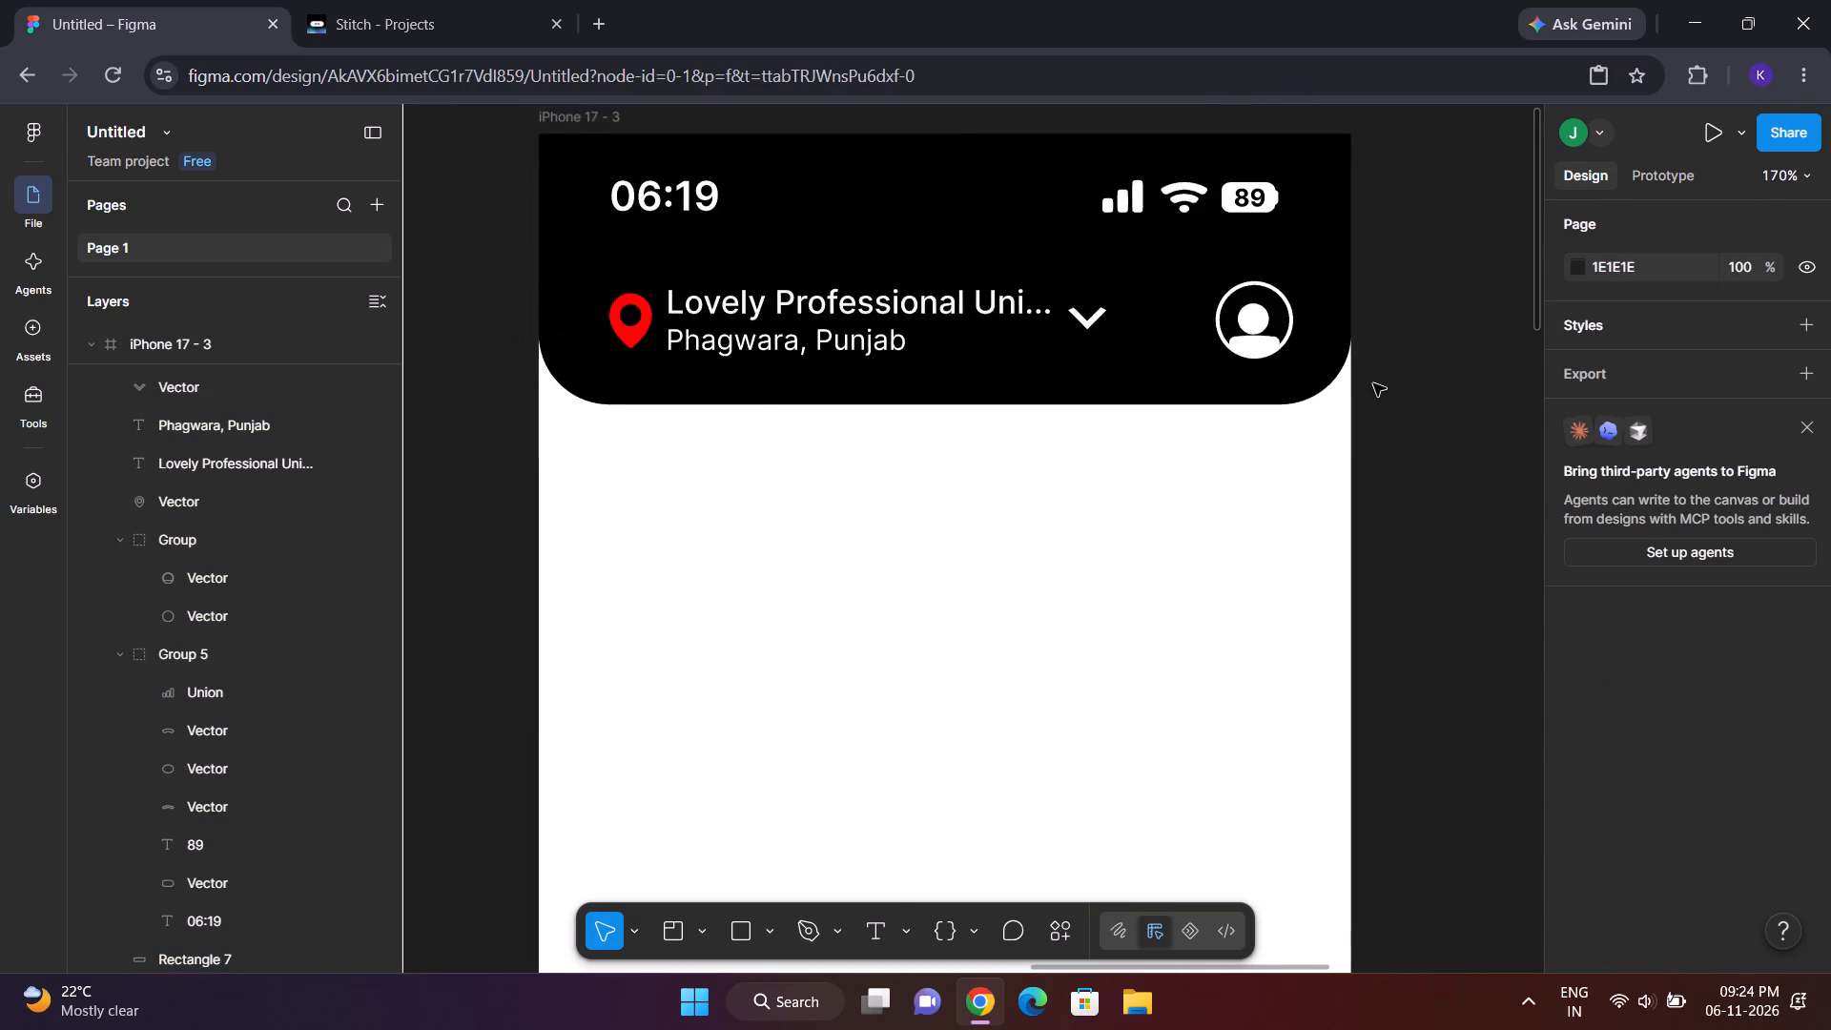
# Preview the iPhone 17 - 3 screen as a prototype, and close the preview.
pyautogui.click(1140, 279)
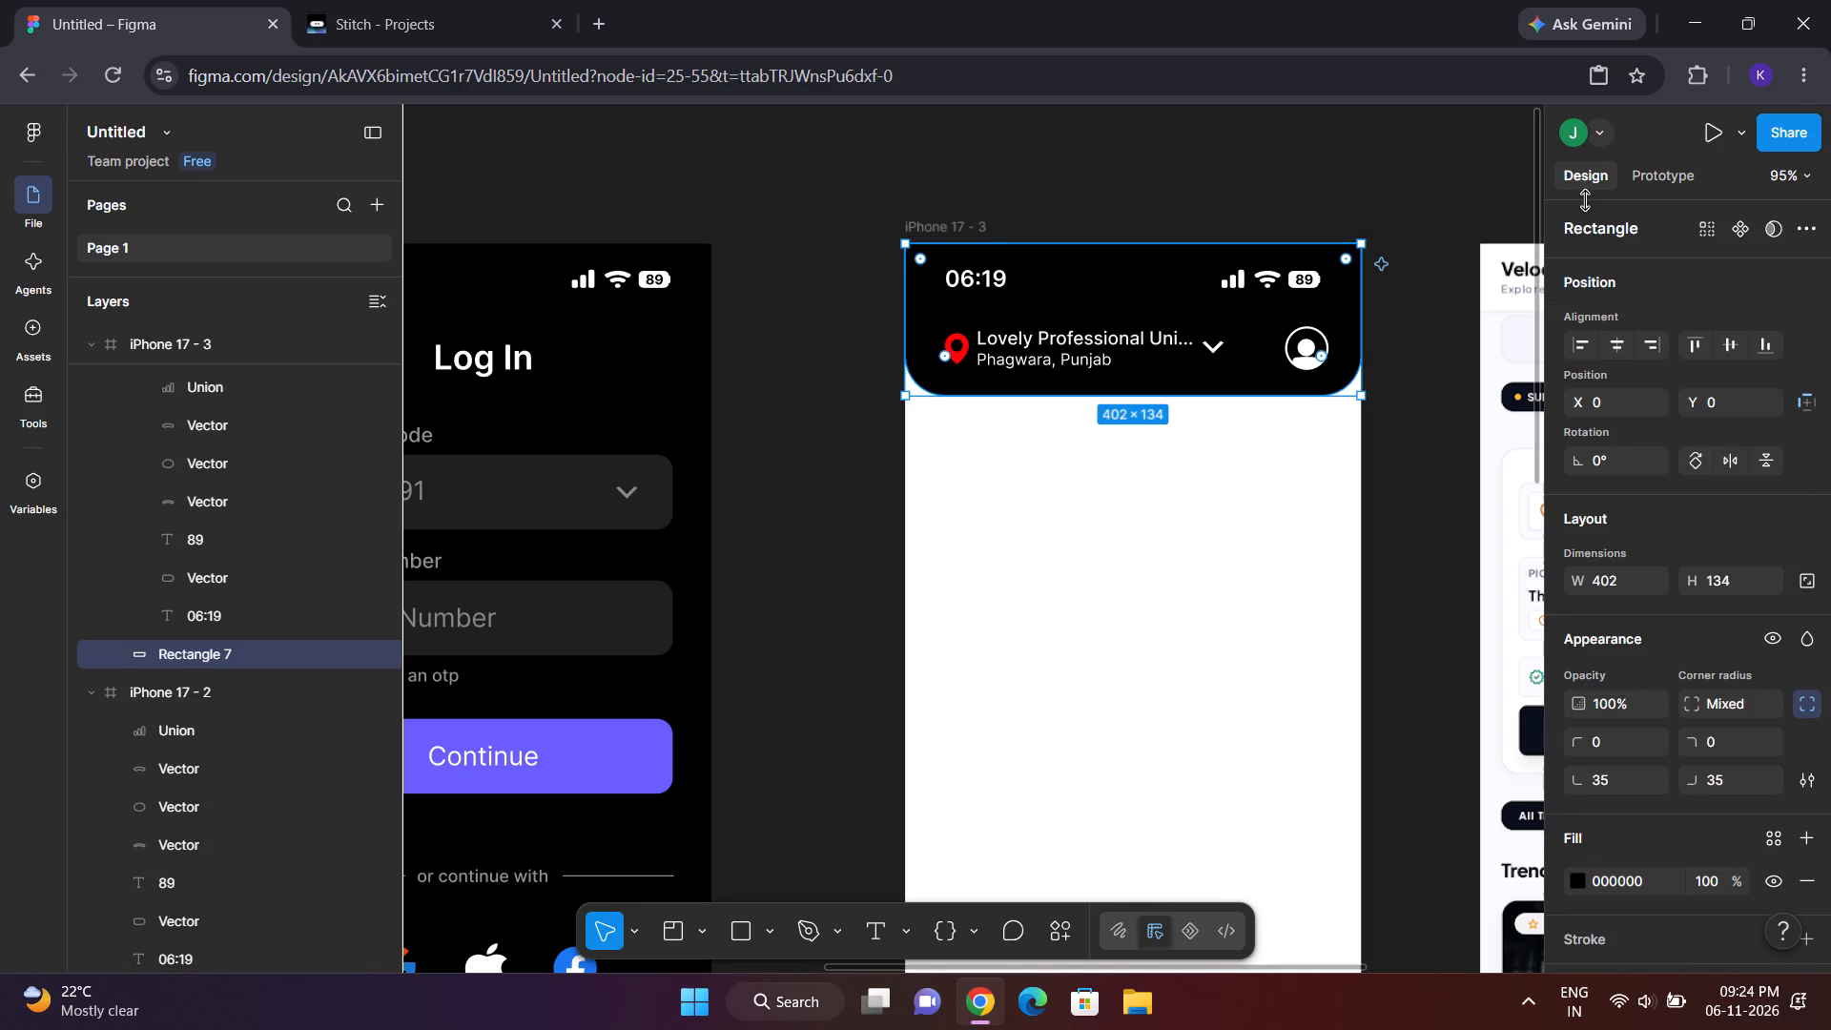
pyautogui.hscroll(3, 1290, 302)
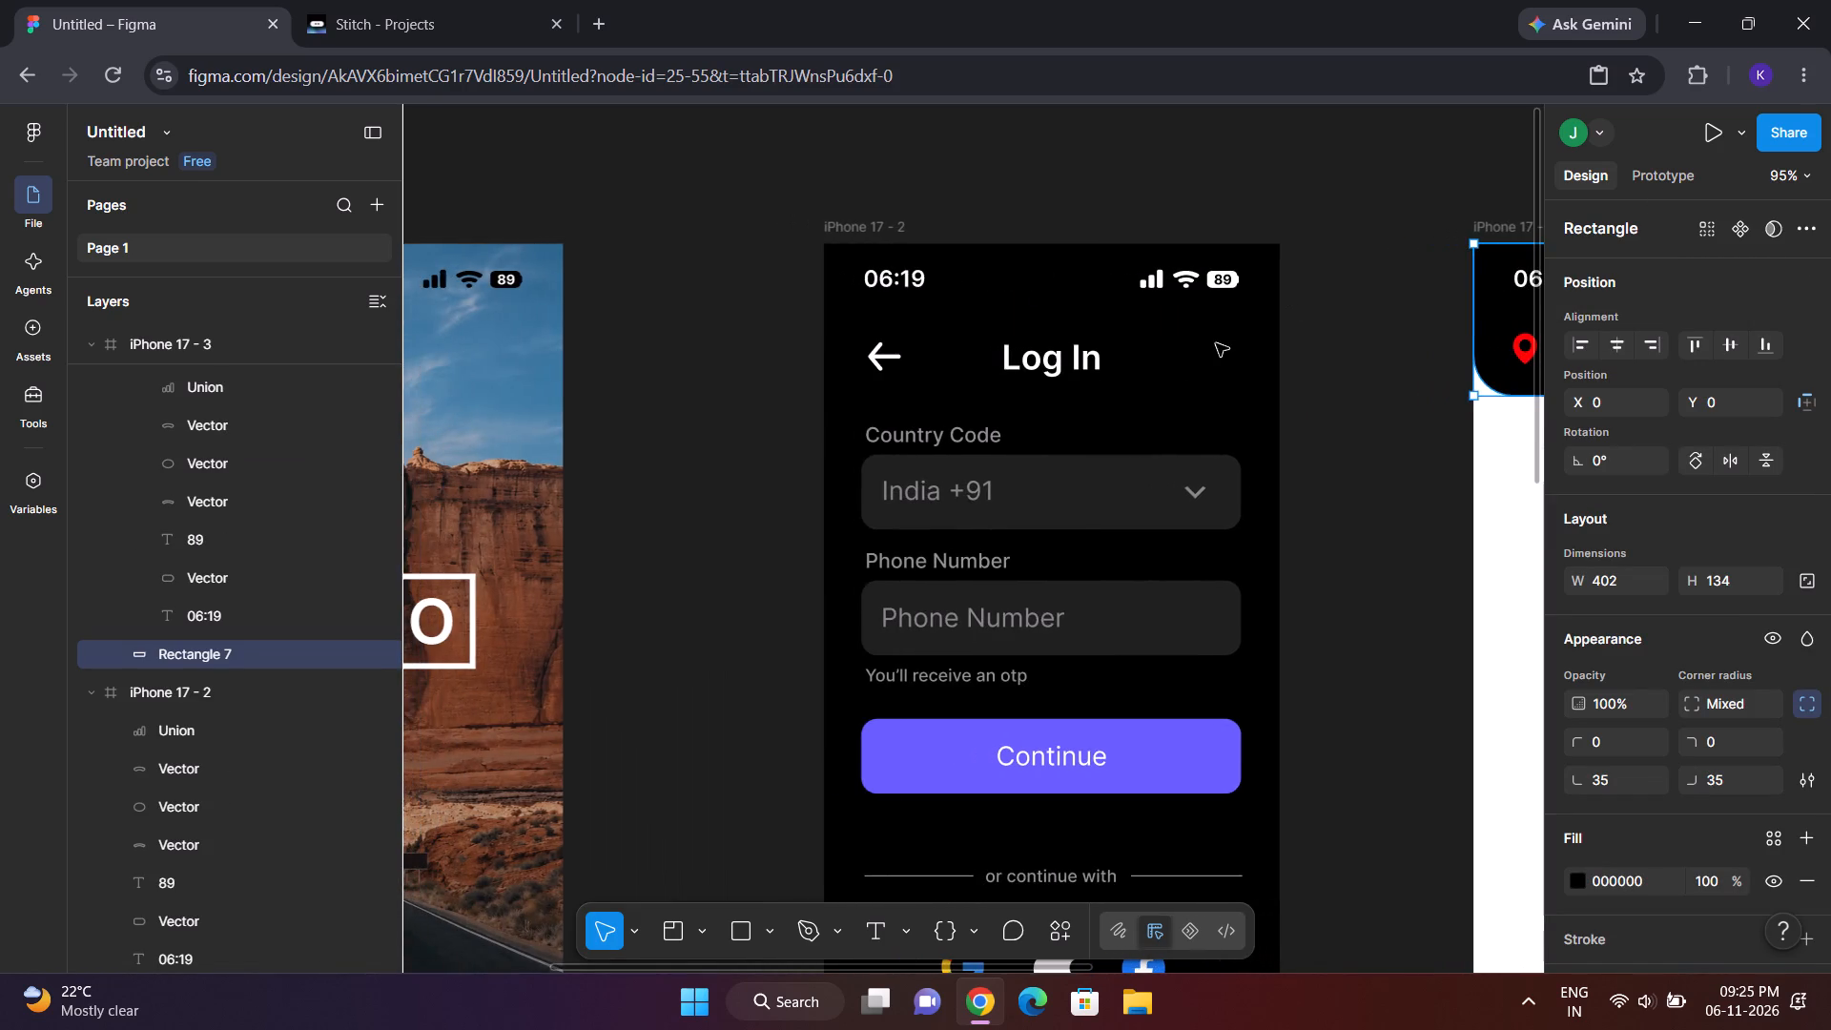
pyautogui.scroll(-1, 1216, 343)
pyautogui.hscroll(-3, 1216, 343)
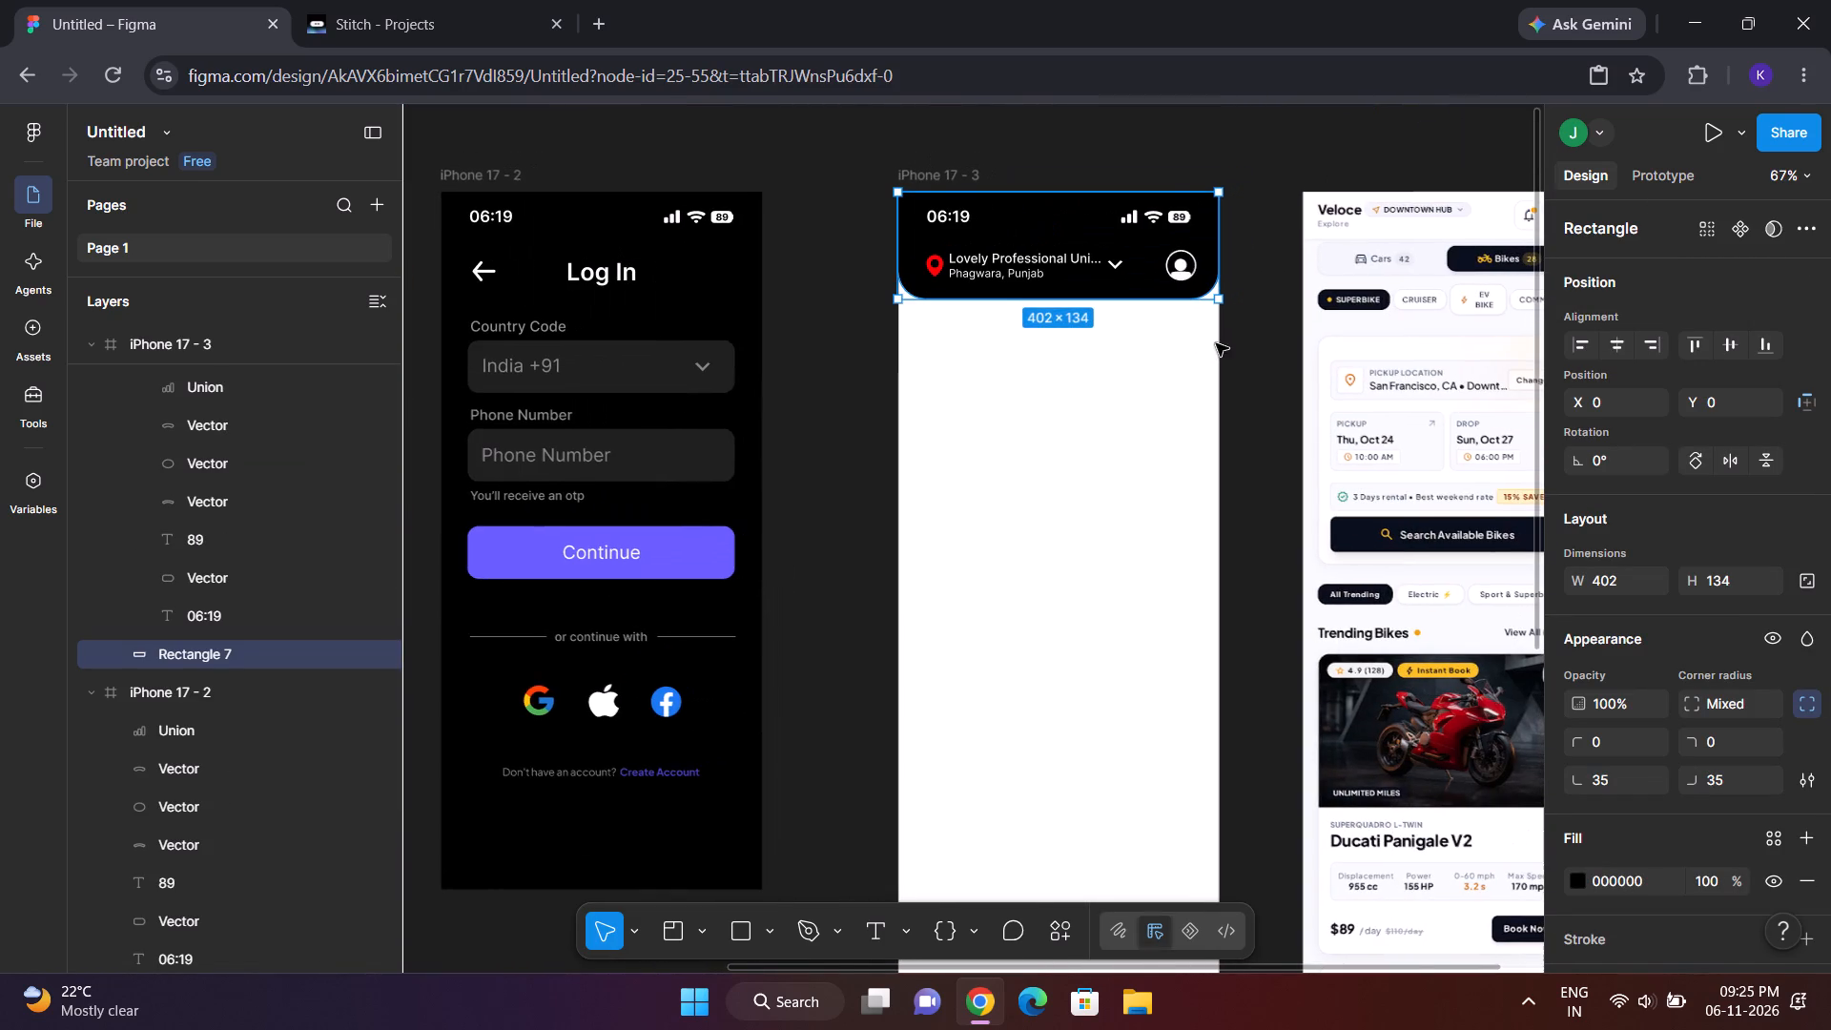
pyautogui.click(1713, 135)
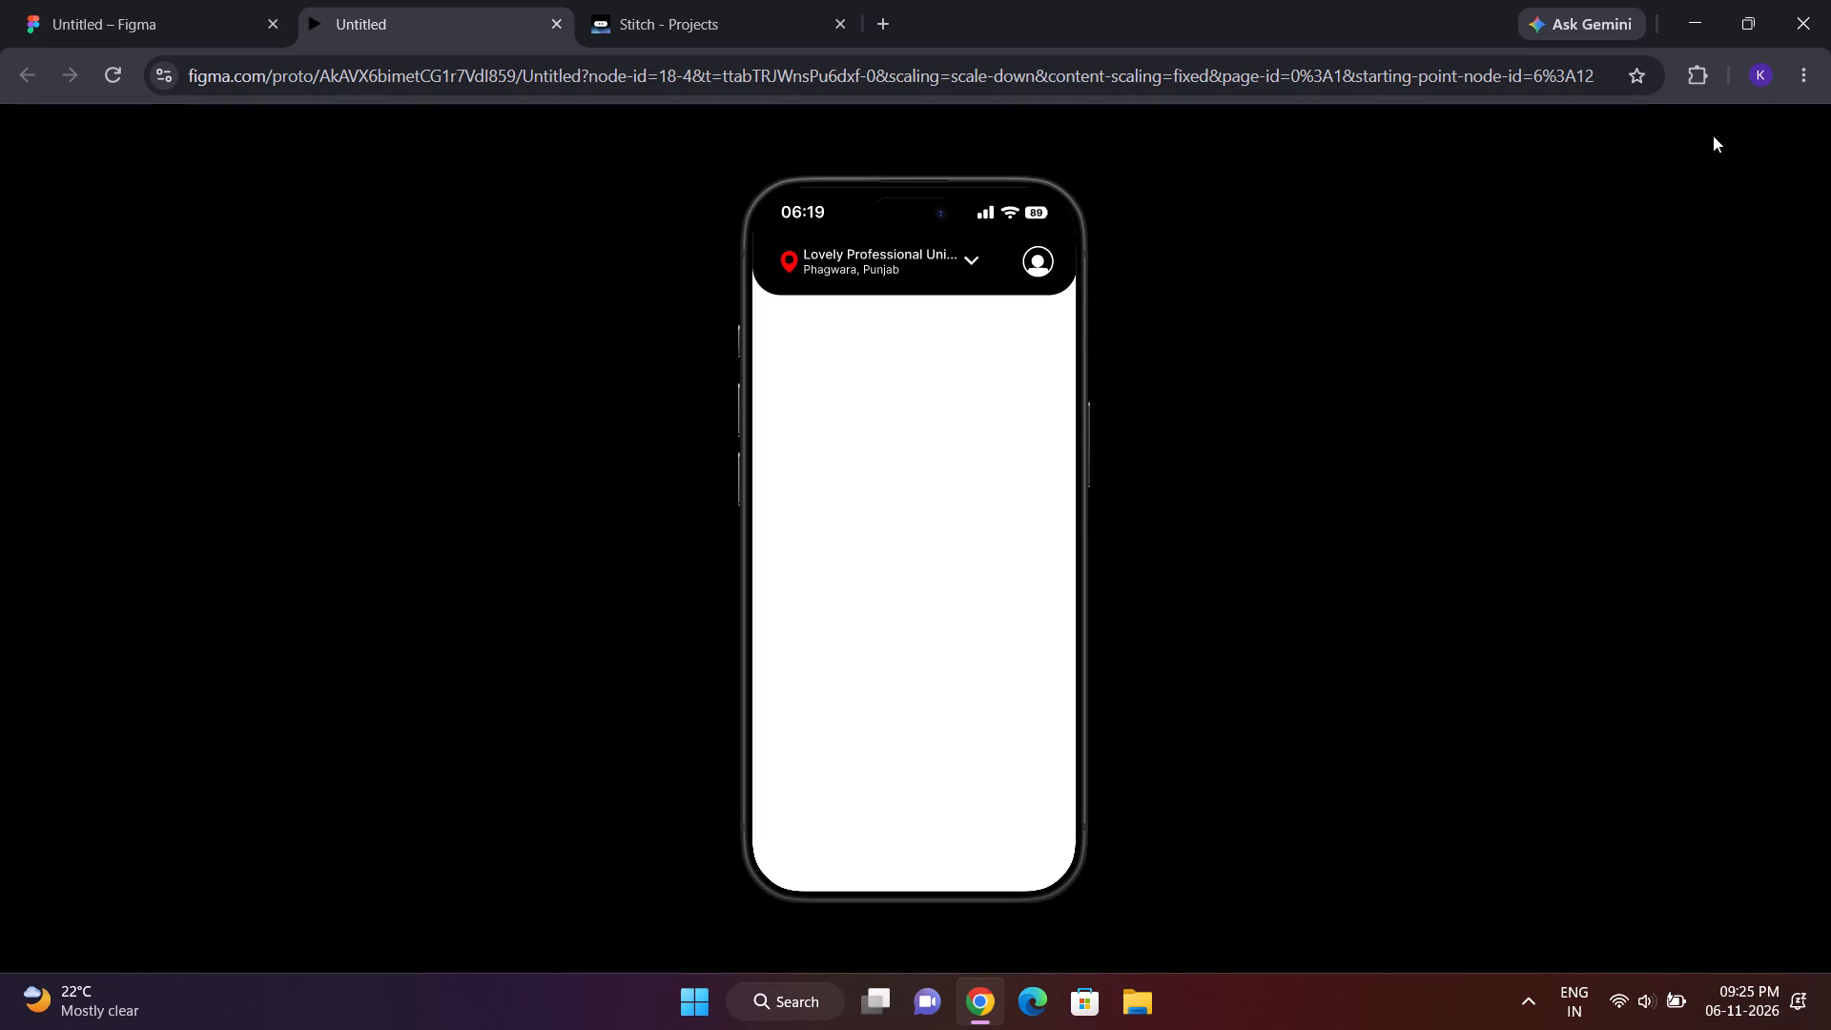
pyautogui.click(552, 18)
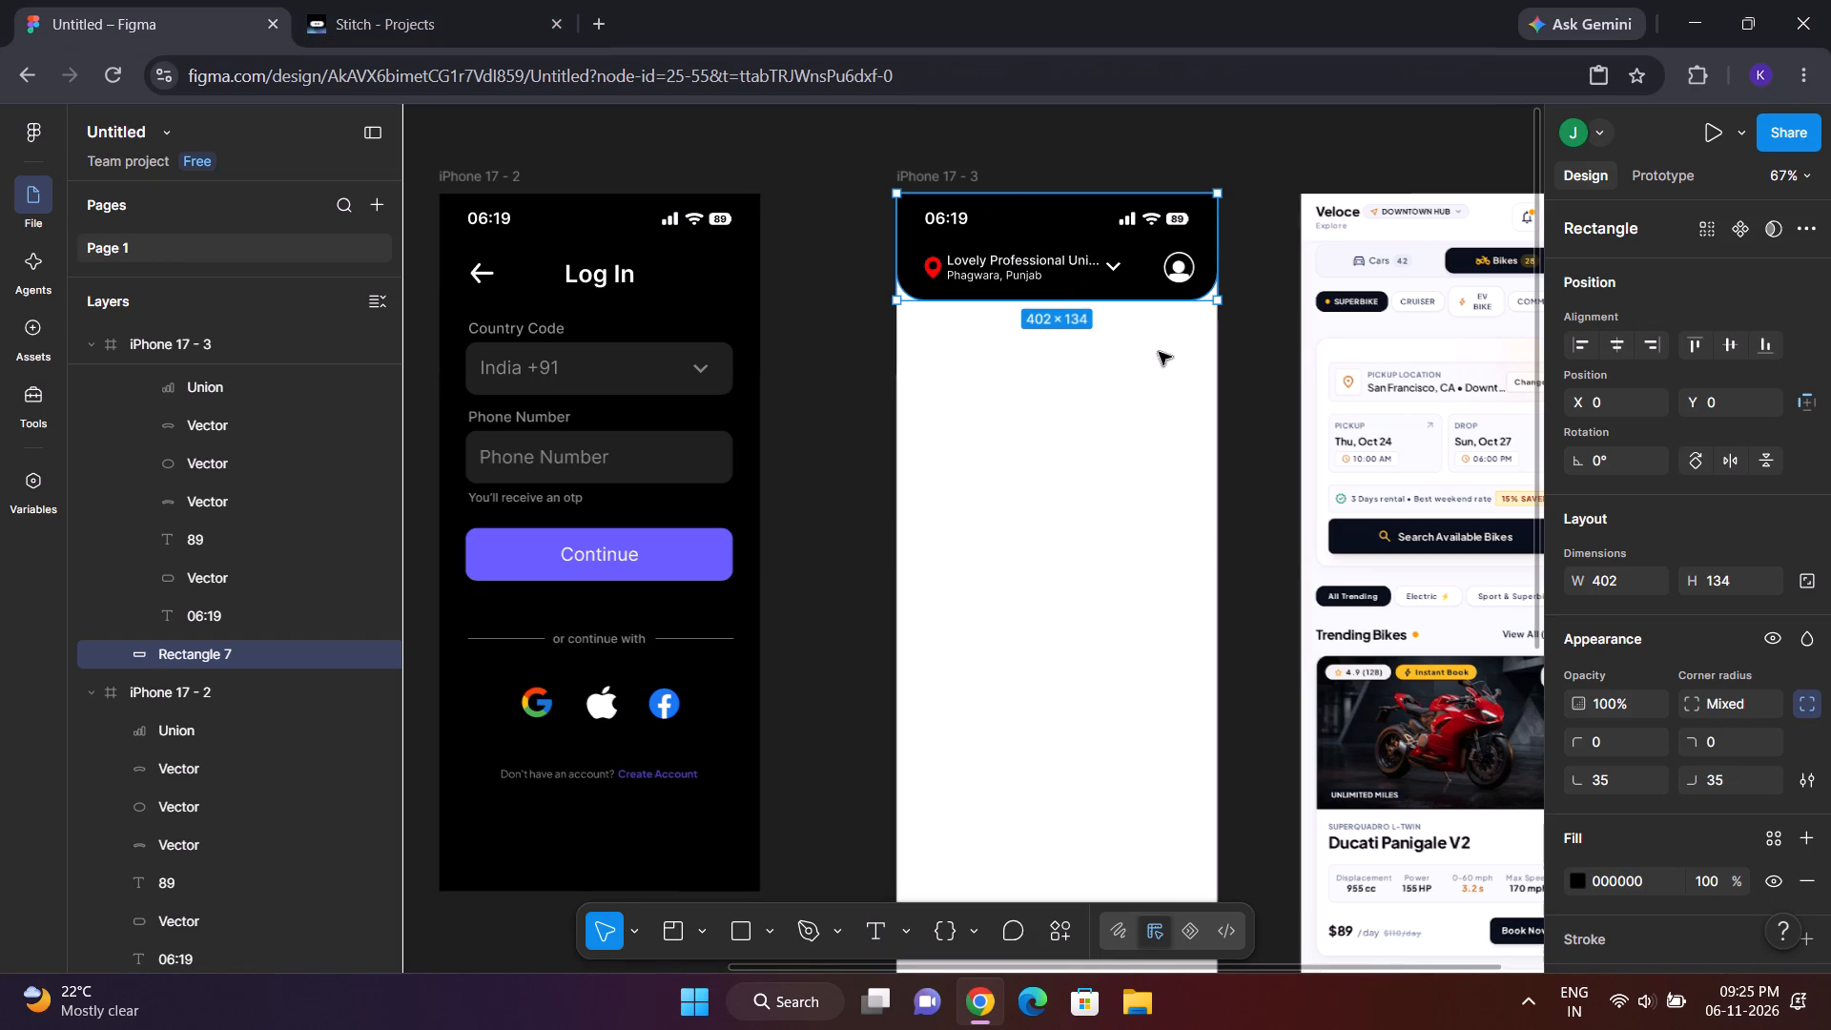
# Open the Iconify plugin from the recent plugins.
pyautogui.click(1058, 944)
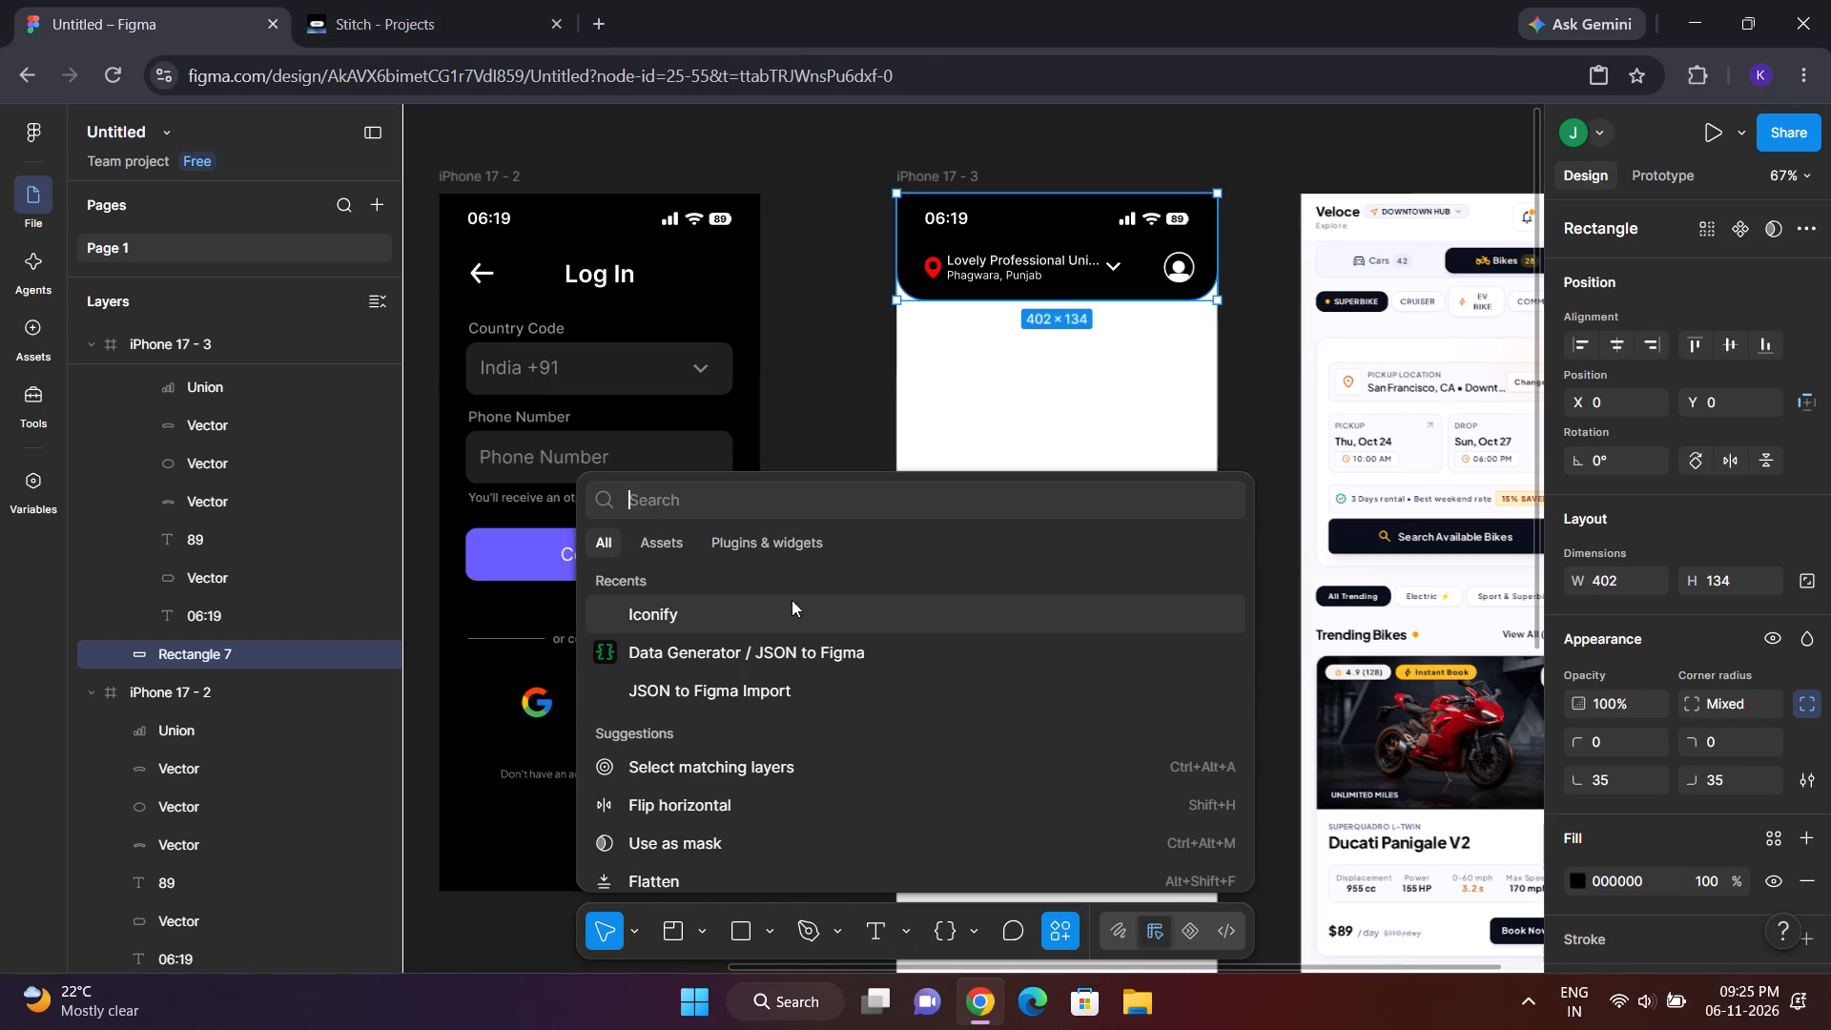
pyautogui.write('prod')
pyautogui.press('BackSpace')
pyautogui.write('fi')
pyautogui.press('BackSpace')
pyautogui.press('BackSpace')
pyautogui.press('BackSpace')
pyautogui.press('BackSpace')
pyautogui.press('BackSpace')
pyautogui.press('BackSpace')
pyautogui.press('BackSpace')
pyautogui.press('BackSpace')
pyautogui.press('BackSpace')
pyautogui.press('BackSpace')
pyautogui.click(634, 626)
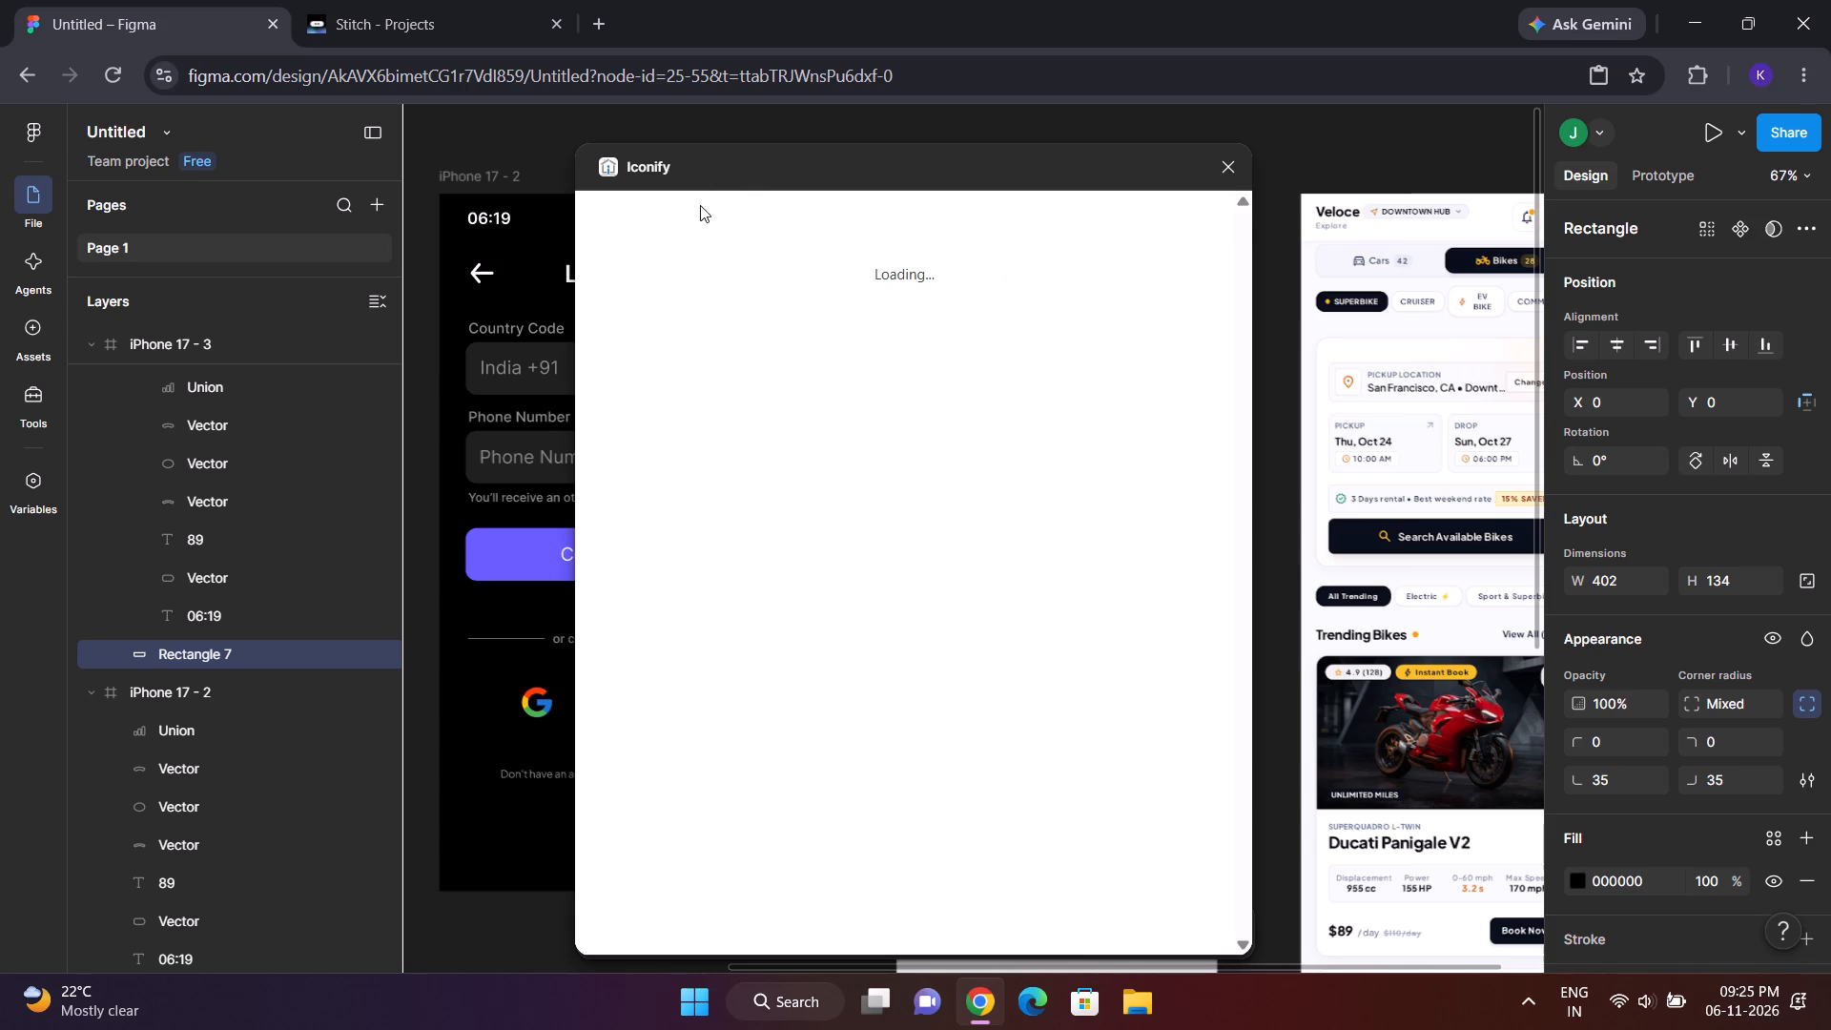
# Search Iconify for profile icons, browse the results for an alternative profile icon, and close the plugin.
pyautogui.click(781, 255)
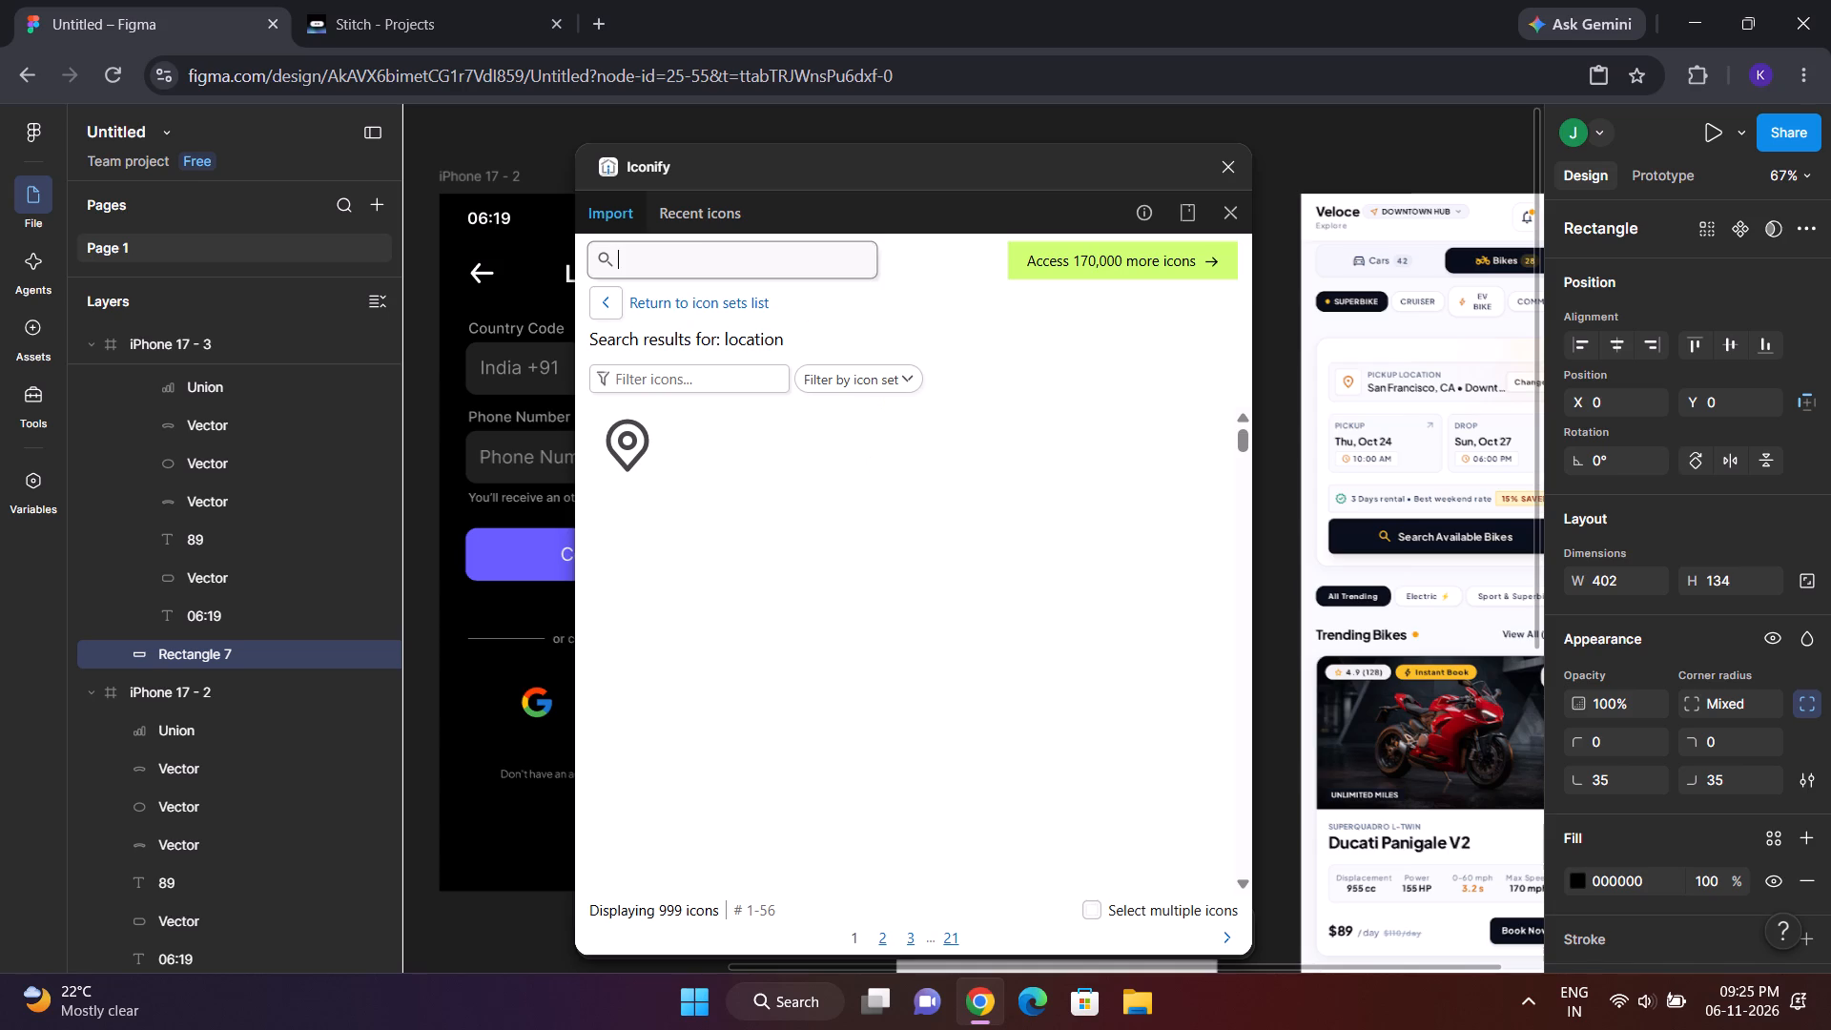
pyautogui.write('profile')
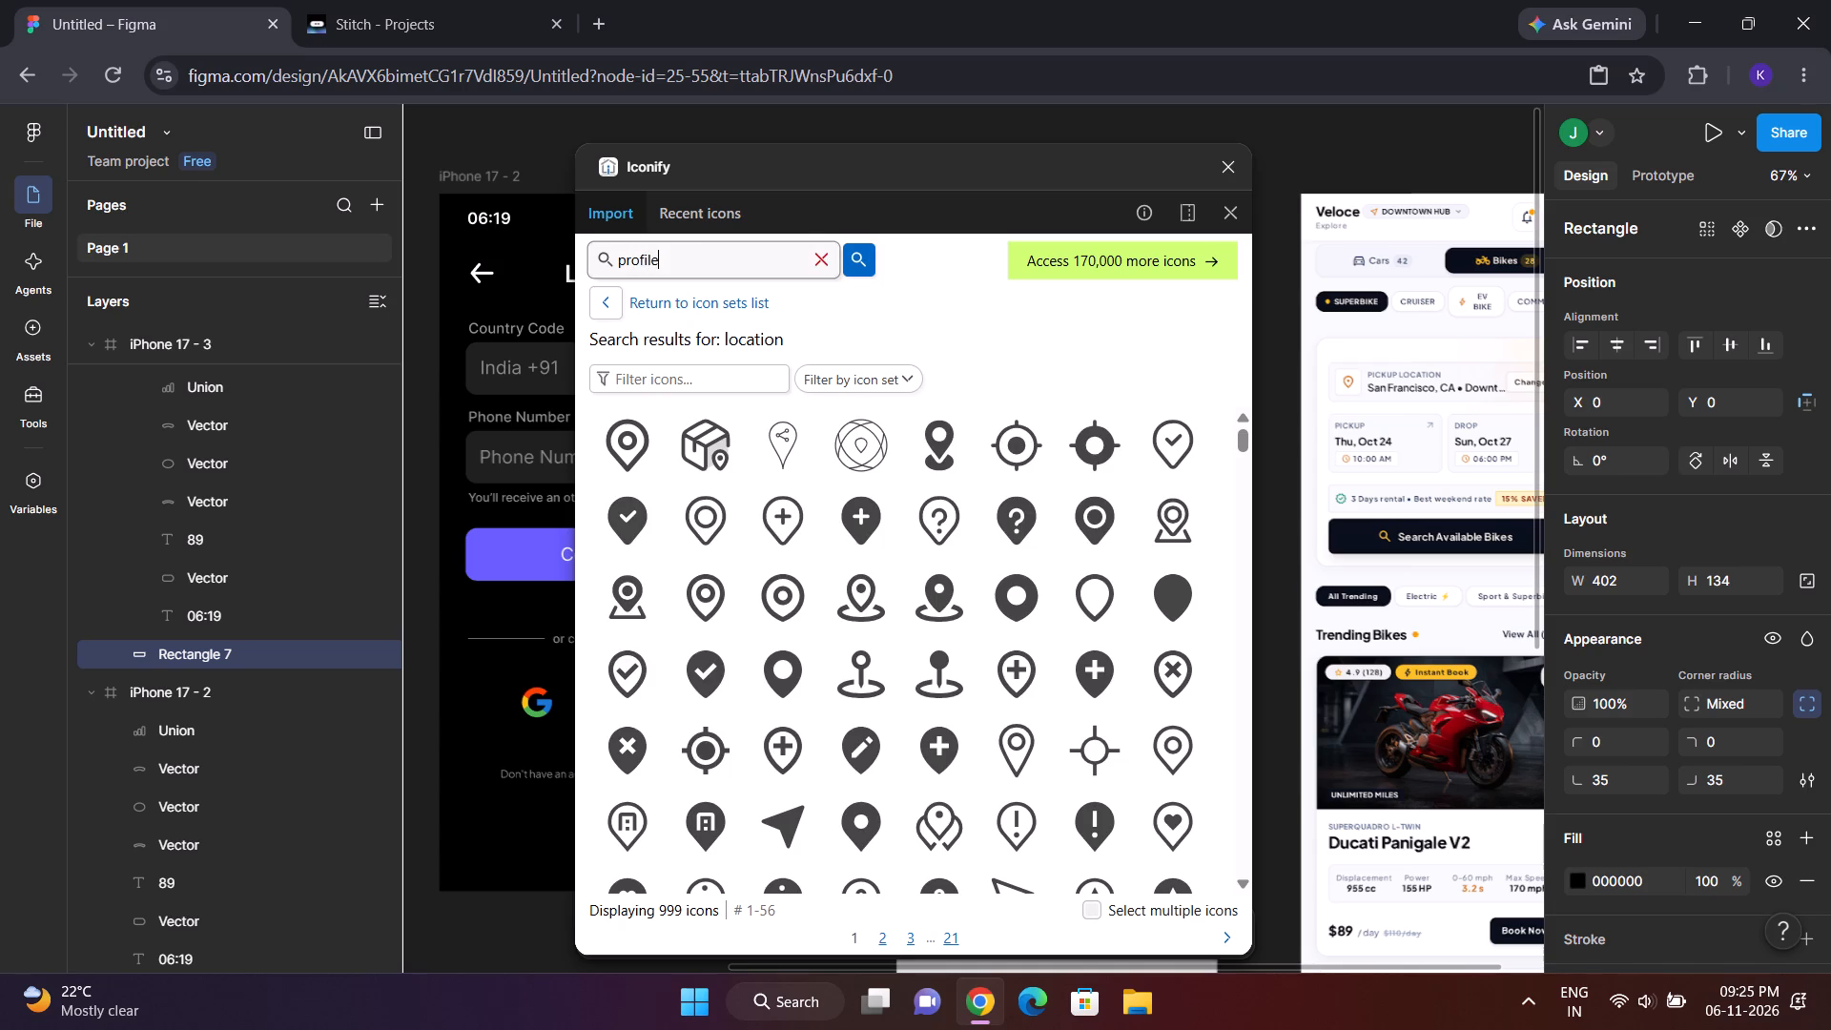
pyautogui.press('Return')
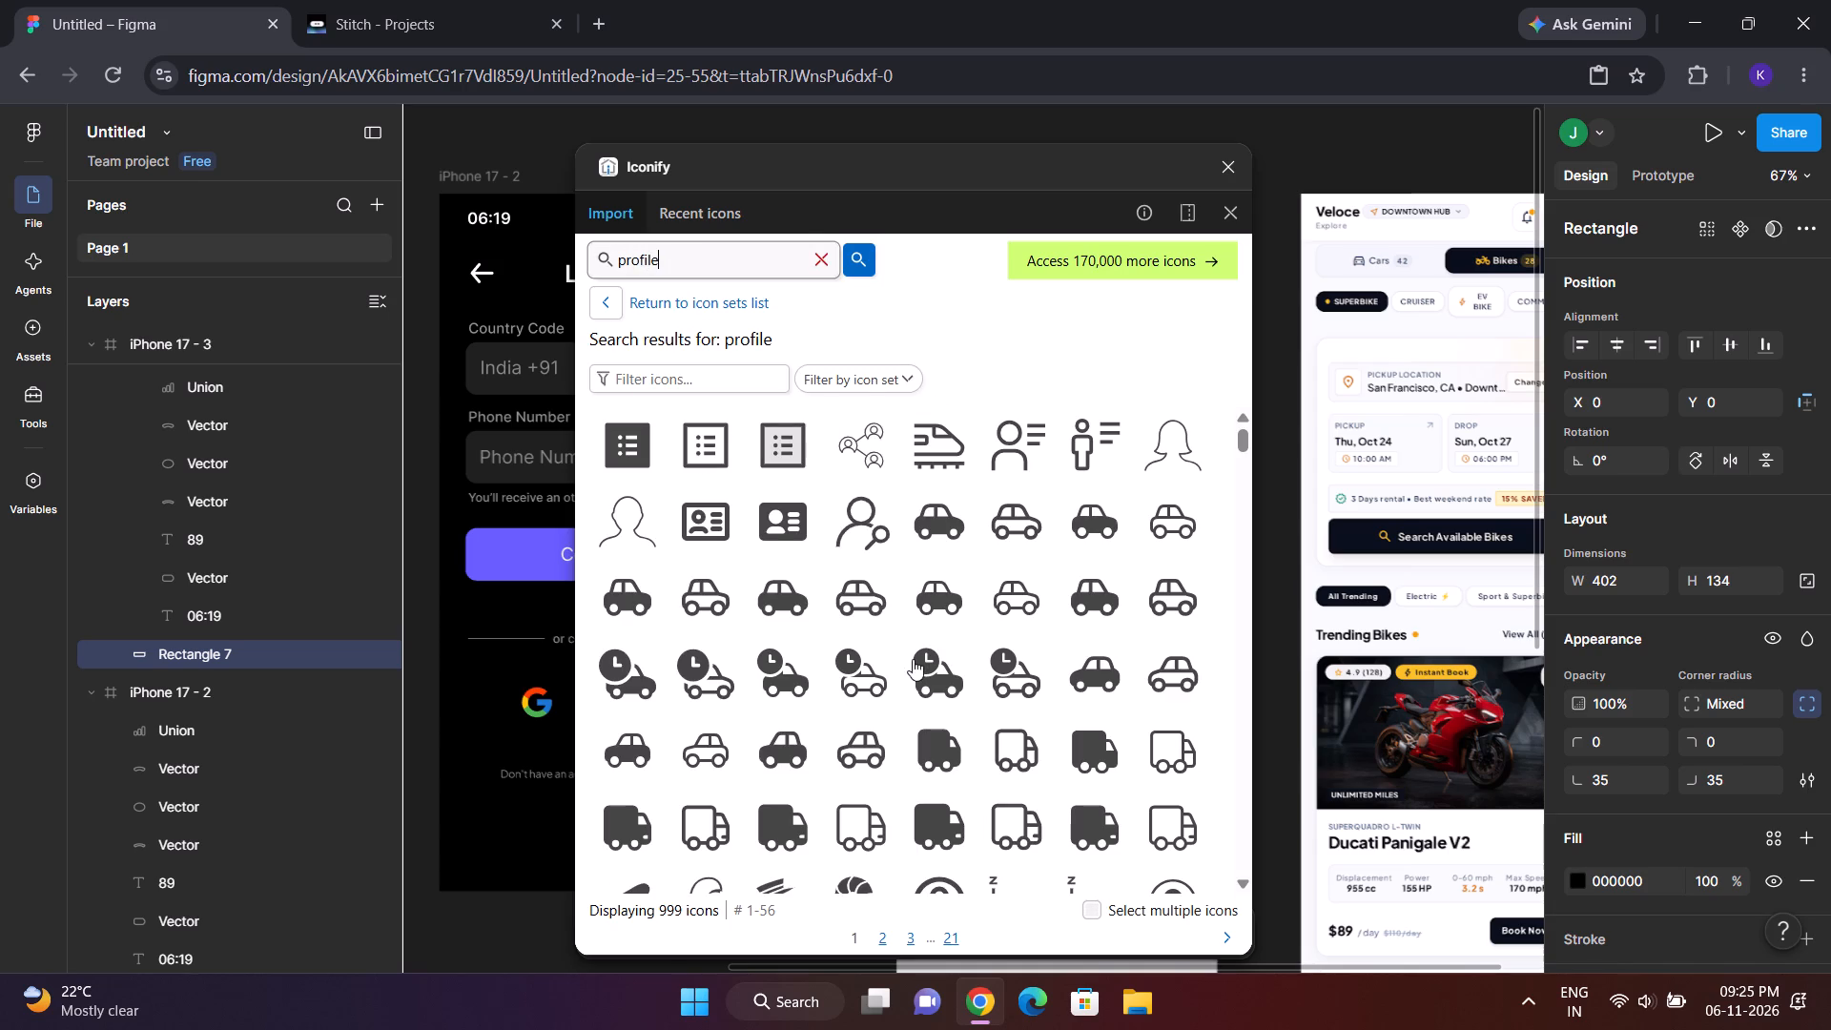
pyautogui.scroll(-1, 913, 659)
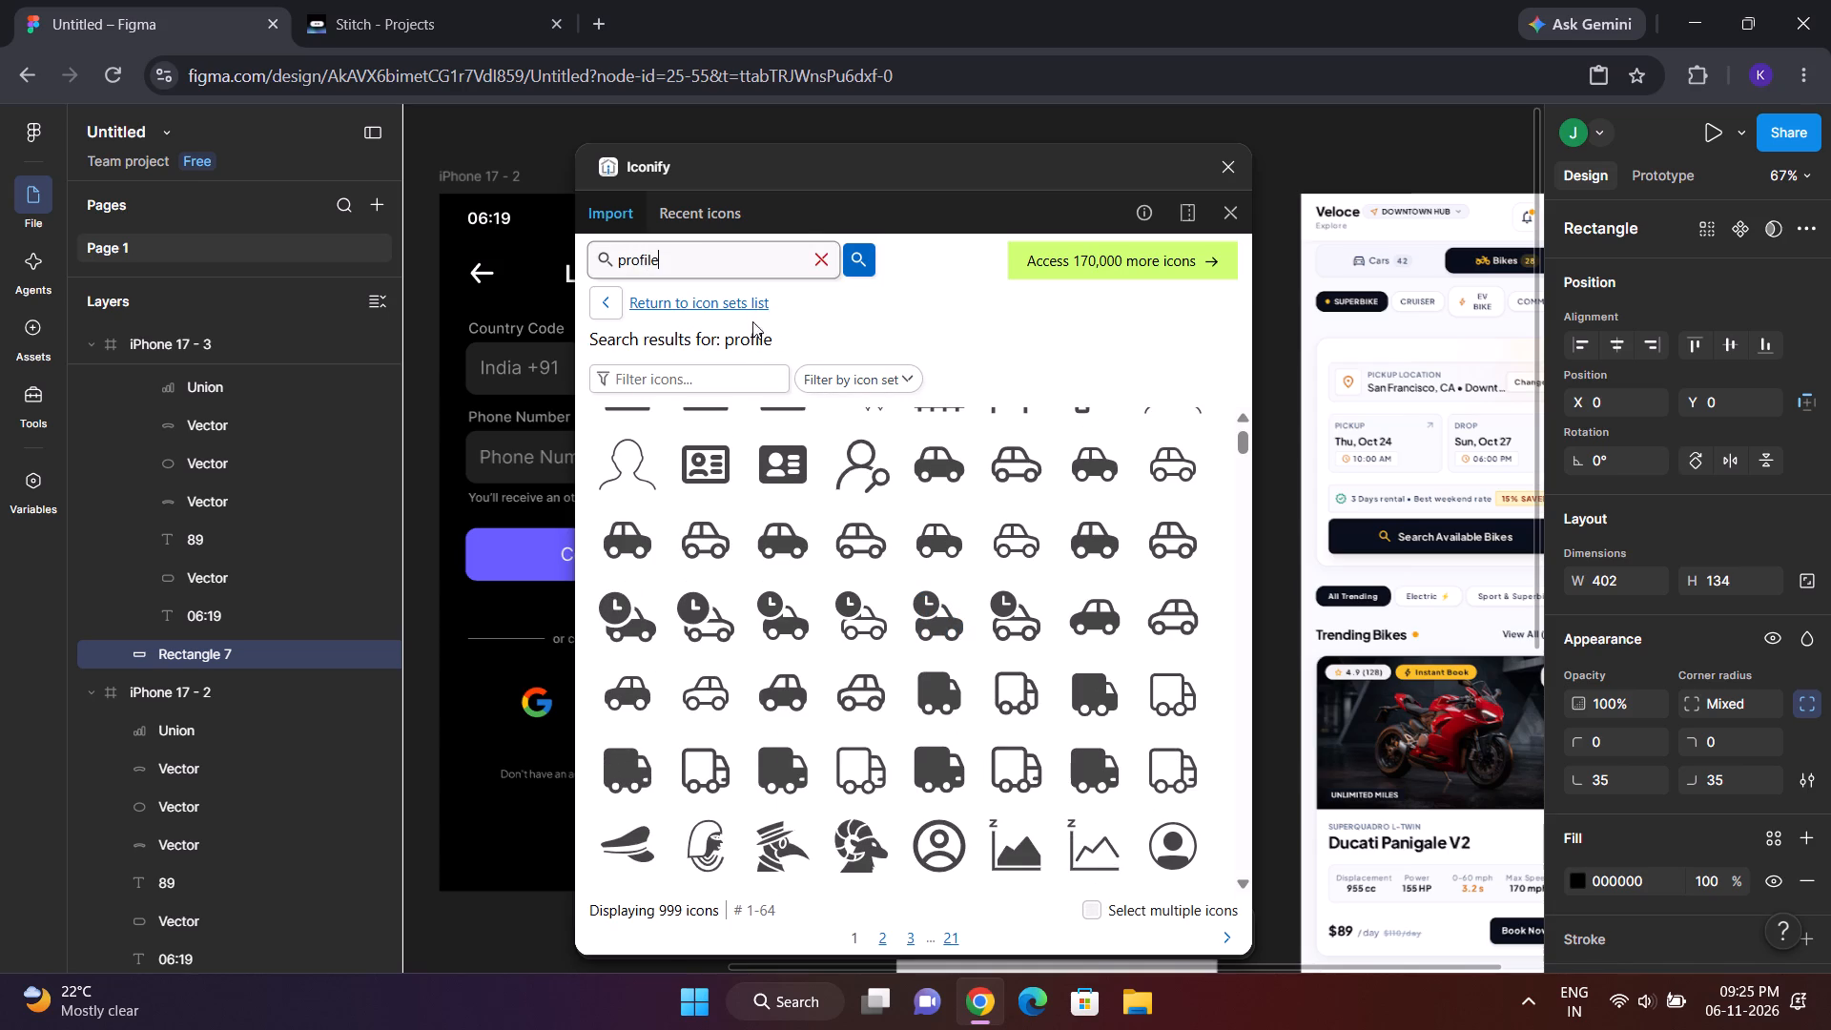
pyautogui.click(752, 332)
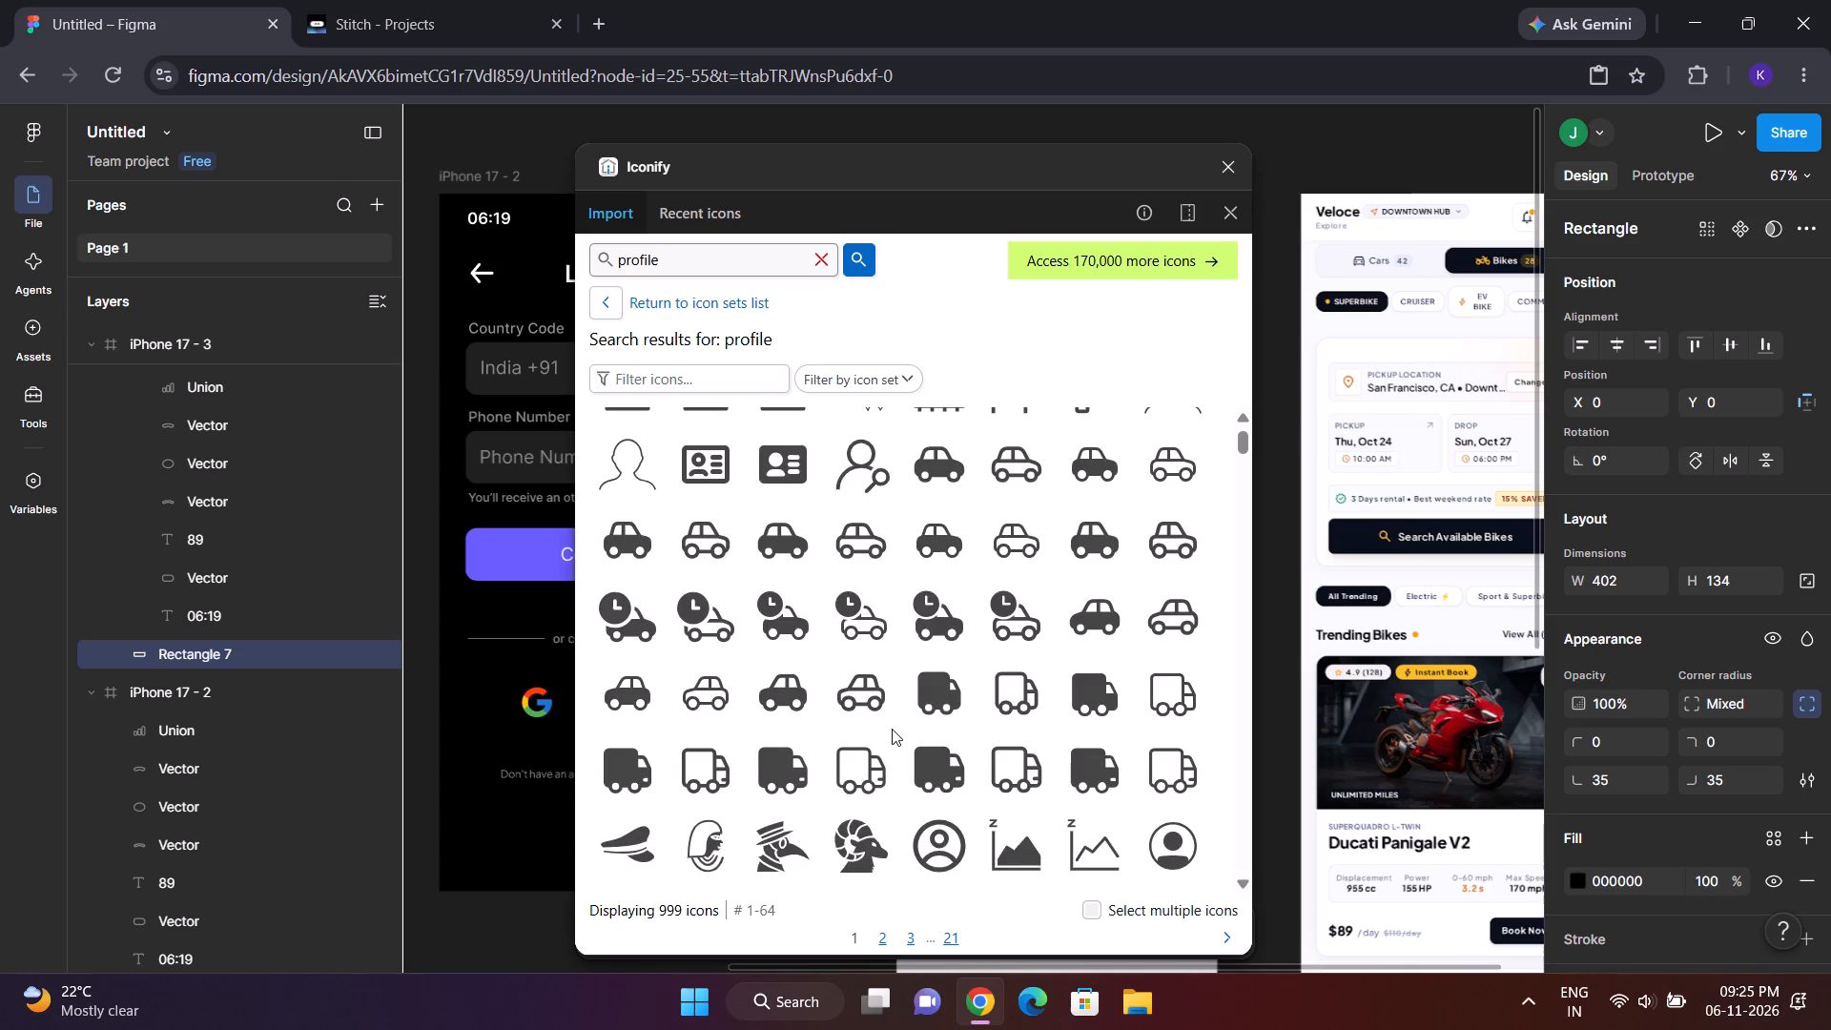
pyautogui.scroll(-4, 892, 729)
pyautogui.scroll(7, 892, 729)
pyautogui.scroll(-5, 892, 729)
pyautogui.scroll(1, 892, 729)
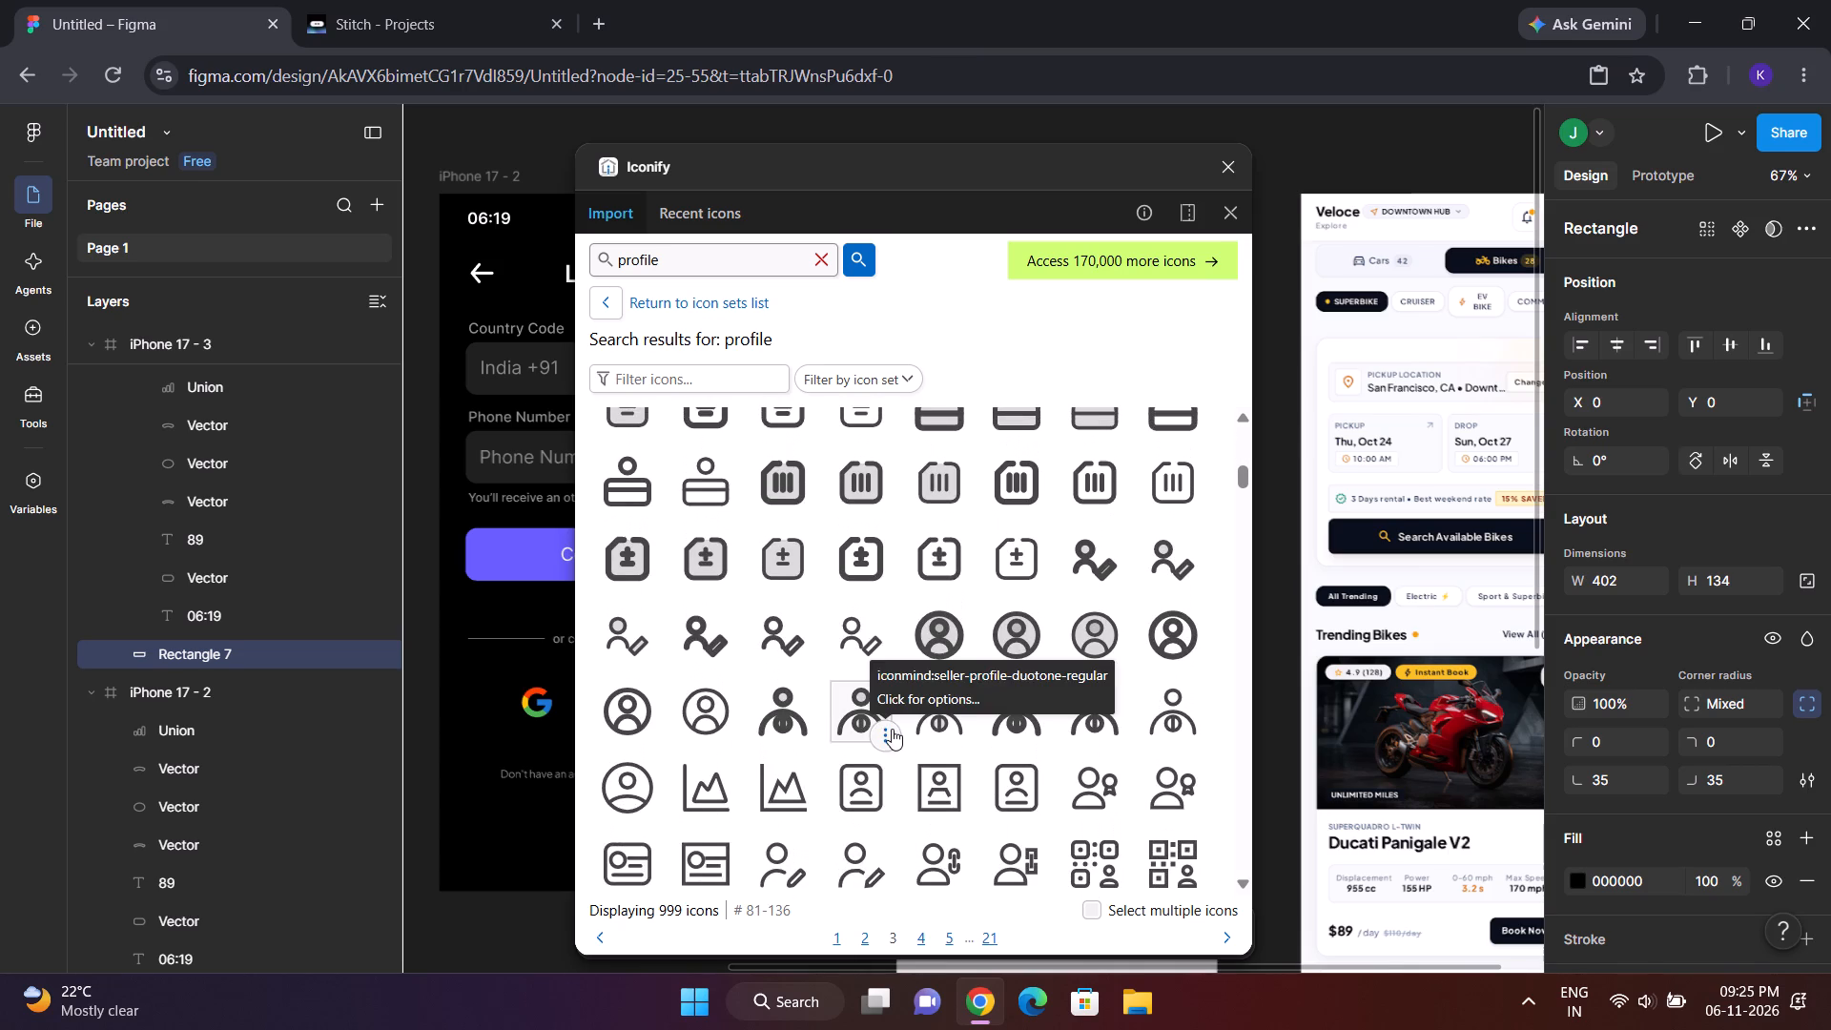
pyautogui.scroll(2, 892, 729)
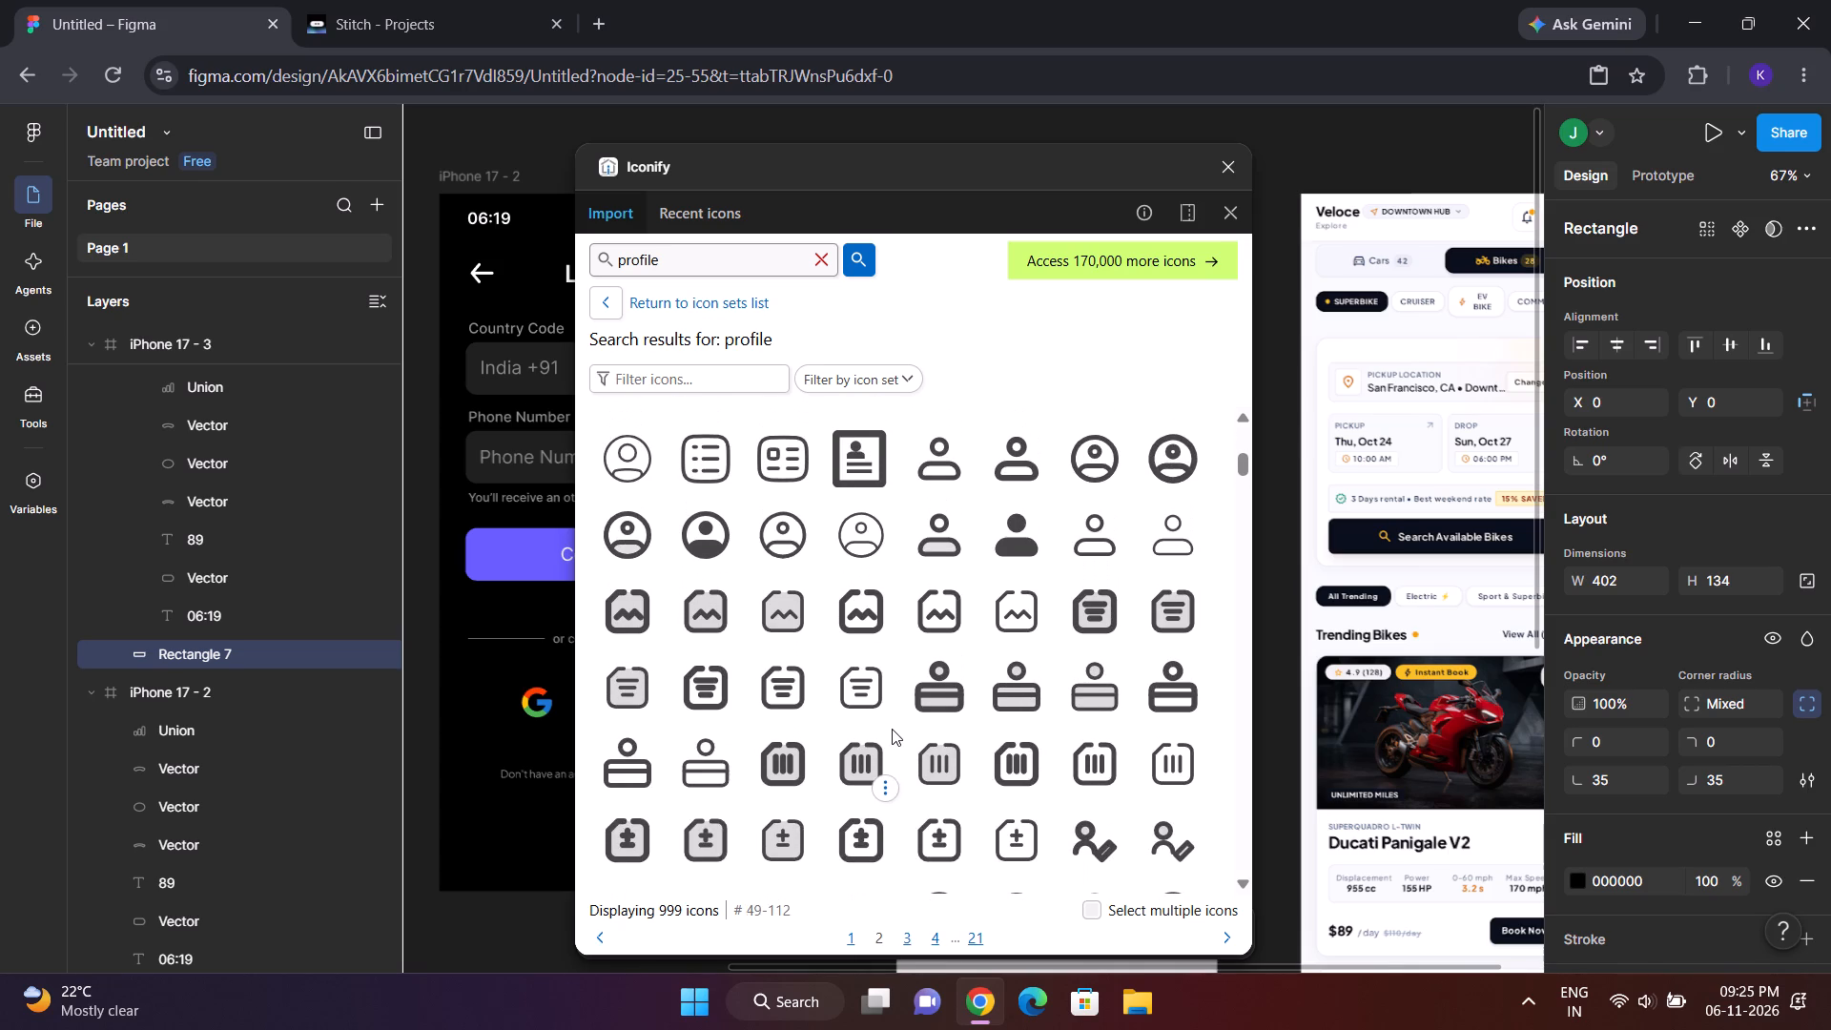
pyautogui.scroll(3, 892, 729)
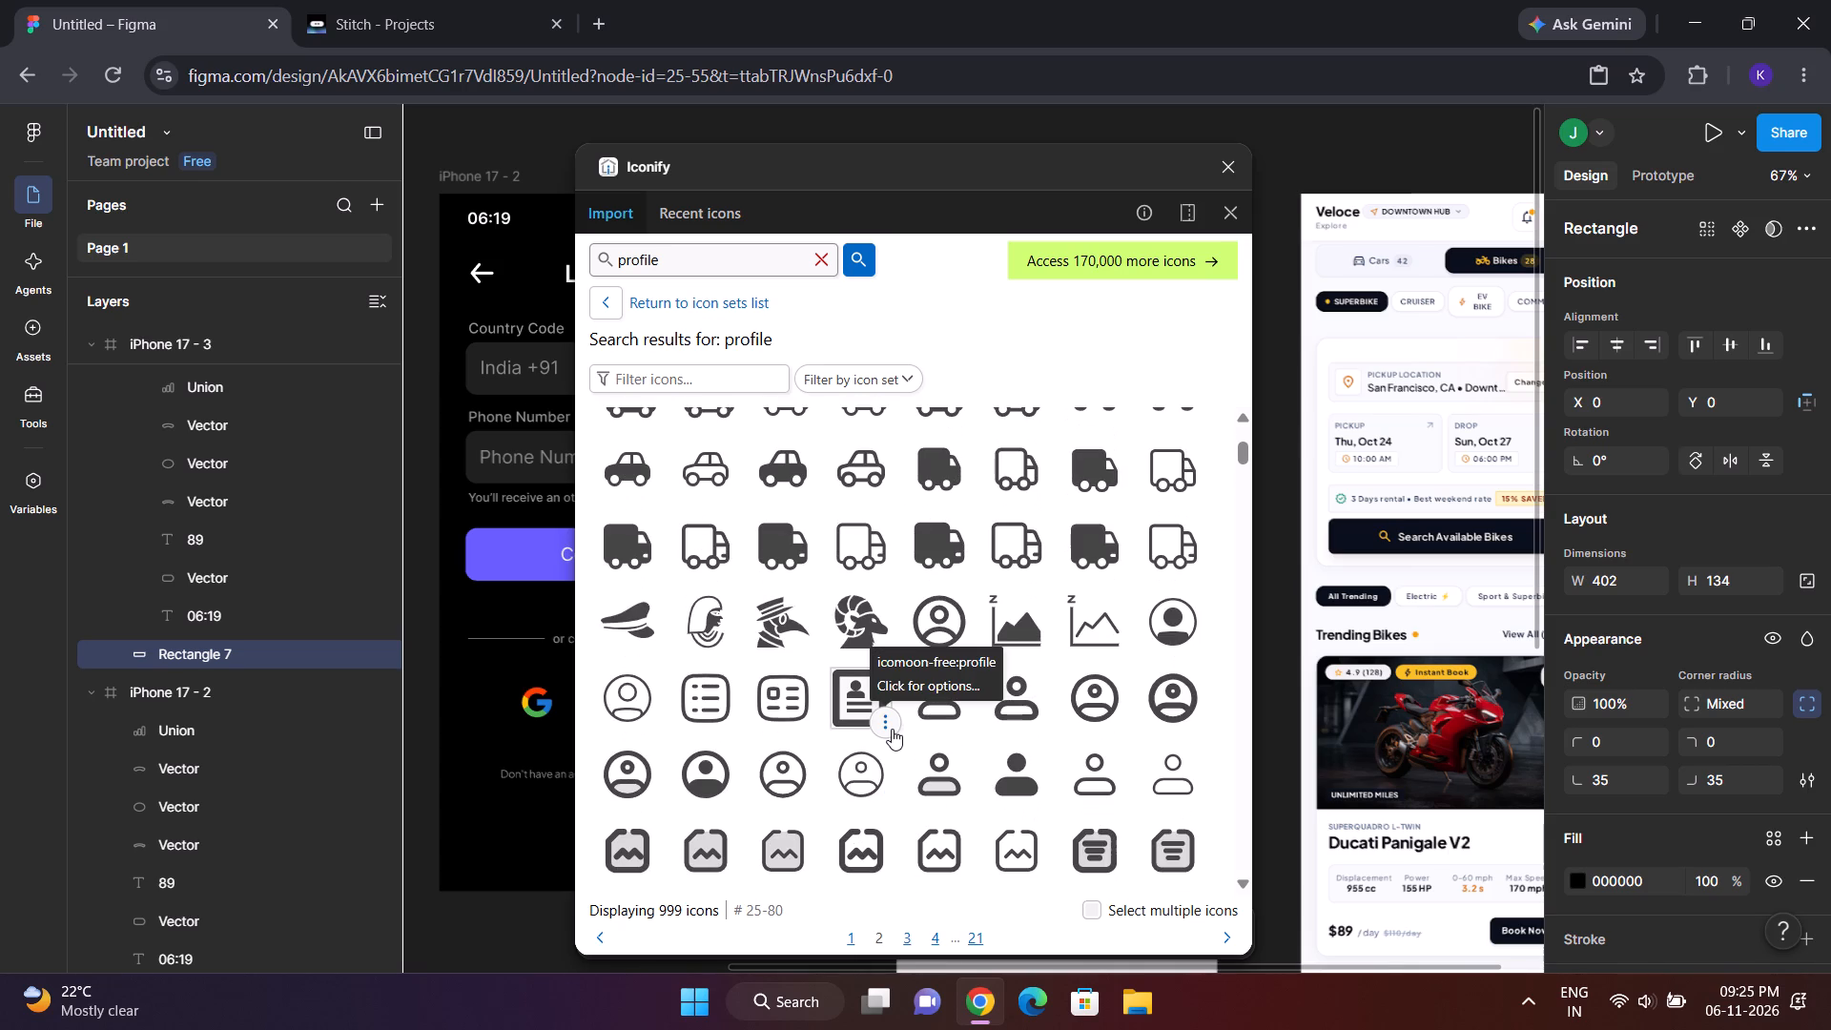
pyautogui.hscroll(1, 892, 729)
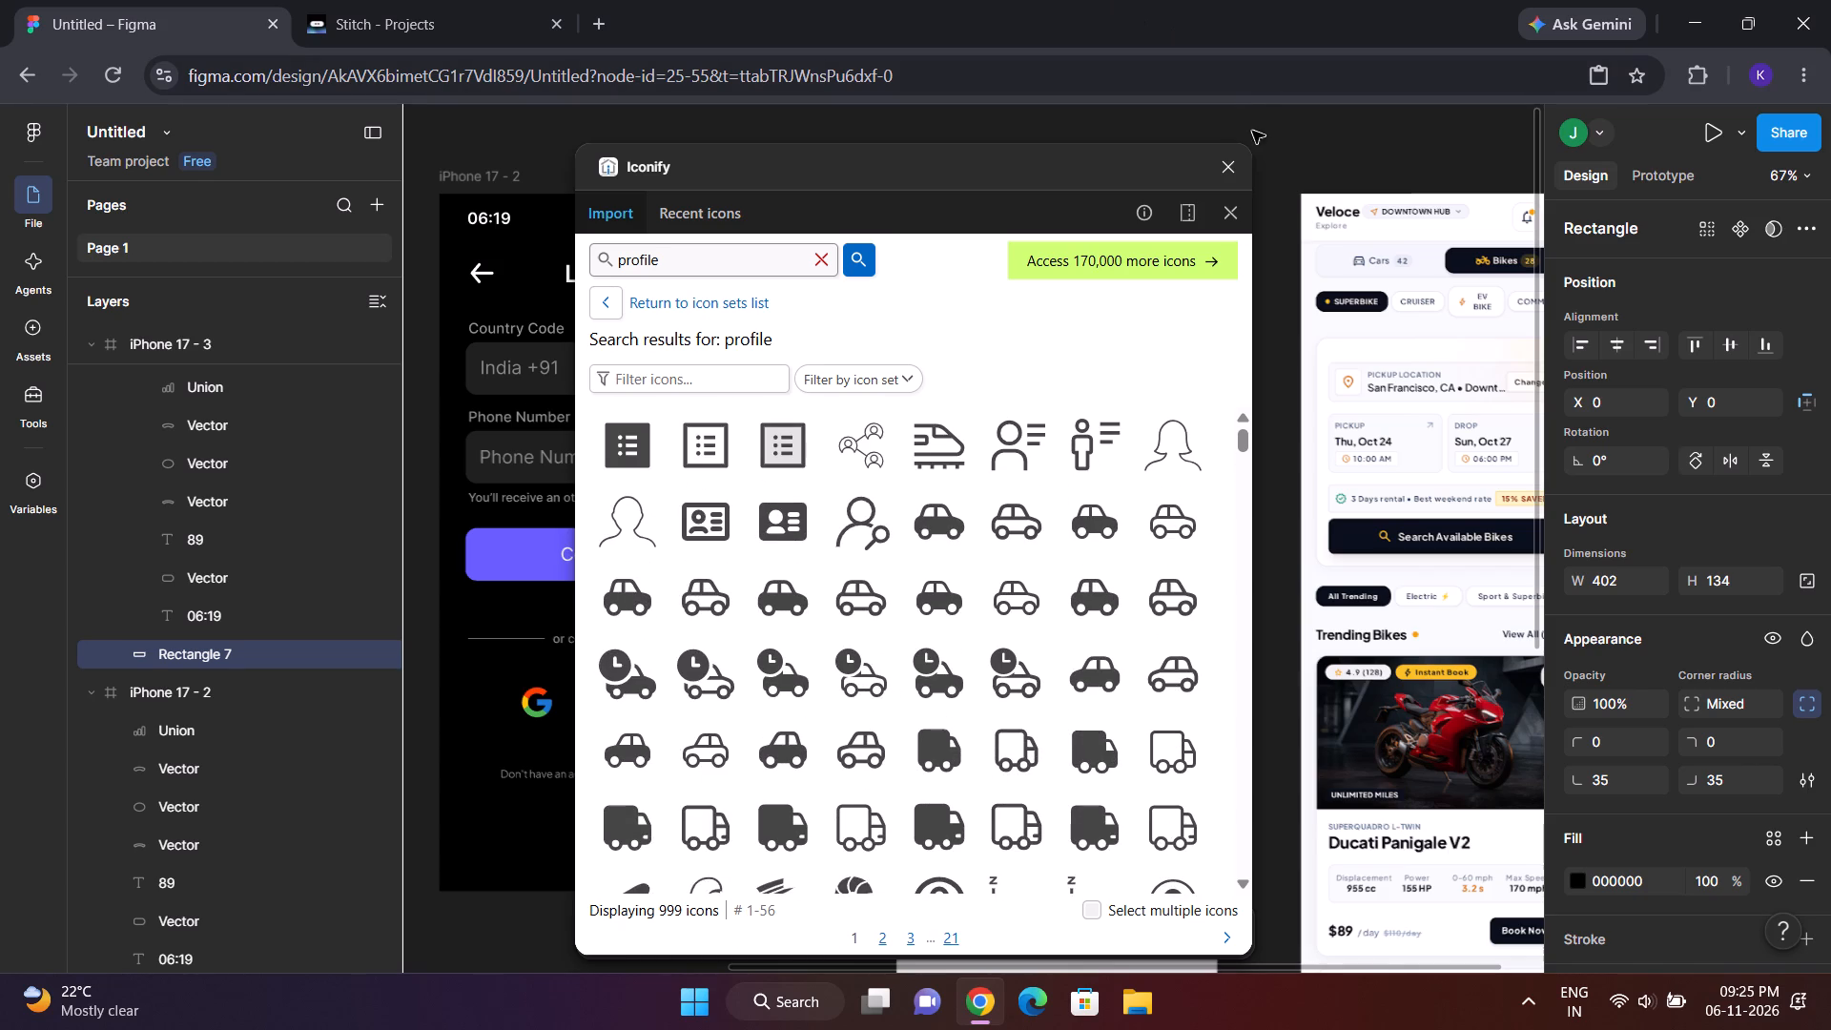
pyautogui.click(1232, 152)
pyautogui.click(1231, 154)
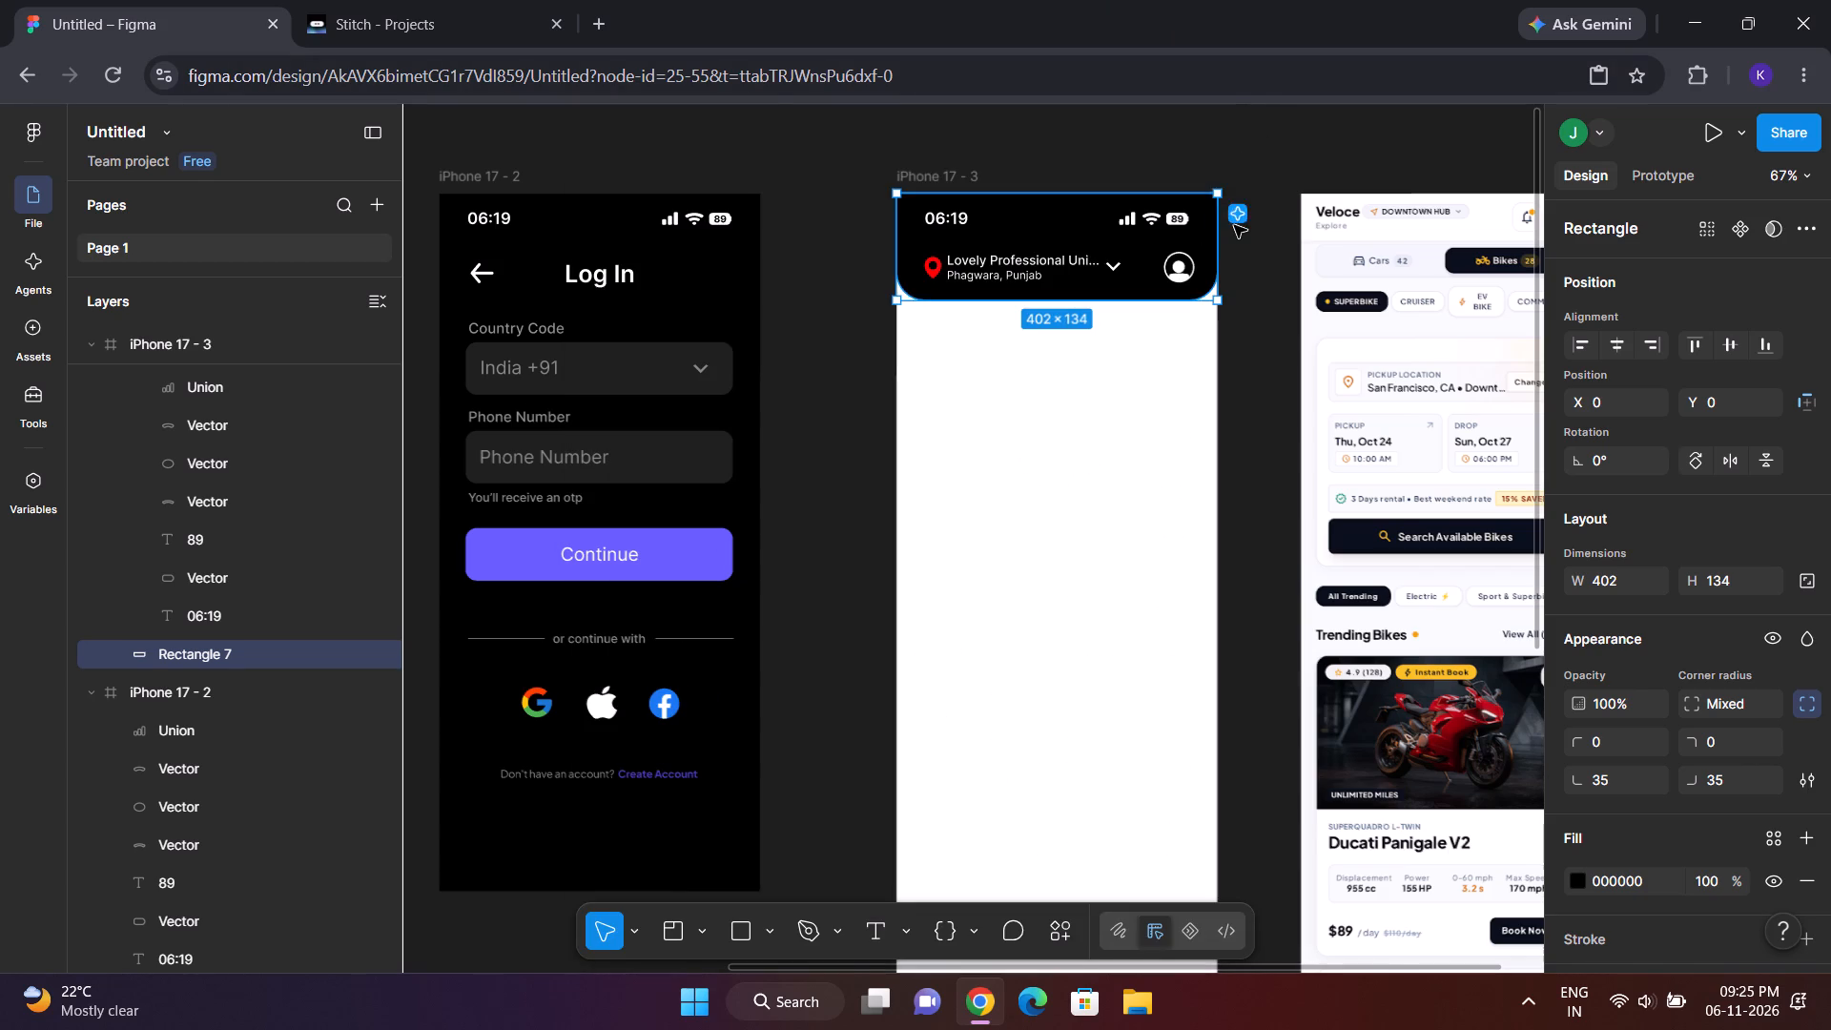
# Move the head circle inside the header's profile icon up to Y 81.
pyautogui.click(1234, 225)
pyautogui.click(1234, 242)
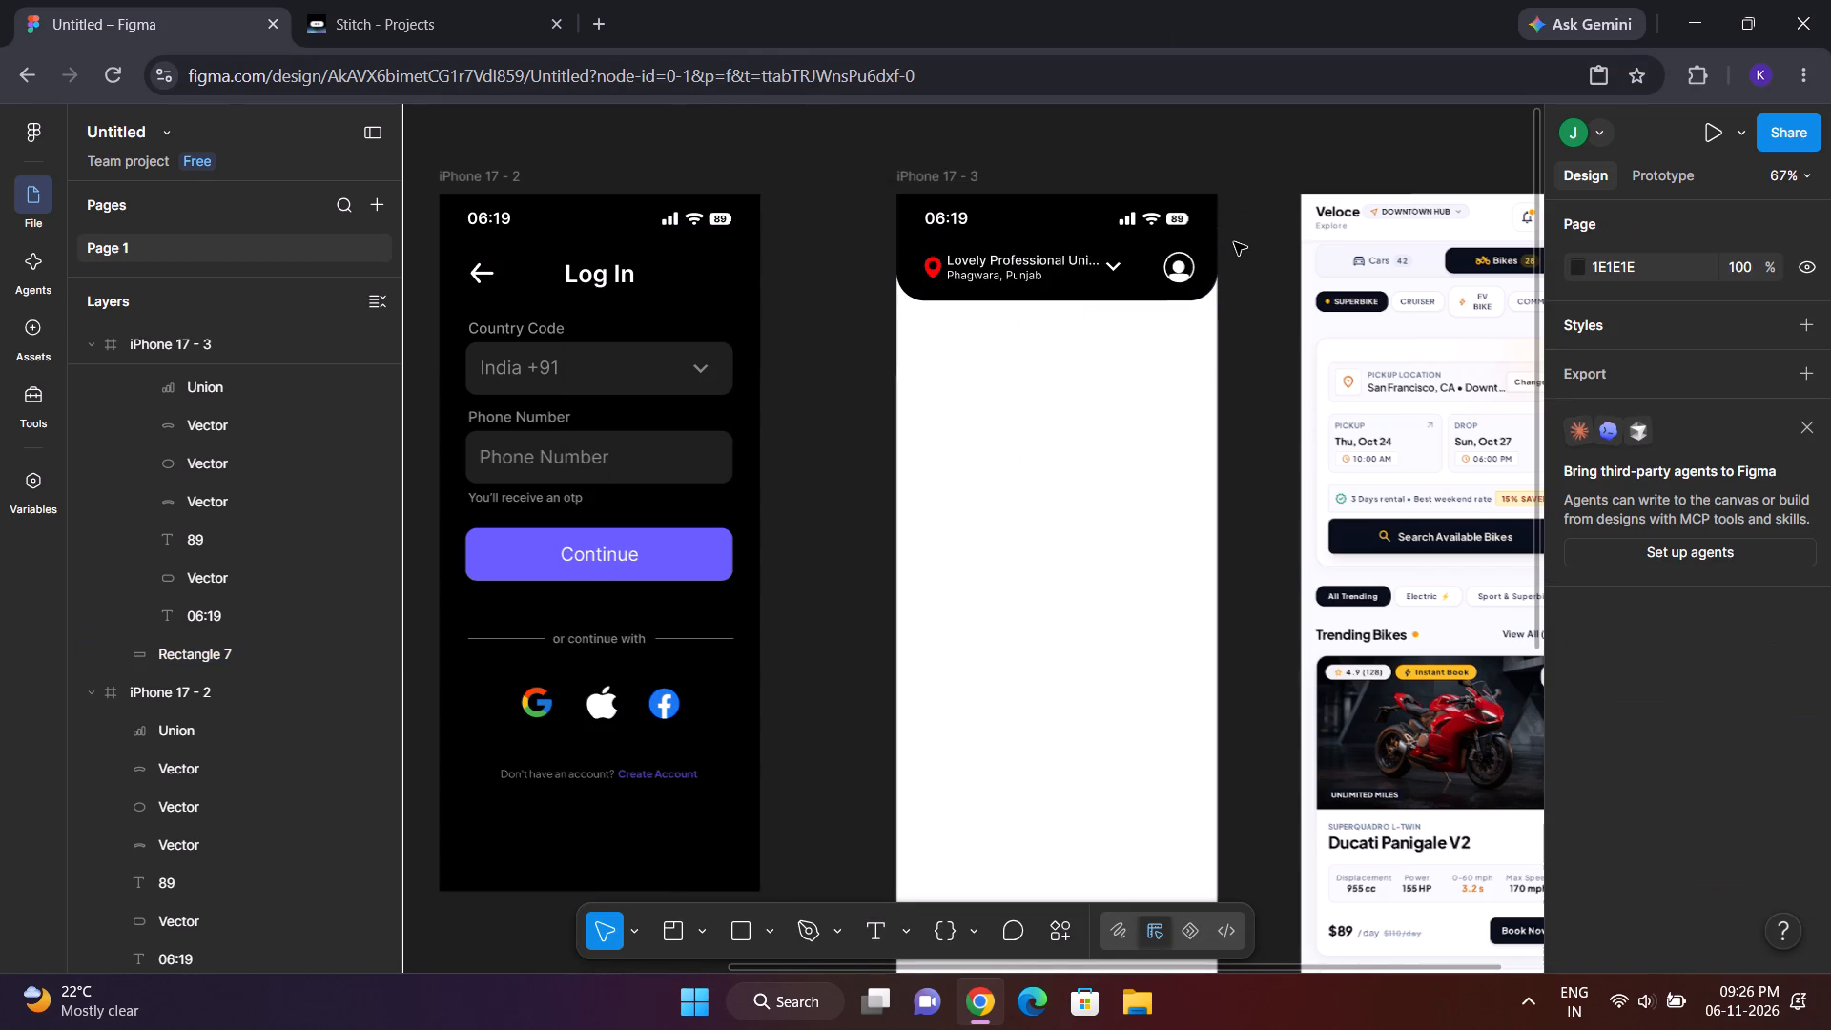
pyautogui.doubleClick(1196, 279)
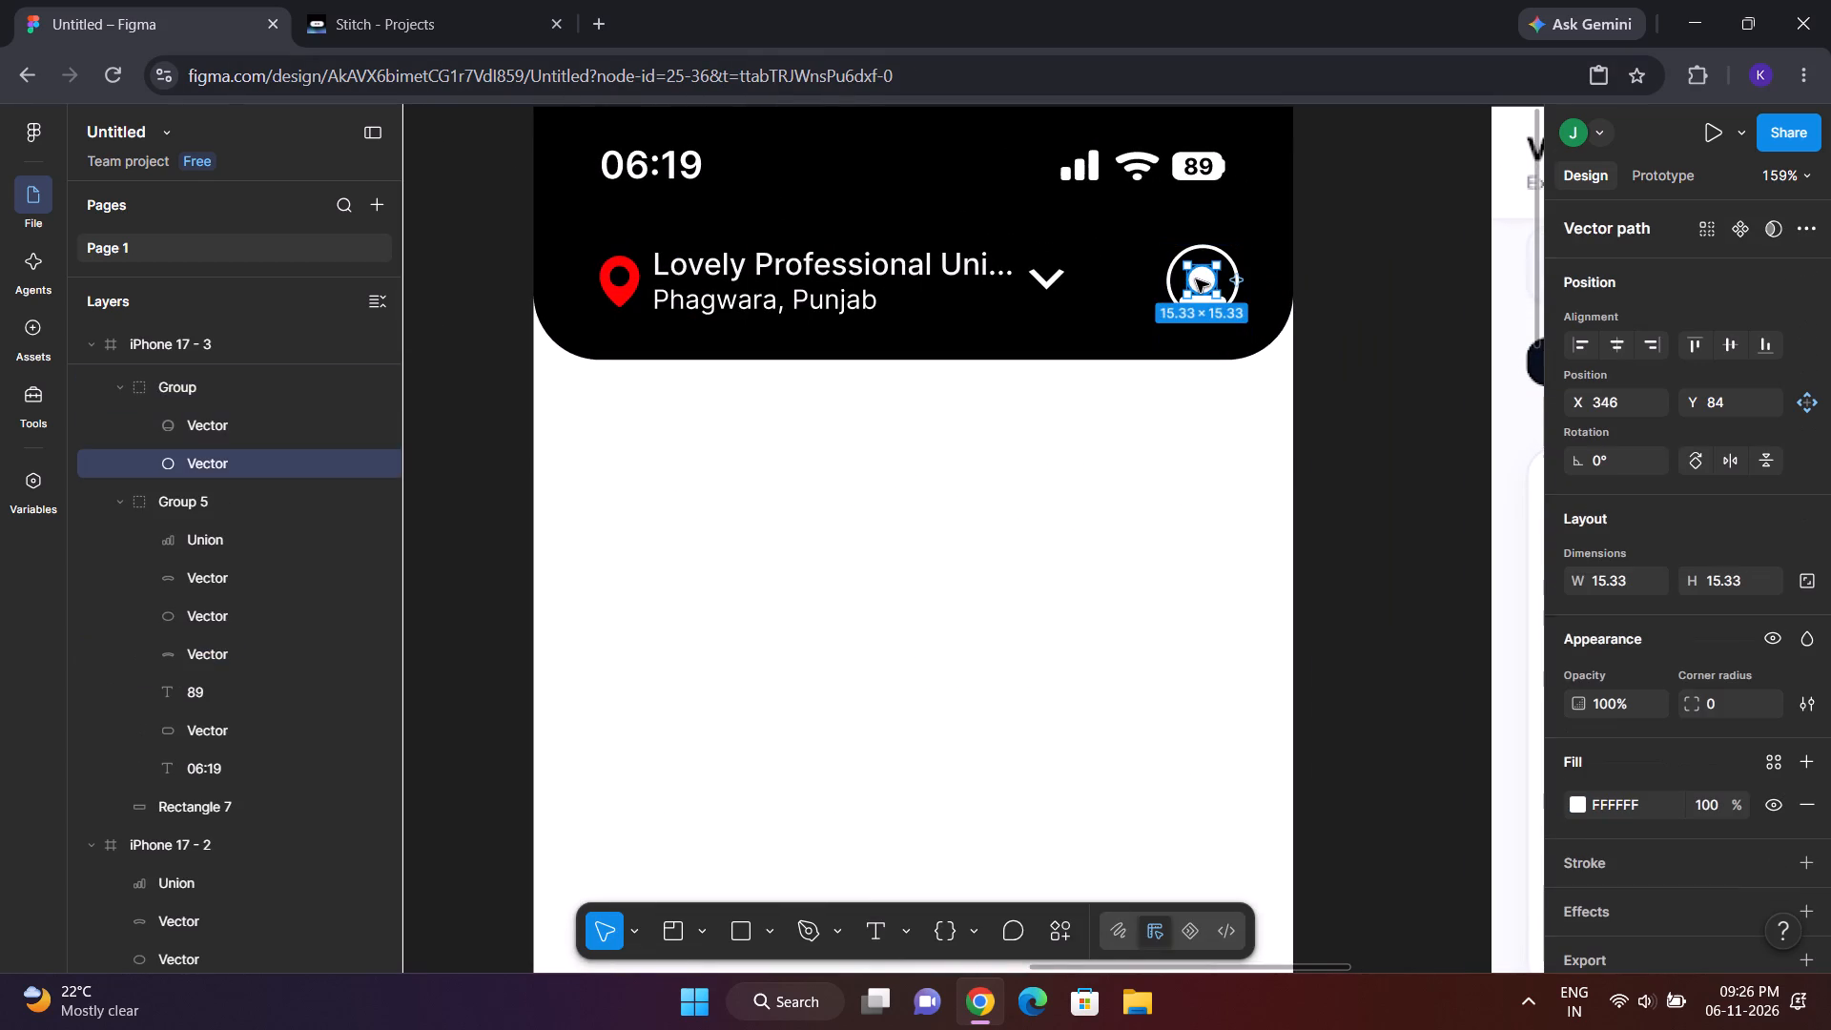
pyautogui.click(1200, 279)
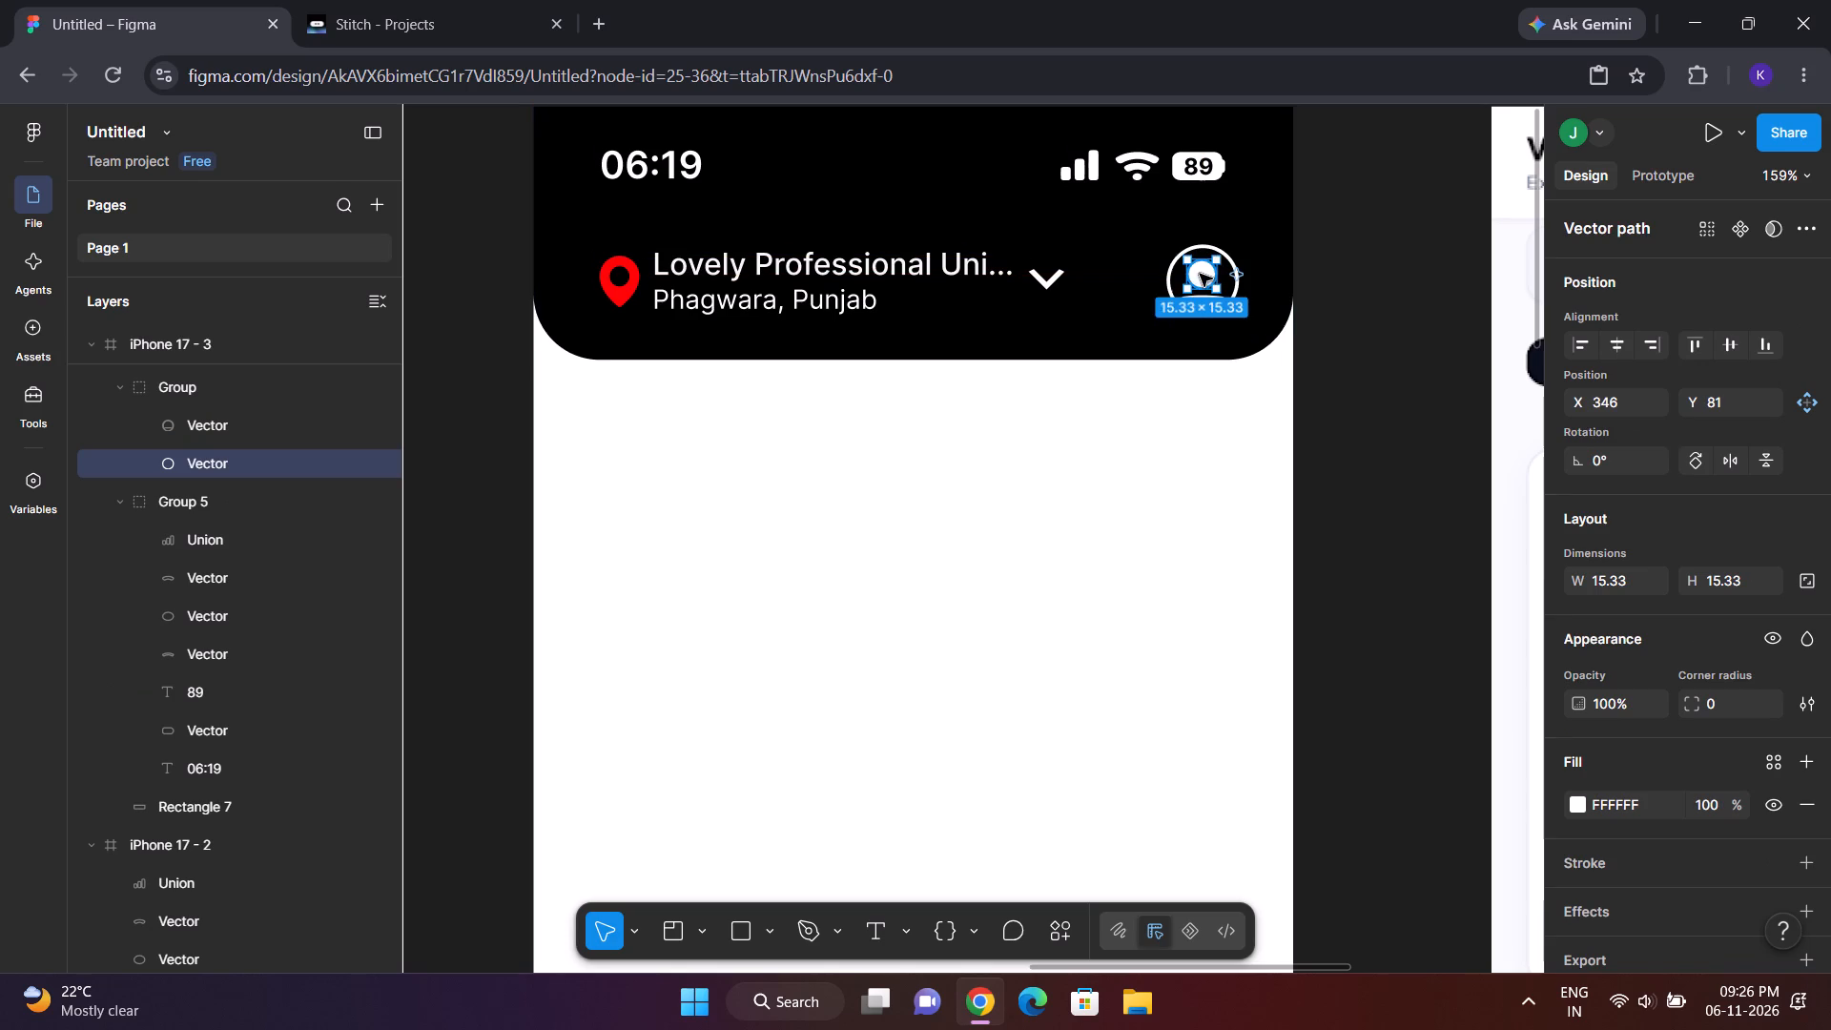
pyautogui.click(1393, 319)
pyautogui.hscroll(-1, 1393, 319)
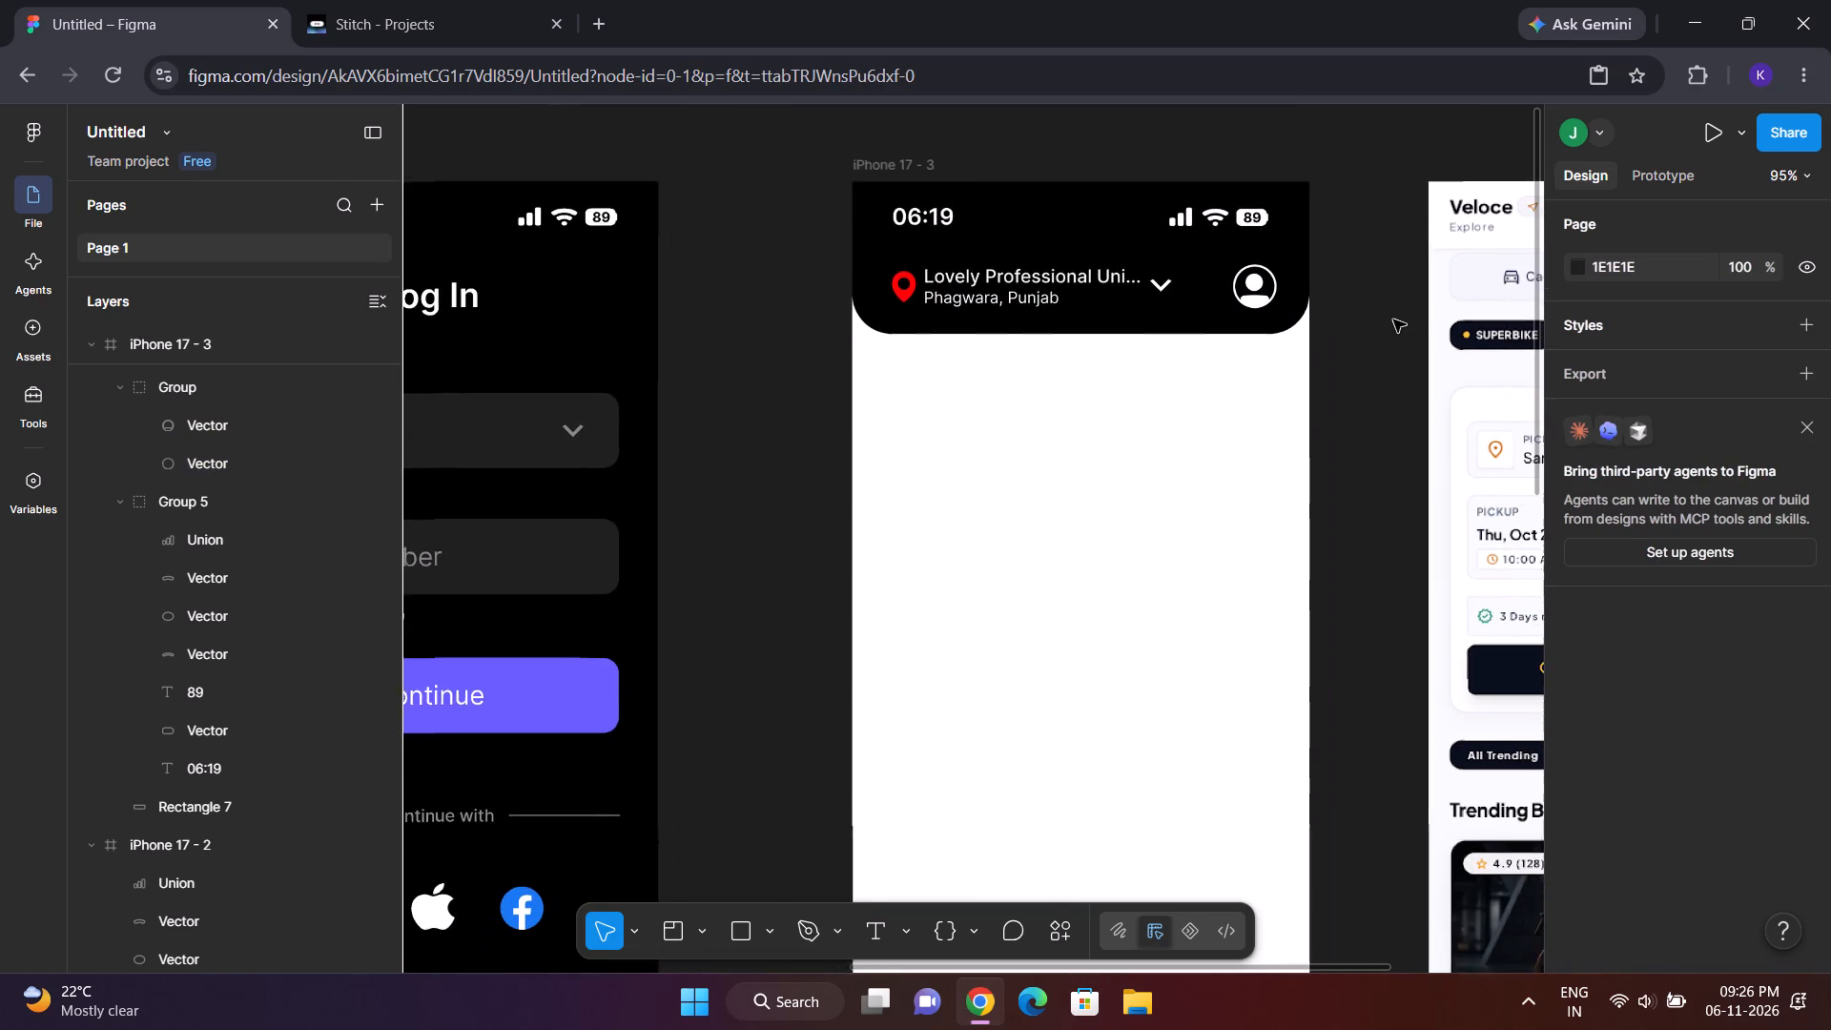
pyautogui.hscroll(-1, 1393, 319)
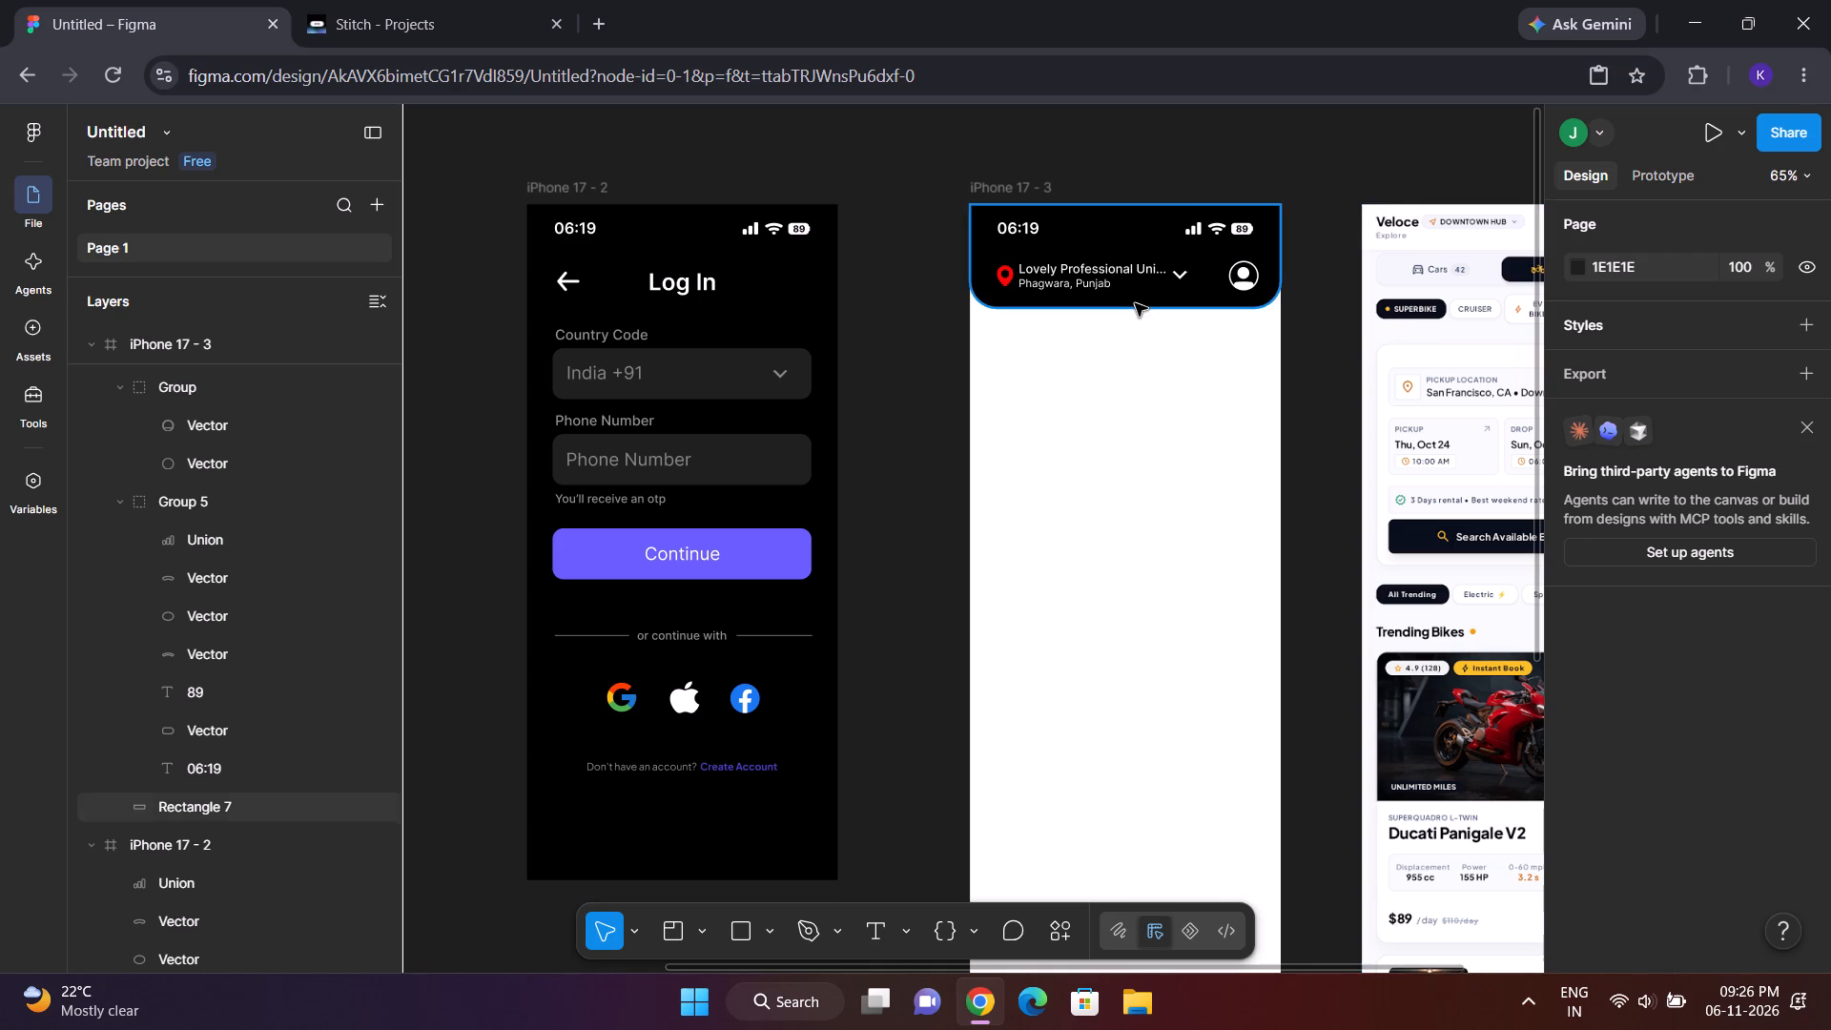
# Shift the white dropdown chevron in the location row slightly right to X 266.
pyautogui.click(1242, 241)
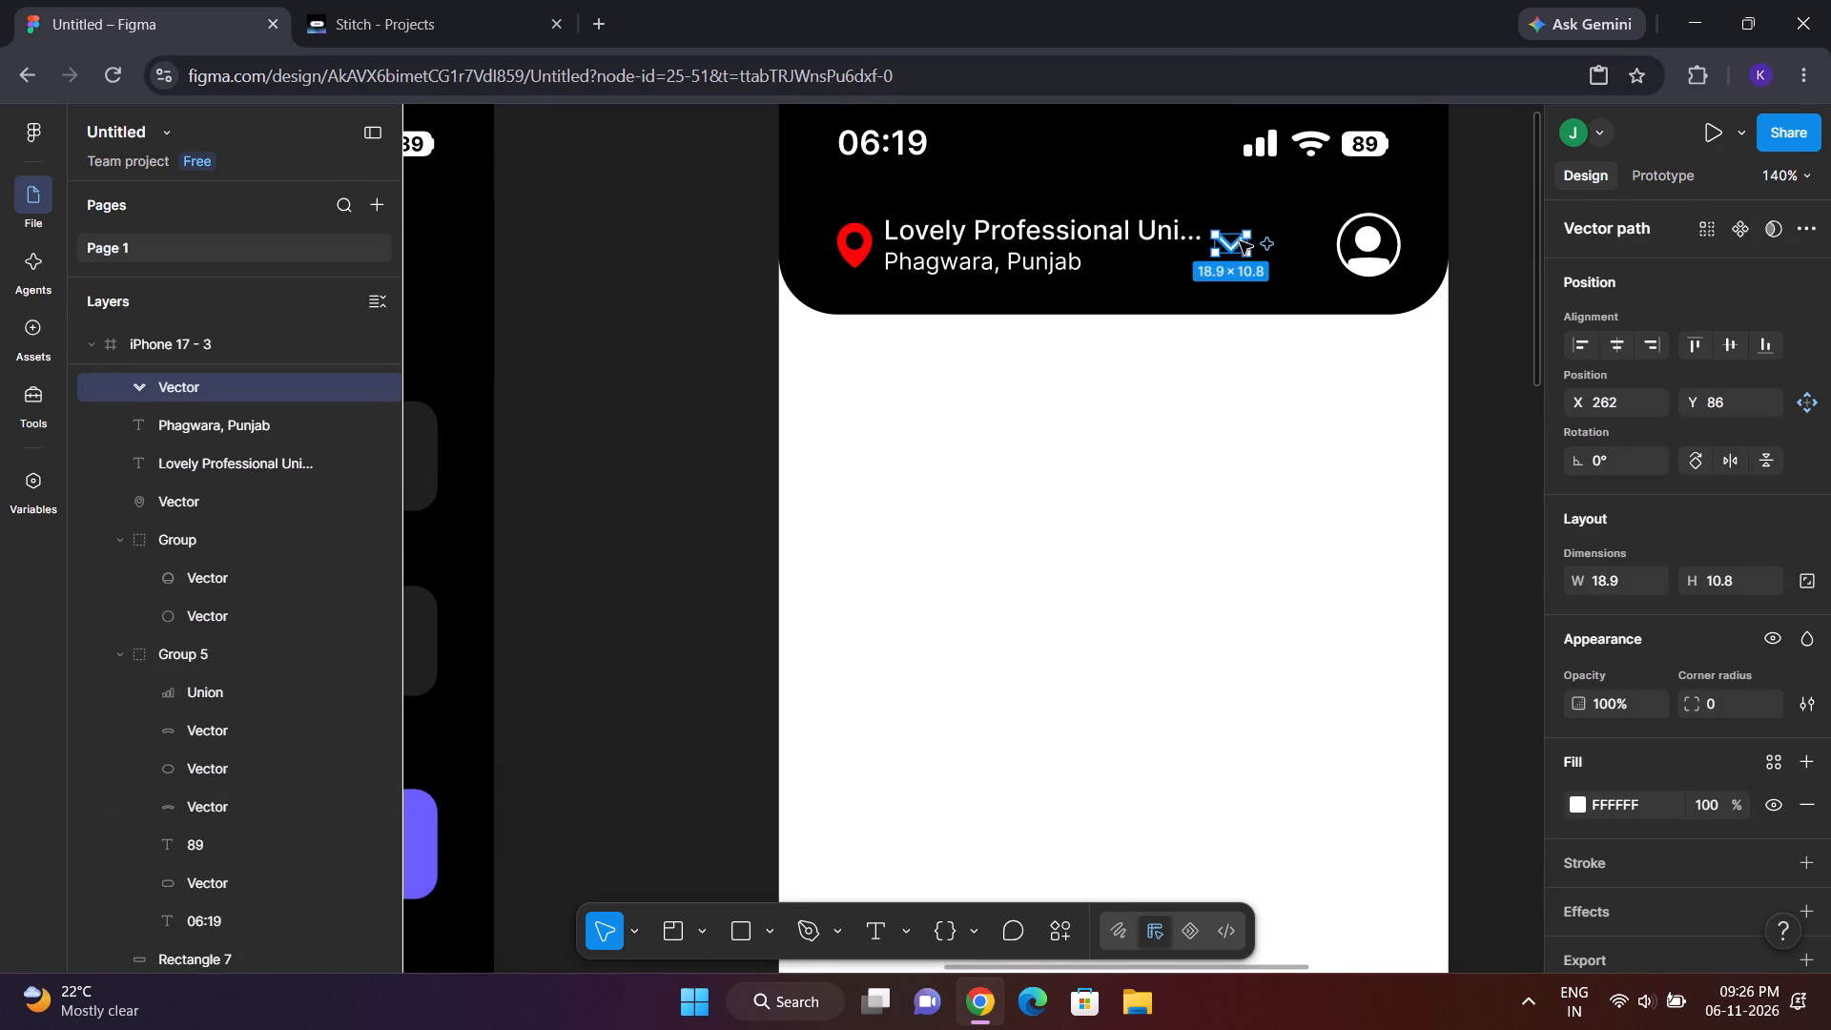
pyautogui.click(1234, 241)
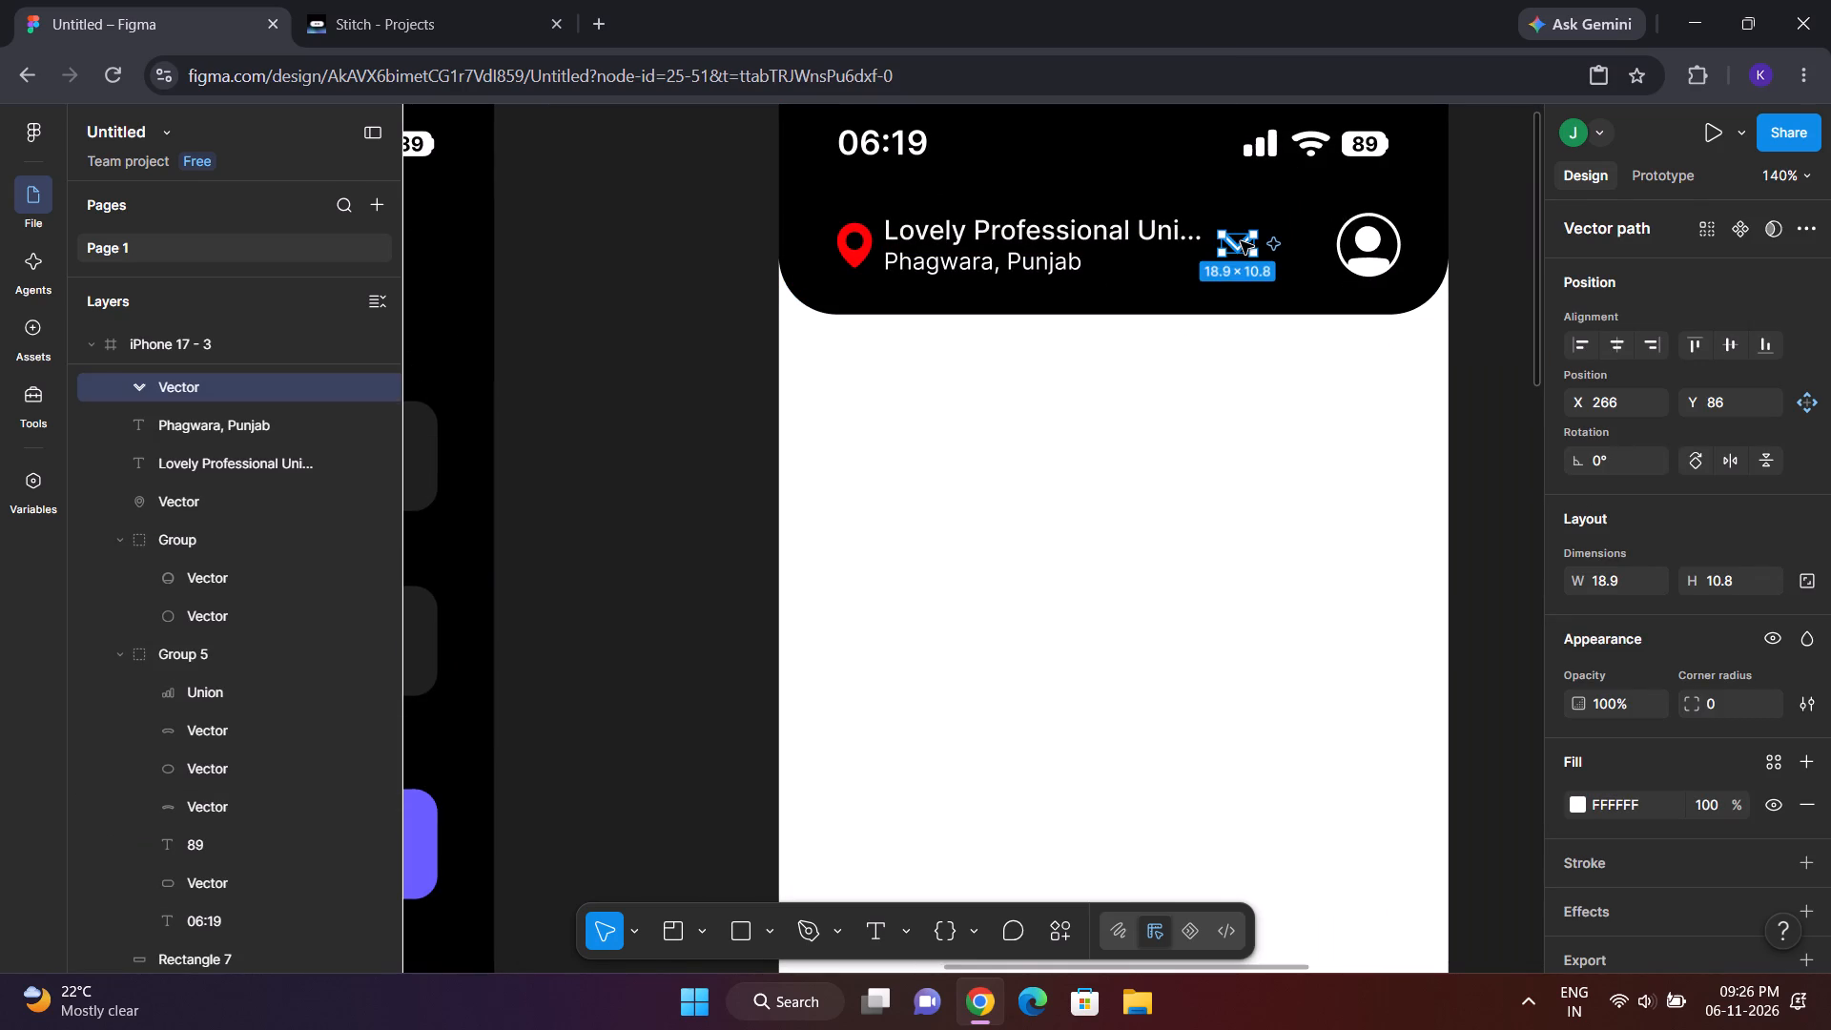
pyautogui.click(1395, 259)
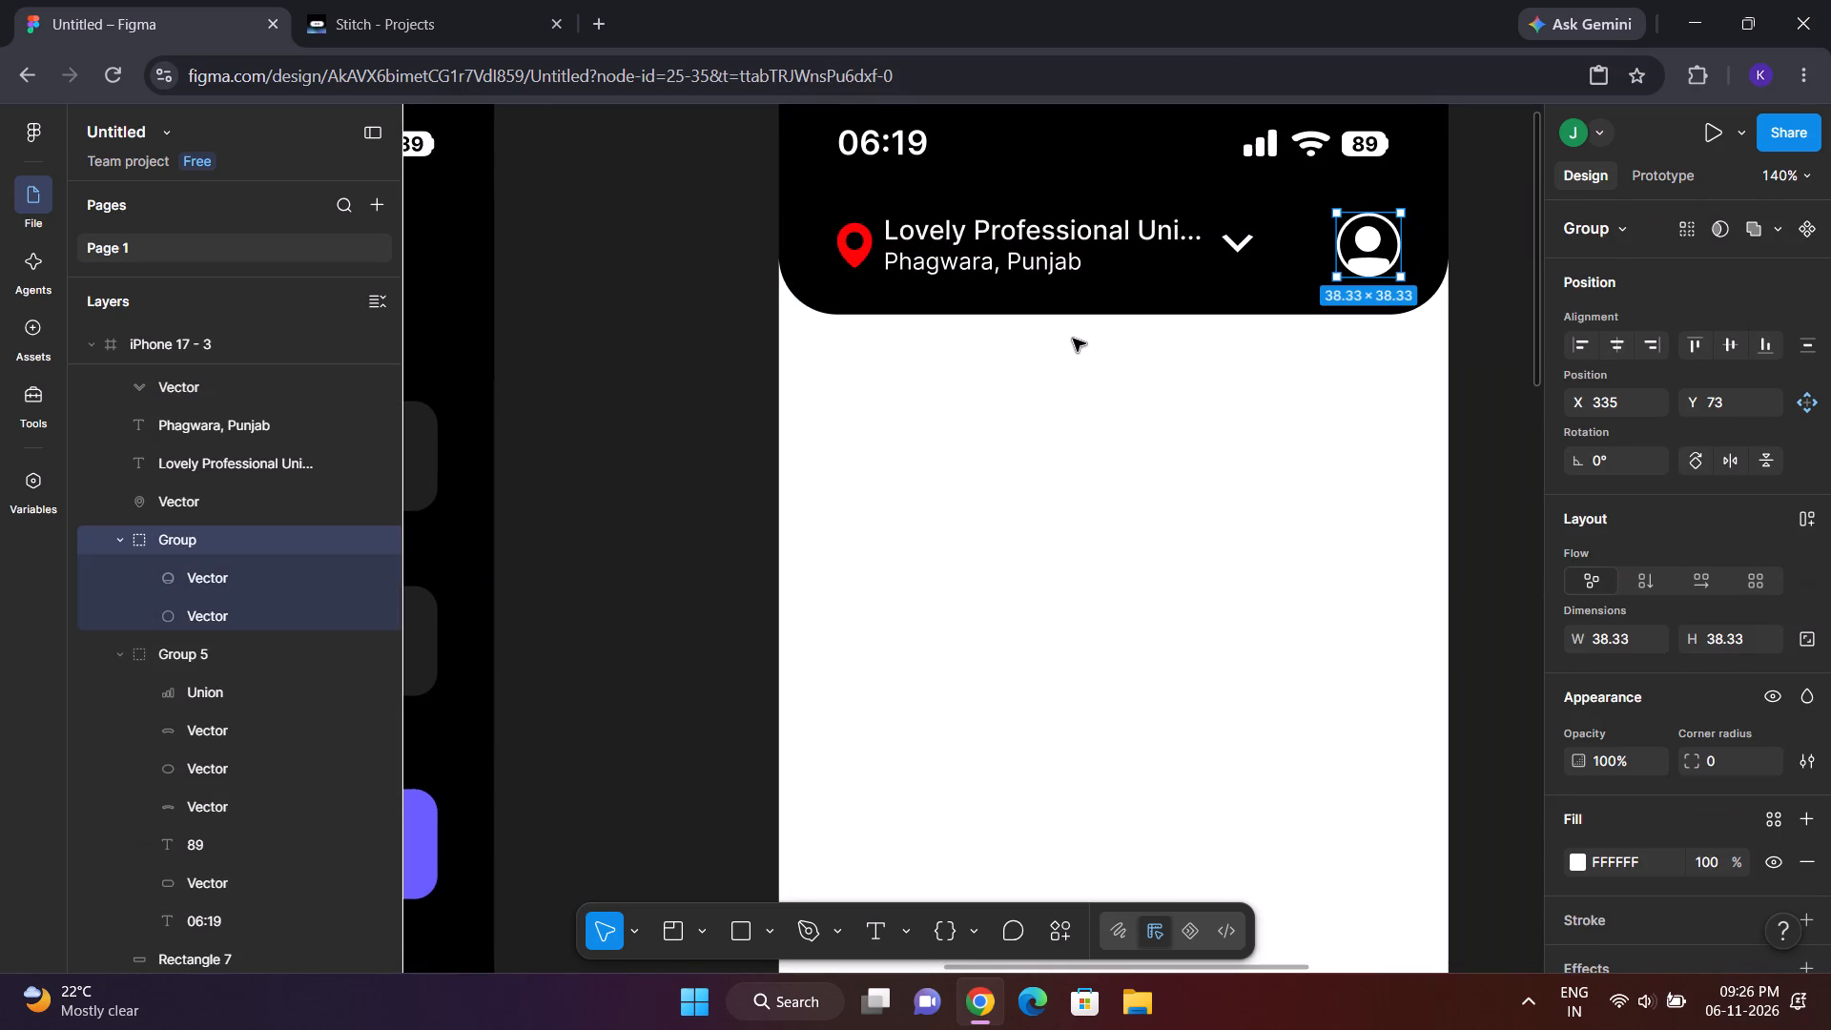
pyautogui.click(666, 233)
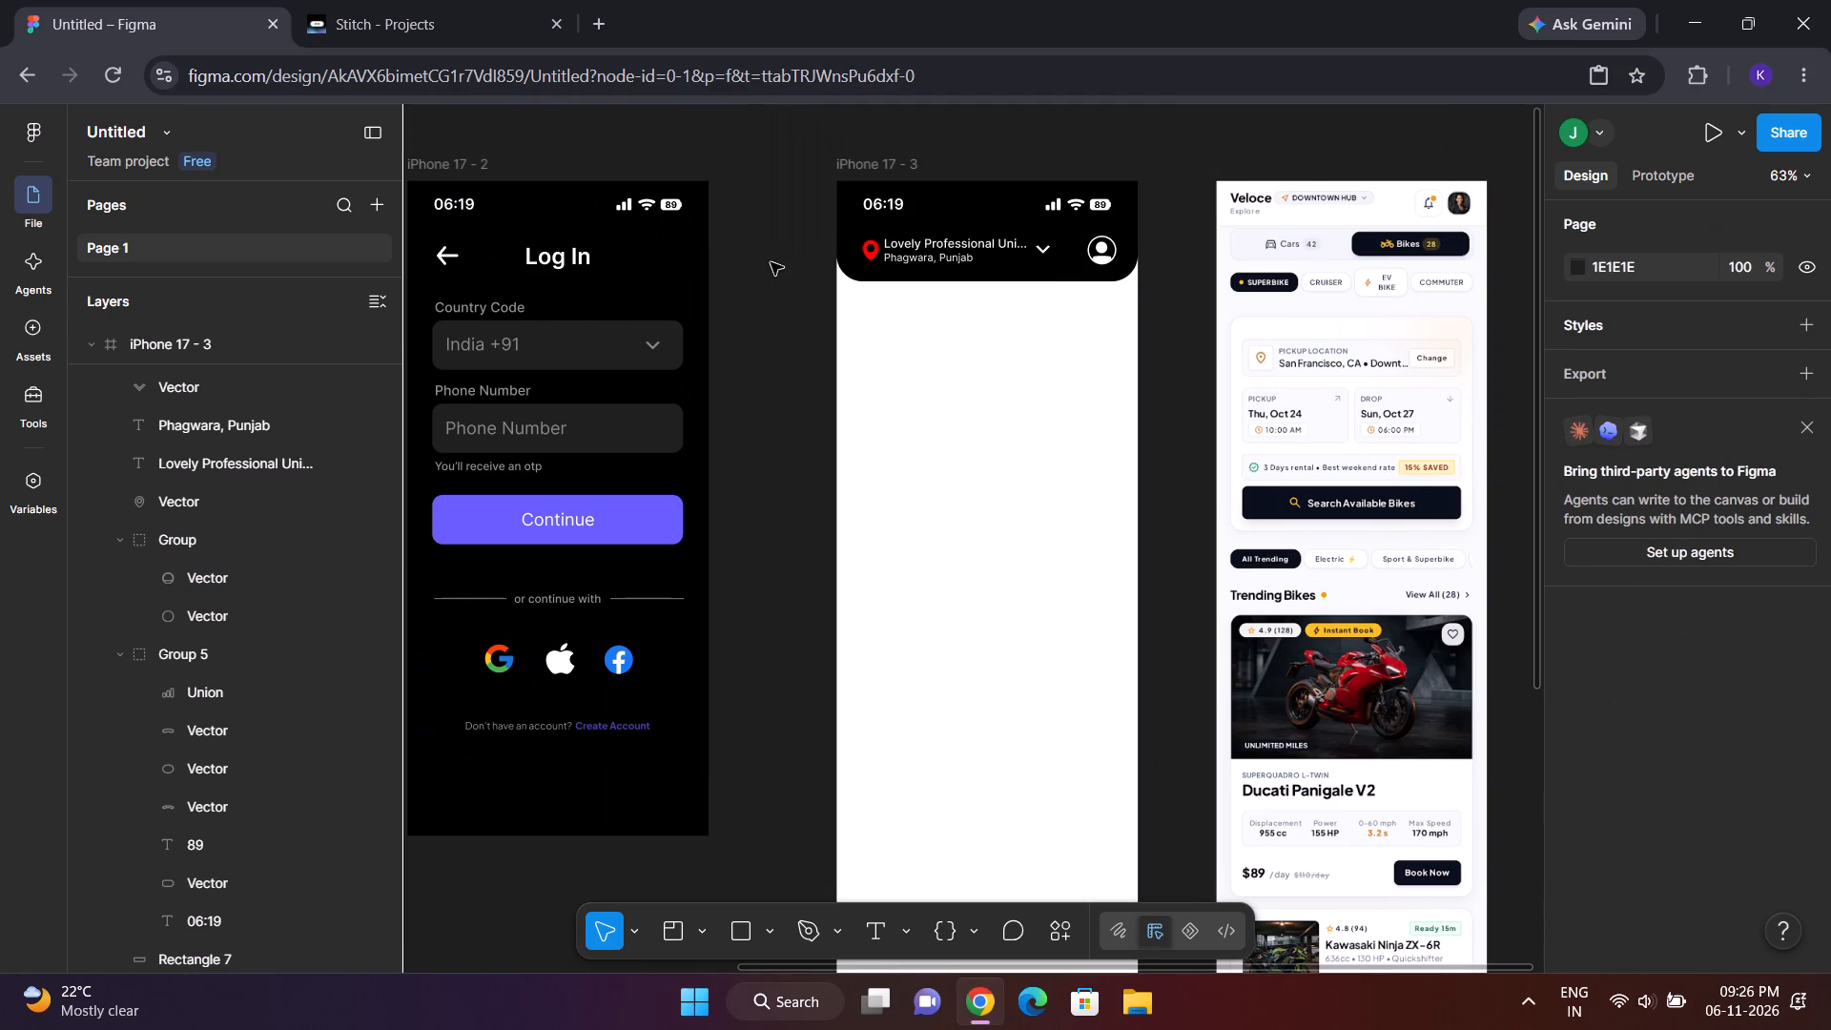
# Nudge the Lovely Professional Uni... and Phagwara, Punjab texts right so both align at X 65 beside the location pin.
pyautogui.click(771, 262)
pyautogui.hscroll(-1, 771, 262)
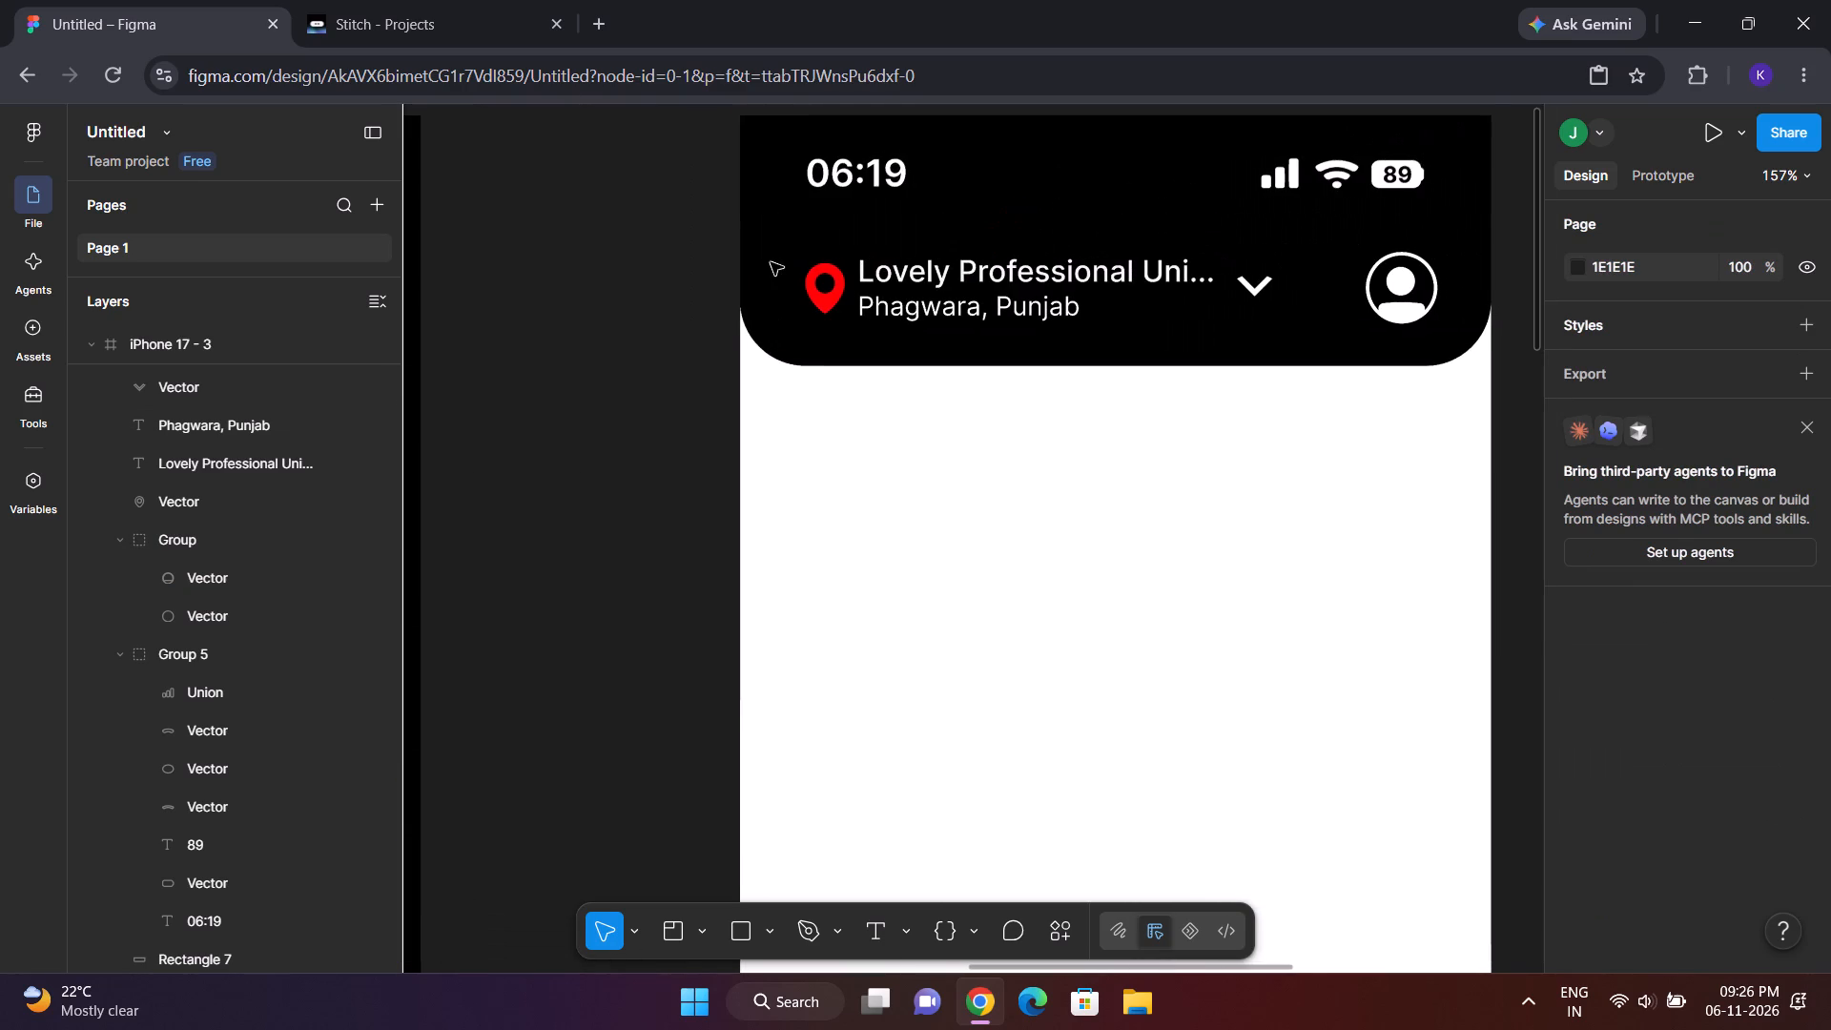
pyautogui.click(949, 272)
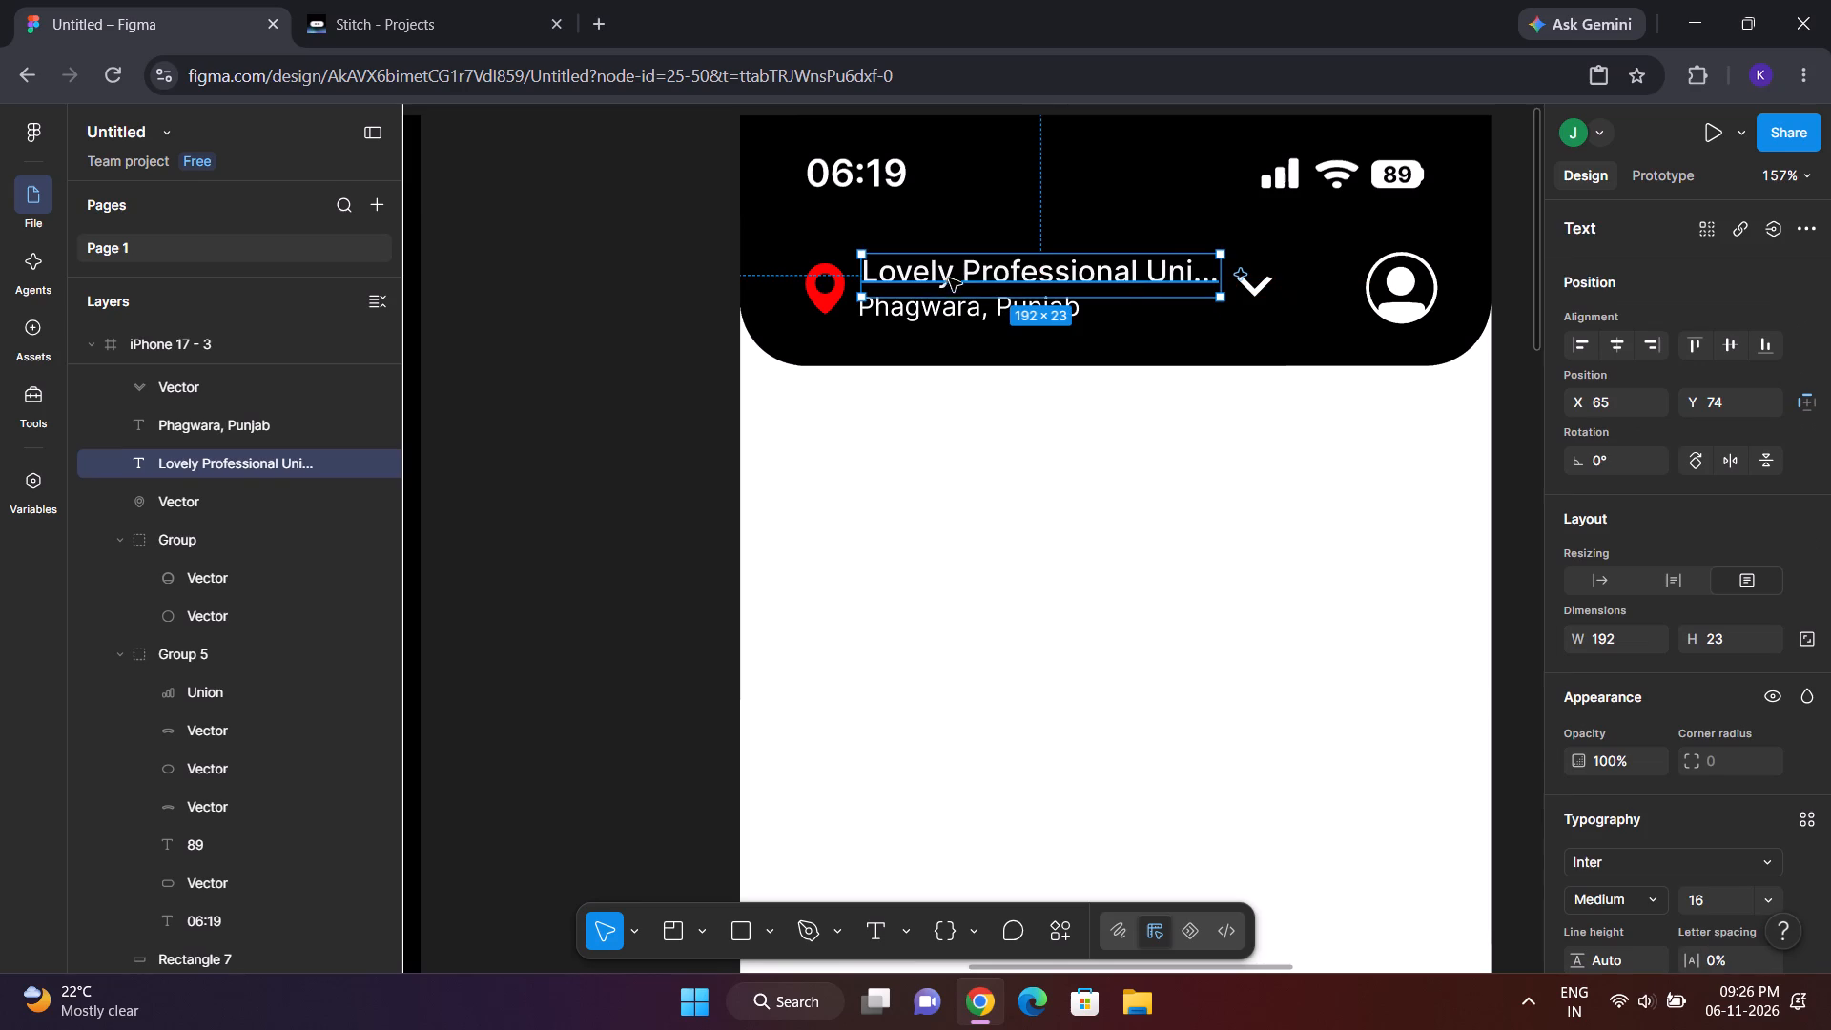
pyautogui.click(934, 305)
pyautogui.click(938, 312)
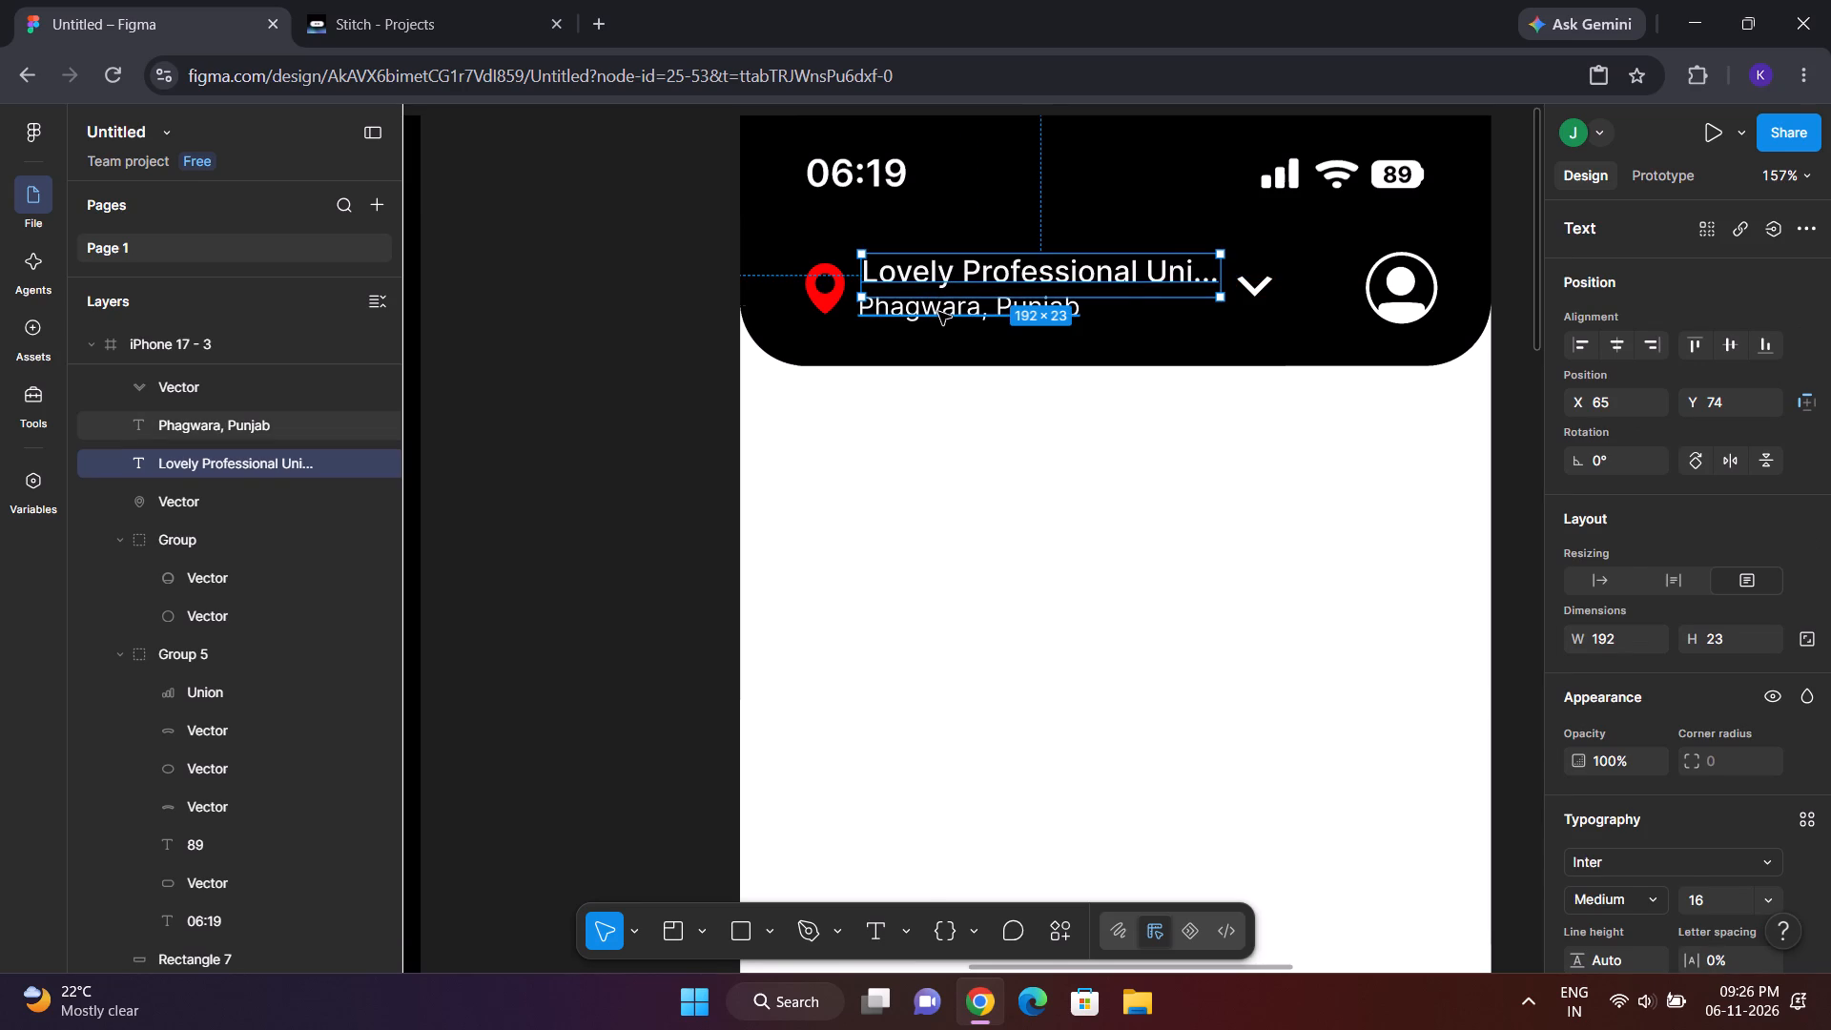
pyautogui.click(938, 312)
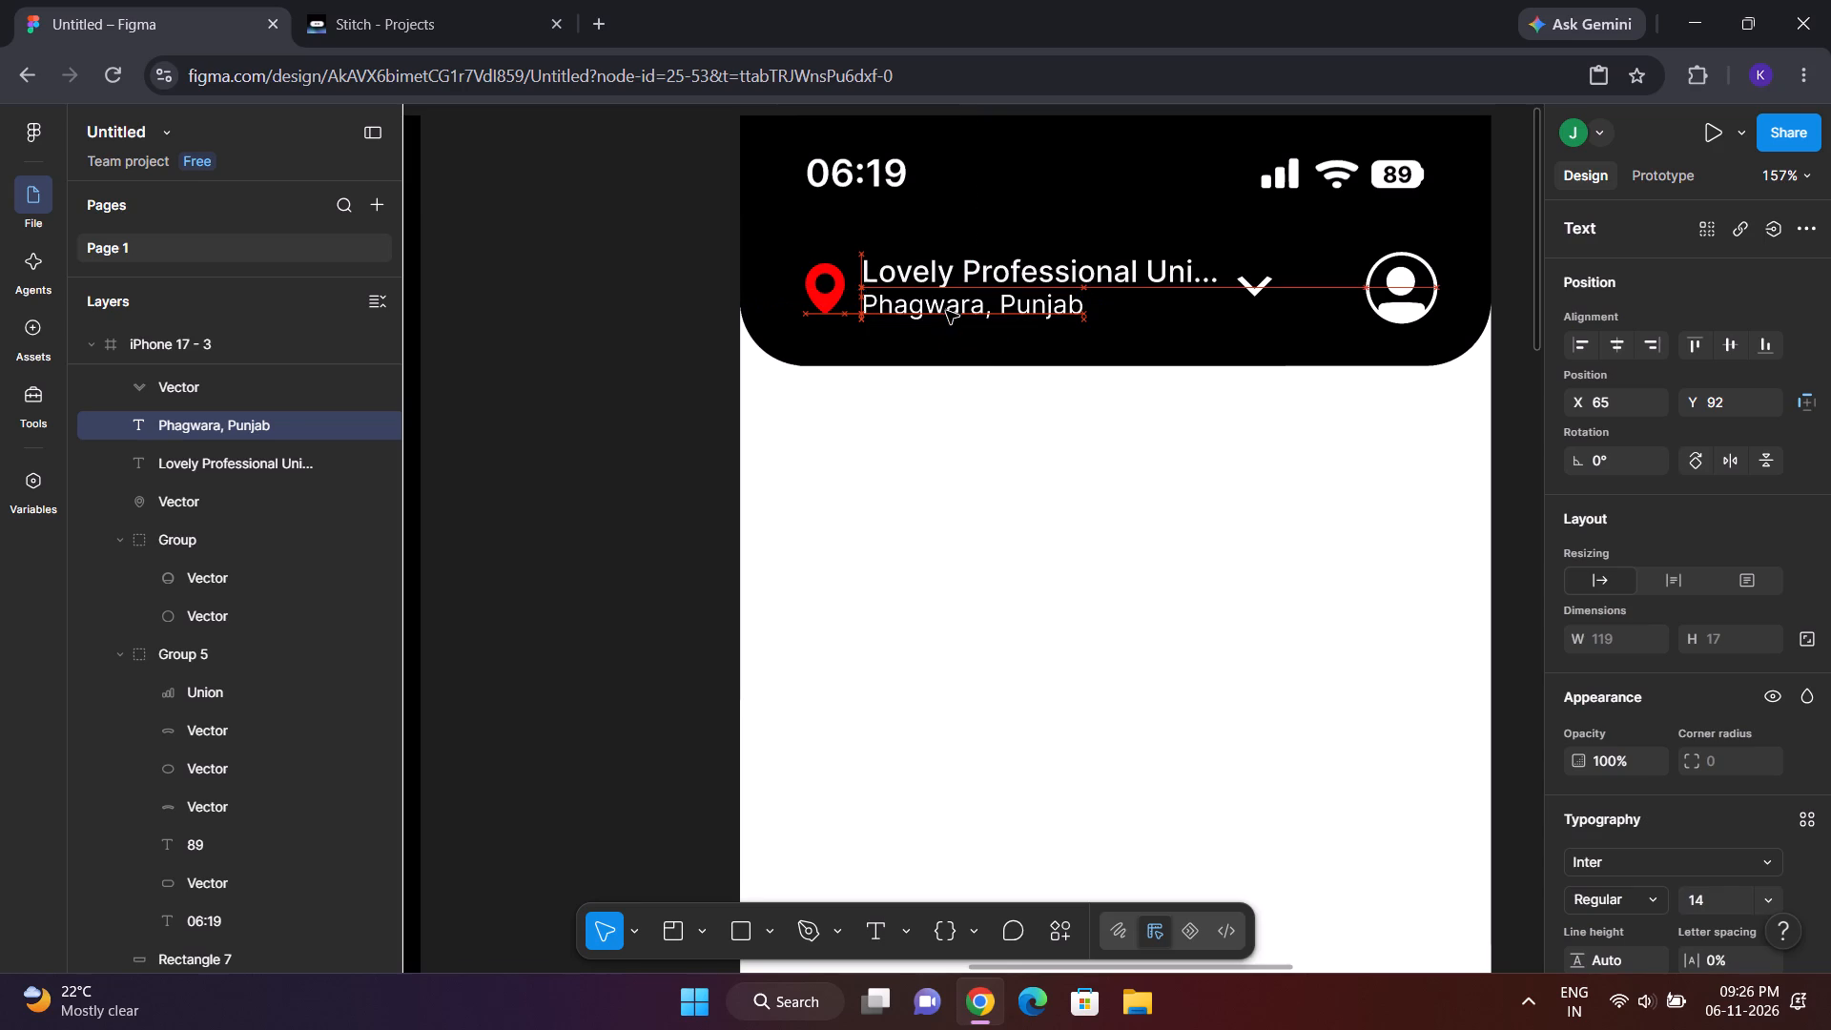
pyautogui.click(754, 331)
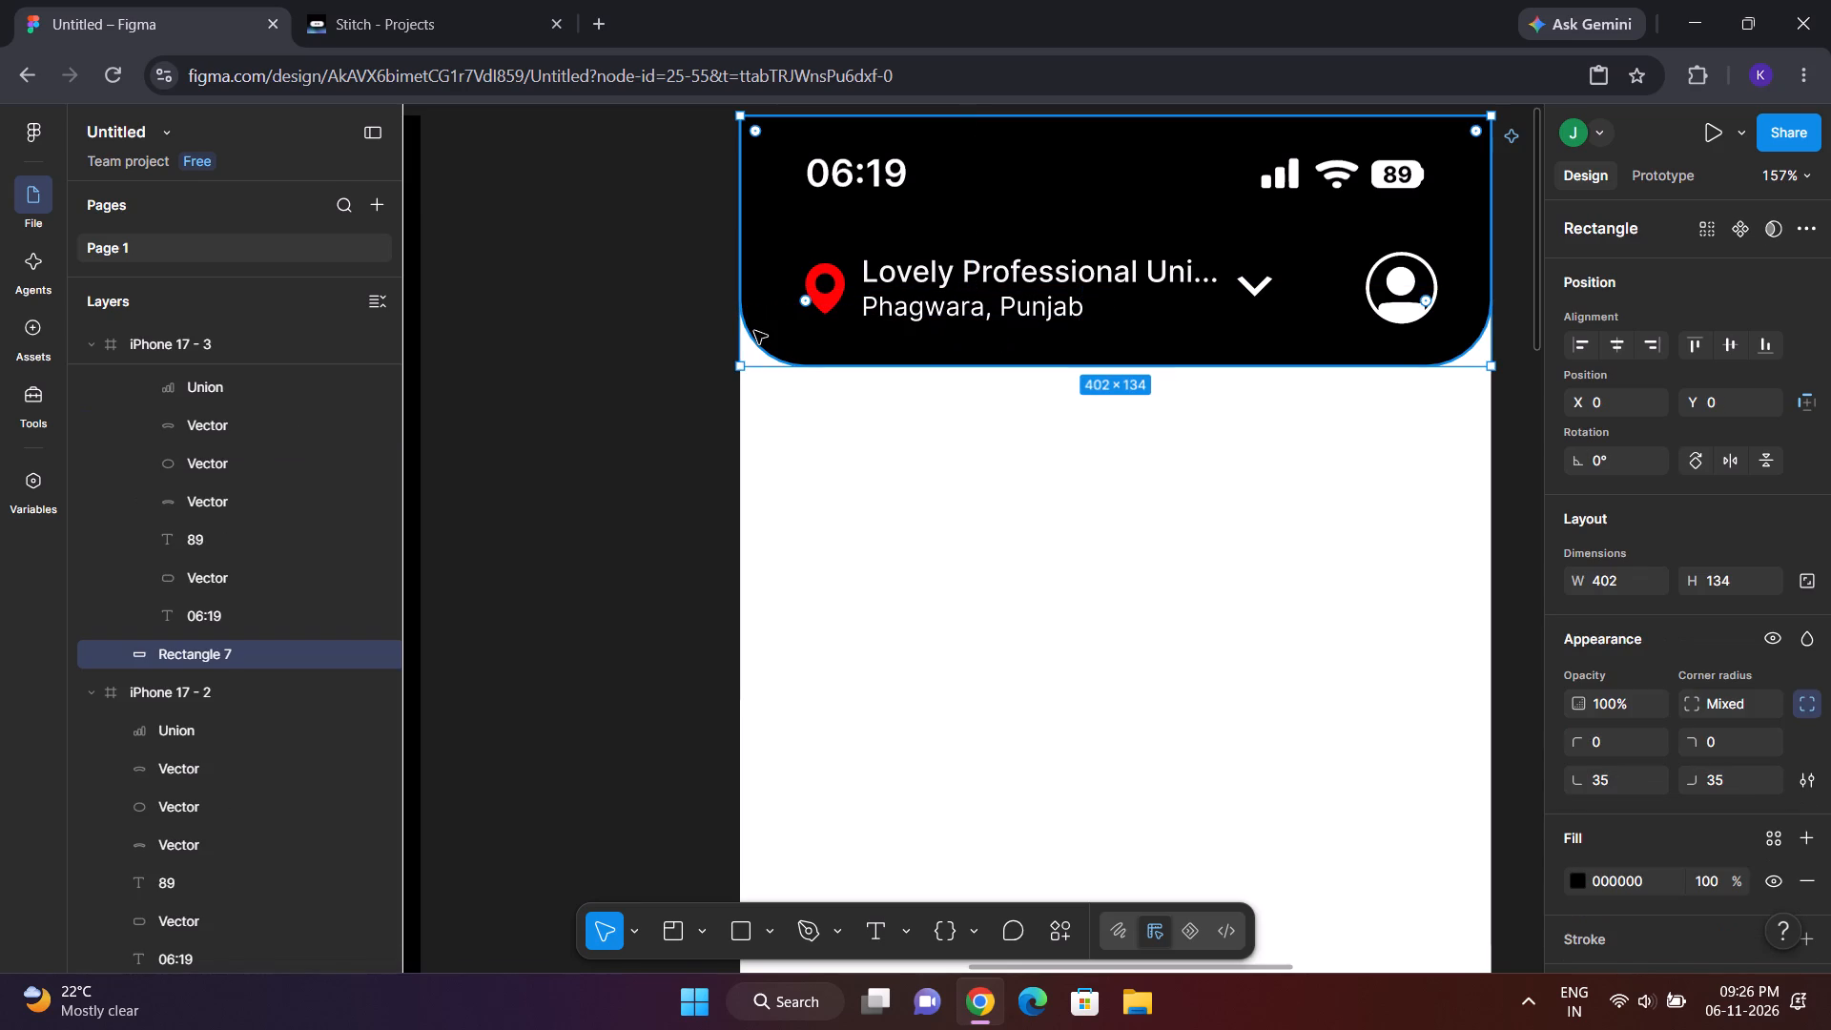
pyautogui.click(664, 375)
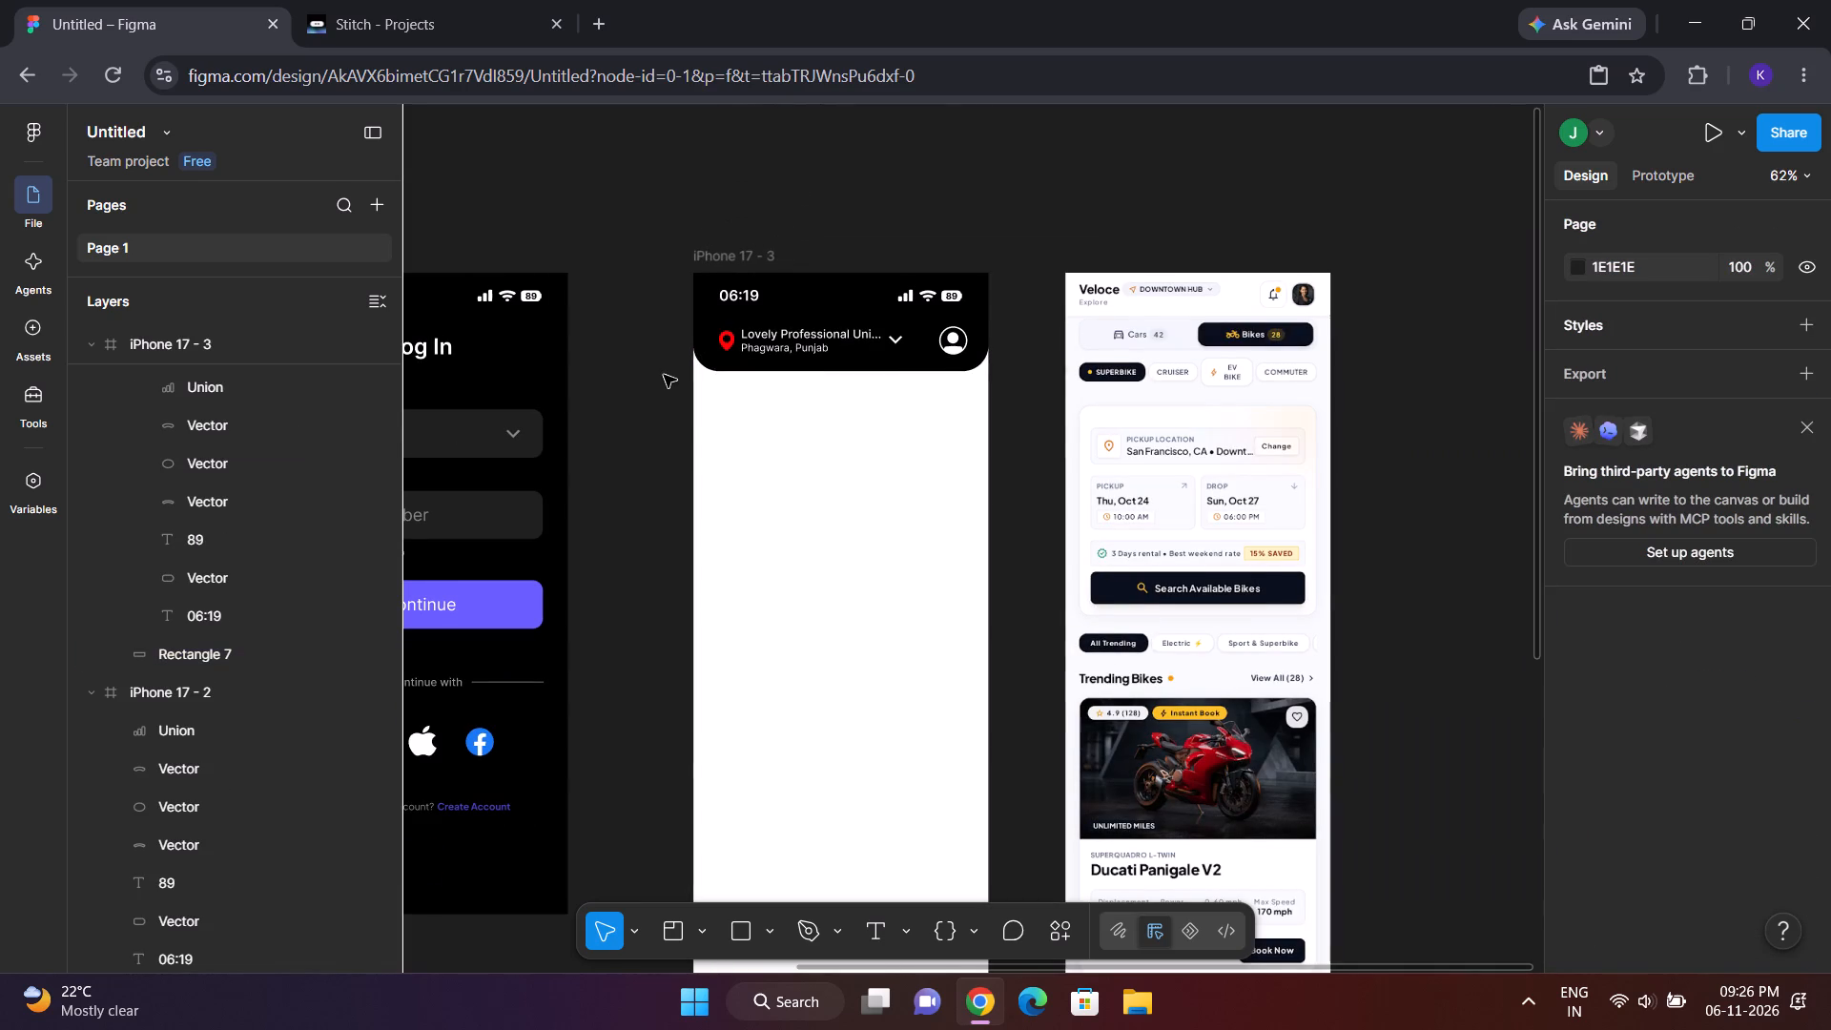
# Draw a rectangle about 361 × 60 just below the black header and centre it horizontally at about X 20, Y 154.
pyautogui.scroll(-1, 907, 546)
pyautogui.scroll(1, 907, 546)
pyautogui.hscroll(1, 1174, 373)
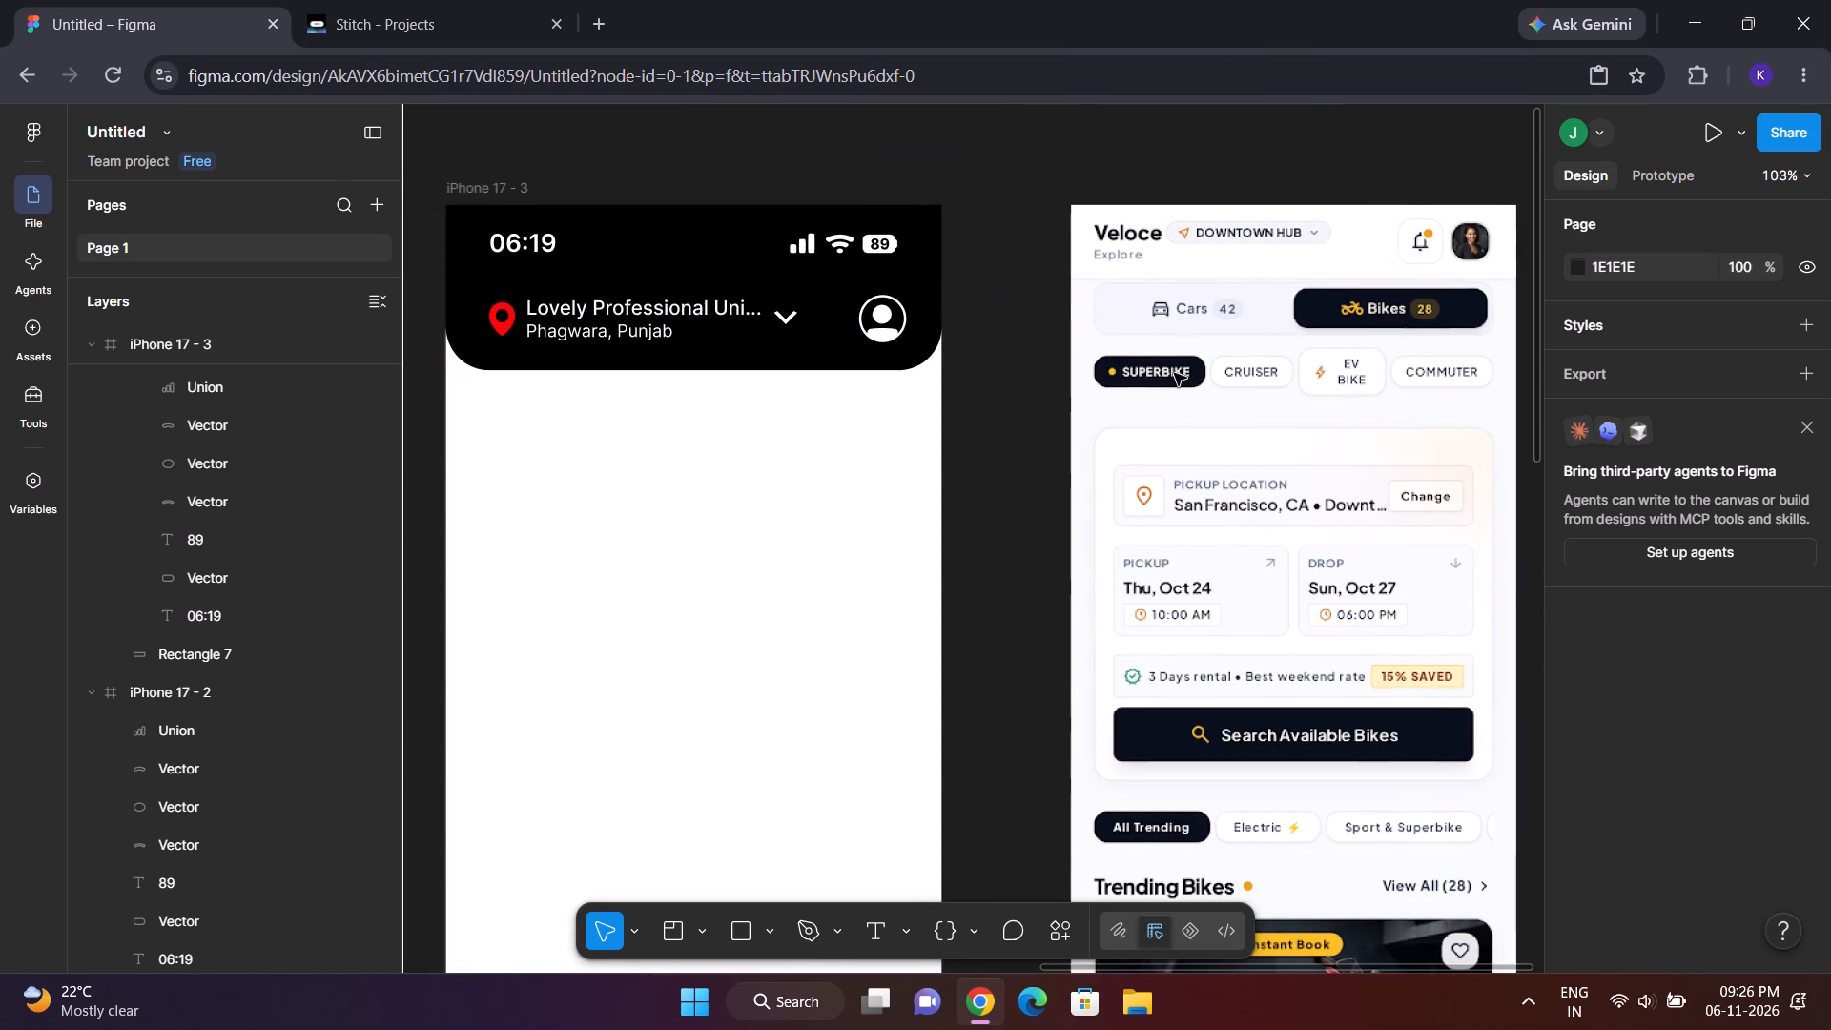
pyautogui.hscroll(2, 1174, 373)
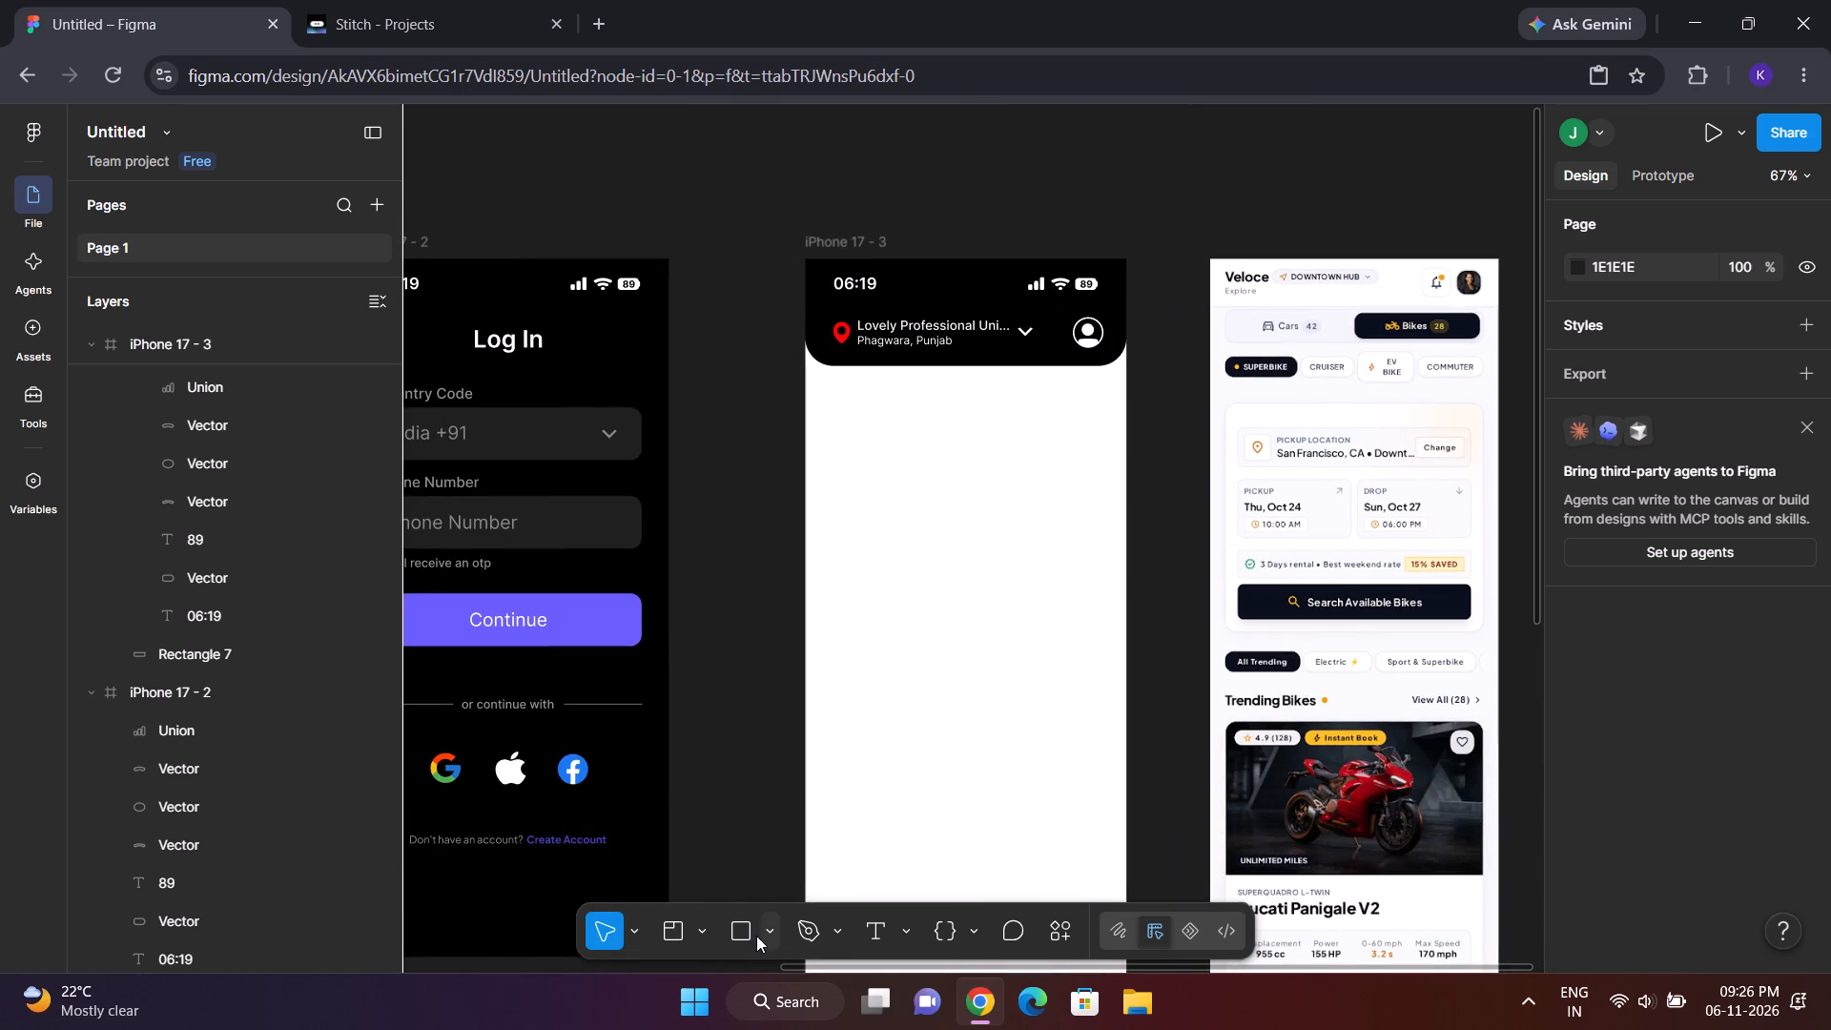
pyautogui.click(738, 936)
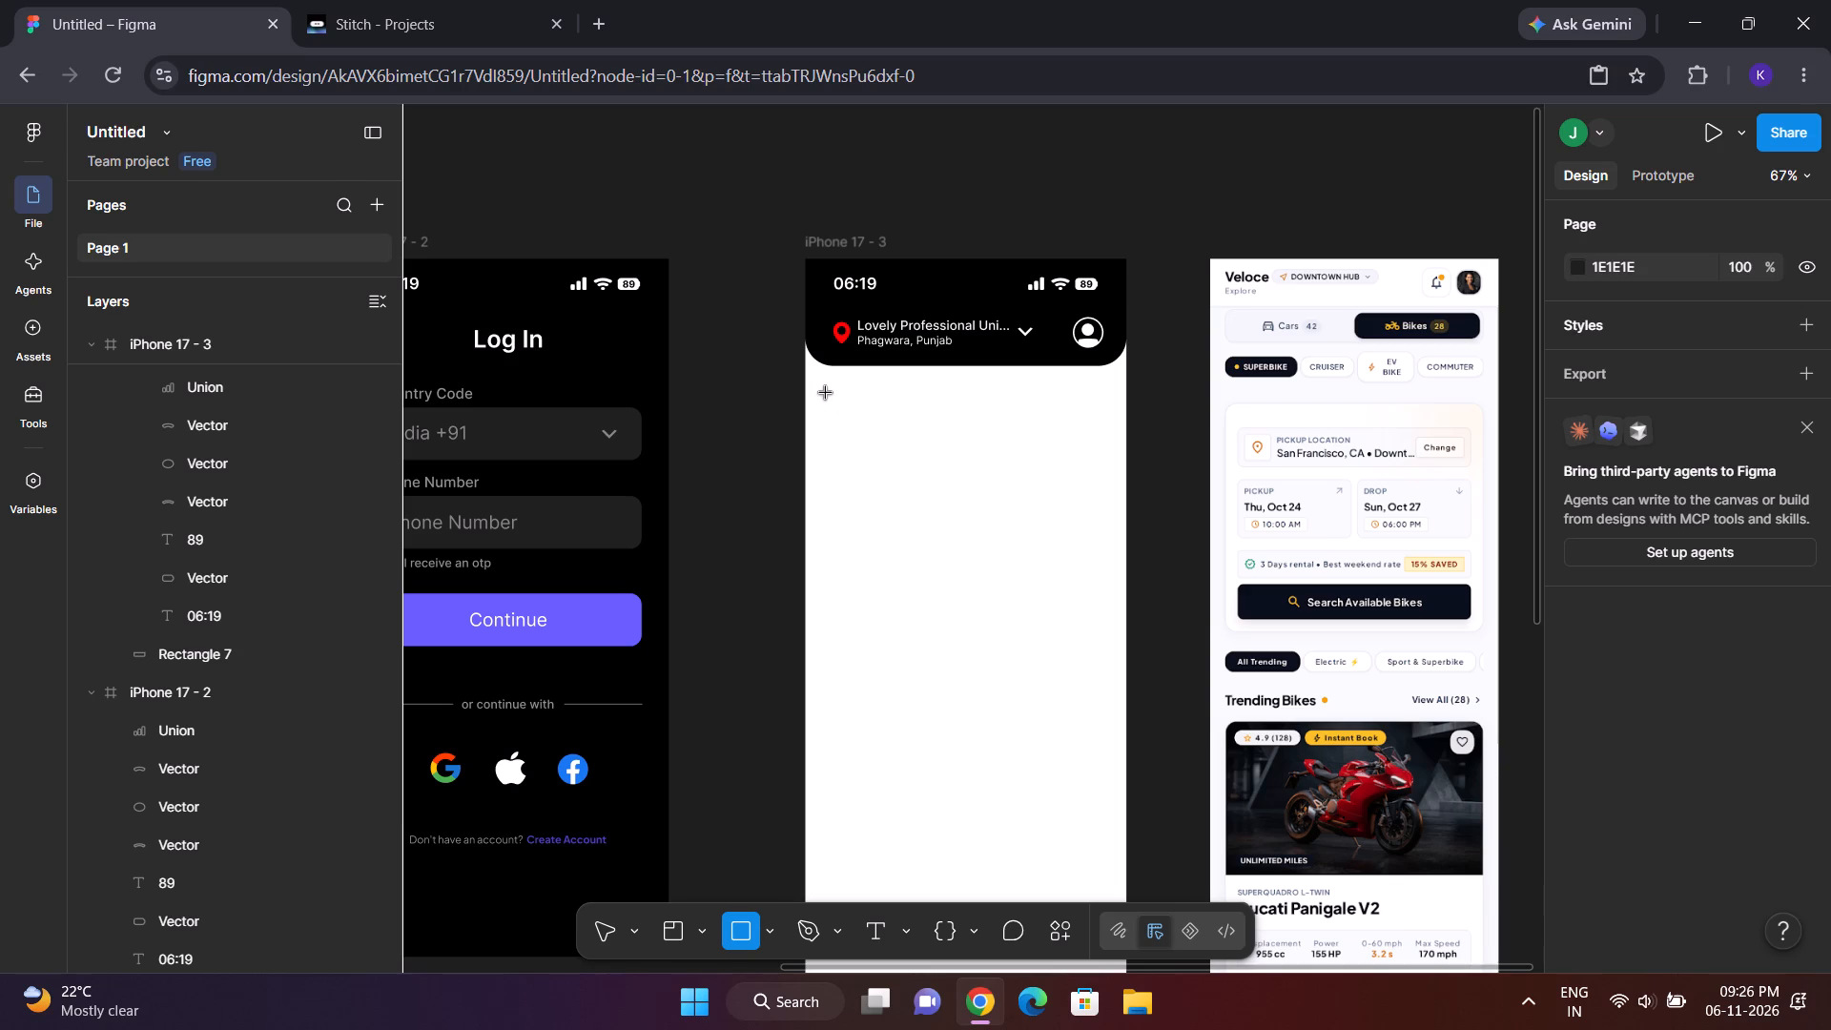
pyautogui.moveTo(826, 393); pyautogui.dragTo(1093, 450)
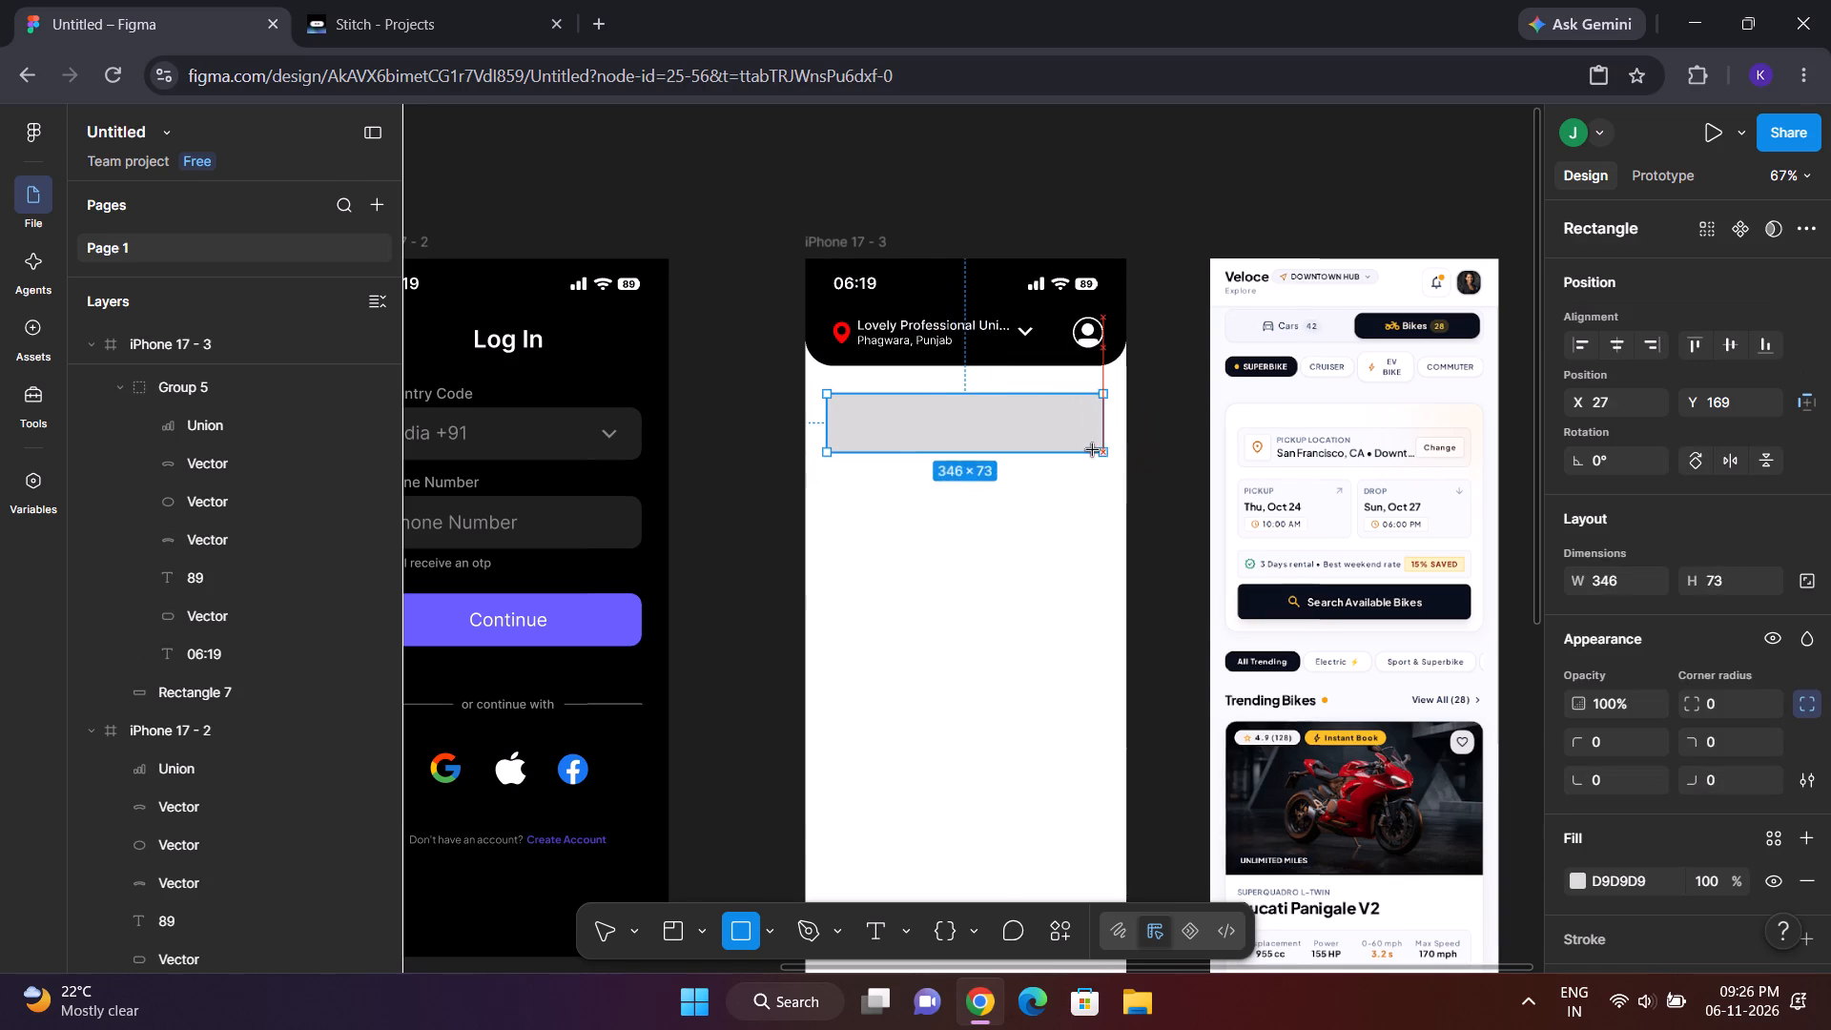
pyautogui.moveTo(1093, 450); pyautogui.dragTo(1112, 441)
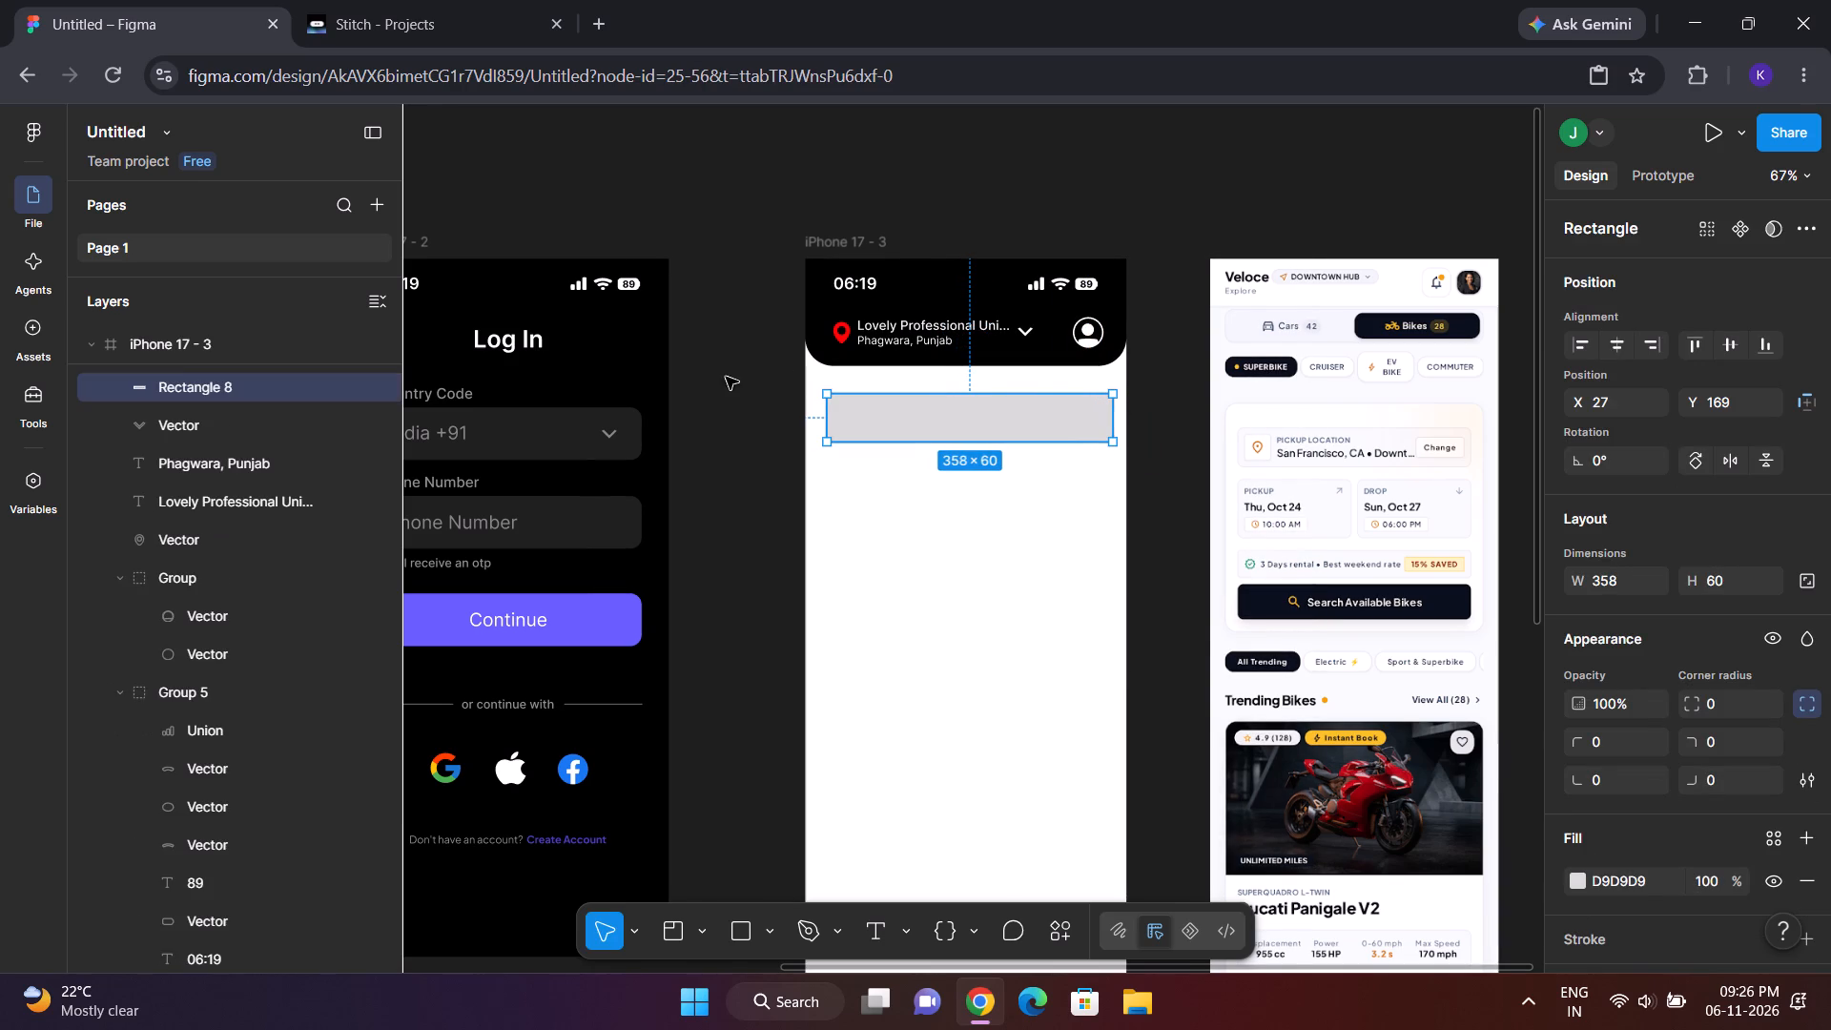
pyautogui.click(823, 415)
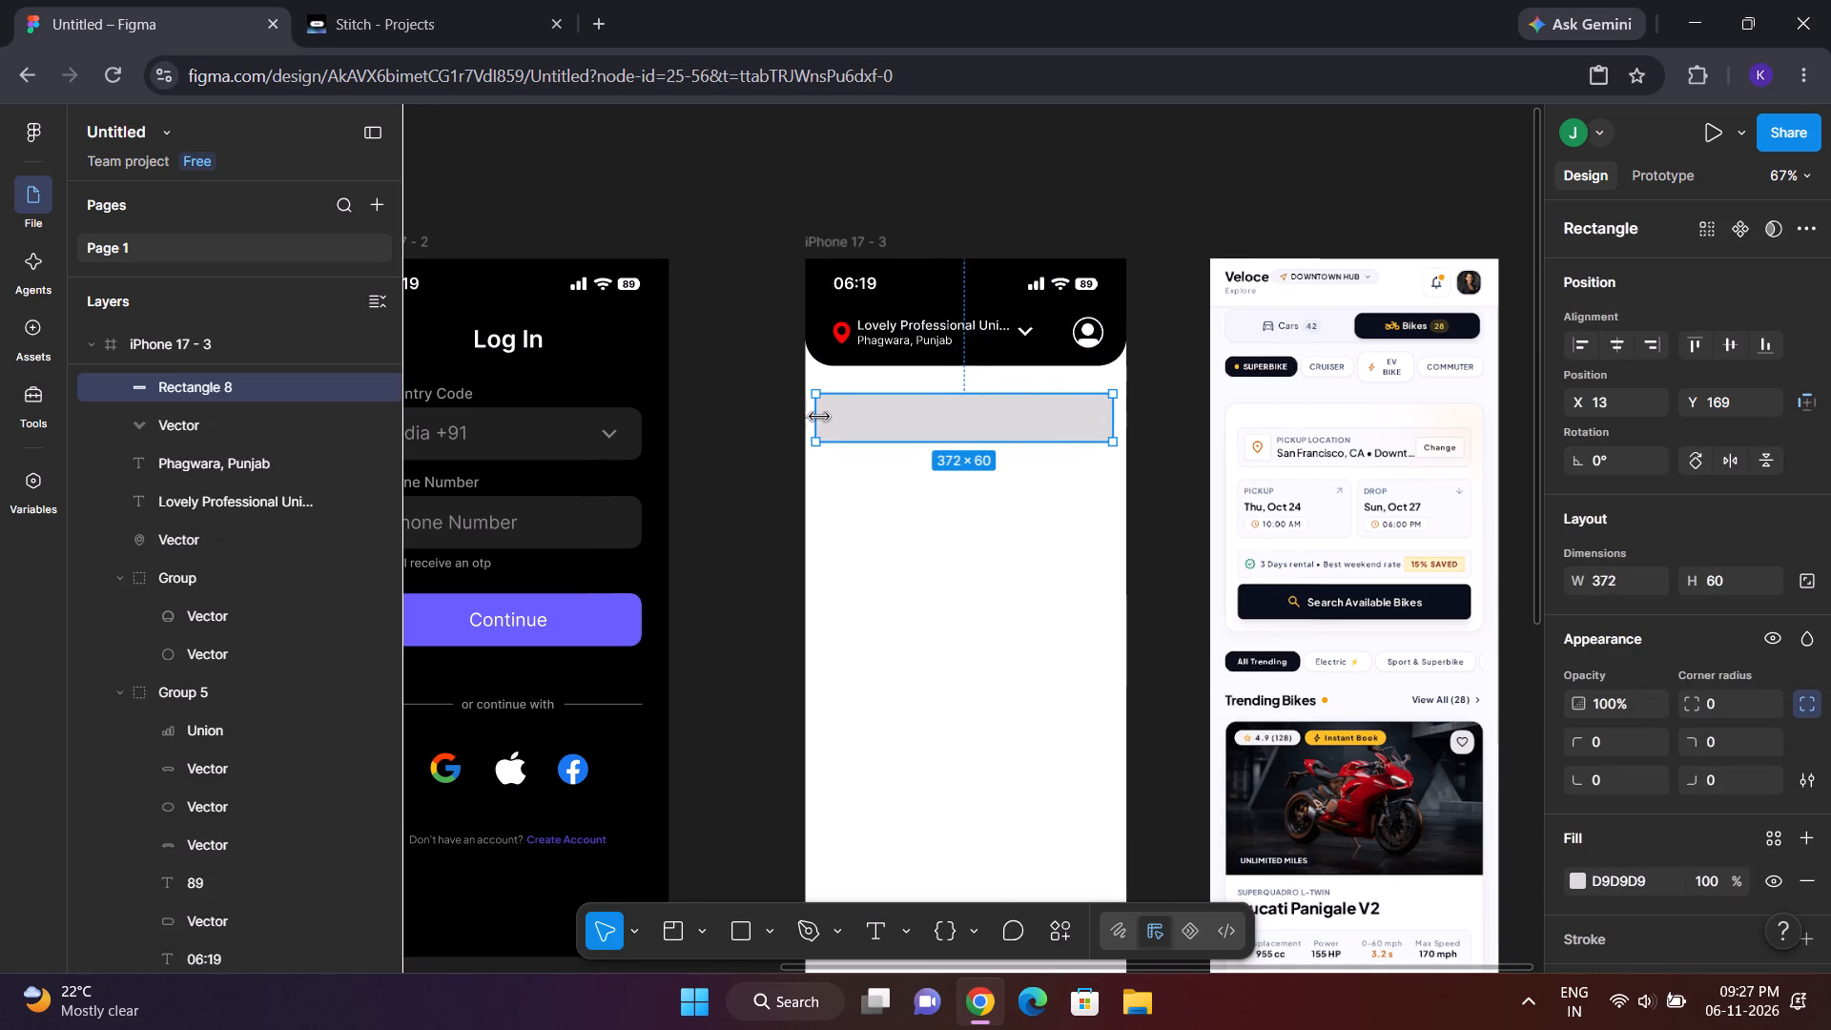
pyautogui.moveTo(940, 414); pyautogui.dragTo(938, 403)
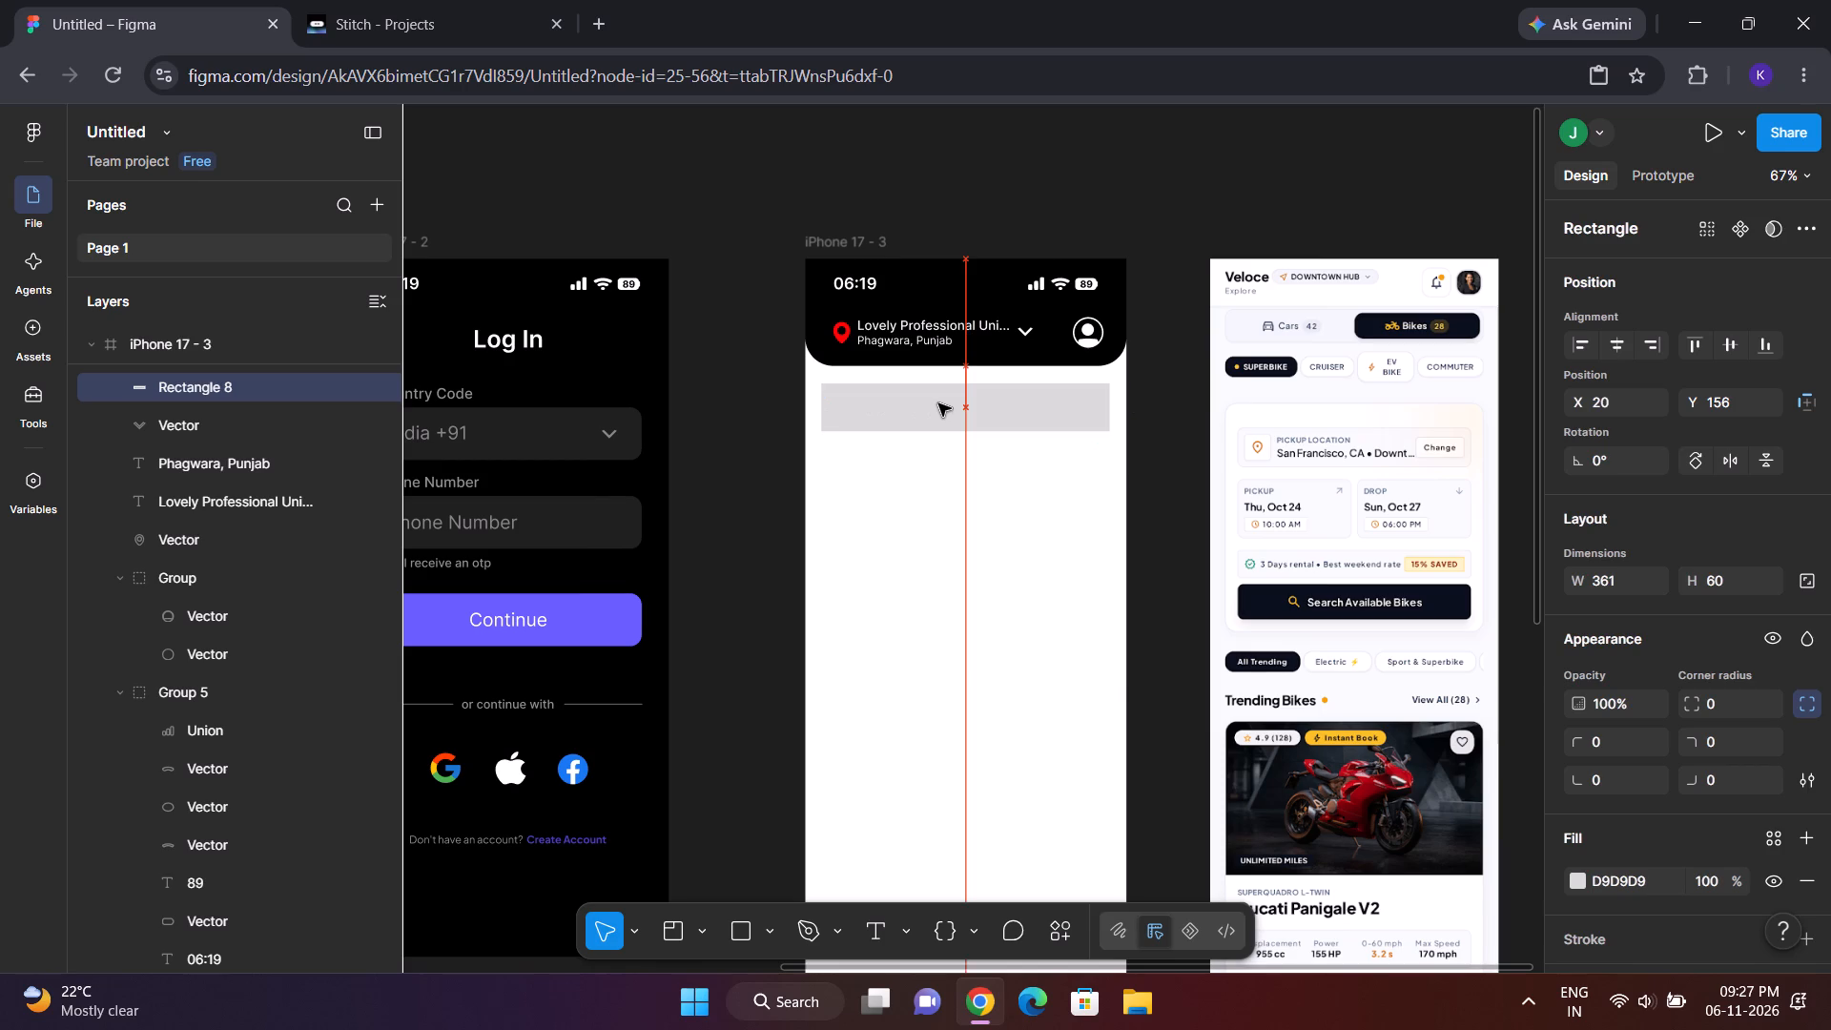
pyautogui.moveTo(938, 403); pyautogui.dragTo(939, 402)
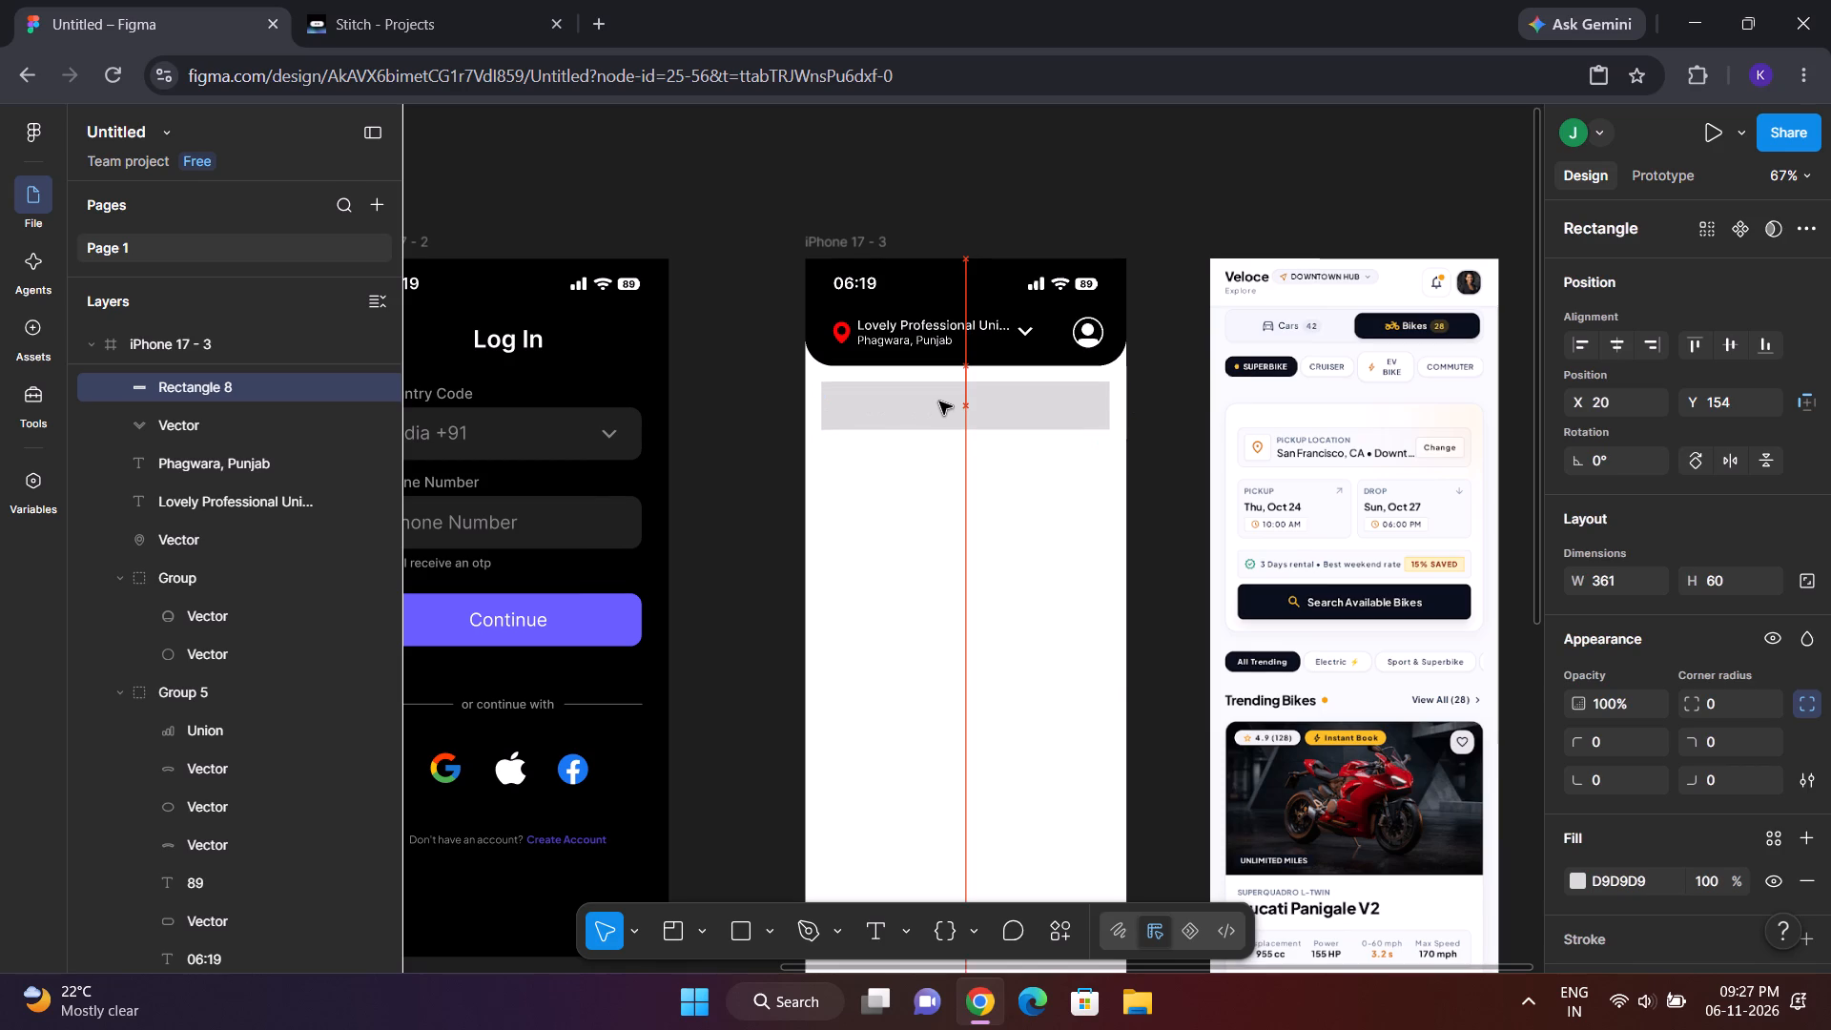
# Fill the rectangle just below the black header with white, FFFFFF.
pyautogui.moveTo(939, 402); pyautogui.dragTo(940, 401)
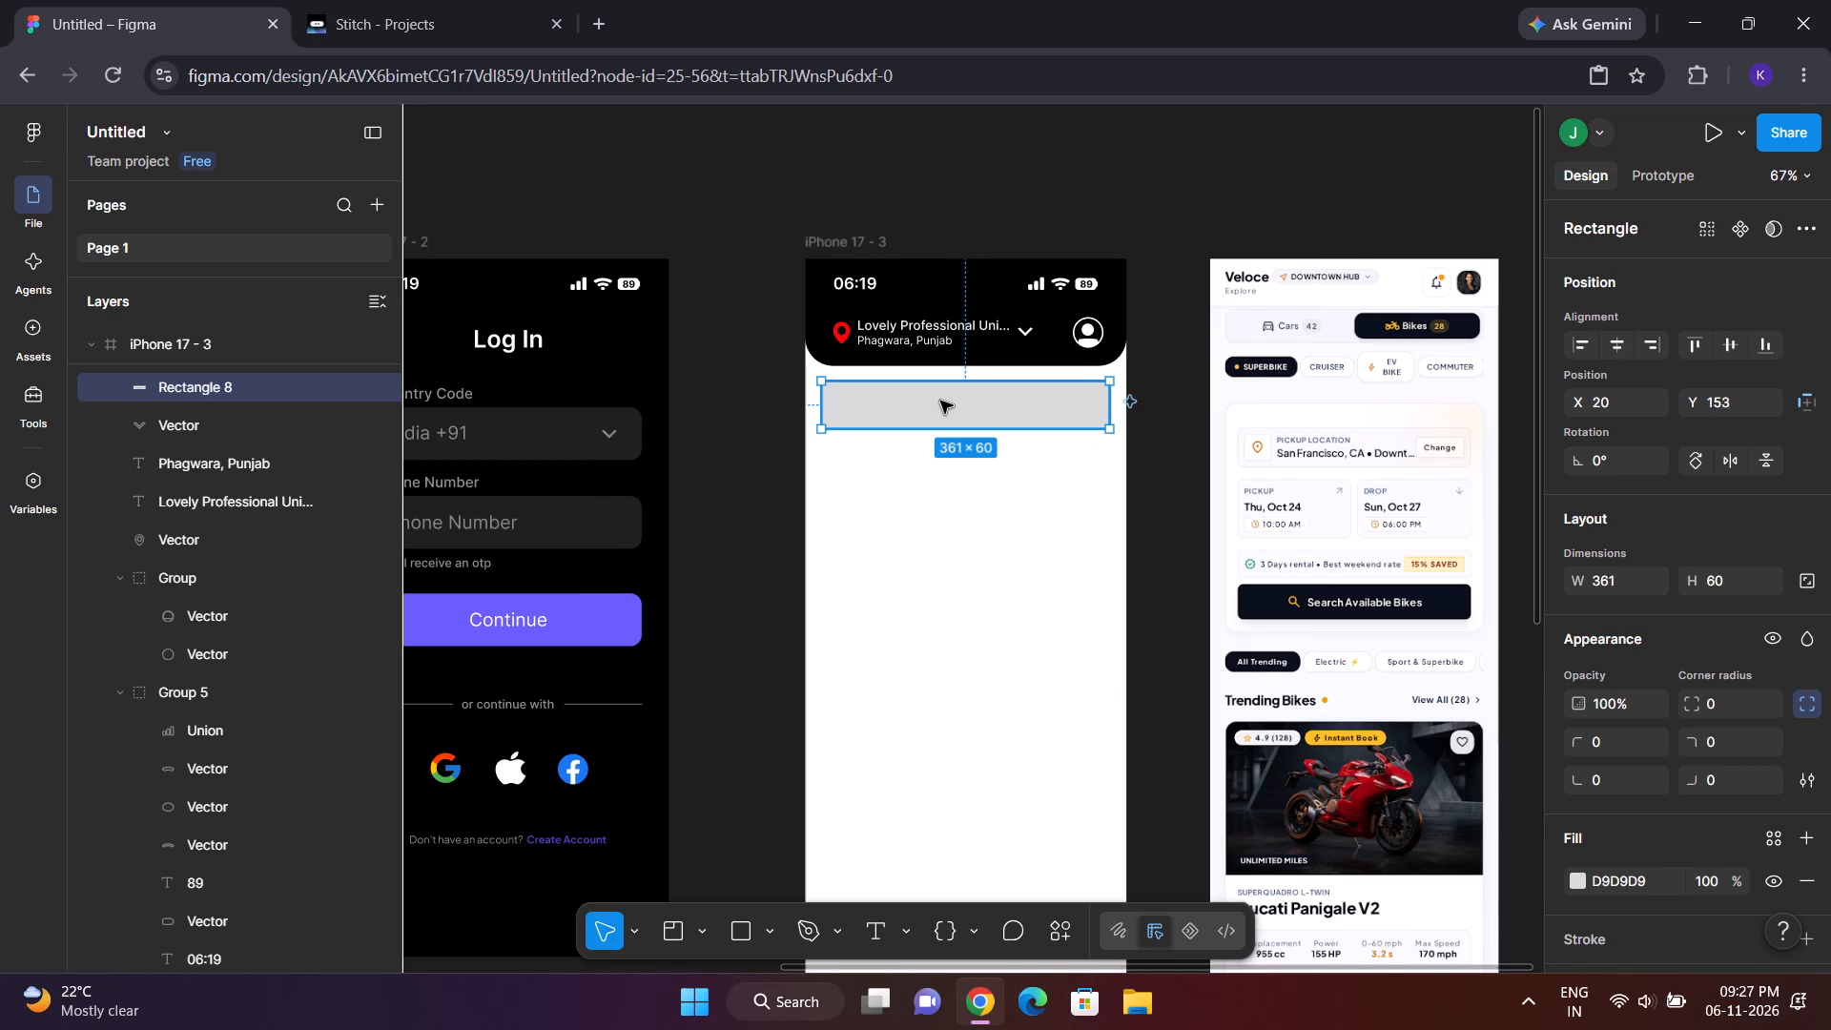
pyautogui.scroll(-5, 1619, 789)
pyautogui.click(1577, 739)
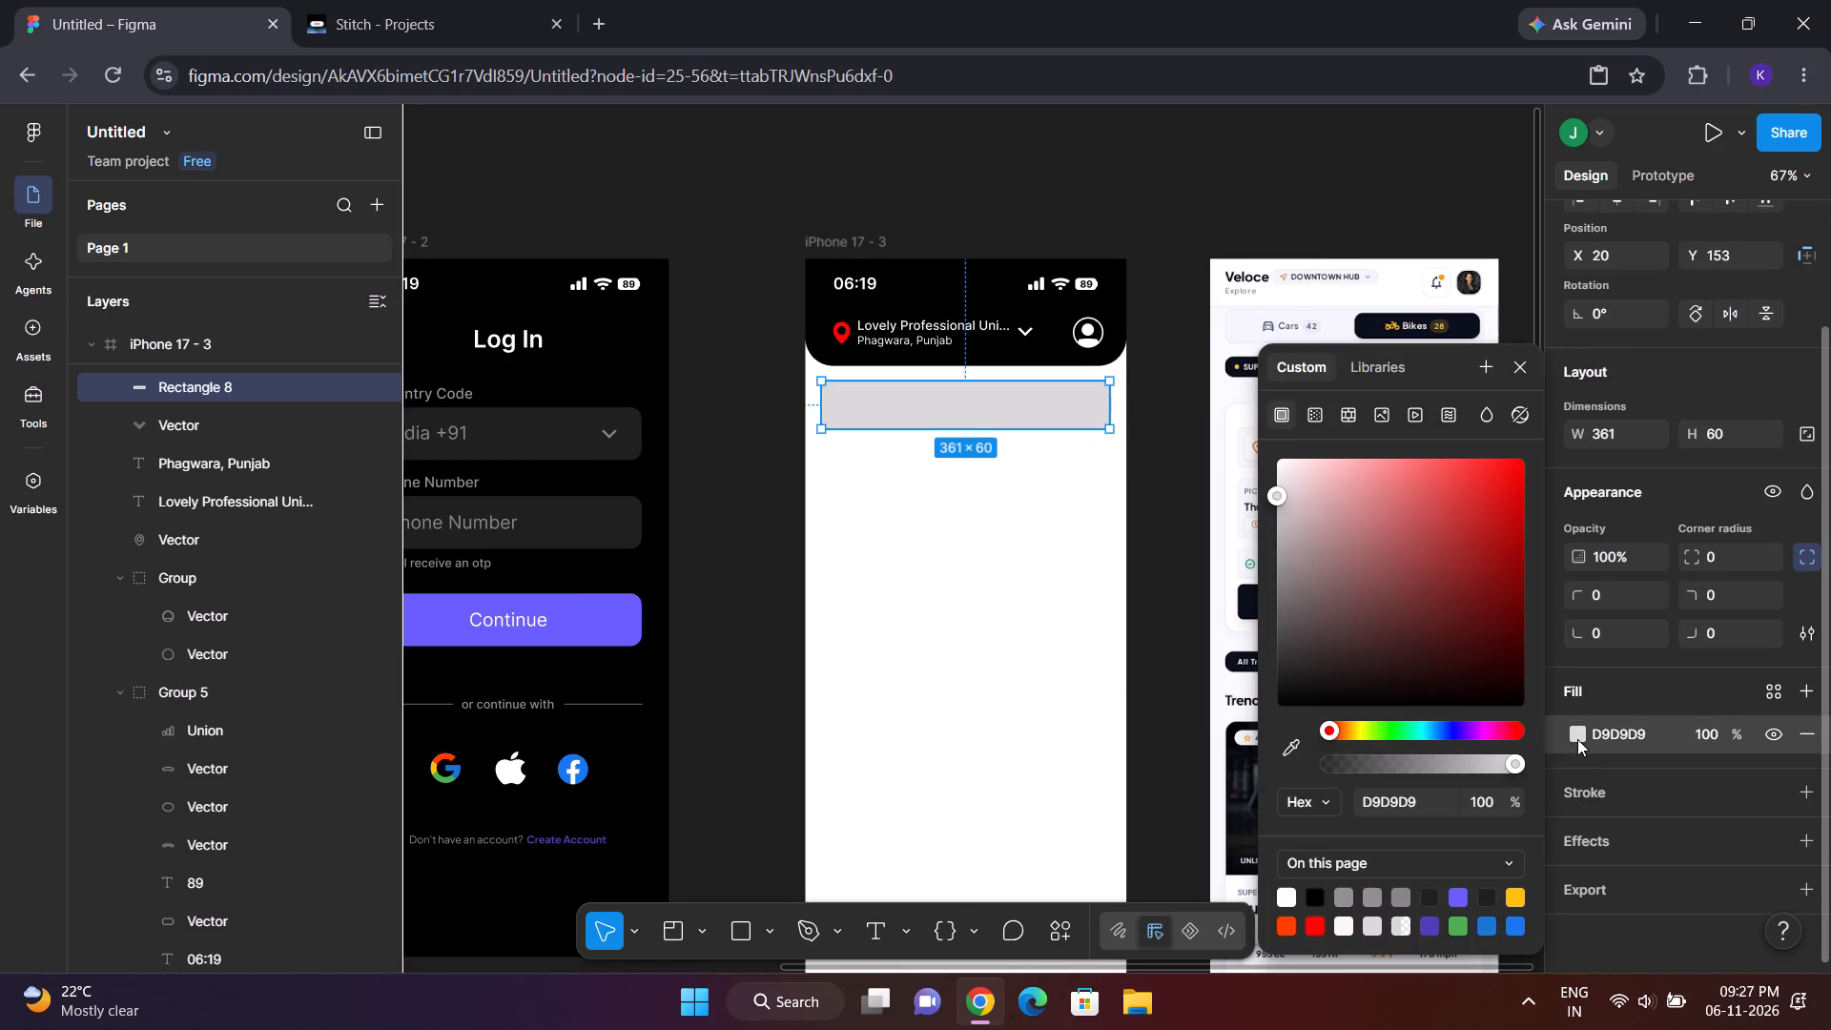
pyautogui.click(1425, 642)
pyautogui.moveTo(1425, 642); pyautogui.dragTo(1155, 422)
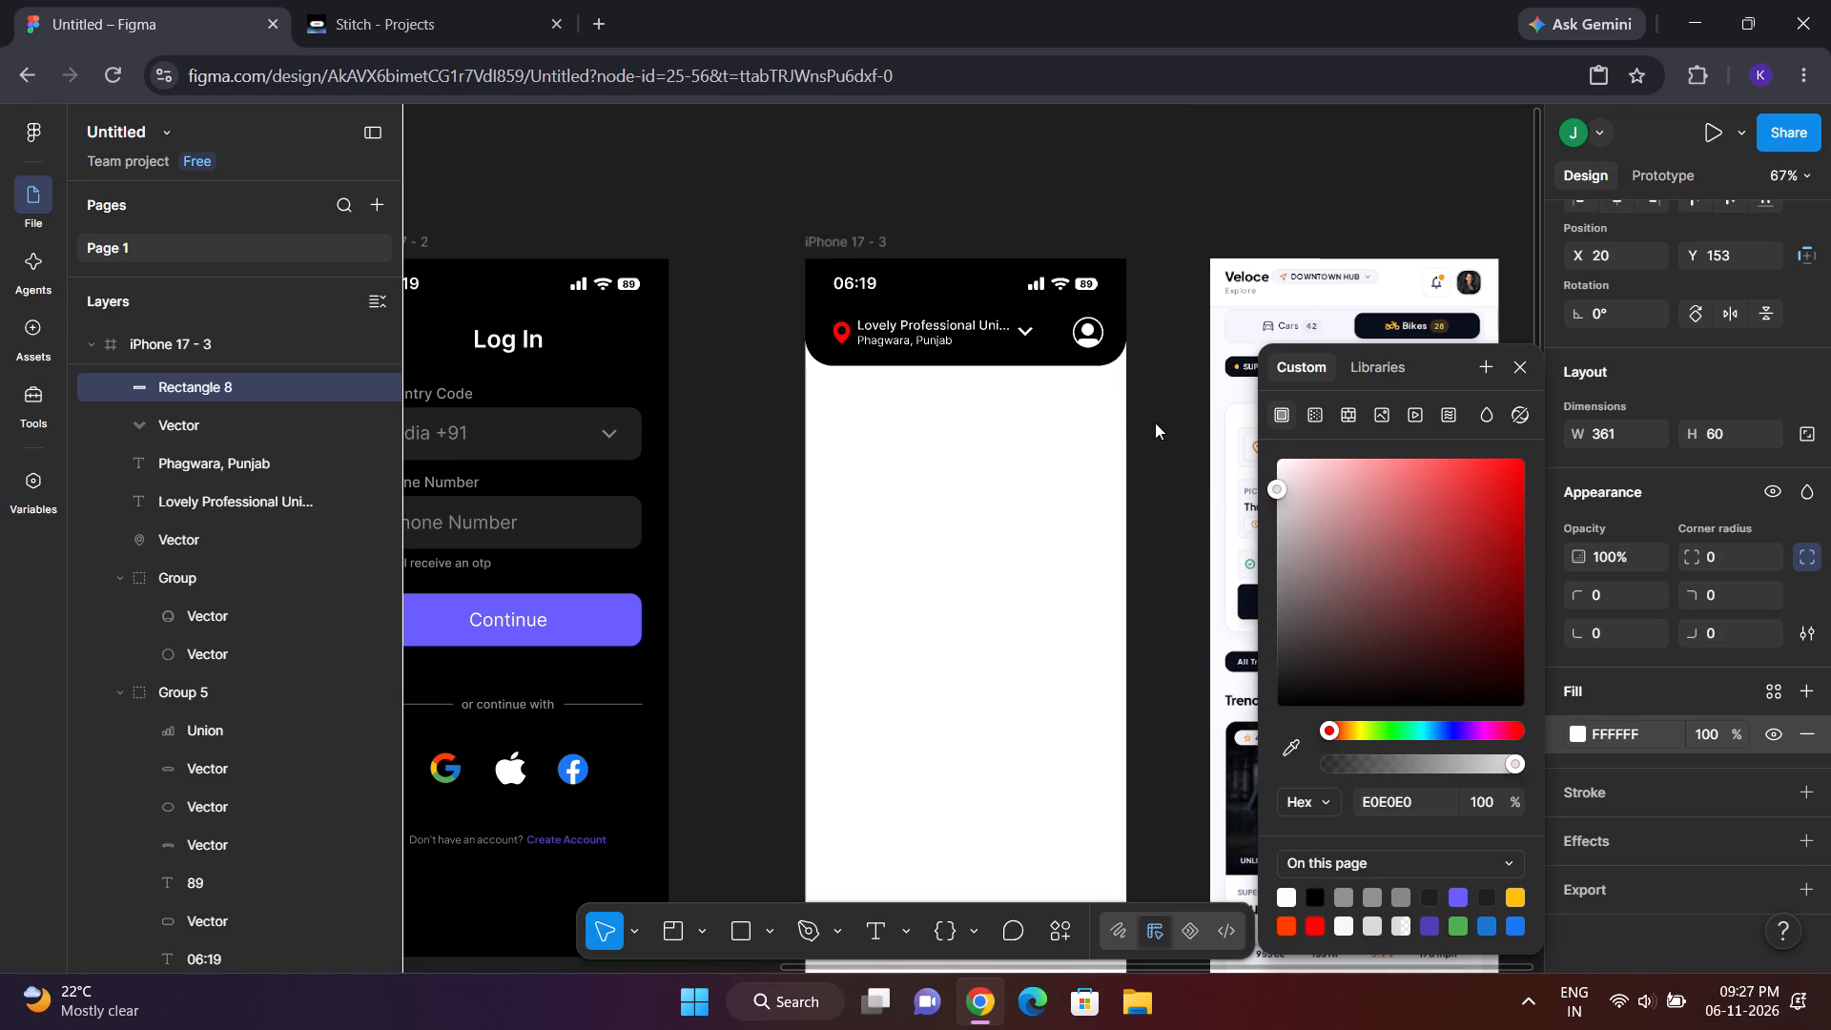
pyautogui.moveTo(1155, 422); pyautogui.dragTo(1189, 733)
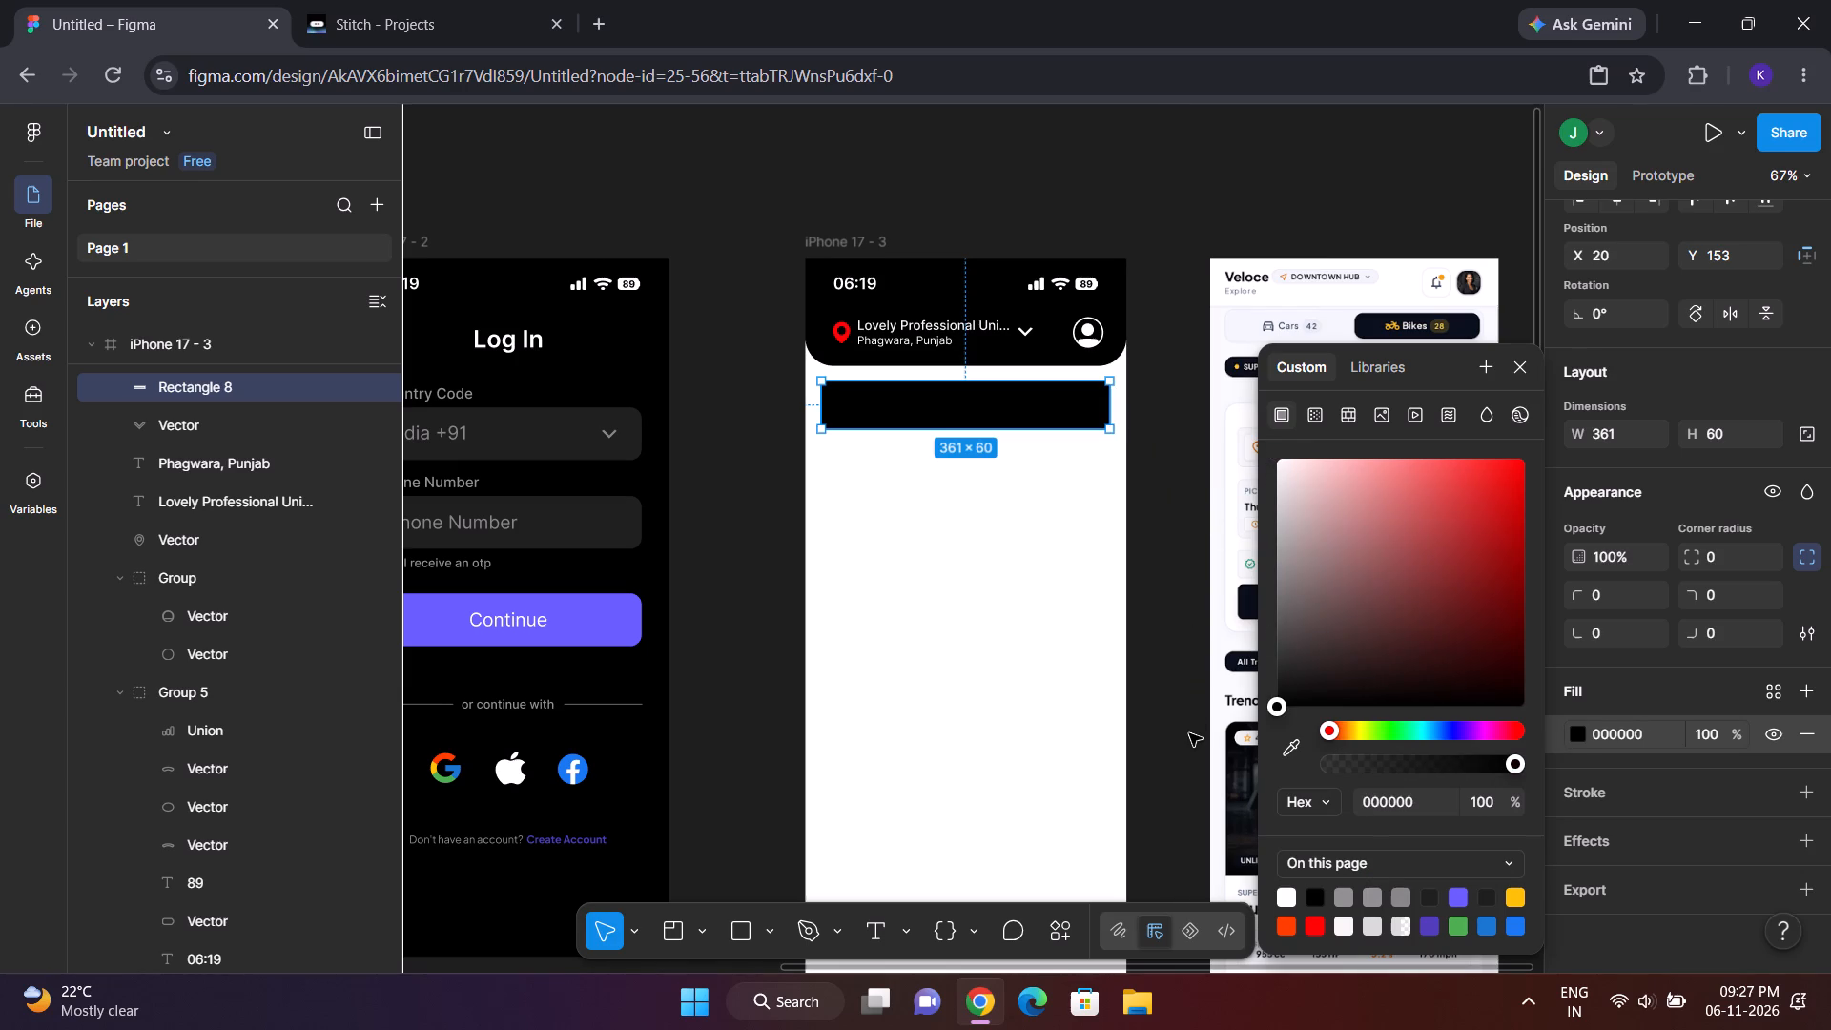
pyautogui.moveTo(1323, 620); pyautogui.dragTo(1145, 334)
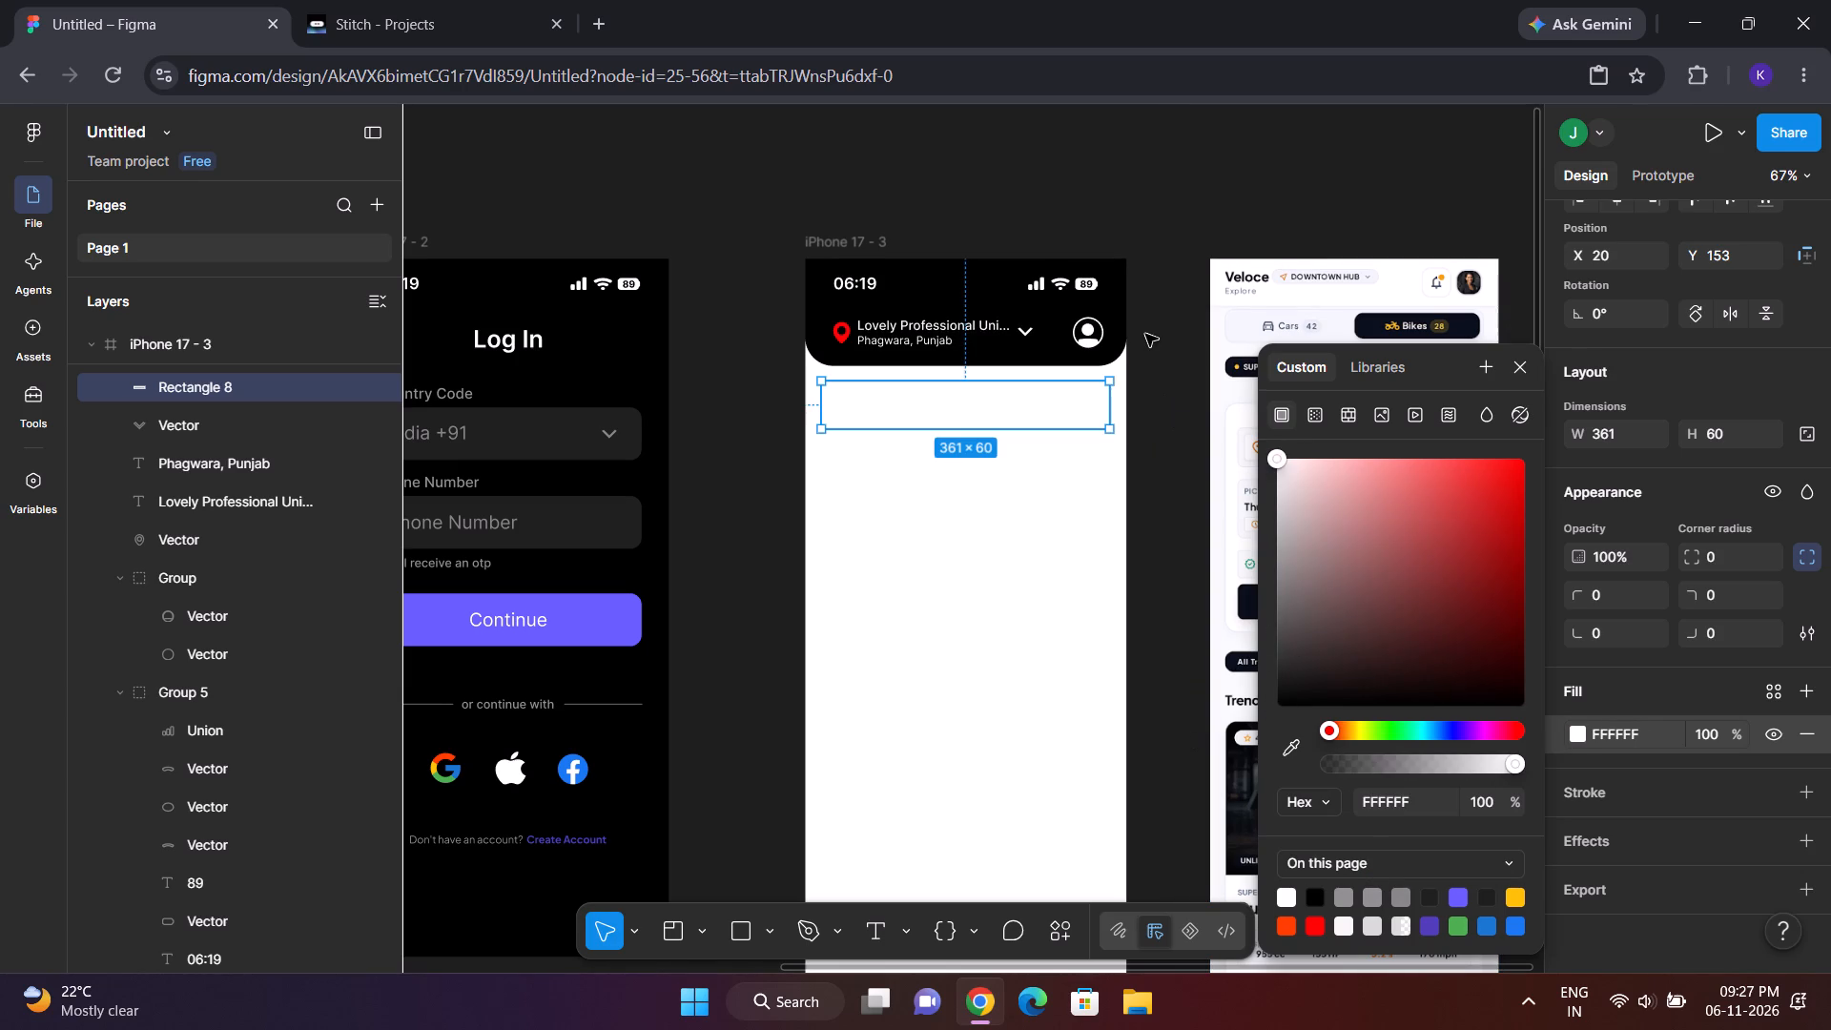
# Add a black 000000 inside stroke of weight 1 at 100% opacity to the white rectangle below the header.
pyautogui.click(1801, 790)
pyautogui.click(1583, 834)
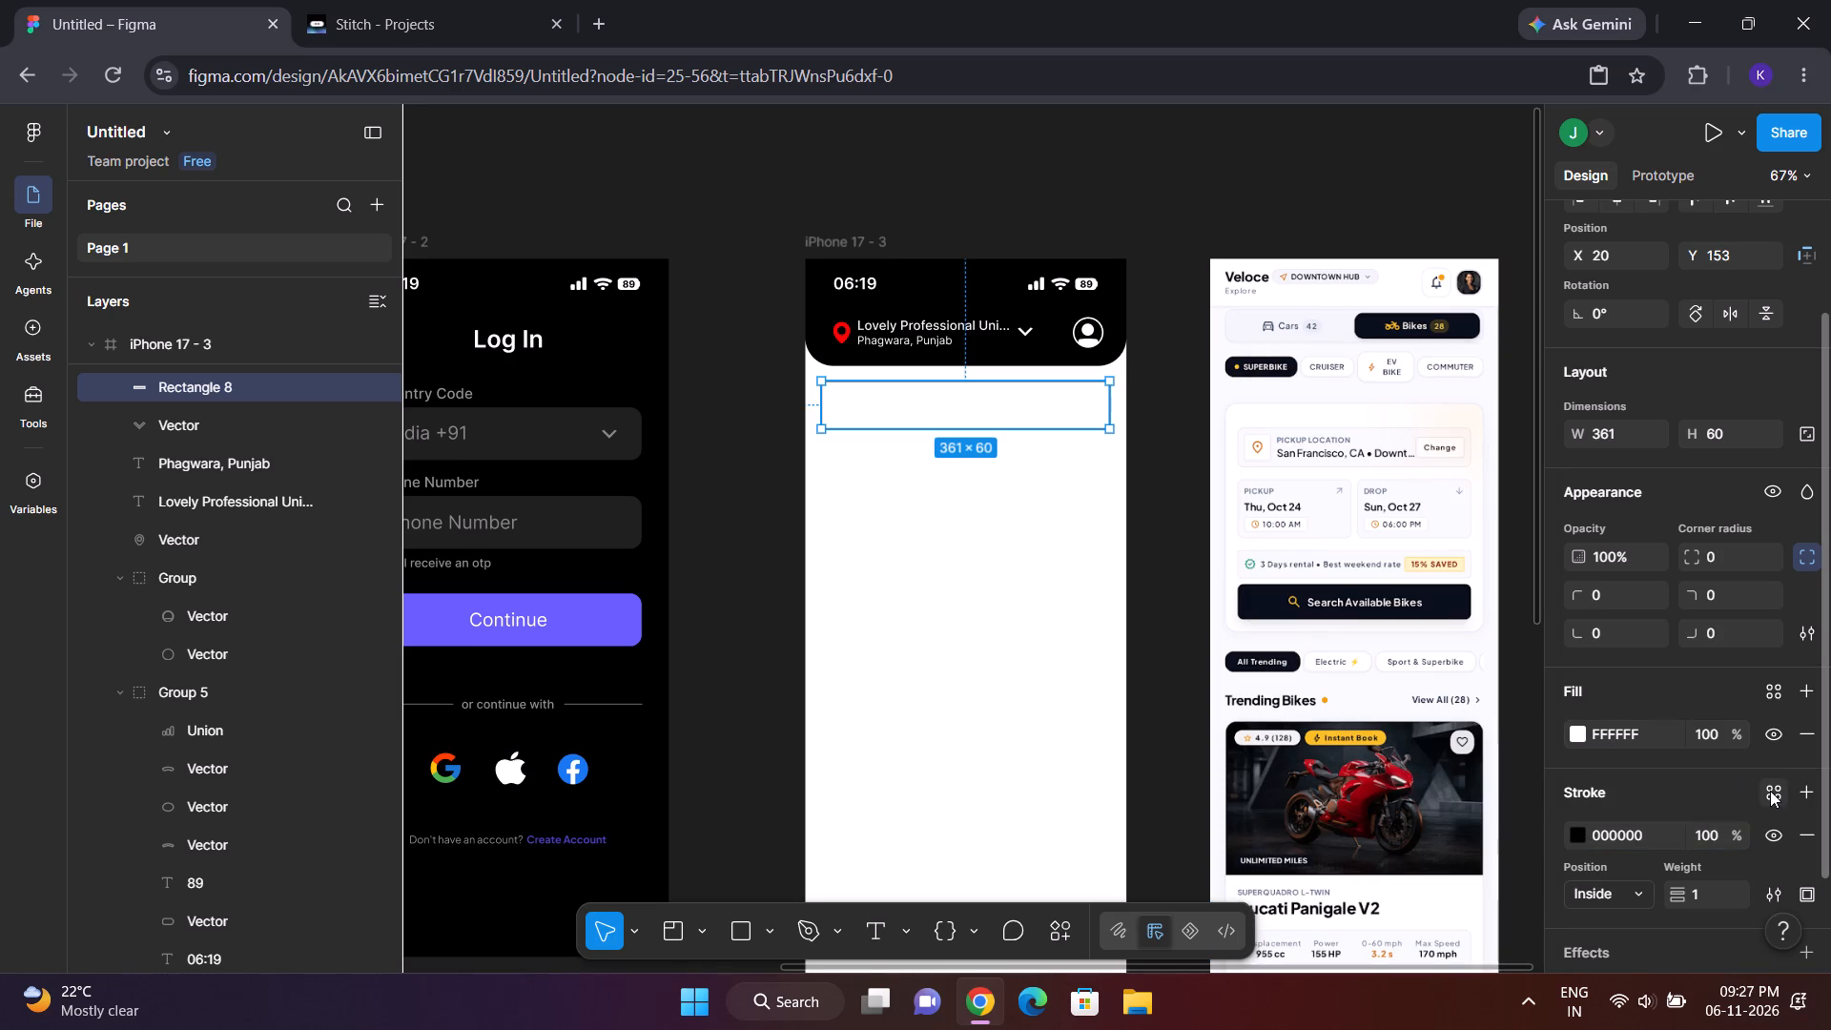
pyautogui.moveTo(1740, 840); pyautogui.dragTo(675, 568)
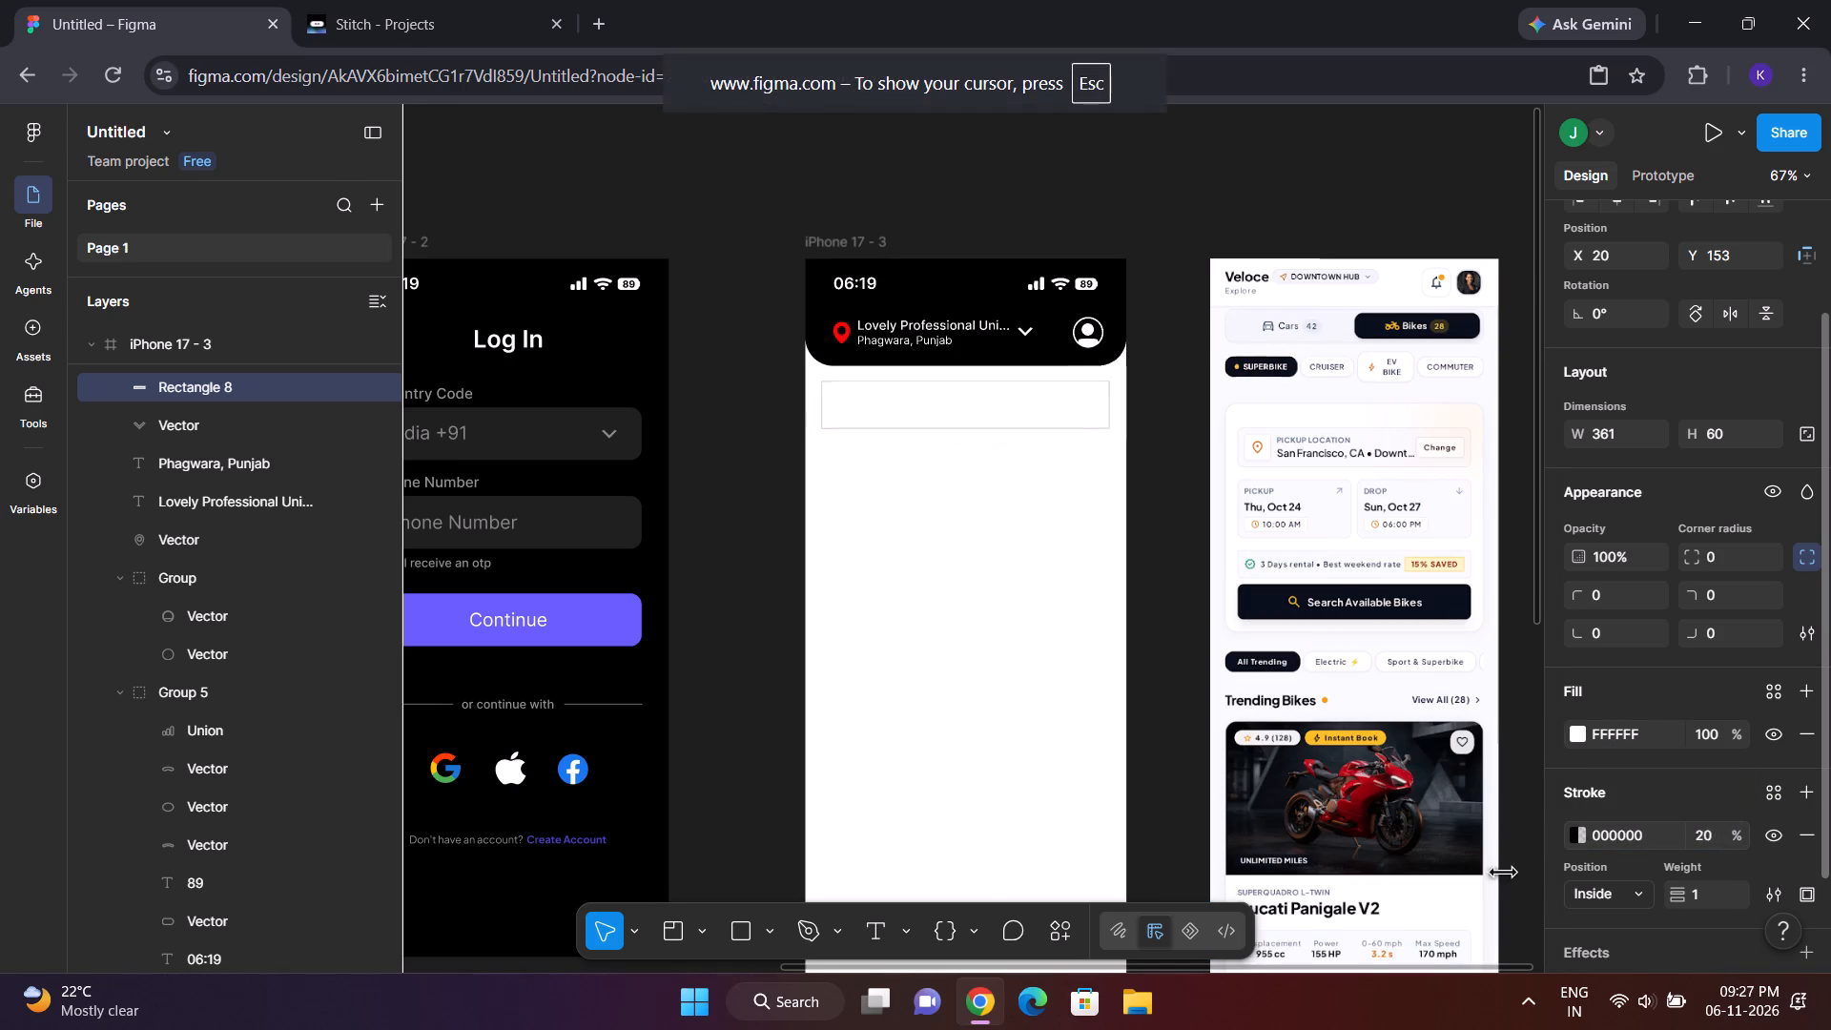
pyautogui.moveTo(675, 568); pyautogui.dragTo(1021, 514)
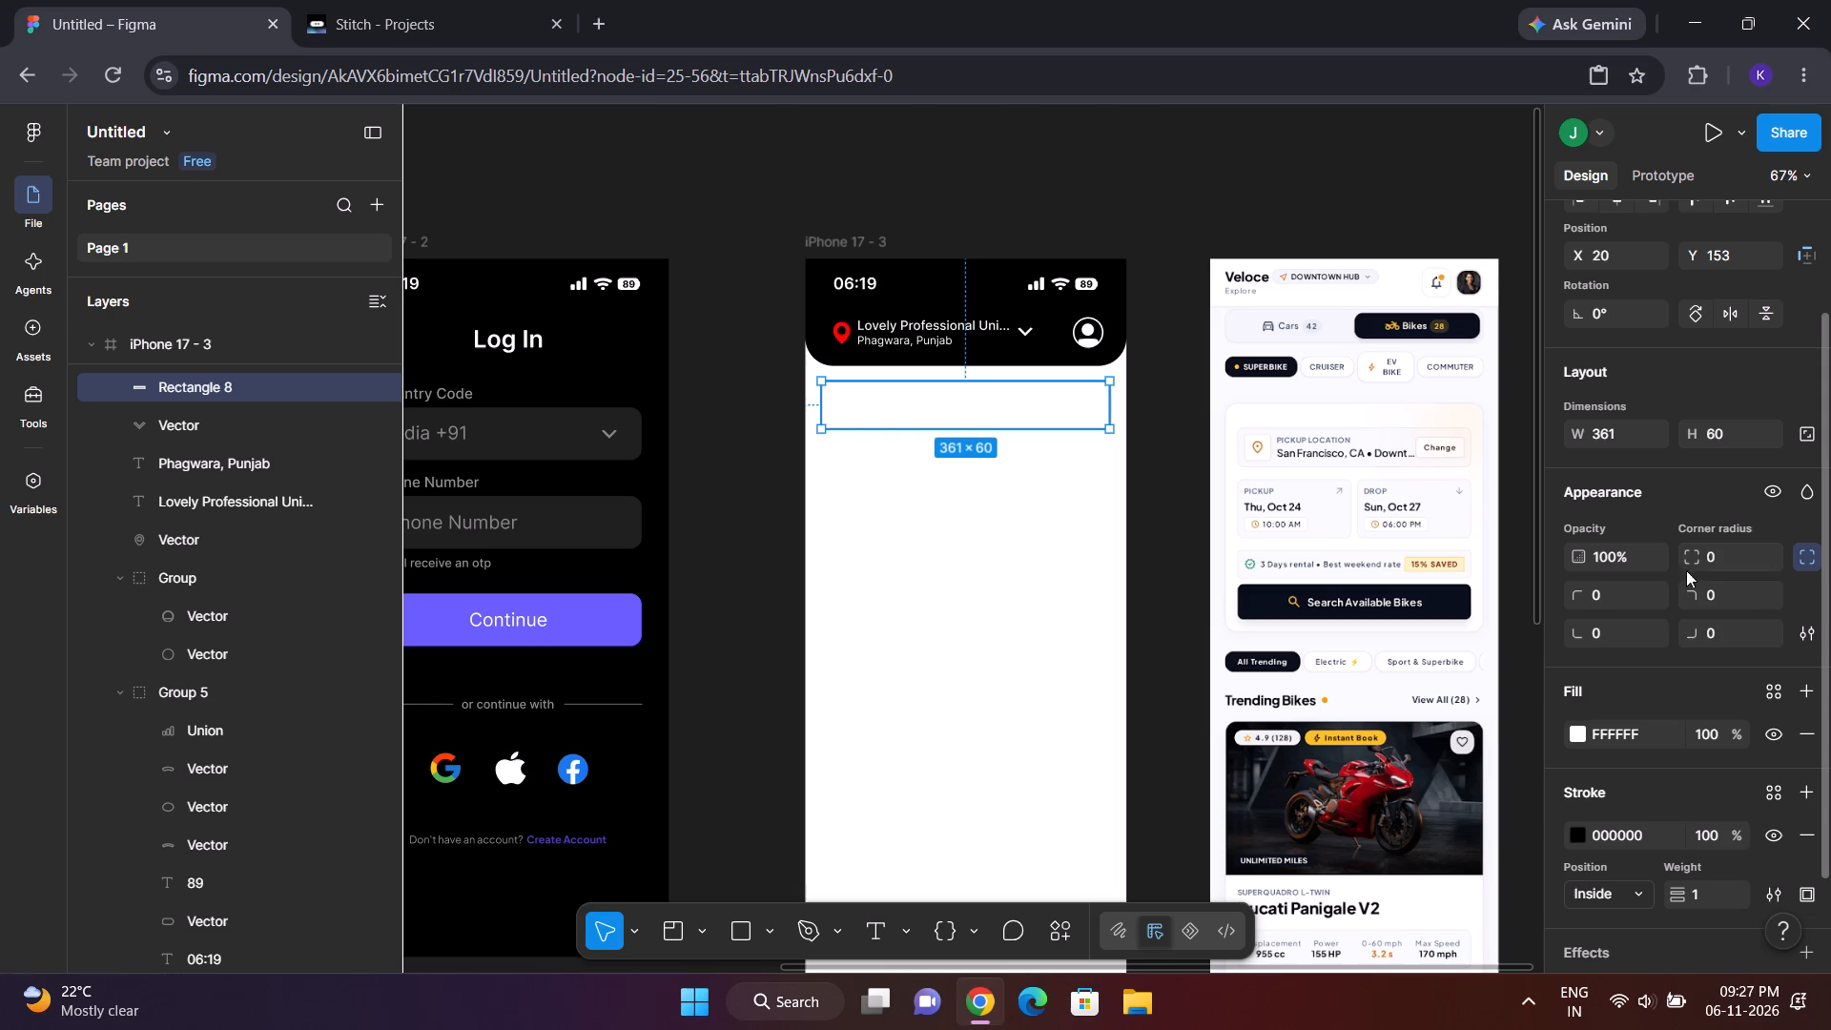
# Round all corners of the outlined rectangle below the header to a radius of 27.
pyautogui.moveTo(1685, 568); pyautogui.dragTo(1351, 520)
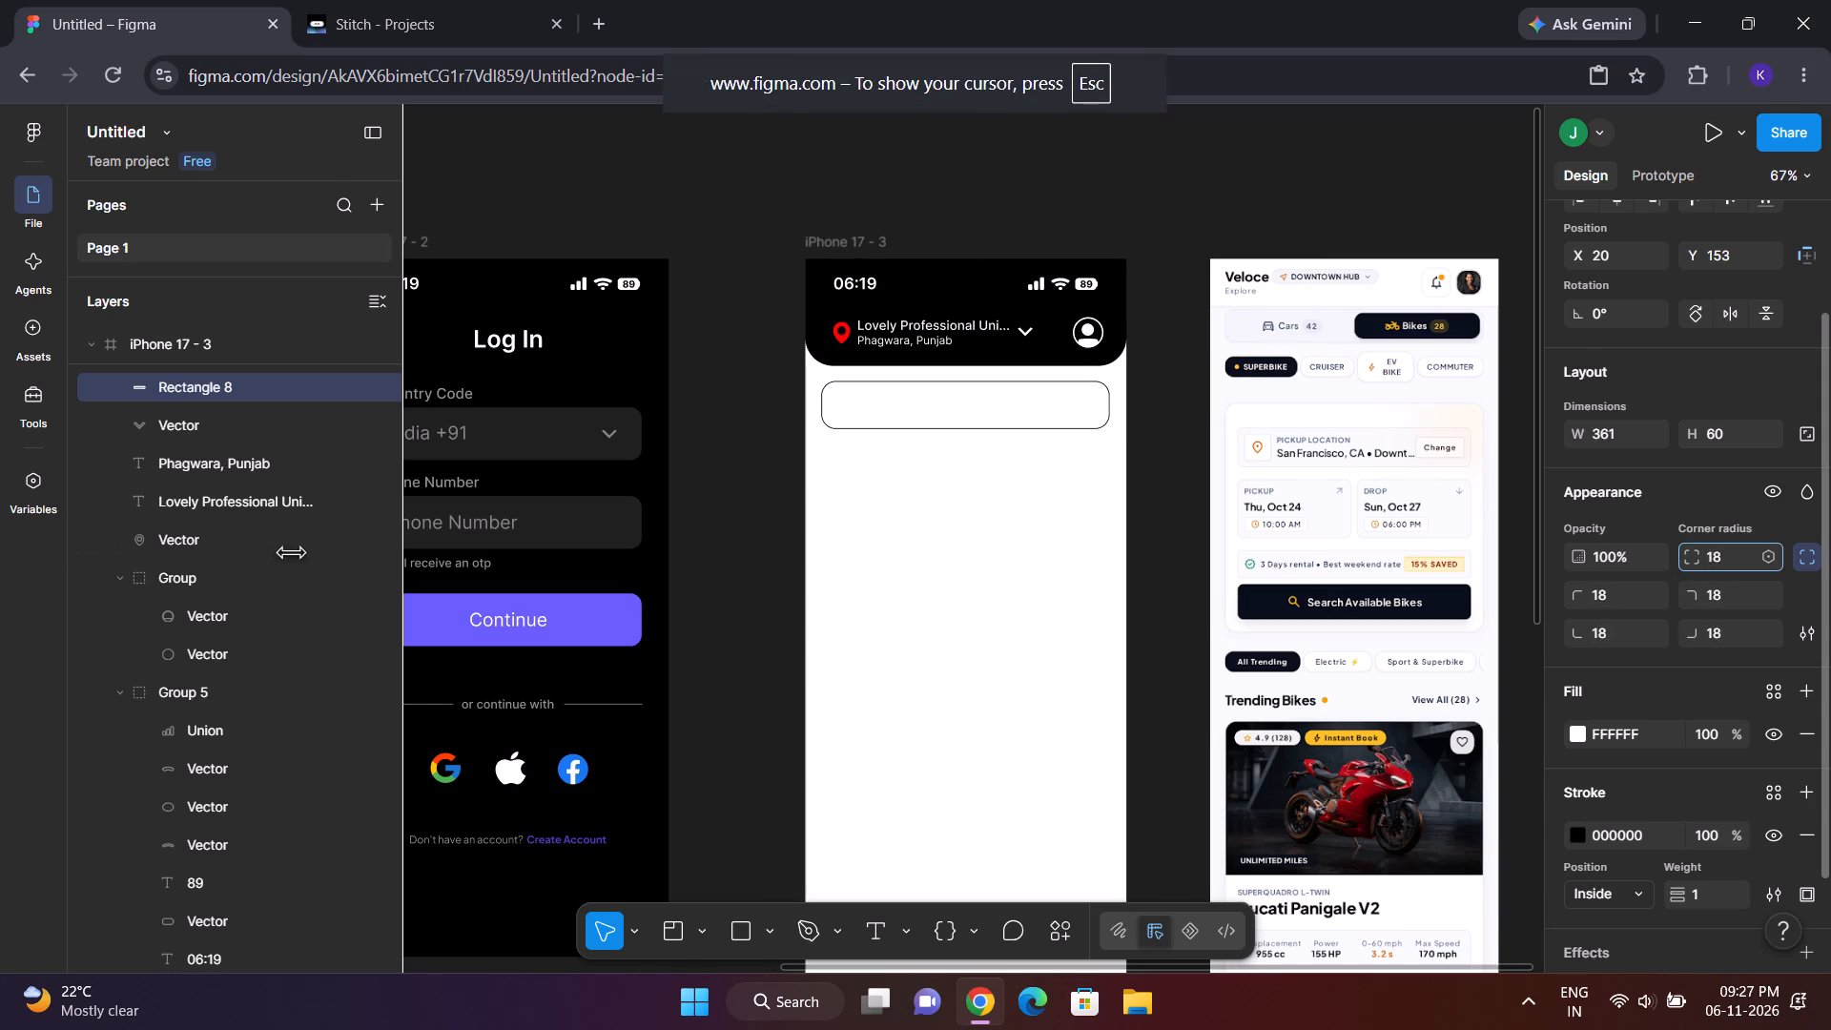
pyautogui.moveTo(1351, 520); pyautogui.dragTo(1552, 526)
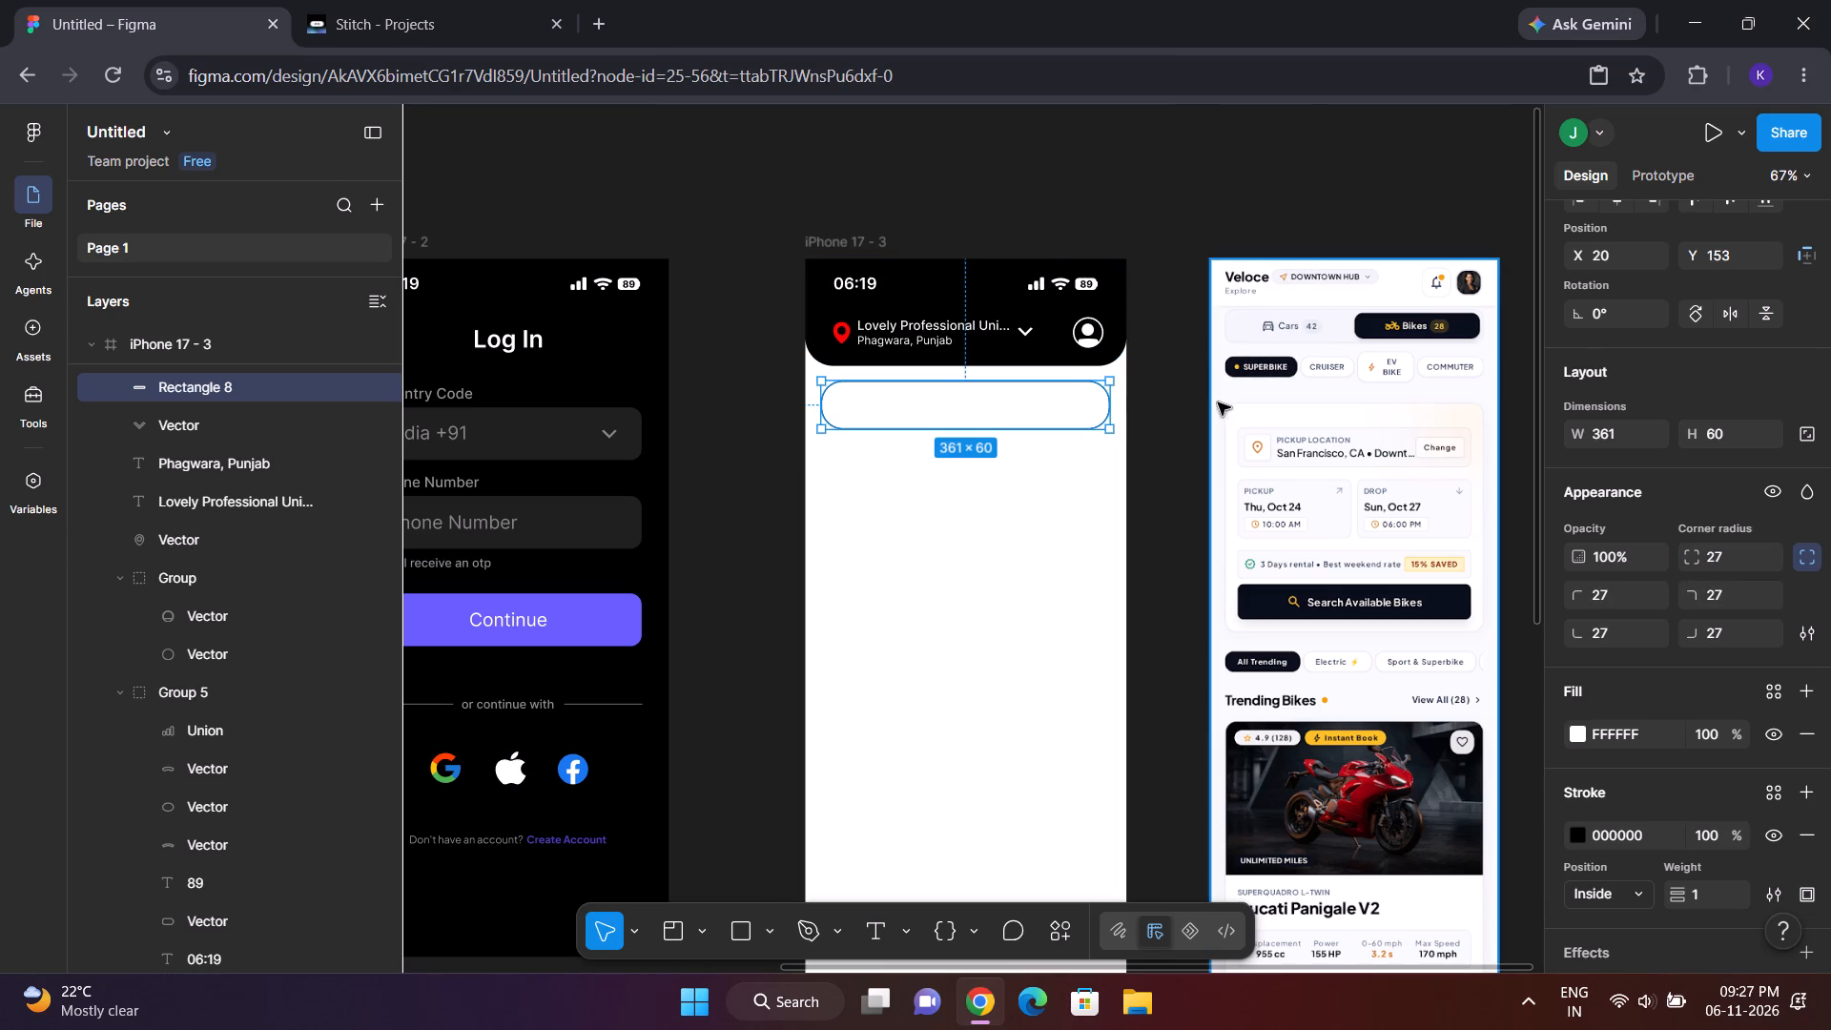
pyautogui.click(1118, 407)
pyautogui.click(1151, 419)
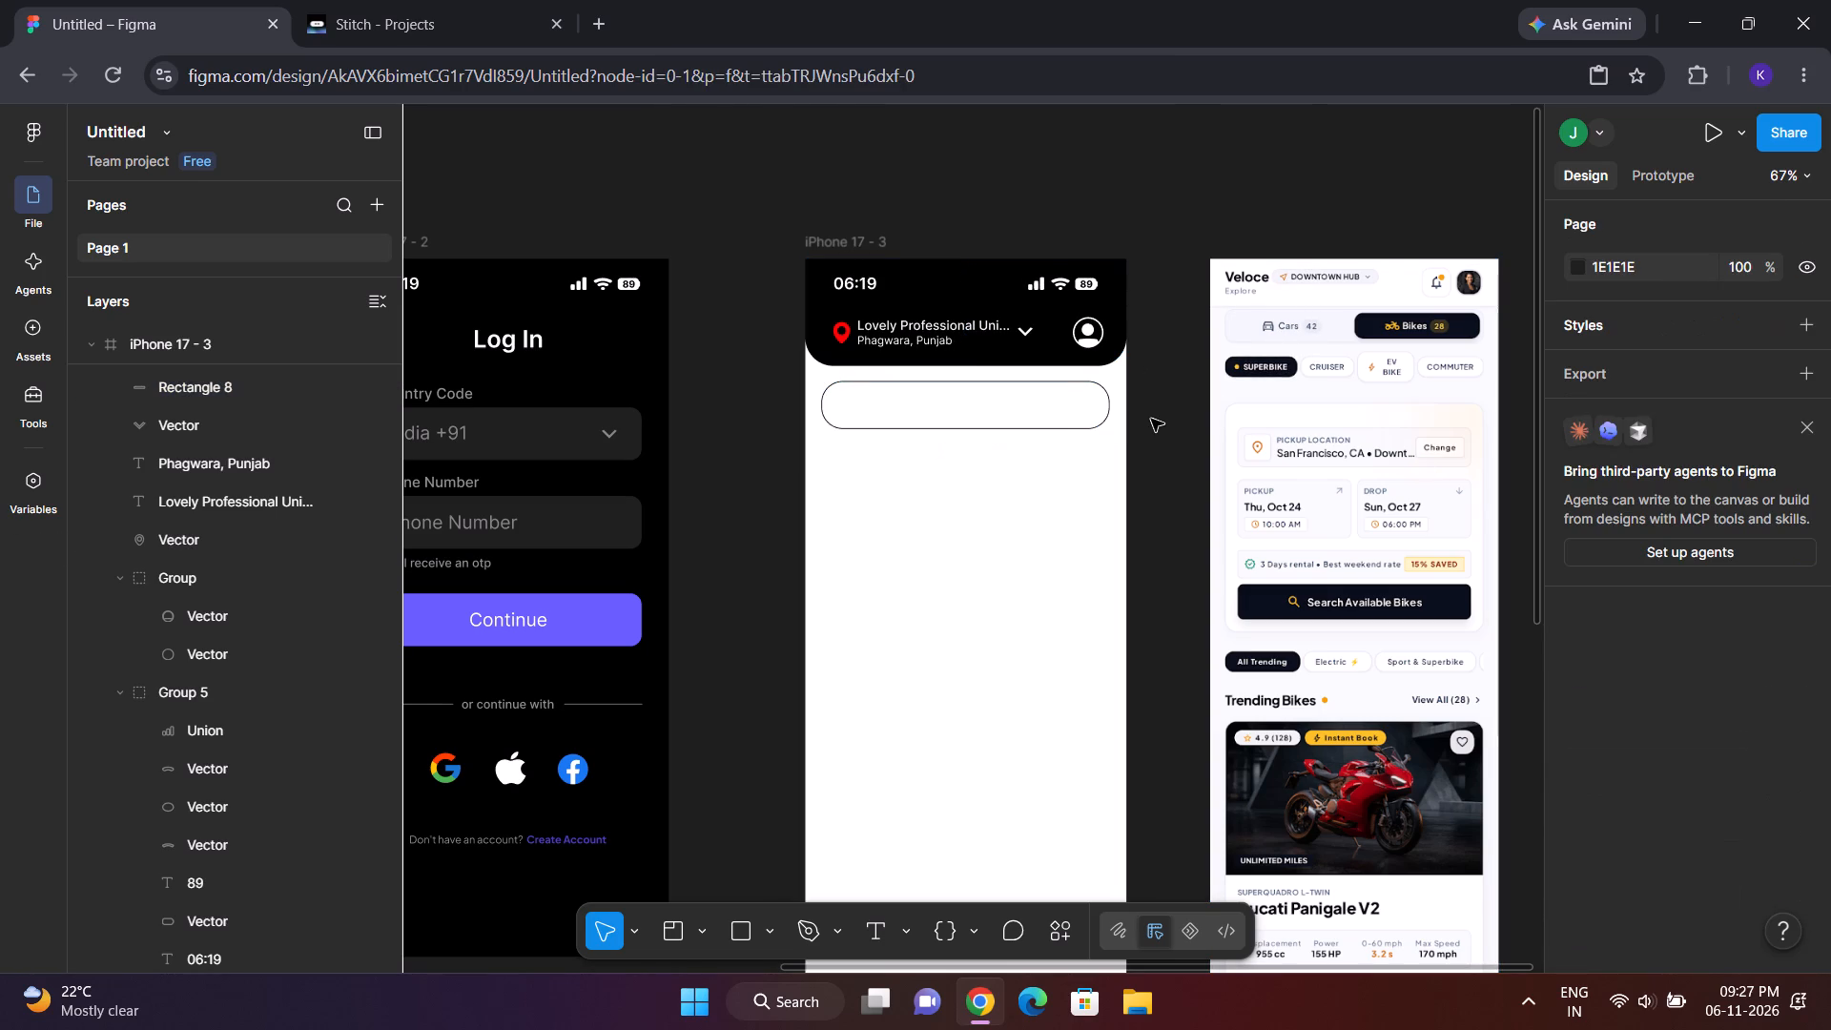
# Lighten the rounded rectangle's stroke colour to grey C7C7C7.
pyautogui.click(1073, 423)
pyautogui.scroll(-3, 1606, 864)
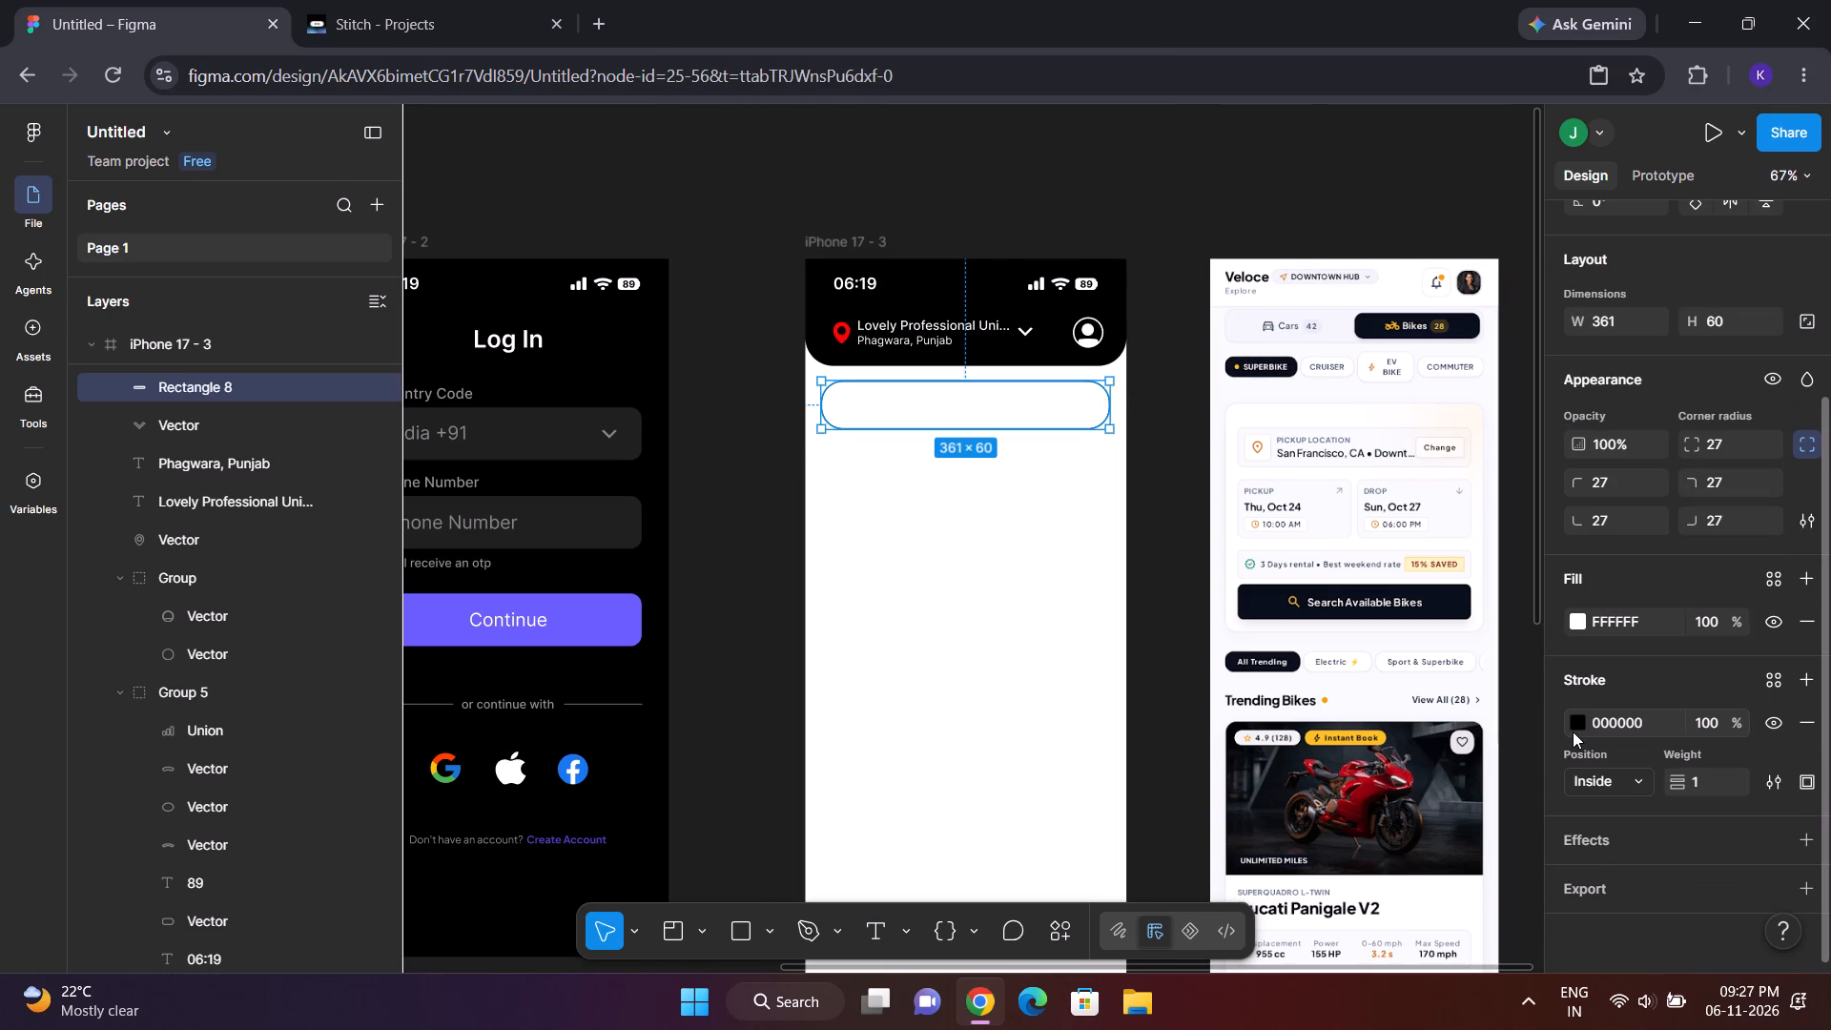
pyautogui.click(1570, 724)
pyautogui.moveTo(1324, 541); pyautogui.dragTo(1265, 514)
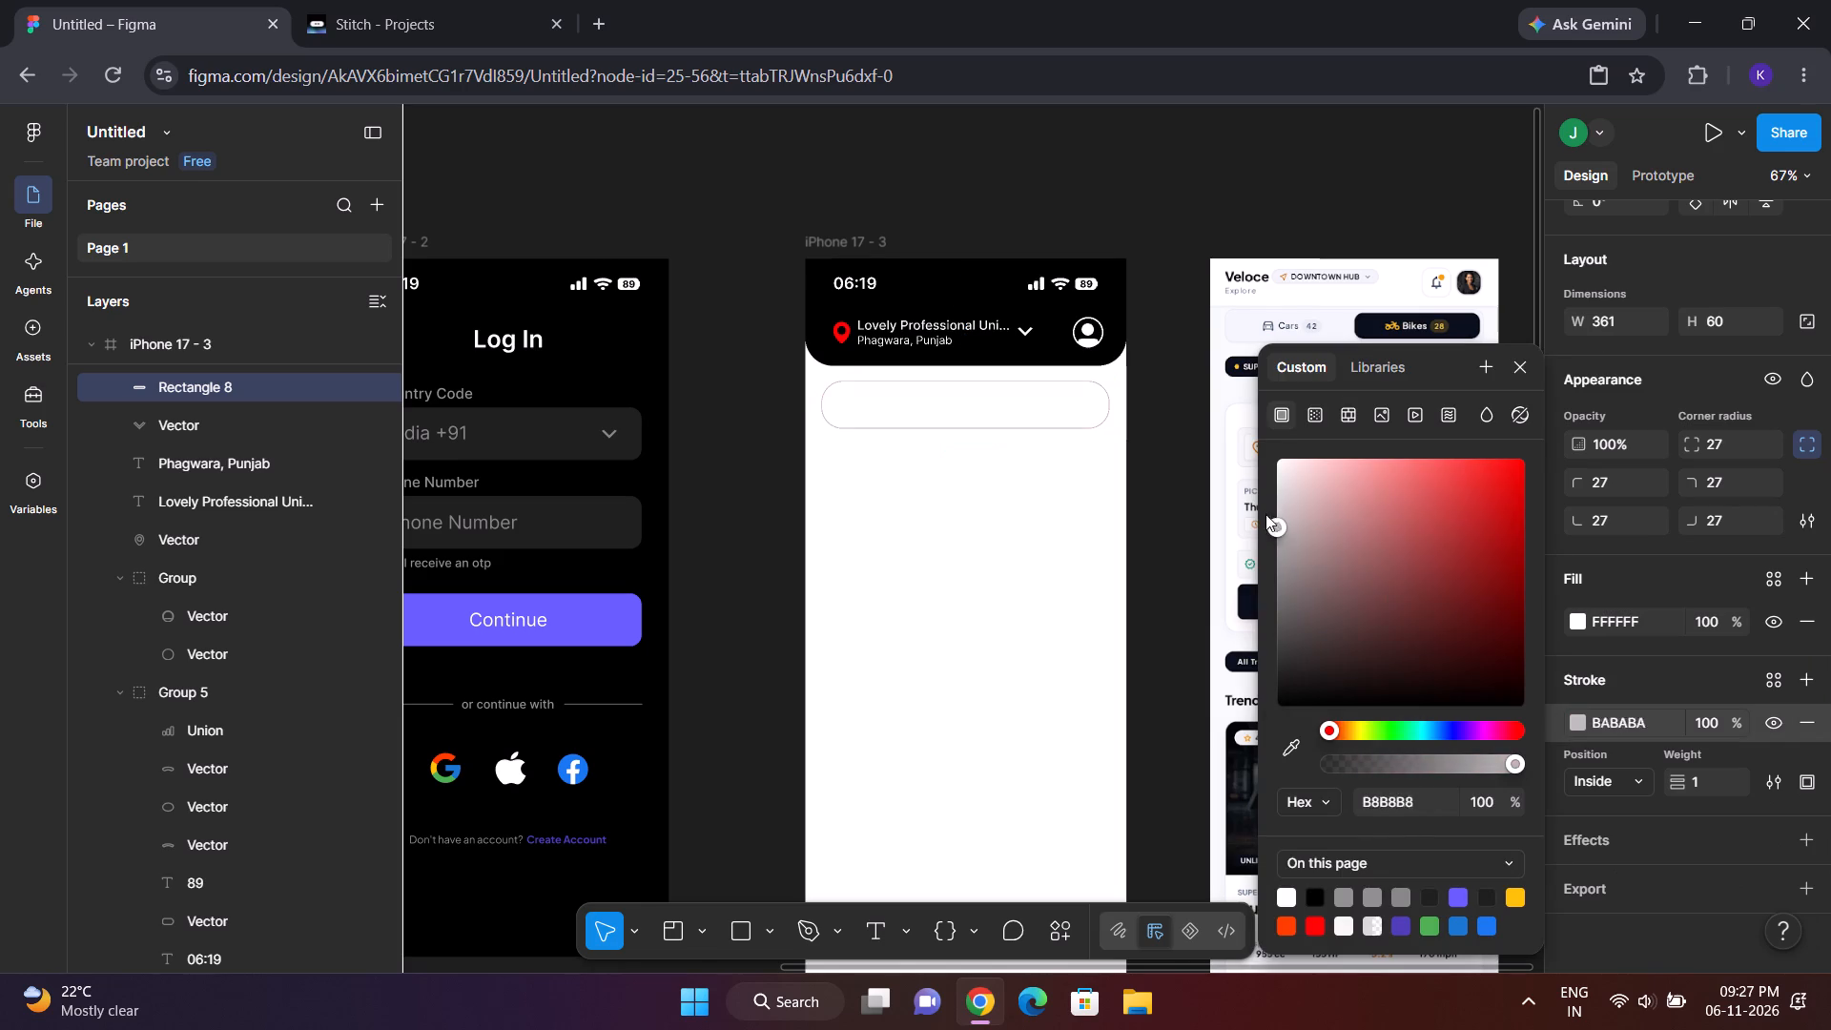
pyautogui.moveTo(1265, 514); pyautogui.dragTo(1255, 513)
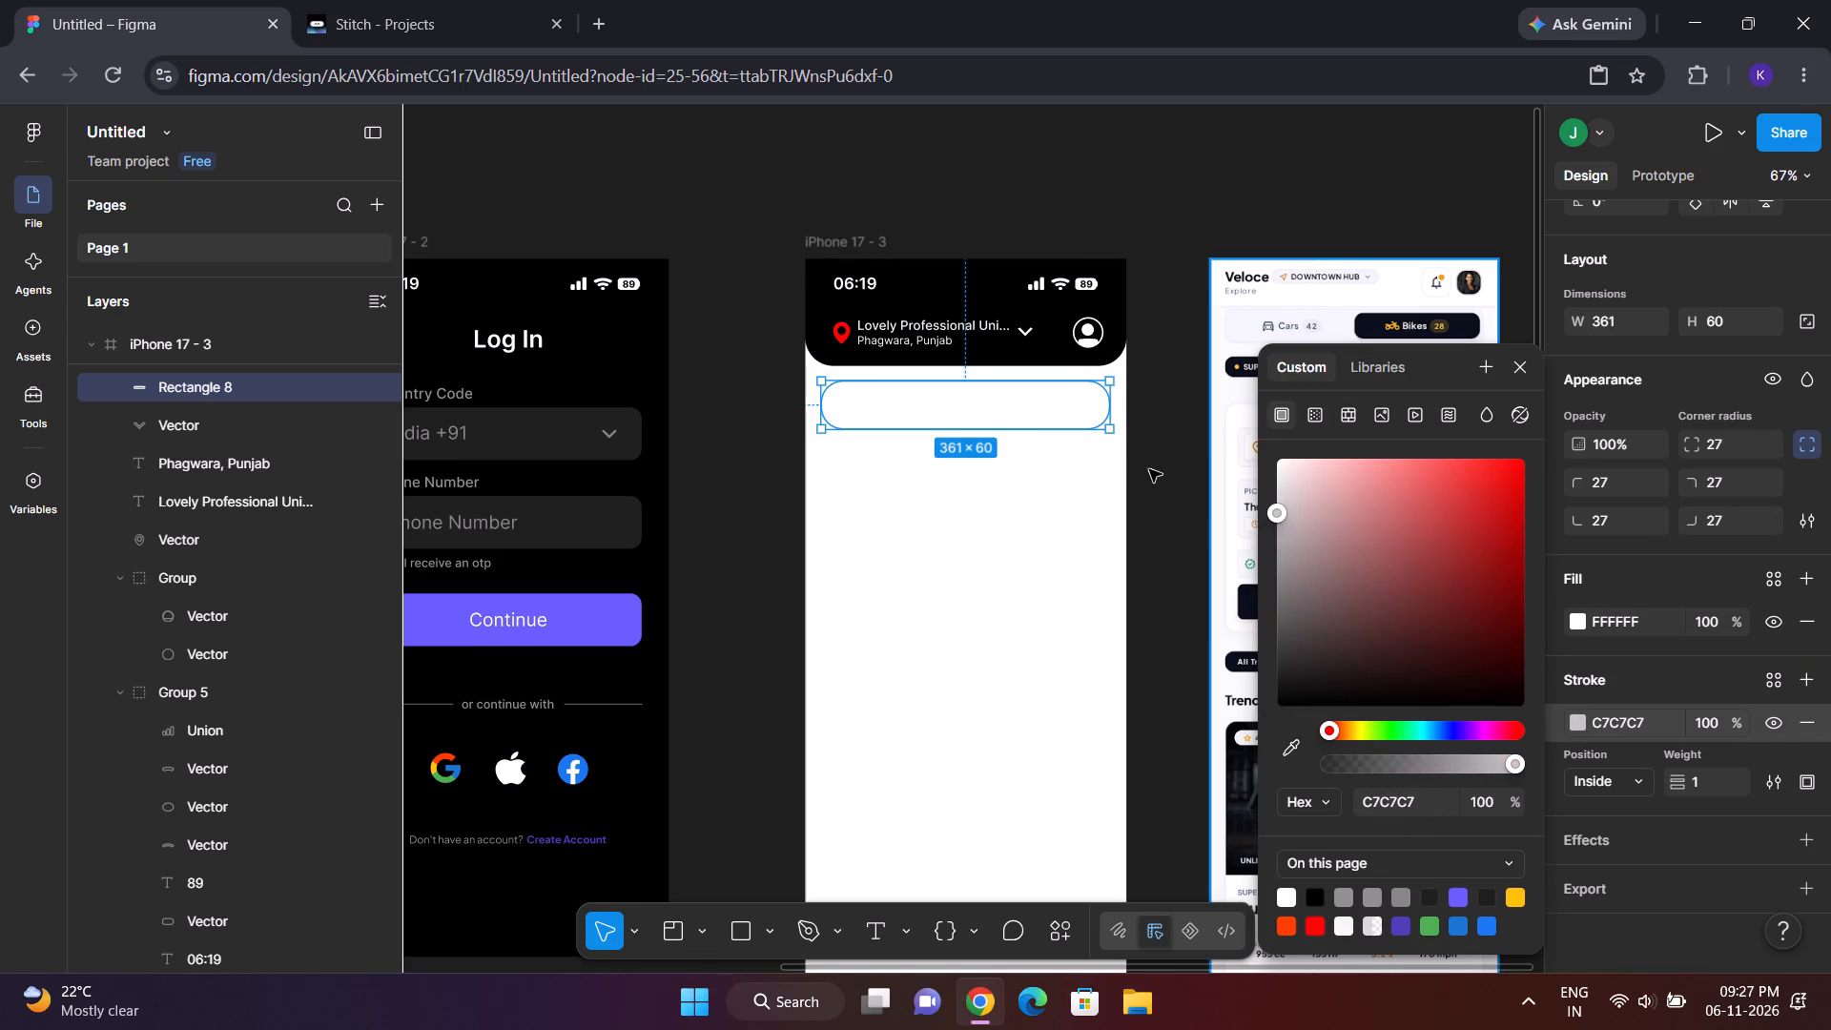
pyautogui.click(1144, 459)
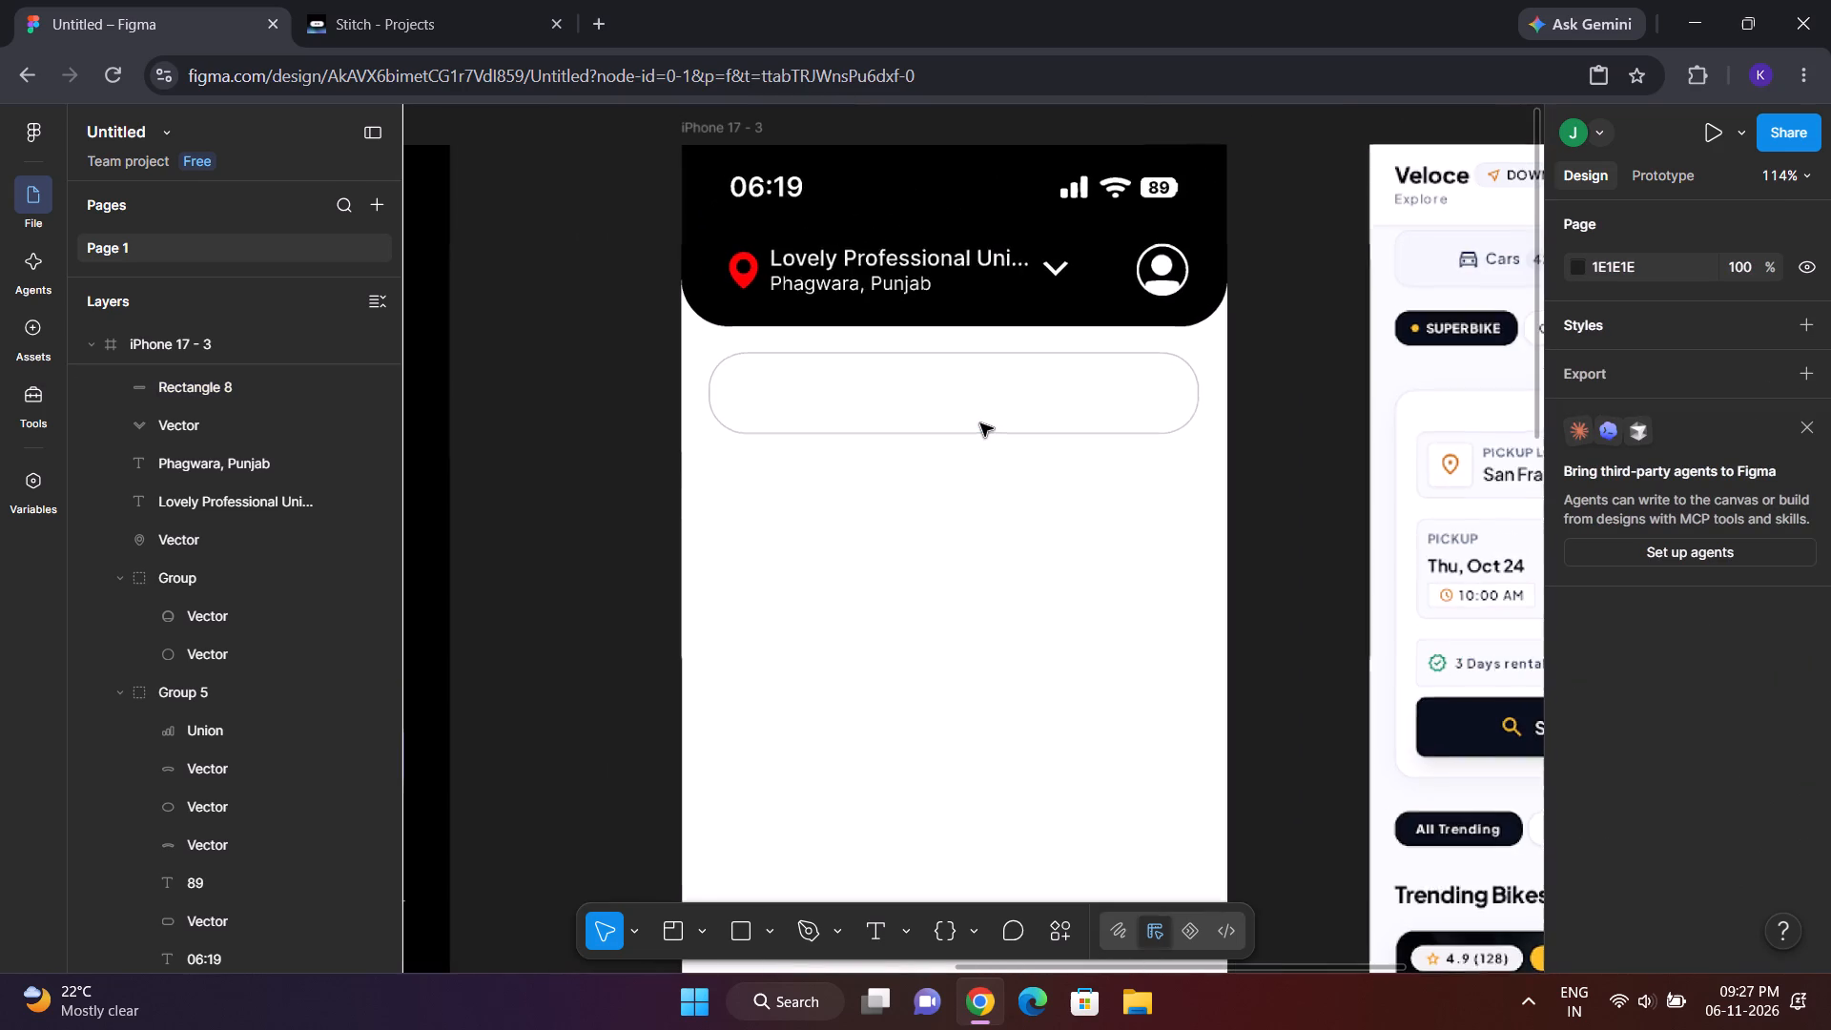
# Move the rounded rectangle up closer to the black header, to about Y 148.
pyautogui.click(982, 402)
pyautogui.moveTo(982, 402); pyautogui.dragTo(983, 398)
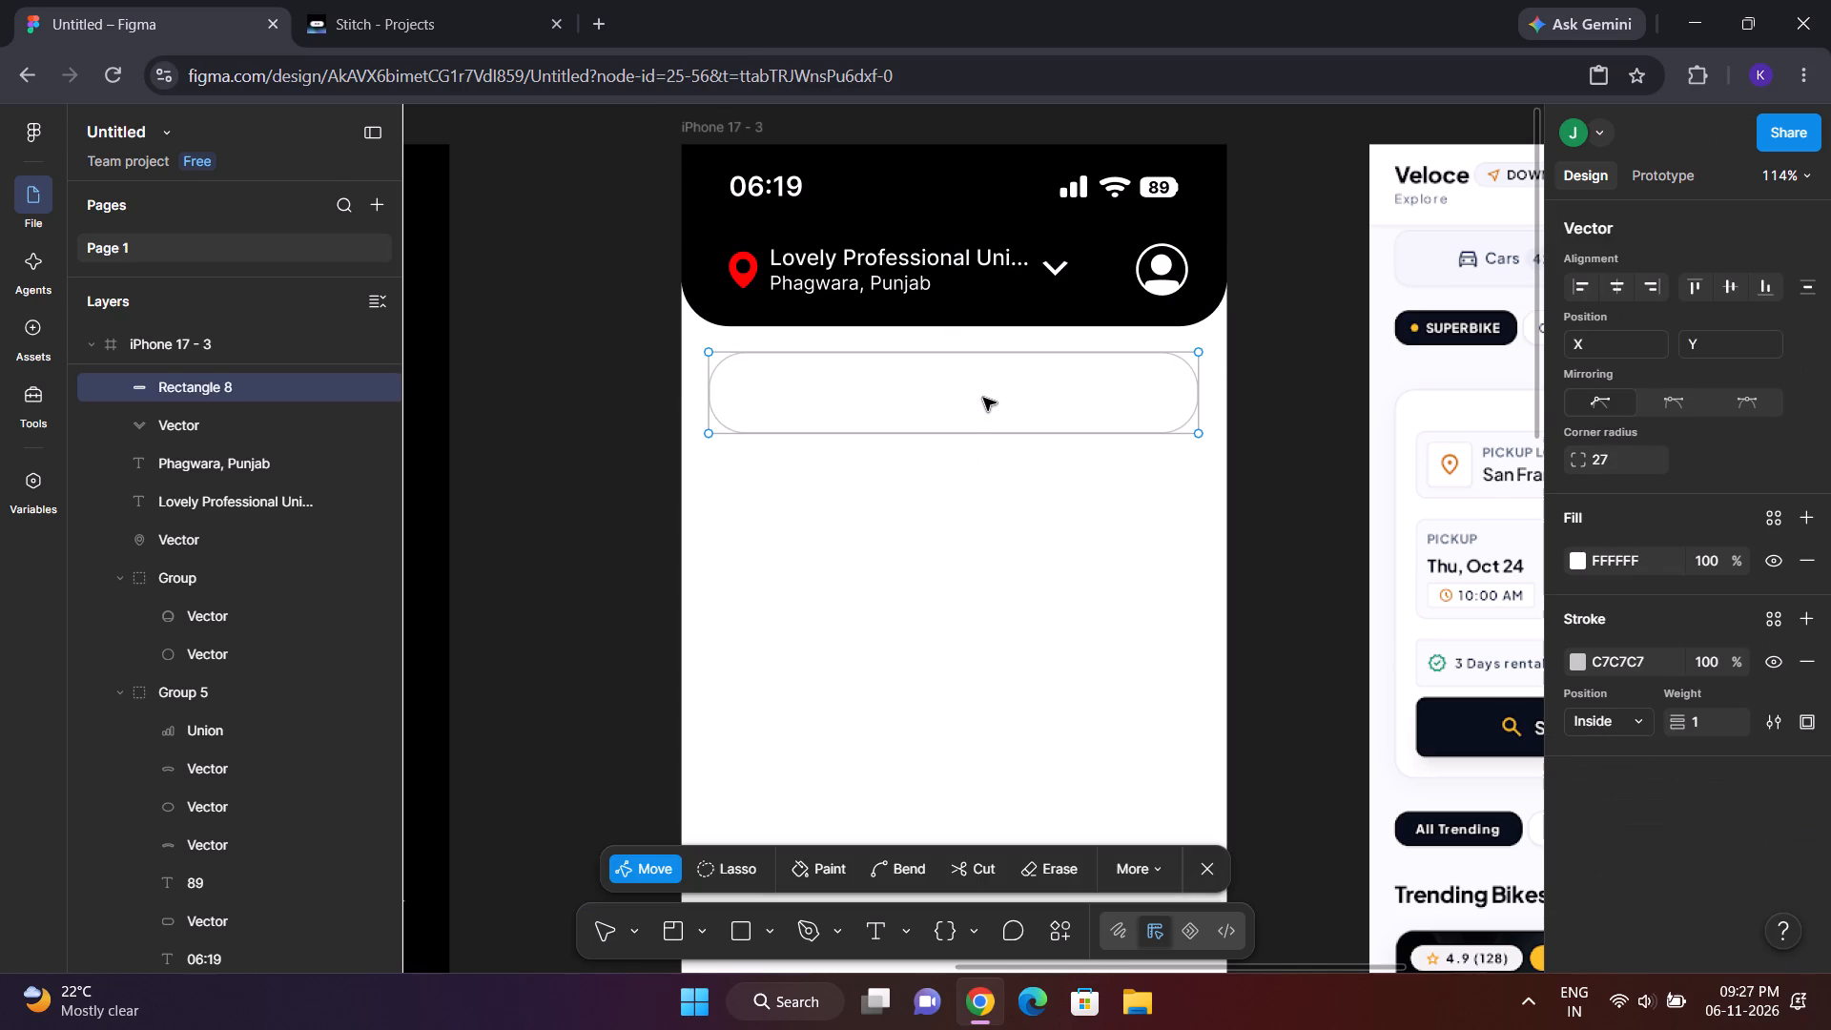
pyautogui.moveTo(983, 398); pyautogui.dragTo(982, 379)
pyautogui.click(1195, 858)
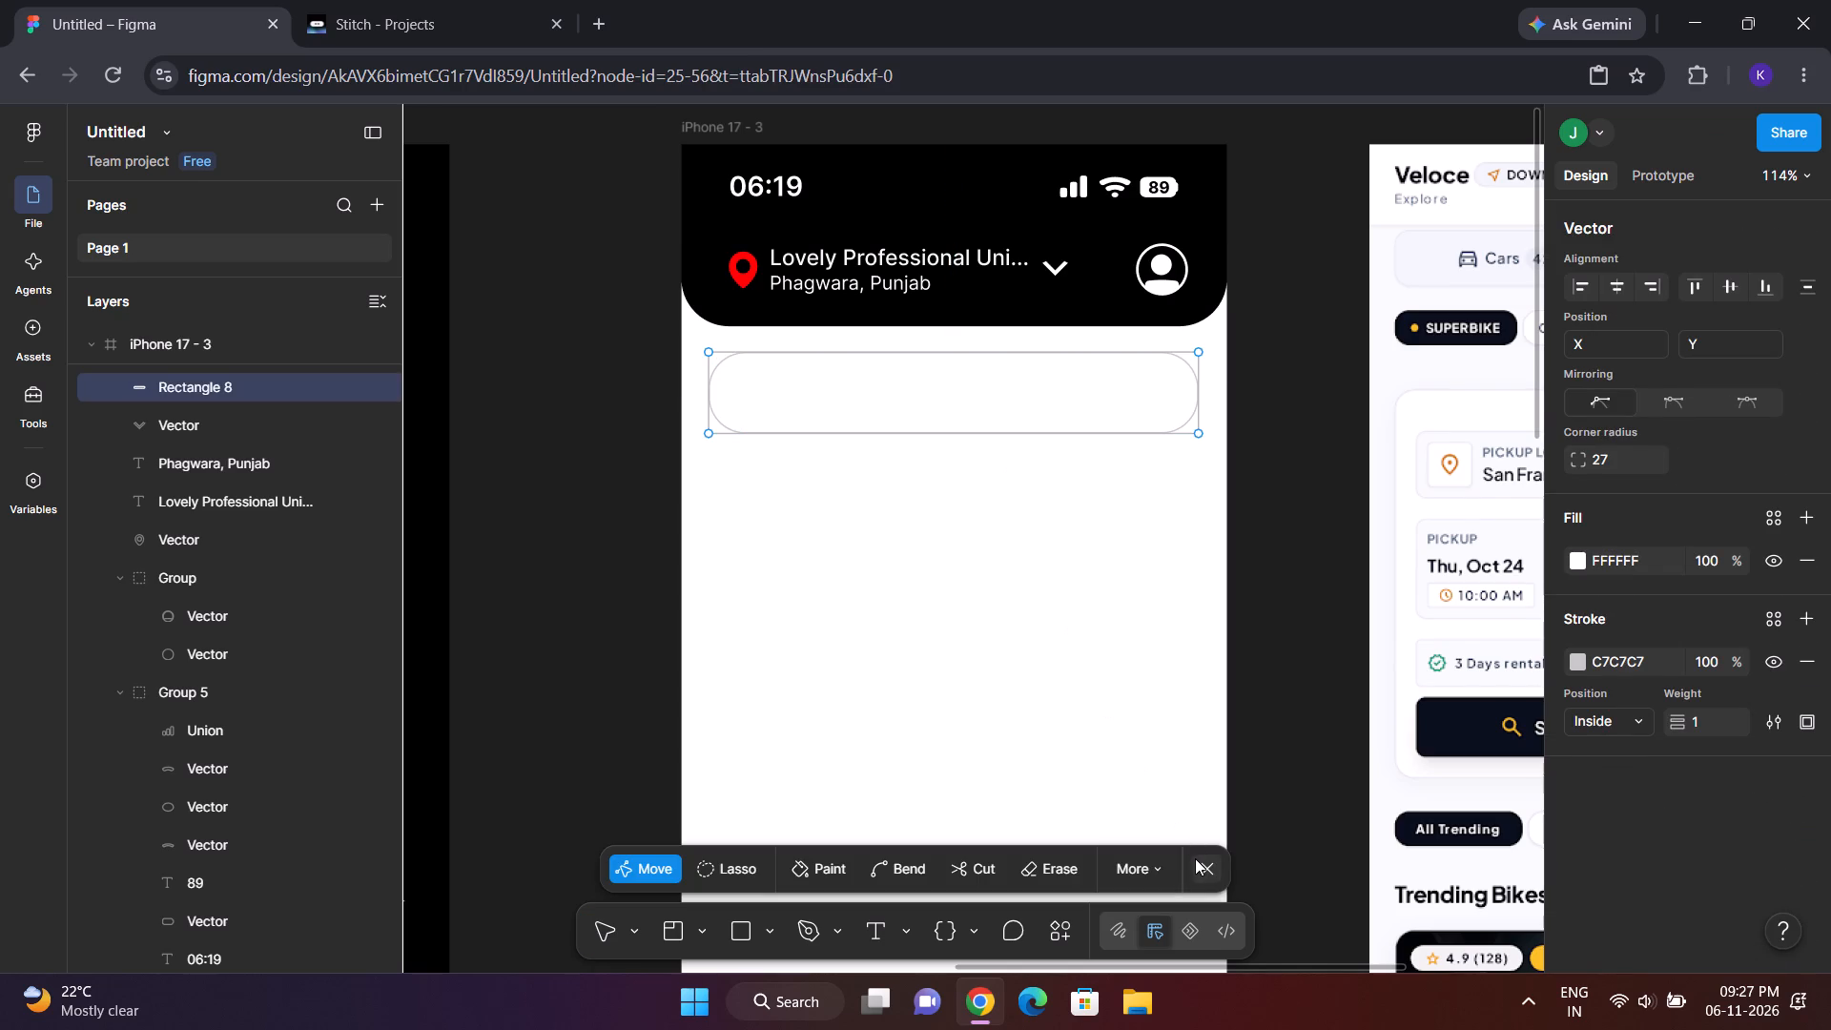
pyautogui.click(1003, 402)
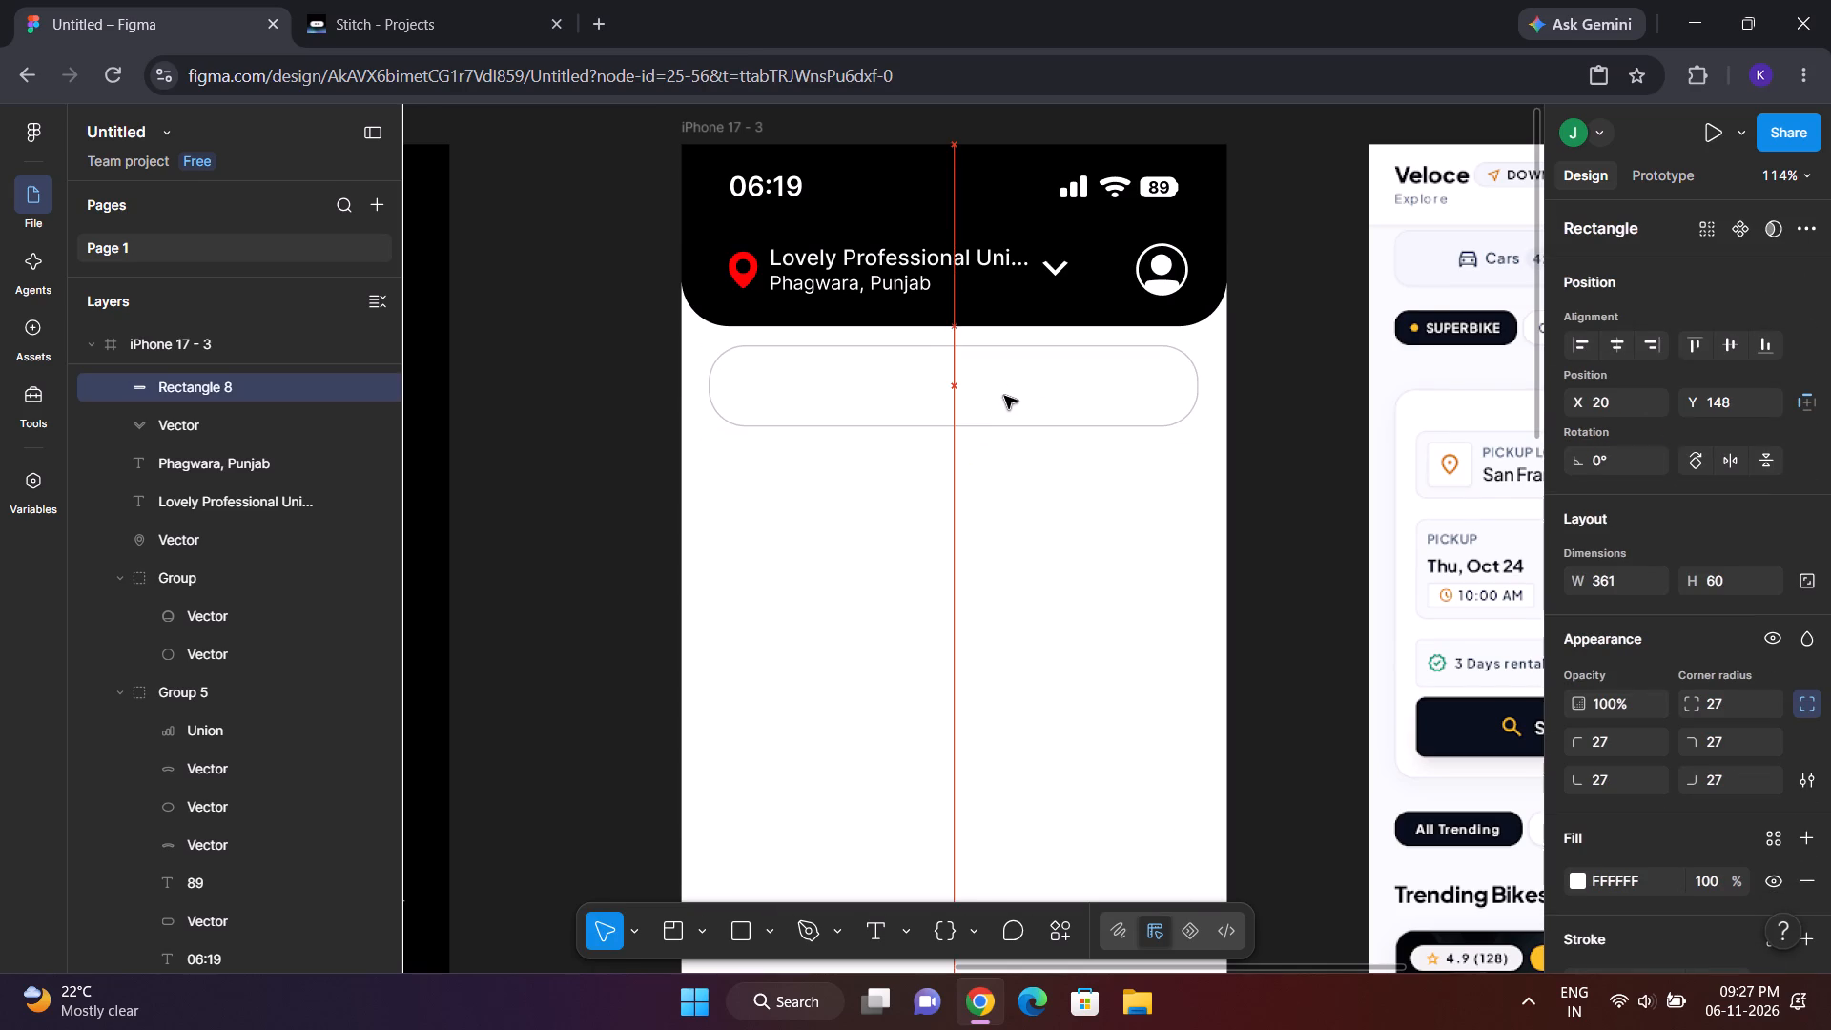
pyautogui.click(1272, 454)
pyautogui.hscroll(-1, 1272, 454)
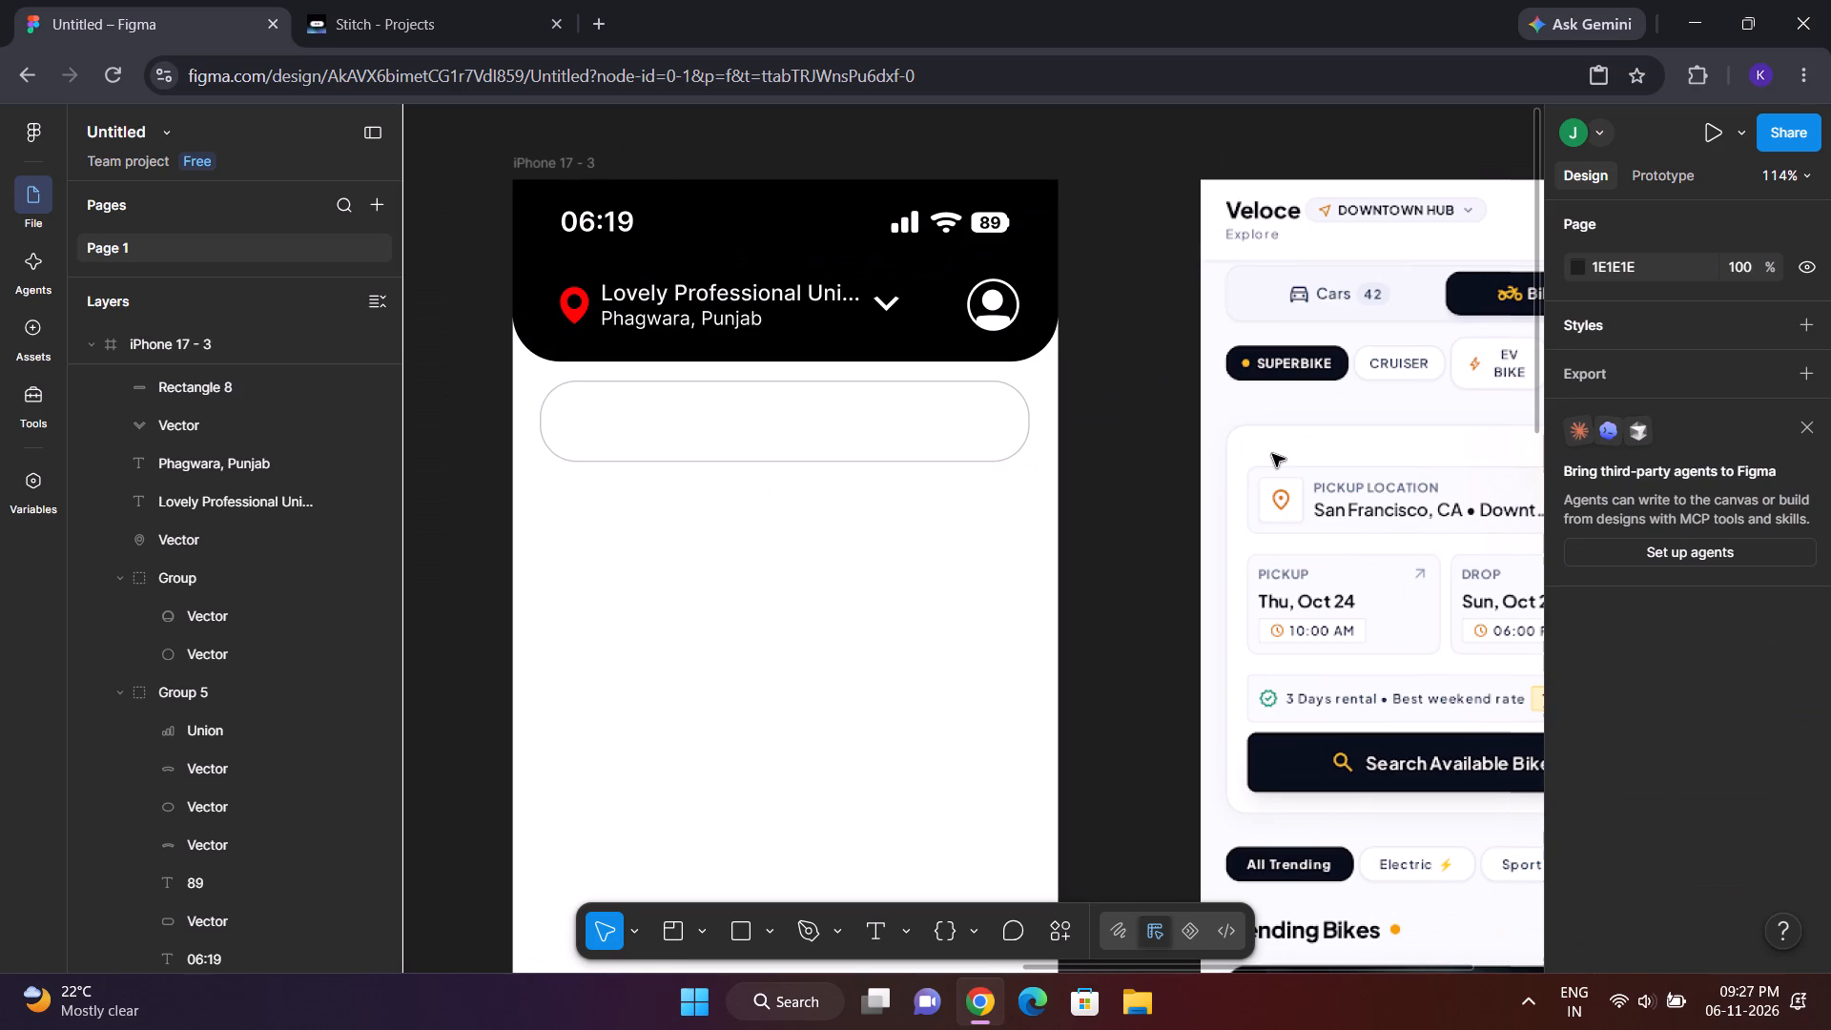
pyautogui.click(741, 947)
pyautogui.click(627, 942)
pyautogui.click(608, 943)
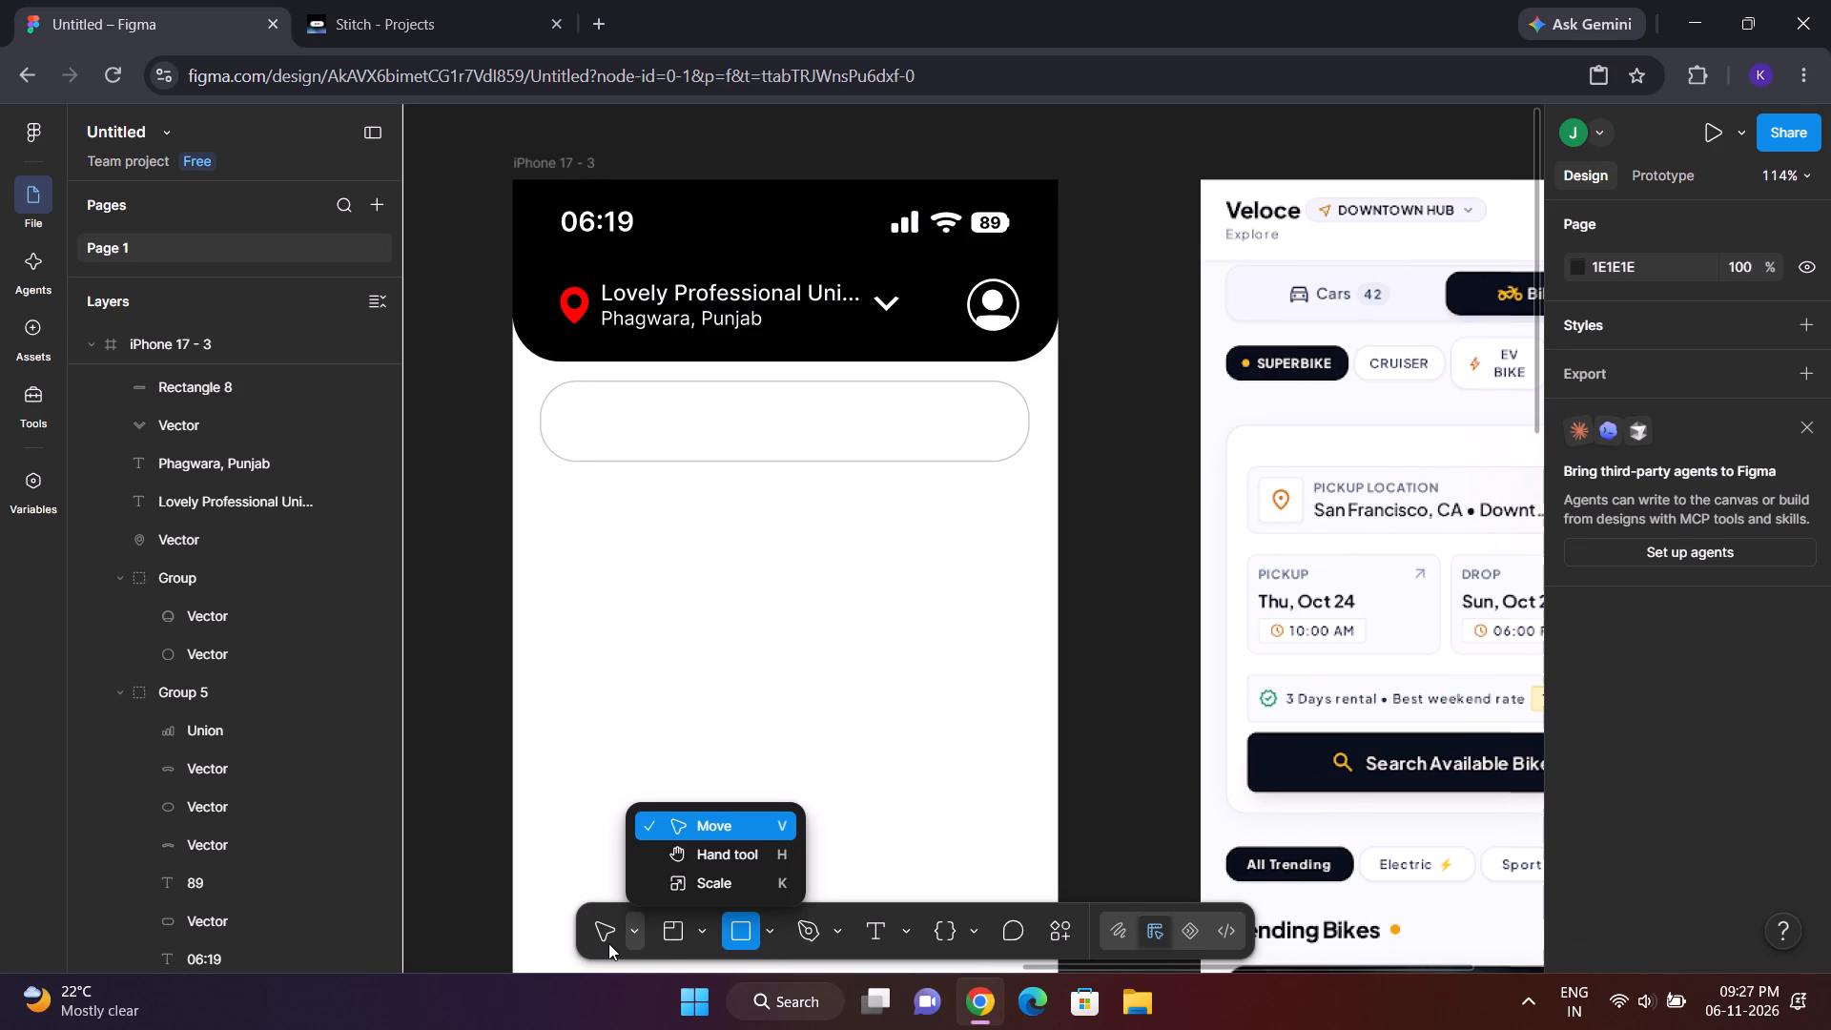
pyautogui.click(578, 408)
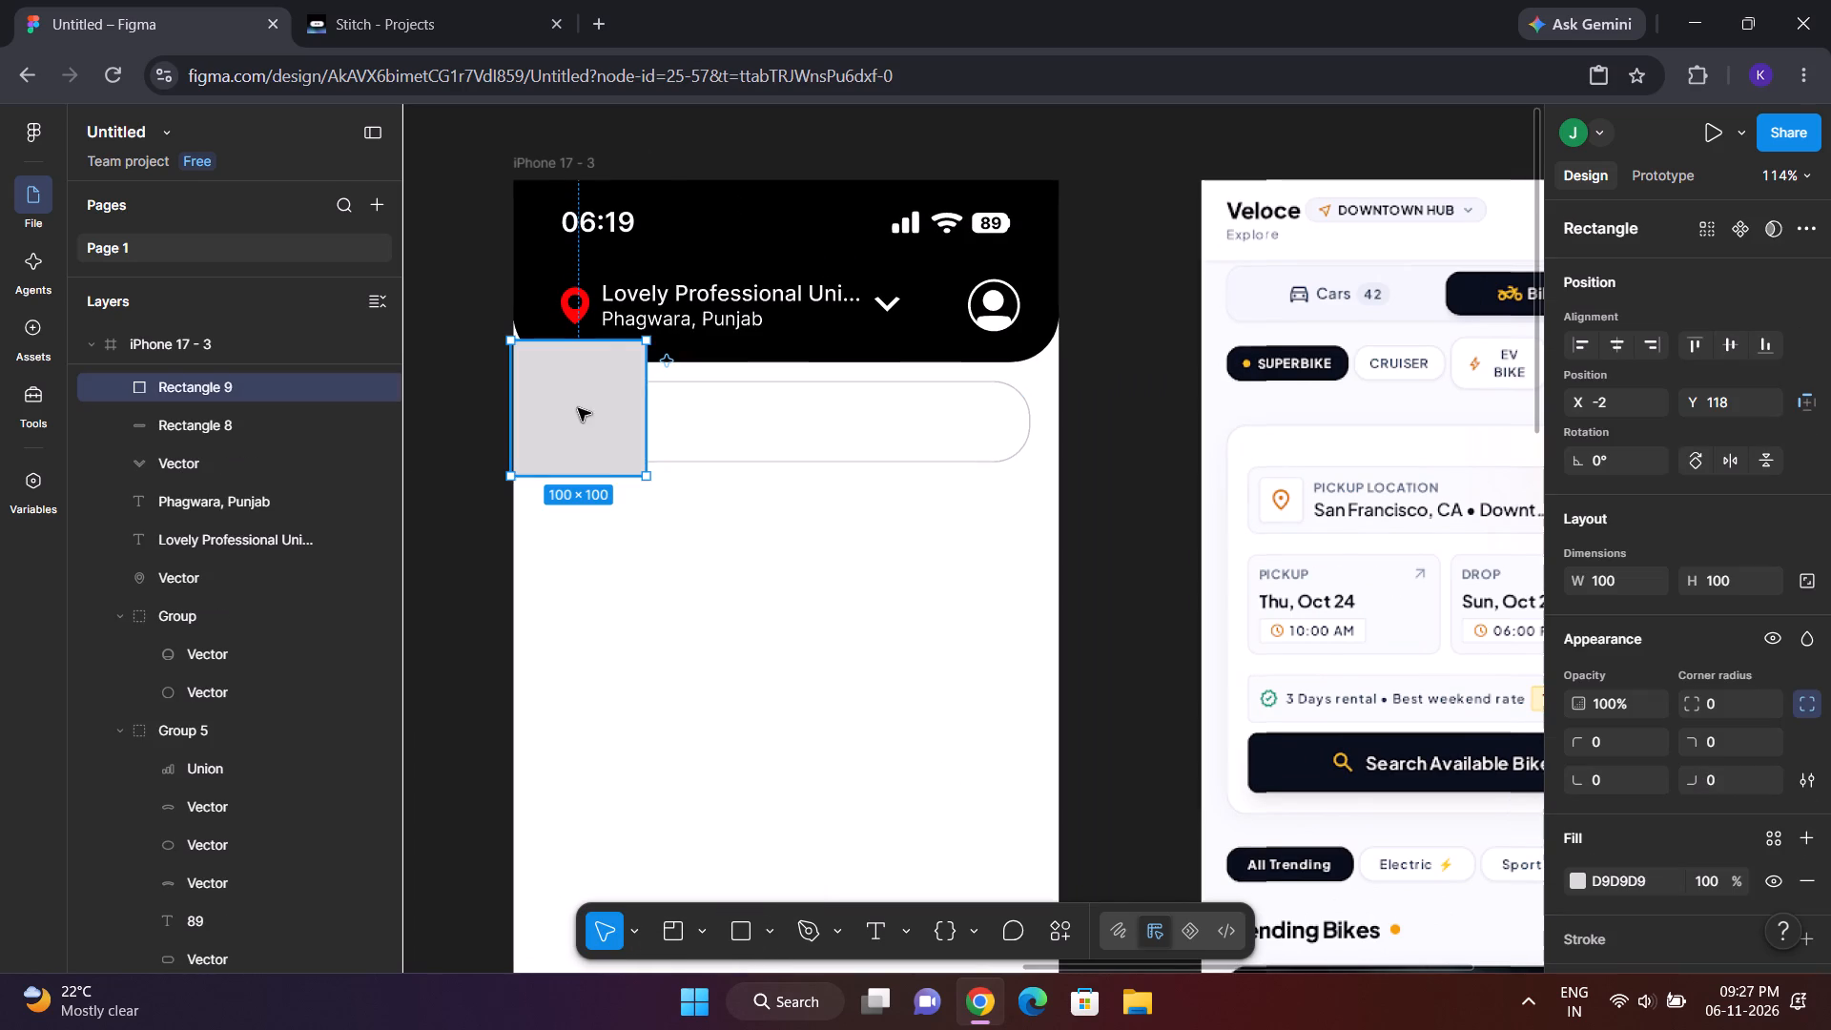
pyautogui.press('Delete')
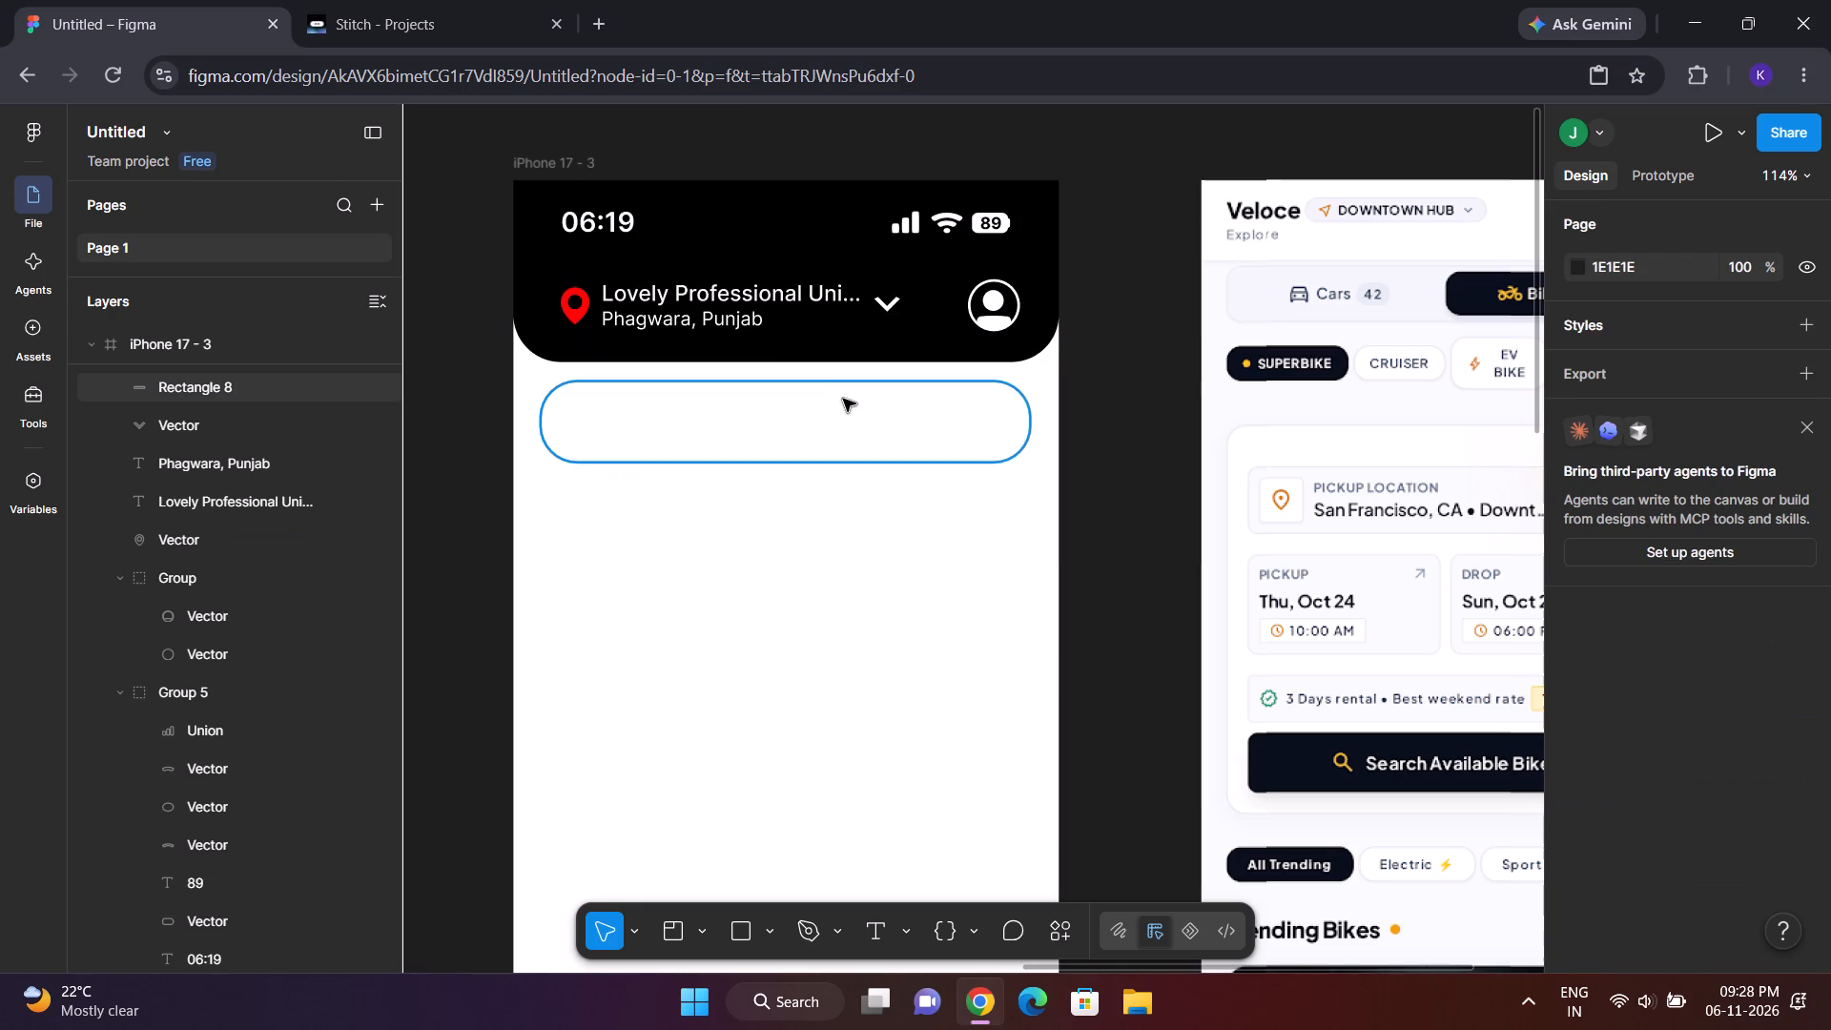
# Widen the rounded rectangle on both sides to about 372 × 60 at X 13, Y 147.
pyautogui.click(843, 399)
pyautogui.moveTo(1031, 416); pyautogui.dragTo(1039, 416)
pyautogui.click(641, 422)
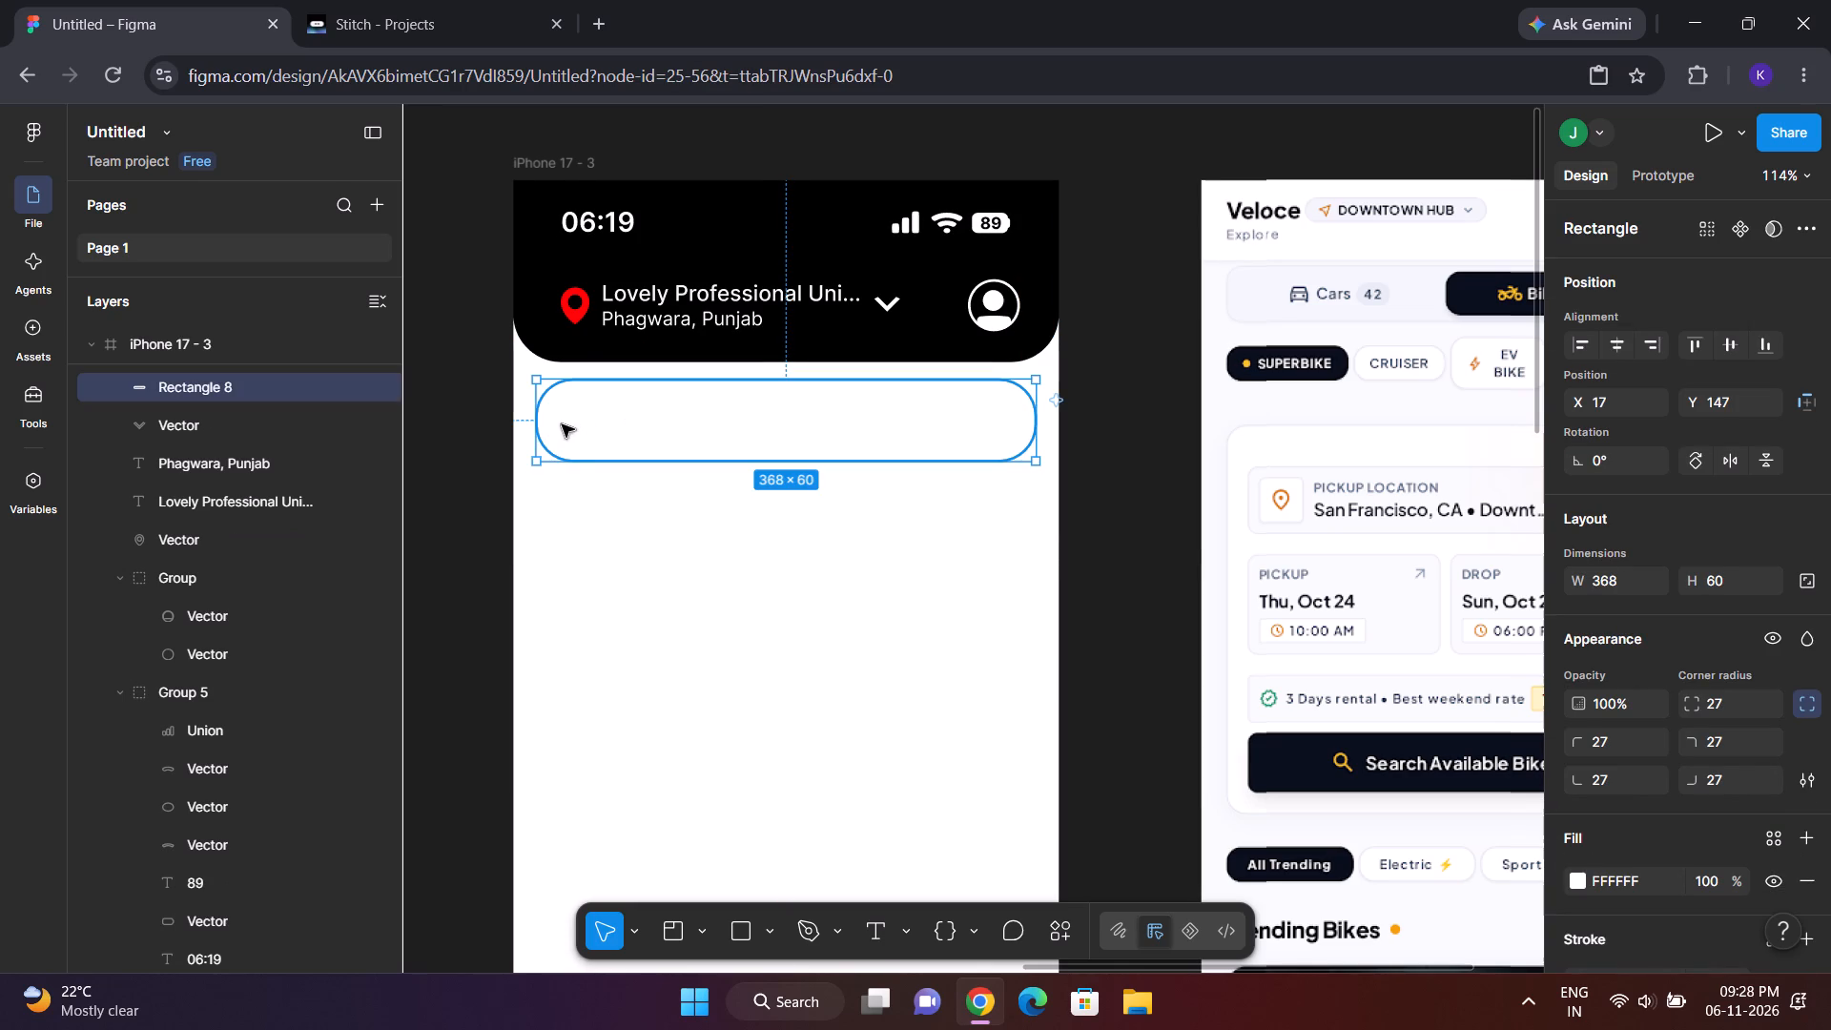
pyautogui.click(537, 424)
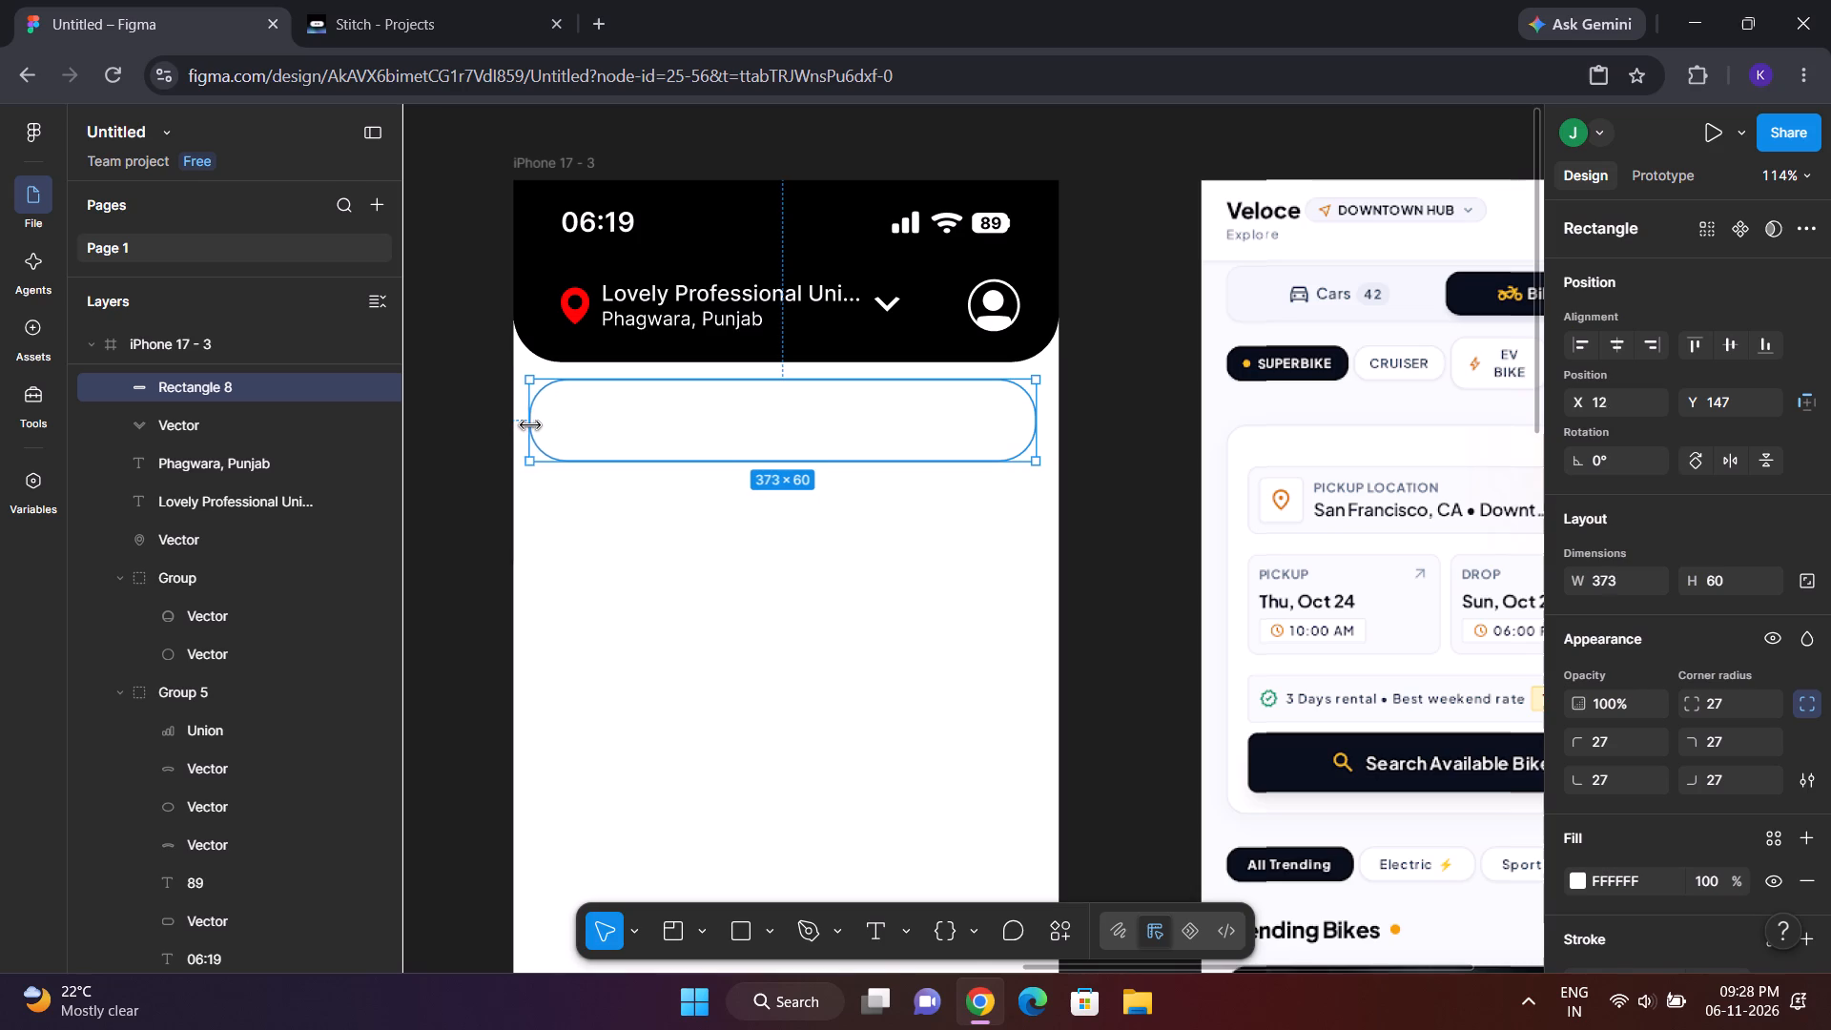
pyautogui.click(1136, 533)
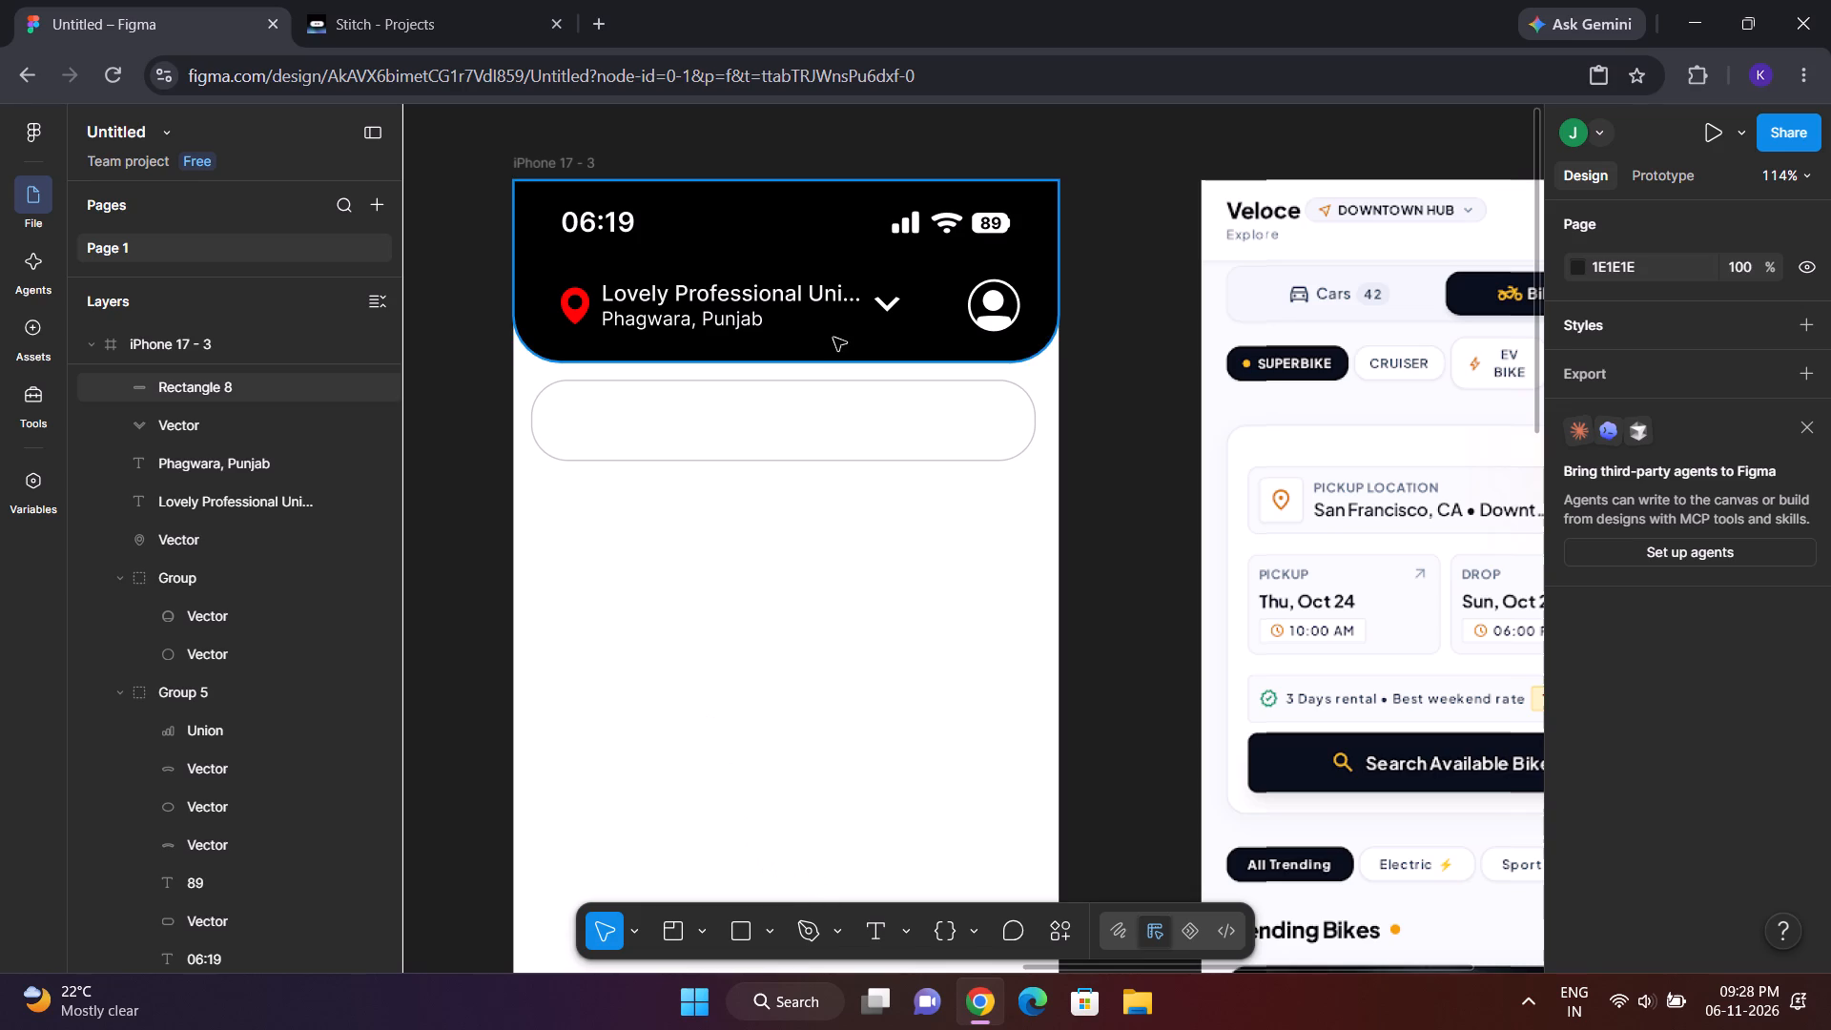
# Capture a screen snip of the Cars and Bikes toggle in the reference design with the Snipping Tool.
pyautogui.click(839, 418)
pyautogui.hscroll(-1, 1001, 406)
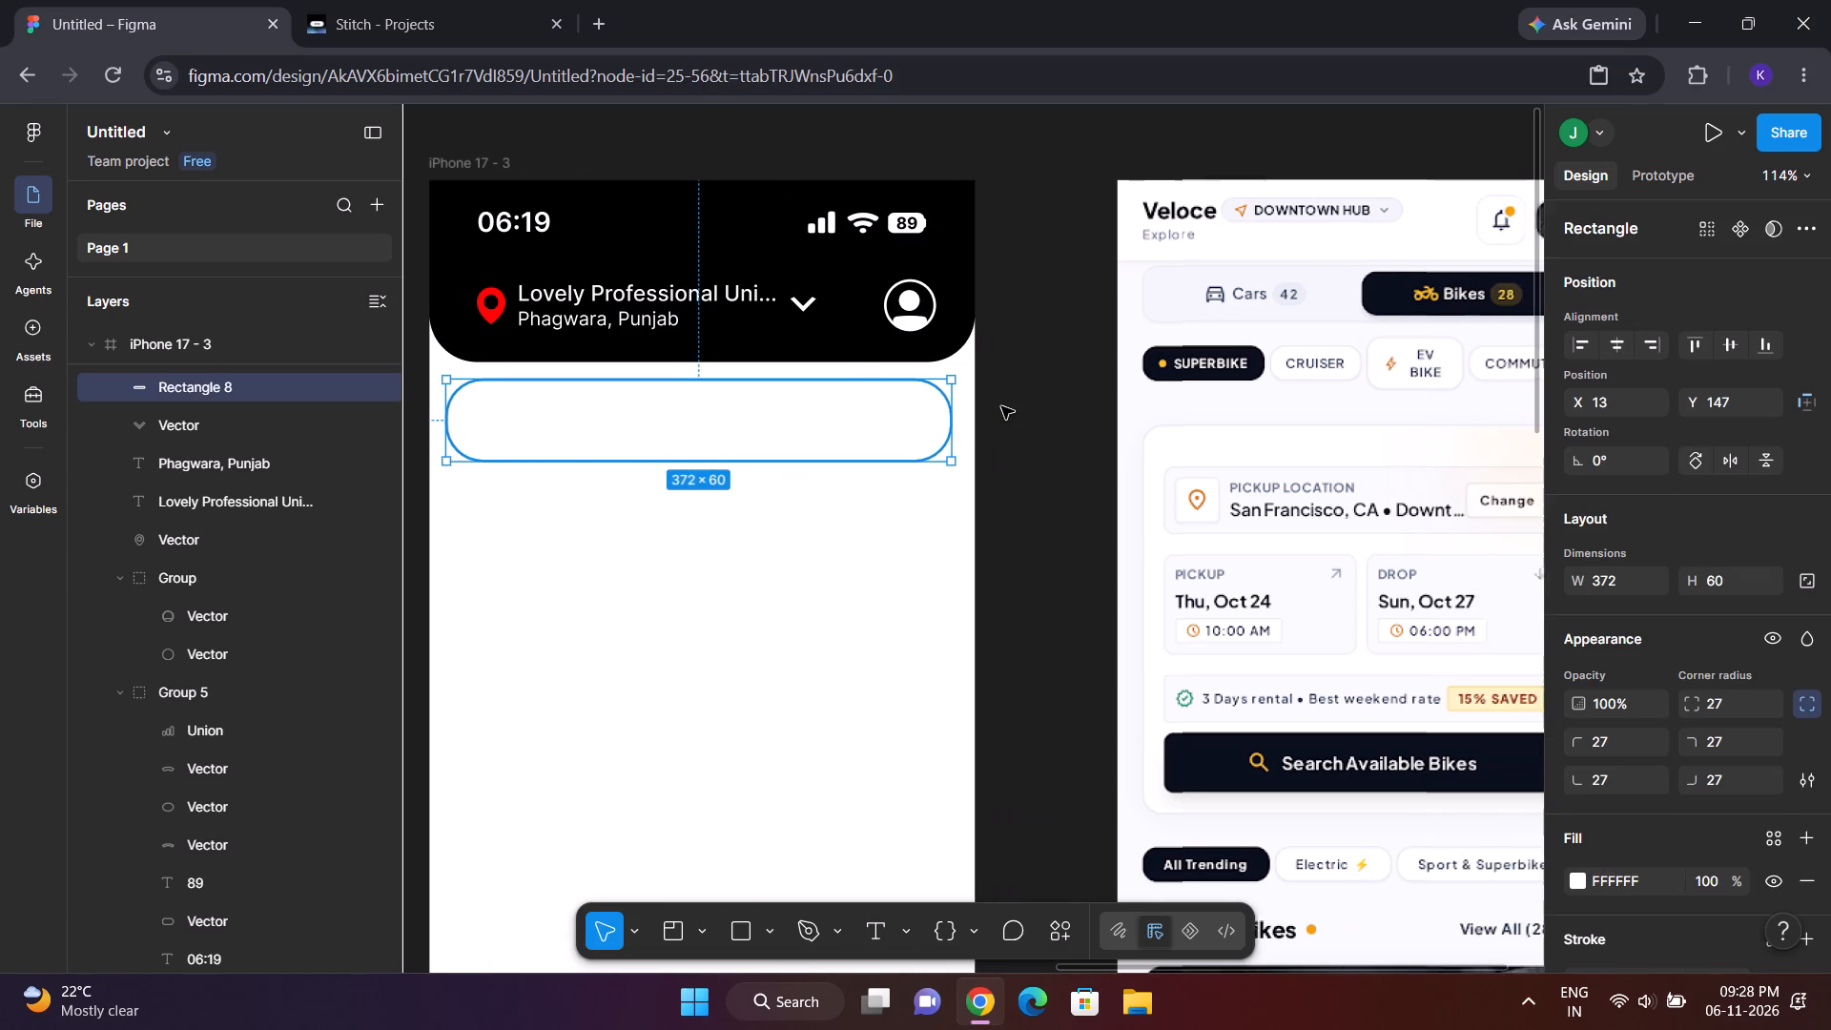
pyautogui.press('Print')
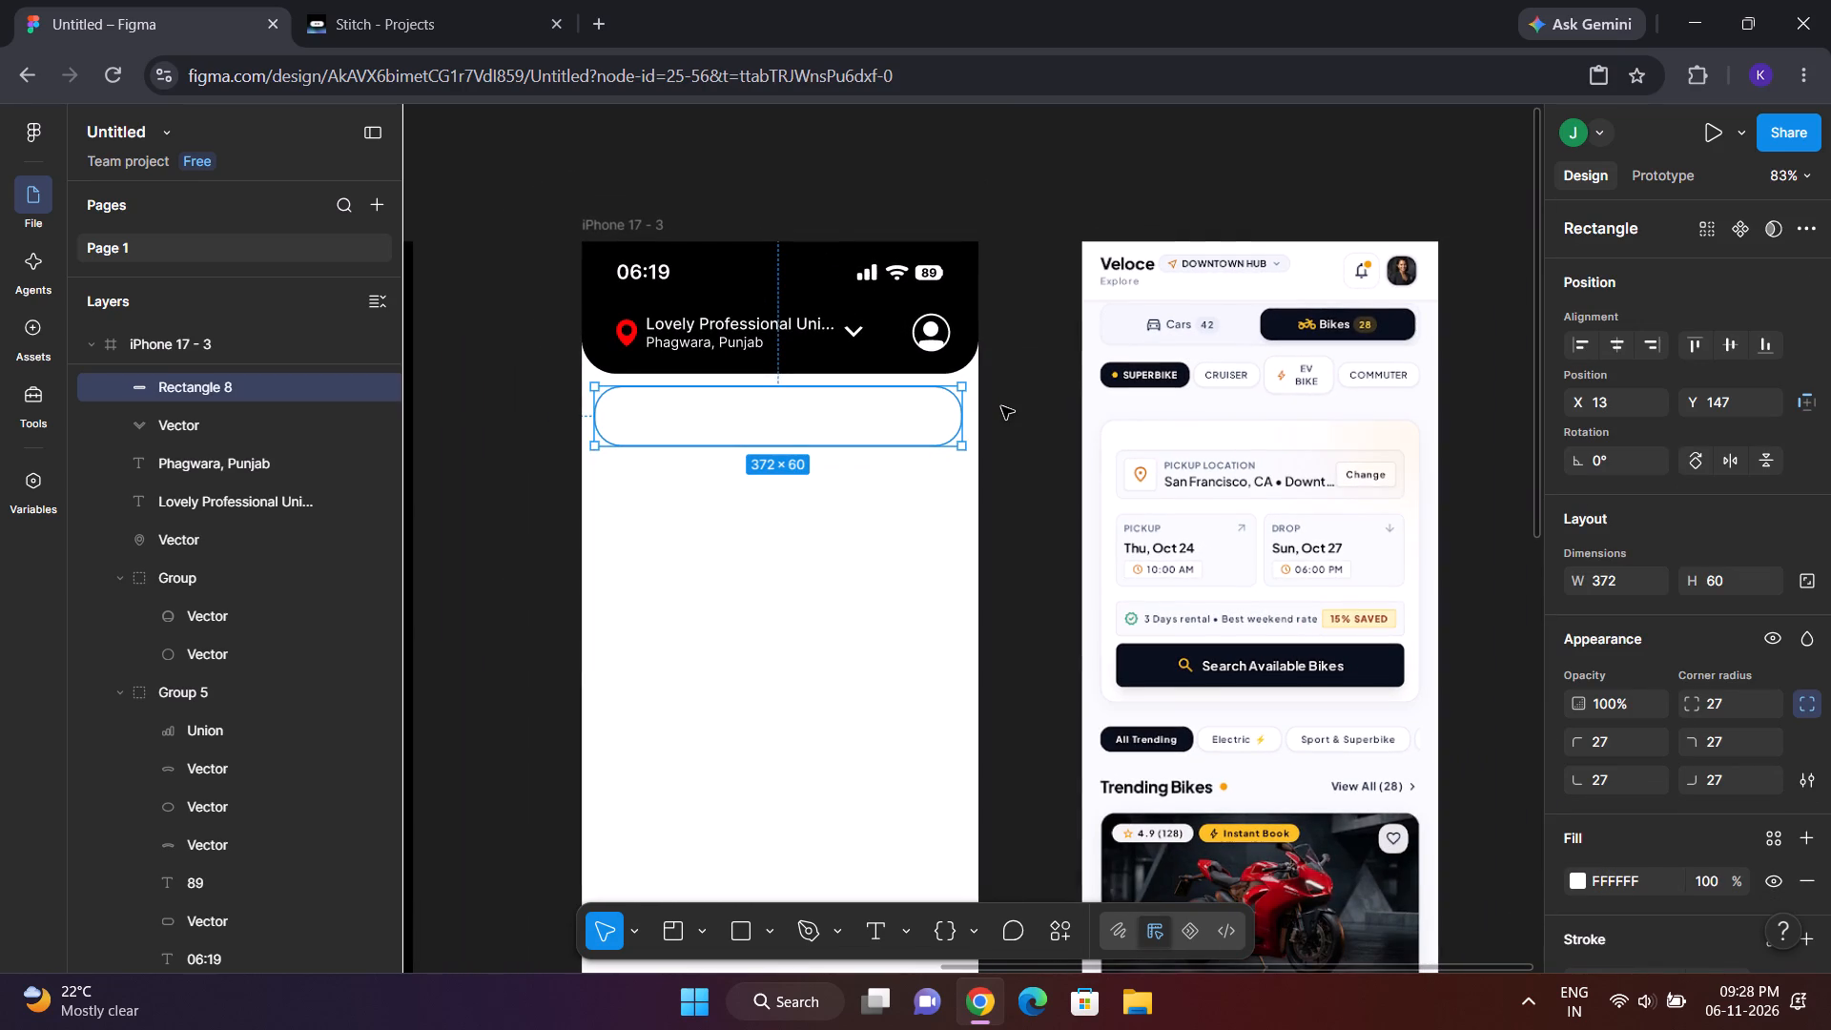
pyautogui.moveTo(1076, 304); pyautogui.dragTo(1441, 352)
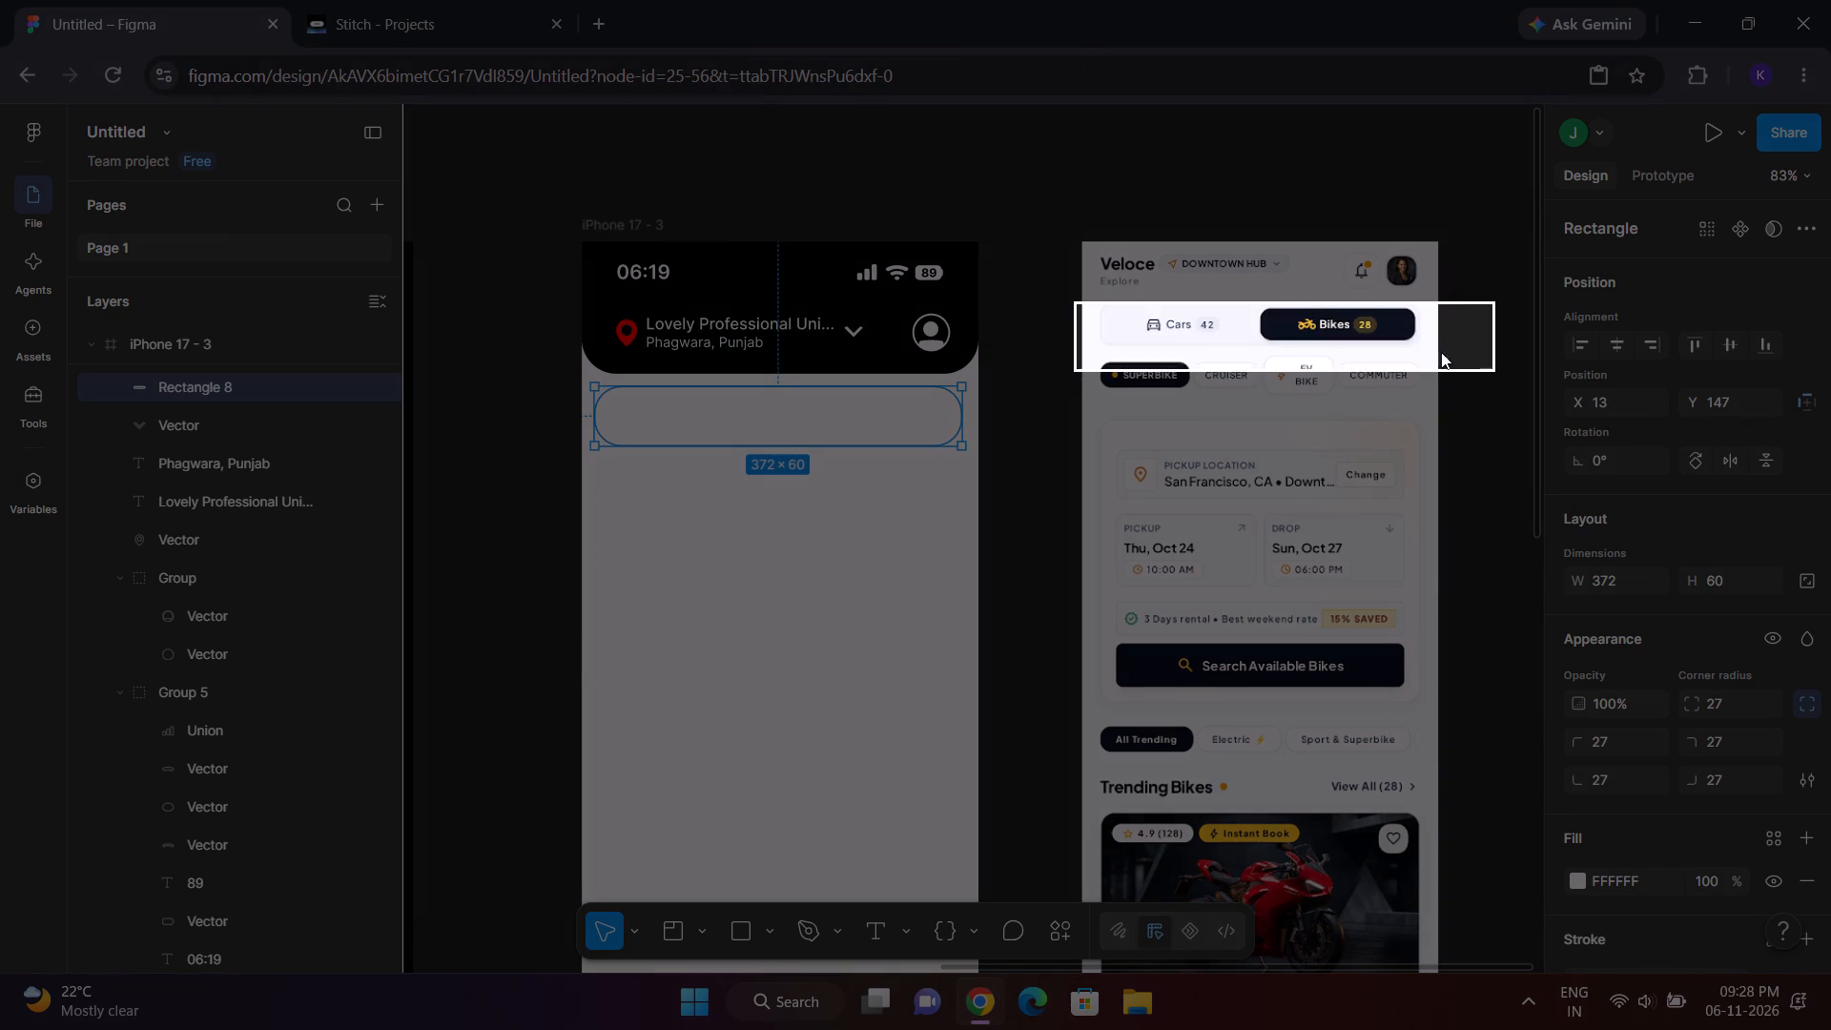
pyautogui.moveTo(1441, 352); pyautogui.dragTo(1433, 348)
# Ask the AI agent to restyle the rounded rectangle, attaching the captured toggle and the prompt "make like this but use only black white and blue".
pyautogui.rightClick(851, 407)
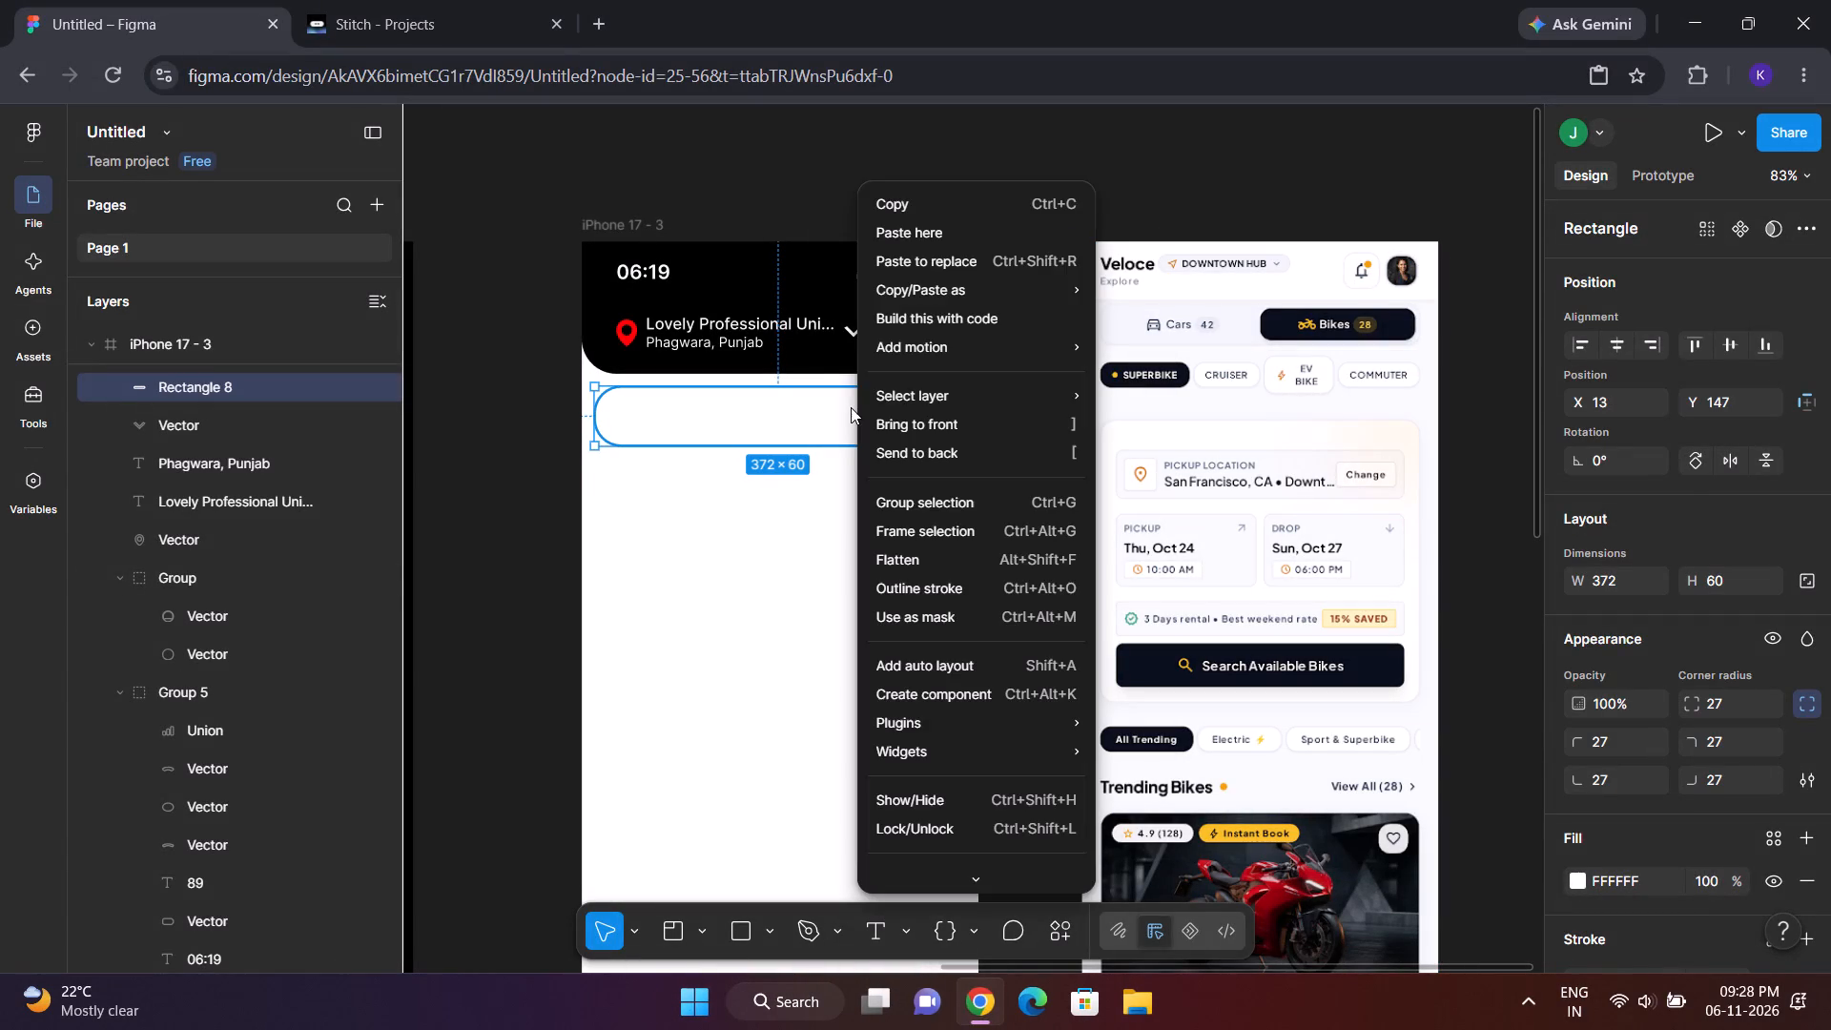
pyautogui.click(751, 393)
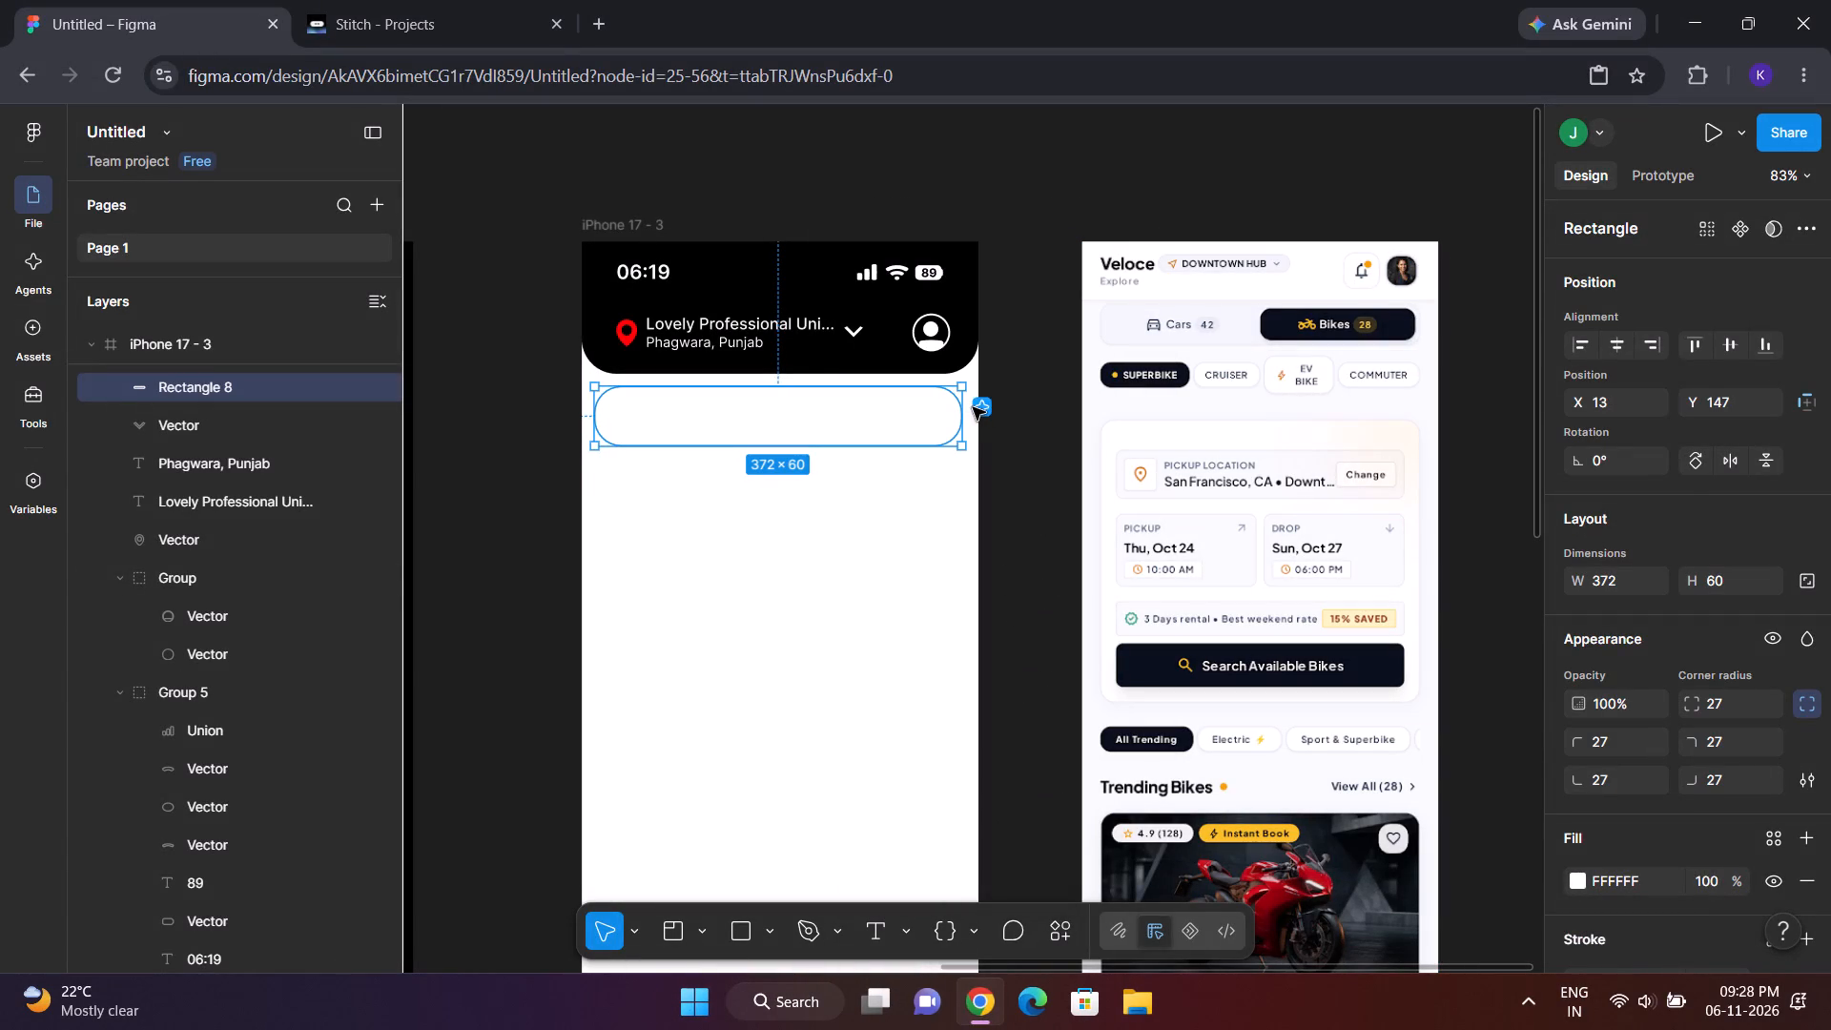
pyautogui.click(977, 409)
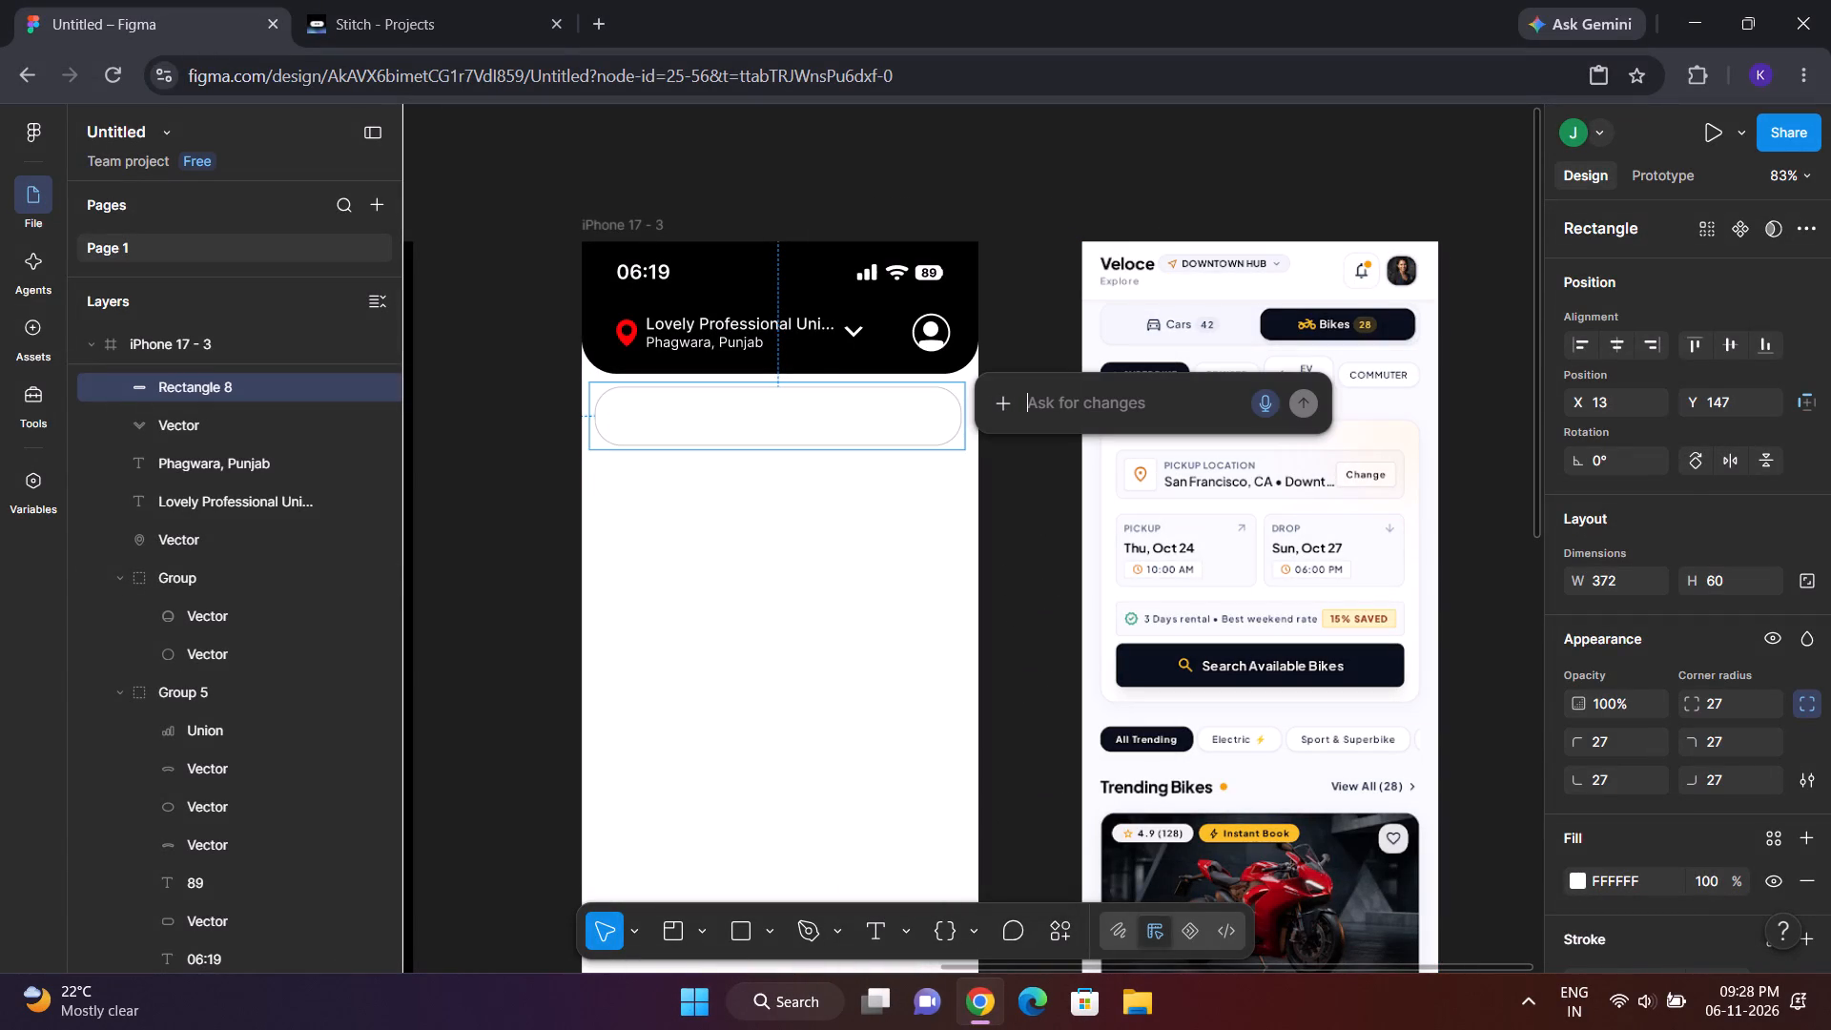
pyautogui.hotkey('ctrl', 'v')
pyautogui.click(1087, 407)
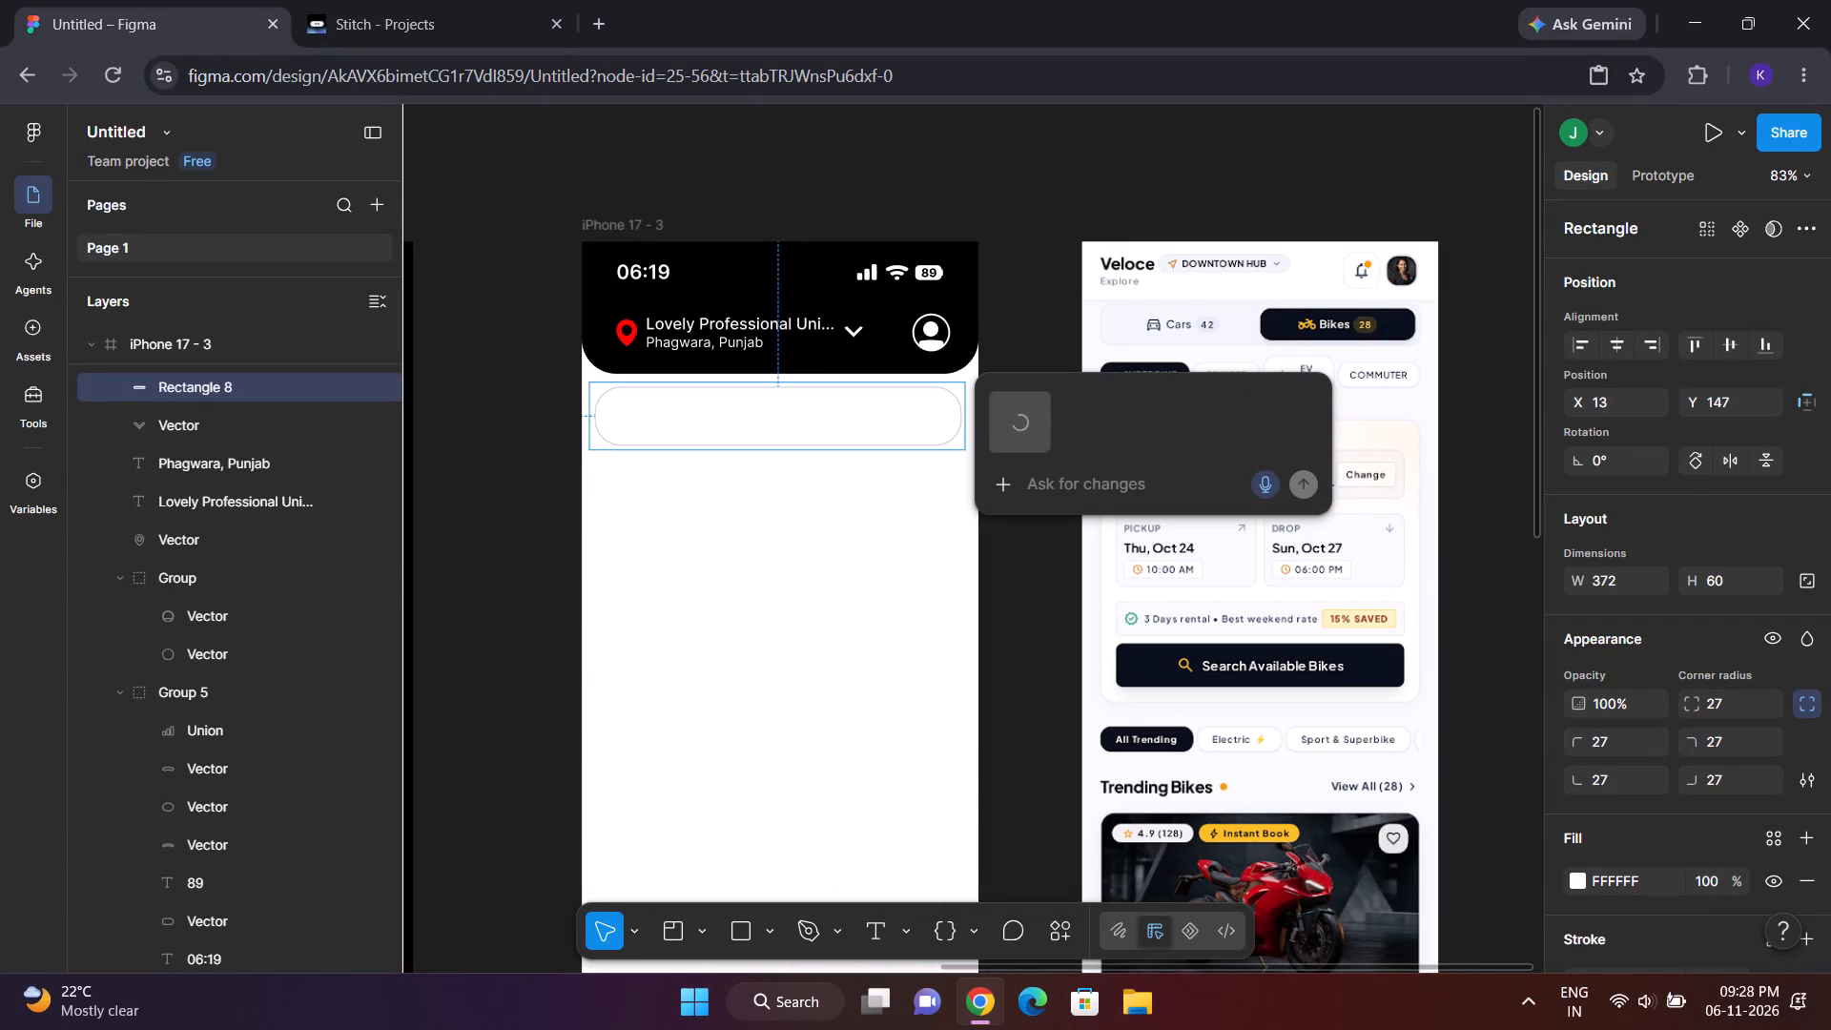
pyautogui.click(1080, 478)
pyautogui.write('make like this but use in')
pyautogui.press('BackSpace')
pyautogui.press('BackSpace')
pyautogui.write('only black whi')
pyautogui.write('te and')
pyautogui.press('space')
pyautogui.write('blue')
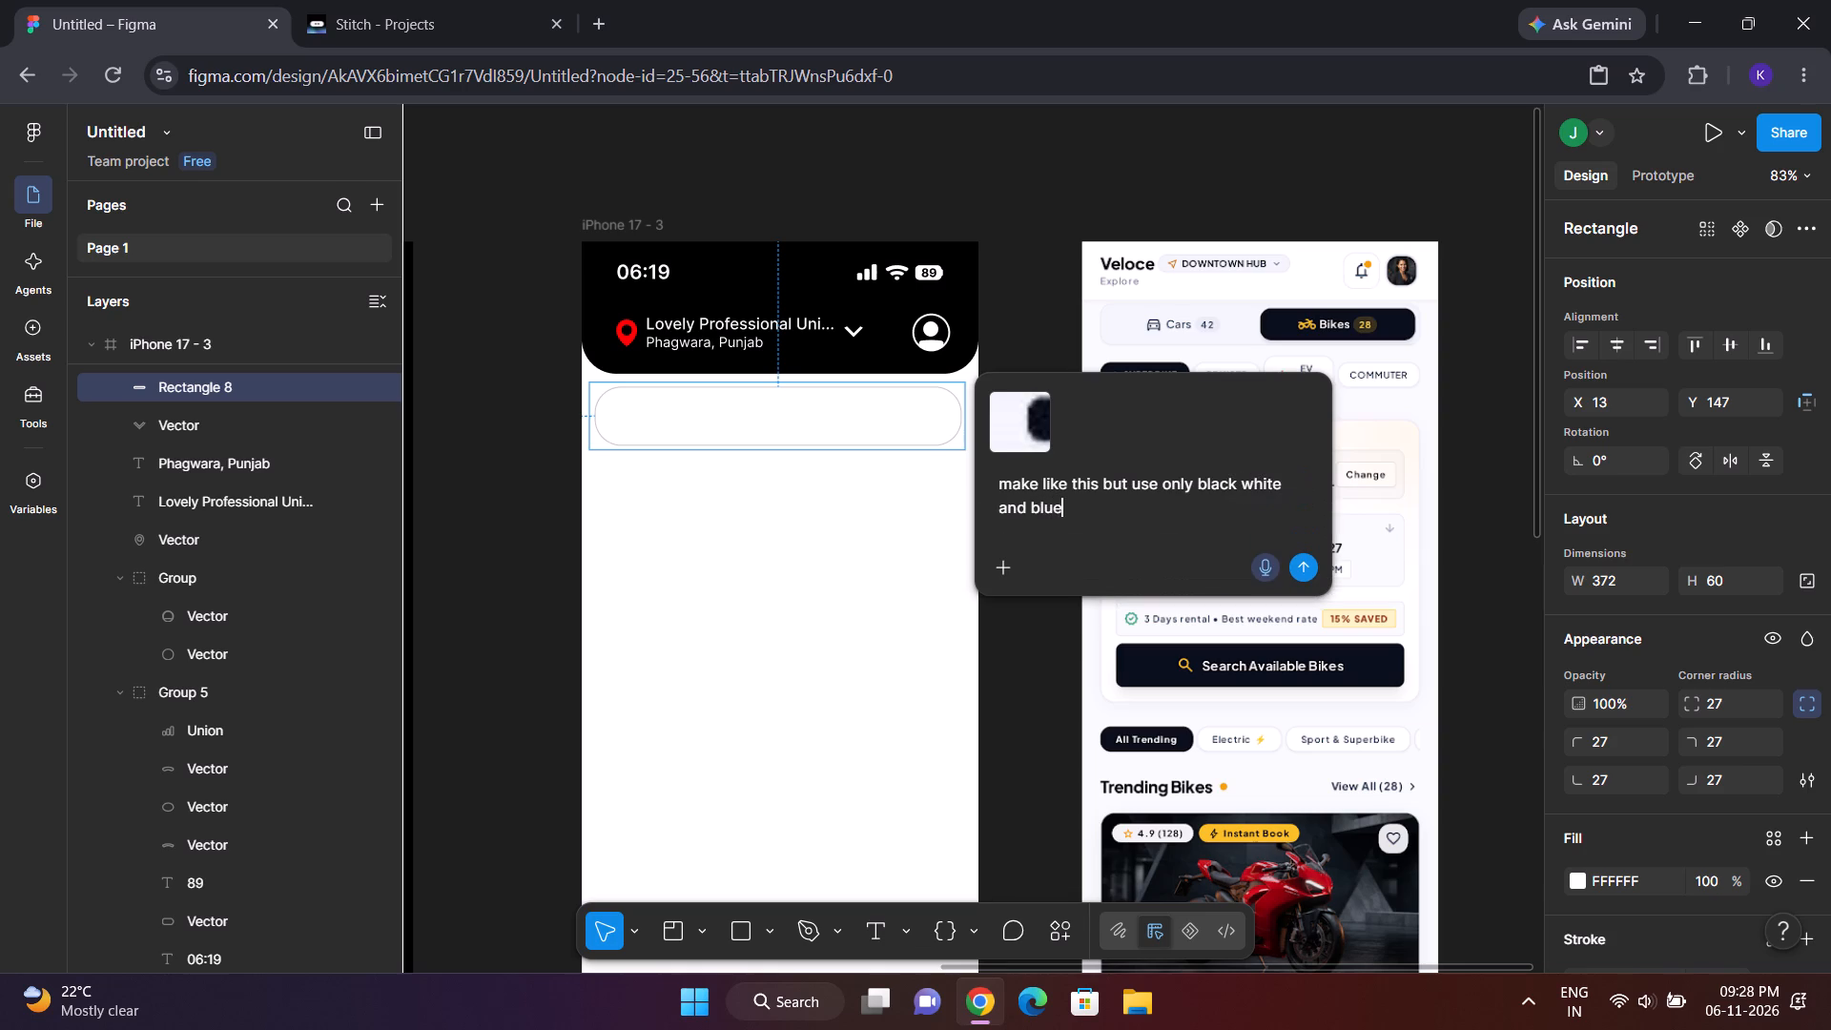
pyautogui.press('Return')
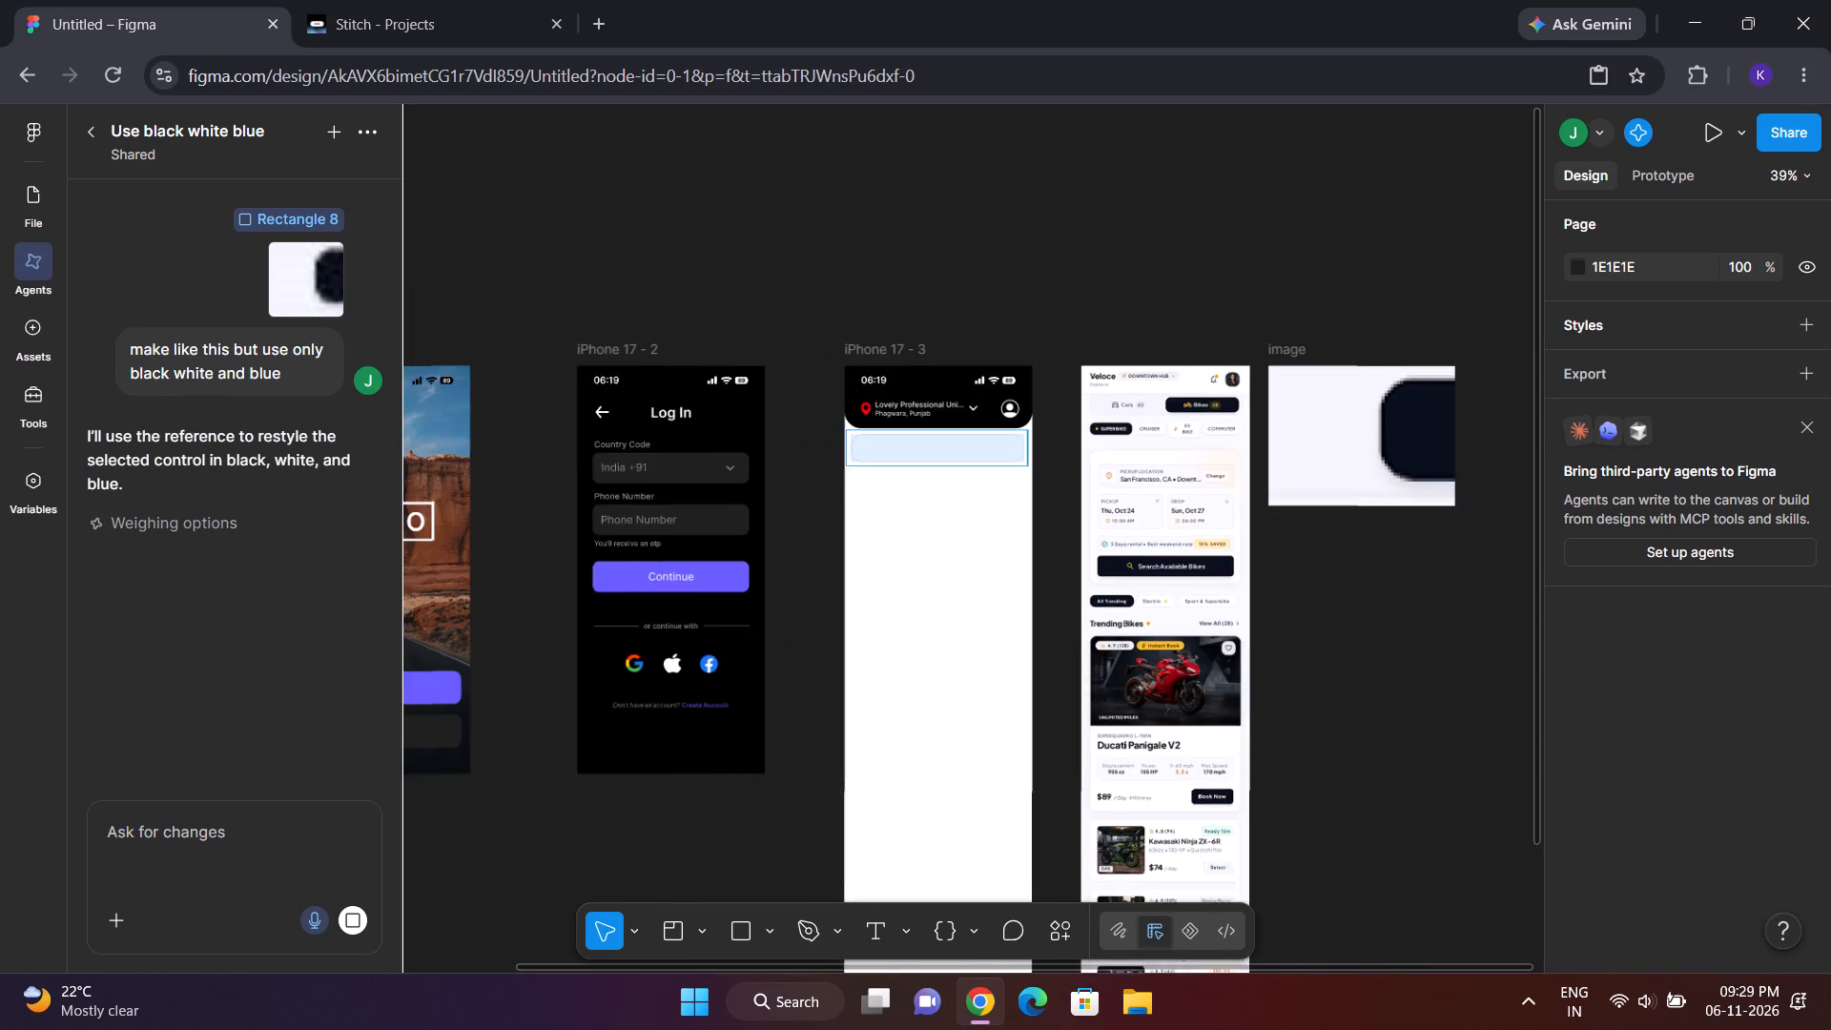
# Draw a grey rectangle about 103 × 19 below the rounded rectangle in iPhone 17 - 3.
pyautogui.hscroll(2, 1403, 385)
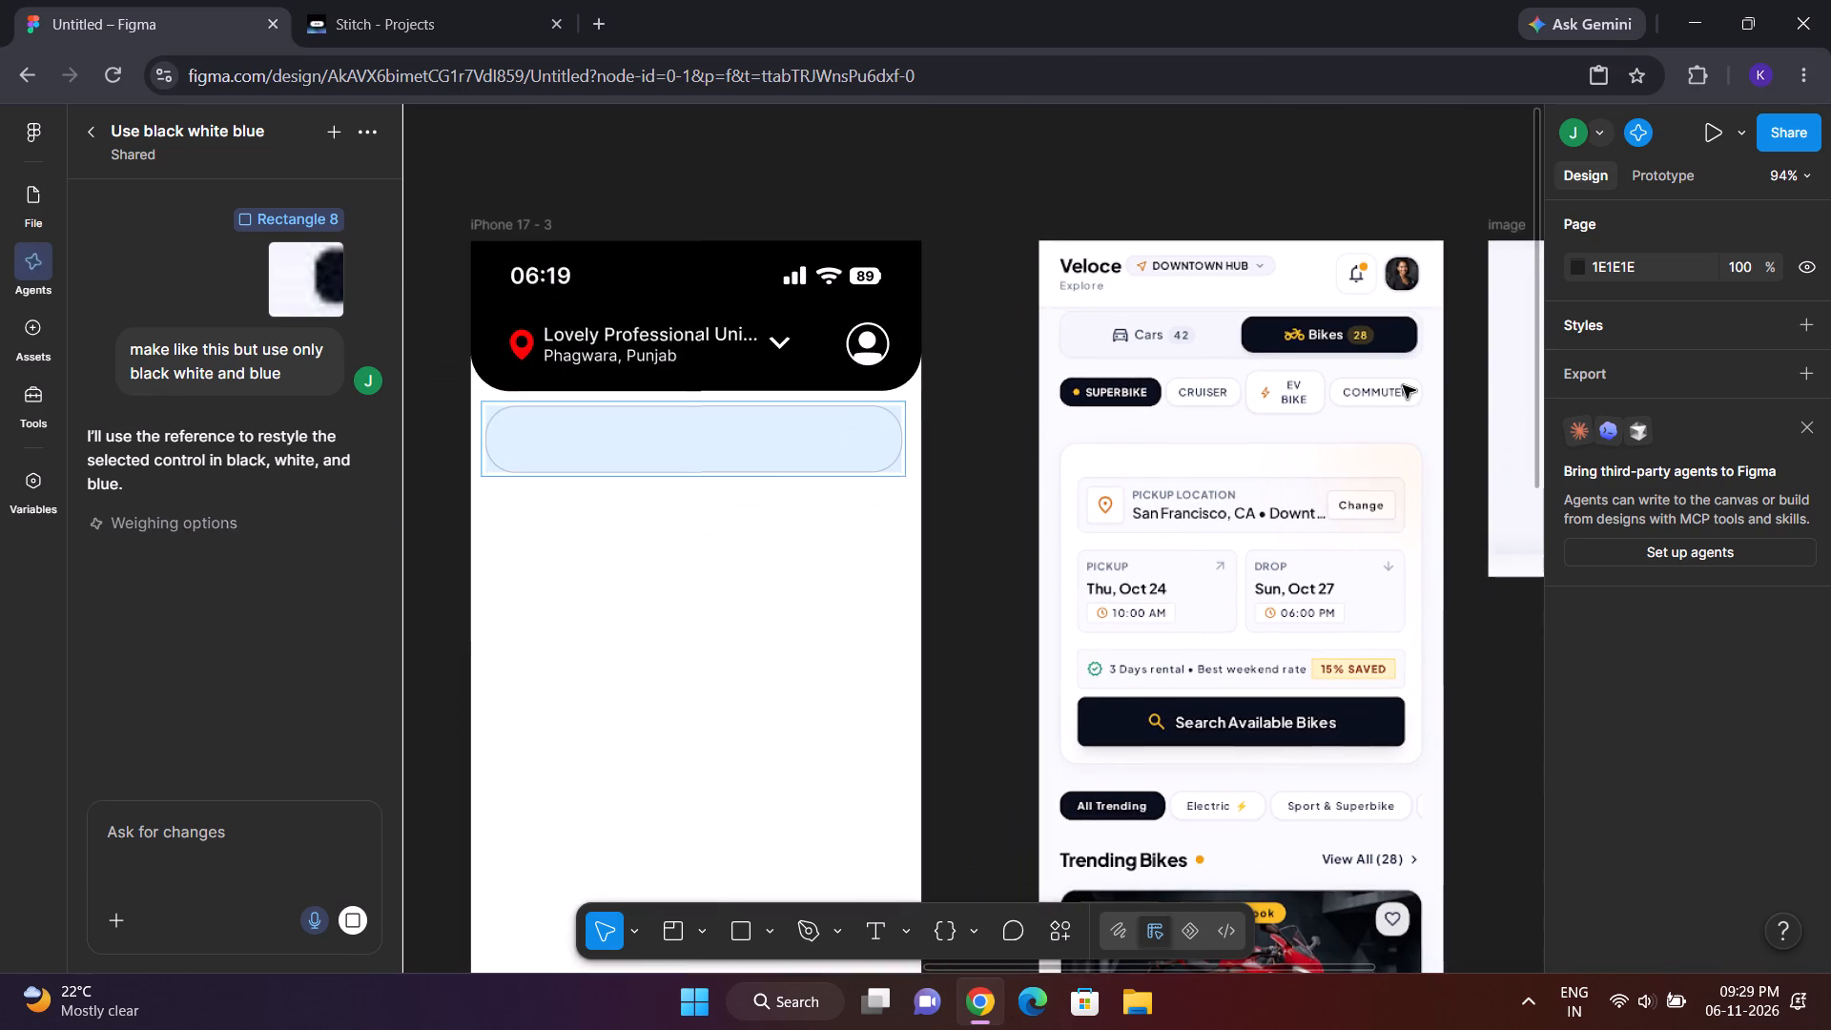
pyautogui.scroll(-1, 1018, 583)
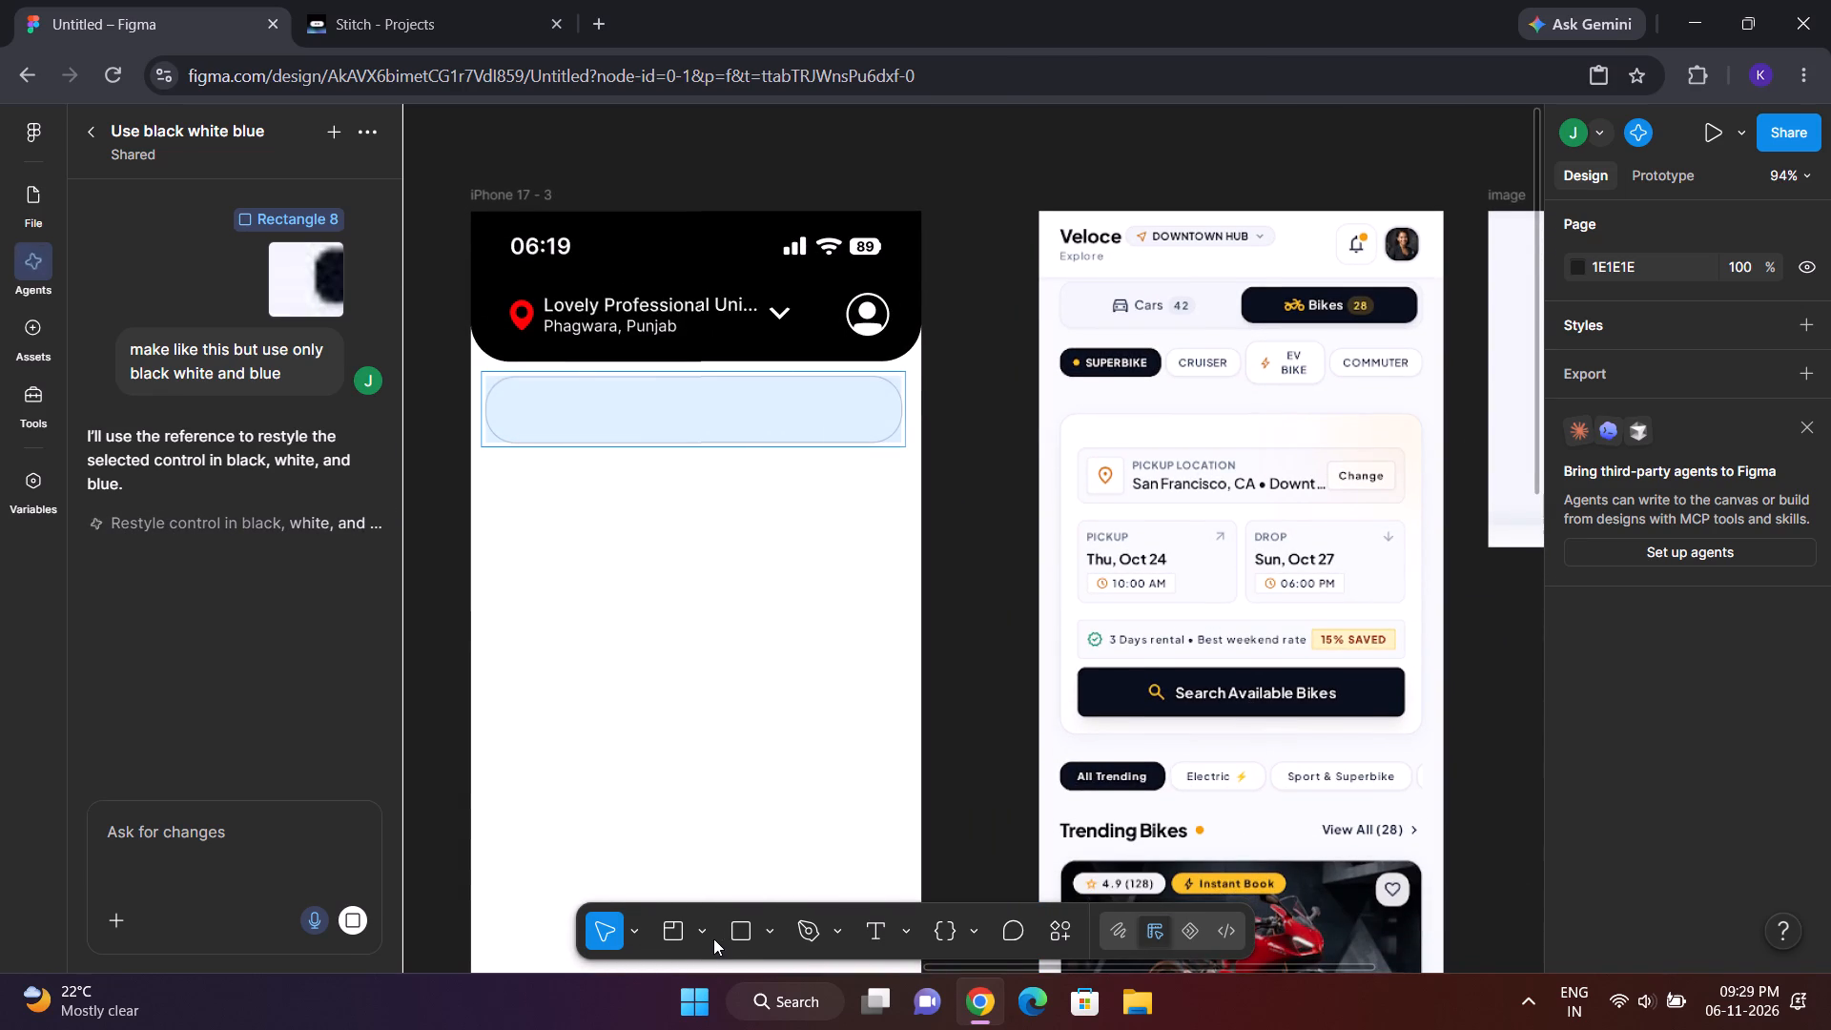
pyautogui.click(739, 940)
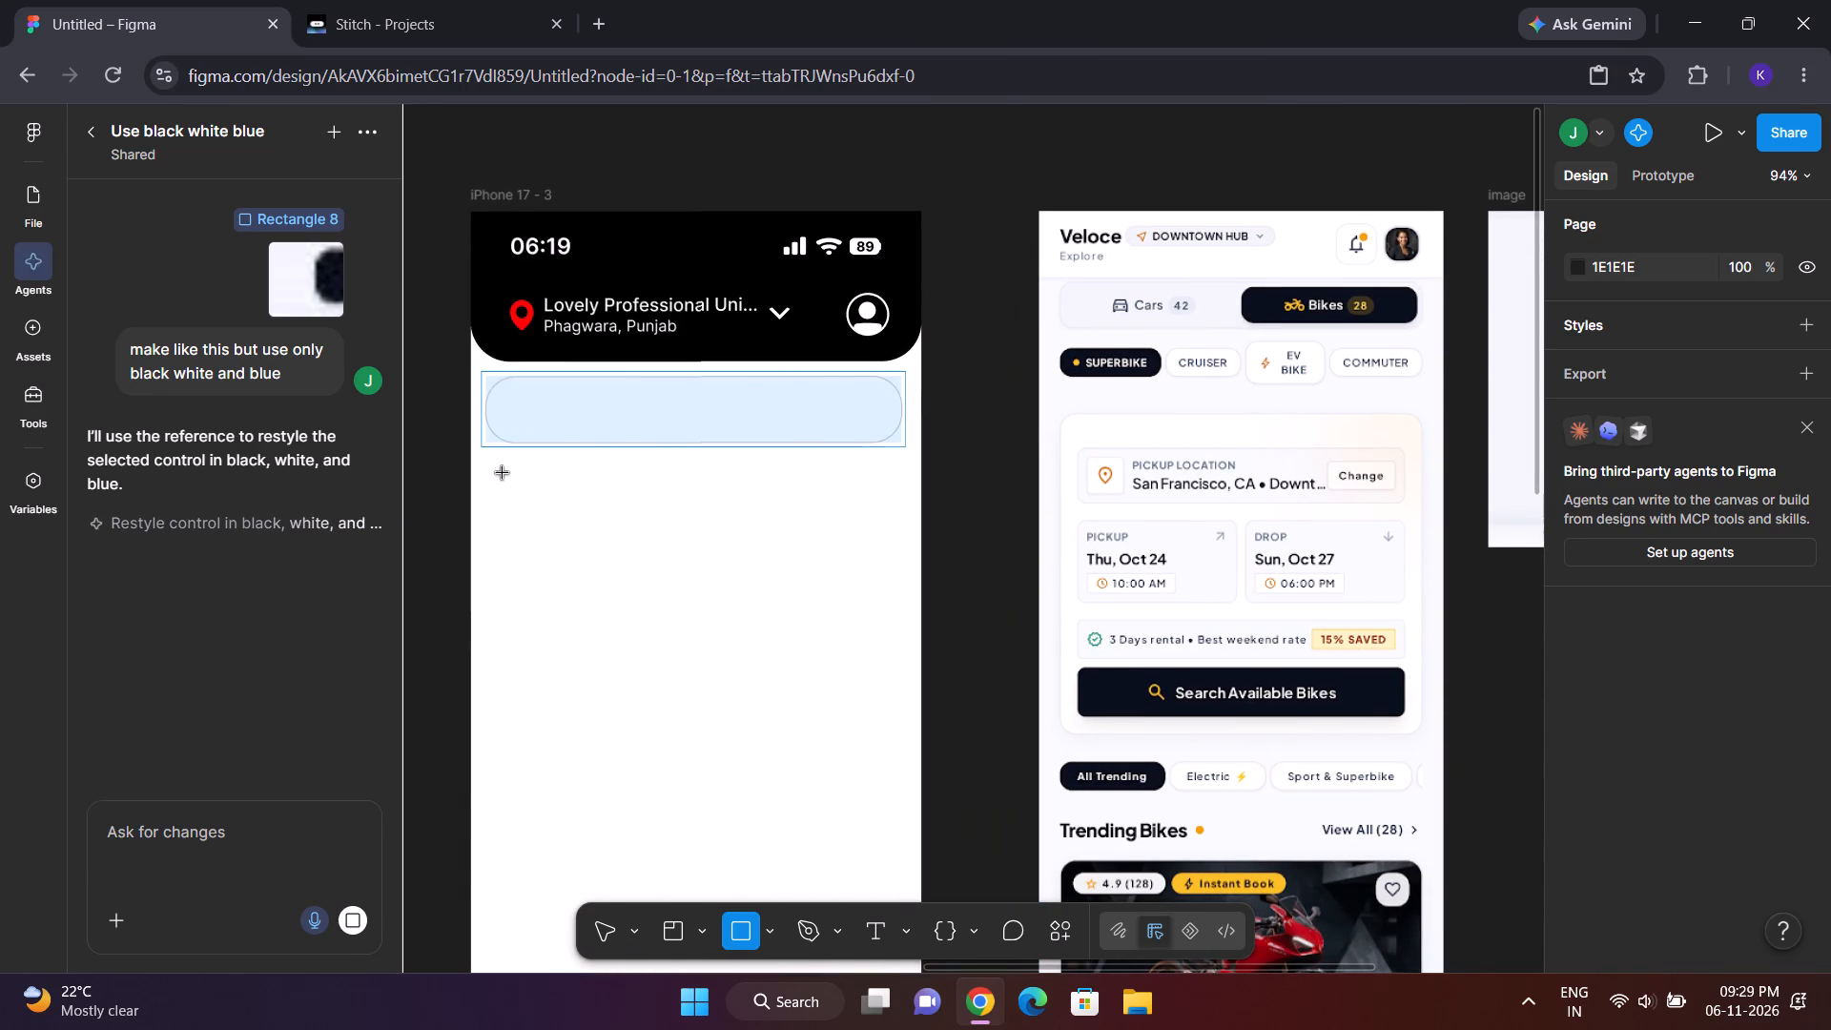
pyautogui.moveTo(502, 470); pyautogui.dragTo(615, 491)
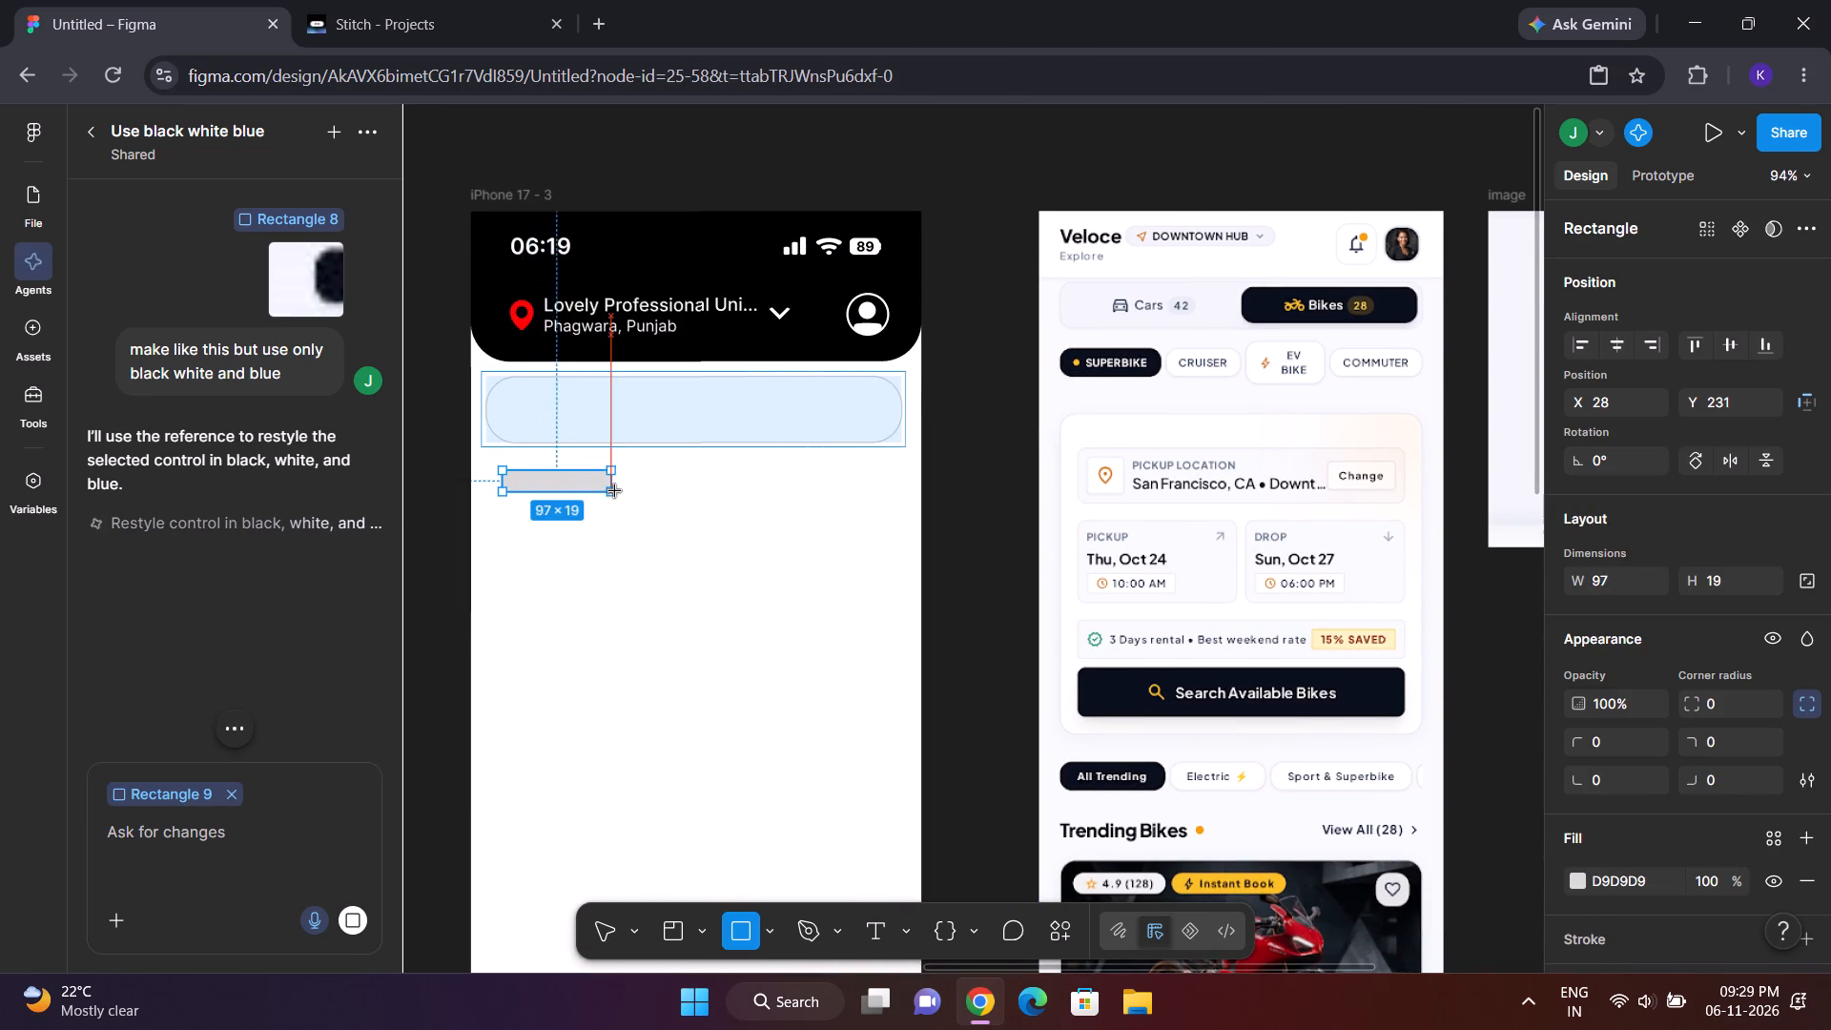
pyautogui.moveTo(615, 491); pyautogui.dragTo(618, 491)
# Increase the new grey rectangle's height to about 29 and align it with the rounded rectangle's left edge, about X 13, Y 224.
pyautogui.hscroll(1, 560, 492)
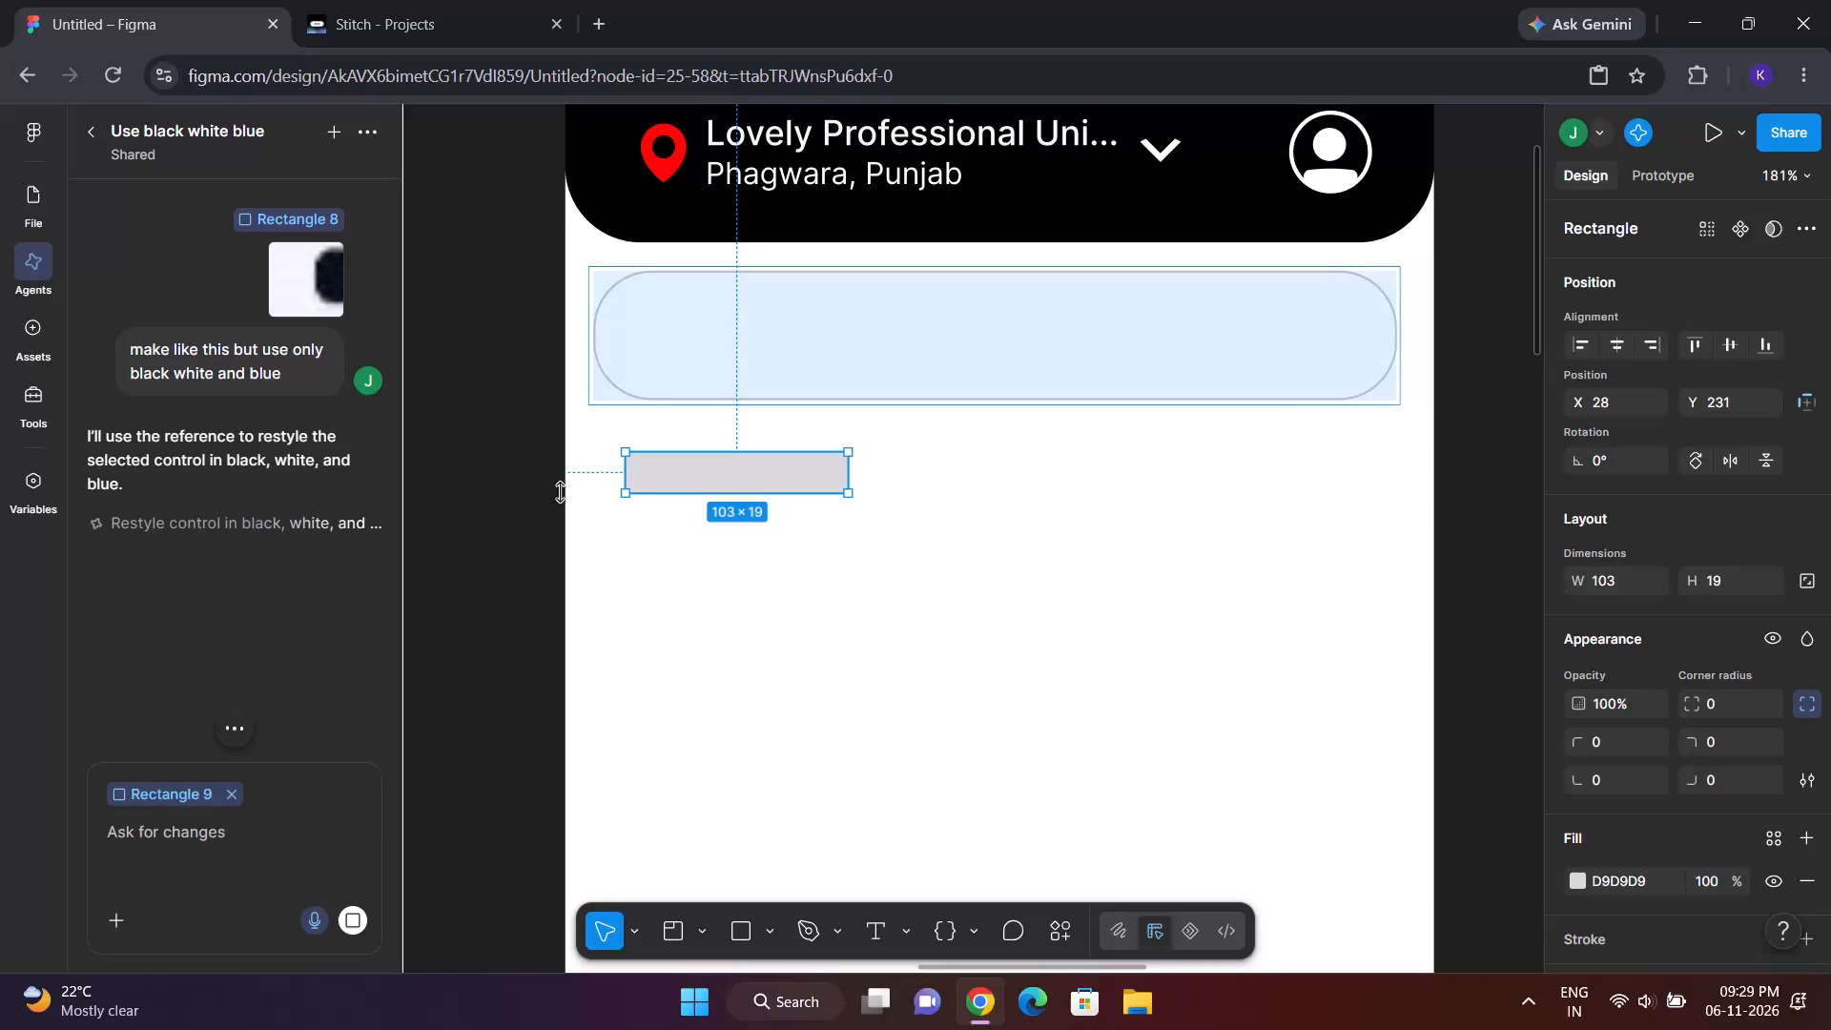
pyautogui.moveTo(711, 488); pyautogui.dragTo(713, 514)
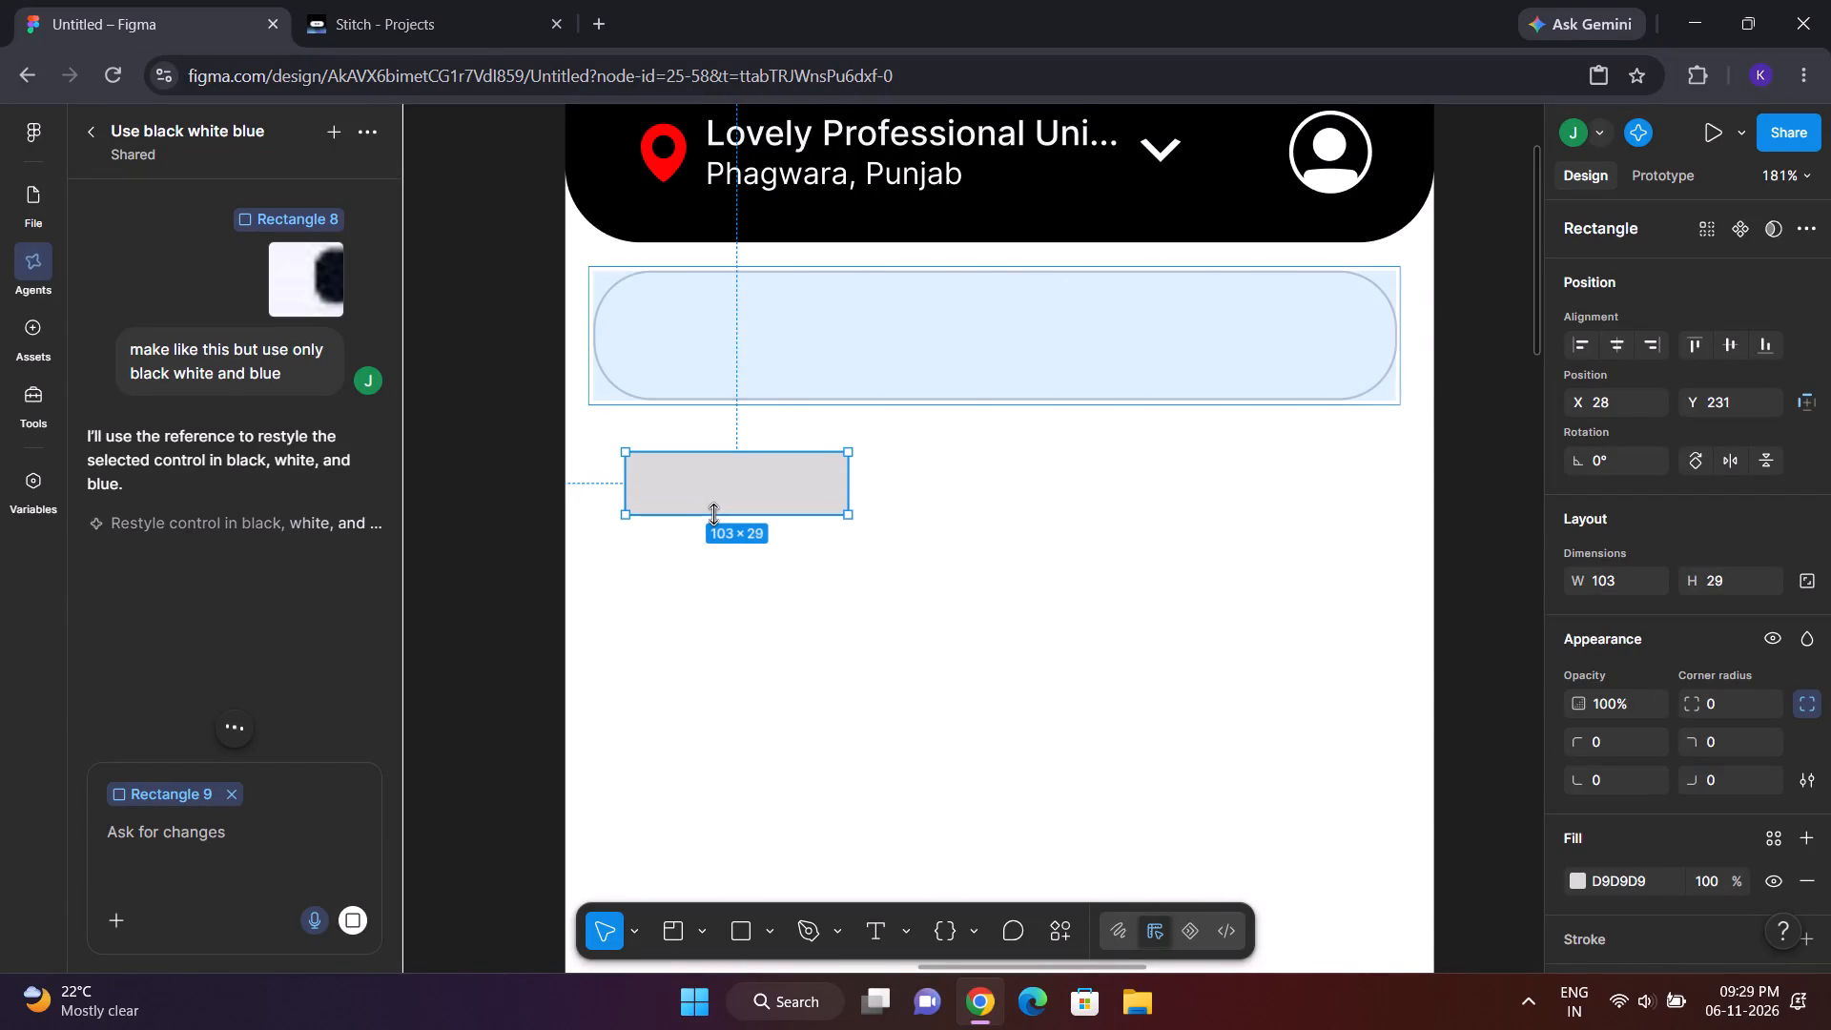
pyautogui.moveTo(725, 494); pyautogui.dragTo(708, 467)
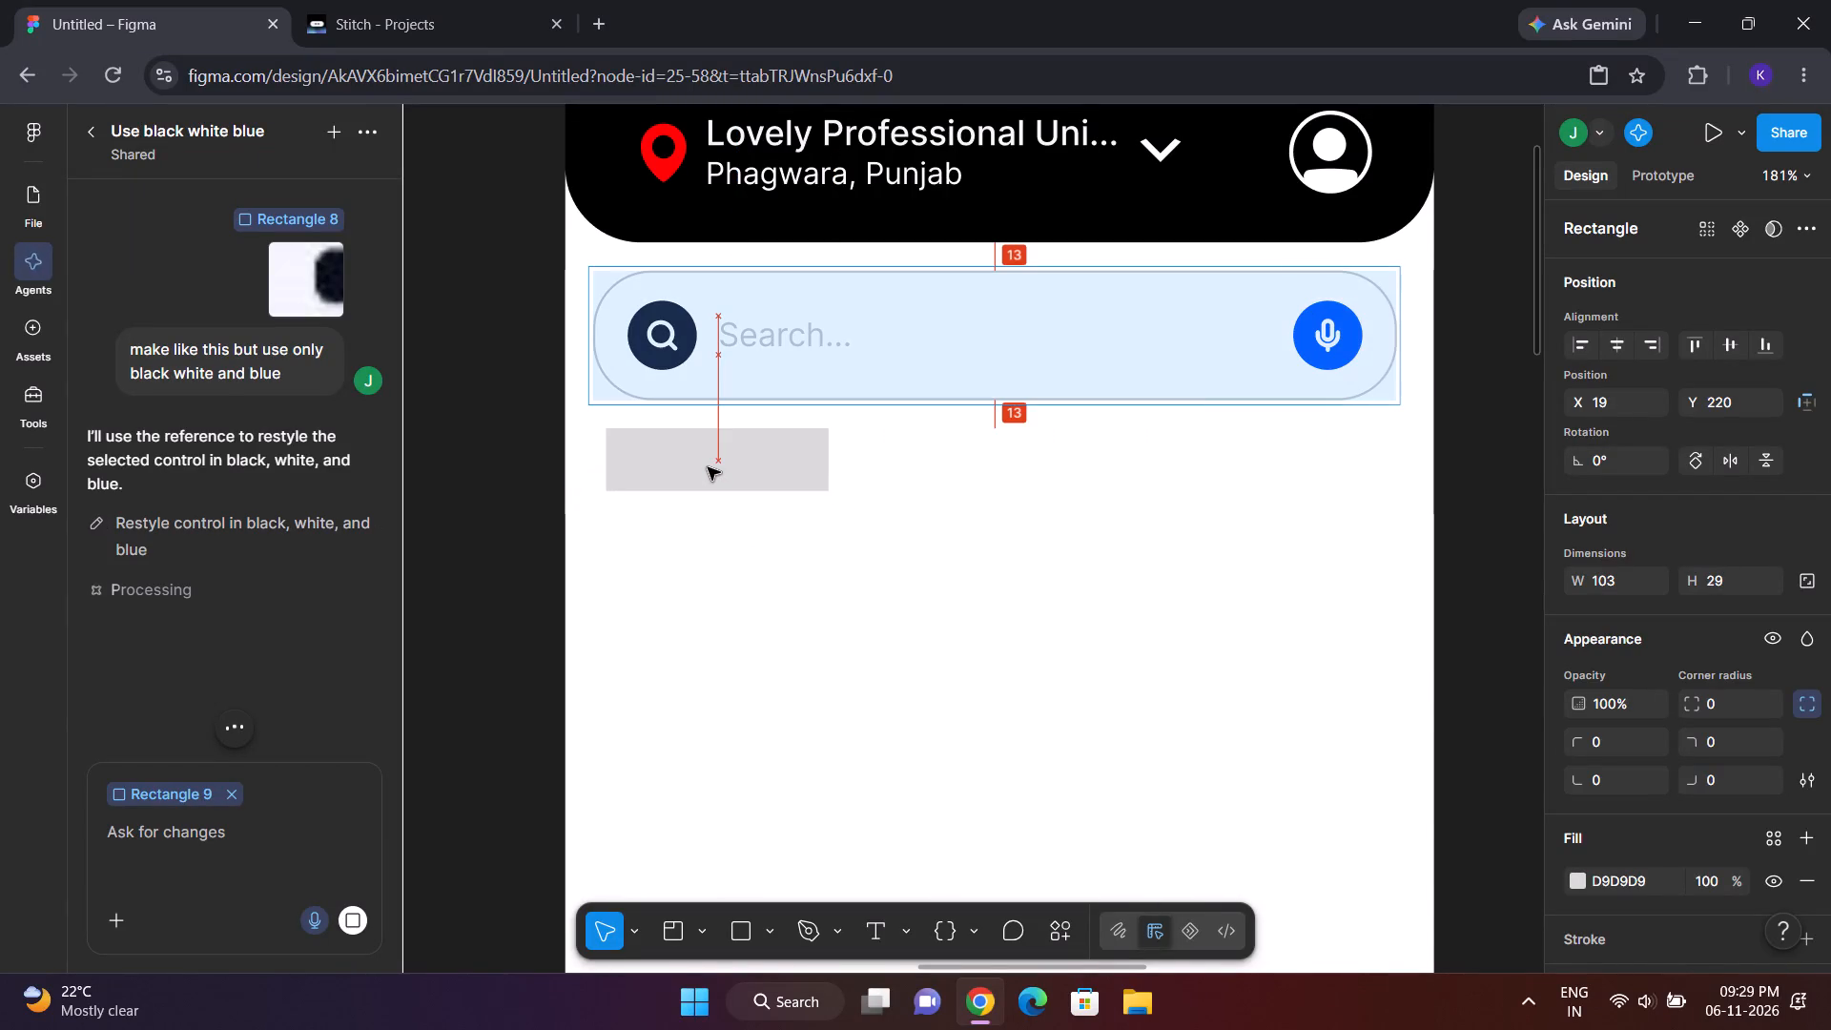
pyautogui.moveTo(708, 467); pyautogui.dragTo(695, 479)
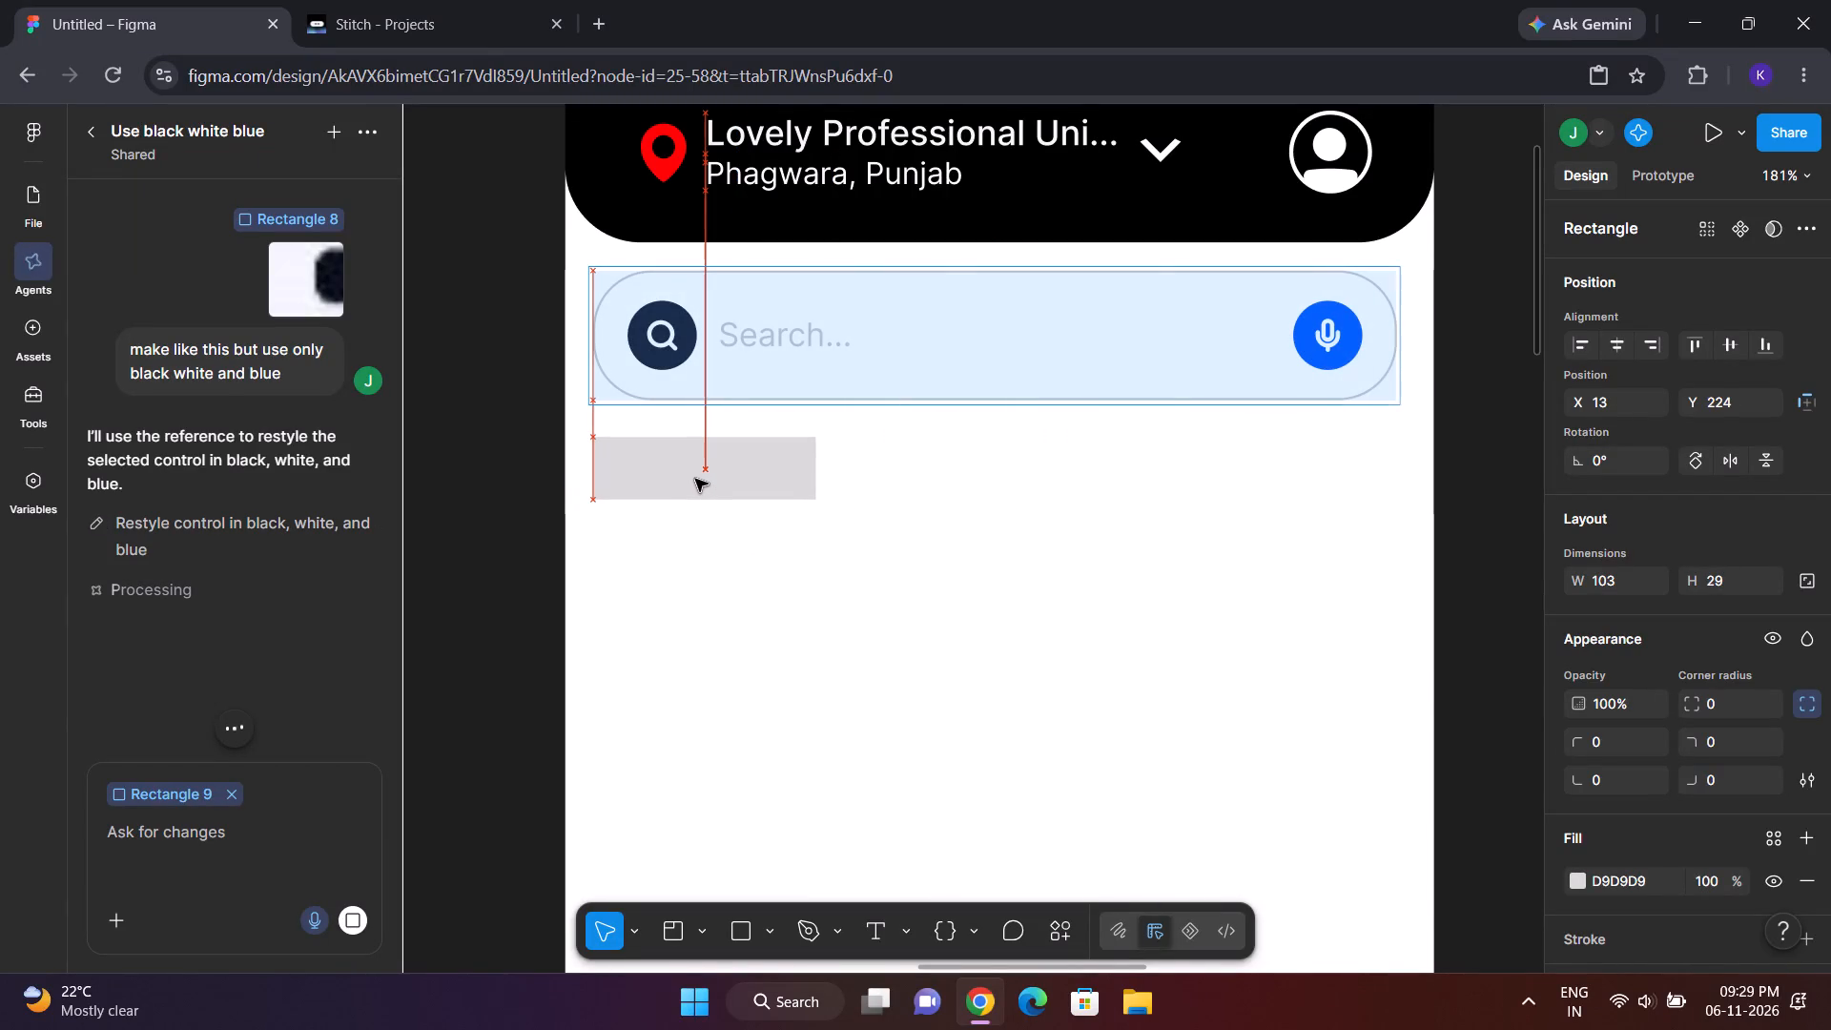
pyautogui.moveTo(695, 479); pyautogui.dragTo(693, 480)
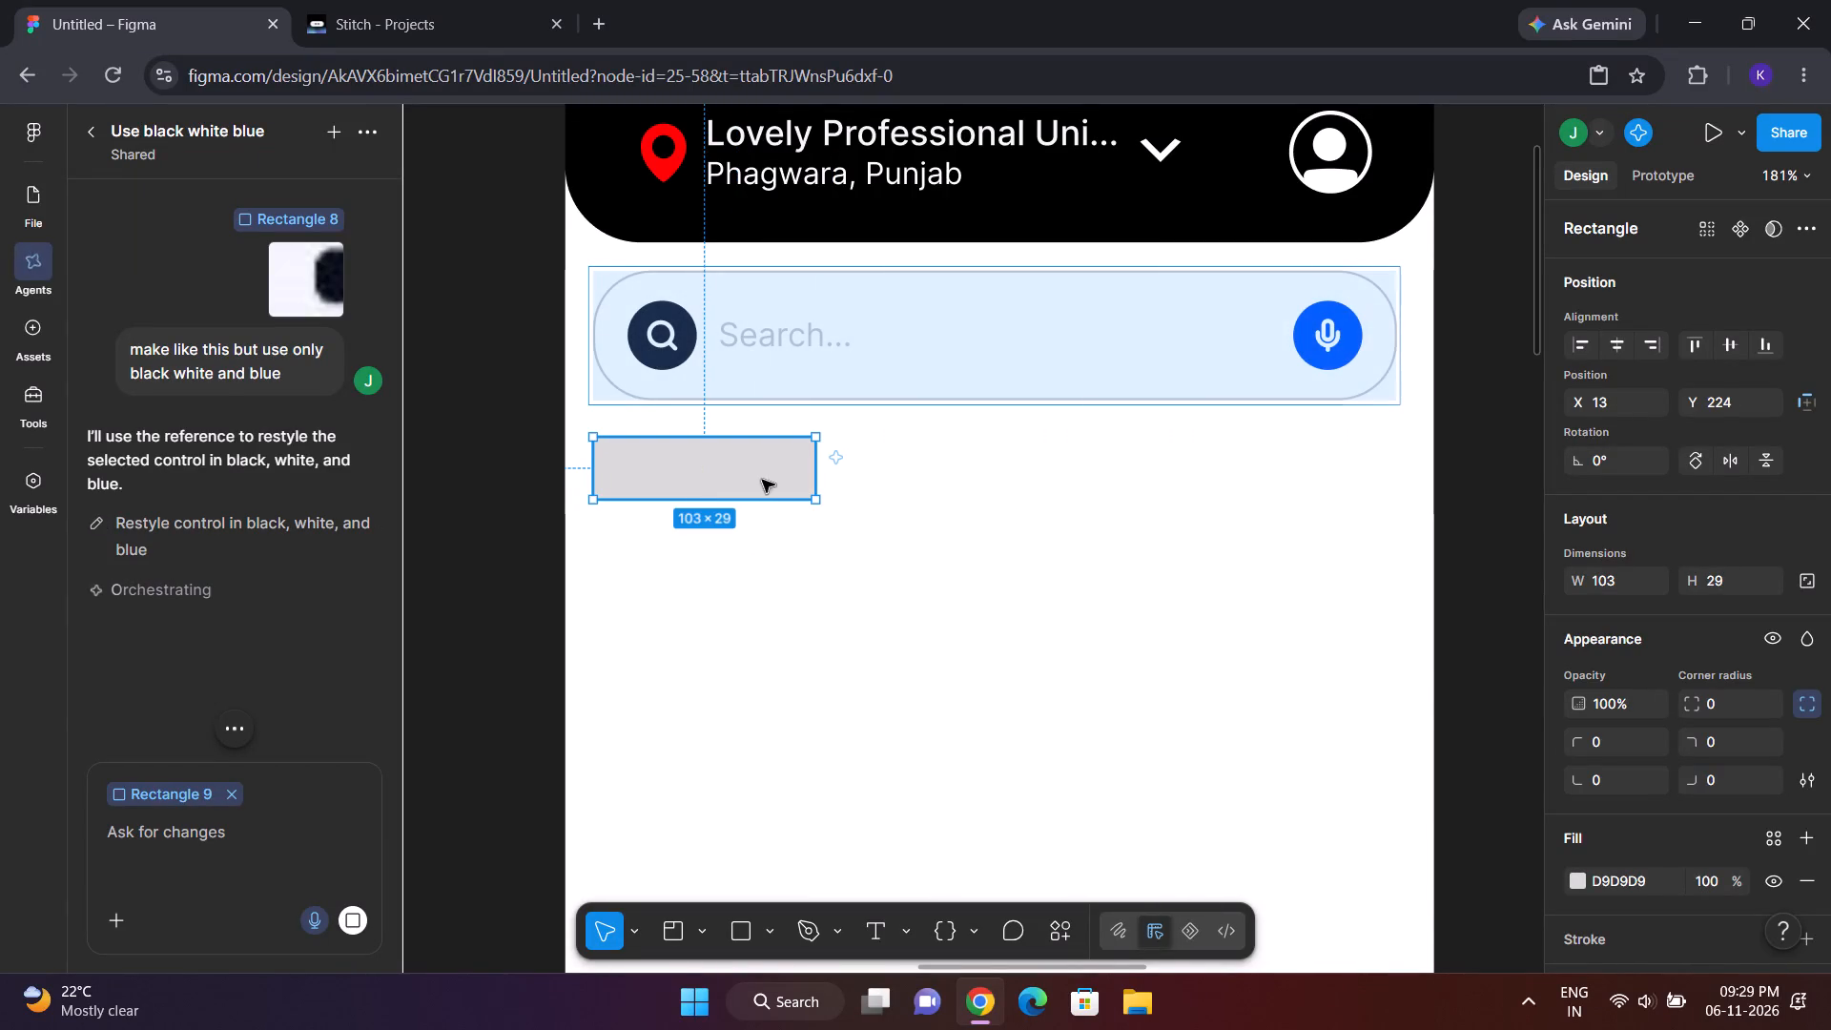
# Enlarge the grey rectangle to about 113 × 44 and move it up to about X 13, Y 219.
pyautogui.moveTo(818, 485); pyautogui.dragTo(836, 488)
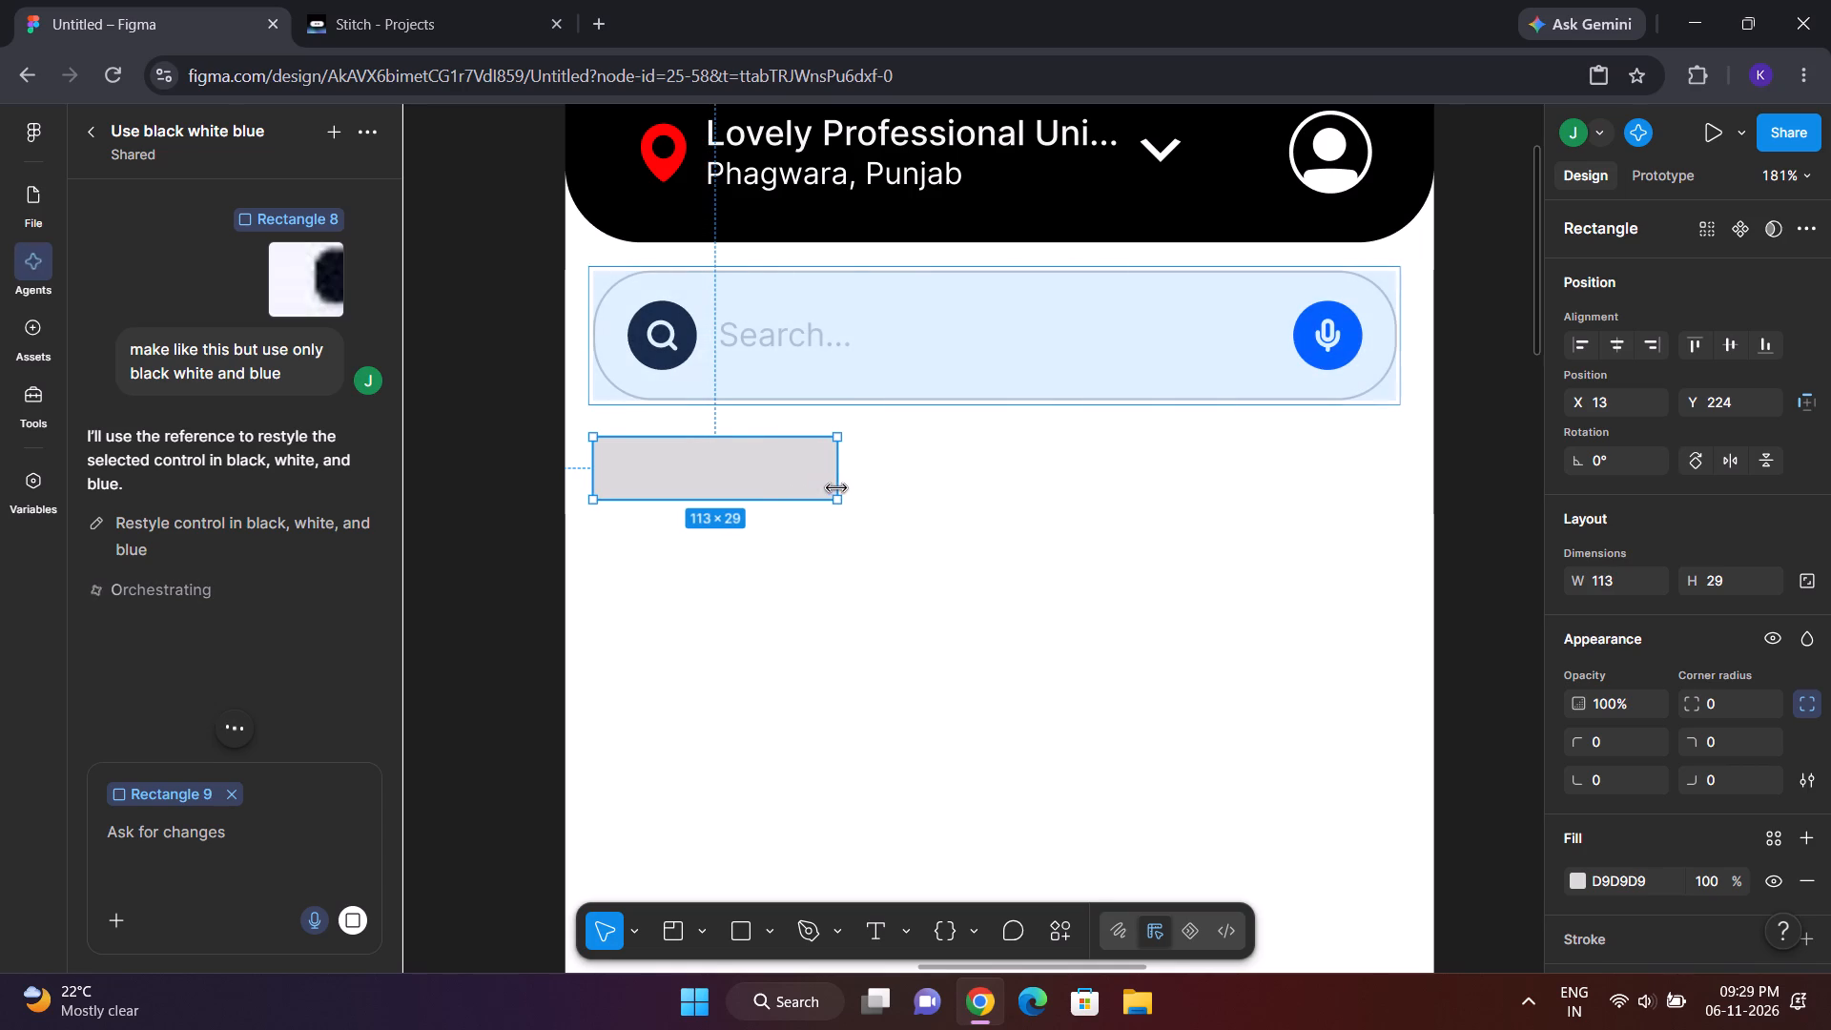
pyautogui.moveTo(749, 507); pyautogui.dragTo(749, 531)
pyautogui.click(746, 516)
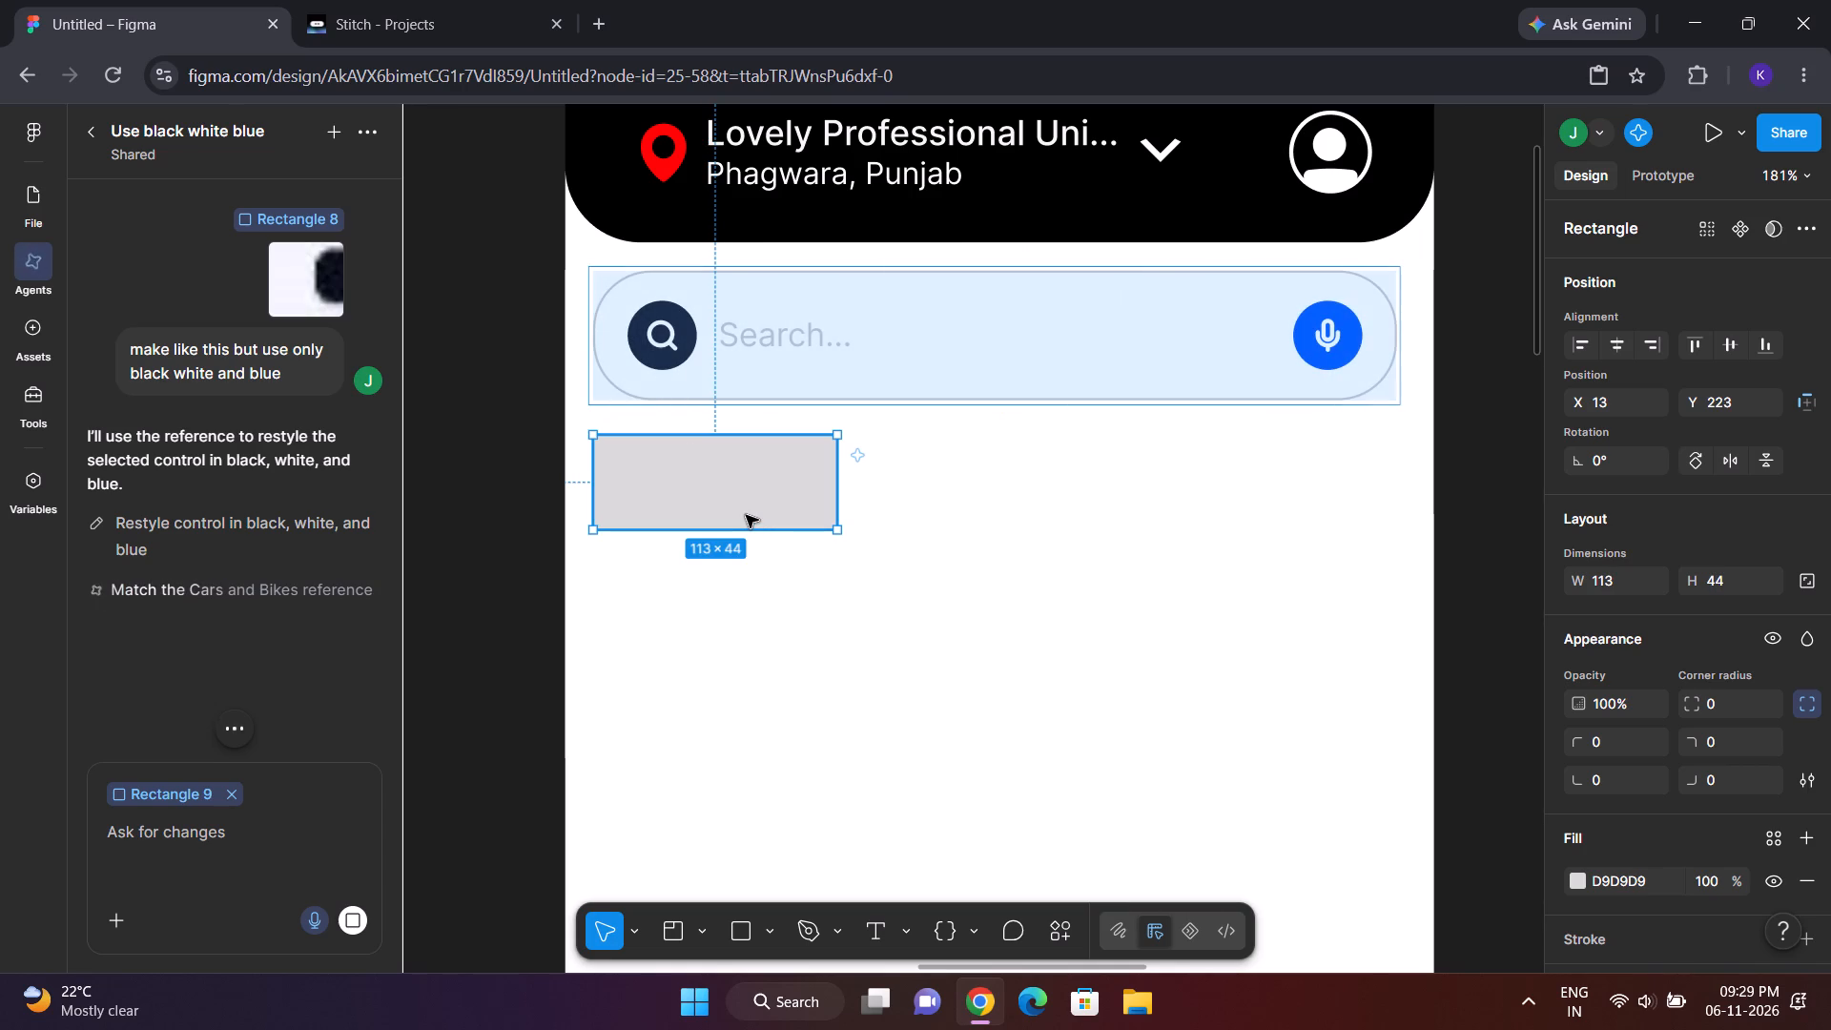
pyautogui.moveTo(746, 515); pyautogui.dragTo(746, 505)
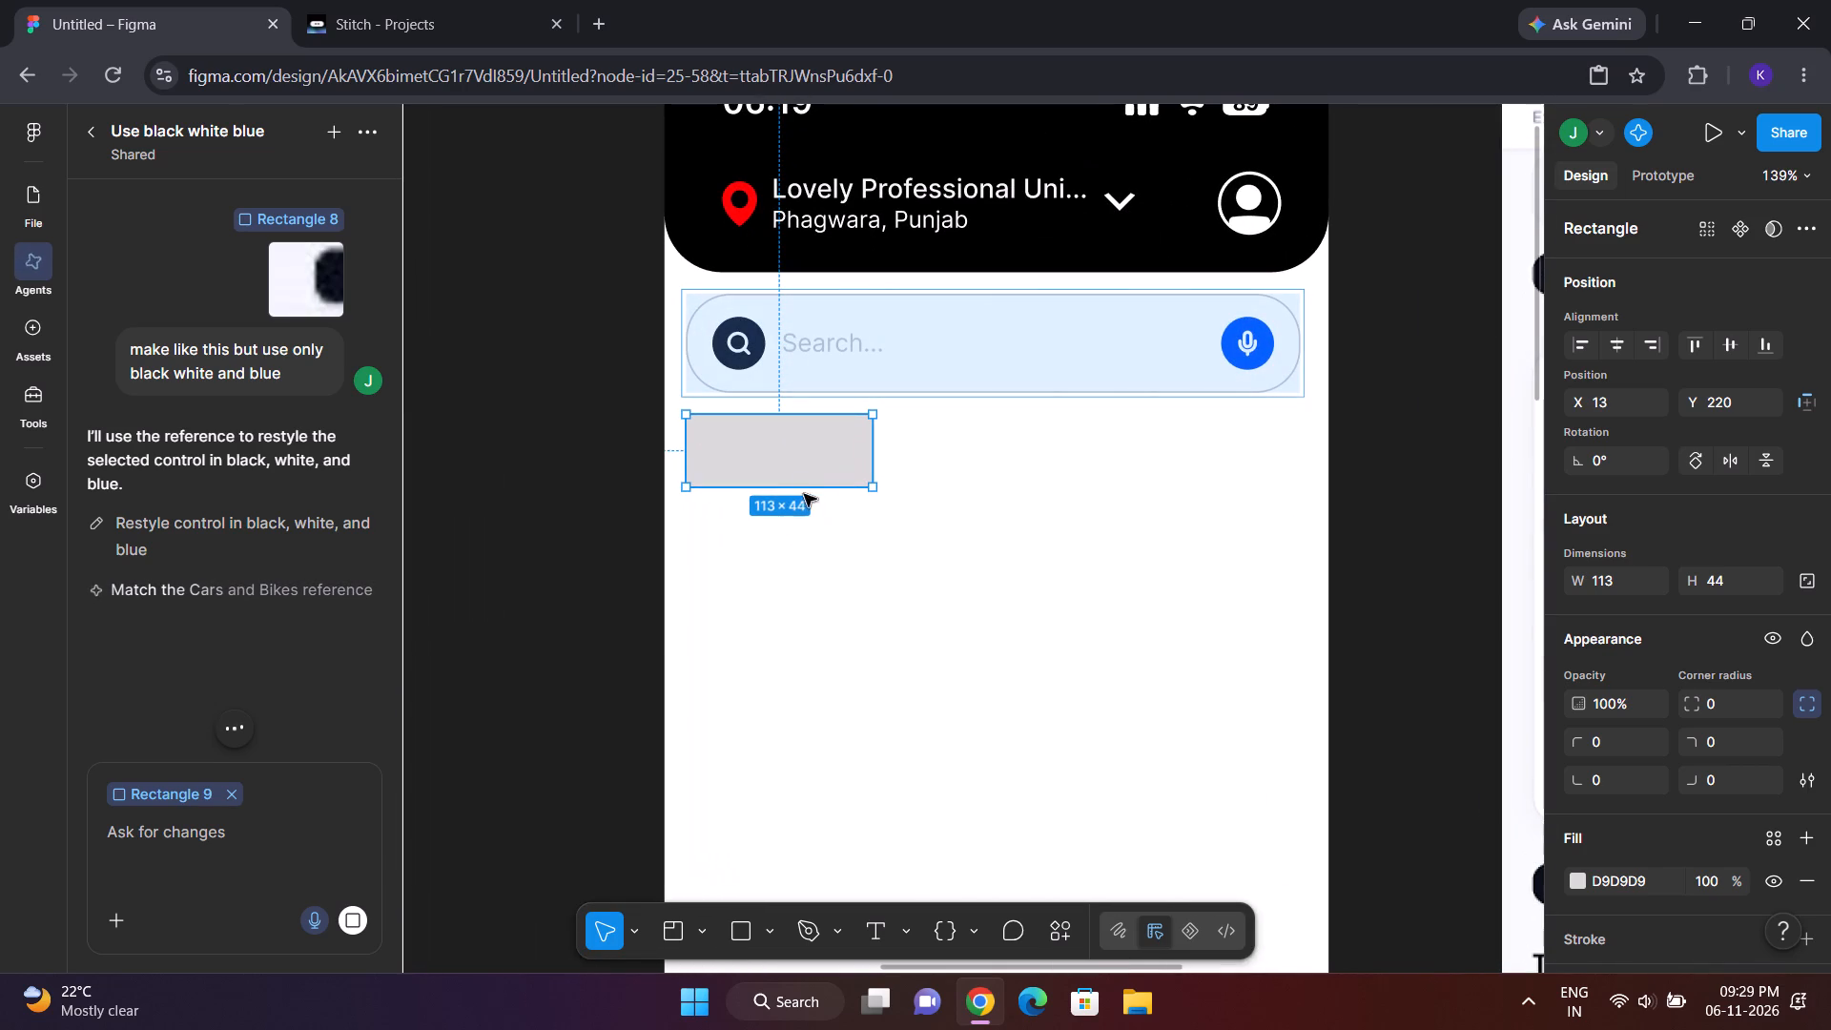
pyautogui.click(748, 413)
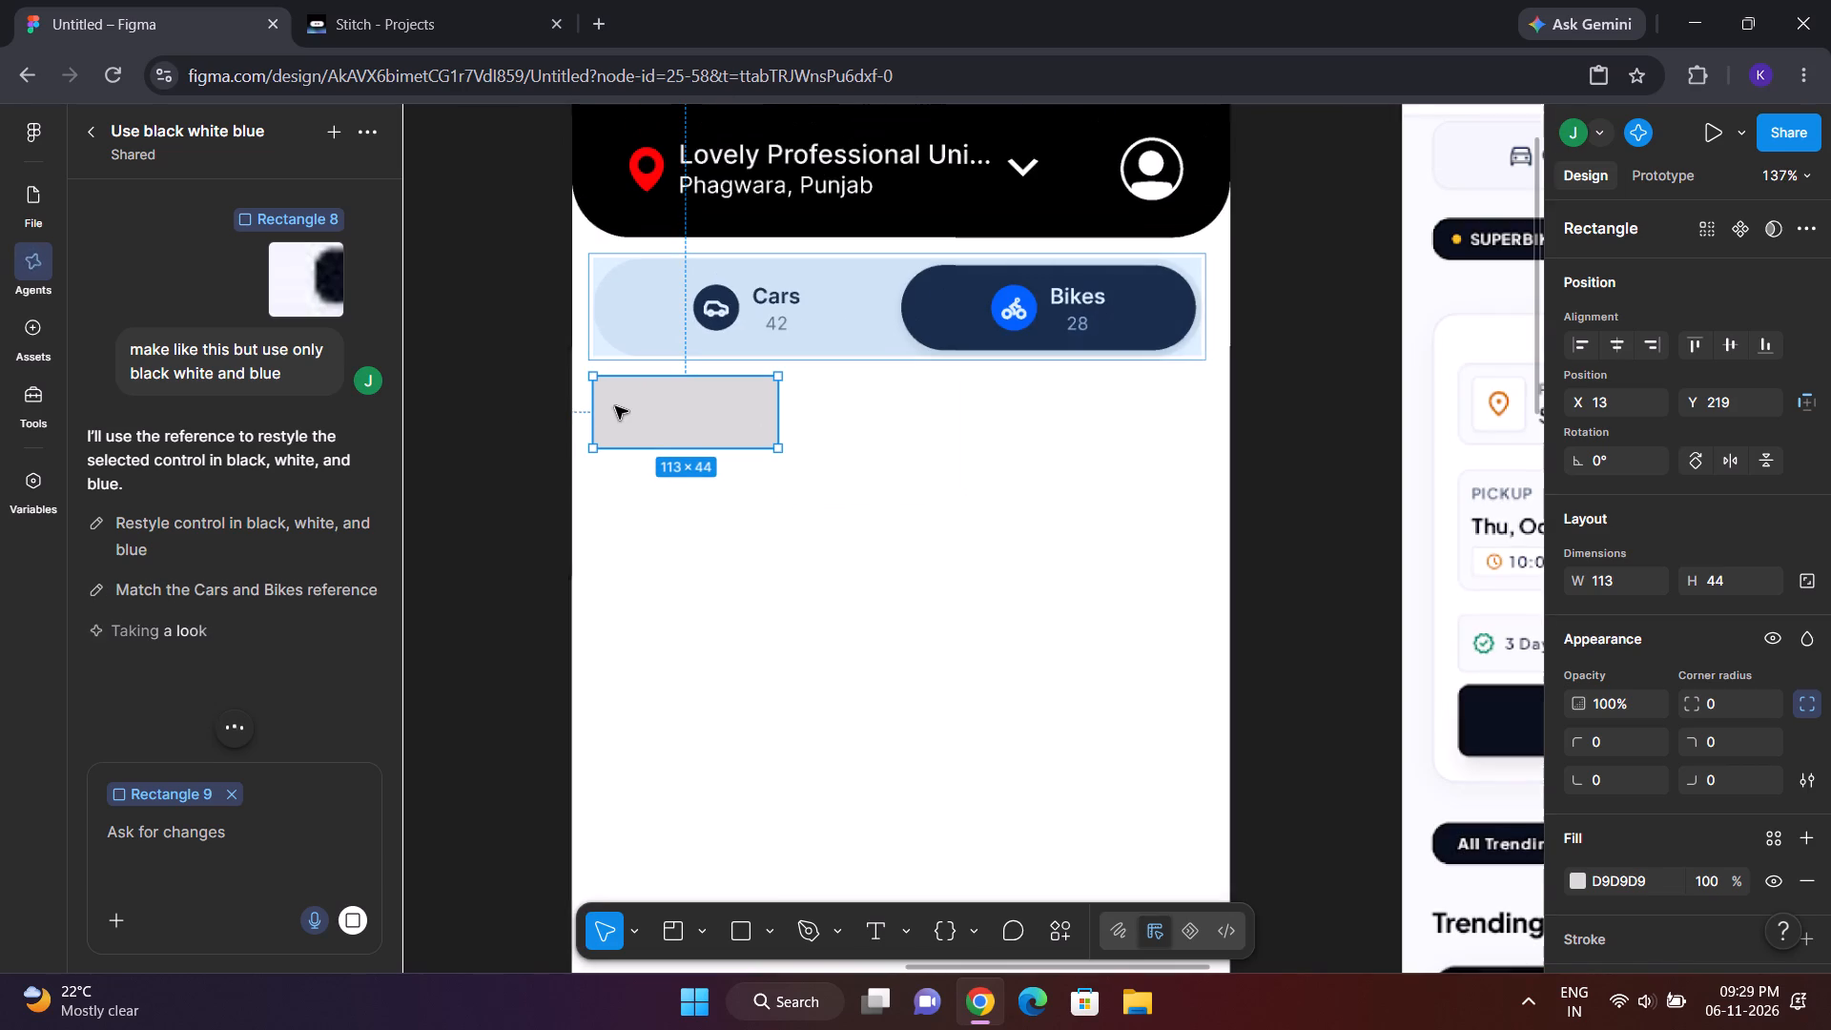
pyautogui.click(1300, 455)
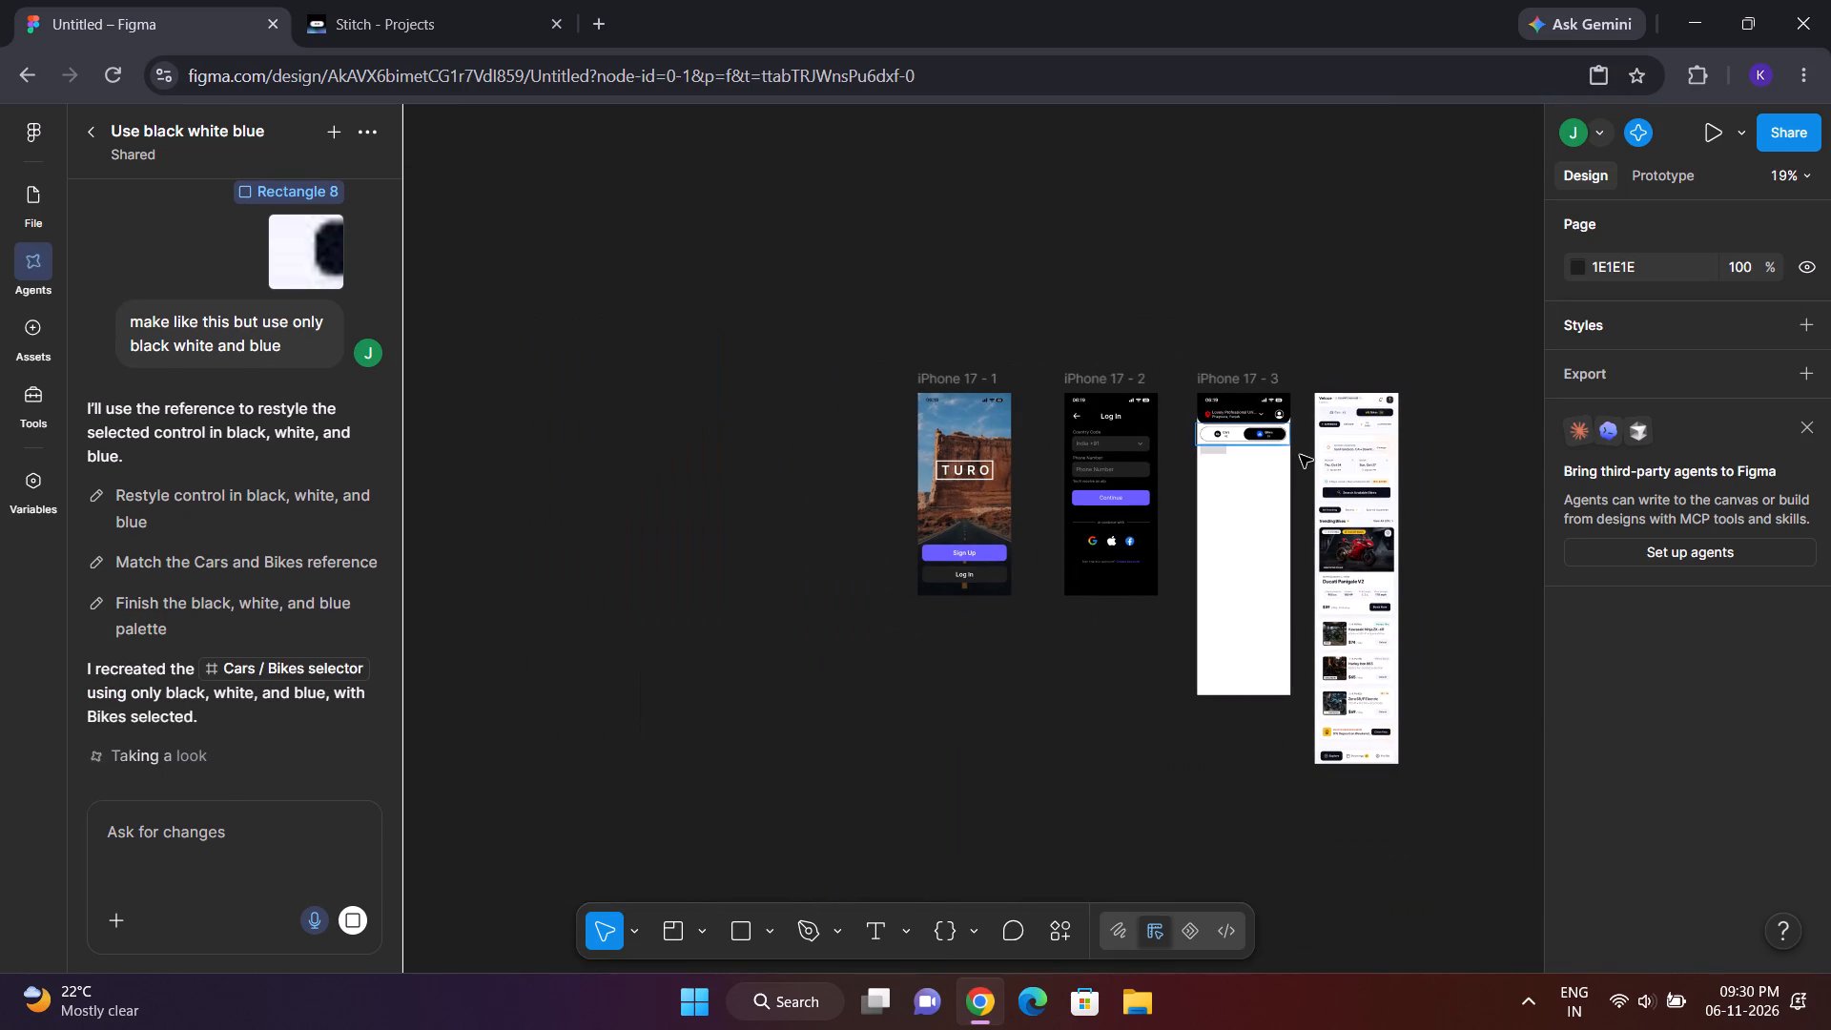
# Check the vehicle rental home screen in Stitch, and return to Figma to inspect the restyled Cars/Bikes toggle up close.
pyautogui.click(414, 0)
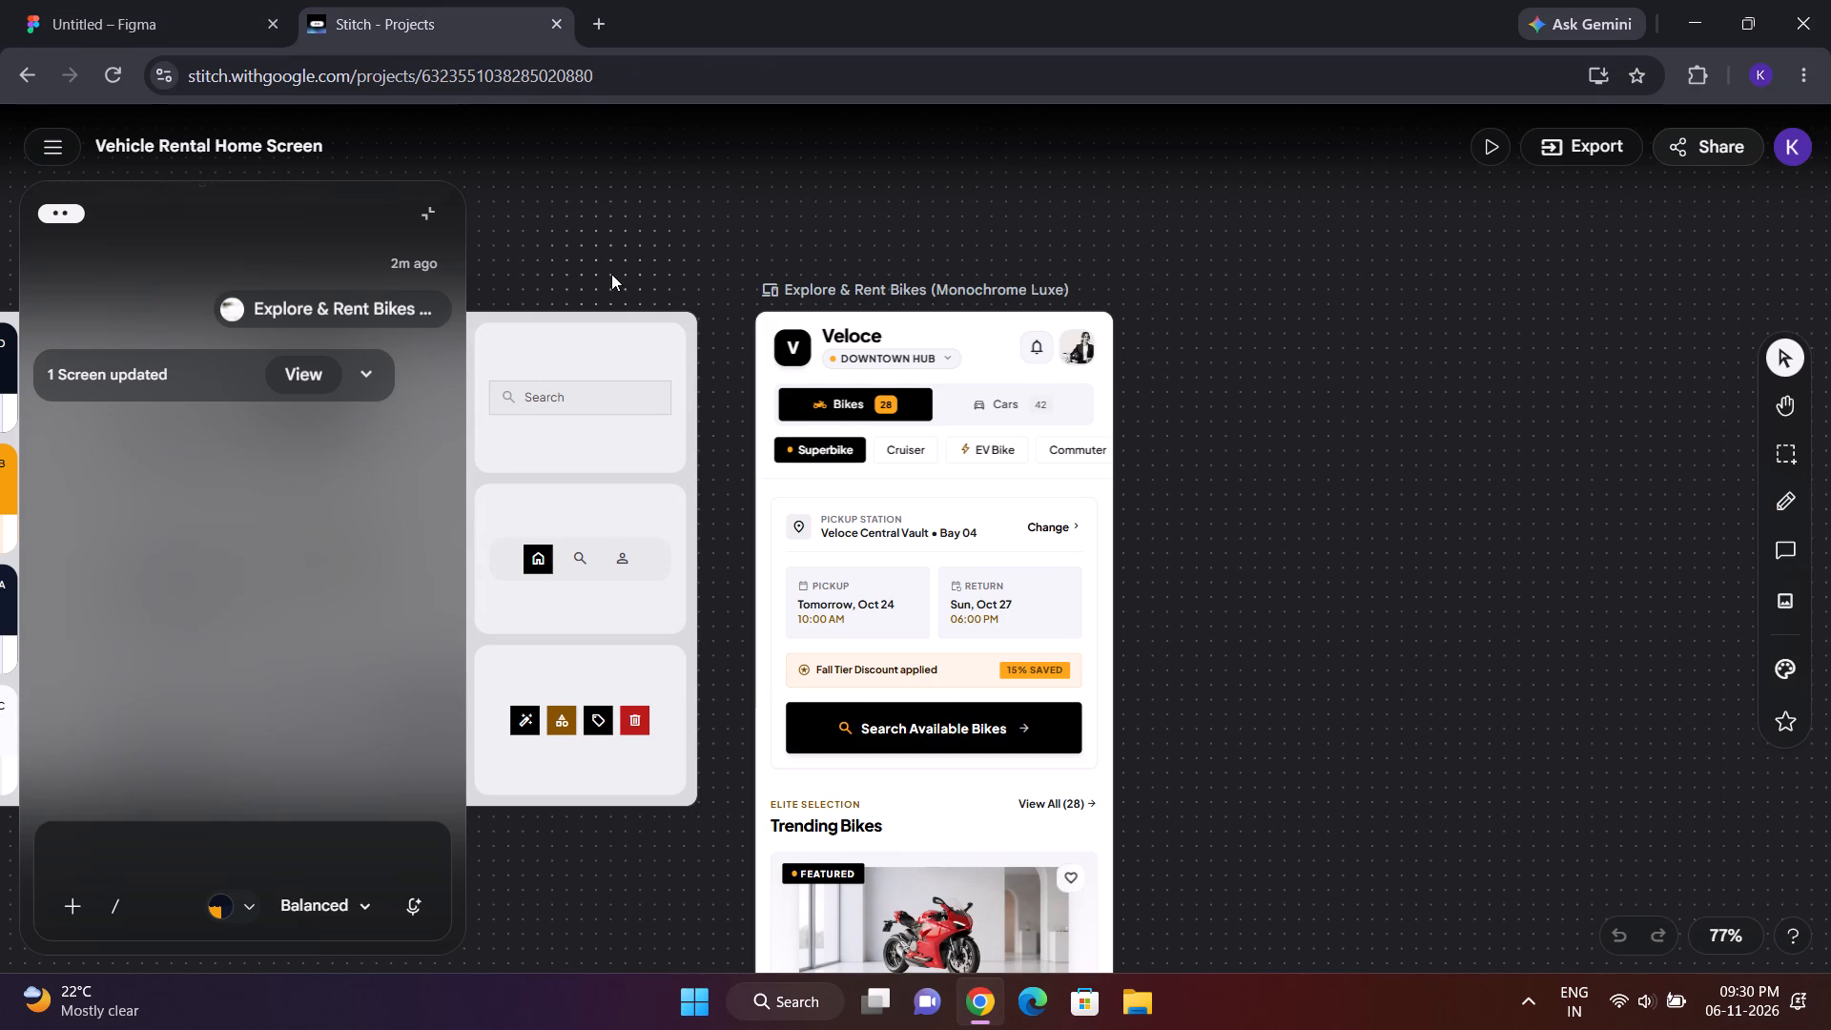
pyautogui.click(278, 0)
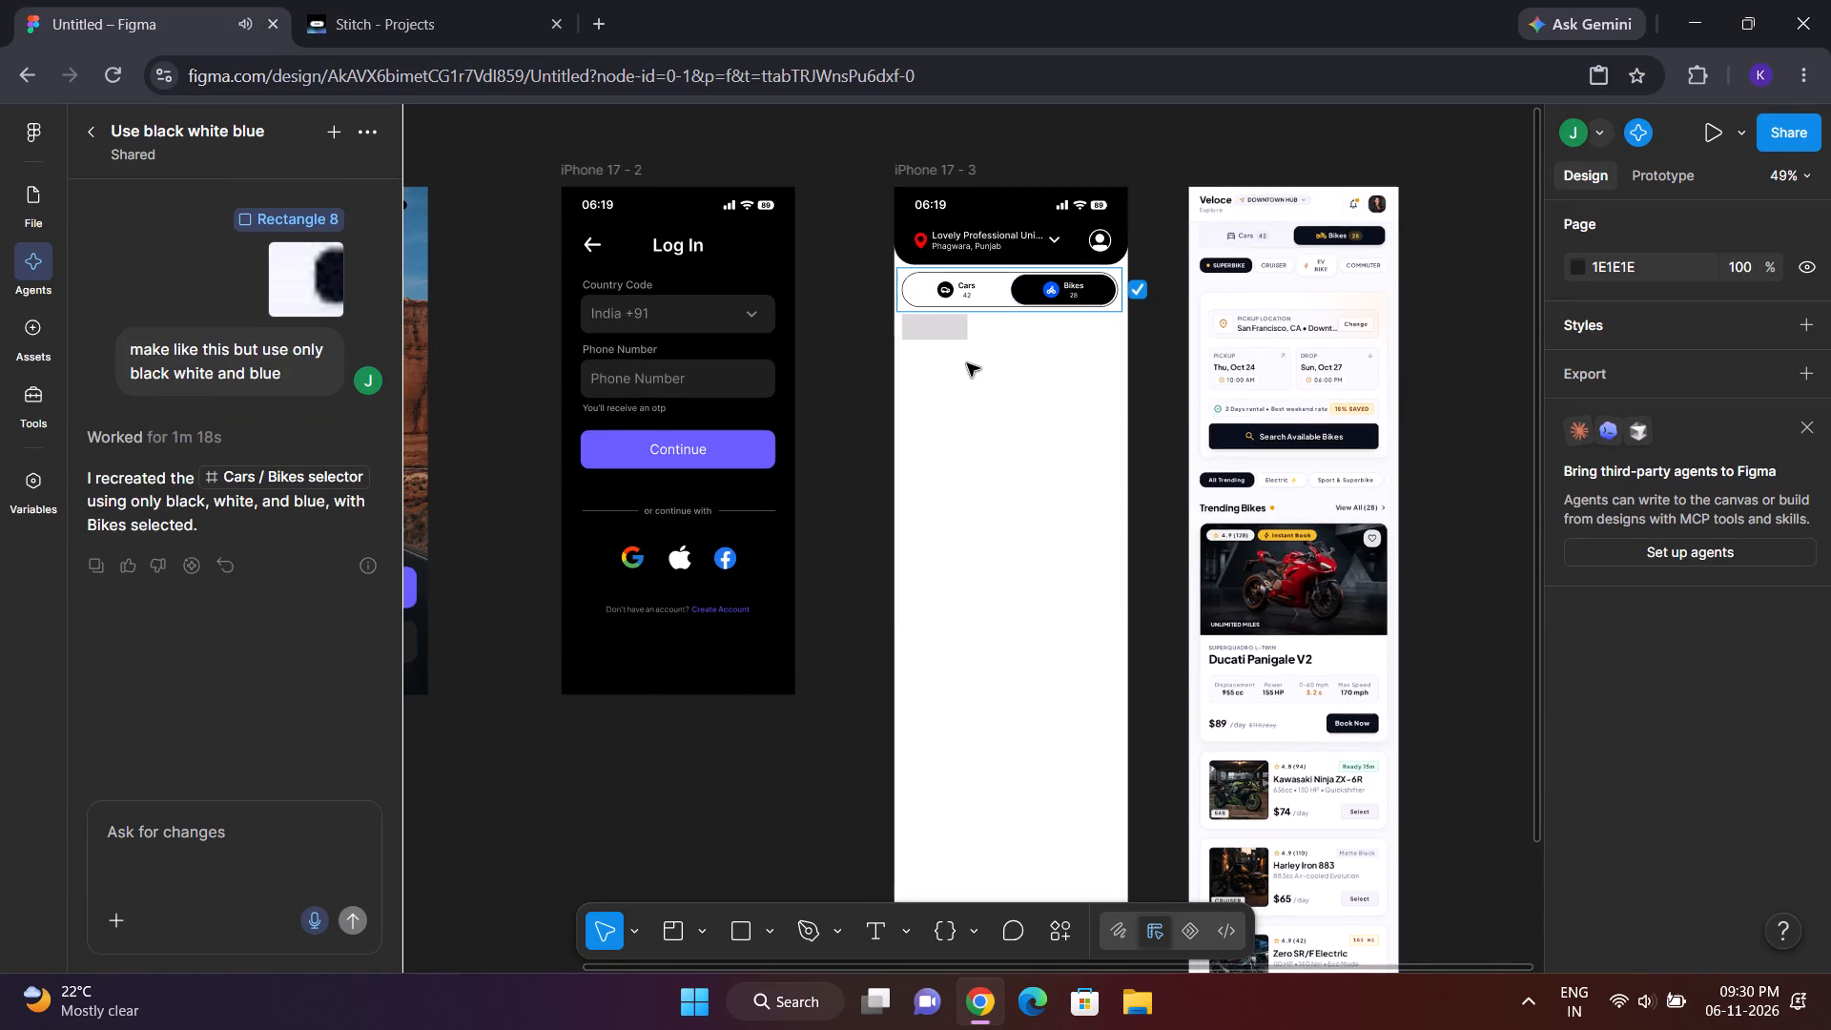
pyautogui.scroll(1, 967, 363)
pyautogui.click(759, 355)
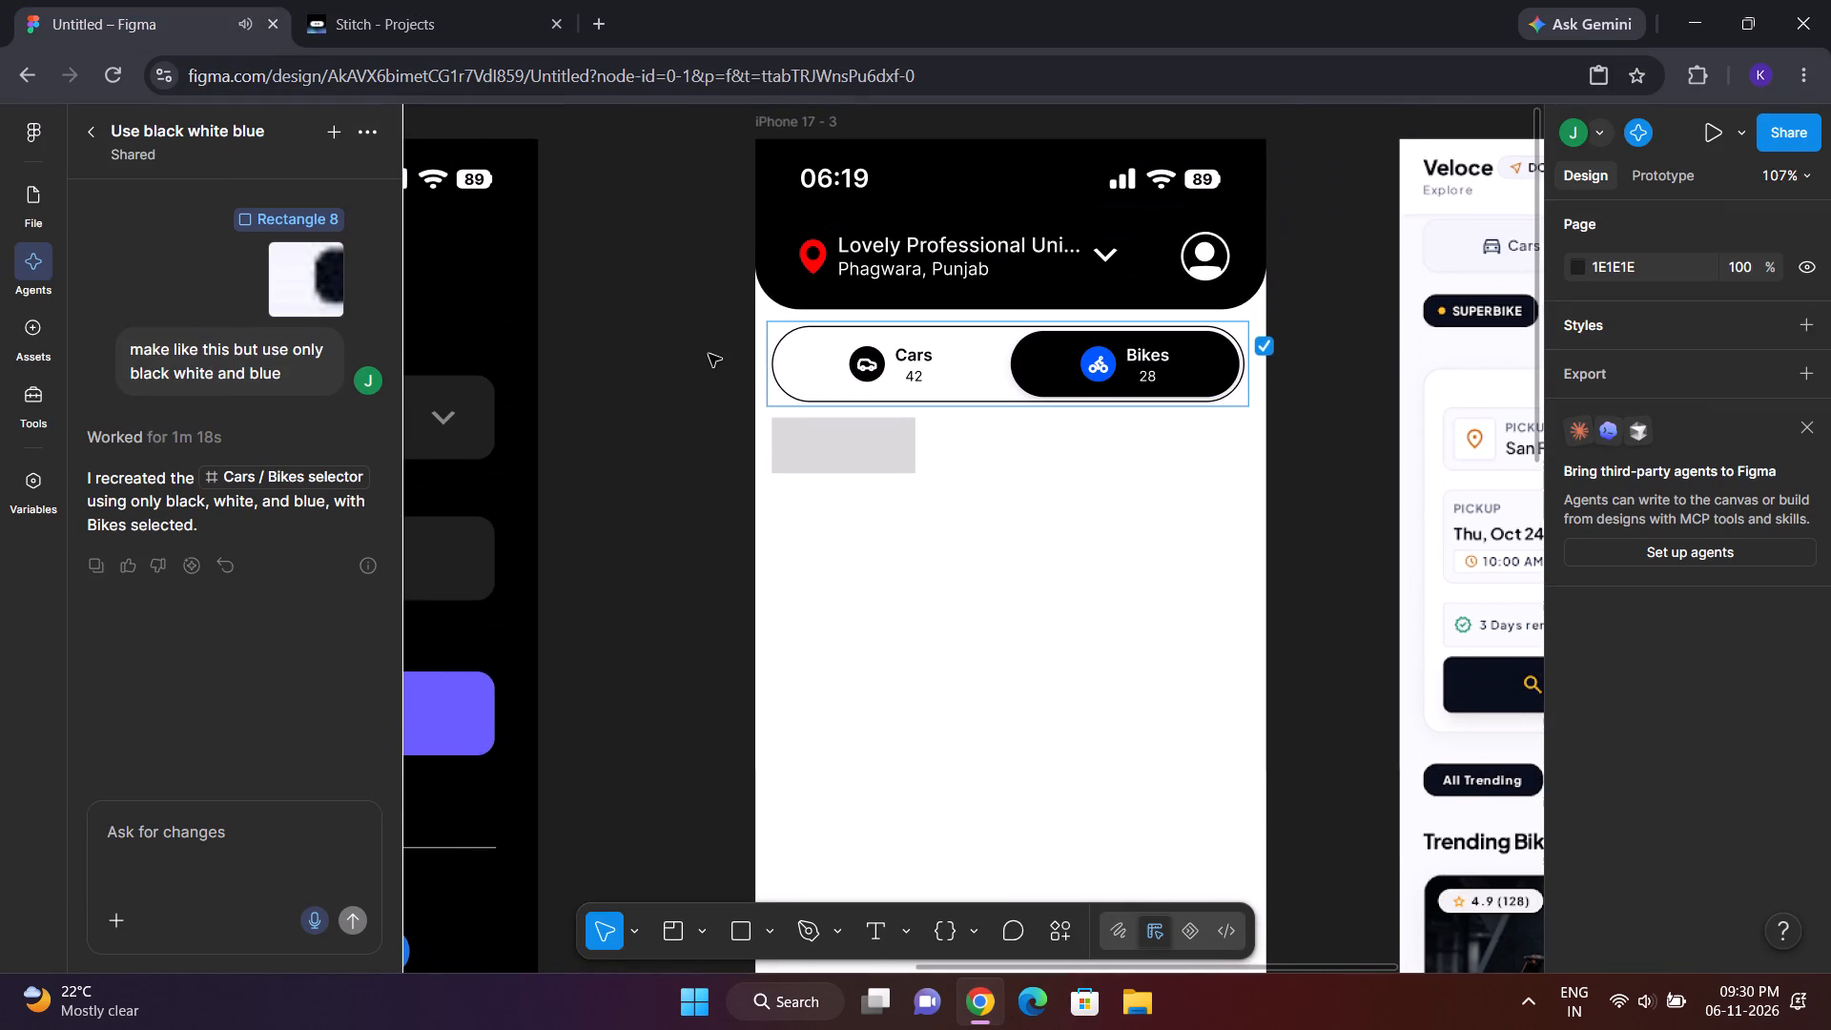
pyautogui.click(709, 354)
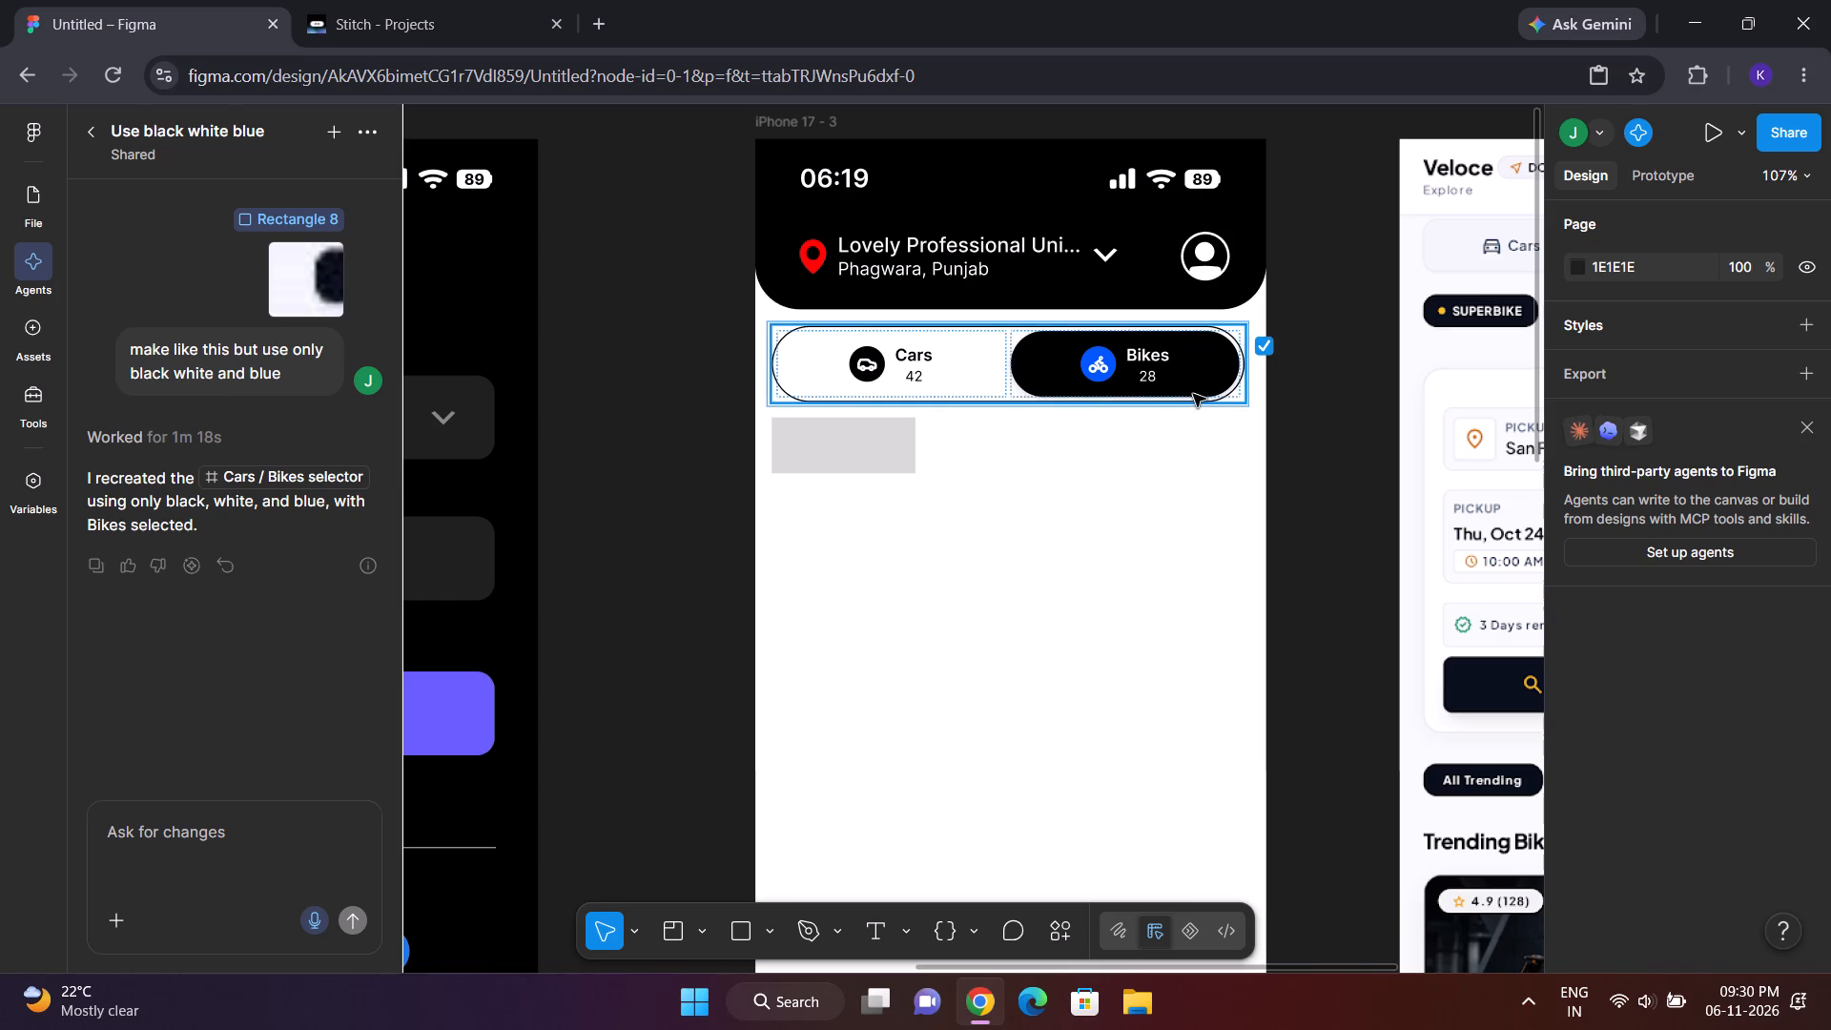
pyautogui.hscroll(1, 1297, 472)
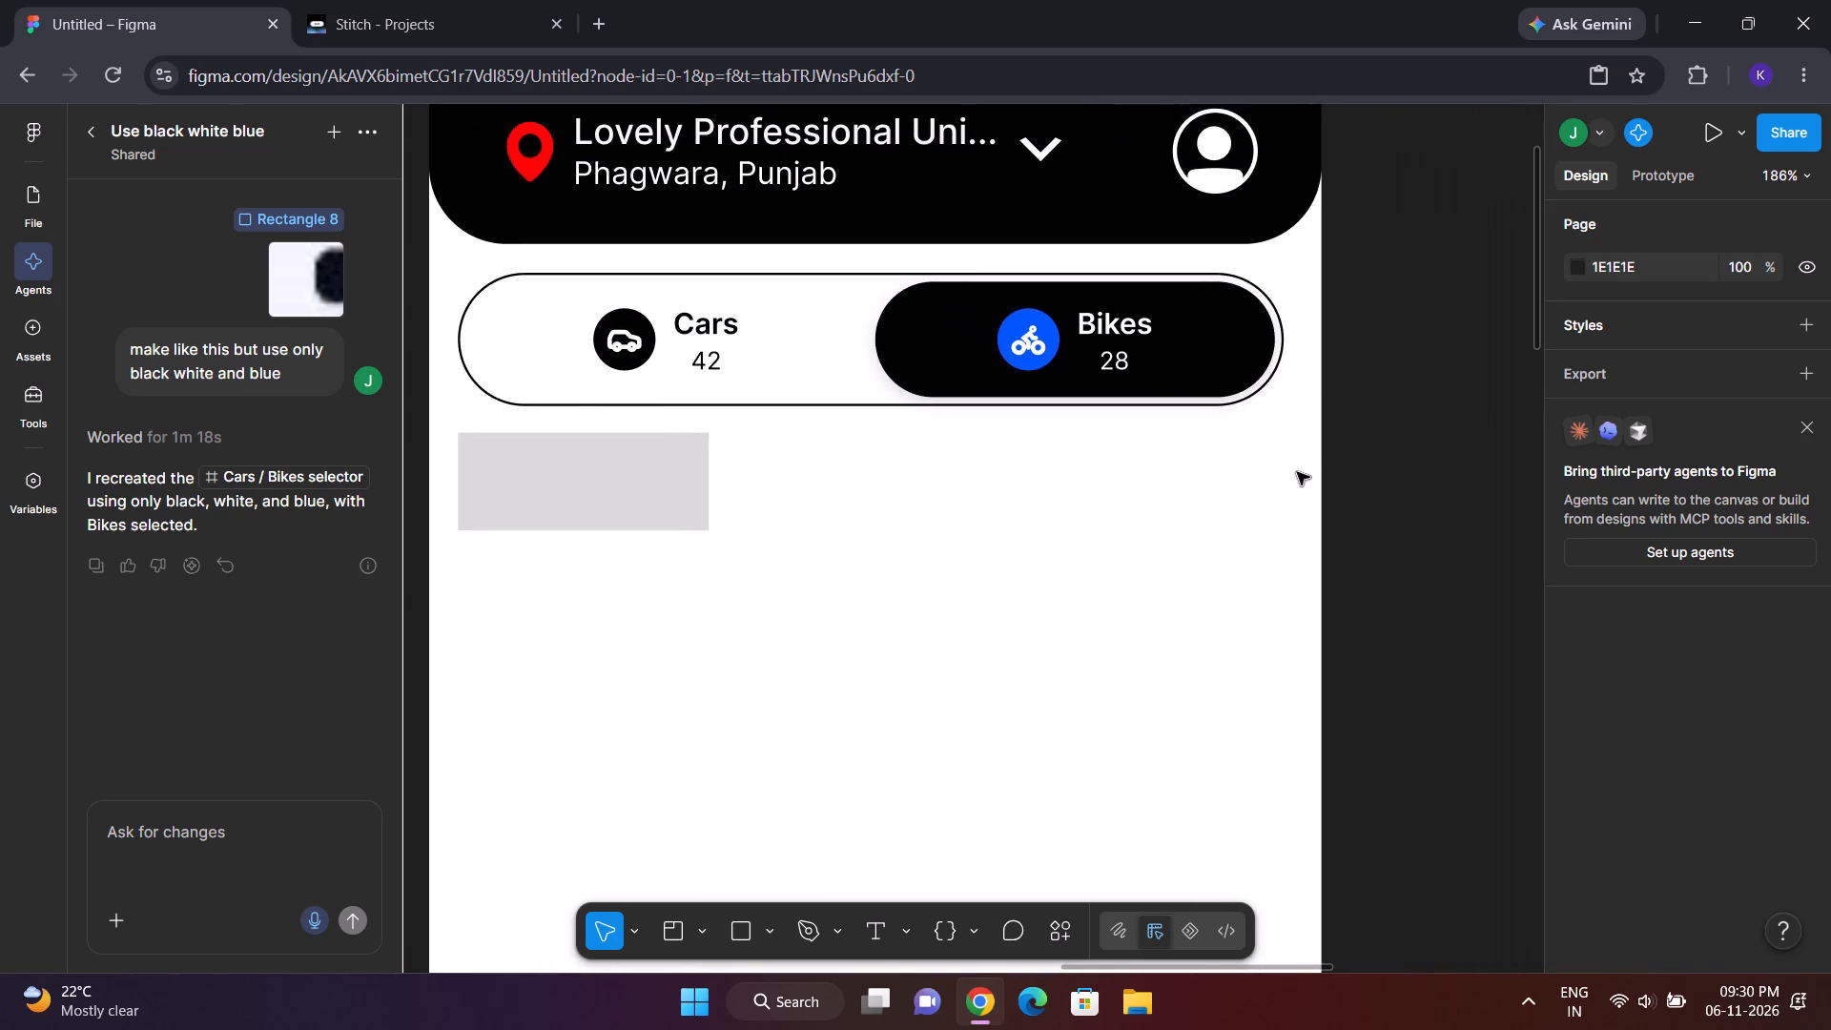
# Inspect the Bikes segment of the toggle and its place in the file's layer structure.
pyautogui.click(1245, 365)
pyautogui.doubleClick(1245, 365)
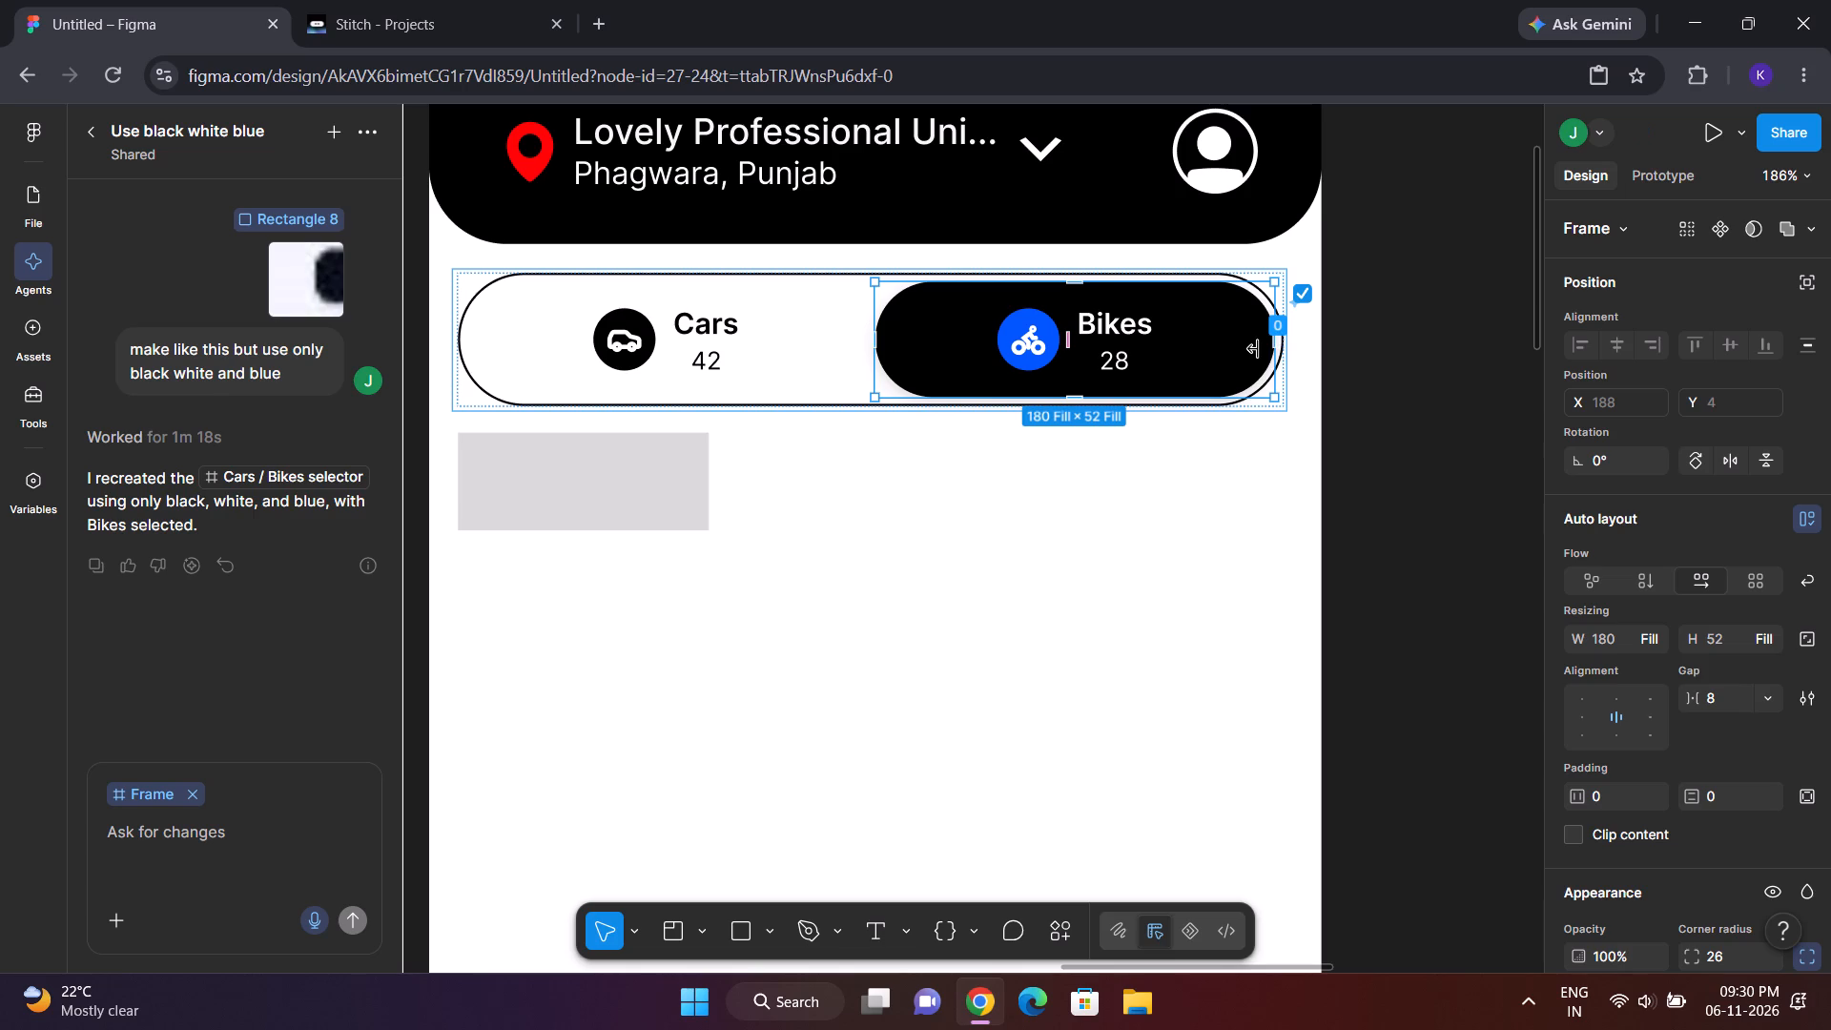
pyautogui.click(23, 194)
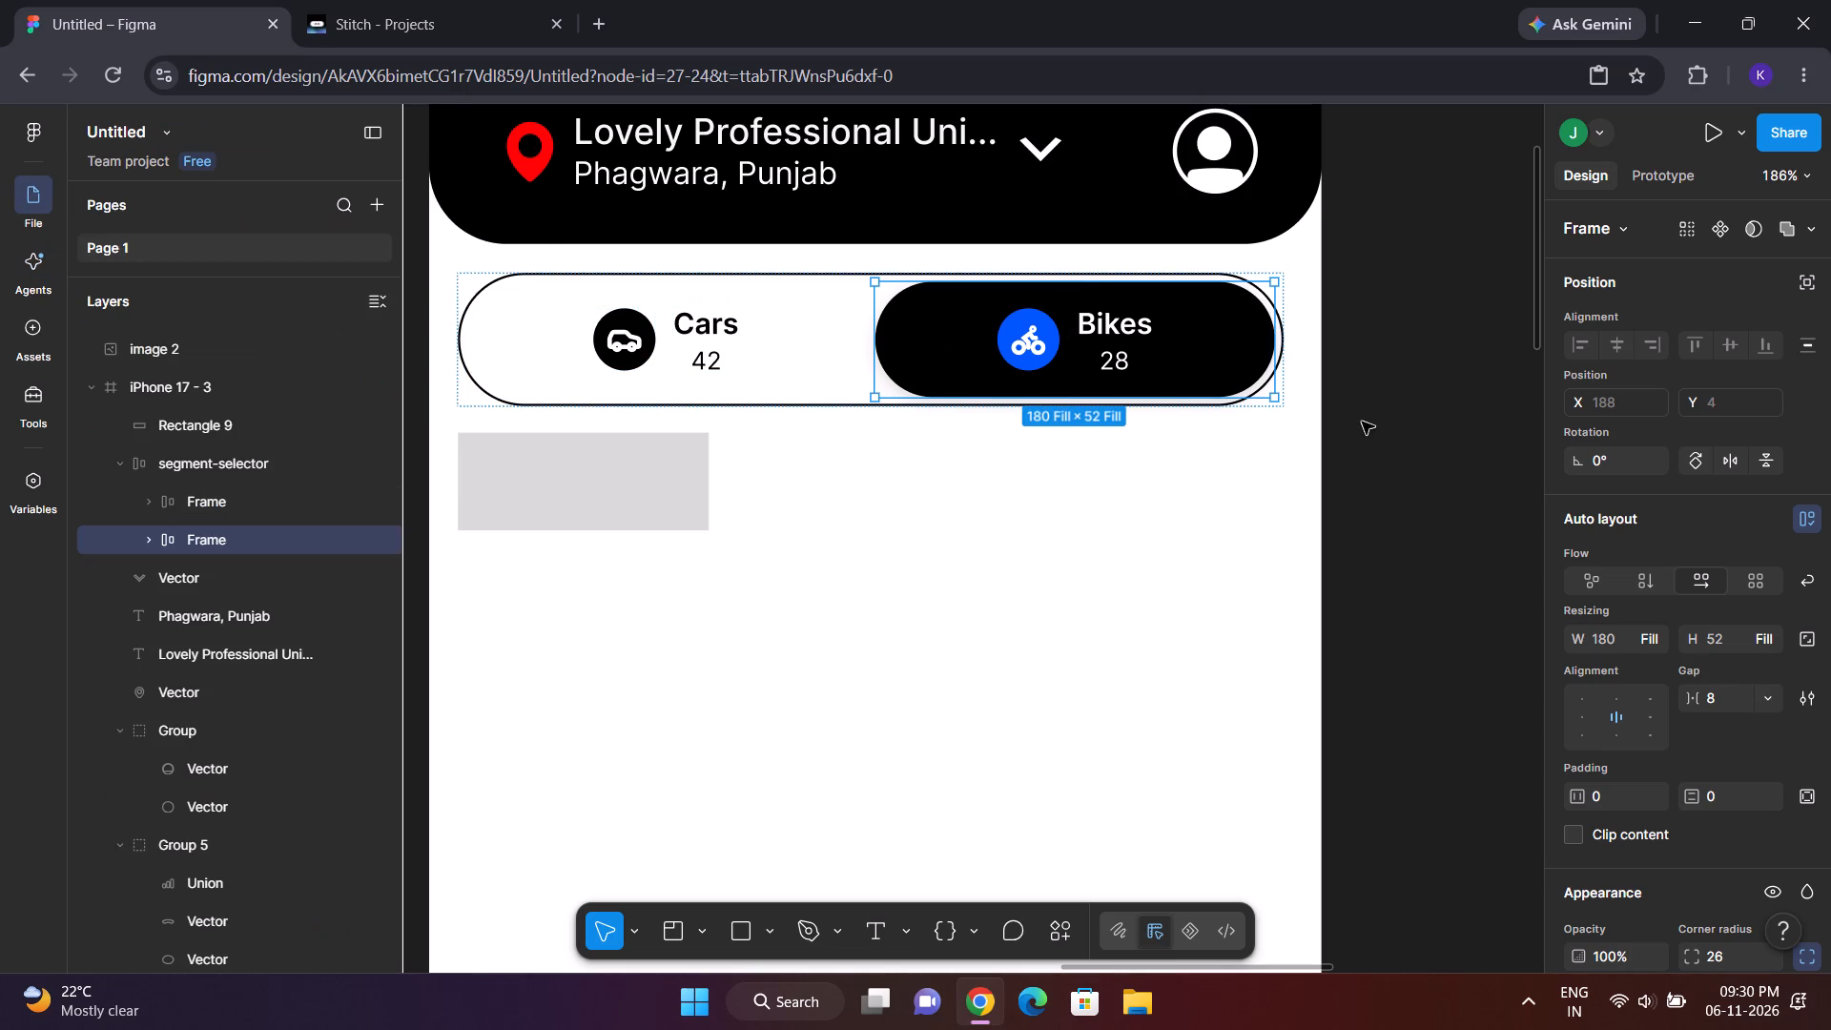
pyautogui.click(1041, 362)
pyautogui.click(1492, 368)
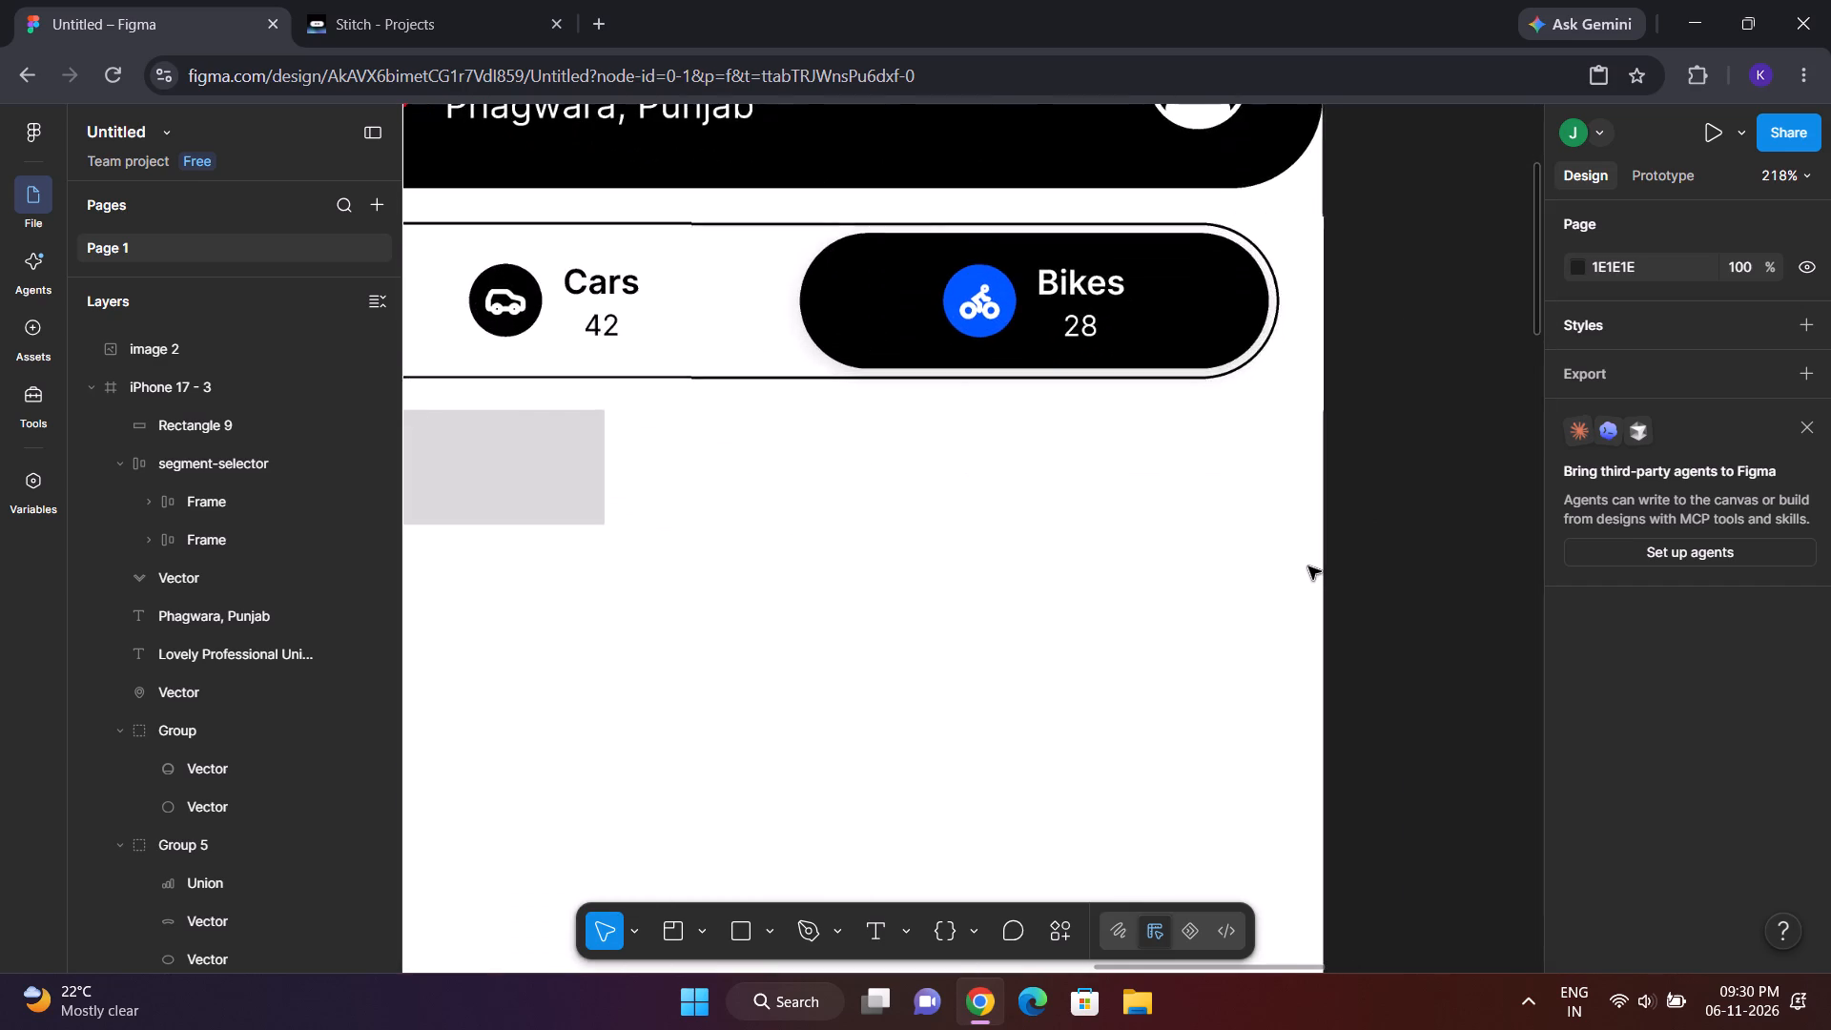
pyautogui.scroll(1, 1308, 566)
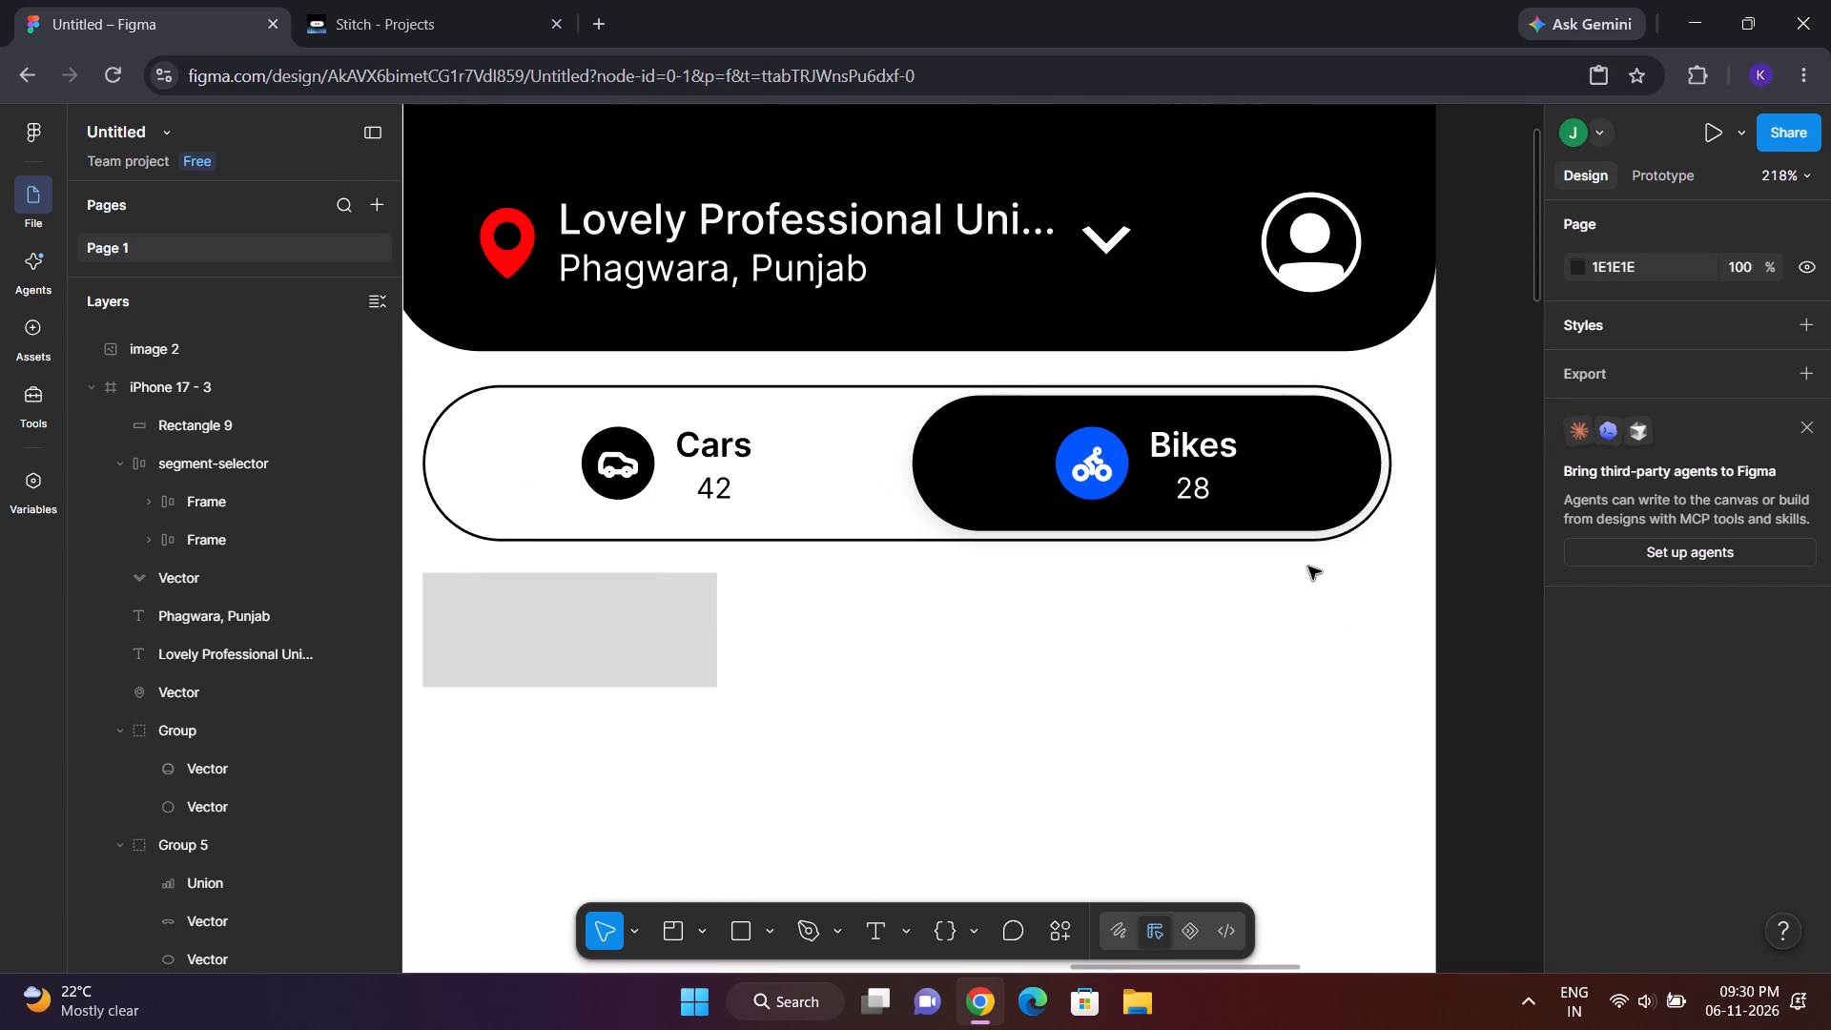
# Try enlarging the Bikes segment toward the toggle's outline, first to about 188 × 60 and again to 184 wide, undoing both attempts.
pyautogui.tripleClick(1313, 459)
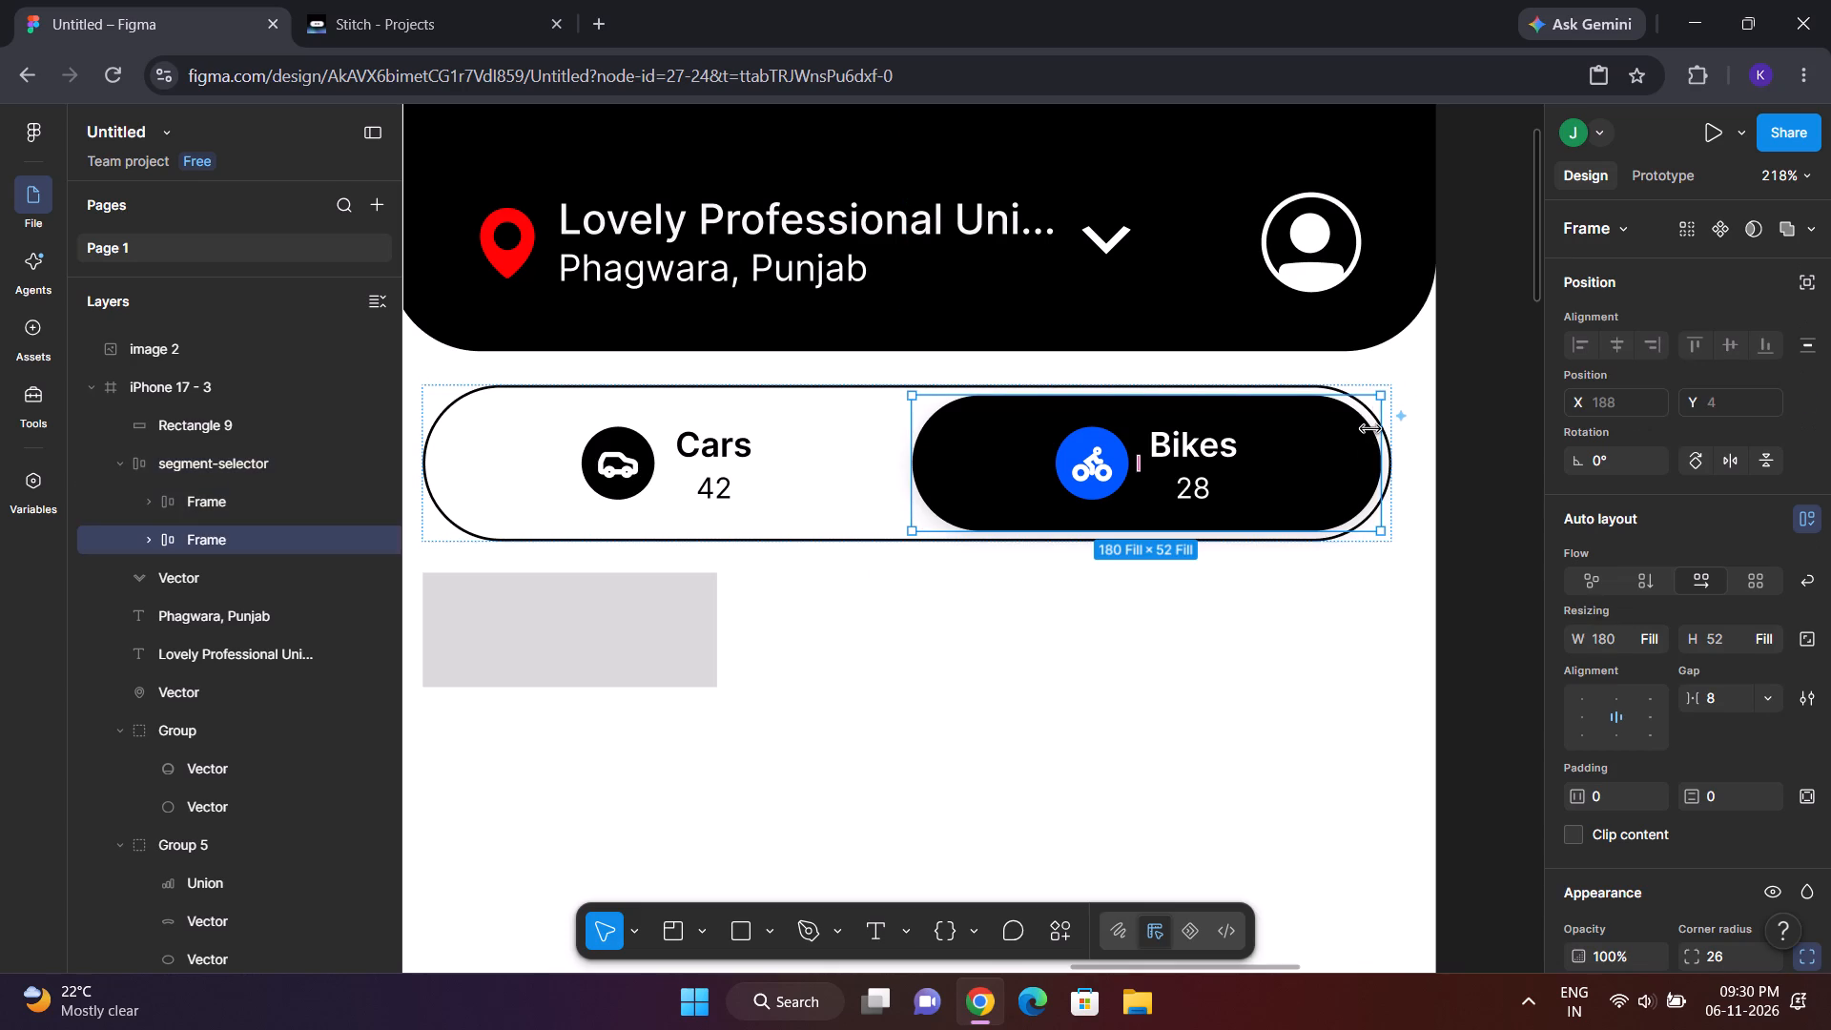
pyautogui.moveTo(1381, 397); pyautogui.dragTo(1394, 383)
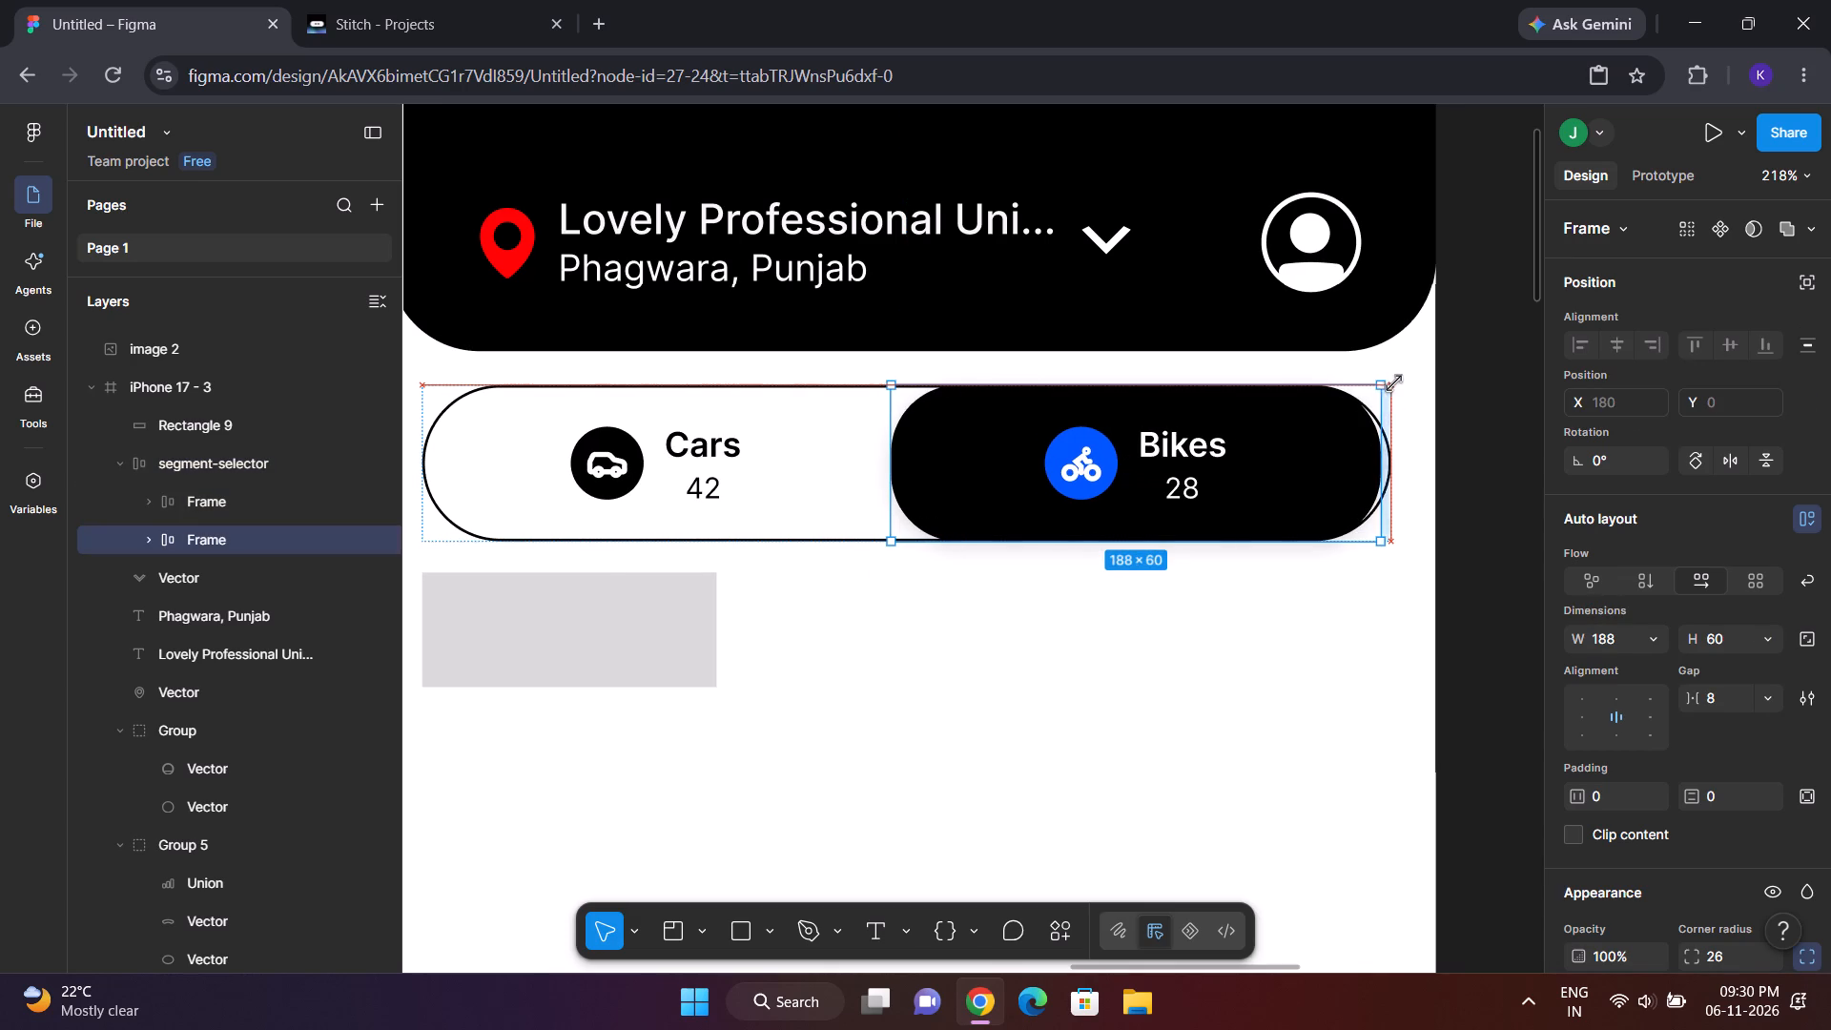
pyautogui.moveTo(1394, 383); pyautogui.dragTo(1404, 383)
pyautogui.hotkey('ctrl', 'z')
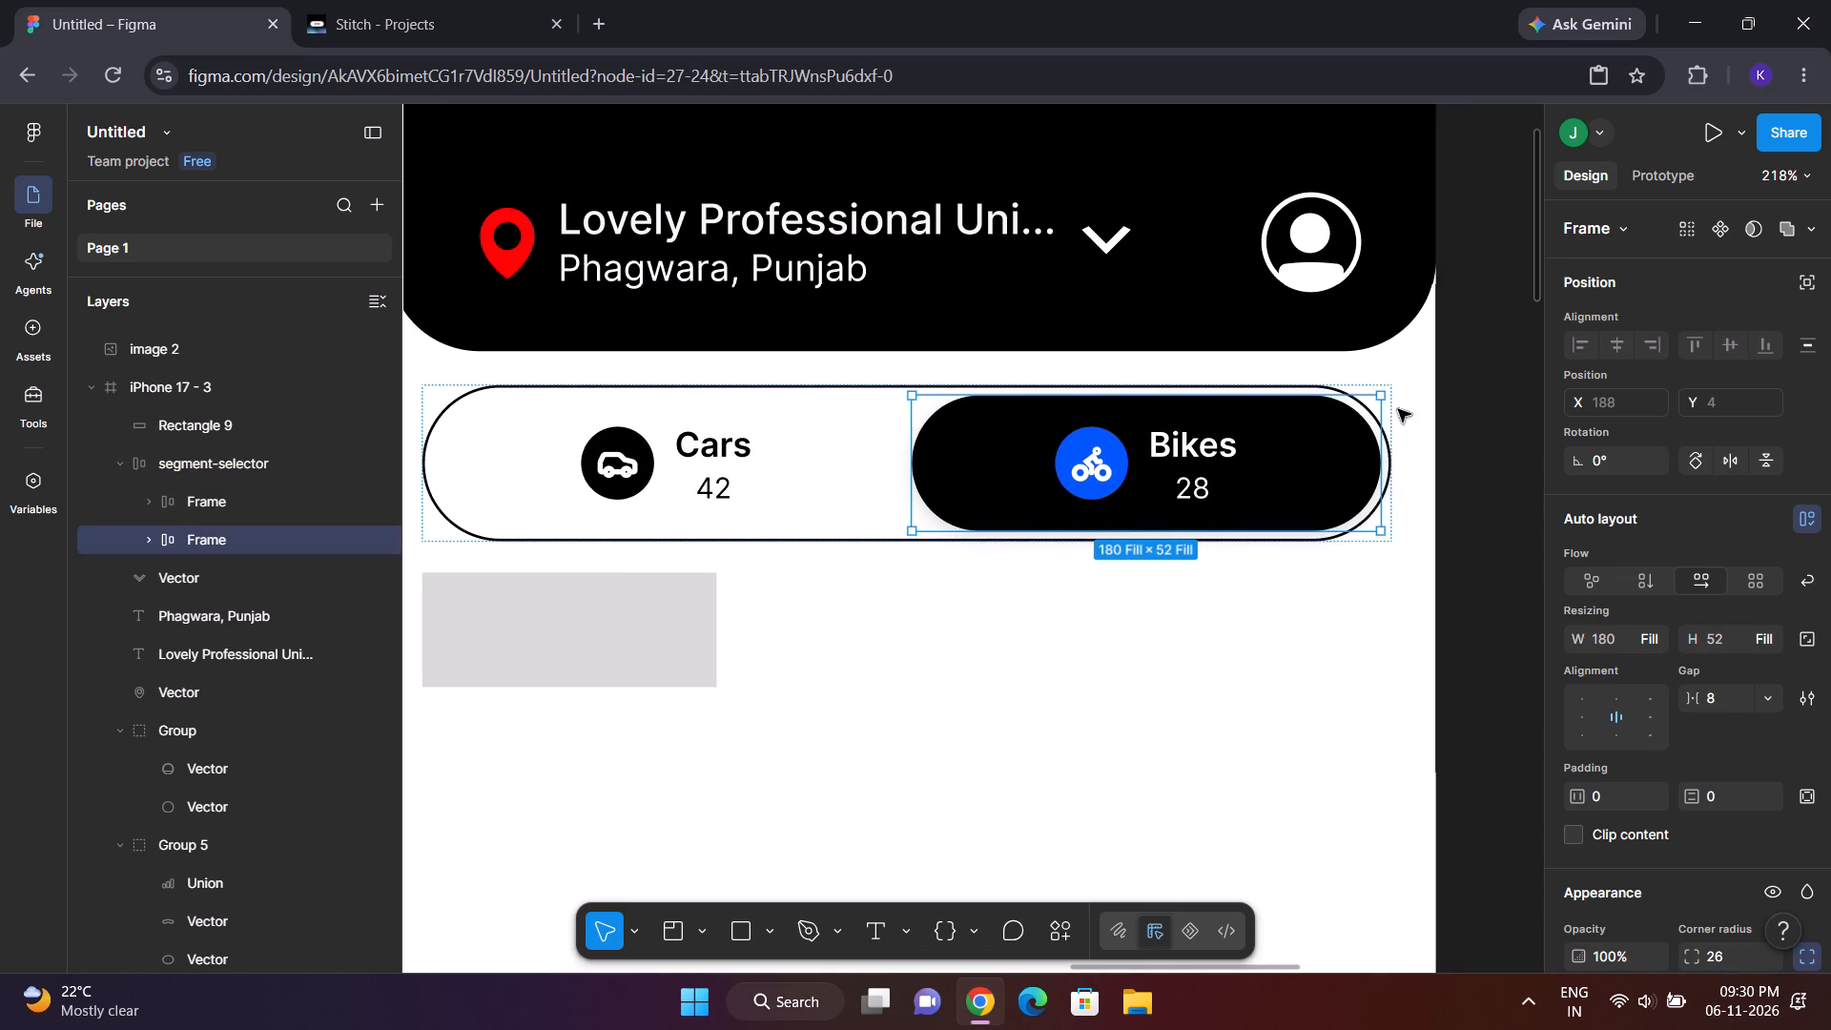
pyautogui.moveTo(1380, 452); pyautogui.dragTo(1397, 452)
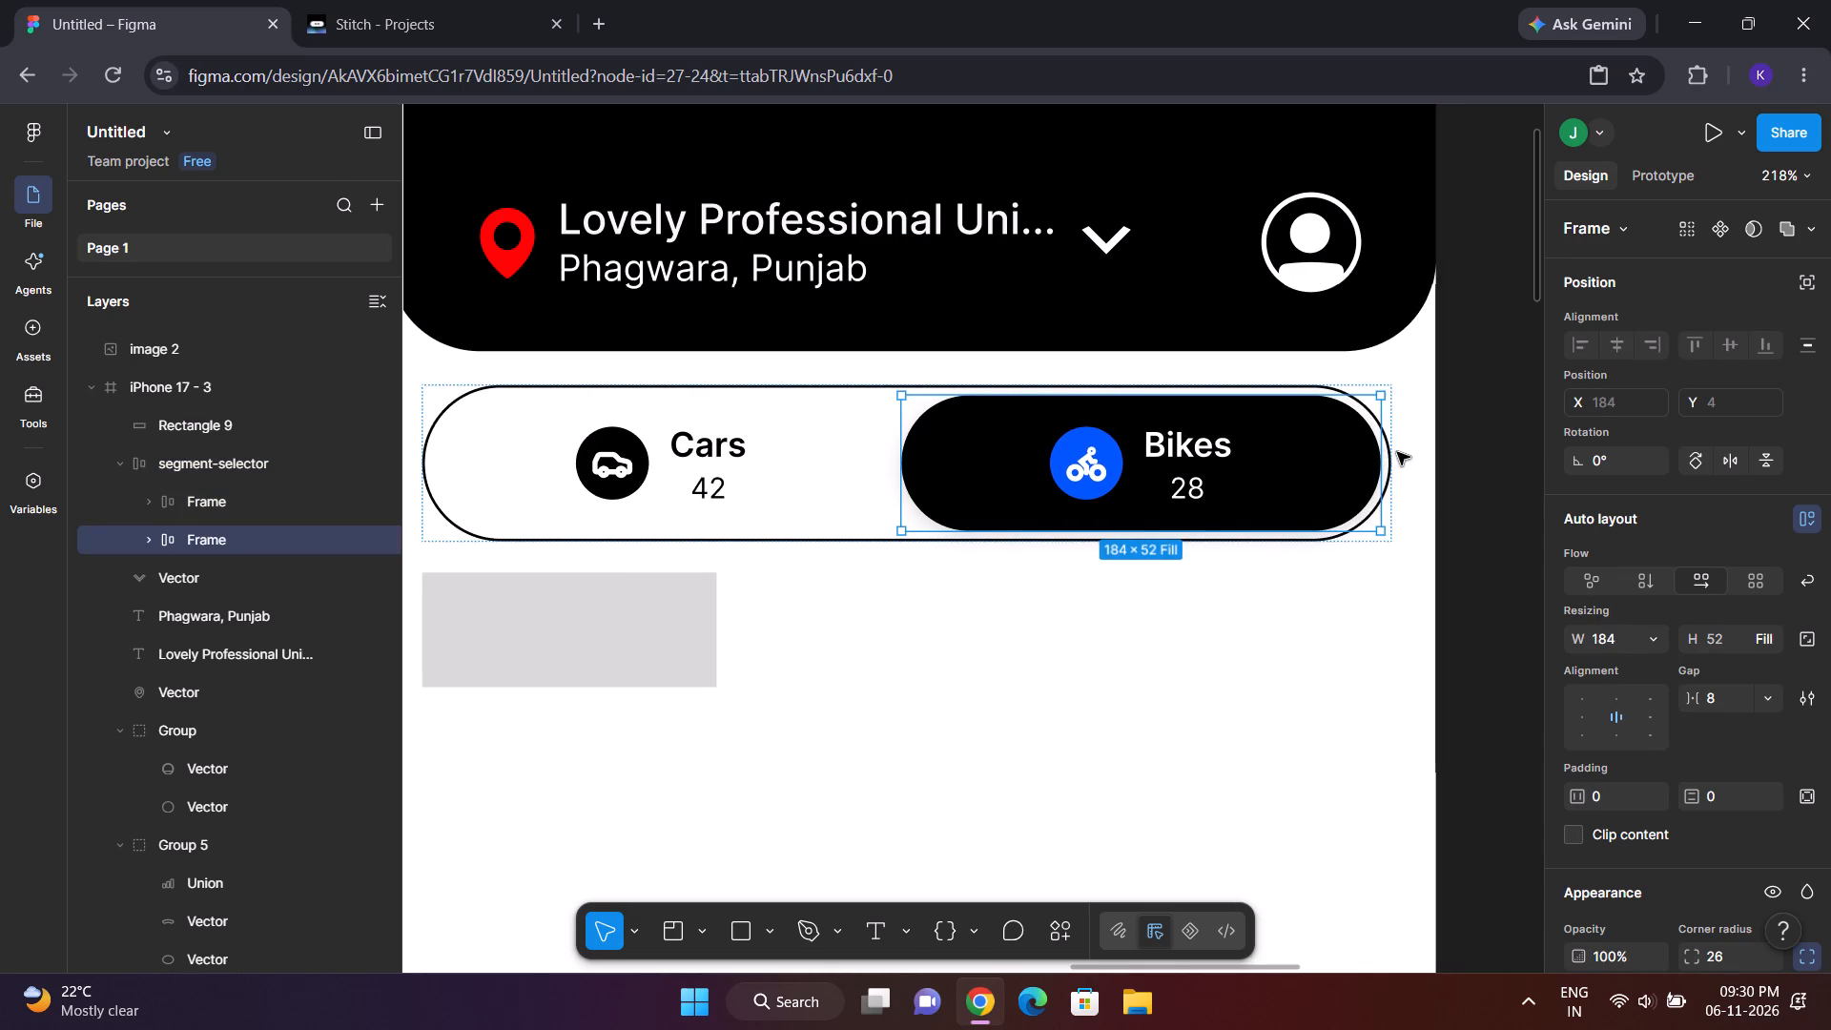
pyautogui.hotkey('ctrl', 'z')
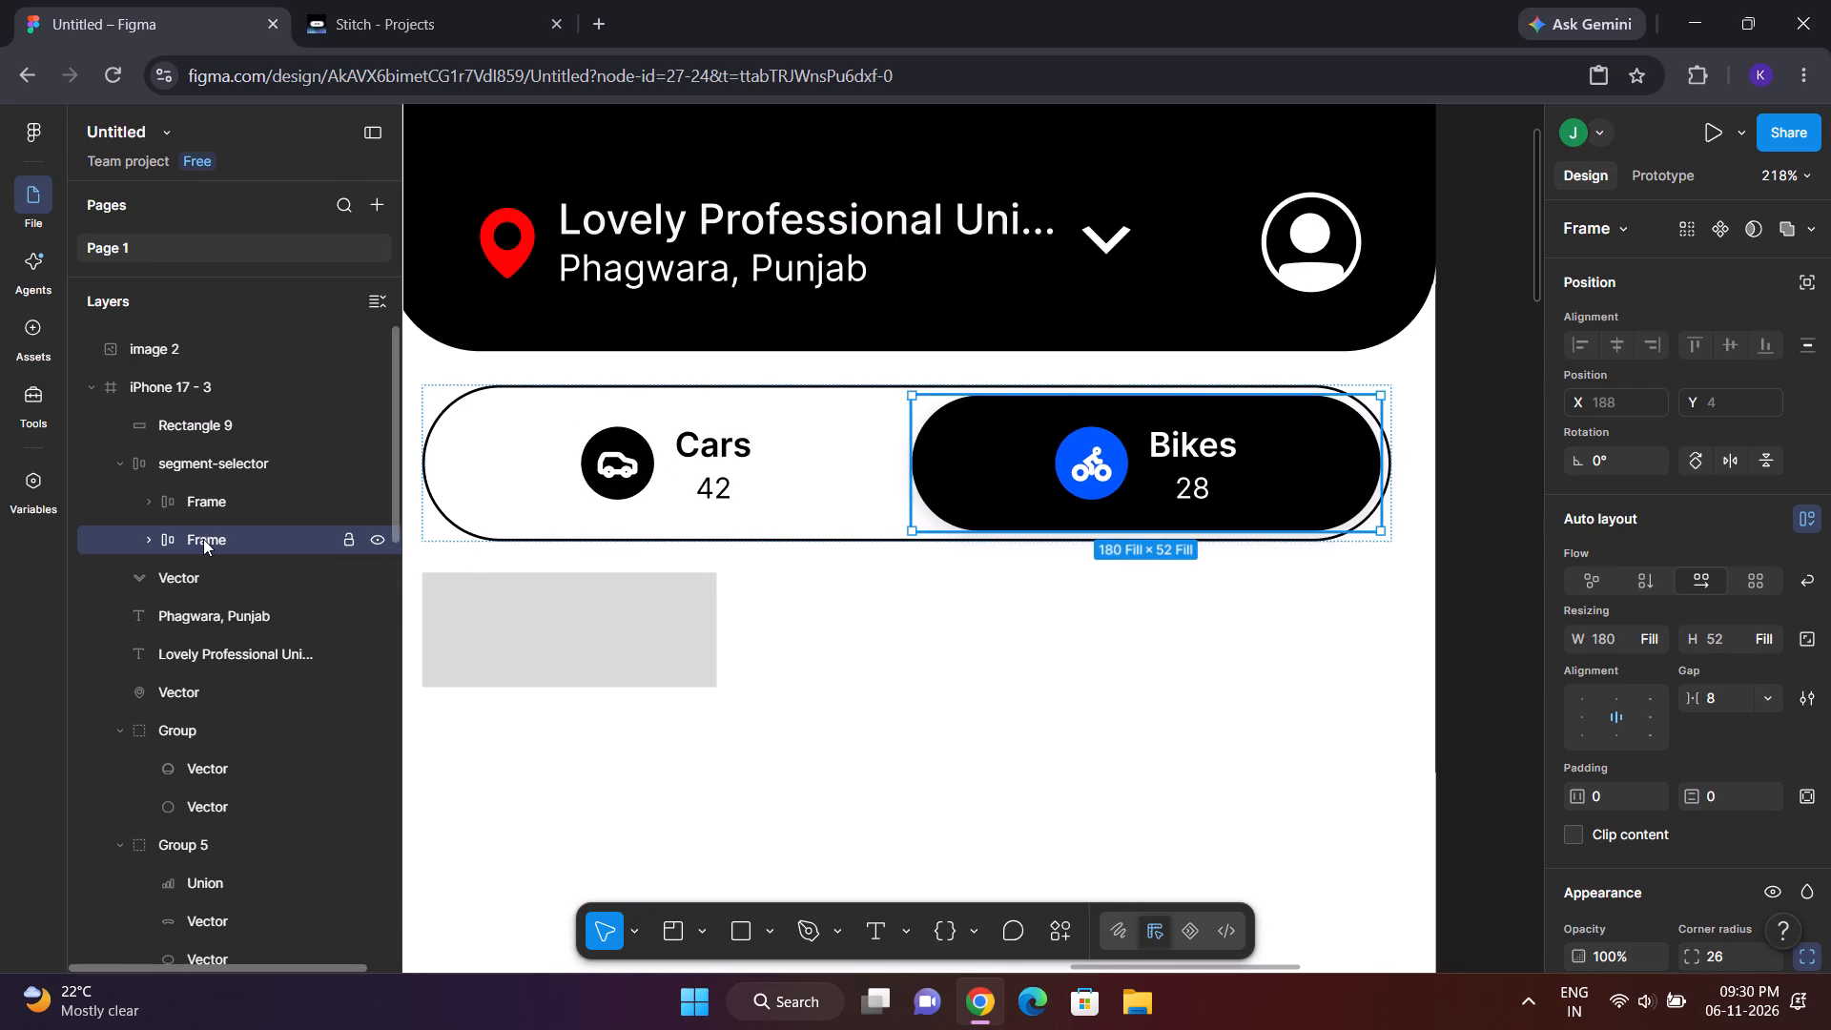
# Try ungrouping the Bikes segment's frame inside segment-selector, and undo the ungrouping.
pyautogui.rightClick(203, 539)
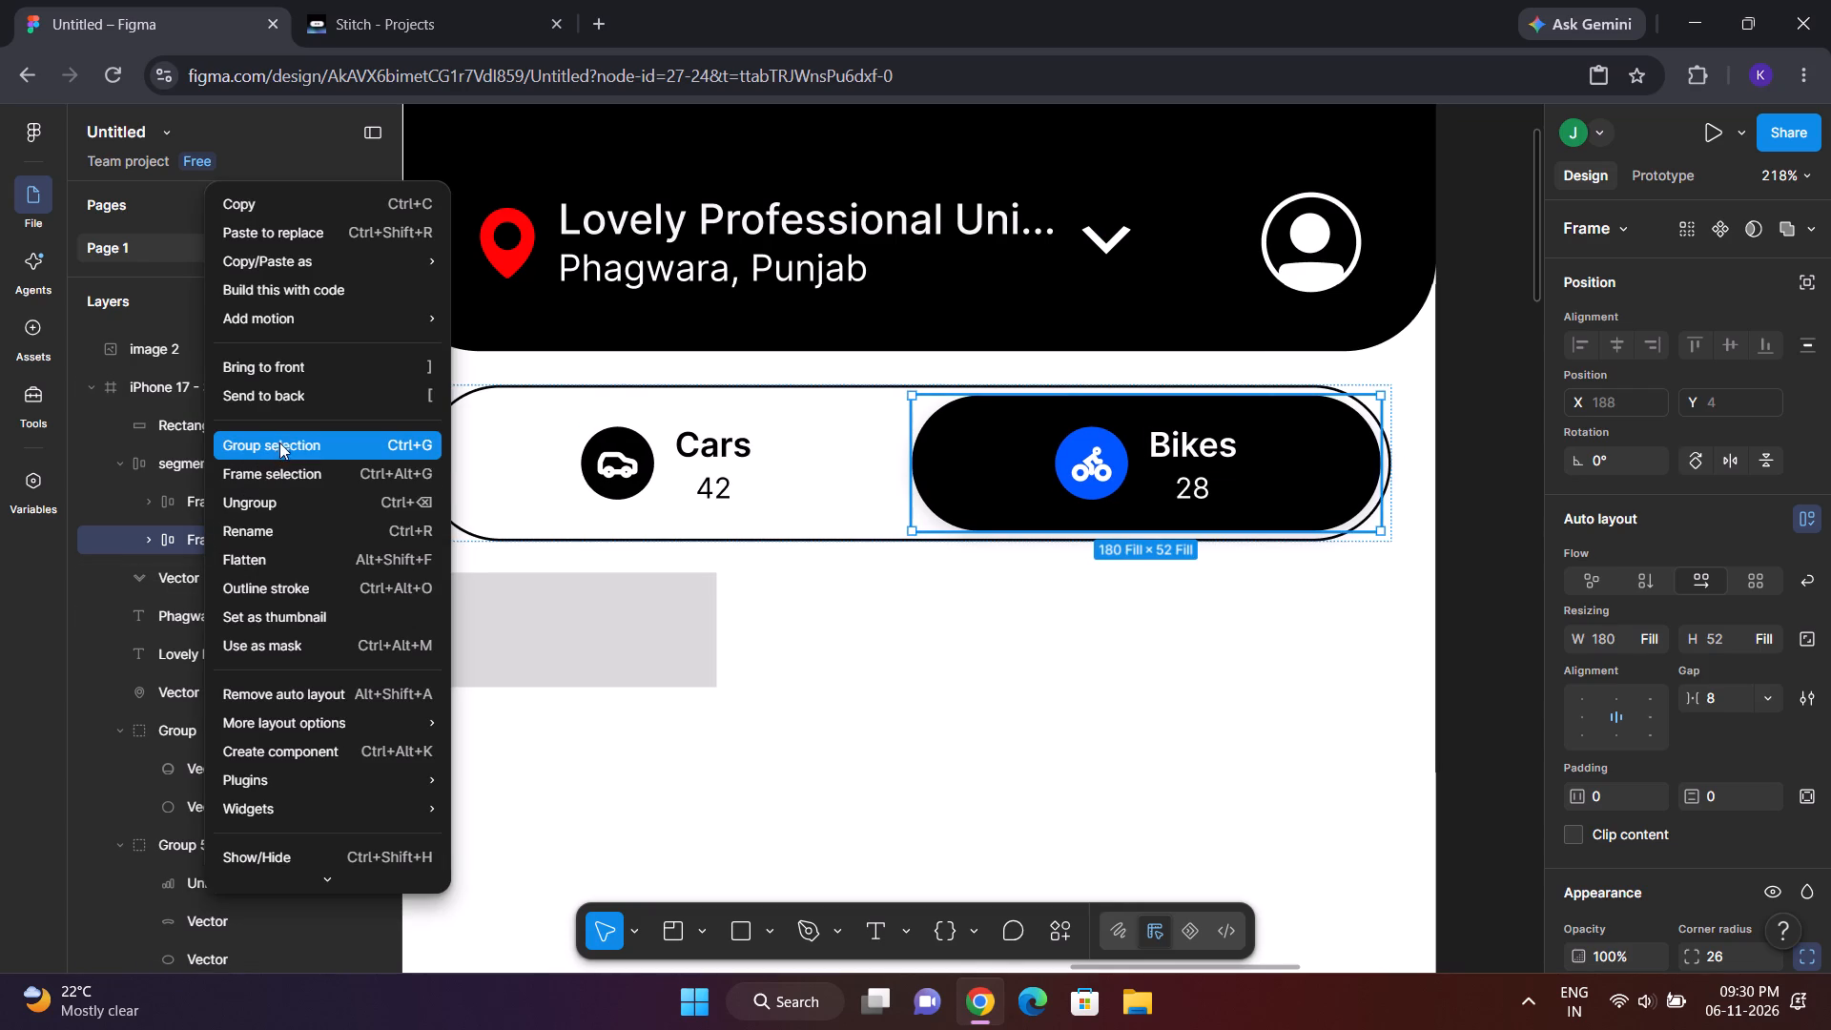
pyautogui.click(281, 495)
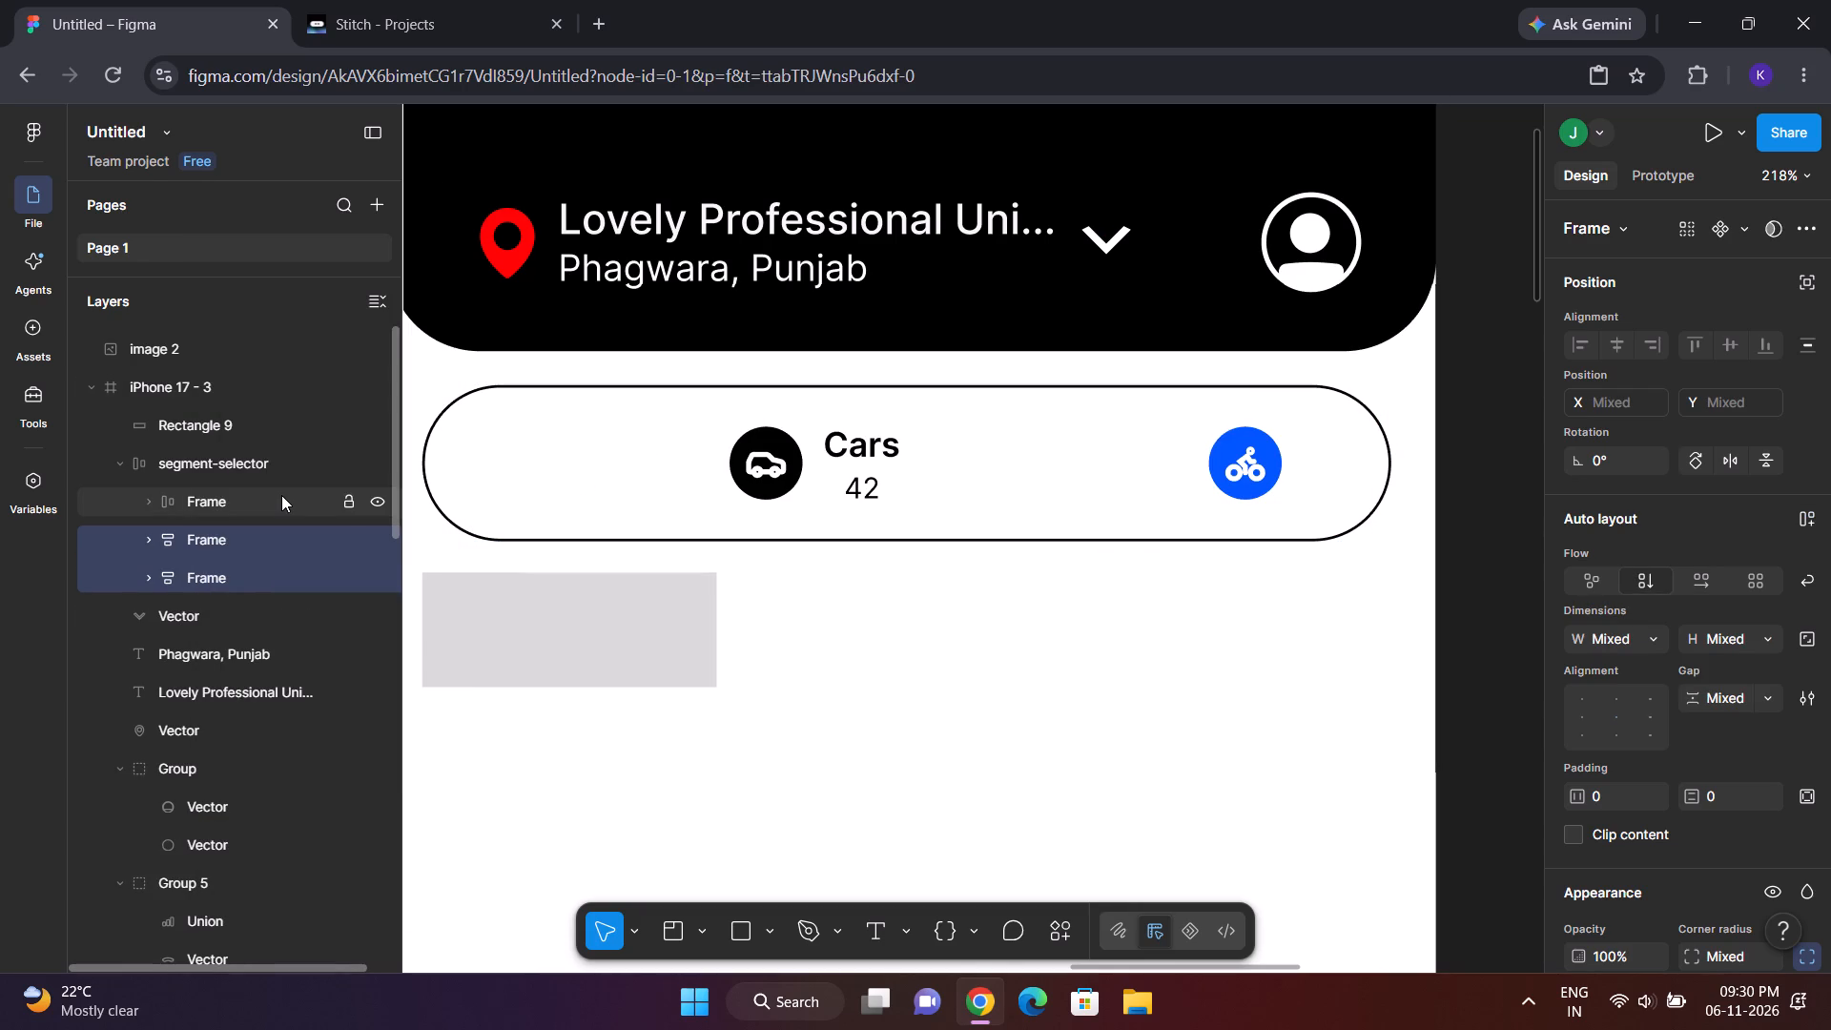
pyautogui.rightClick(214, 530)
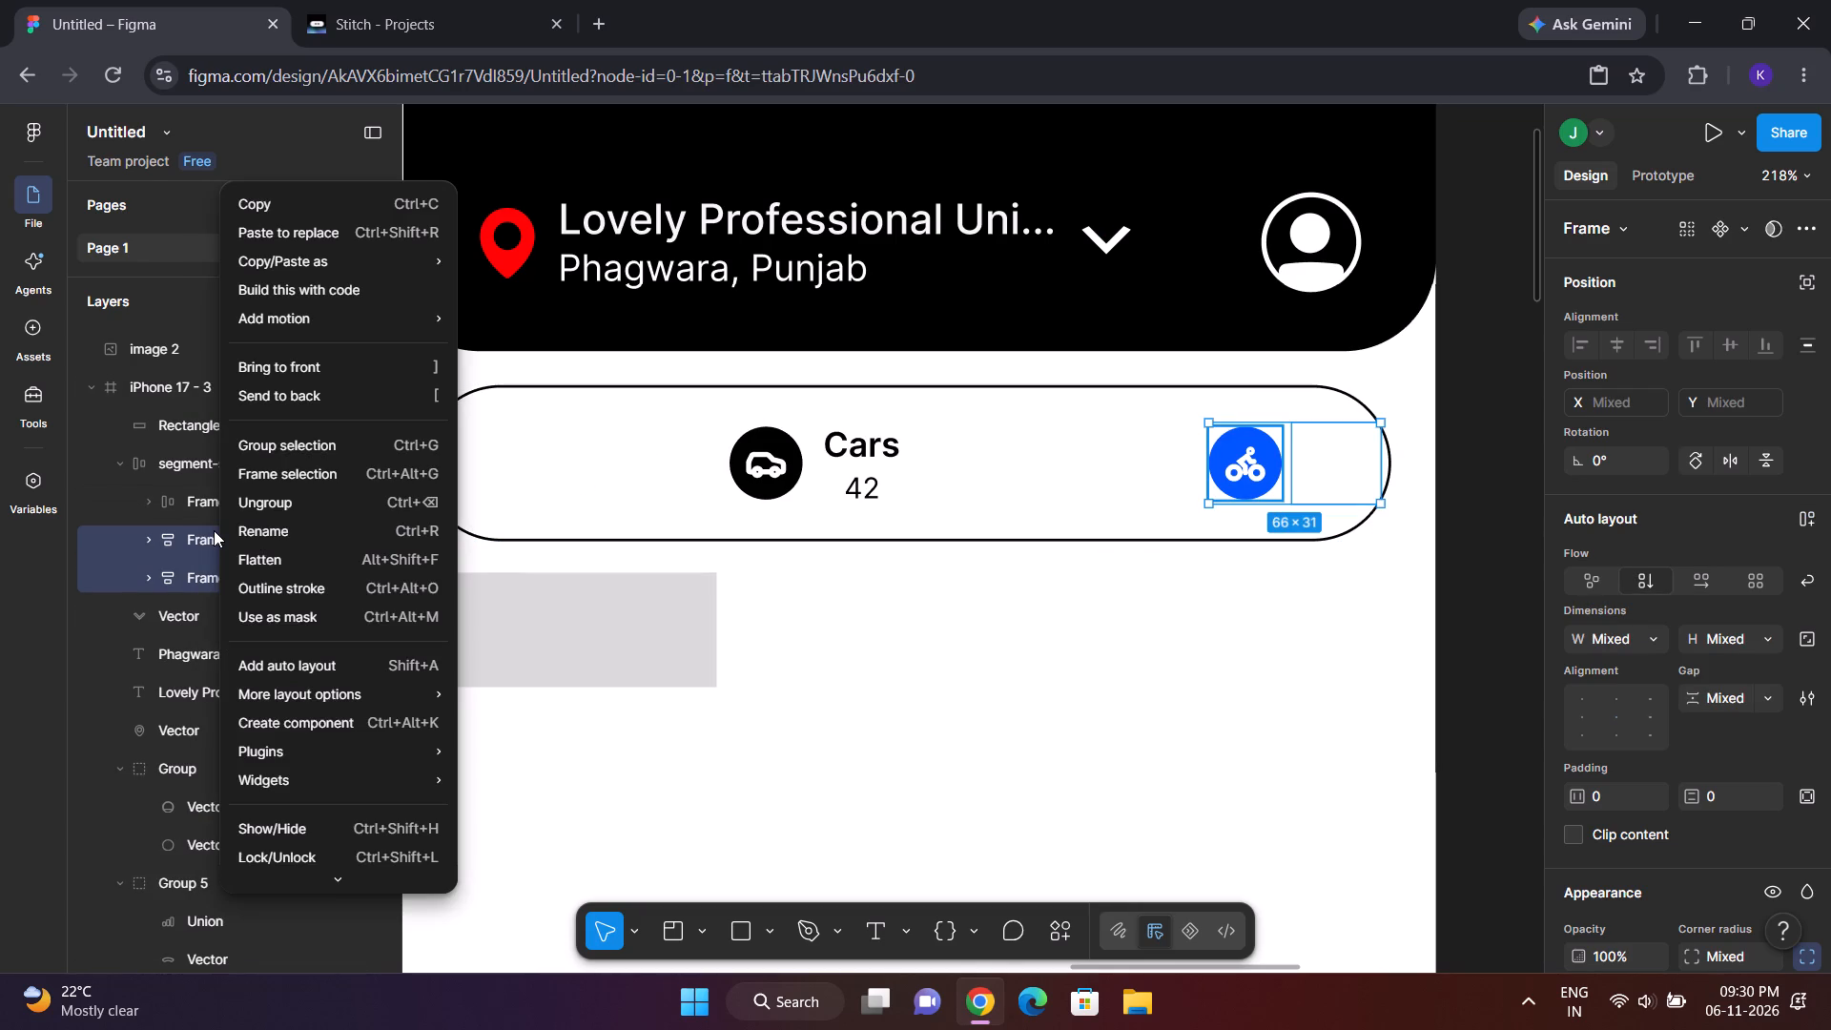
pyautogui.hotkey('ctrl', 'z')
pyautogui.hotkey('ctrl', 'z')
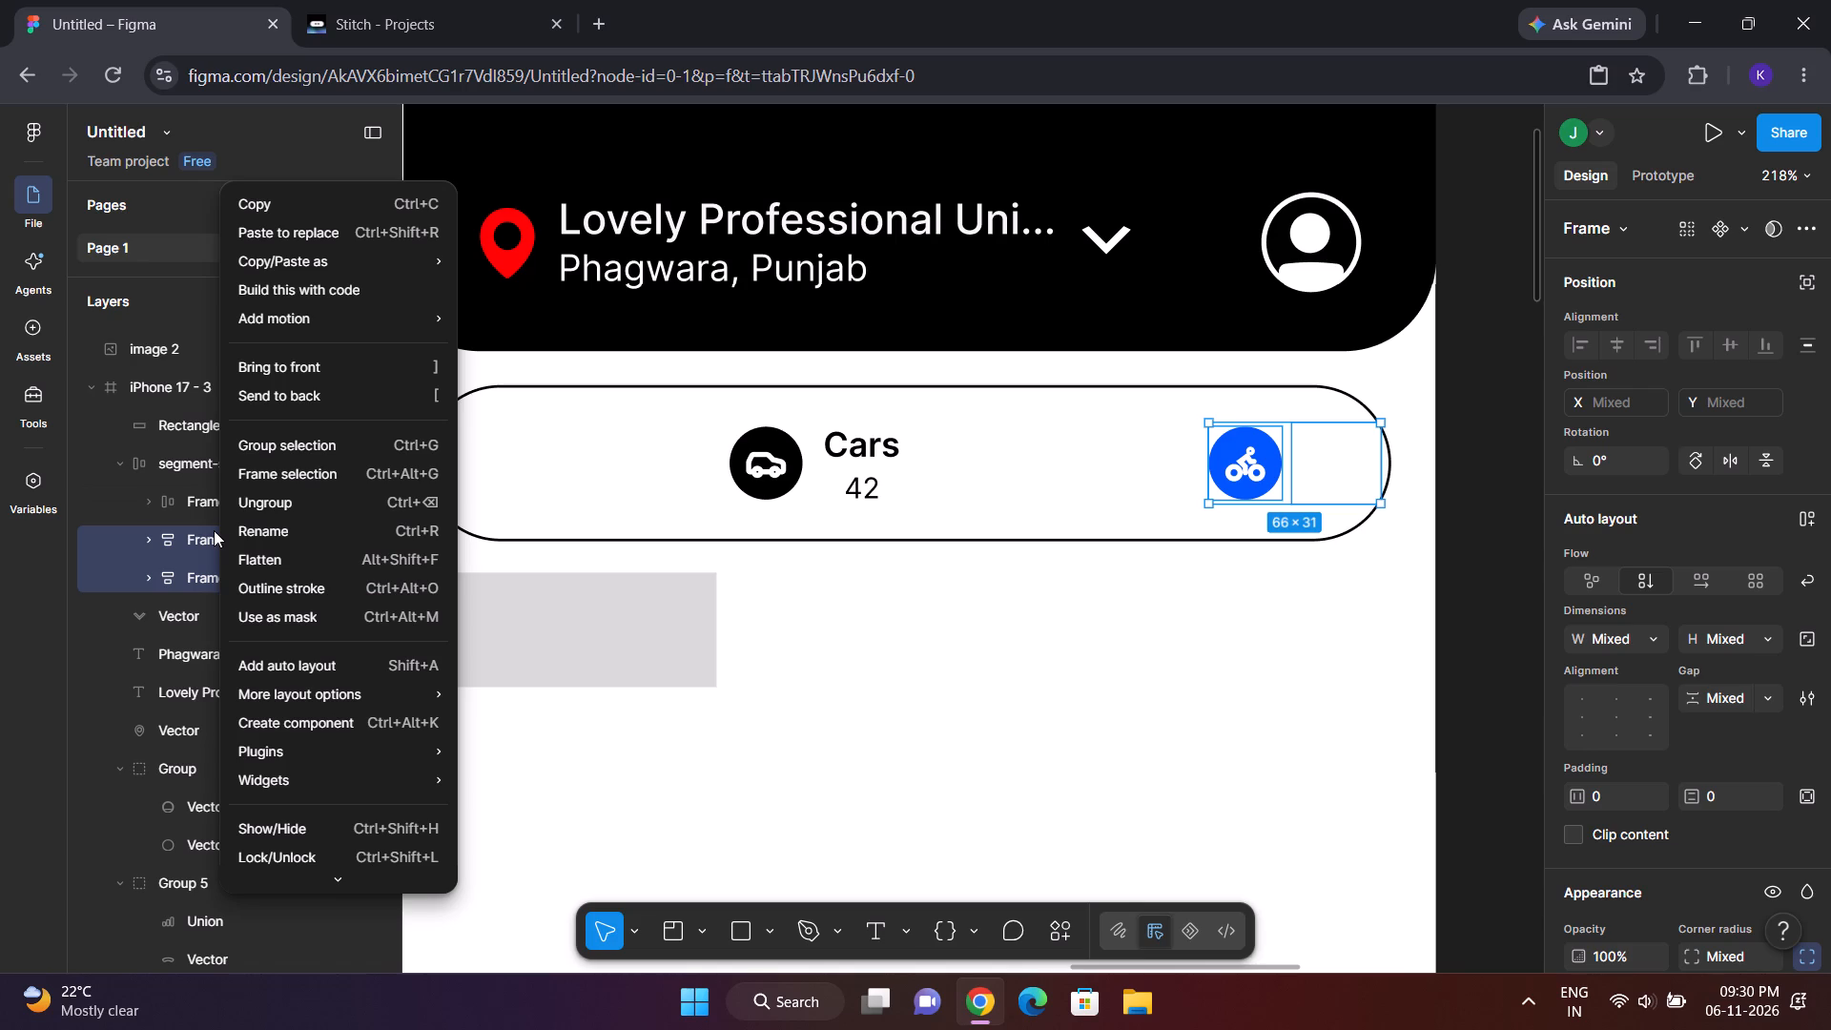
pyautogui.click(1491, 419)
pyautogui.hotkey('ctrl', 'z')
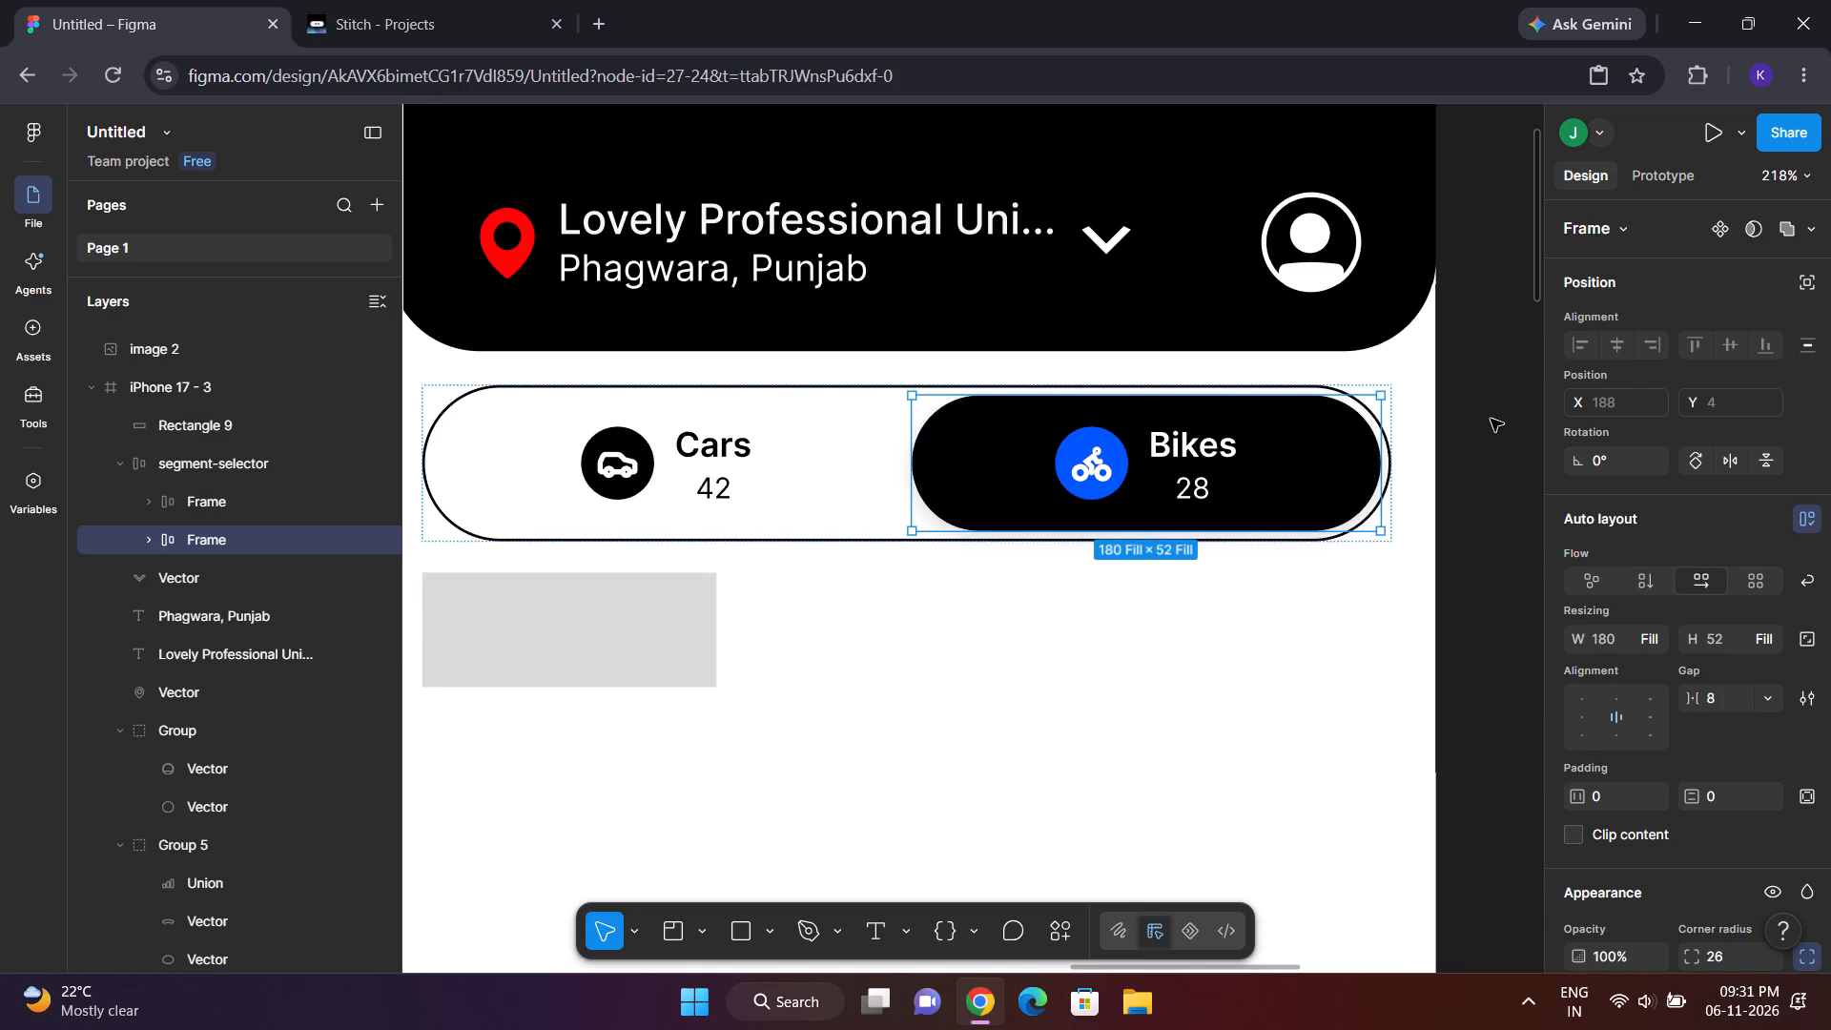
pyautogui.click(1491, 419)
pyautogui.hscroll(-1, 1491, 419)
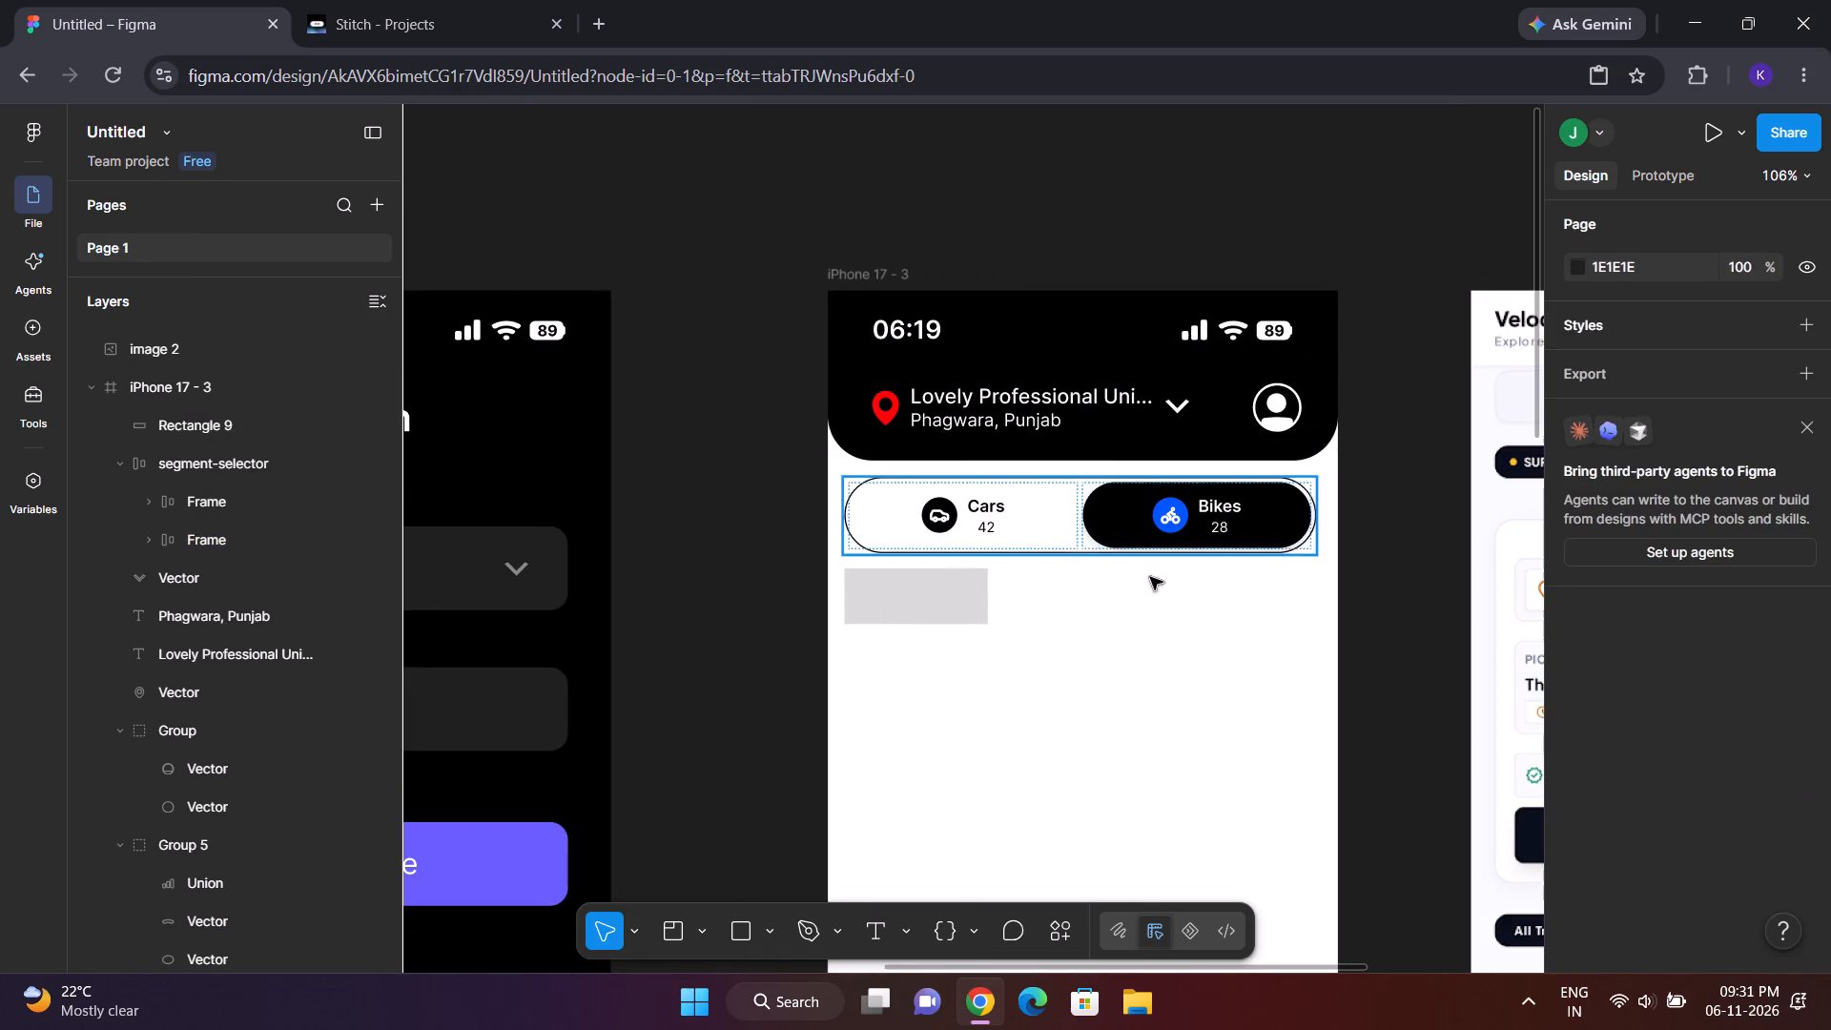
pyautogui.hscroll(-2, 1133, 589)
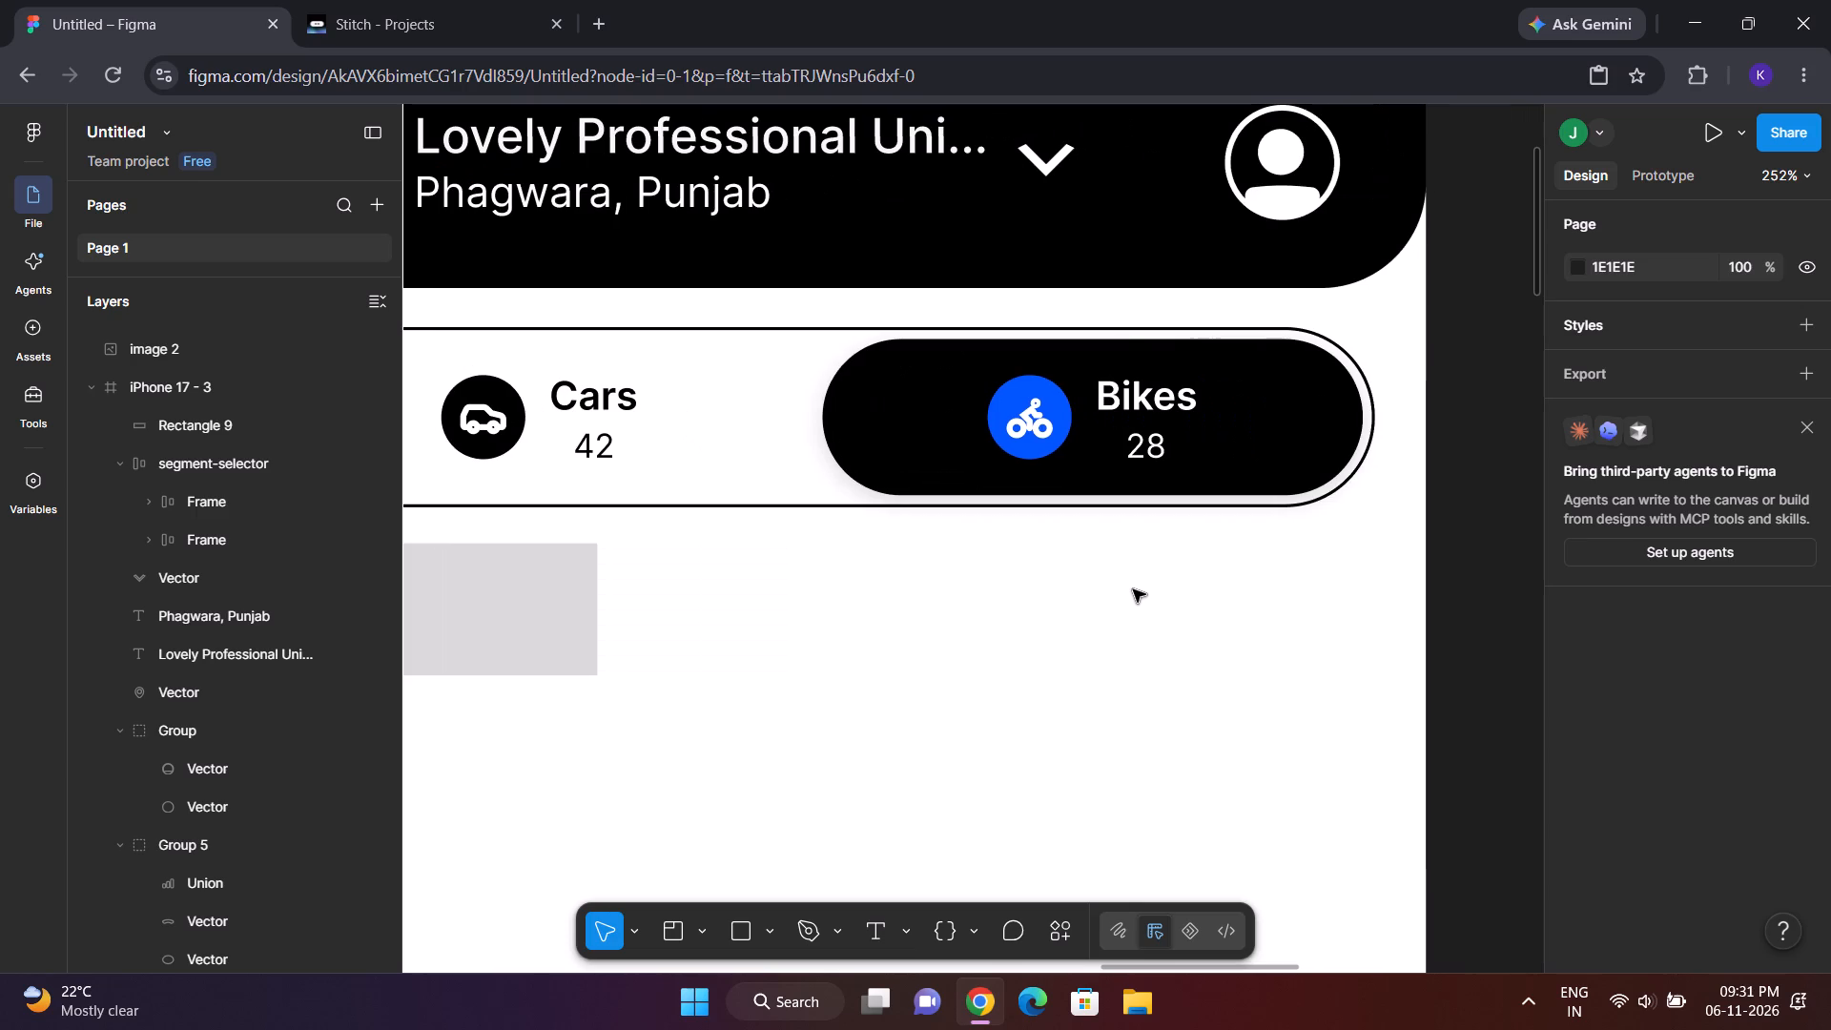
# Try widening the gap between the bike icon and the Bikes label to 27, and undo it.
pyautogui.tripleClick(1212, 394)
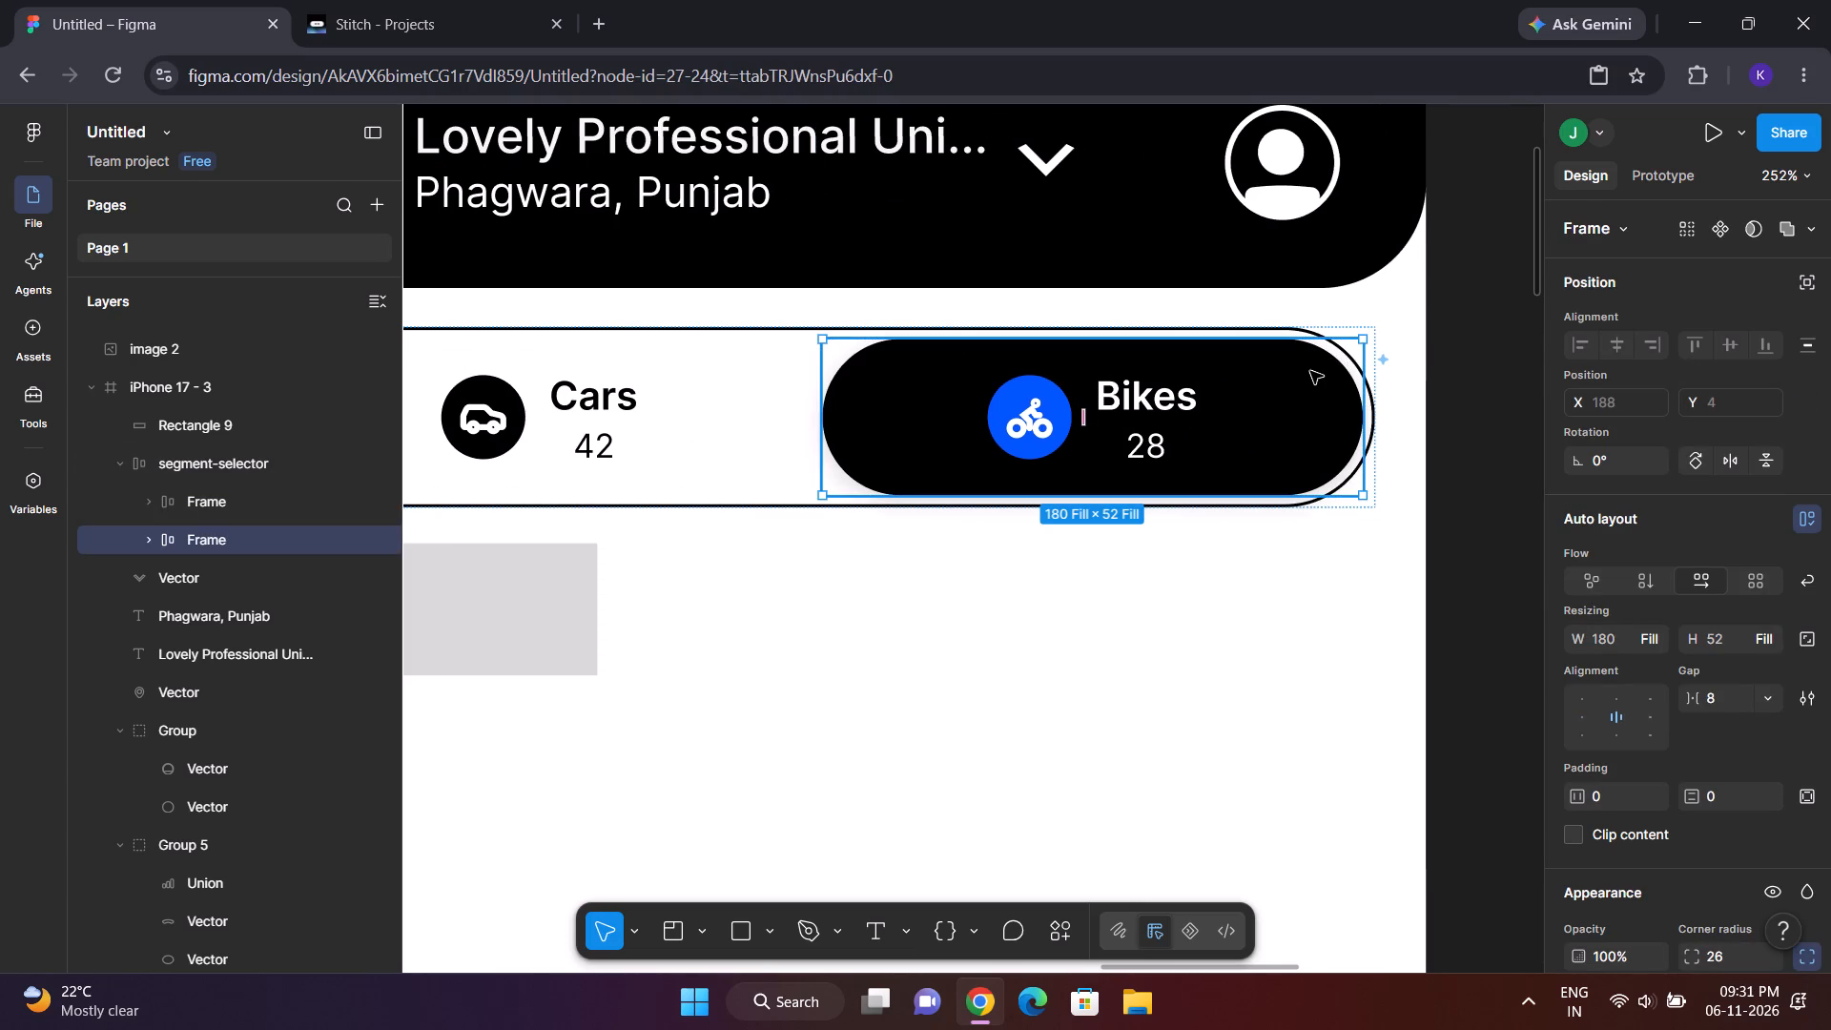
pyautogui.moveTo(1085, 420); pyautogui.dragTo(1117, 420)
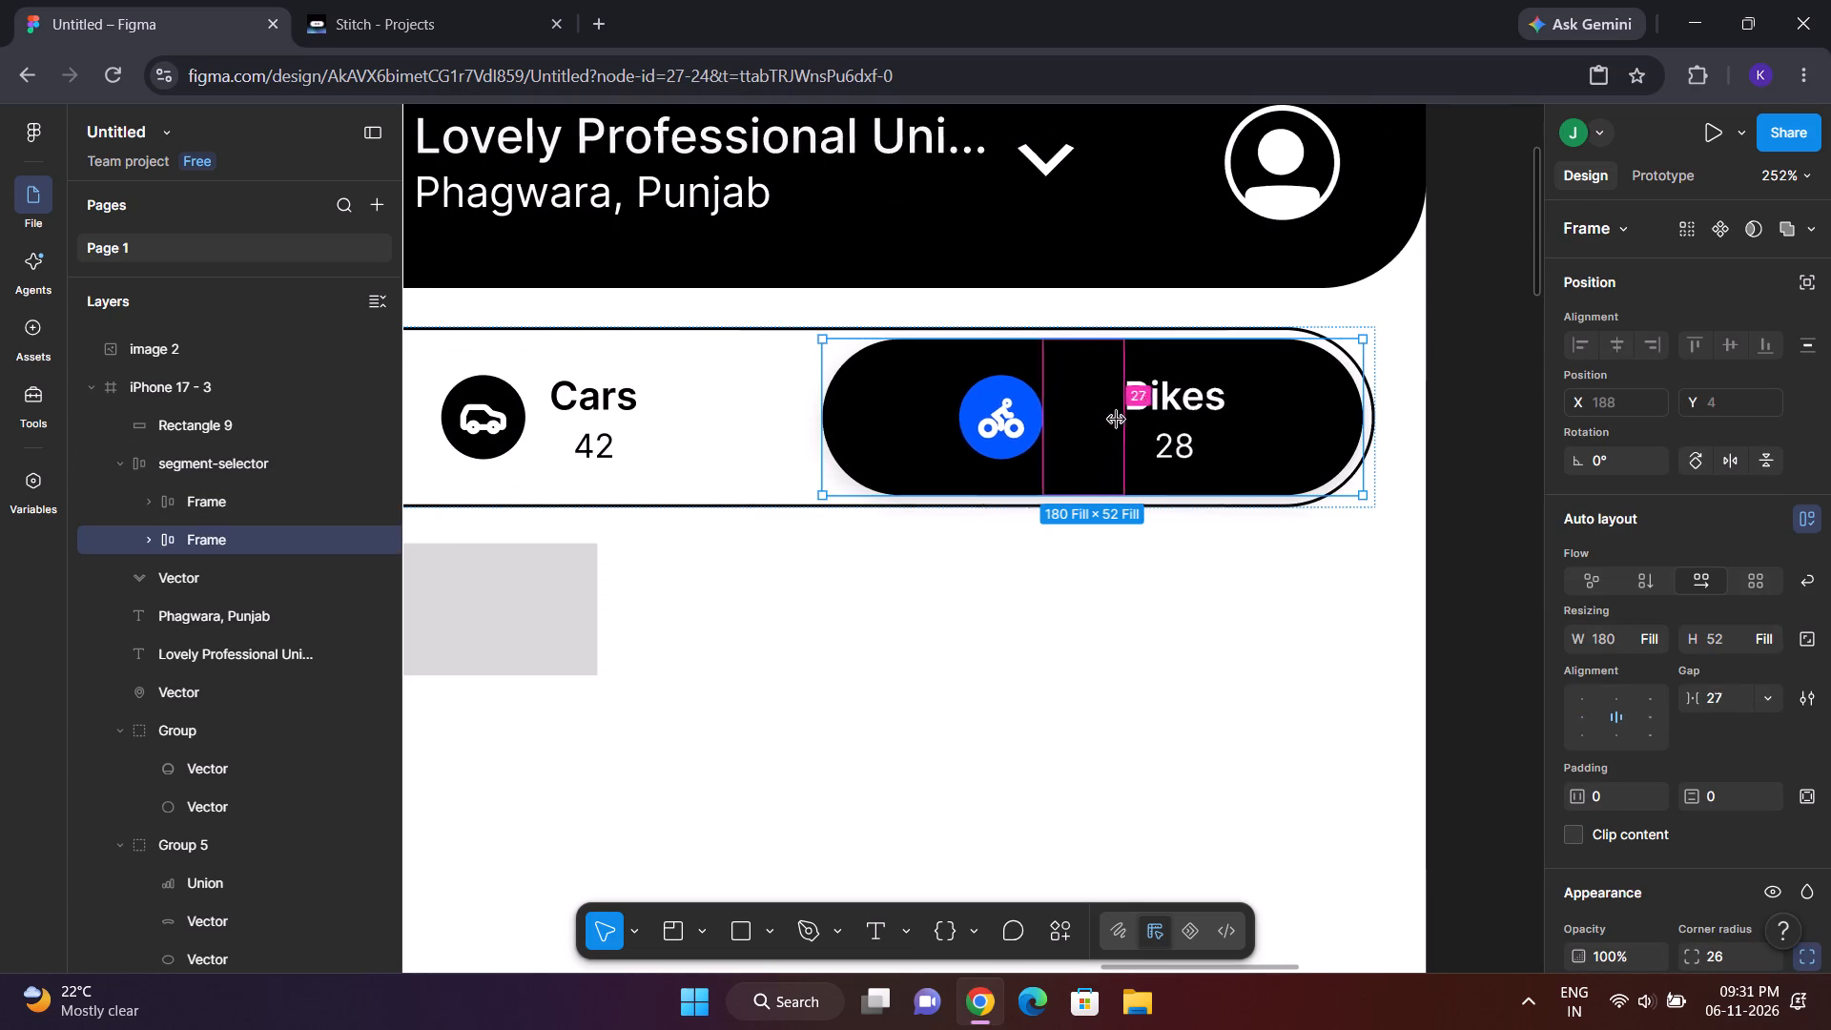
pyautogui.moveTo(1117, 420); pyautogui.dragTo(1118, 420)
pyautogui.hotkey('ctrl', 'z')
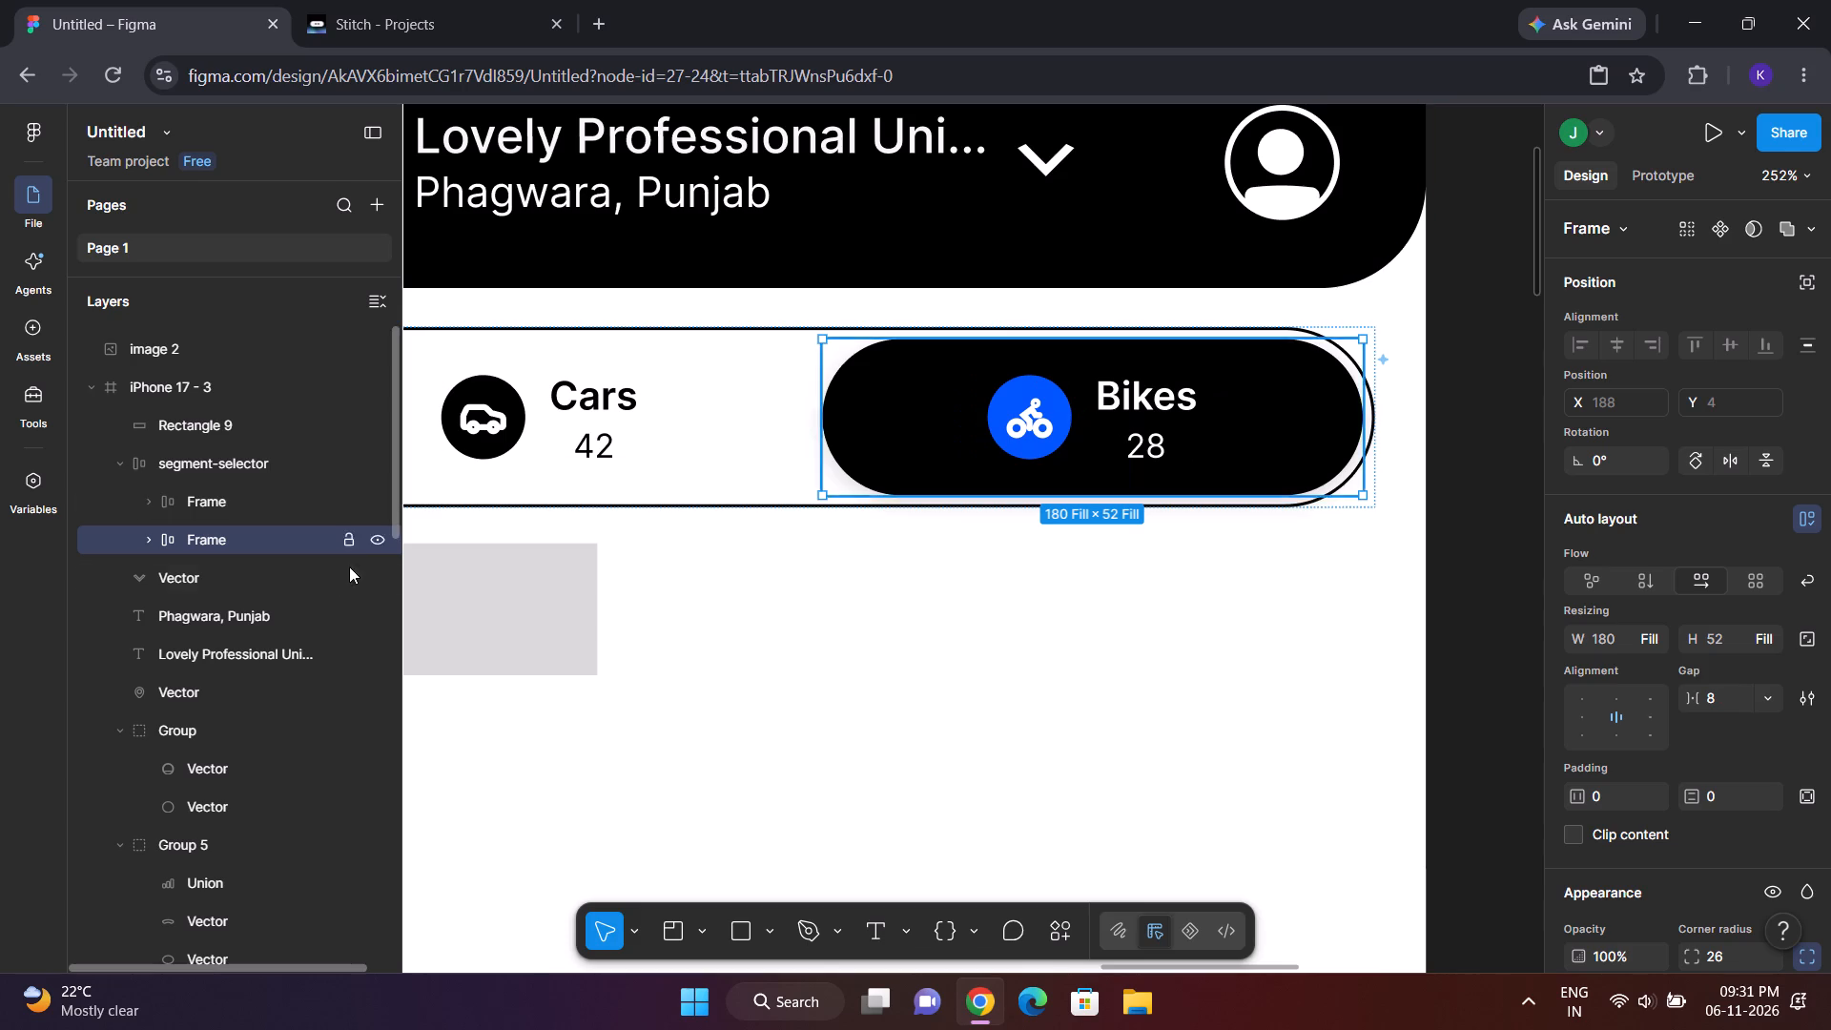
# Examine the nested layers inside the Bikes segment's frame and its layout and appearance properties.
pyautogui.click(150, 542)
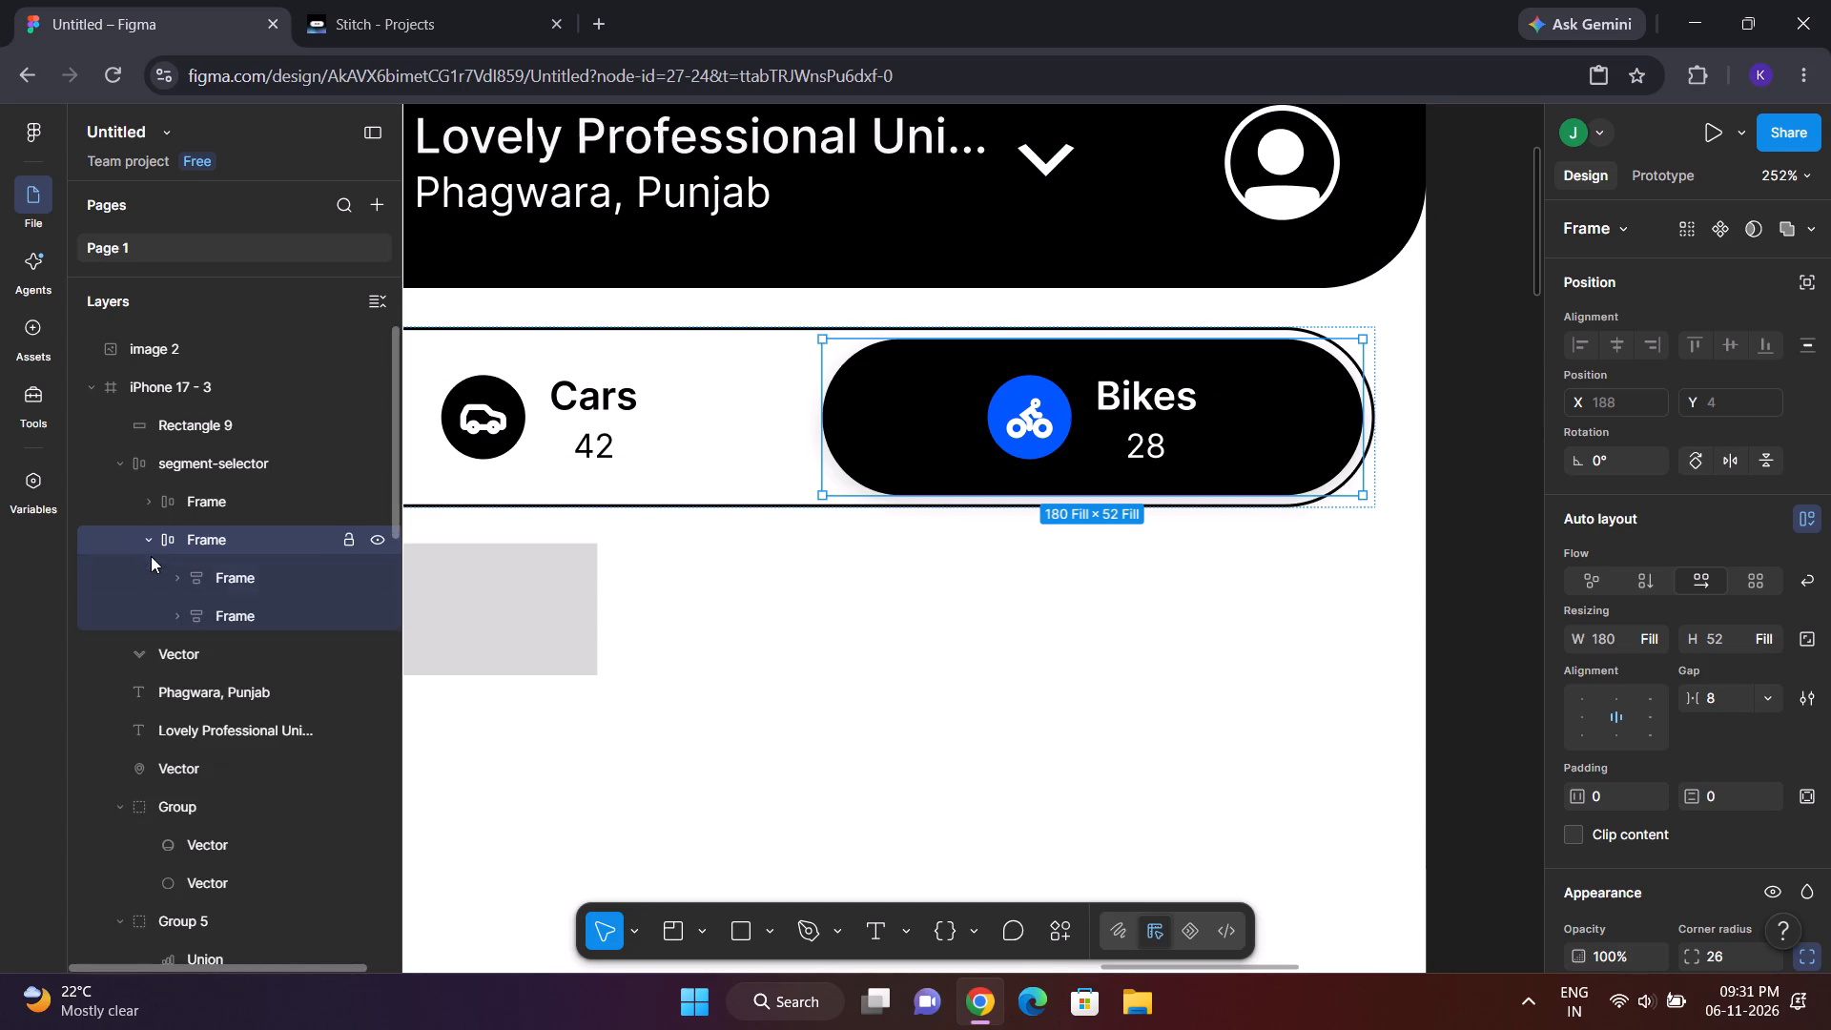
pyautogui.click(170, 571)
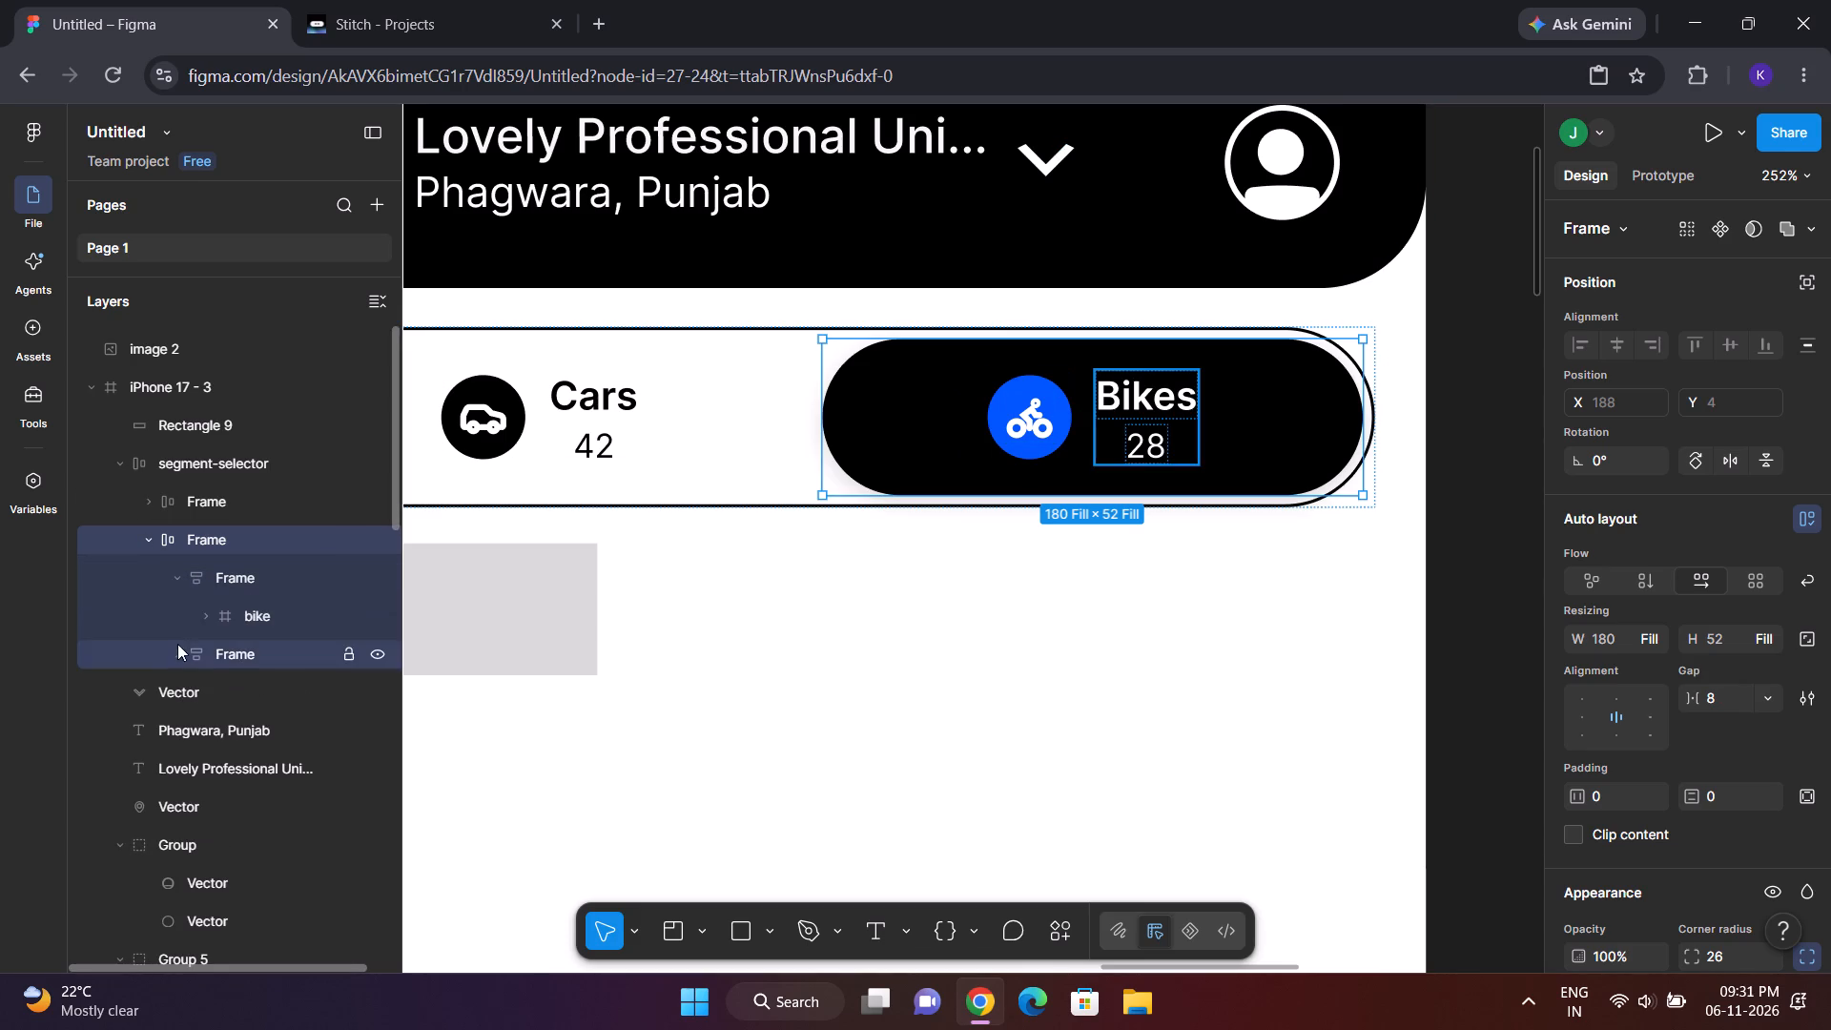
pyautogui.click(201, 614)
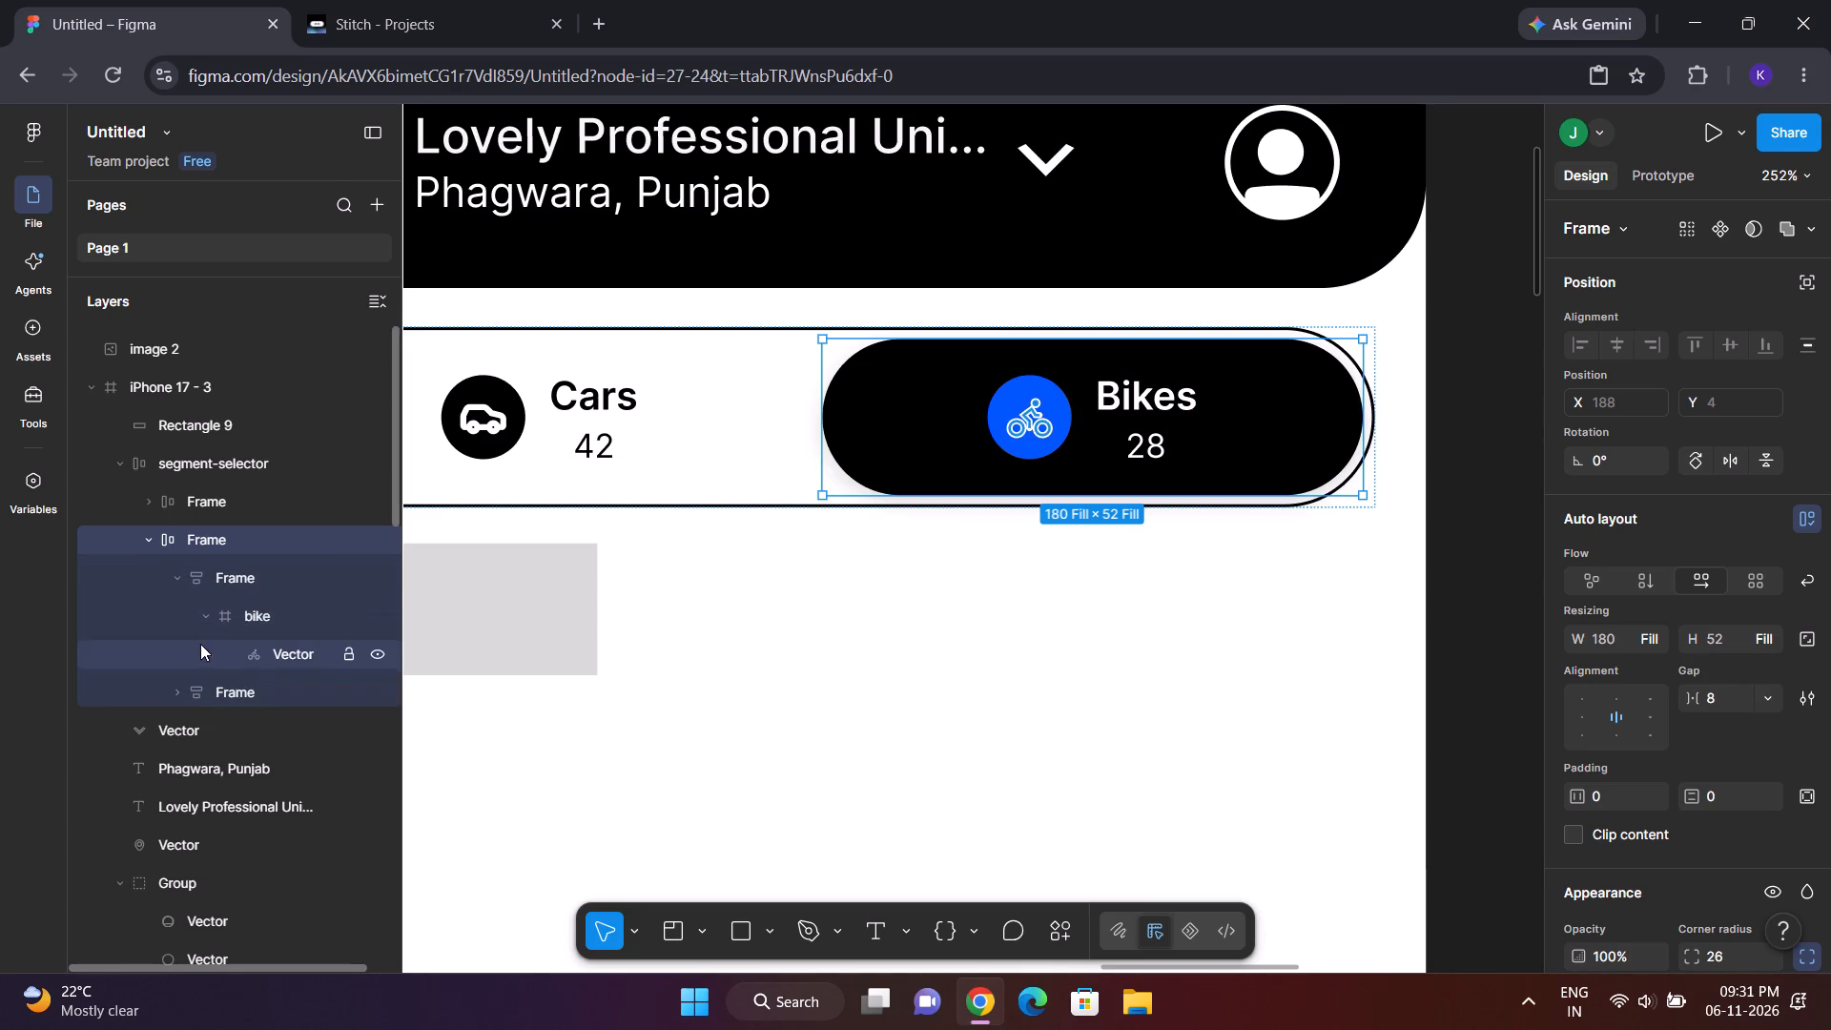
pyautogui.click(173, 696)
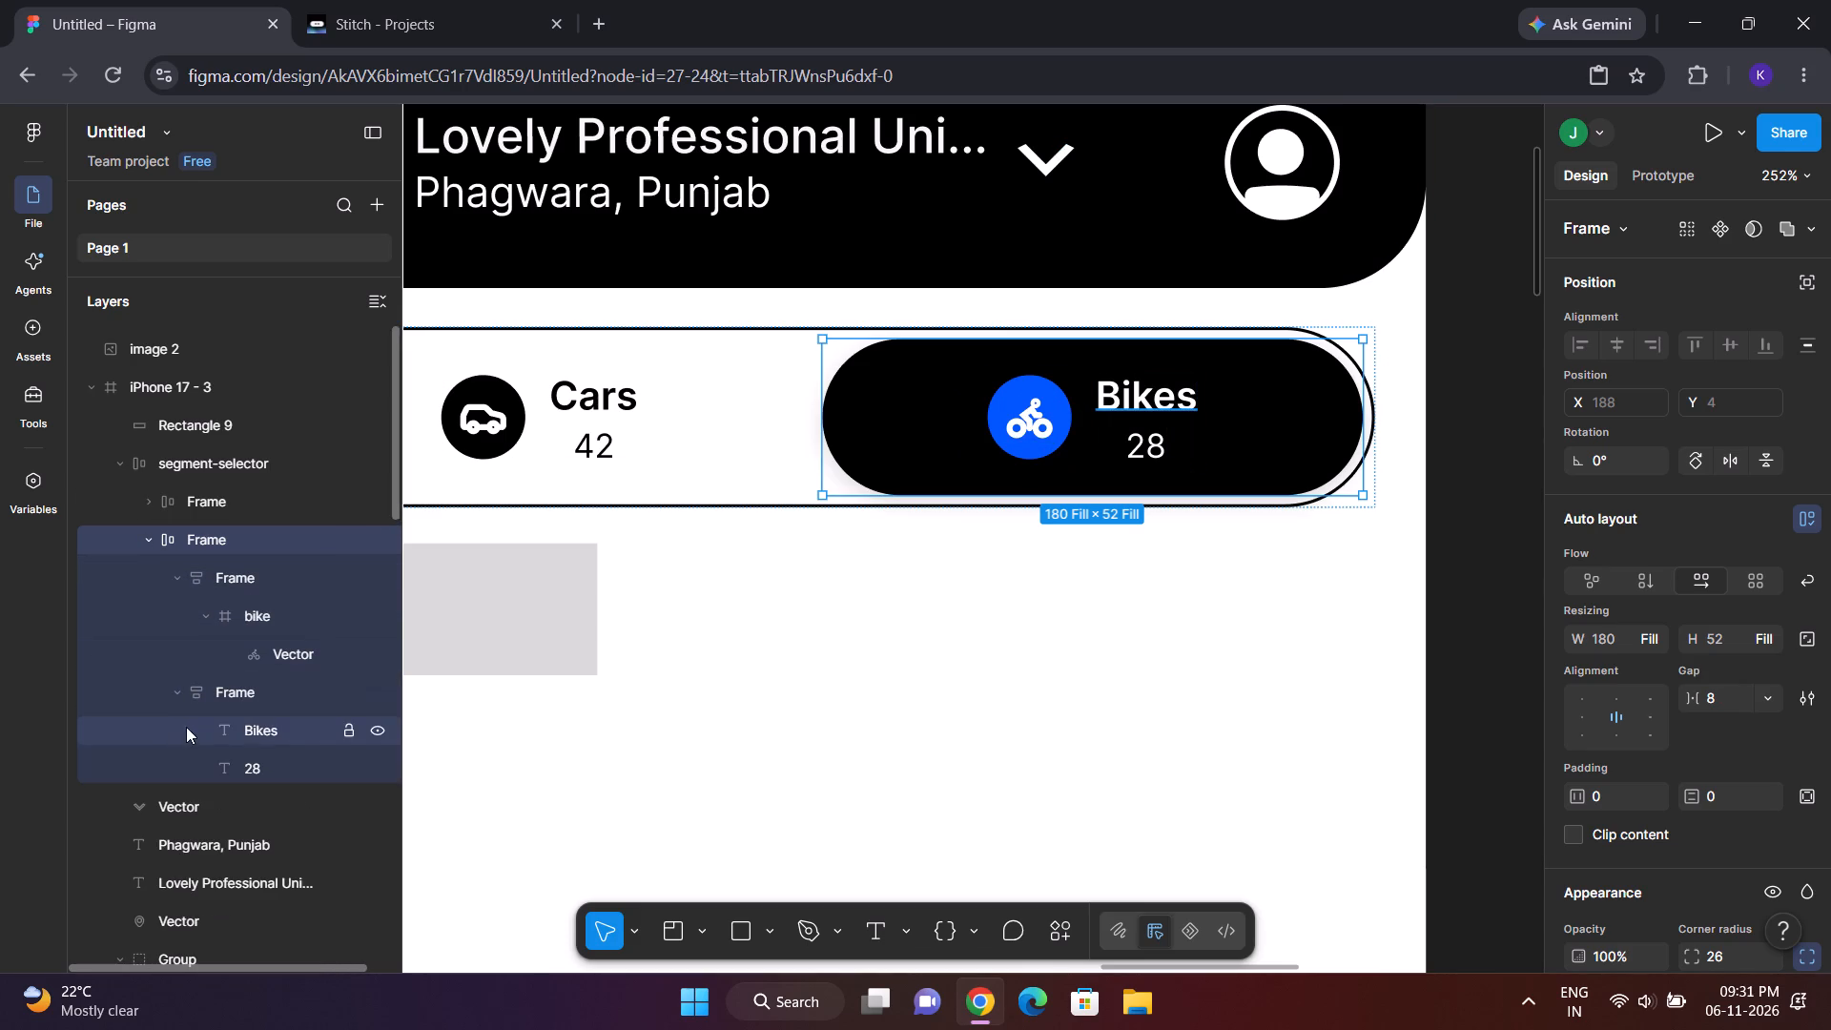
pyautogui.click(175, 570)
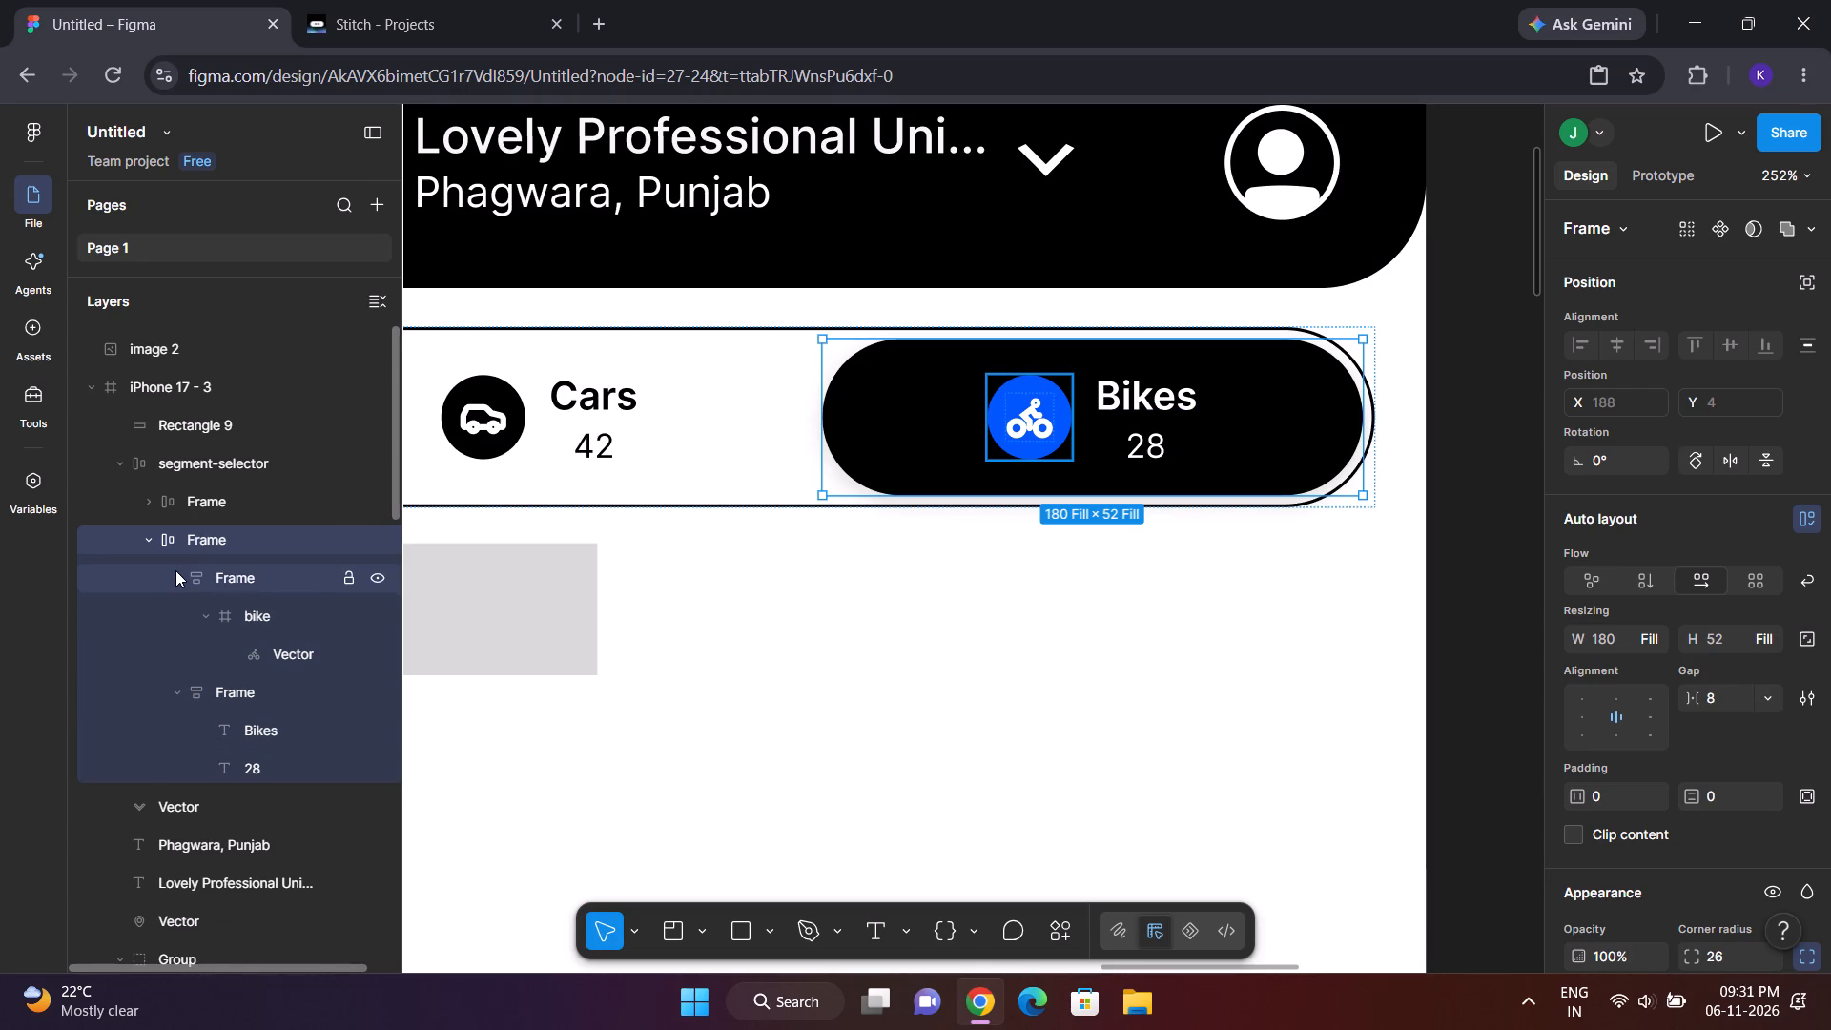
pyautogui.click(175, 570)
pyautogui.click(153, 548)
pyautogui.click(153, 548)
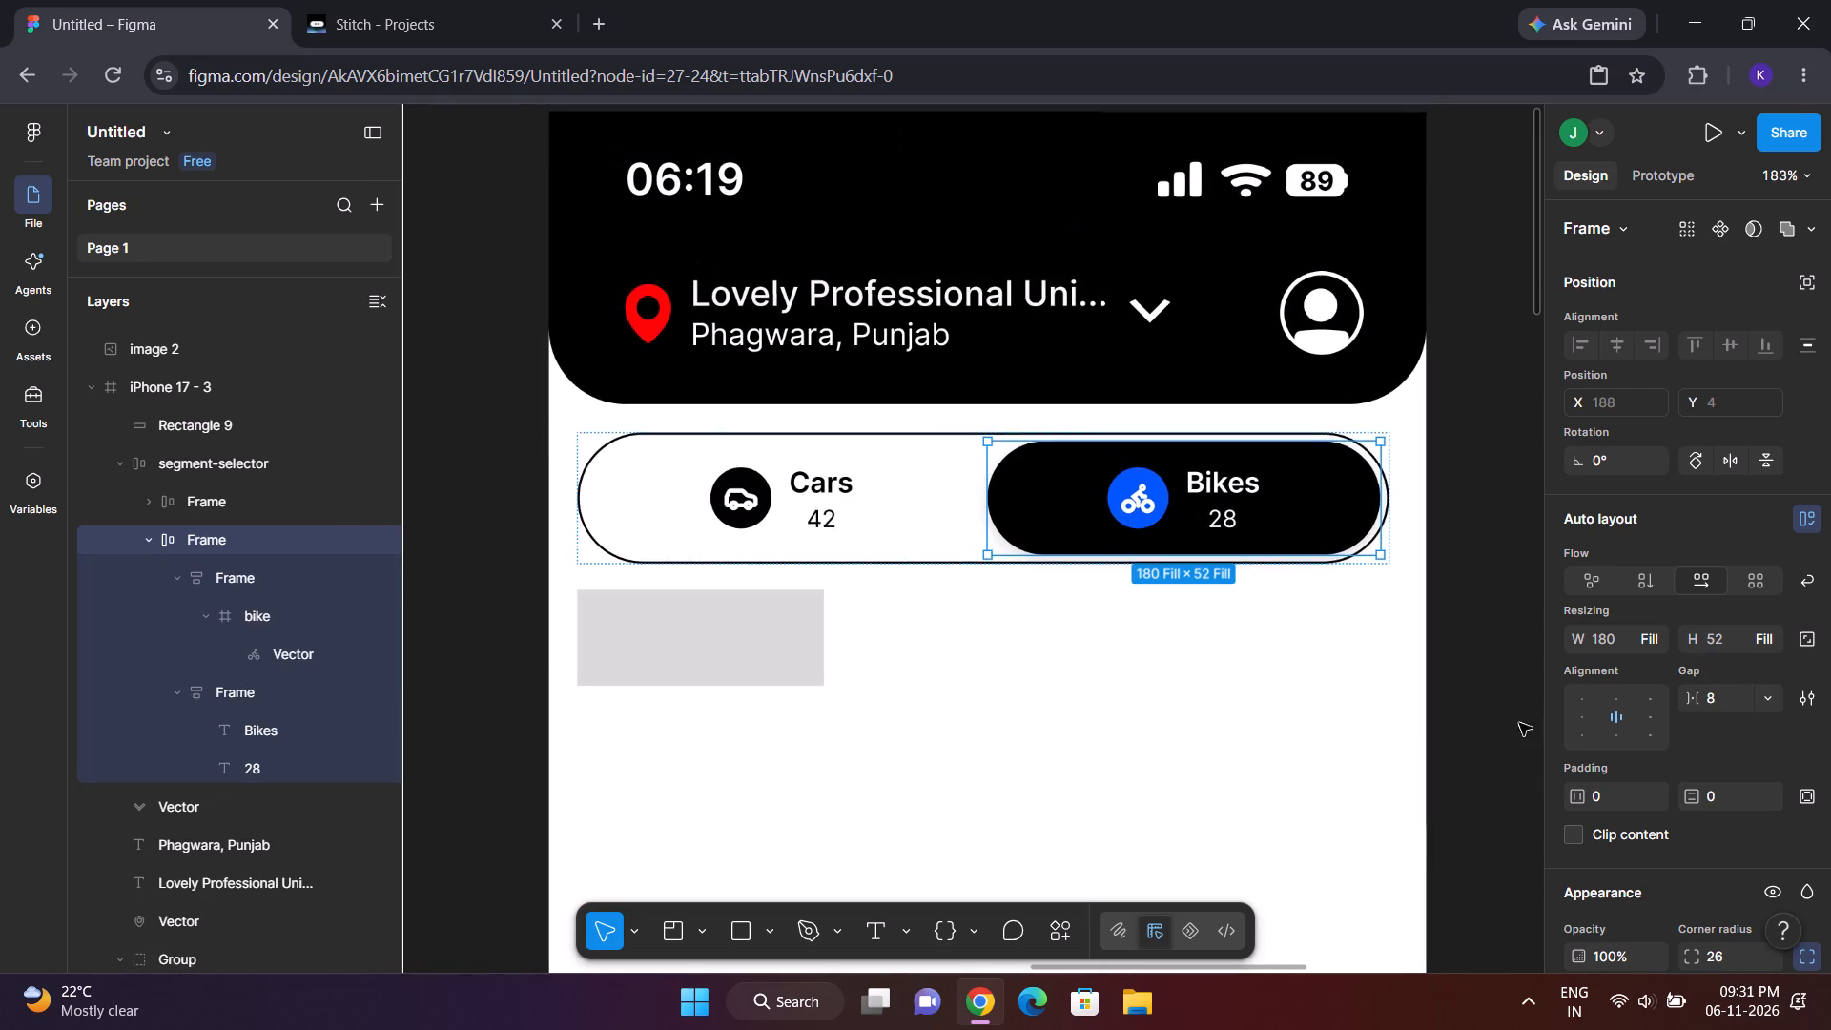
pyautogui.scroll(-2, 1637, 757)
pyautogui.scroll(2, 1637, 757)
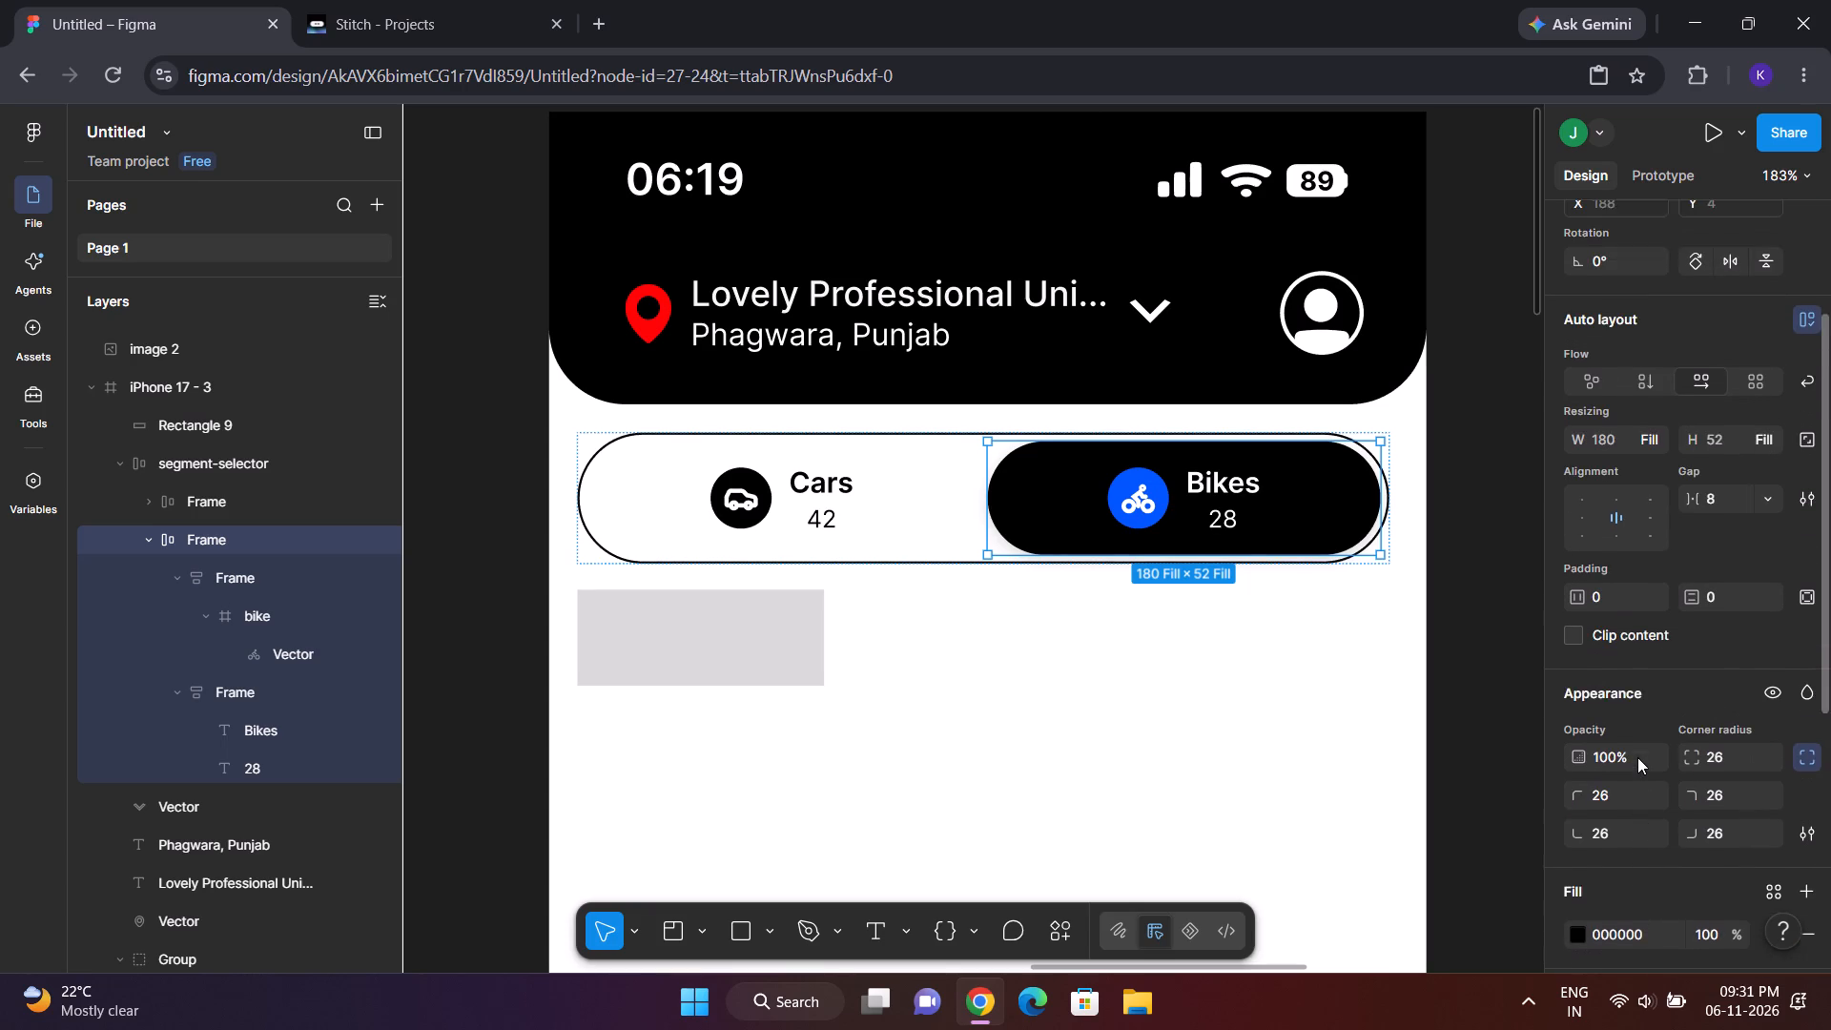
pyautogui.scroll(1, 1637, 757)
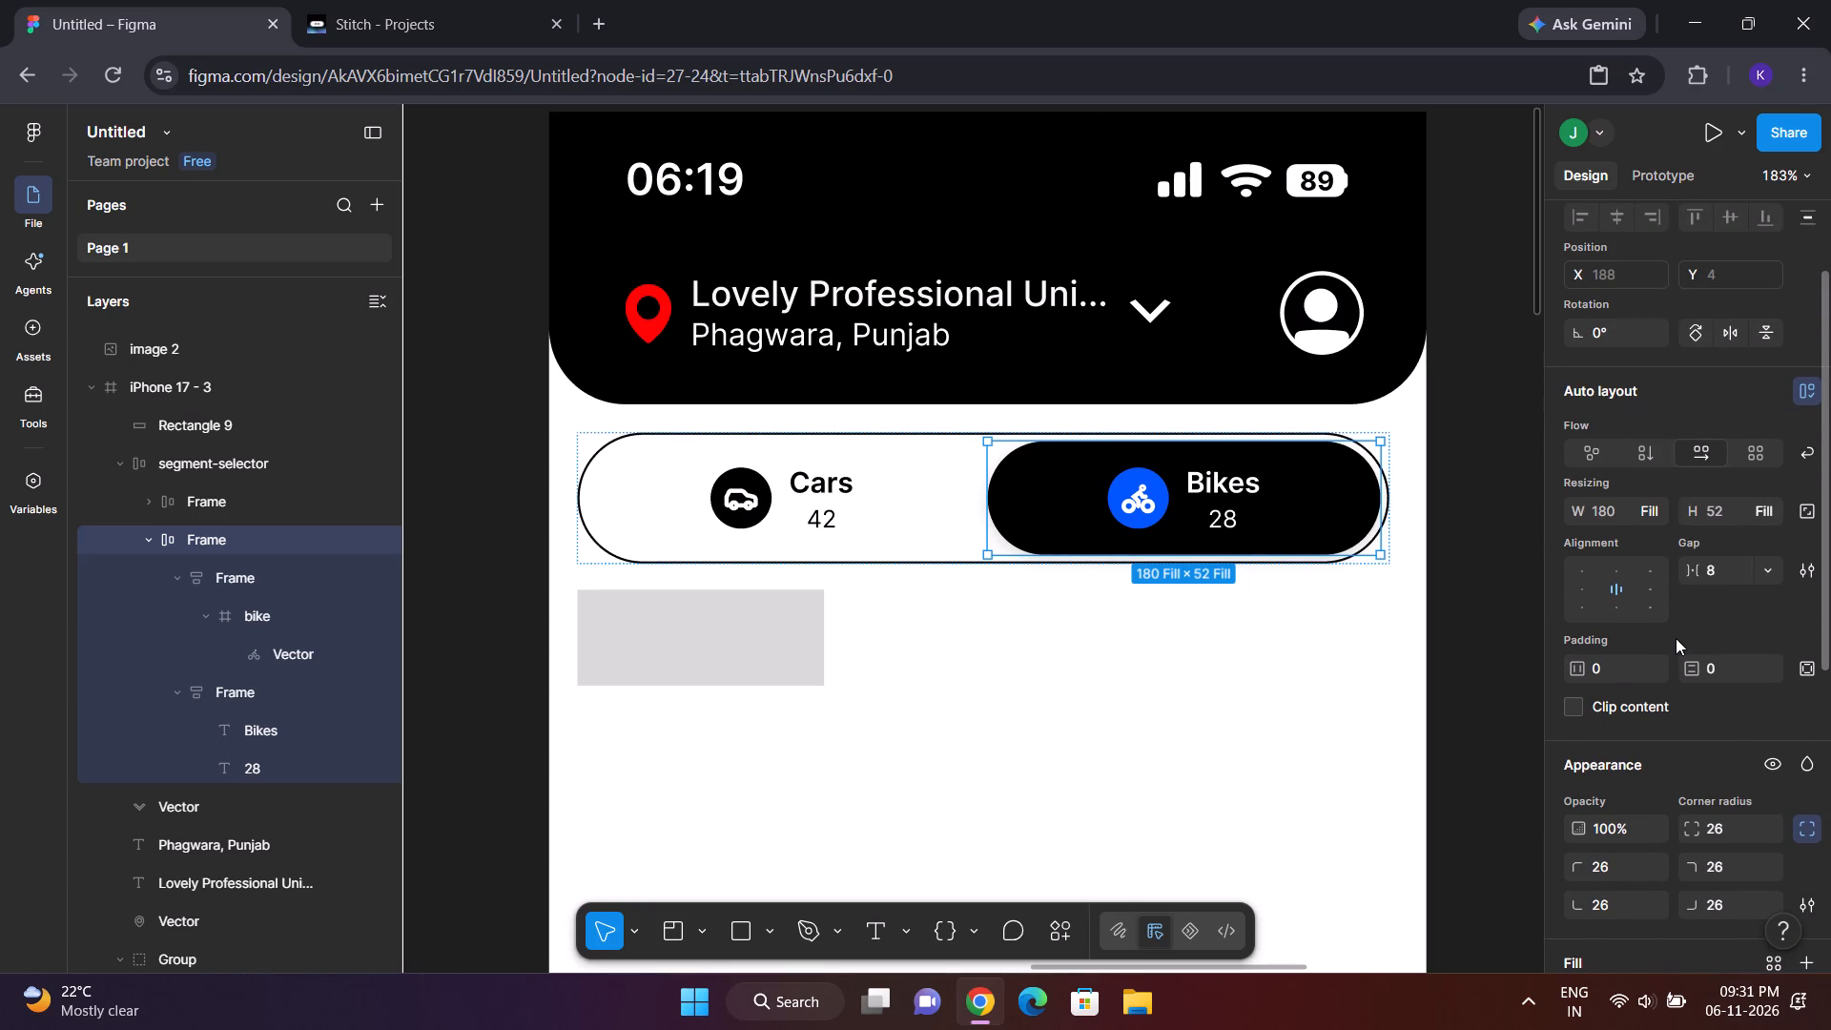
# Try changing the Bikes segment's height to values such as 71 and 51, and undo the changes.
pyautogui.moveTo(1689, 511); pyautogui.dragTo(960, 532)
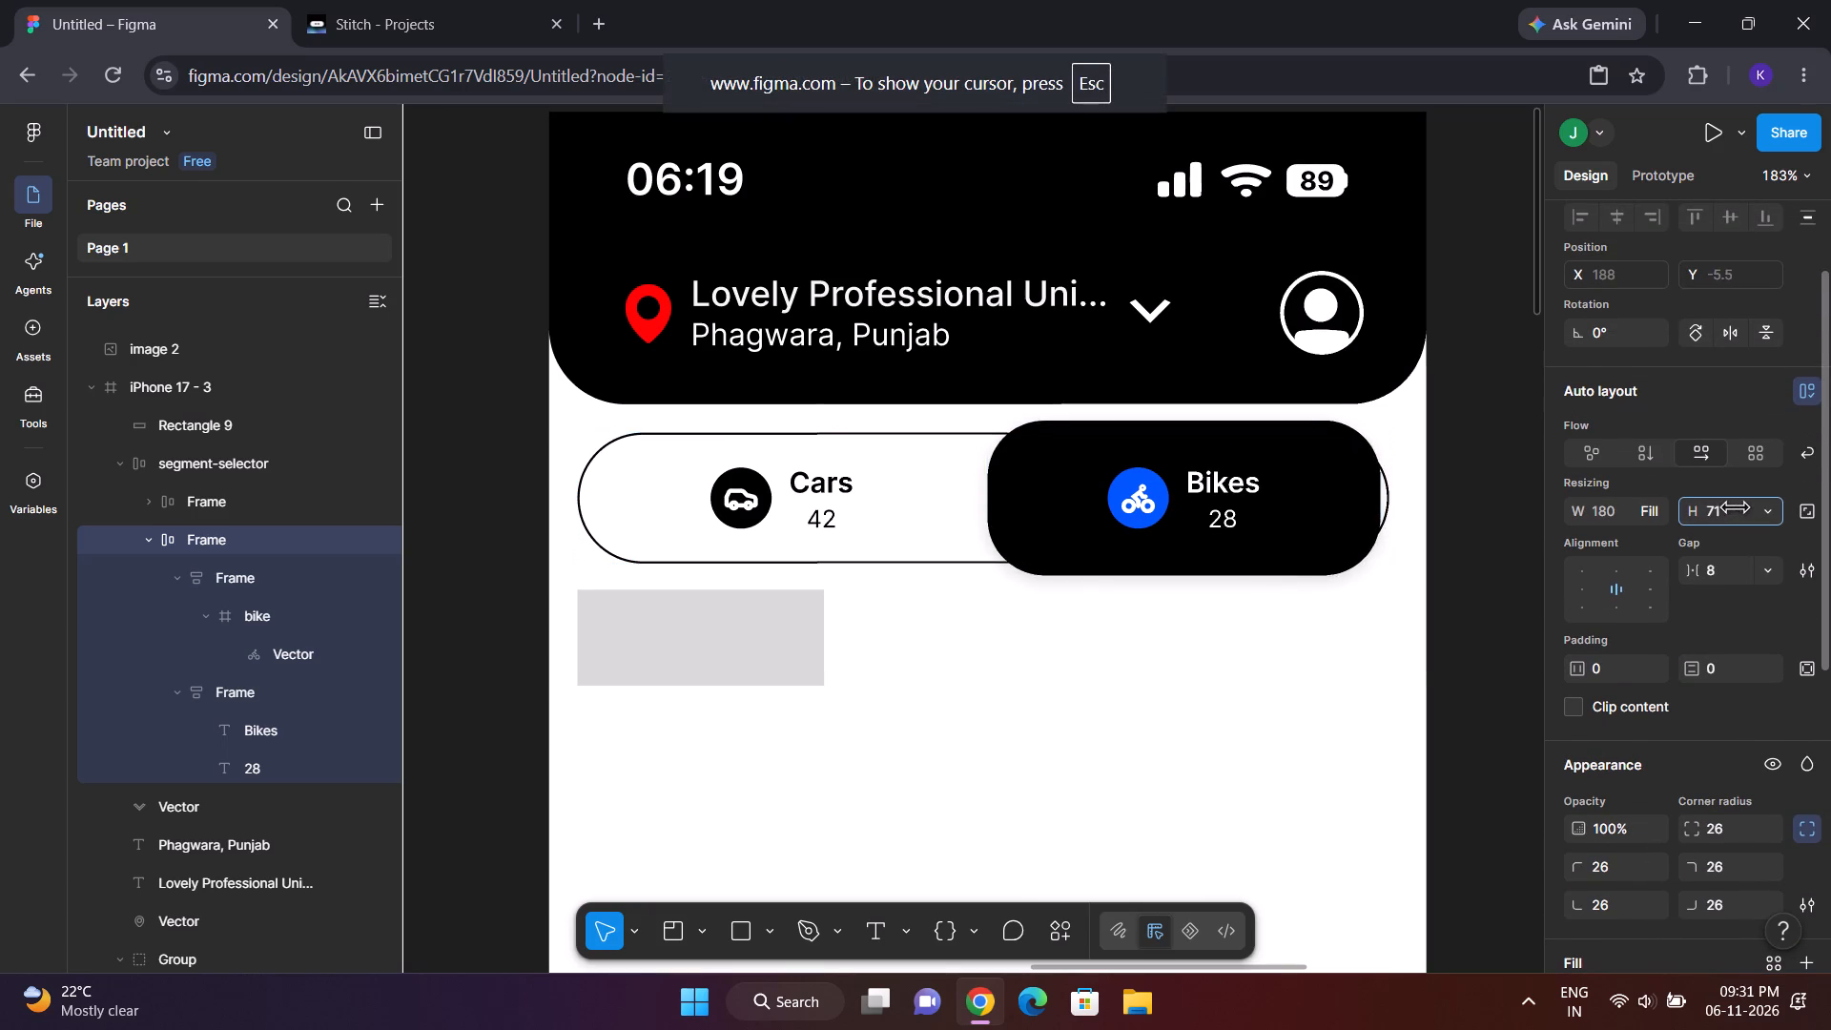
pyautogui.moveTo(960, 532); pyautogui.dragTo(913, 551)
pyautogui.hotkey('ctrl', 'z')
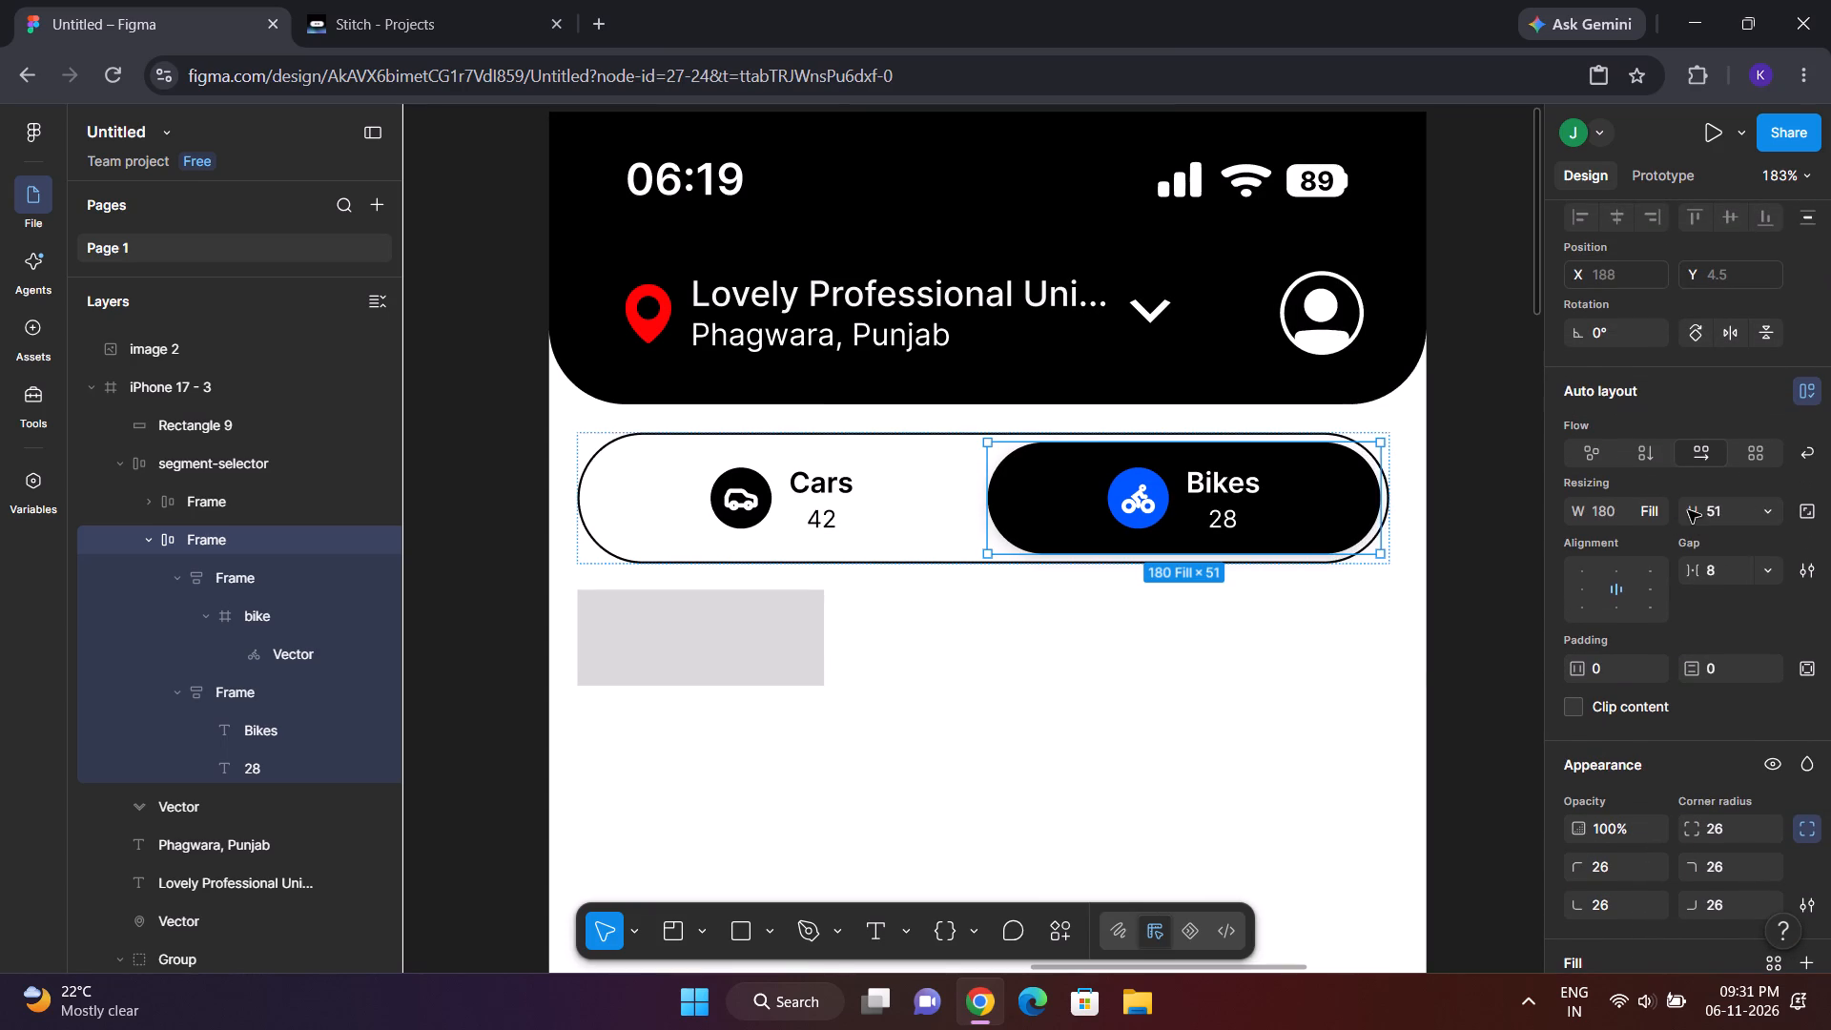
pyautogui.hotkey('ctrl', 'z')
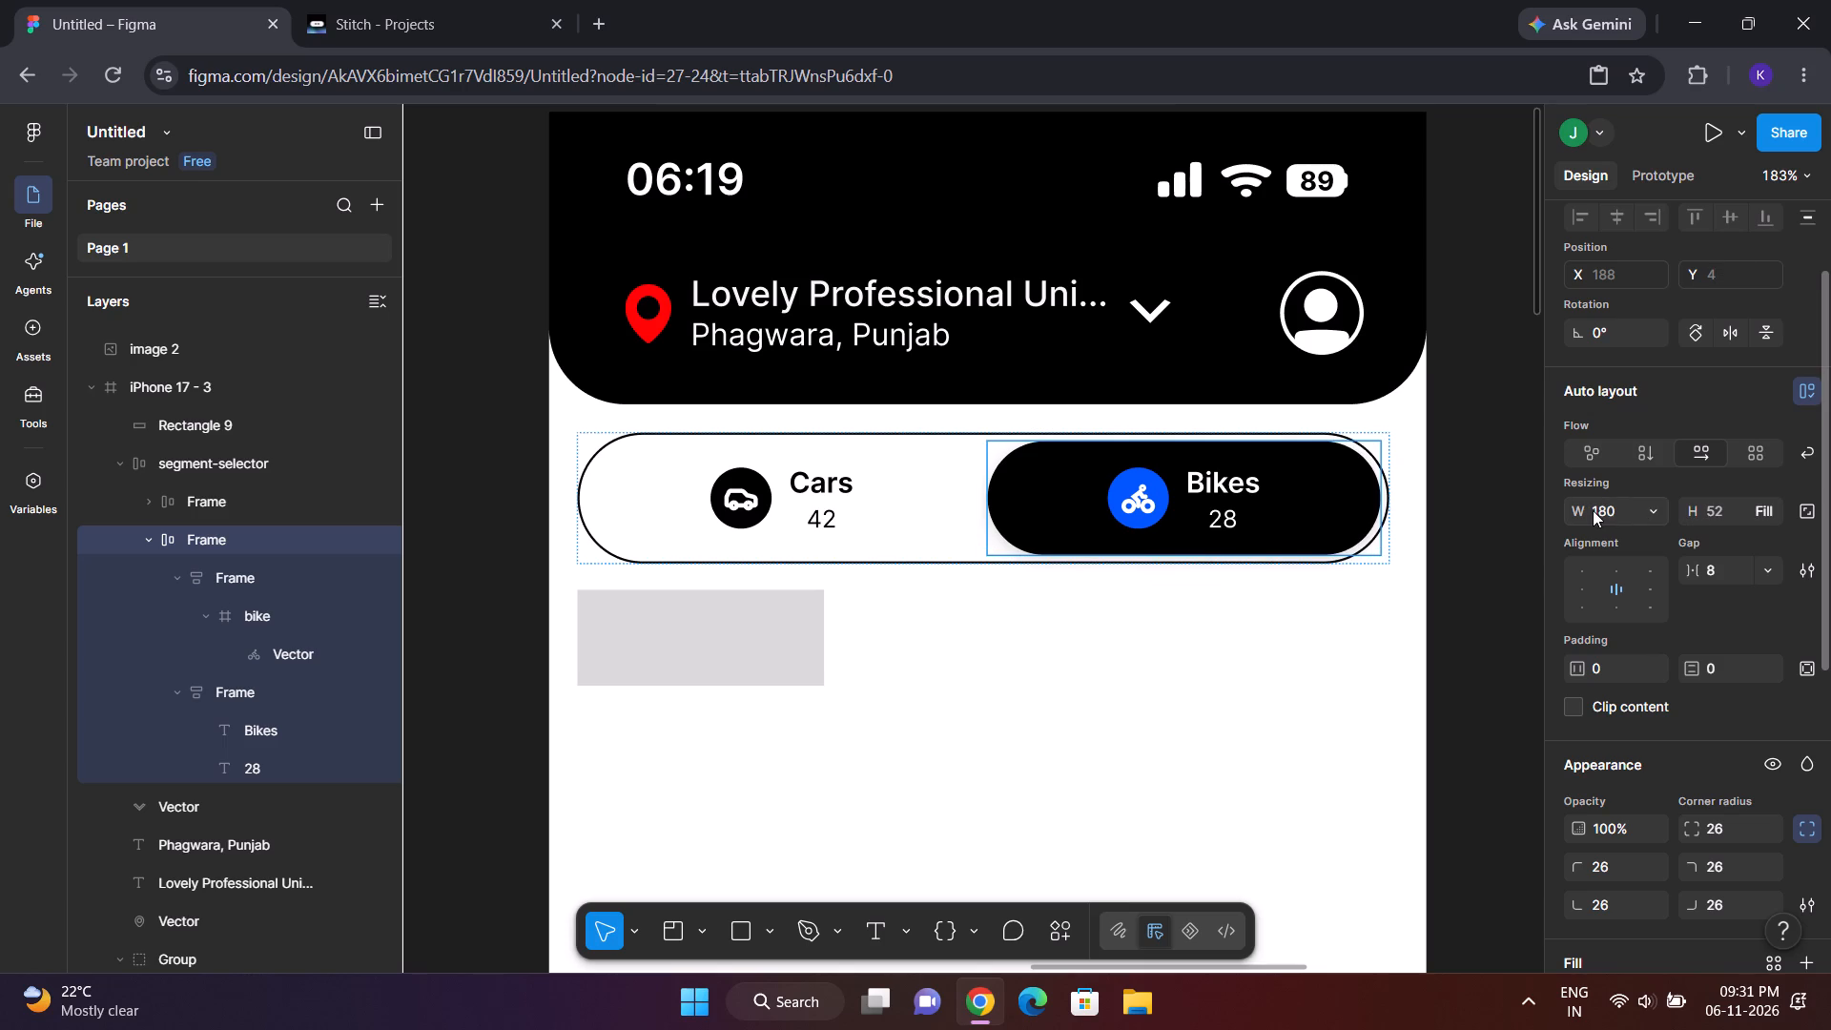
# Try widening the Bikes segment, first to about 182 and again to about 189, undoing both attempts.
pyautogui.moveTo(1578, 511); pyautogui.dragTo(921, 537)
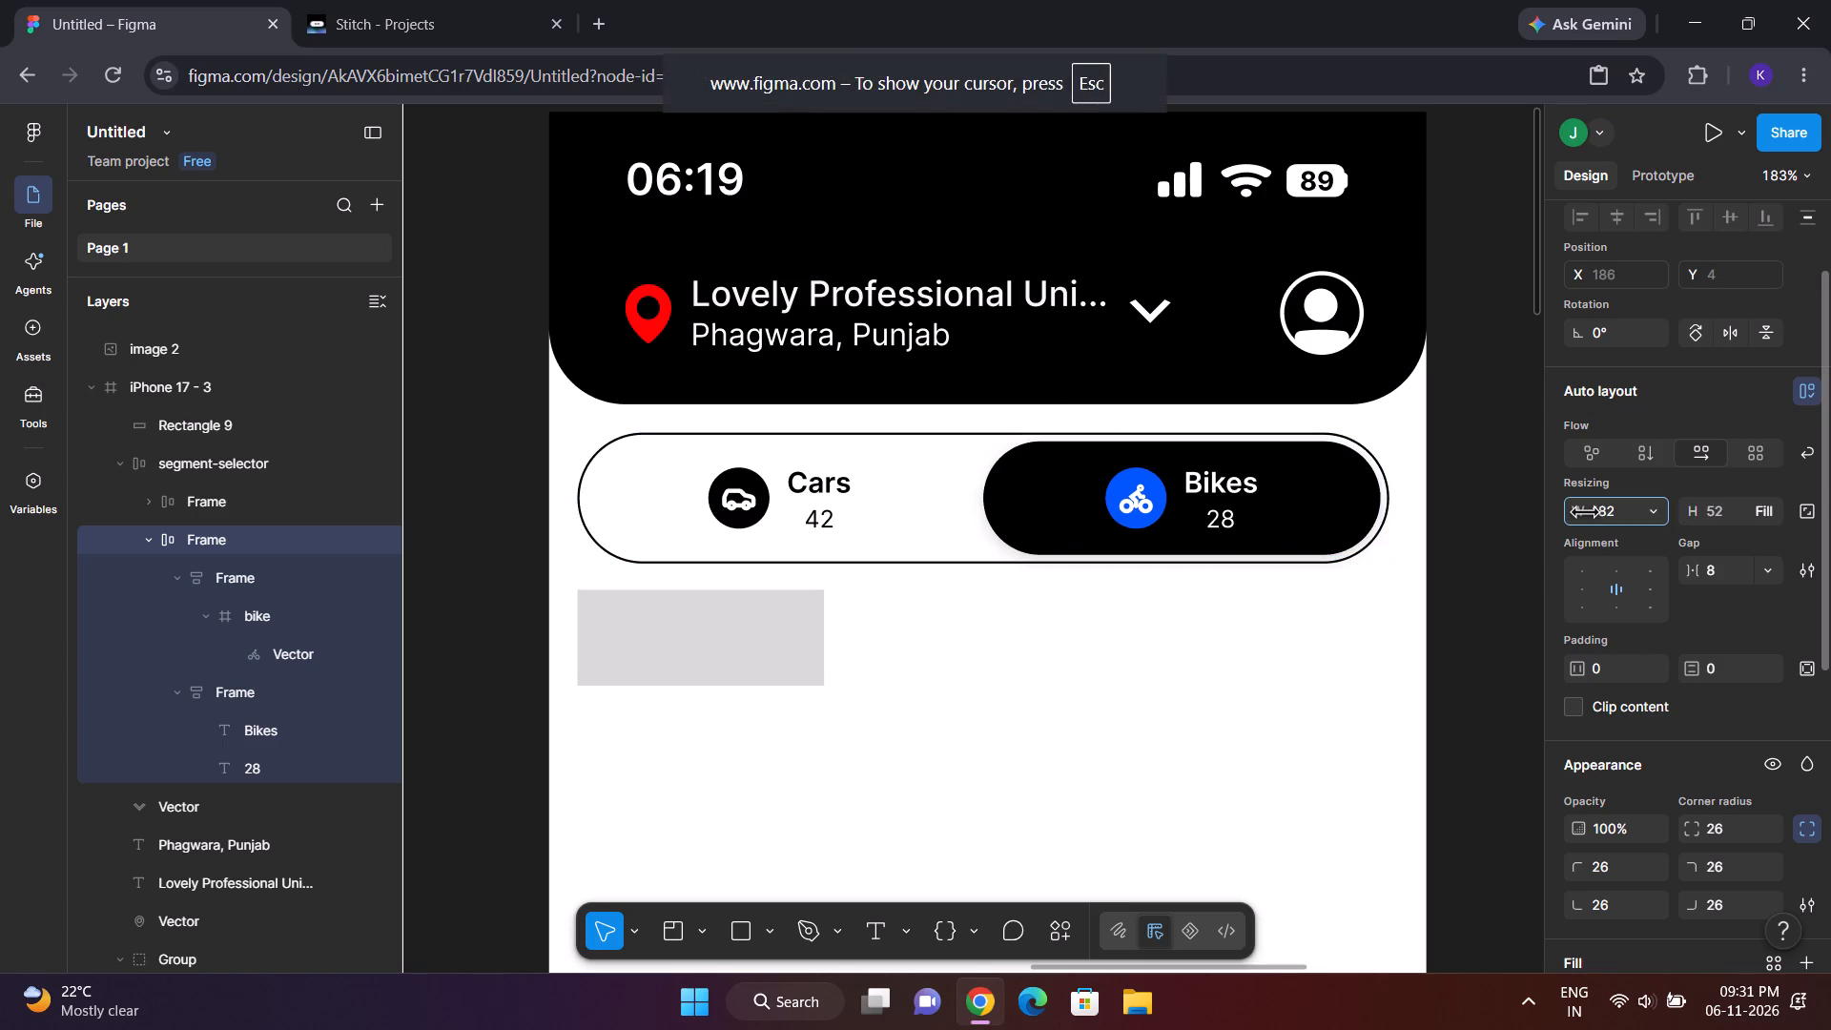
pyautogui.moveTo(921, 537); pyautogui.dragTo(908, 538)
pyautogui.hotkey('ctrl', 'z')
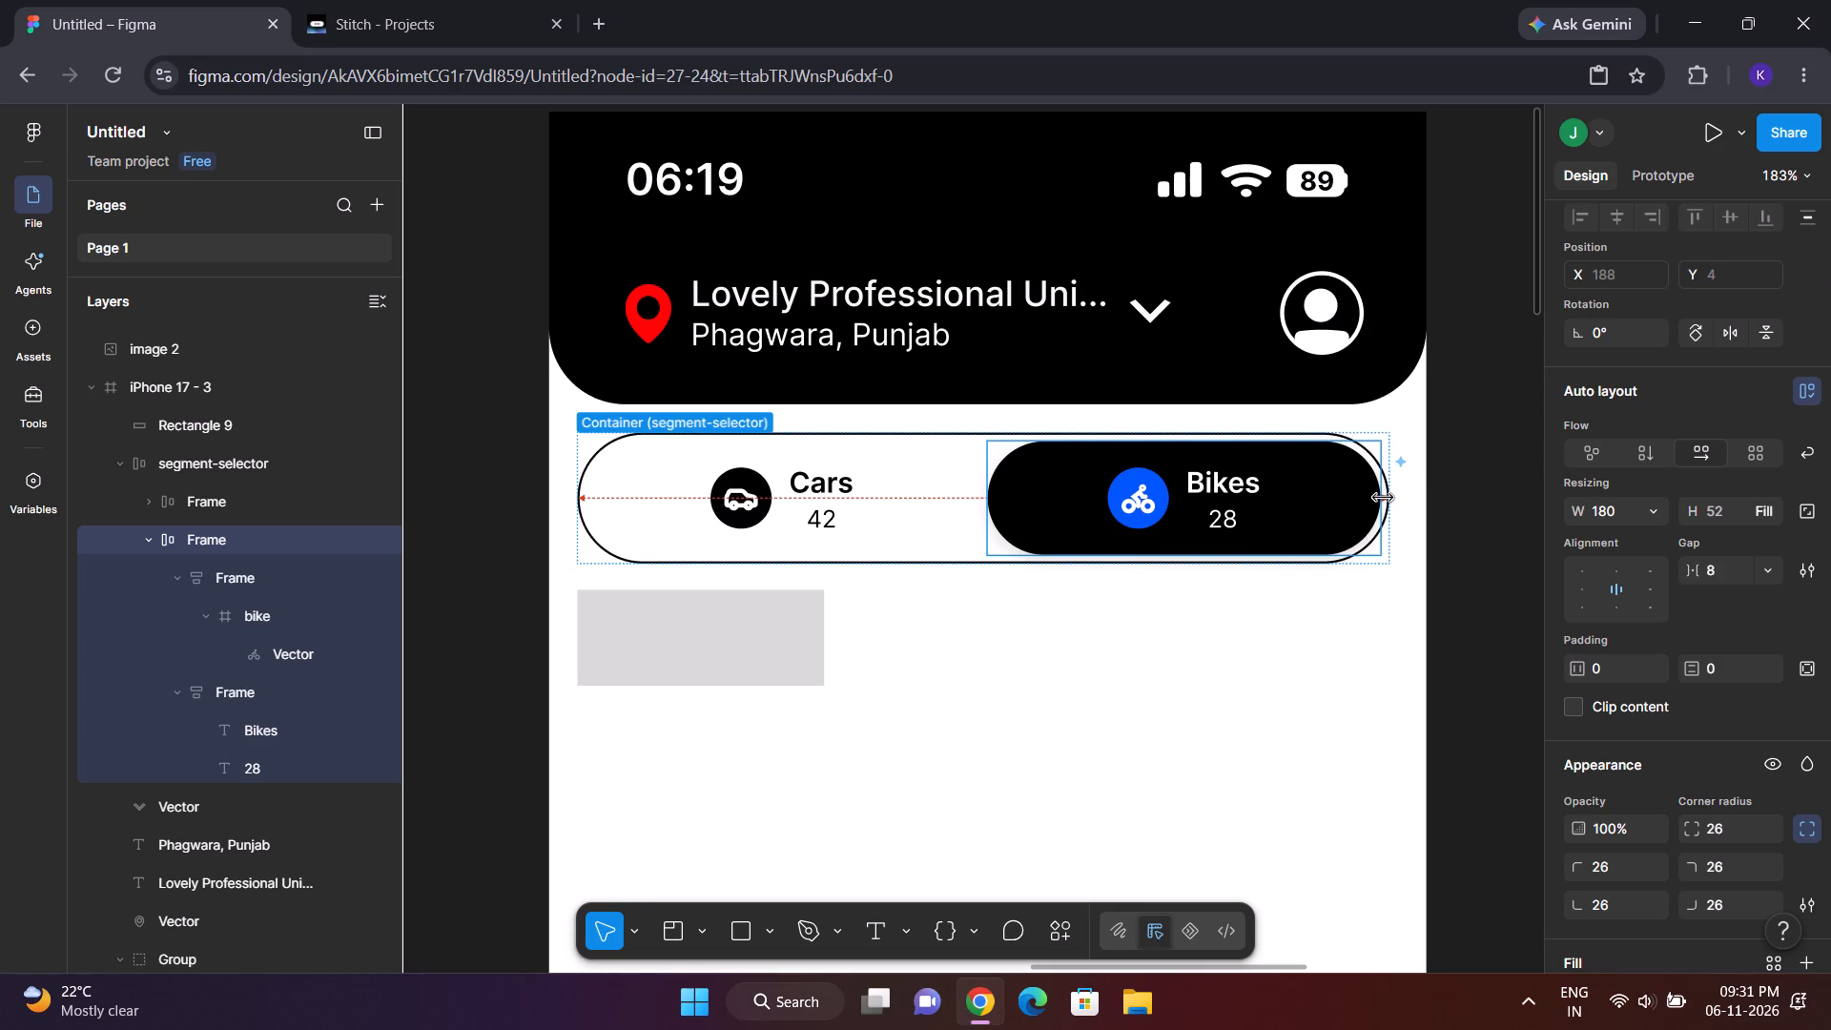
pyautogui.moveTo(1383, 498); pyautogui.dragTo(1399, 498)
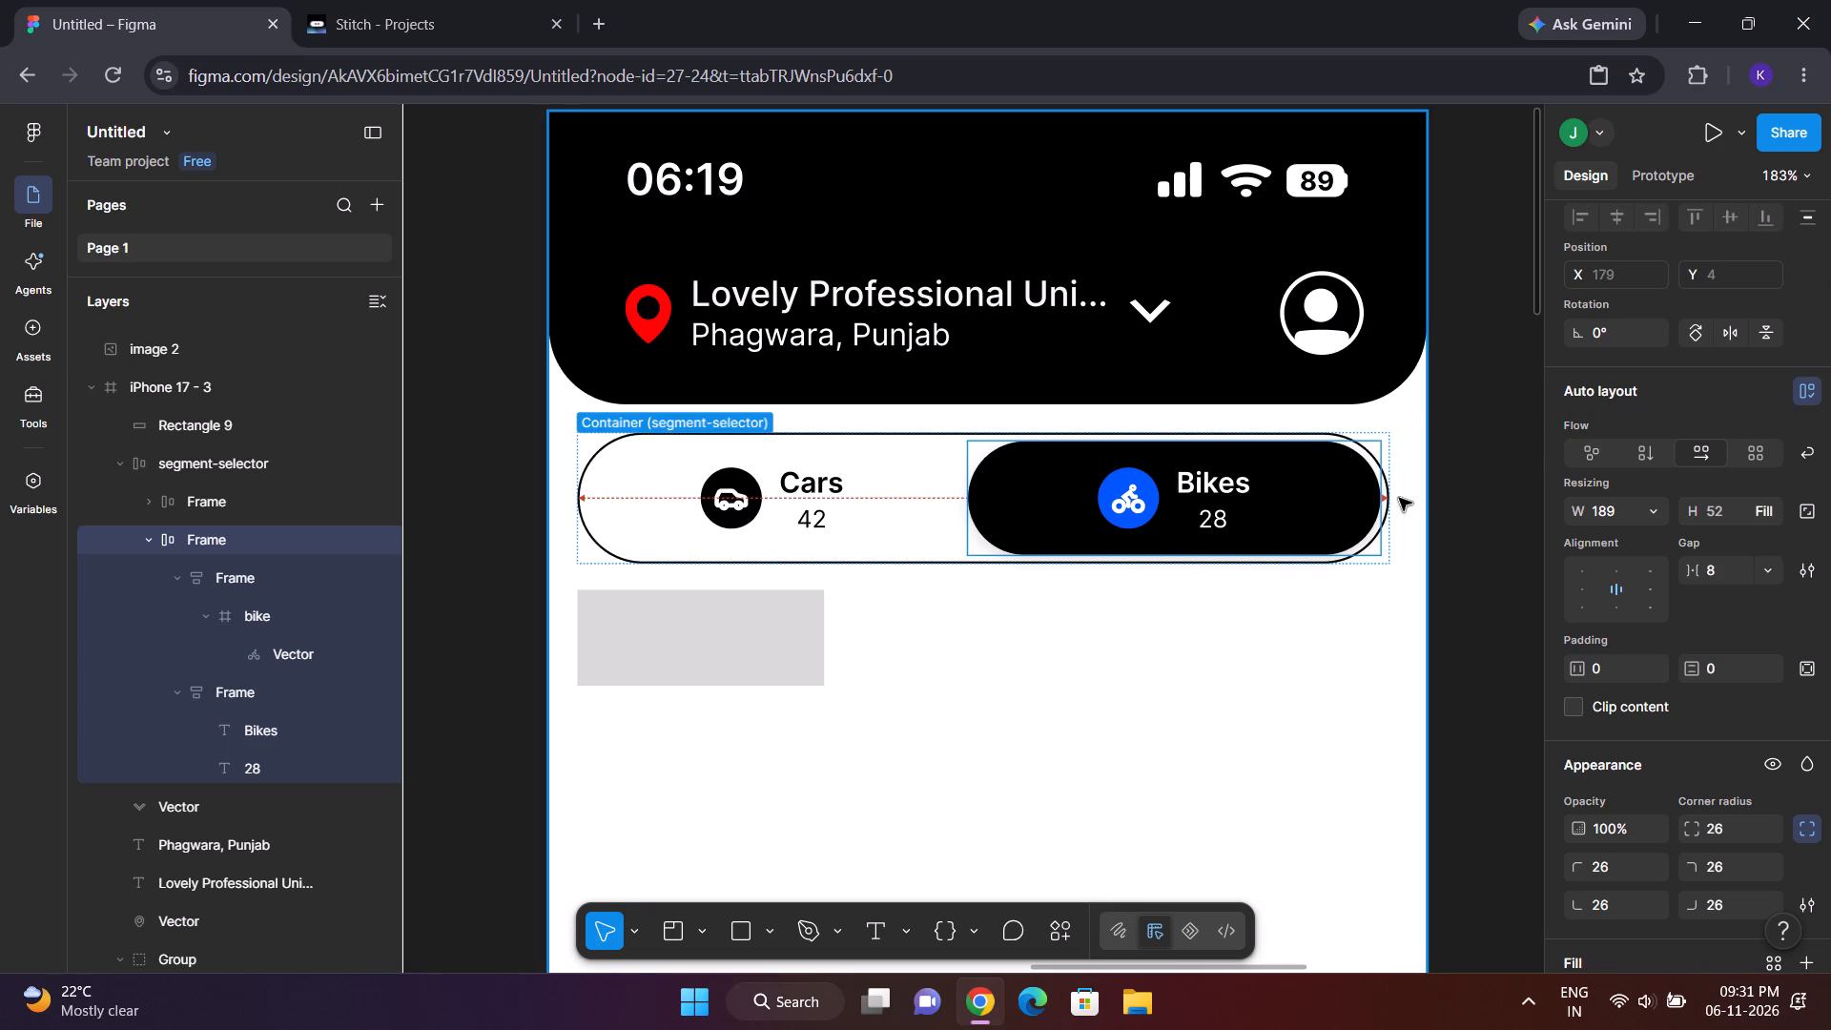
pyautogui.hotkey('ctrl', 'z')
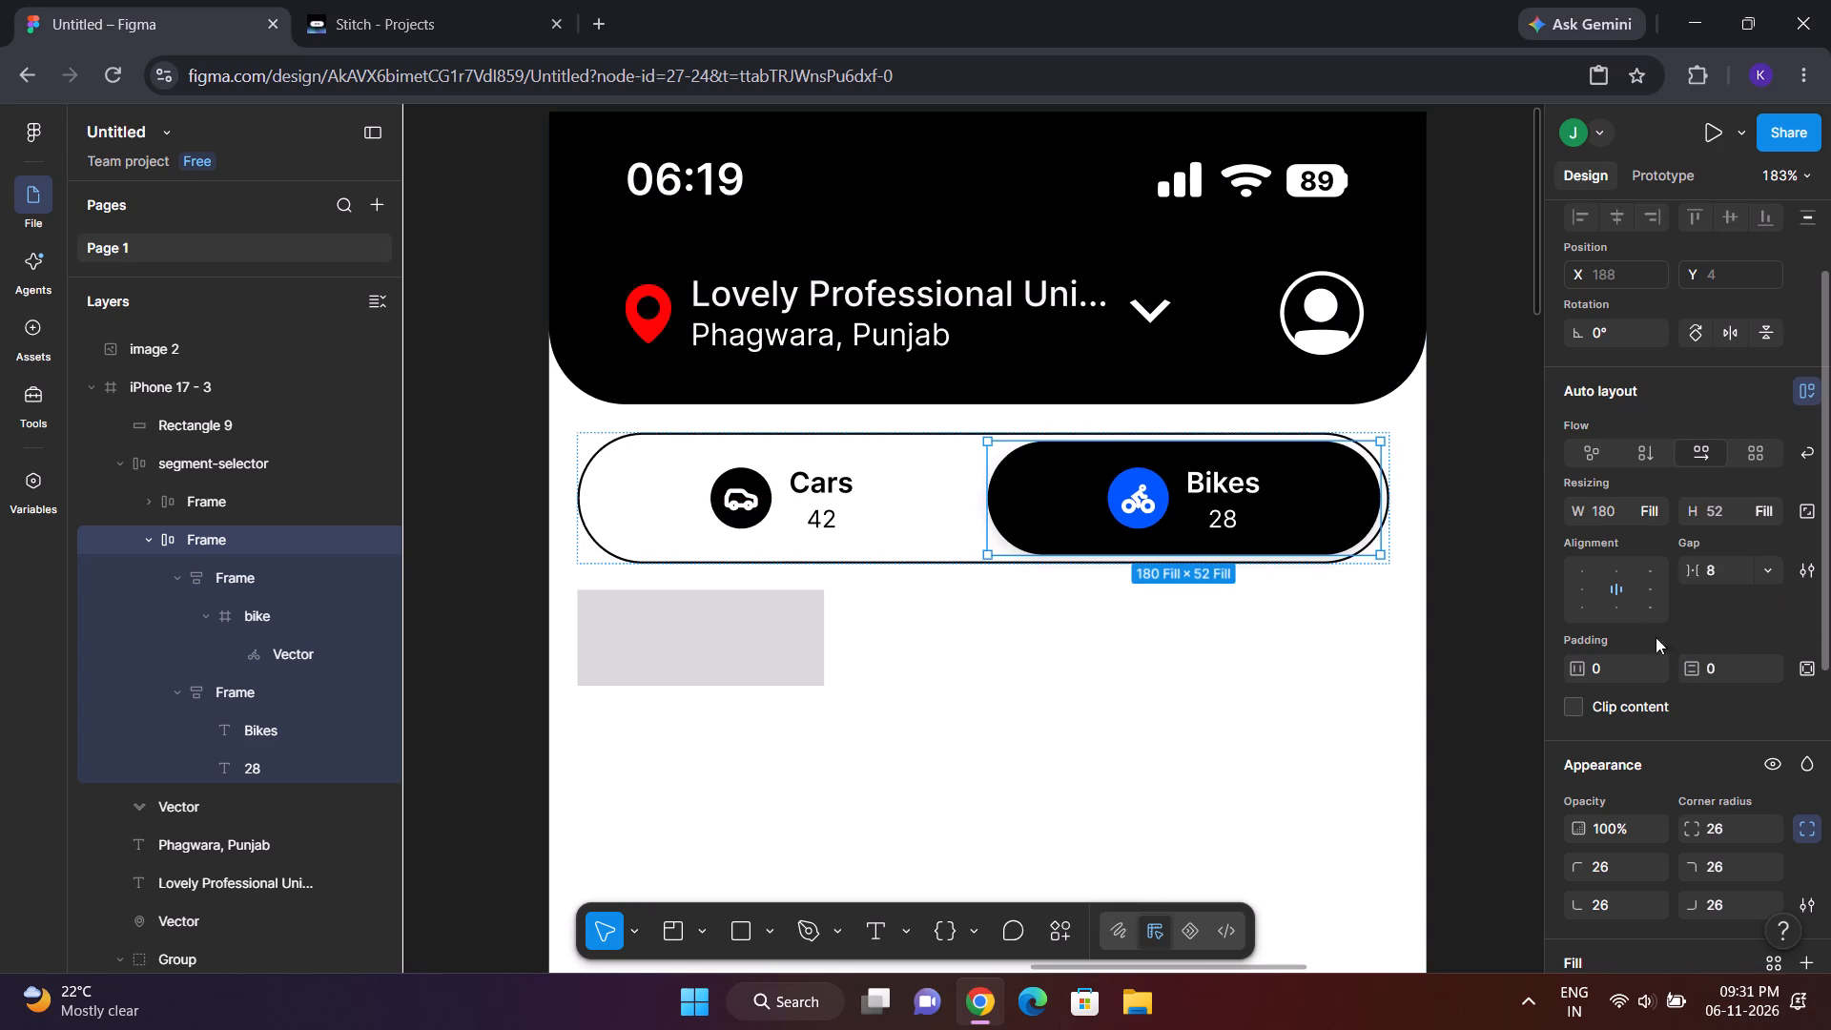
# Review the Bikes segment's auto layout settings and its height sizing and gap options.
pyautogui.click(1806, 564)
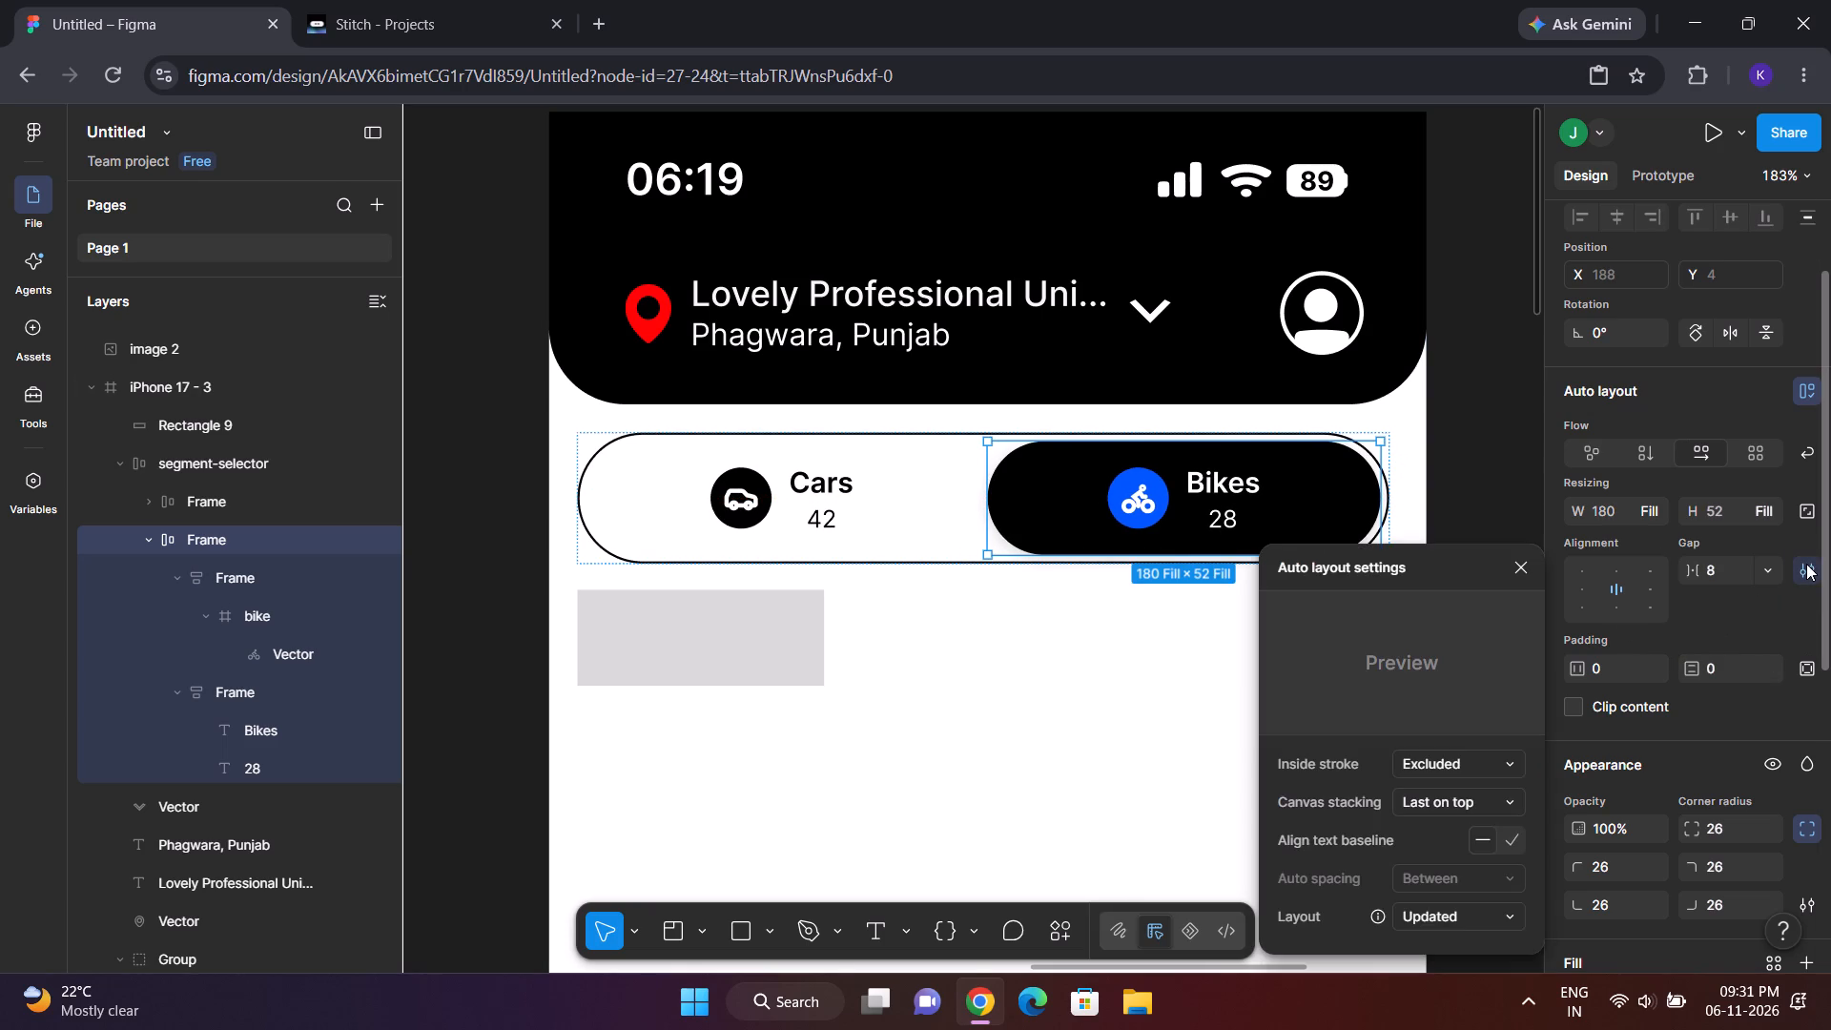
pyautogui.click(1806, 564)
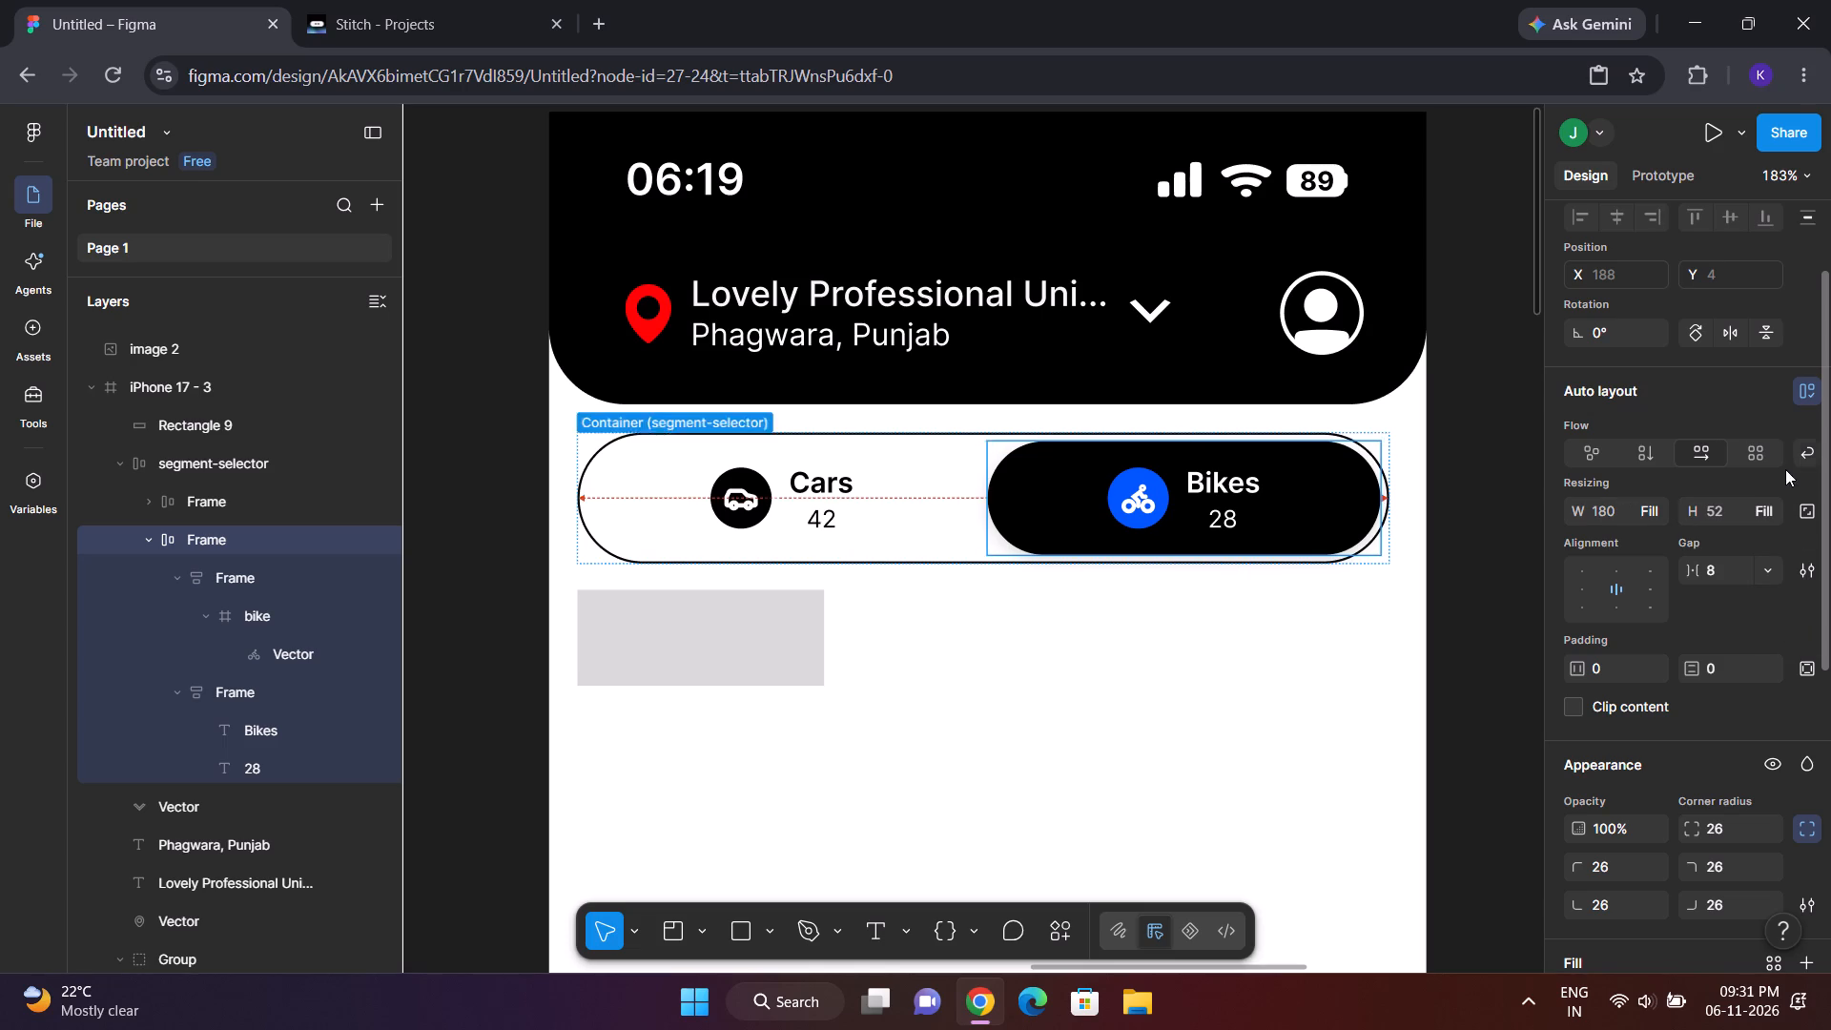
pyautogui.click(1761, 515)
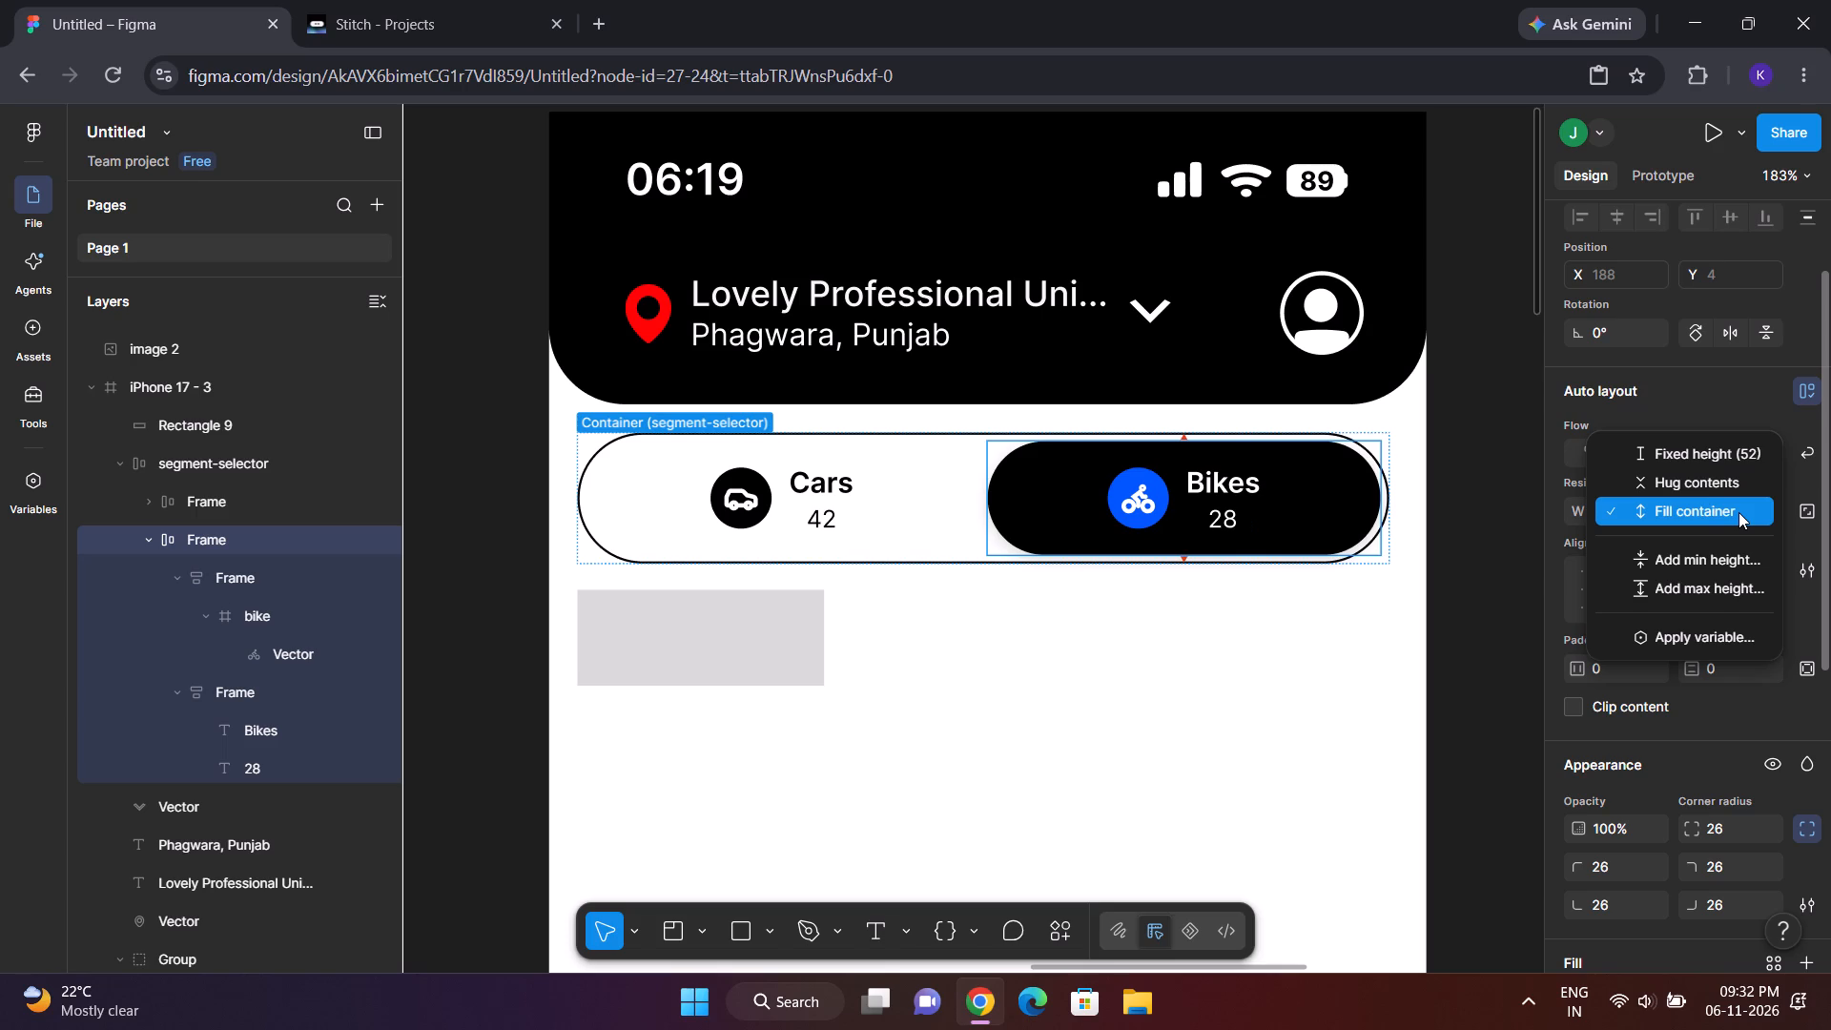
pyautogui.click(1738, 512)
pyautogui.click(1767, 506)
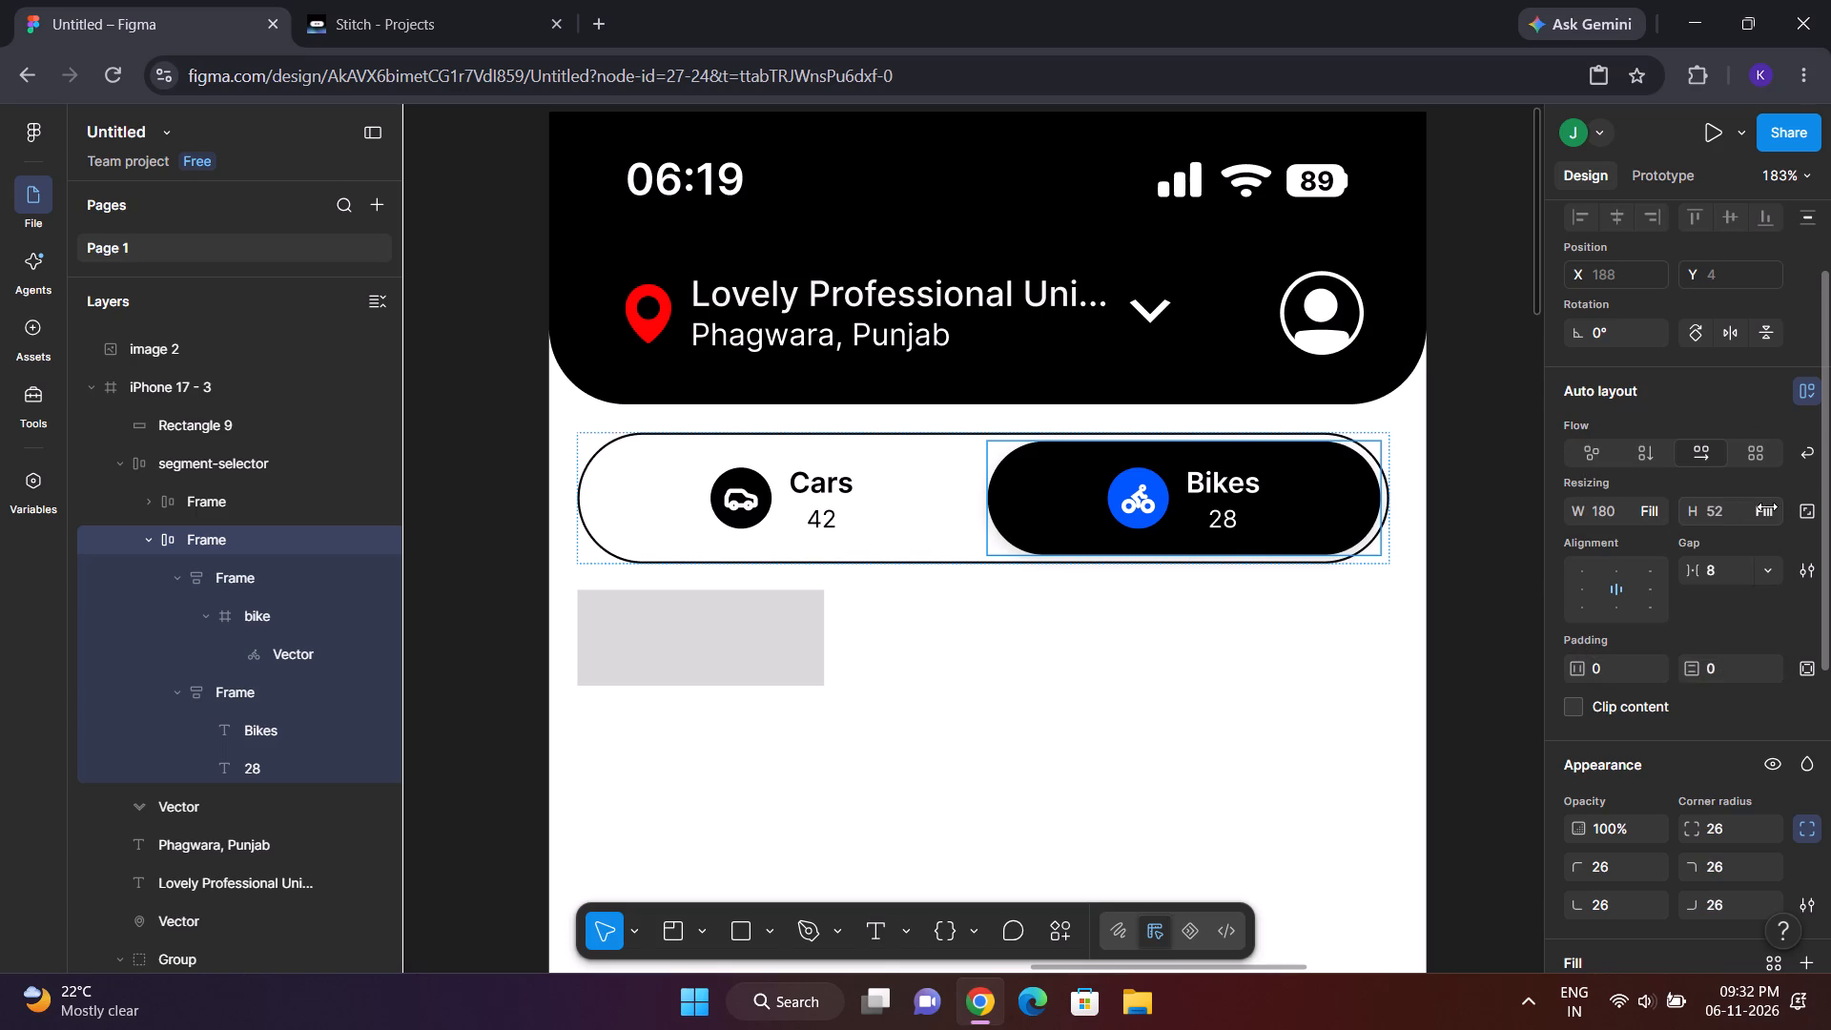
pyautogui.click(1776, 563)
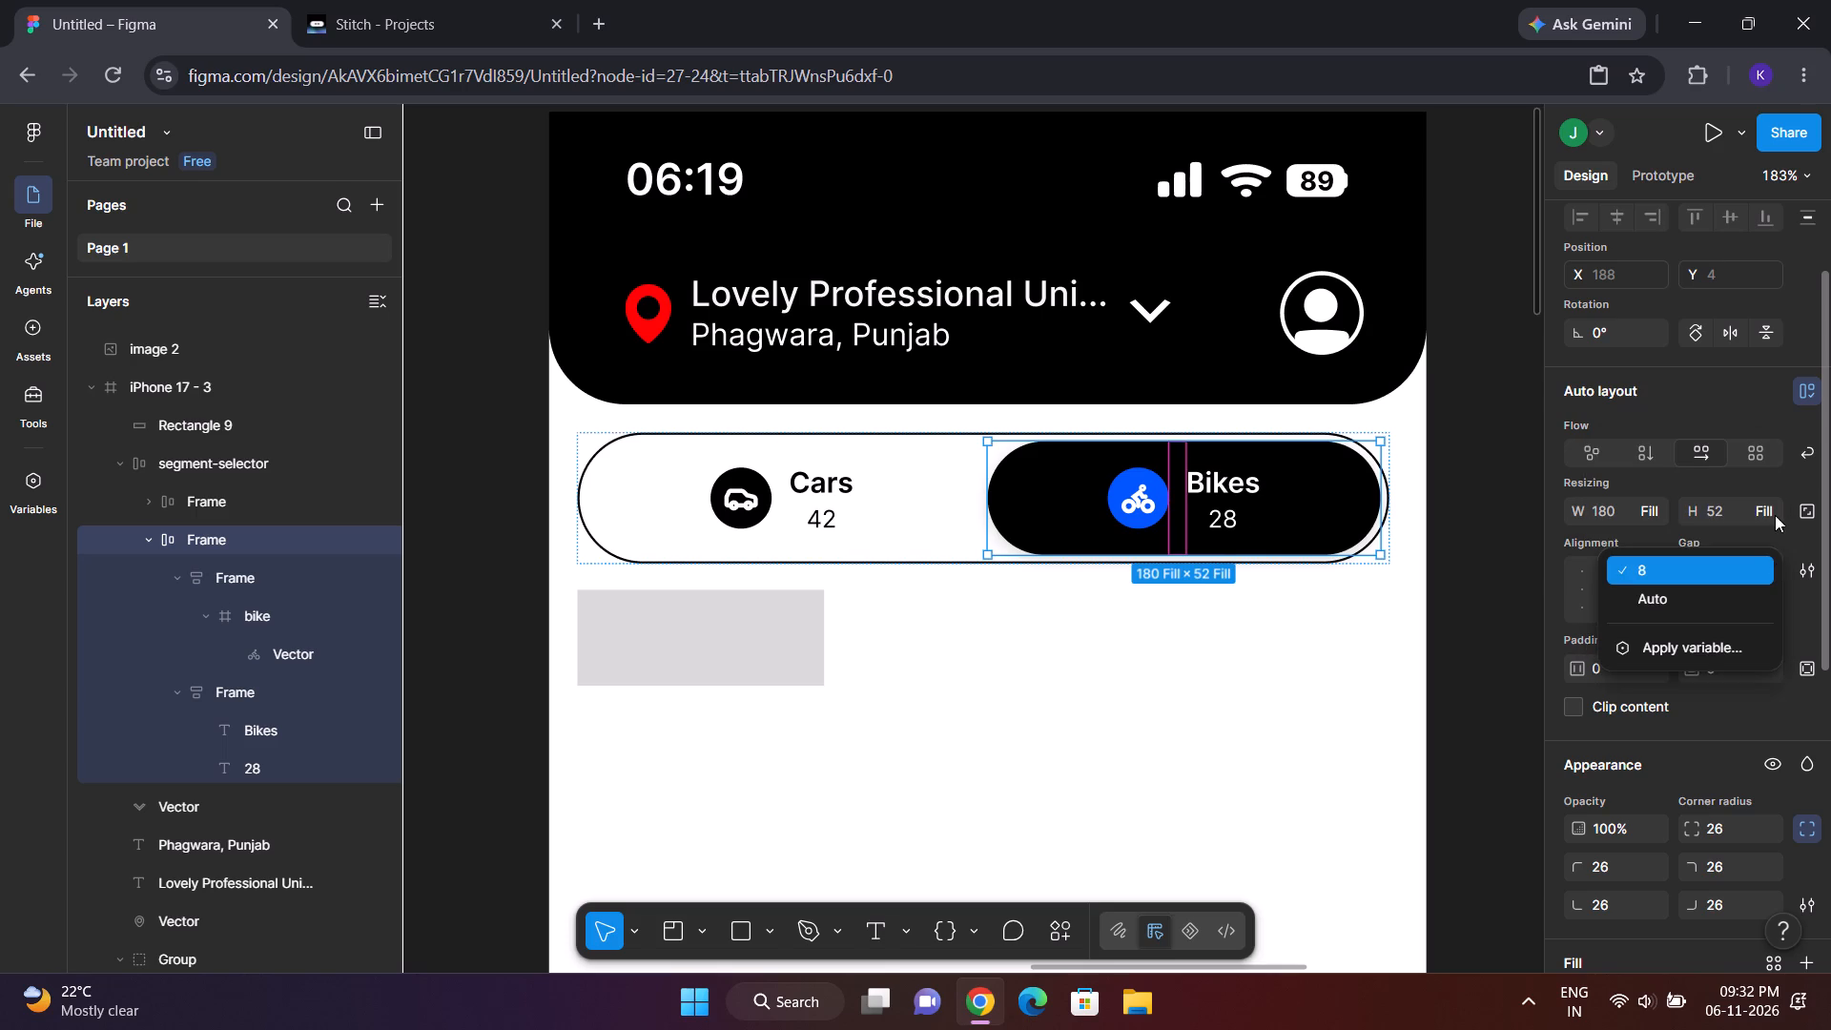
pyautogui.click(1774, 514)
pyautogui.doubleClick(1762, 509)
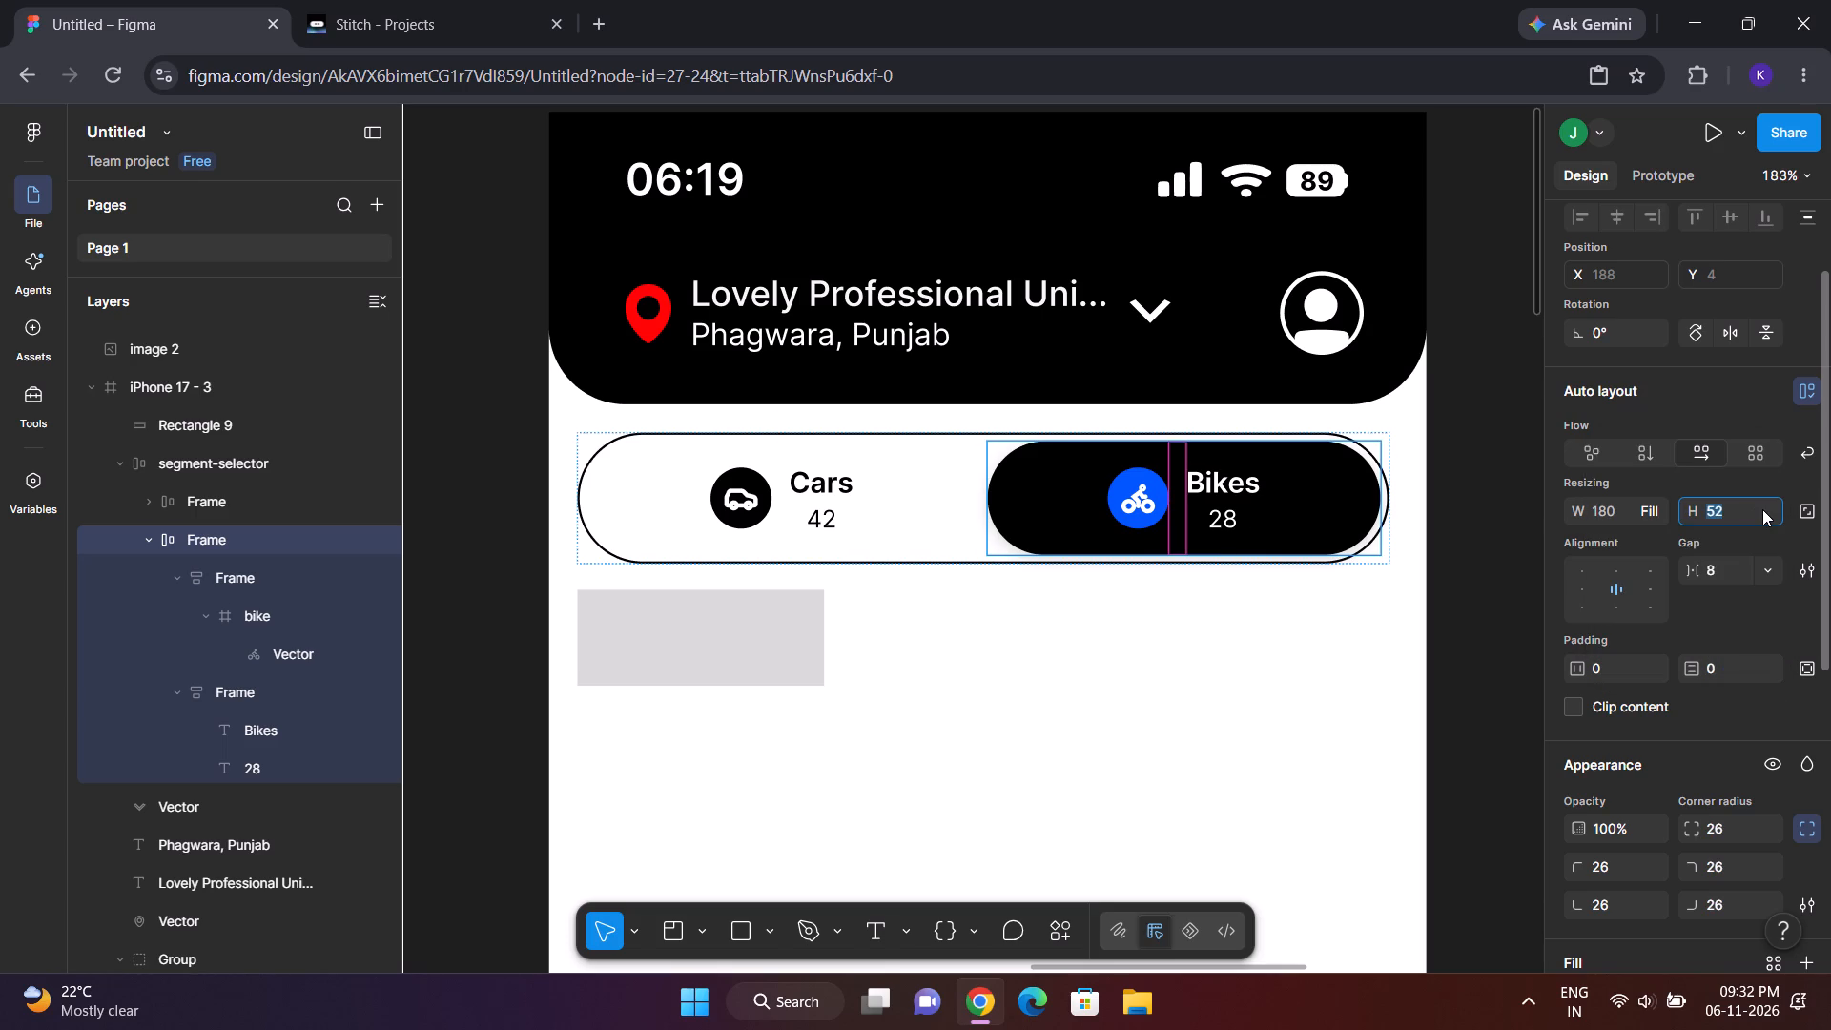
pyautogui.click(1762, 509)
pyautogui.click(1775, 527)
pyautogui.doubleClick(1789, 519)
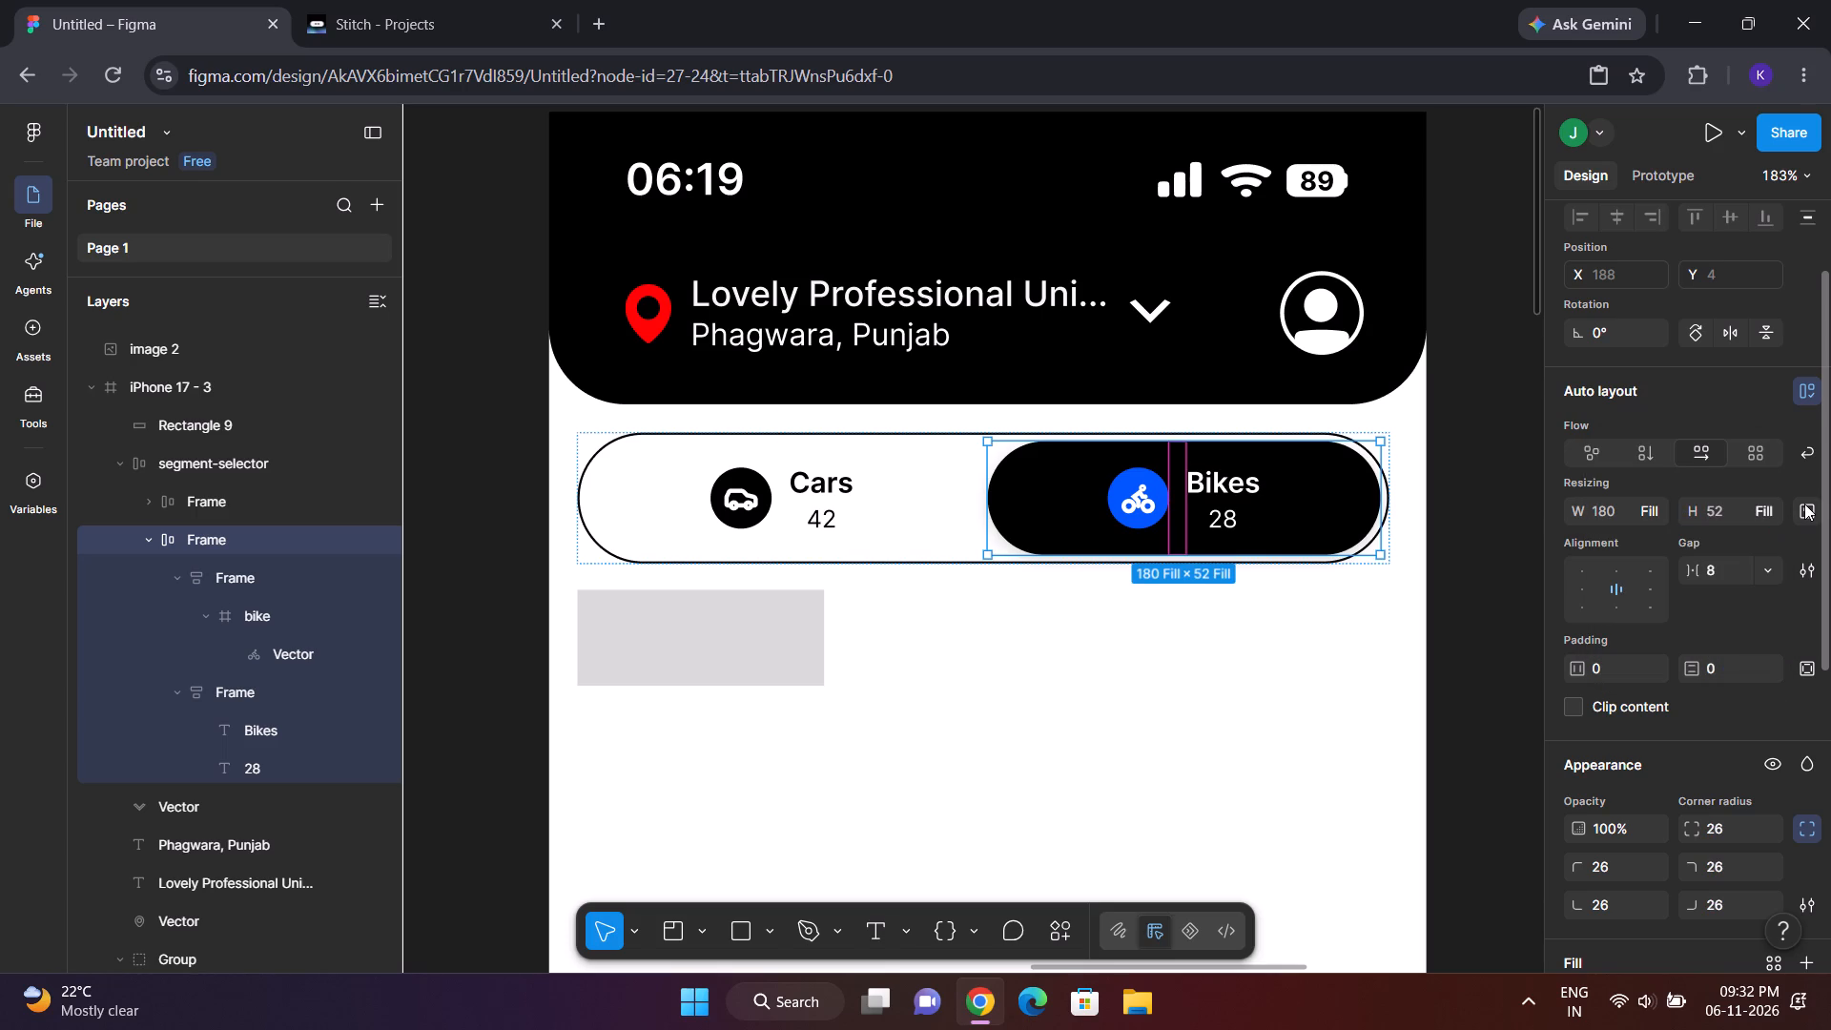
# Lock the Bikes segment's aspect ratio with its height fixed at 52, and clear the selection.
pyautogui.click(1804, 504)
pyautogui.click(1804, 504)
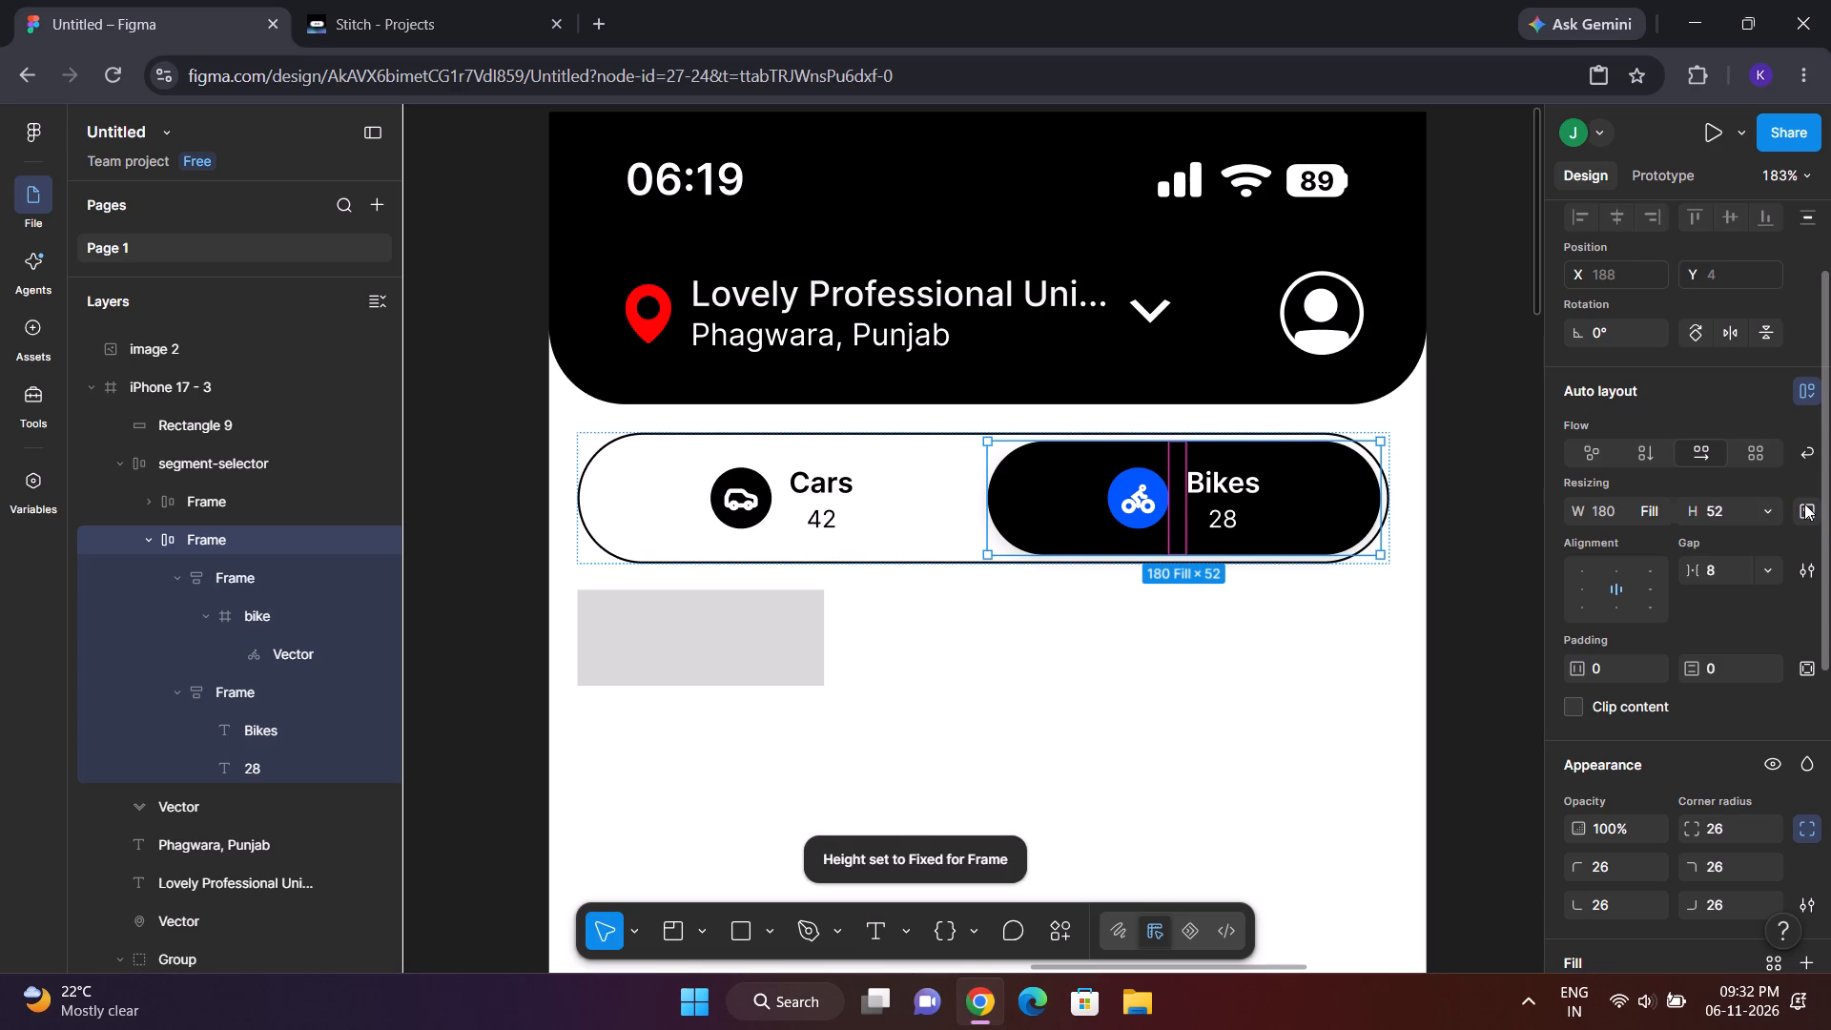
pyautogui.click(1804, 504)
pyautogui.click(1771, 509)
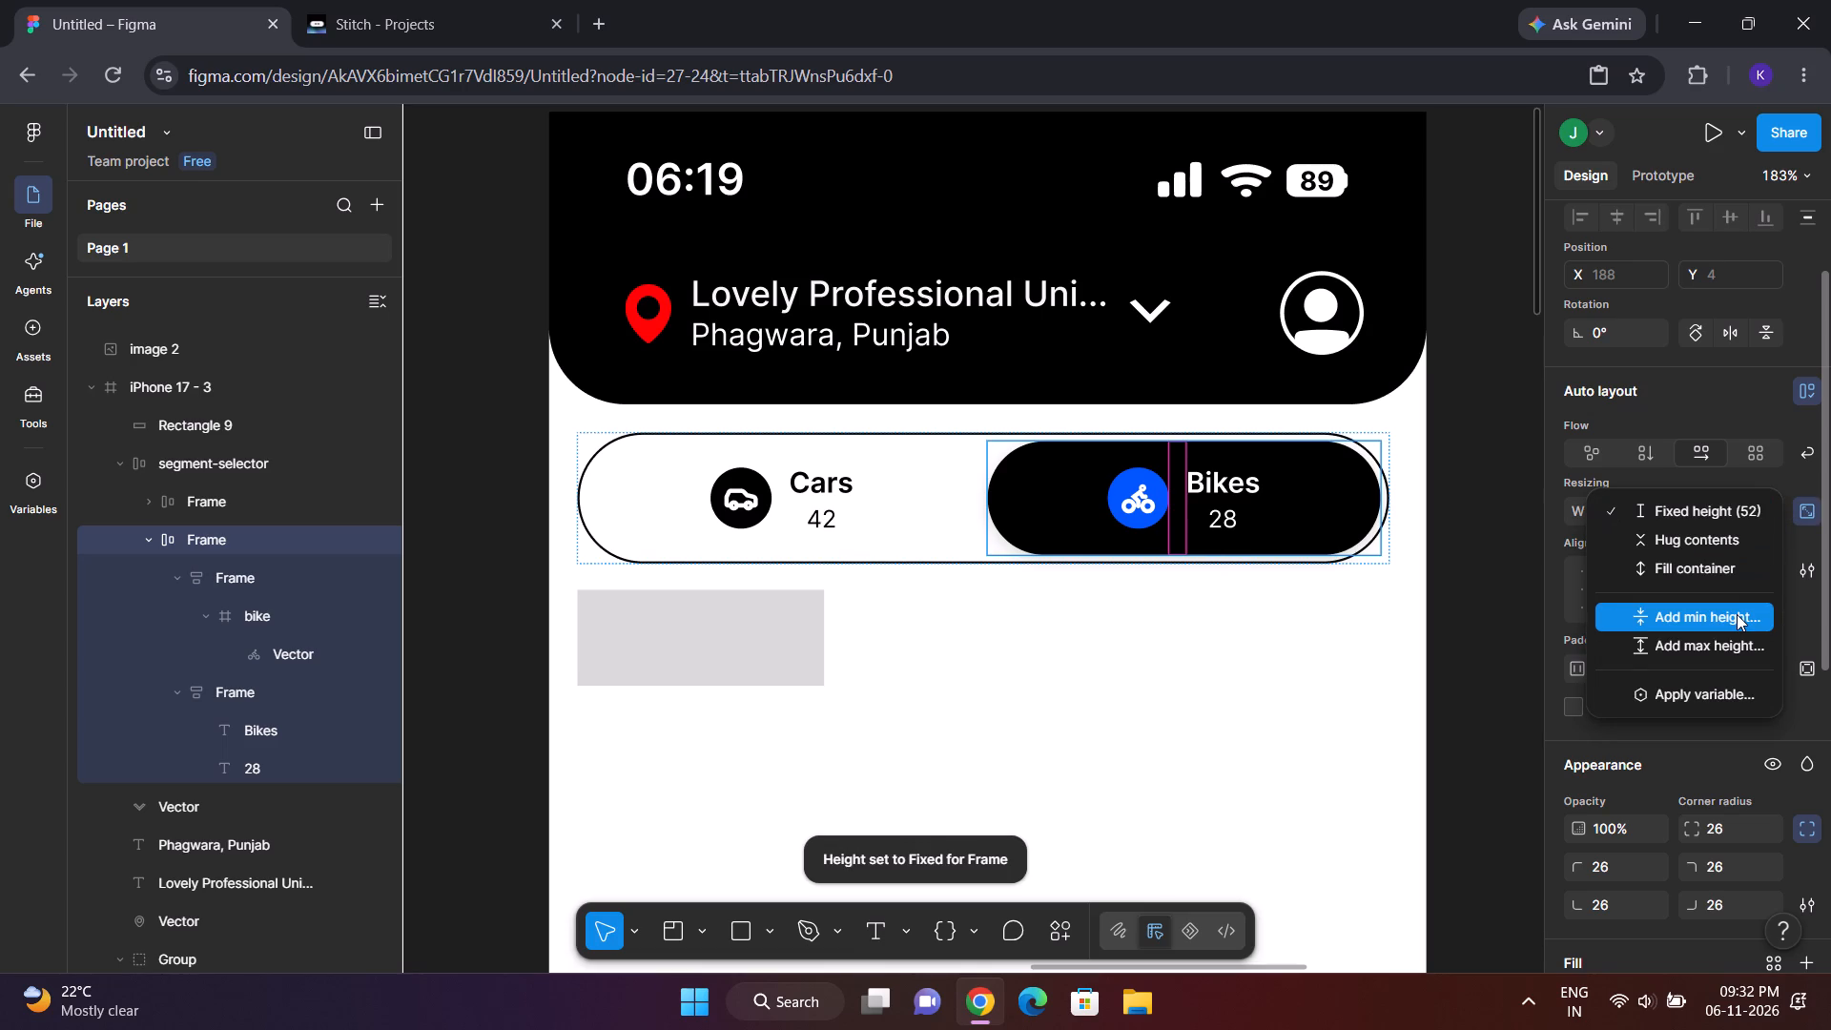
pyautogui.click(1522, 580)
pyautogui.click(1522, 580)
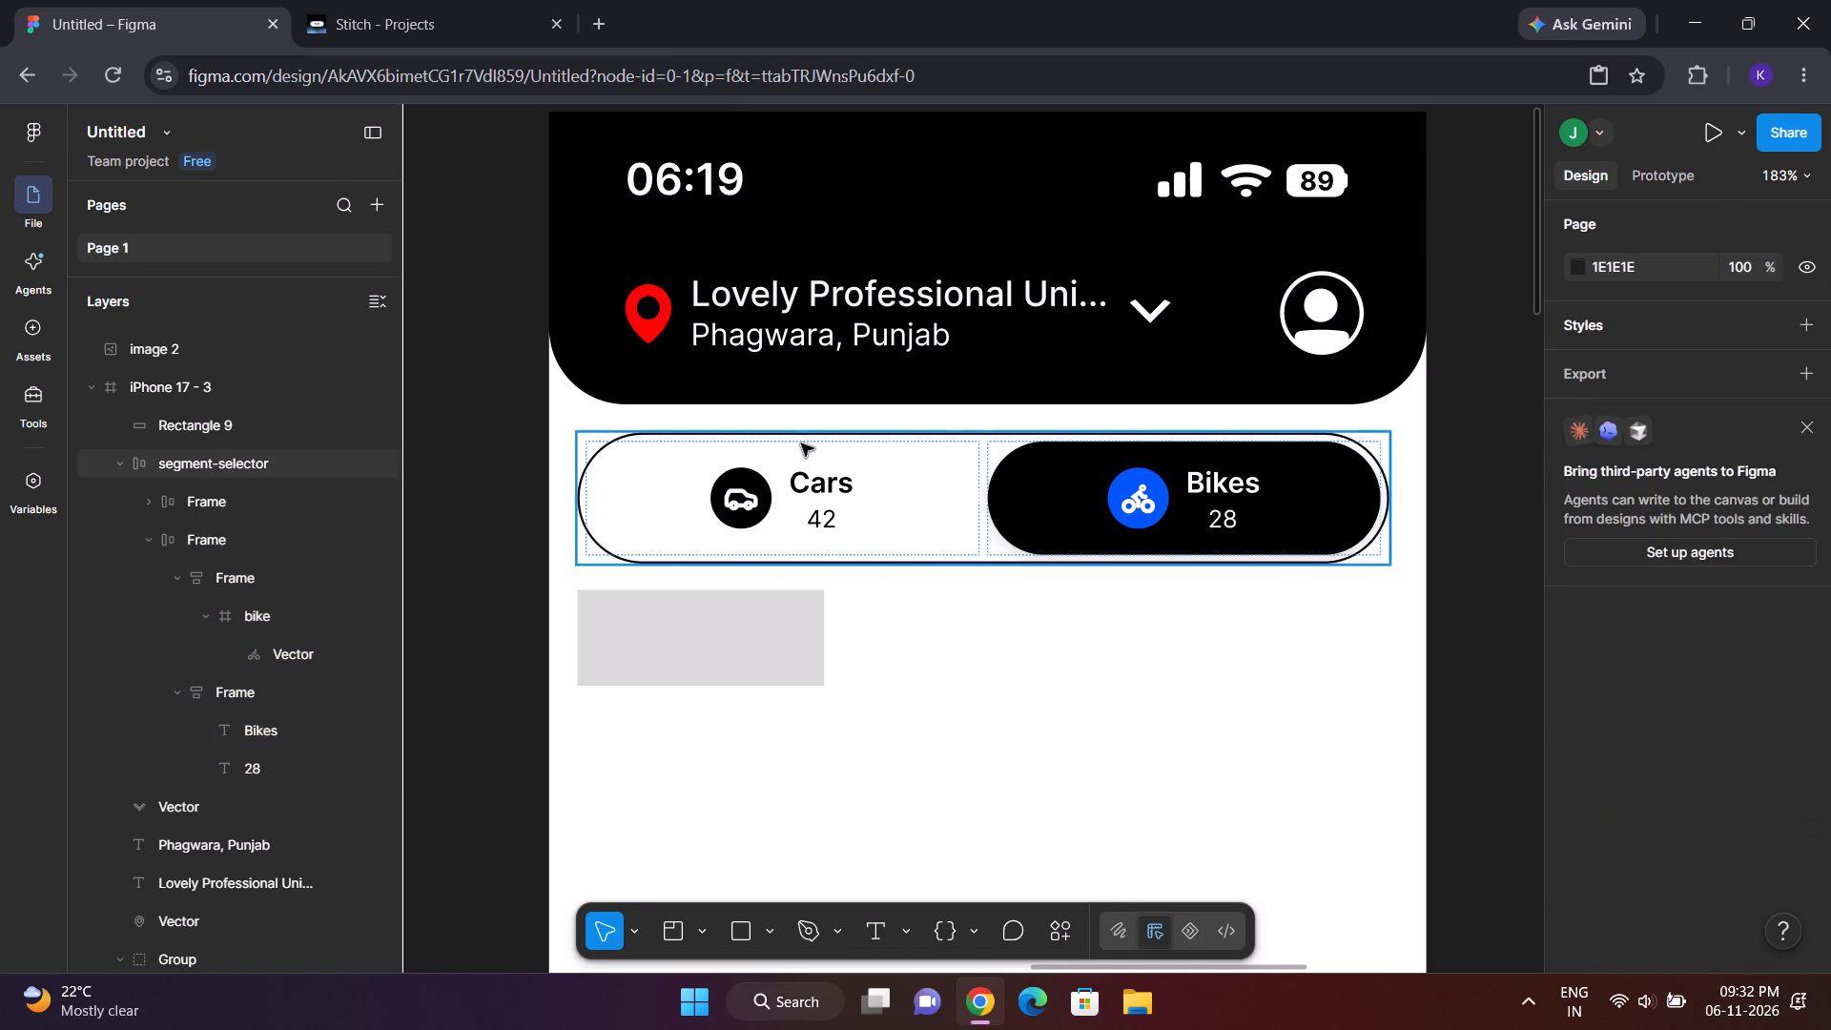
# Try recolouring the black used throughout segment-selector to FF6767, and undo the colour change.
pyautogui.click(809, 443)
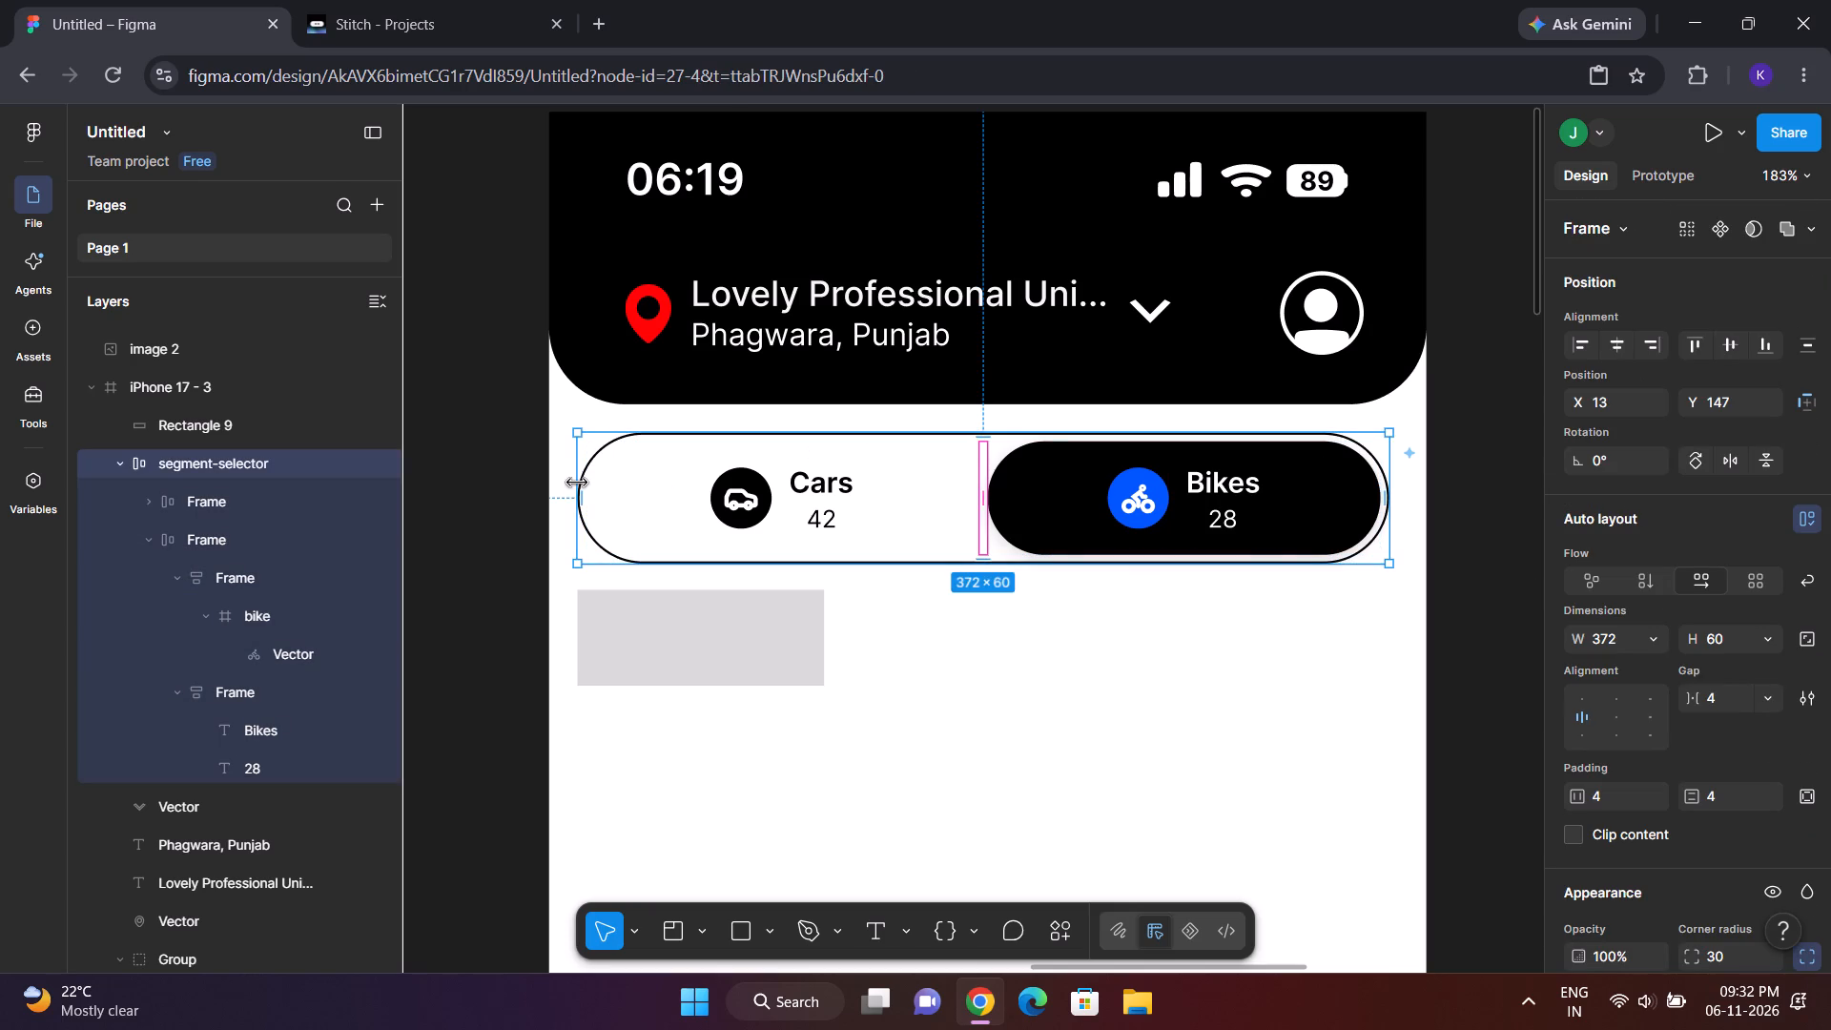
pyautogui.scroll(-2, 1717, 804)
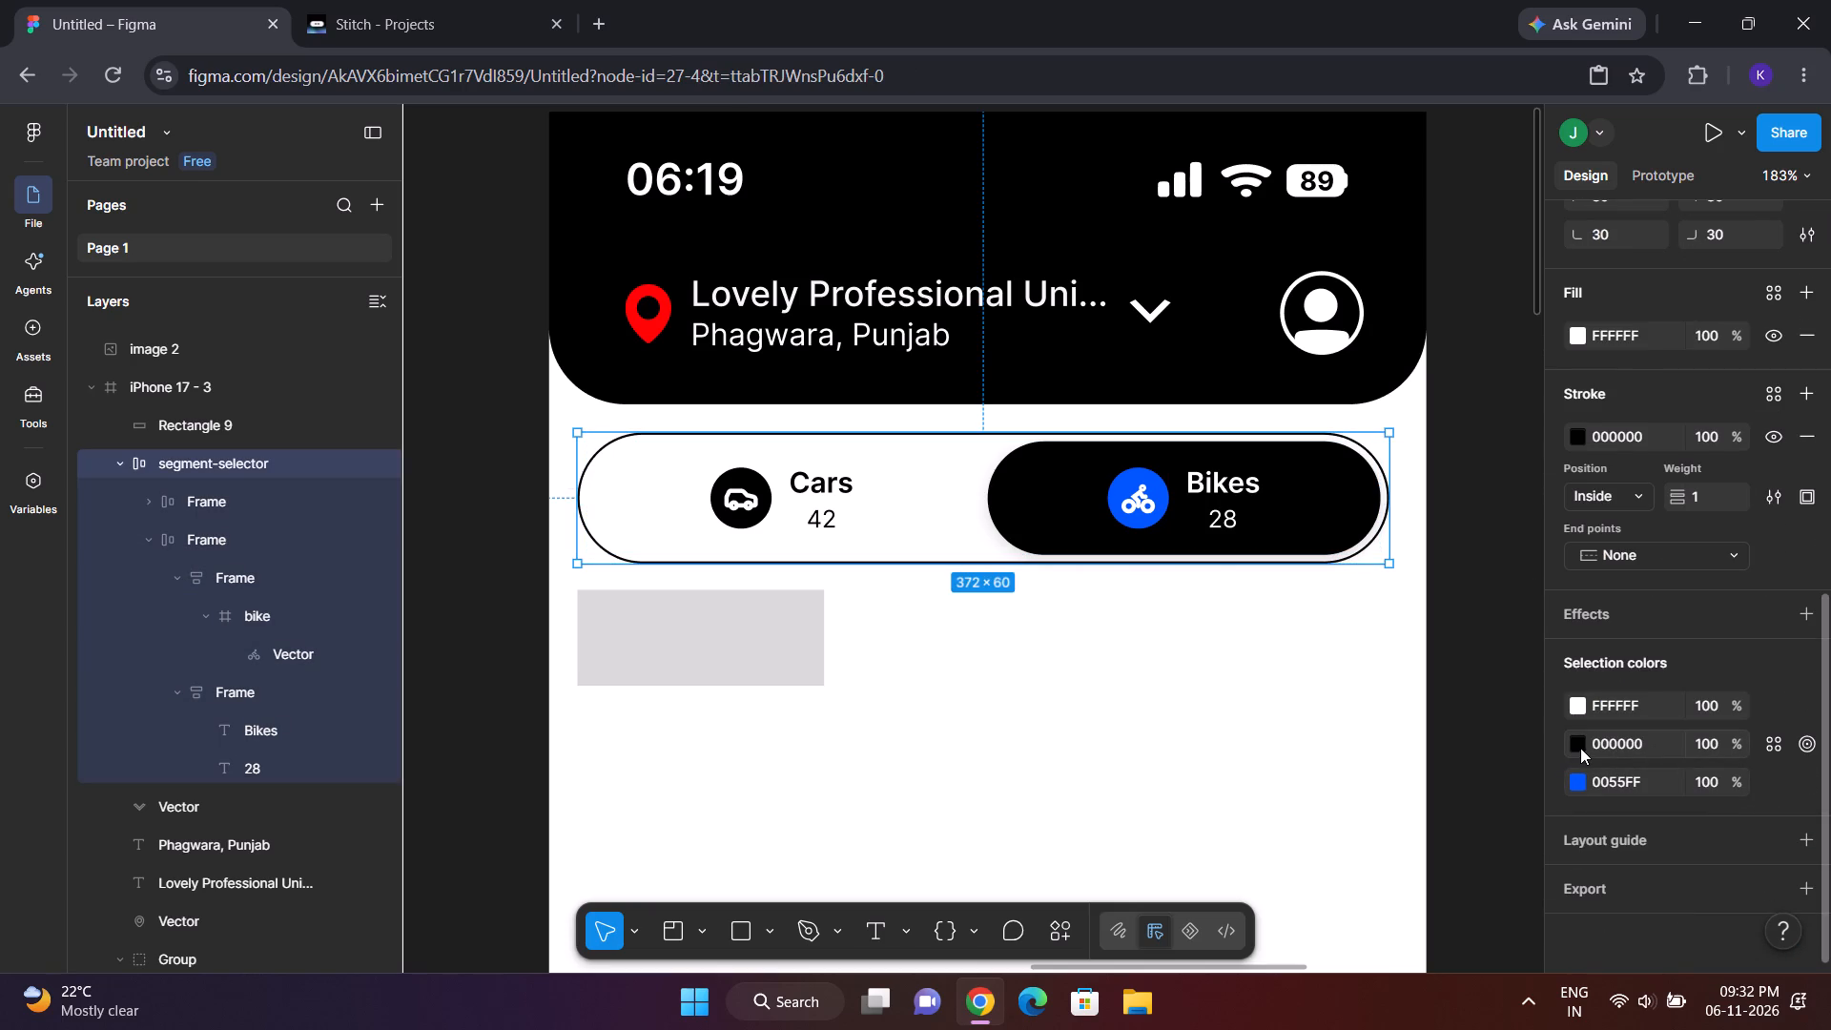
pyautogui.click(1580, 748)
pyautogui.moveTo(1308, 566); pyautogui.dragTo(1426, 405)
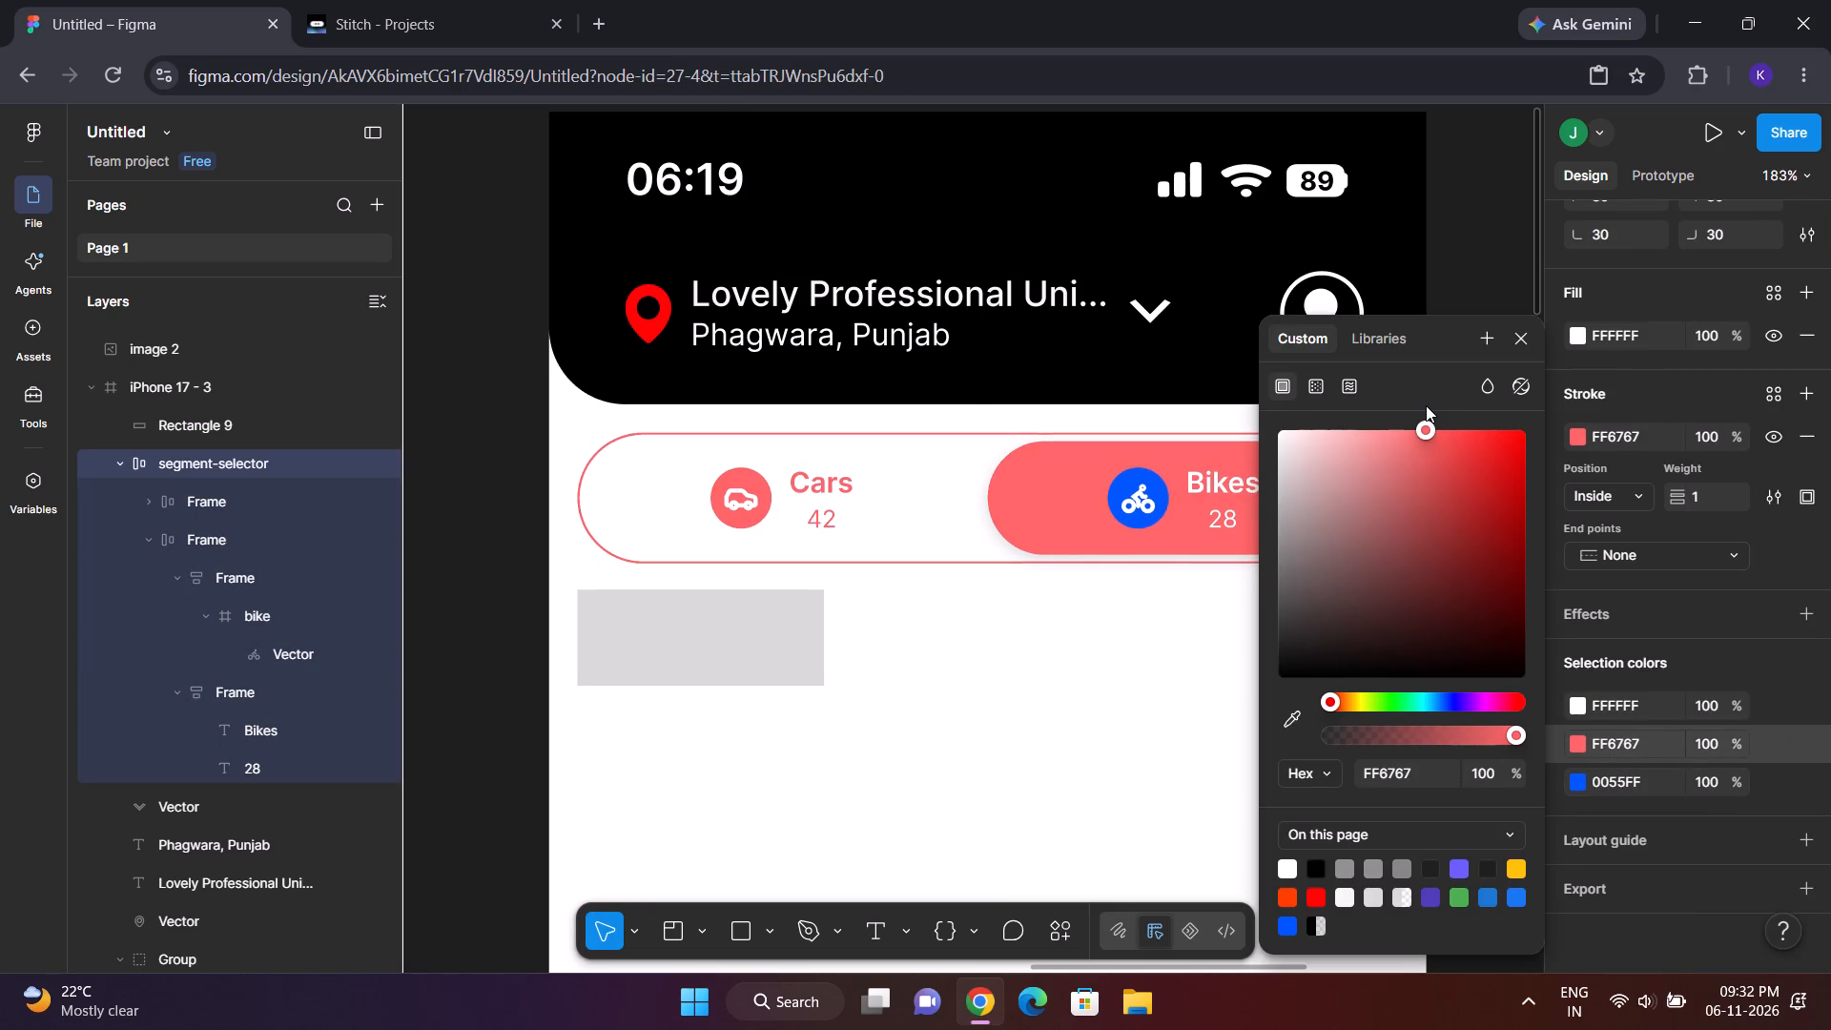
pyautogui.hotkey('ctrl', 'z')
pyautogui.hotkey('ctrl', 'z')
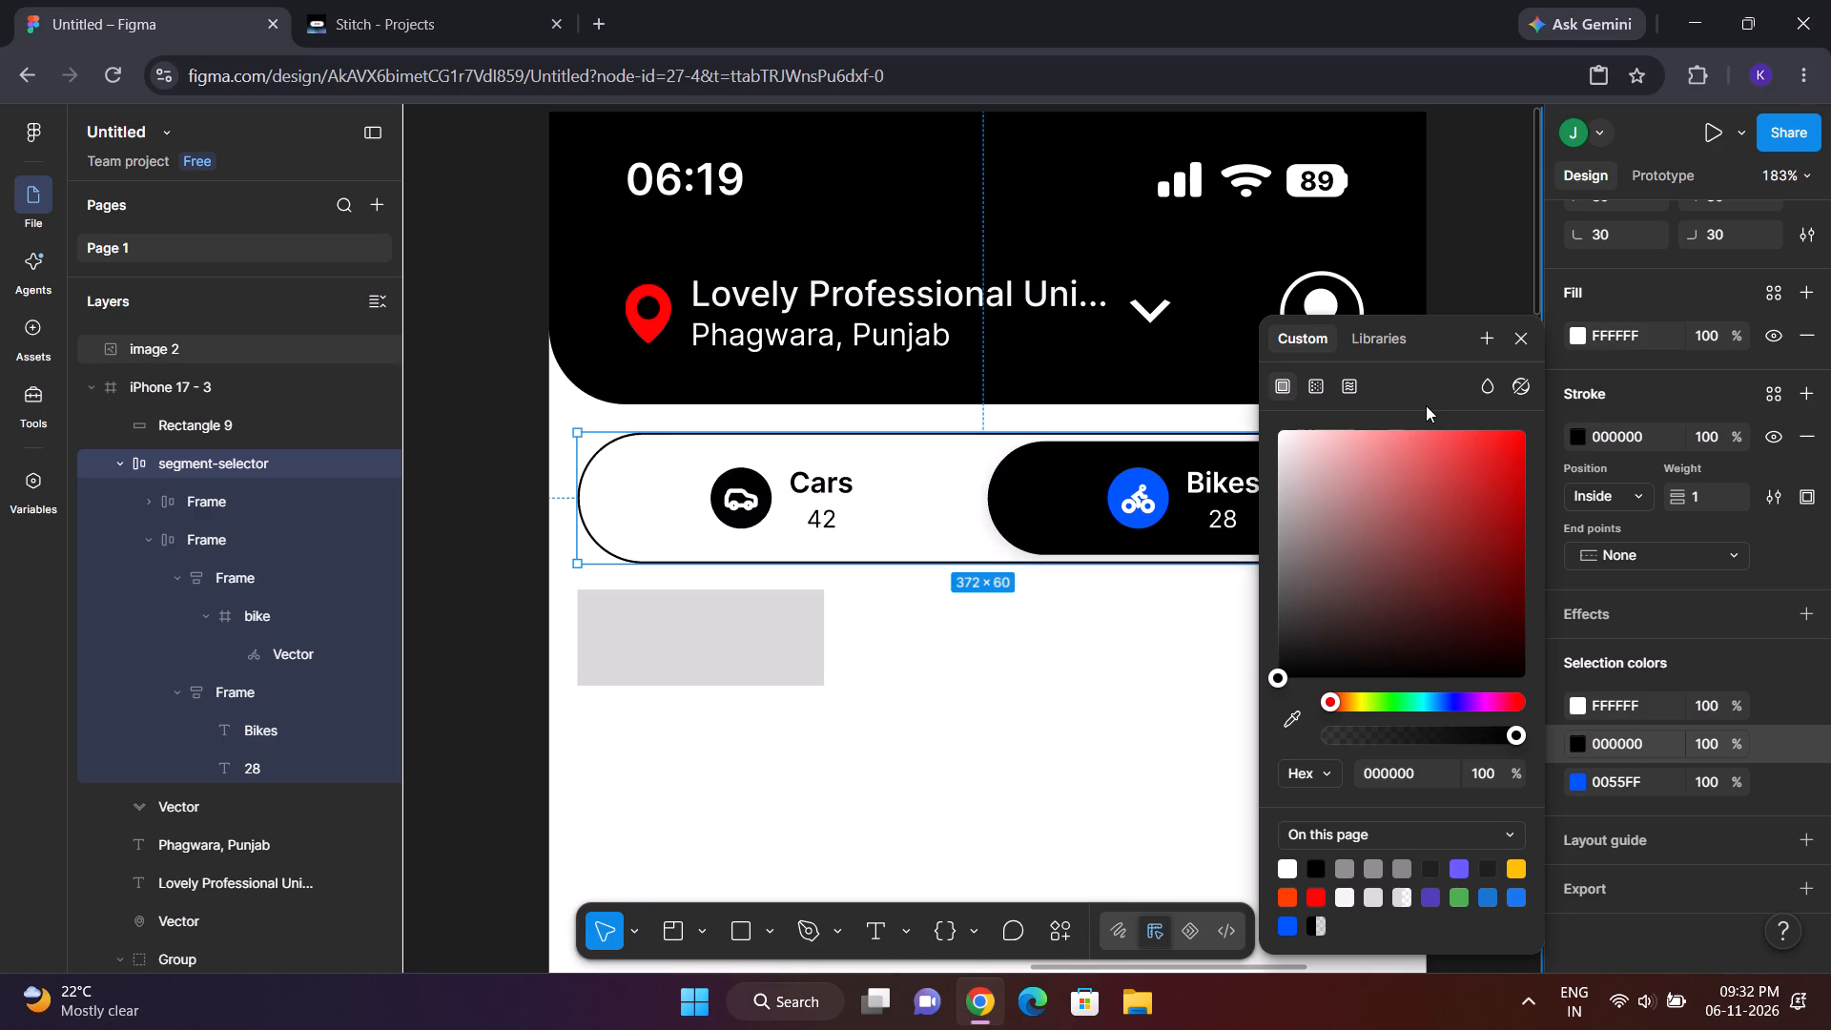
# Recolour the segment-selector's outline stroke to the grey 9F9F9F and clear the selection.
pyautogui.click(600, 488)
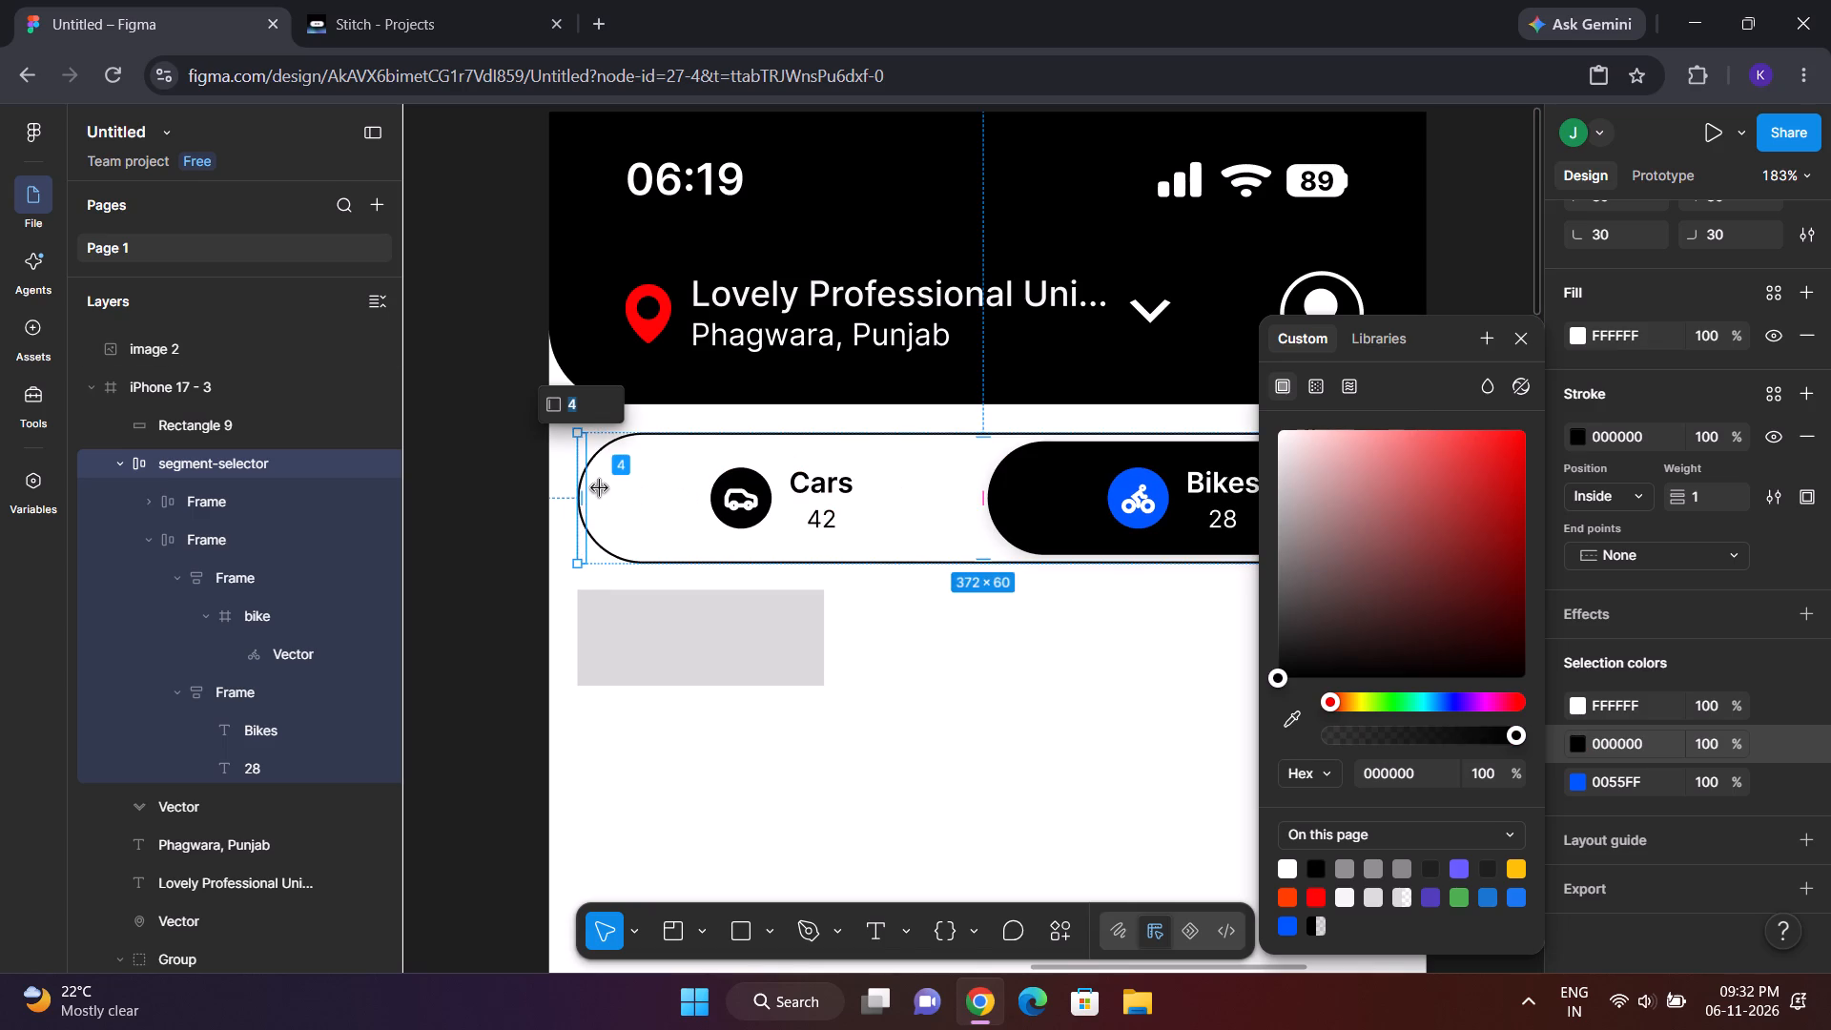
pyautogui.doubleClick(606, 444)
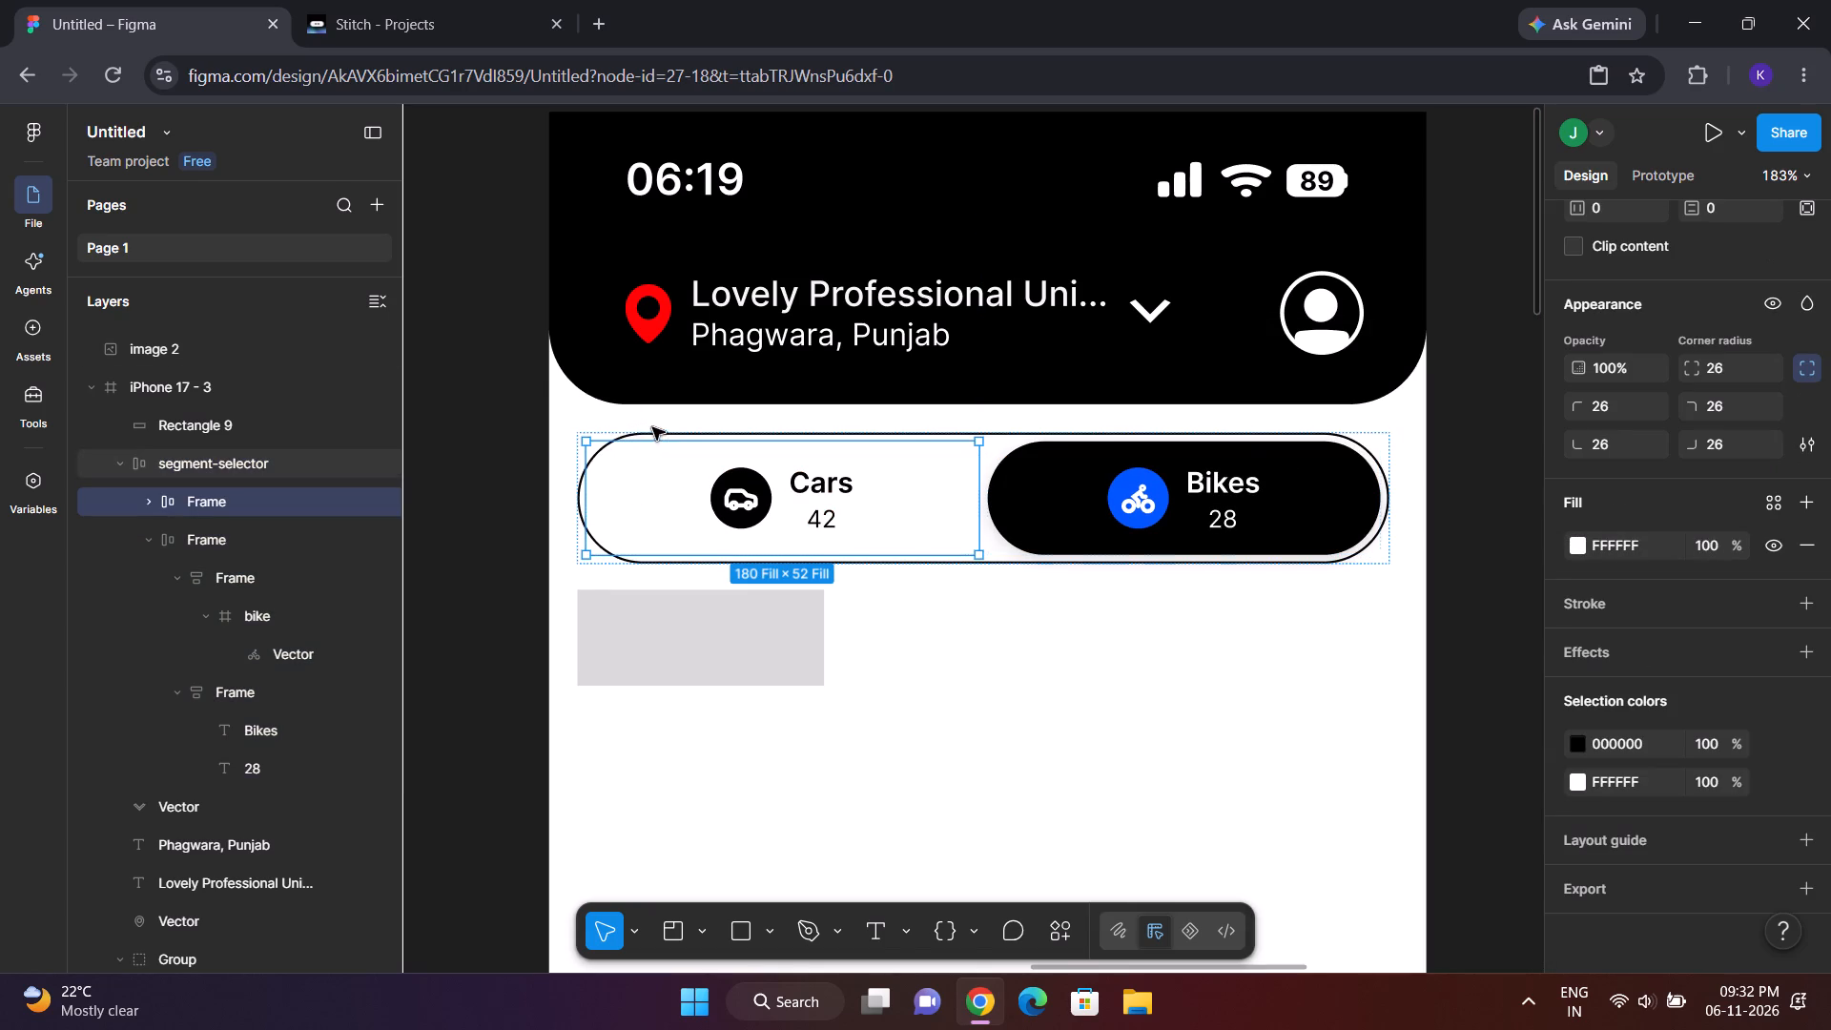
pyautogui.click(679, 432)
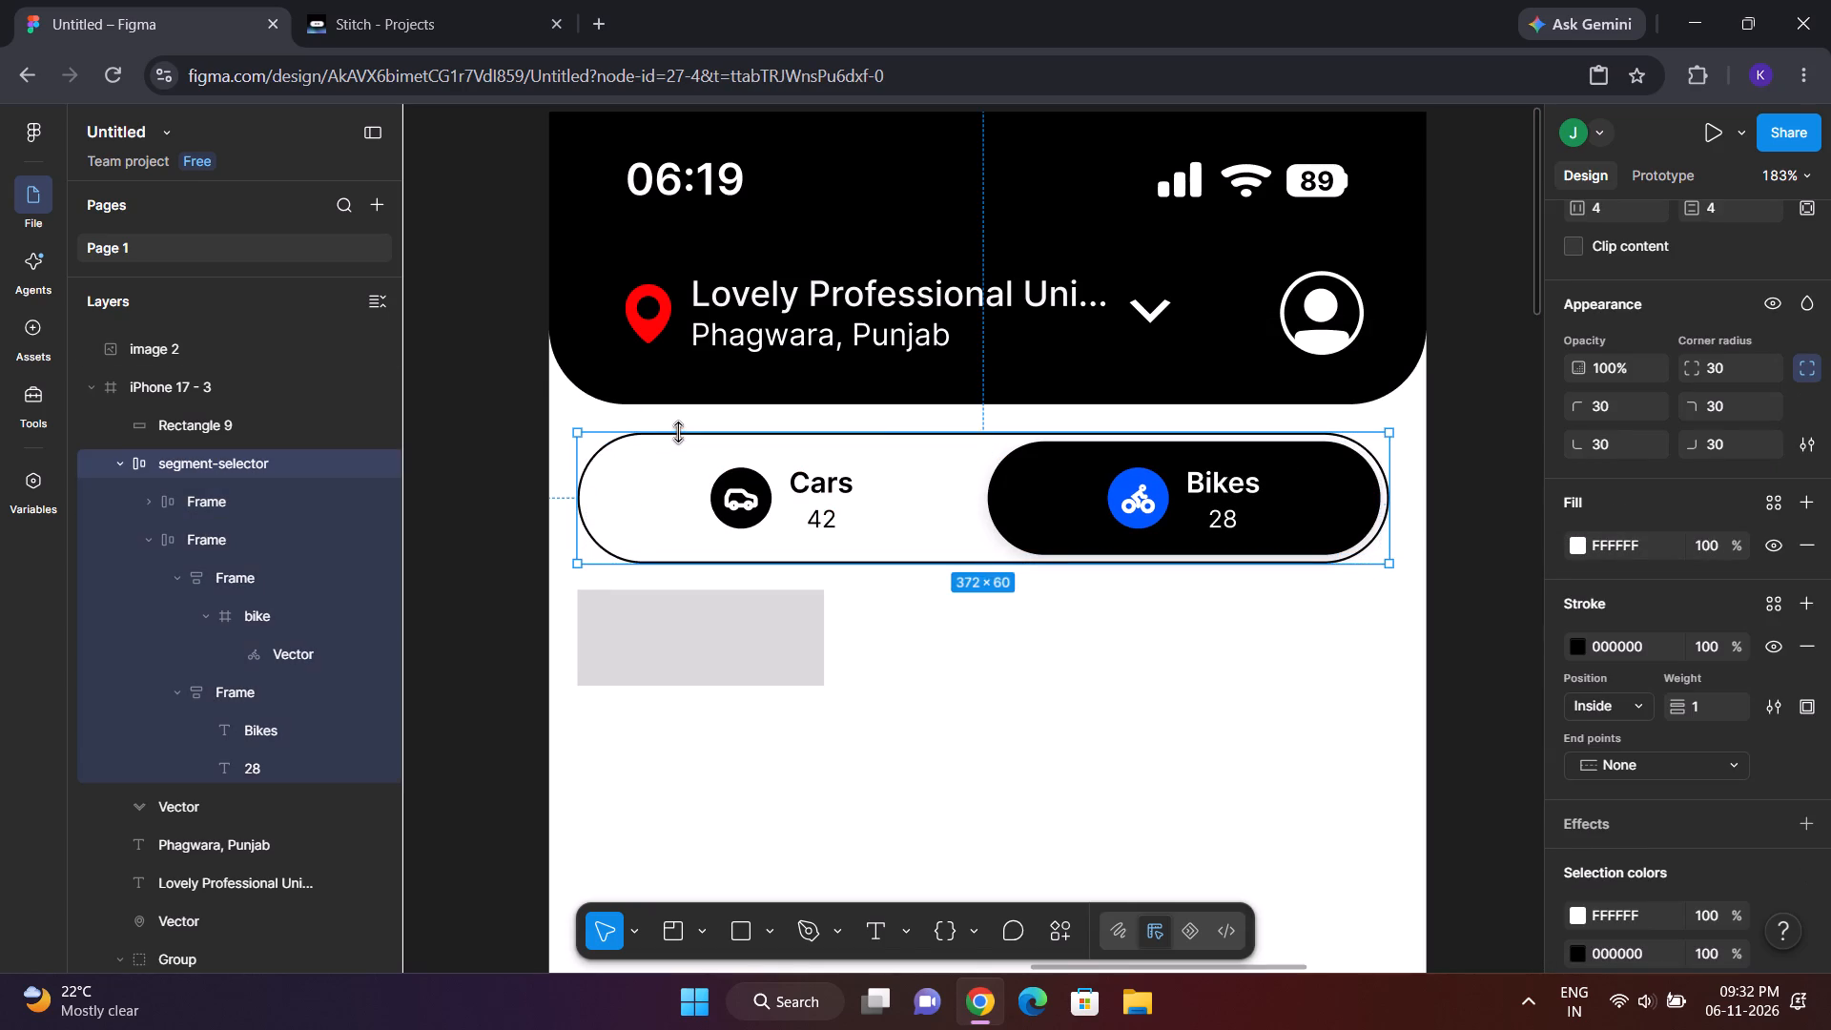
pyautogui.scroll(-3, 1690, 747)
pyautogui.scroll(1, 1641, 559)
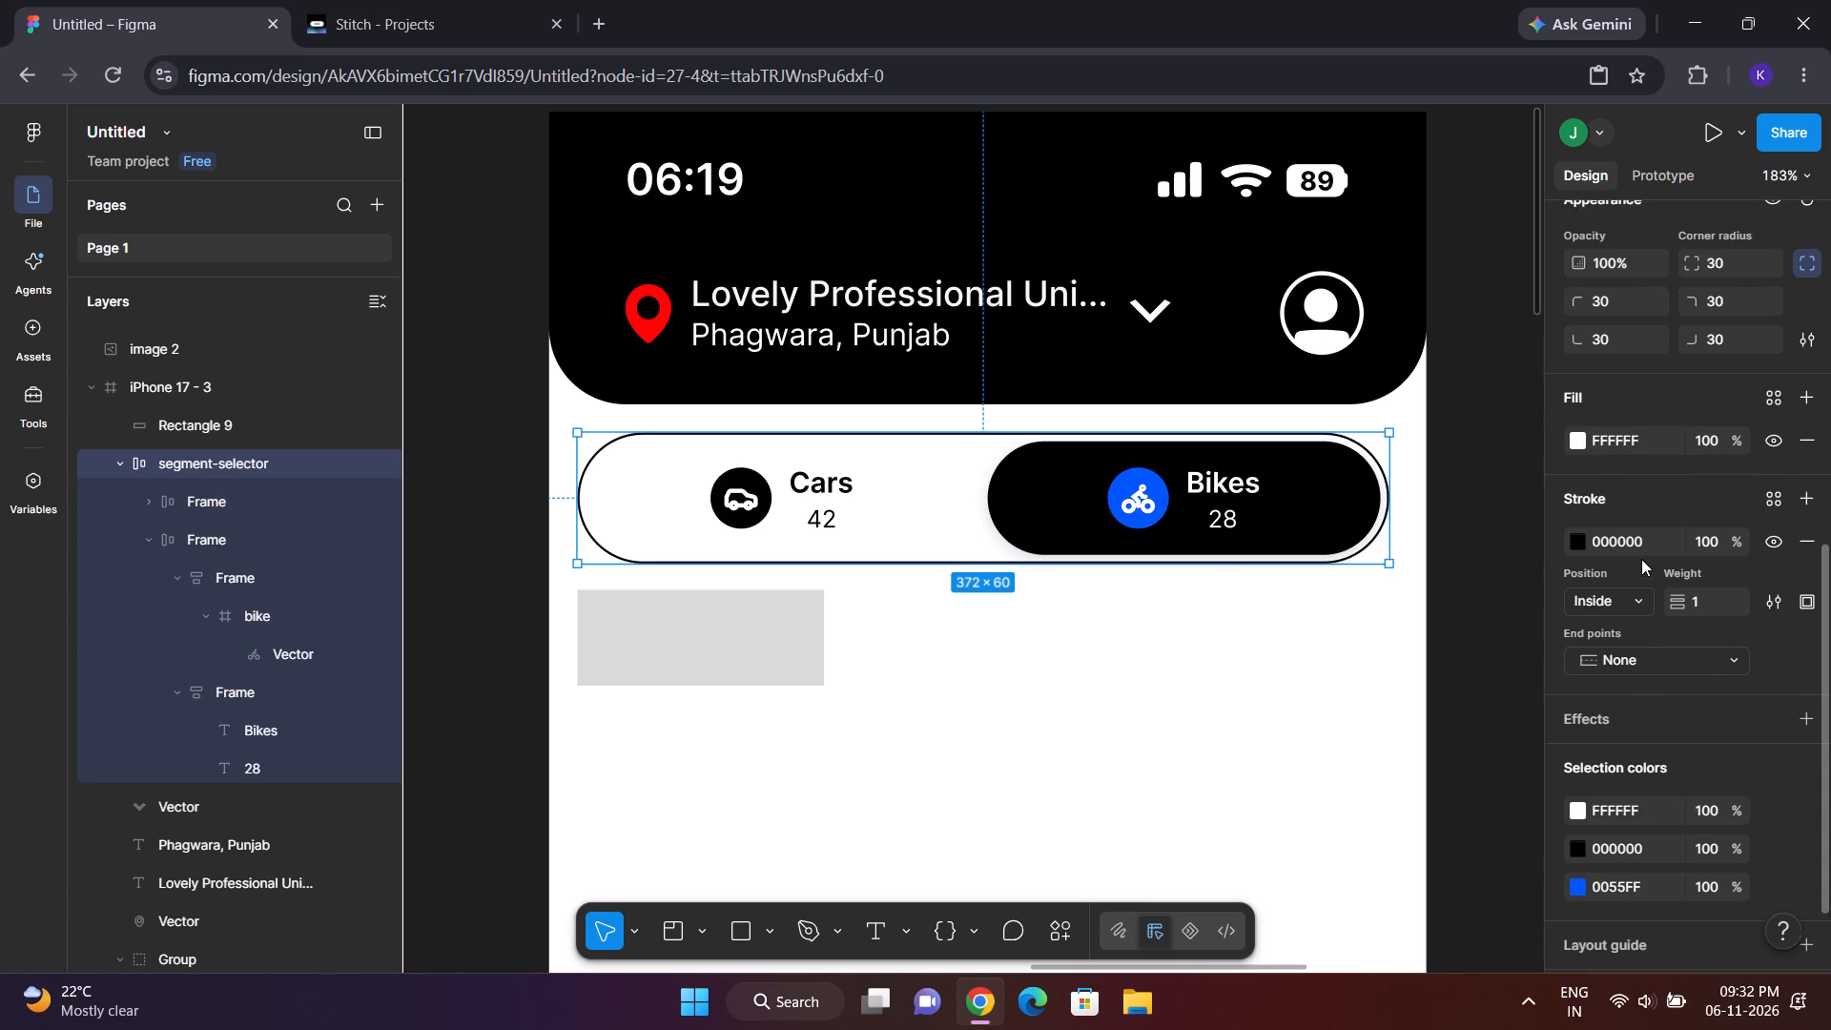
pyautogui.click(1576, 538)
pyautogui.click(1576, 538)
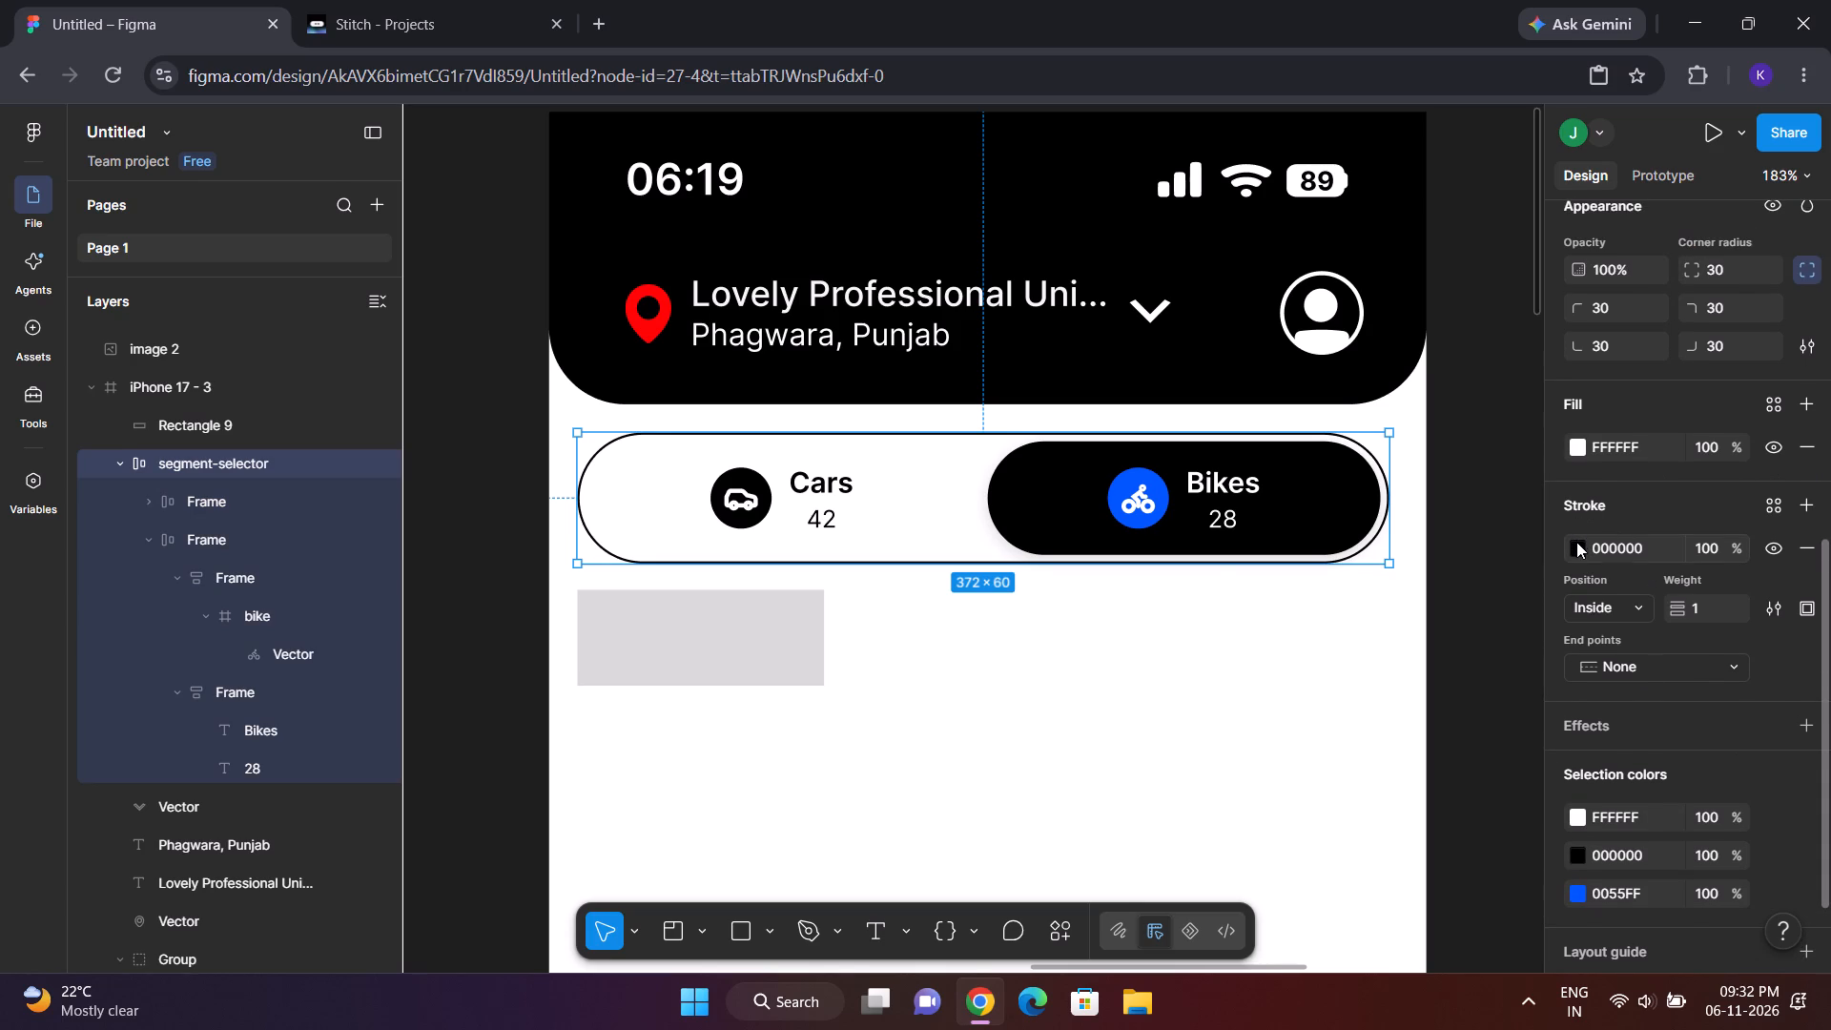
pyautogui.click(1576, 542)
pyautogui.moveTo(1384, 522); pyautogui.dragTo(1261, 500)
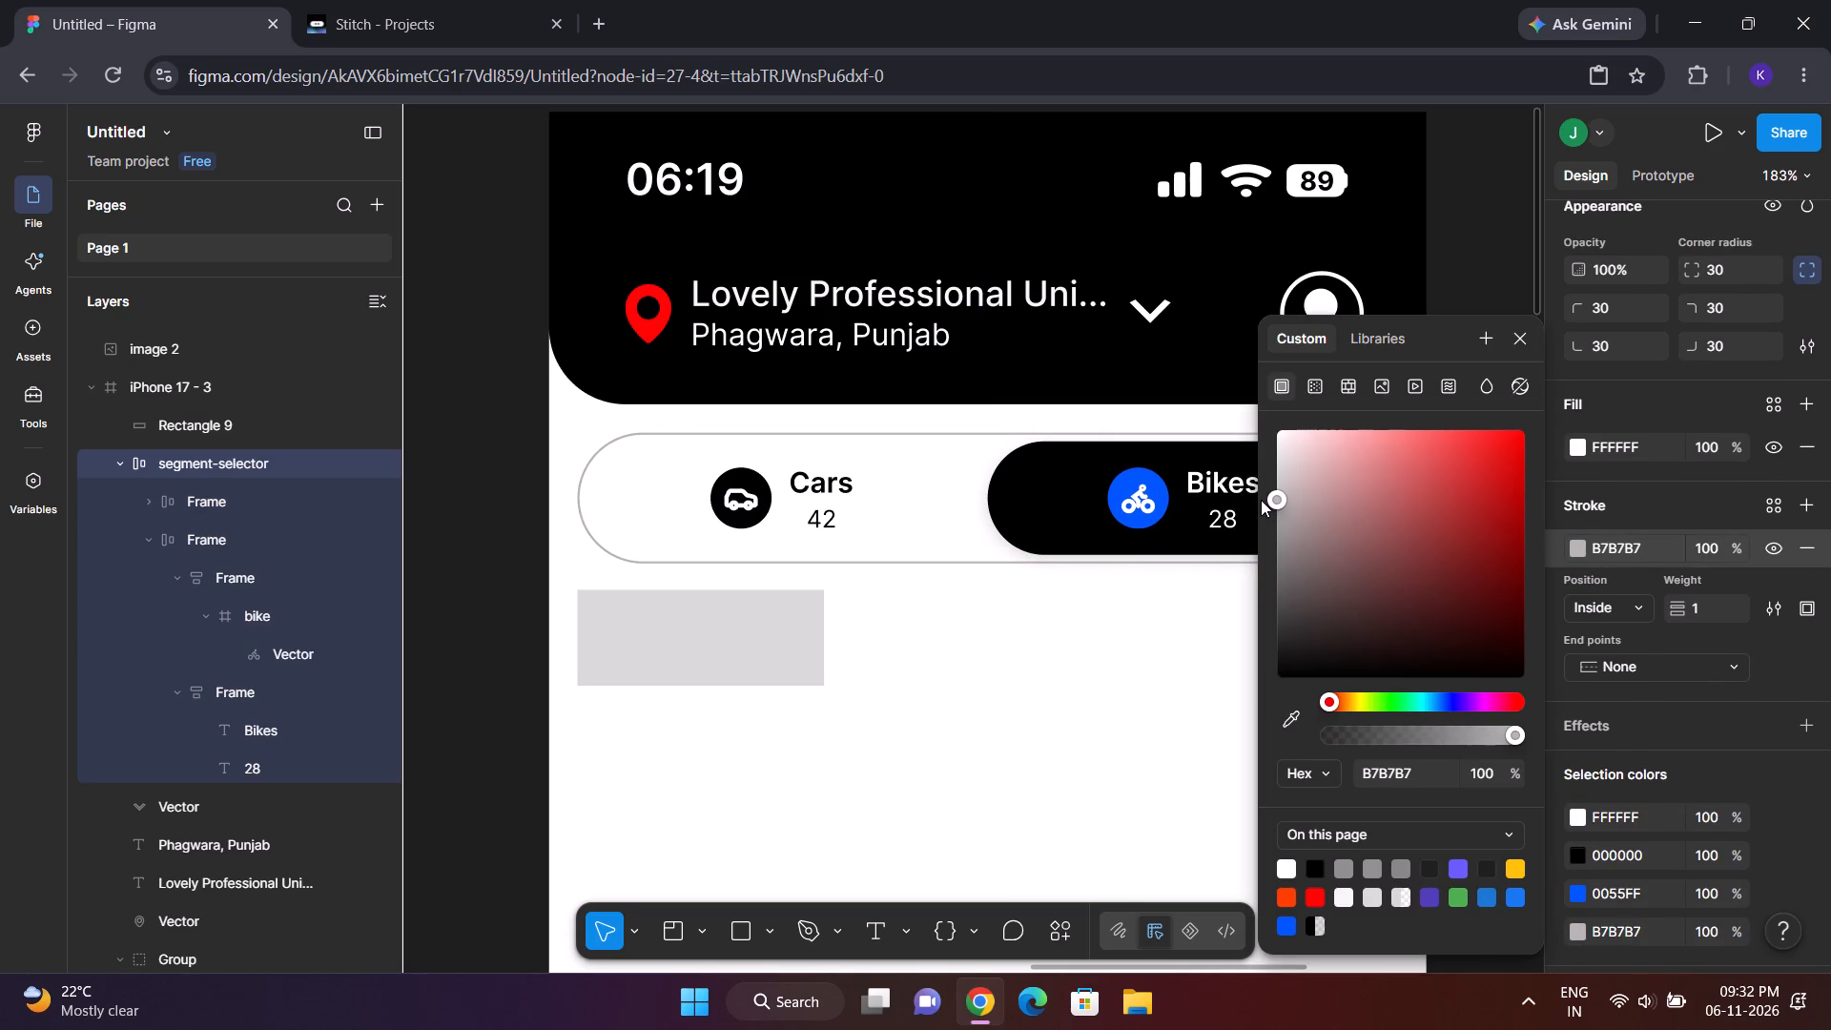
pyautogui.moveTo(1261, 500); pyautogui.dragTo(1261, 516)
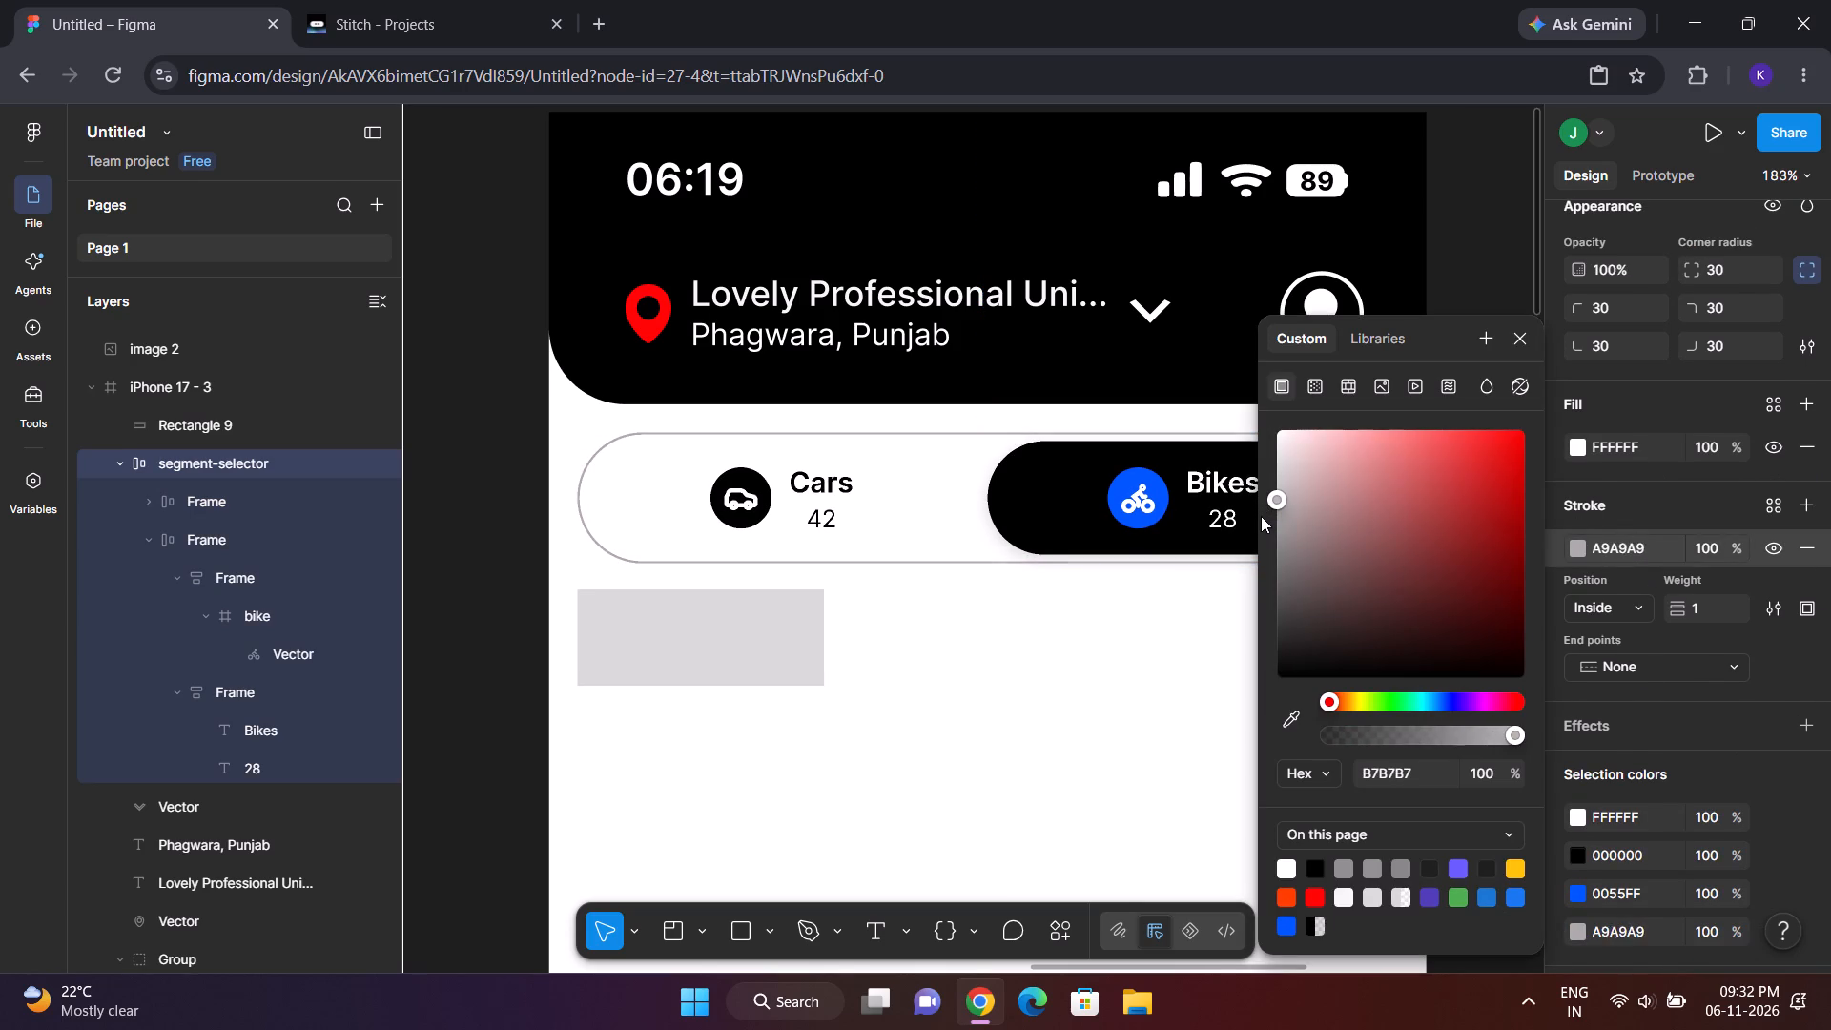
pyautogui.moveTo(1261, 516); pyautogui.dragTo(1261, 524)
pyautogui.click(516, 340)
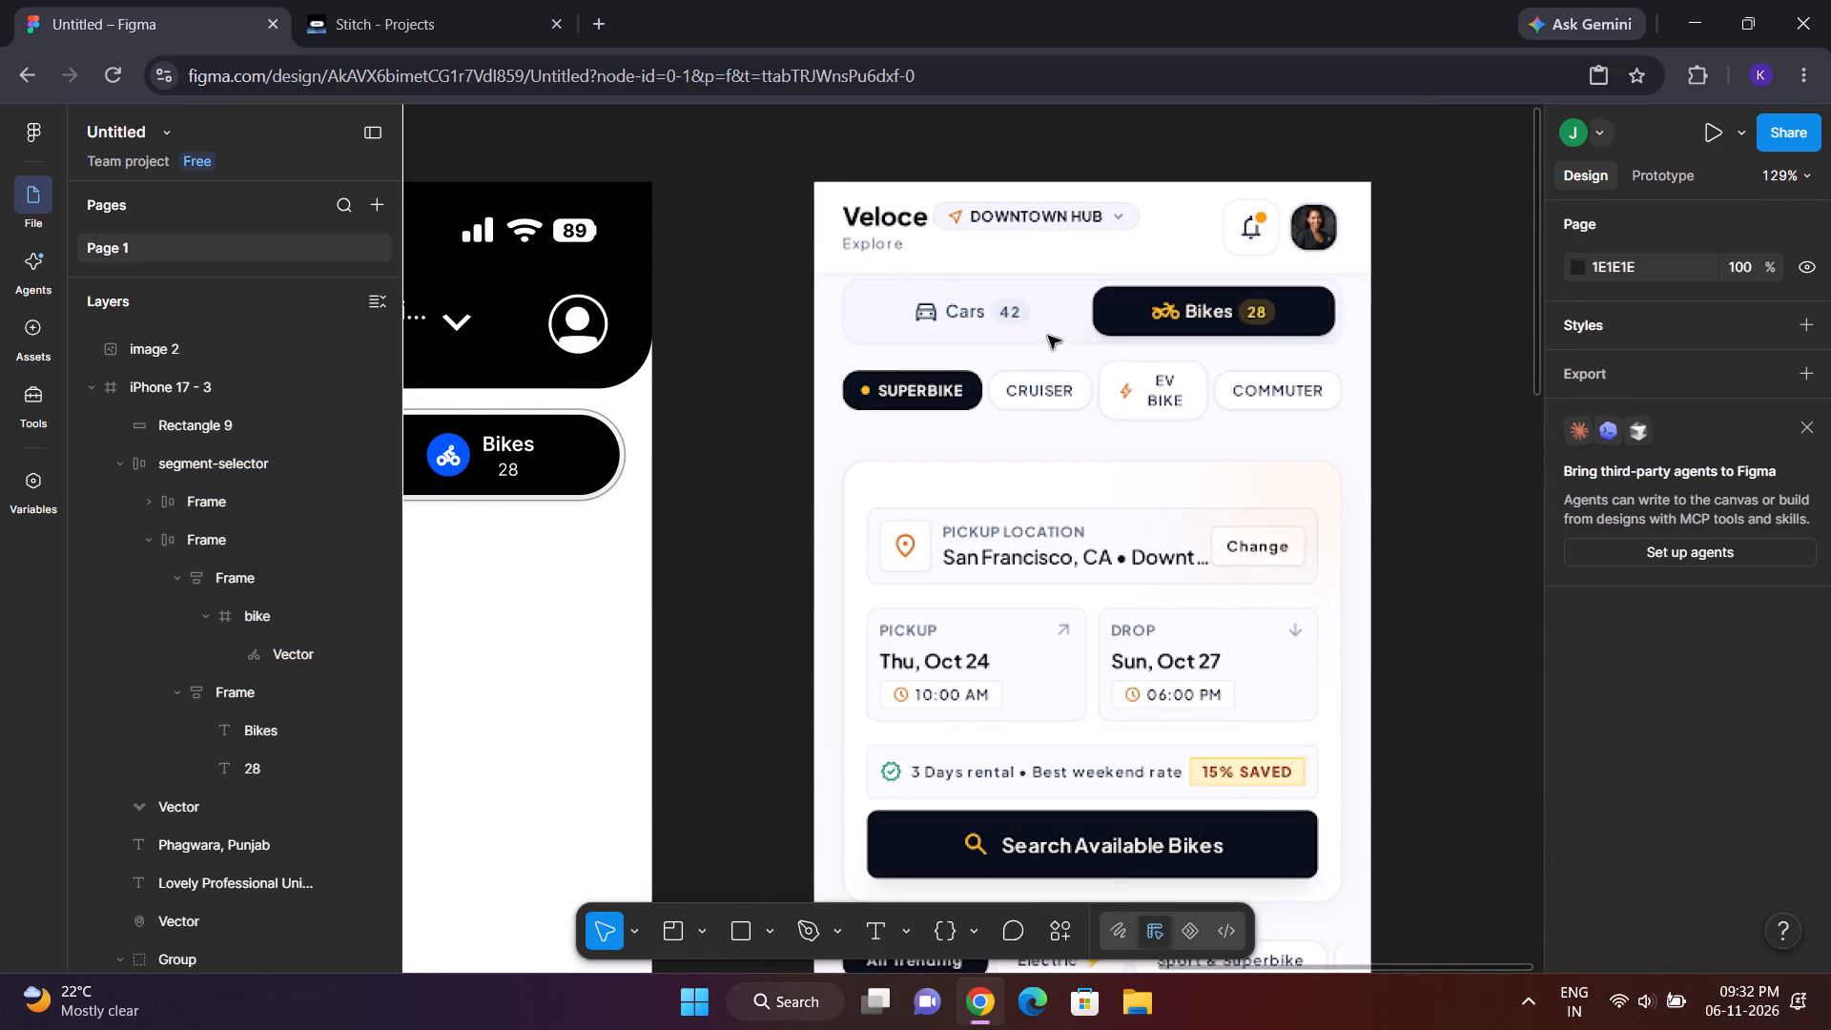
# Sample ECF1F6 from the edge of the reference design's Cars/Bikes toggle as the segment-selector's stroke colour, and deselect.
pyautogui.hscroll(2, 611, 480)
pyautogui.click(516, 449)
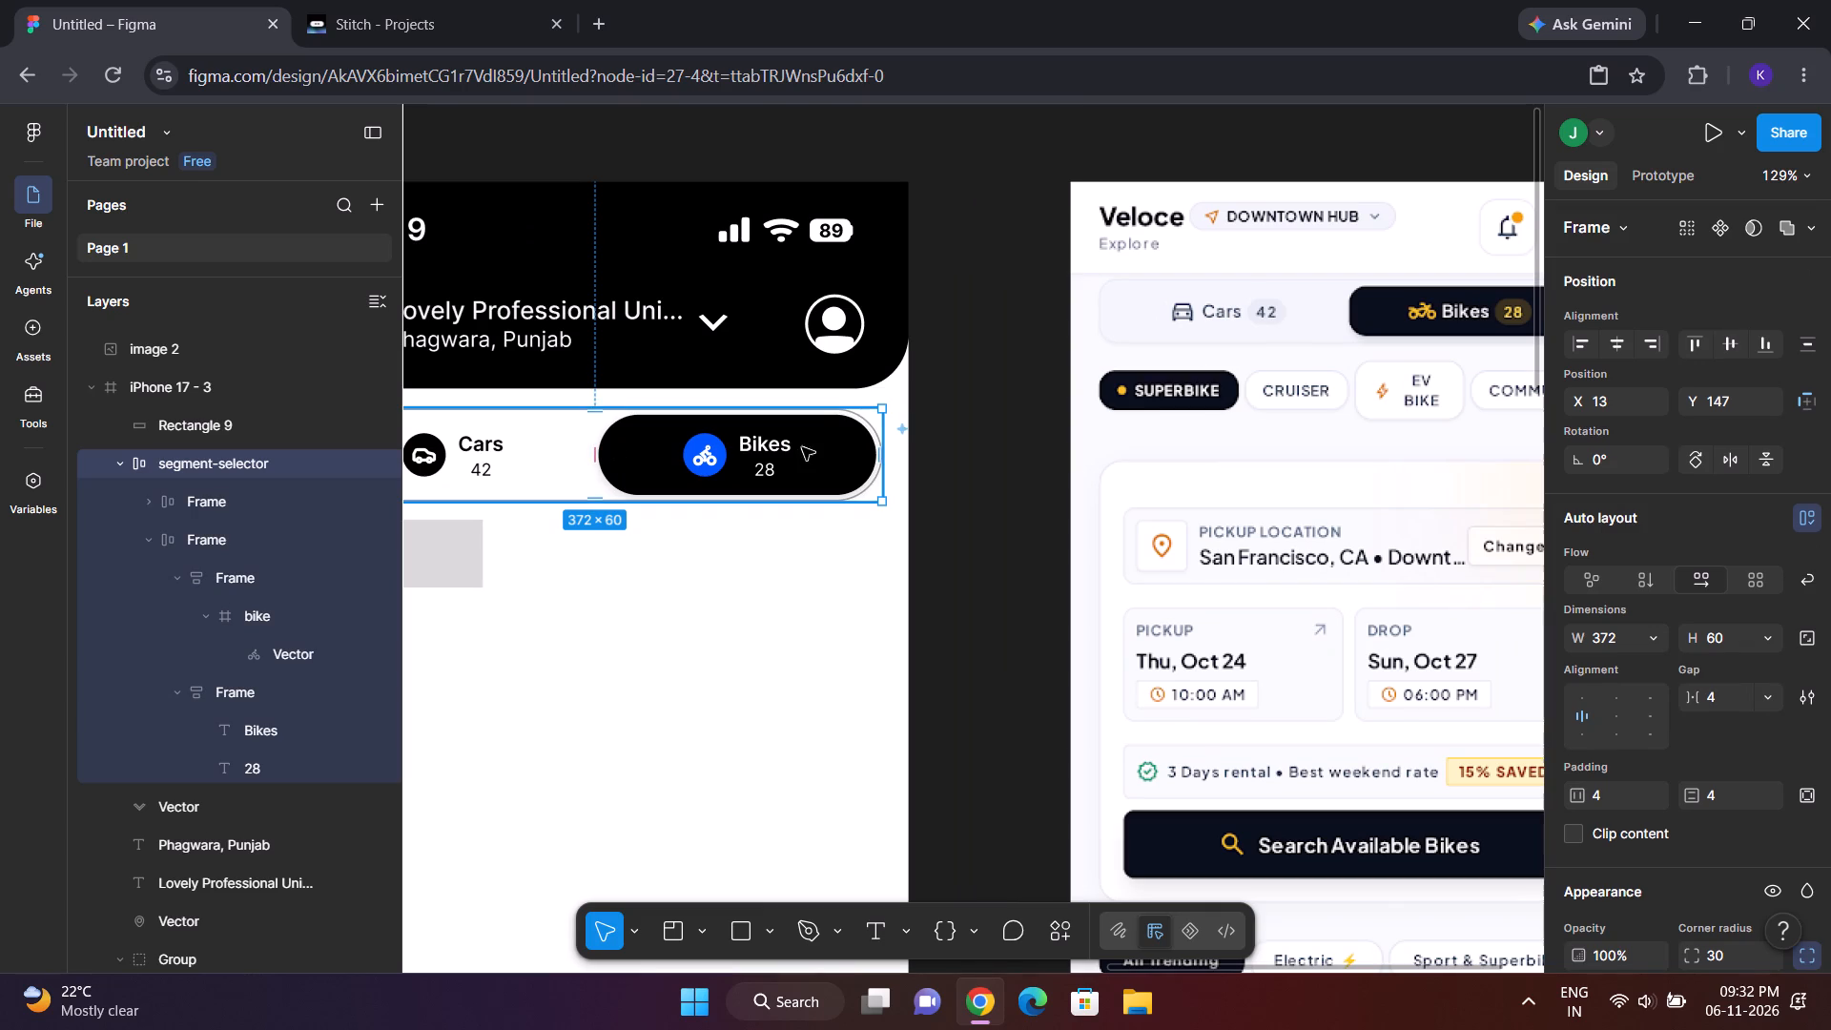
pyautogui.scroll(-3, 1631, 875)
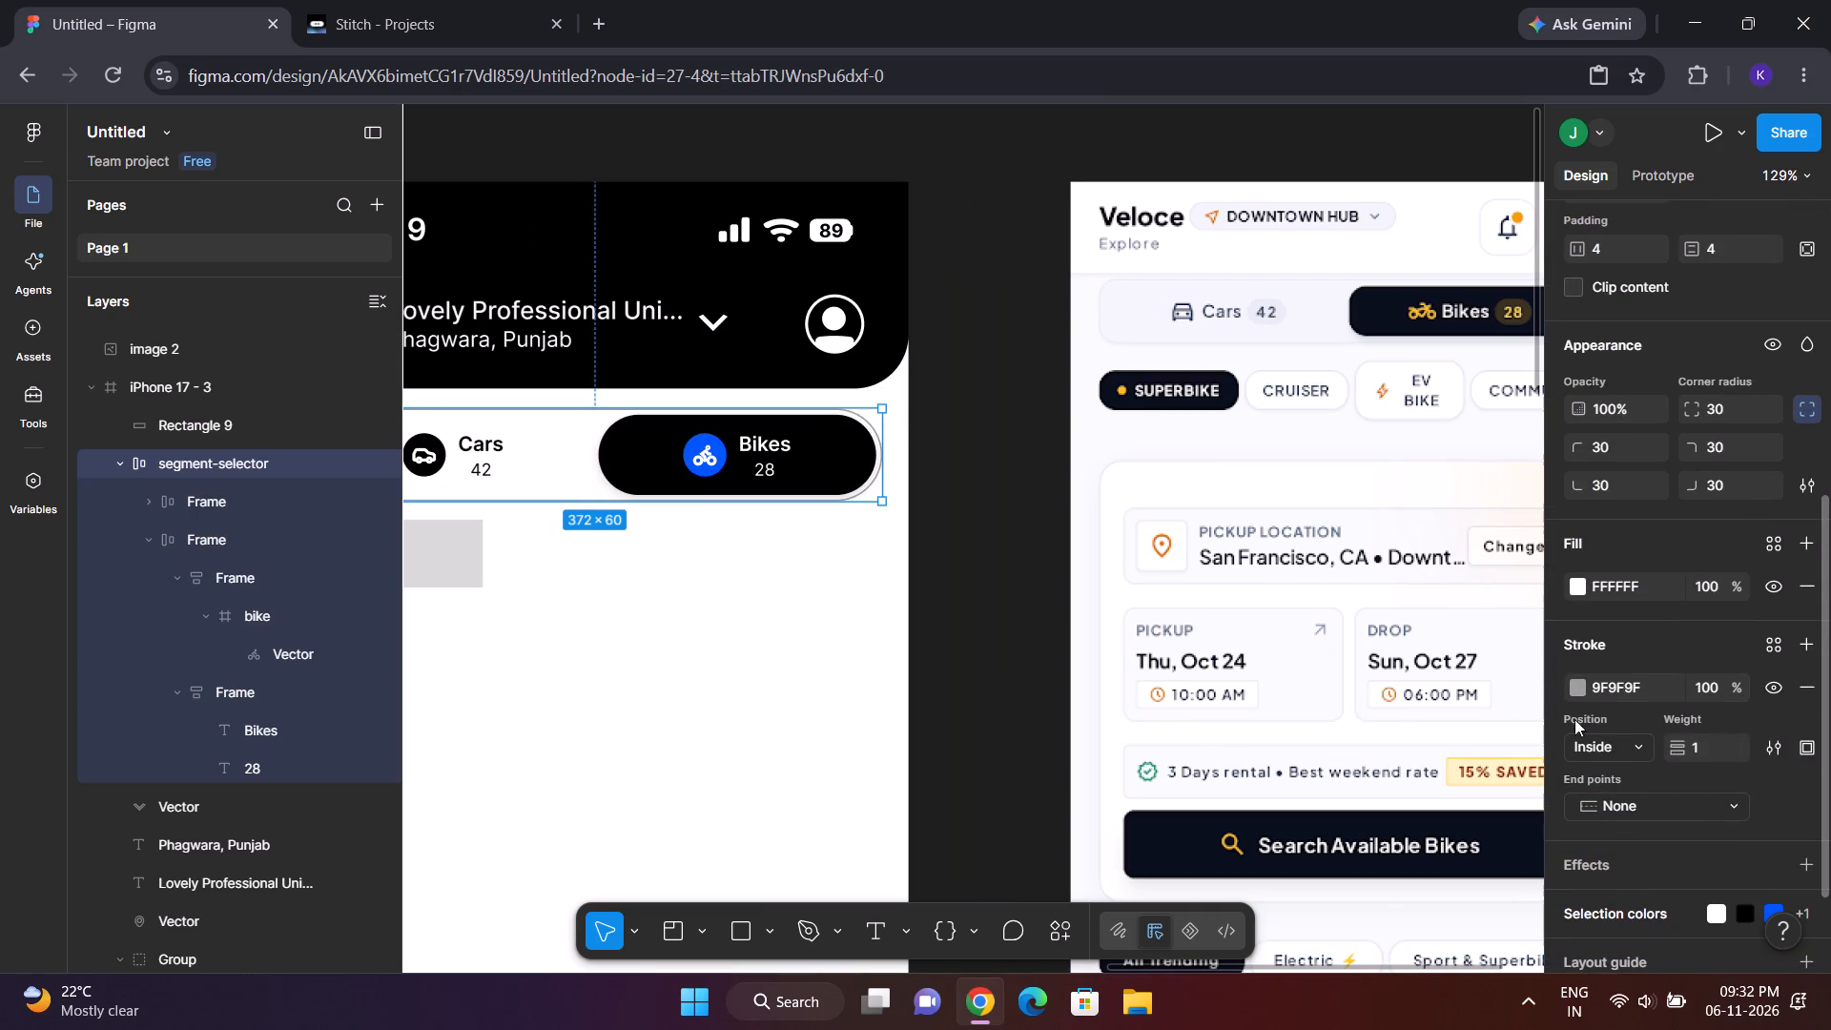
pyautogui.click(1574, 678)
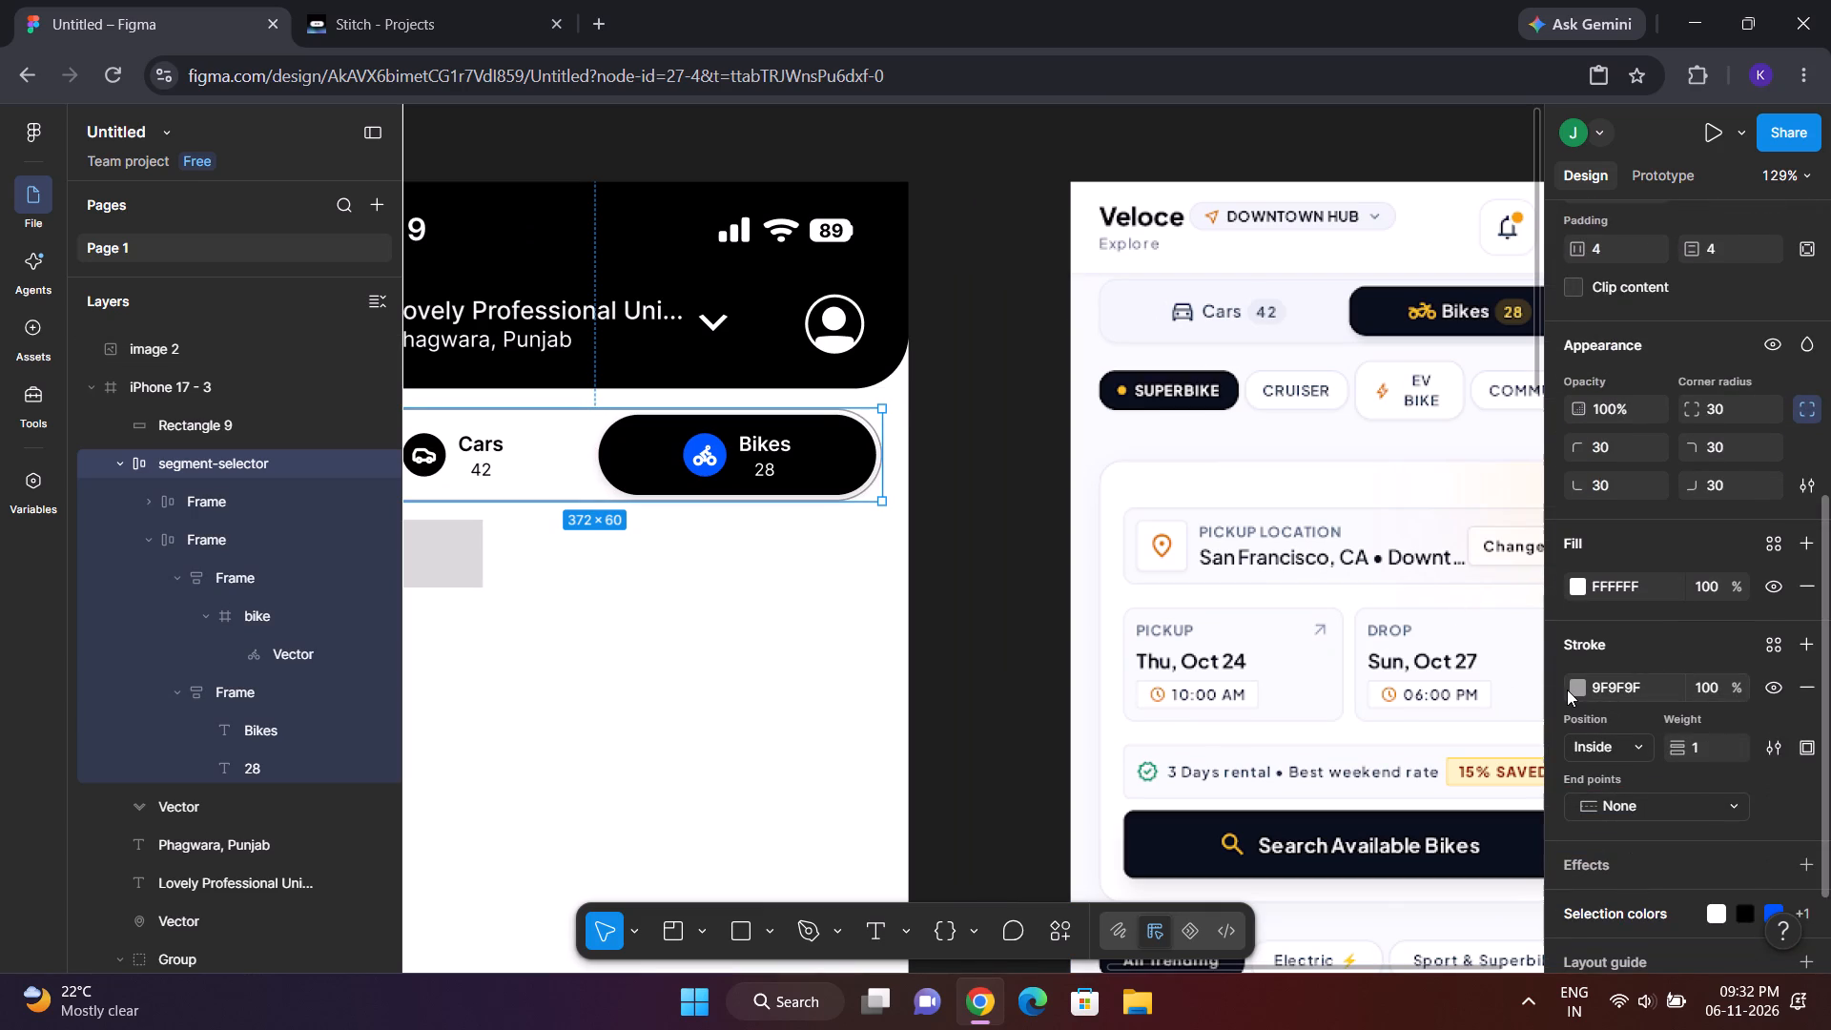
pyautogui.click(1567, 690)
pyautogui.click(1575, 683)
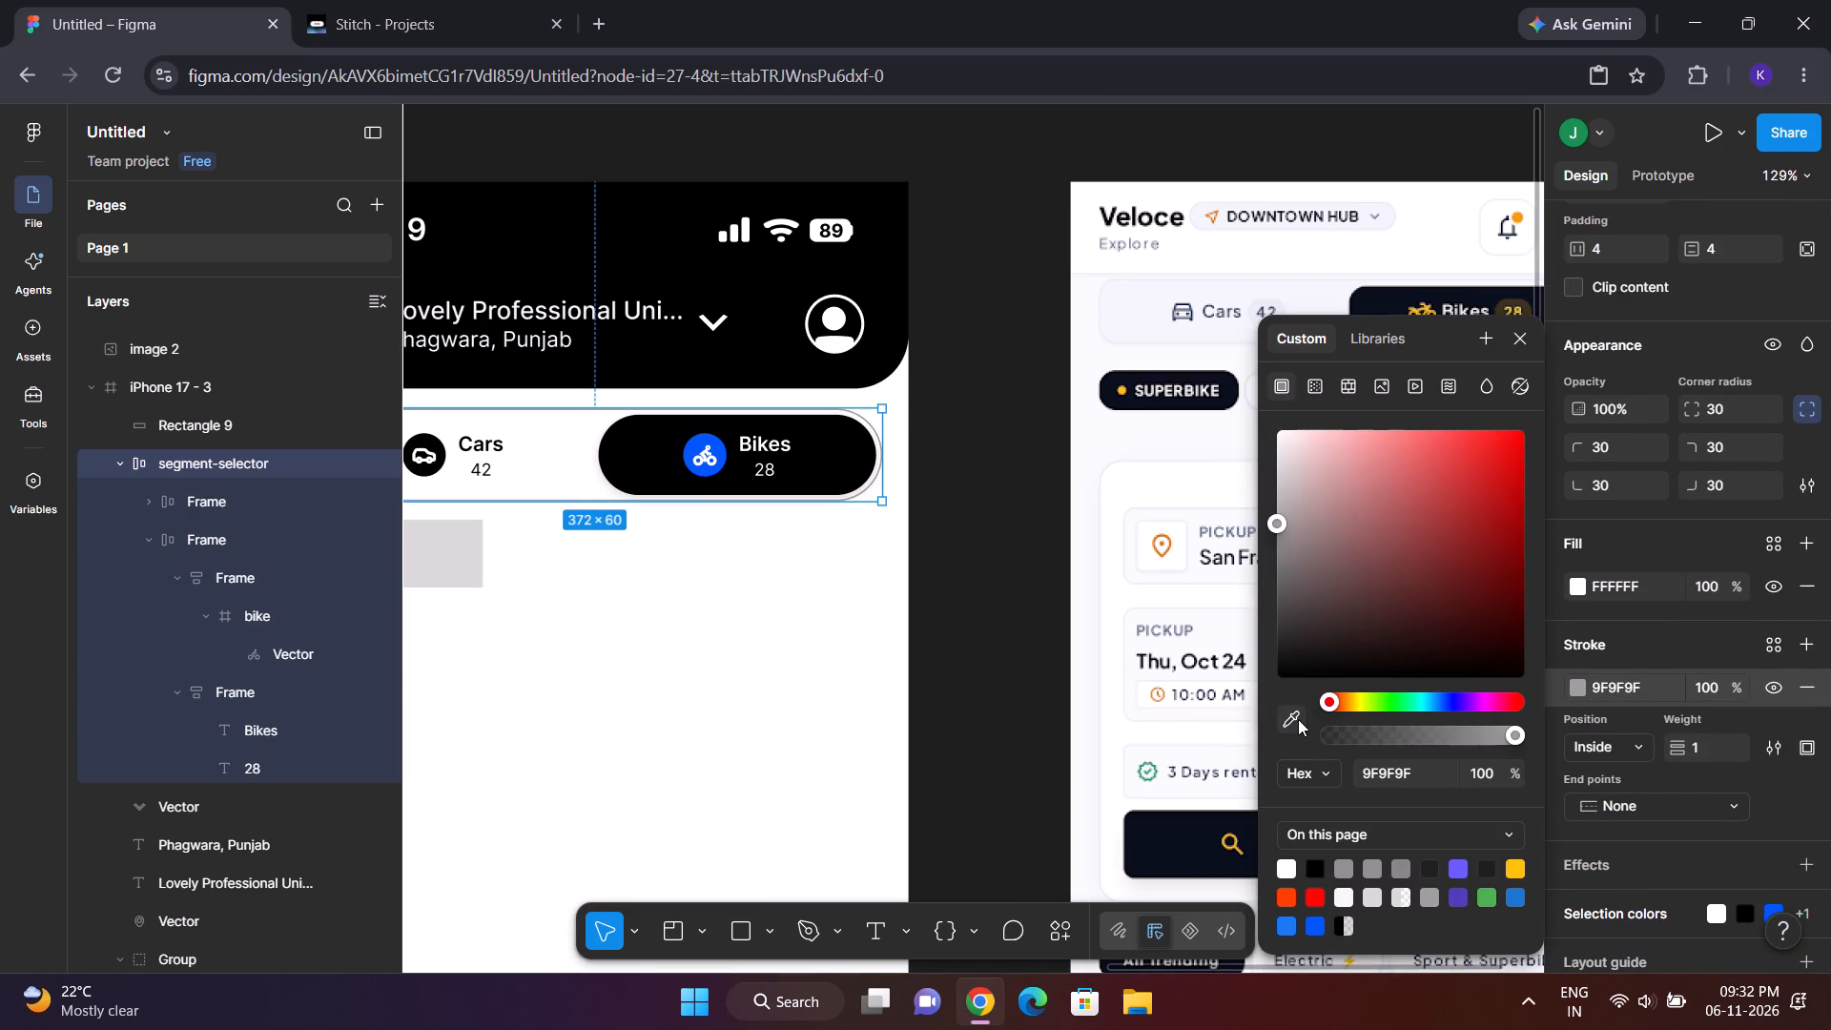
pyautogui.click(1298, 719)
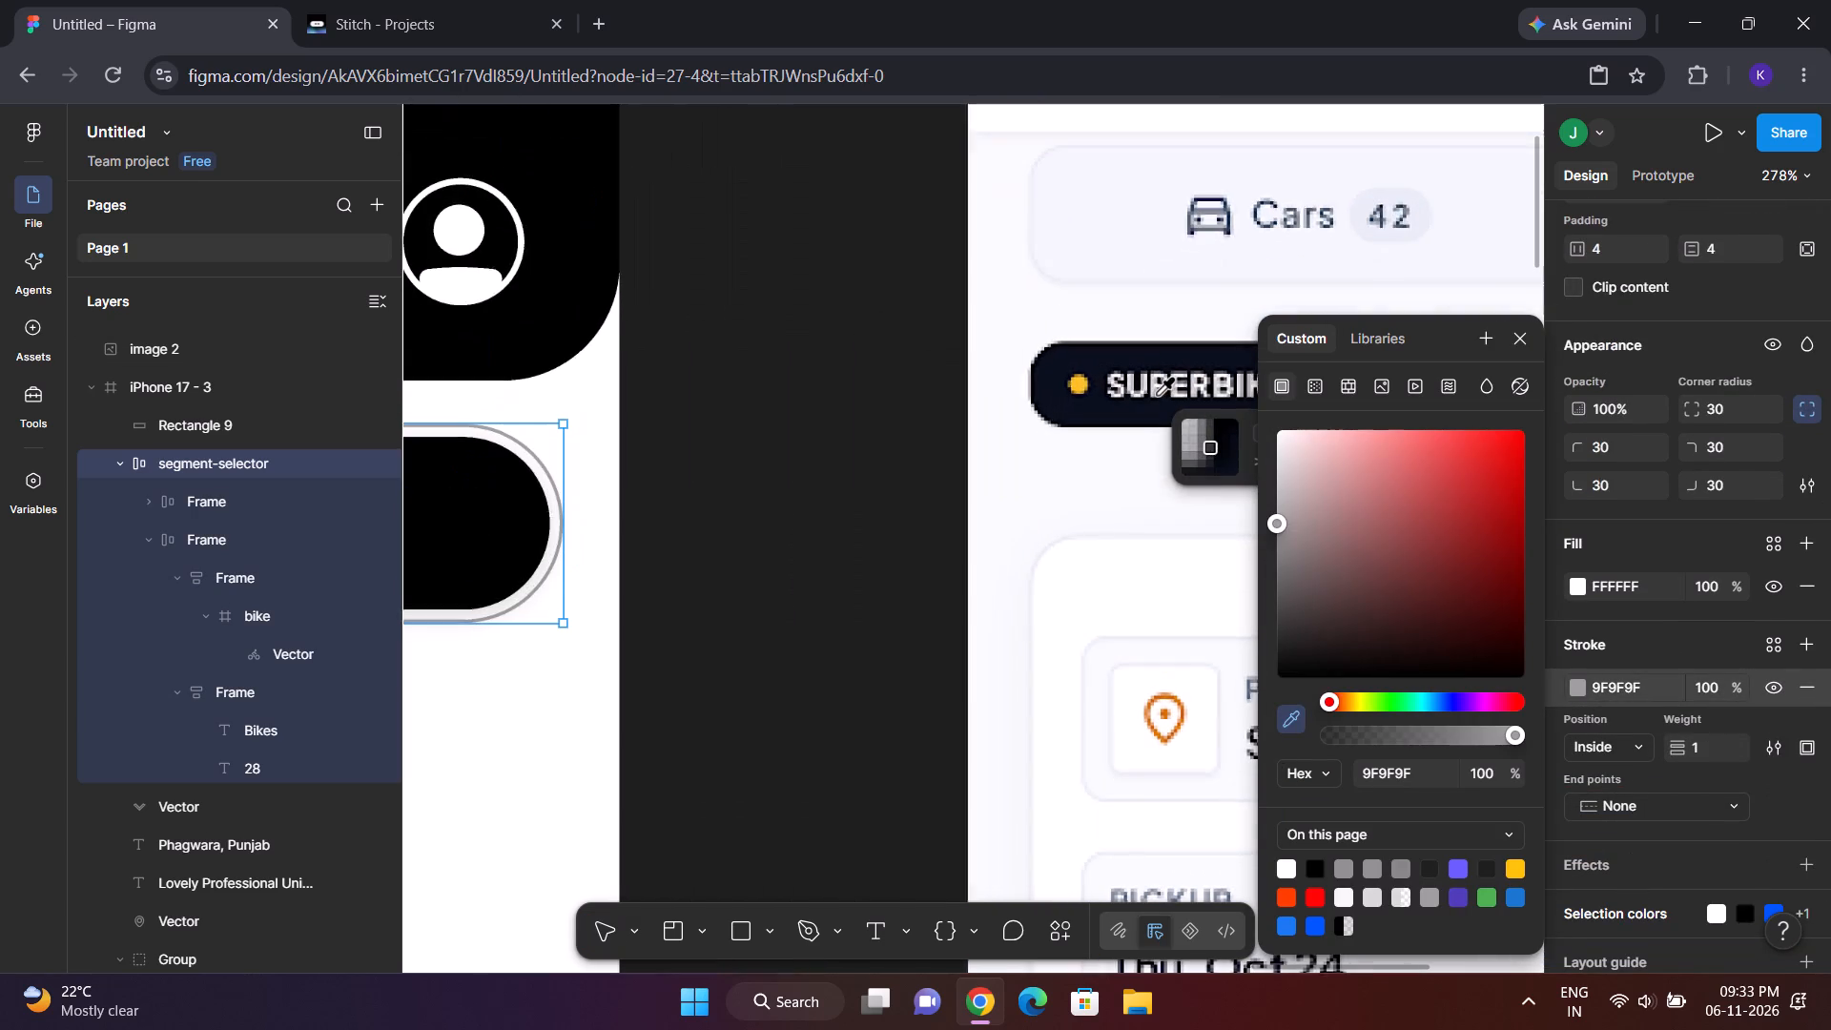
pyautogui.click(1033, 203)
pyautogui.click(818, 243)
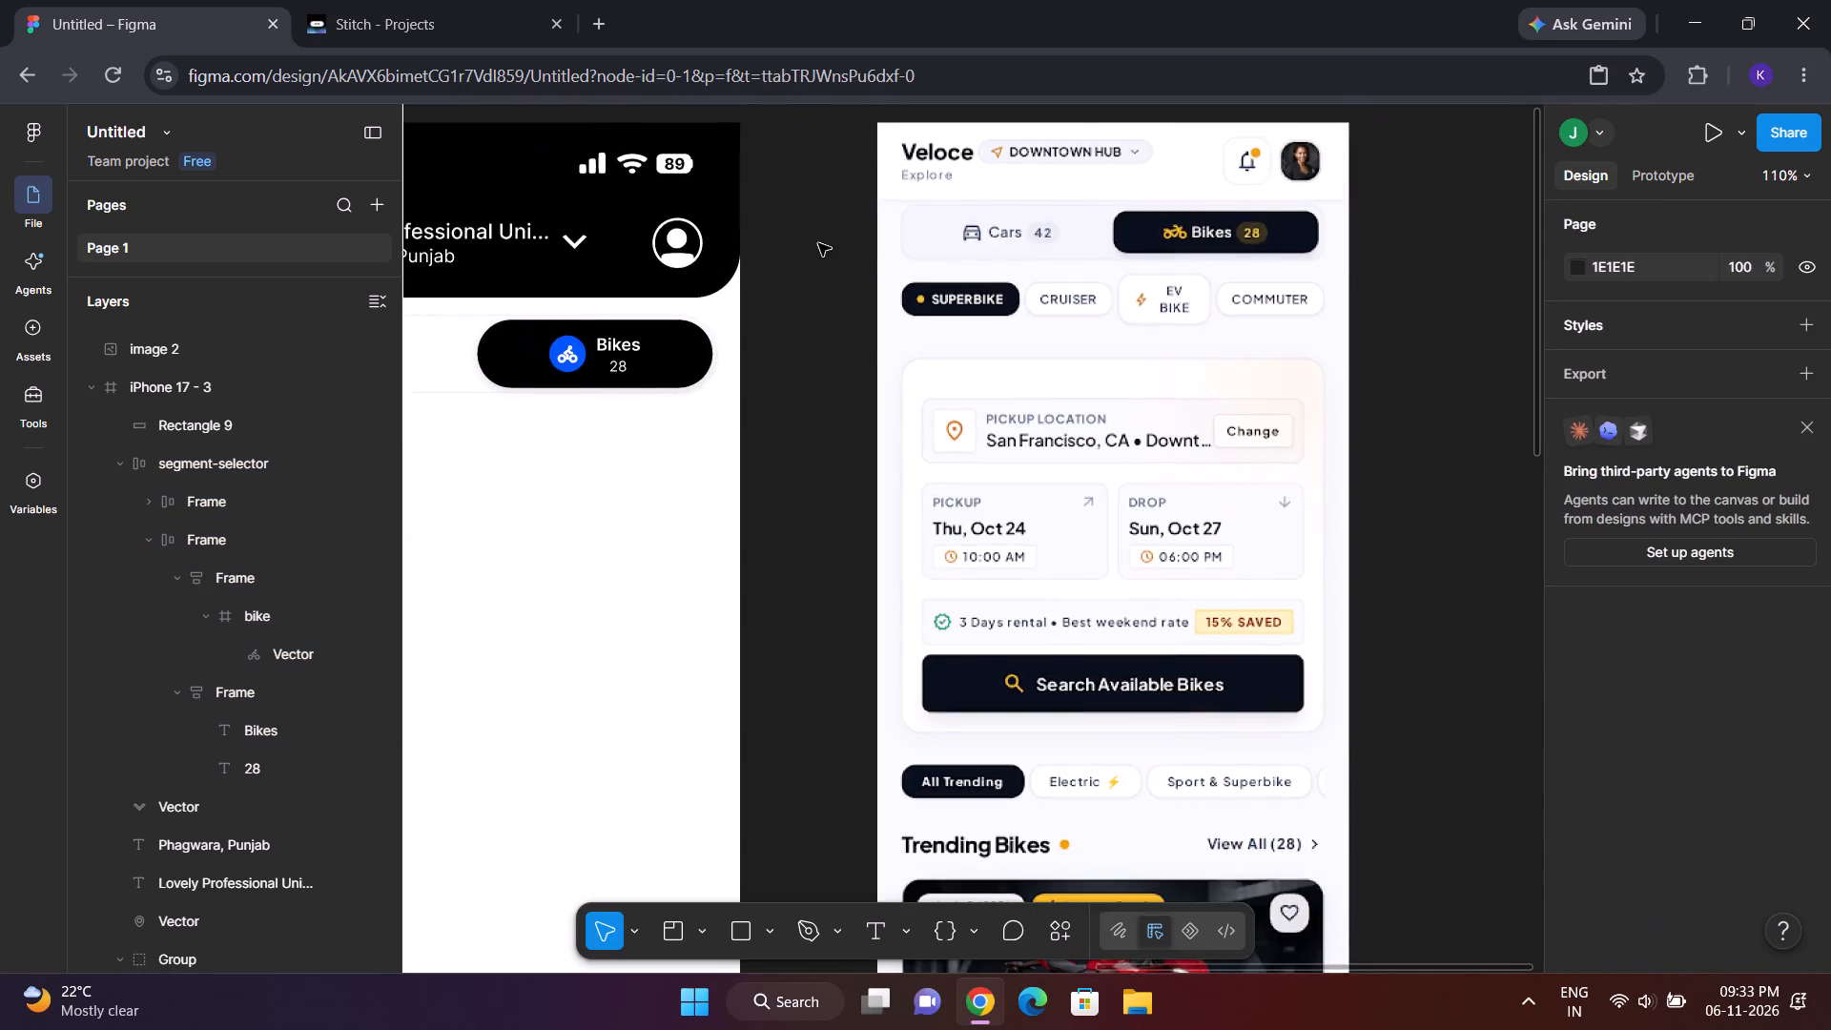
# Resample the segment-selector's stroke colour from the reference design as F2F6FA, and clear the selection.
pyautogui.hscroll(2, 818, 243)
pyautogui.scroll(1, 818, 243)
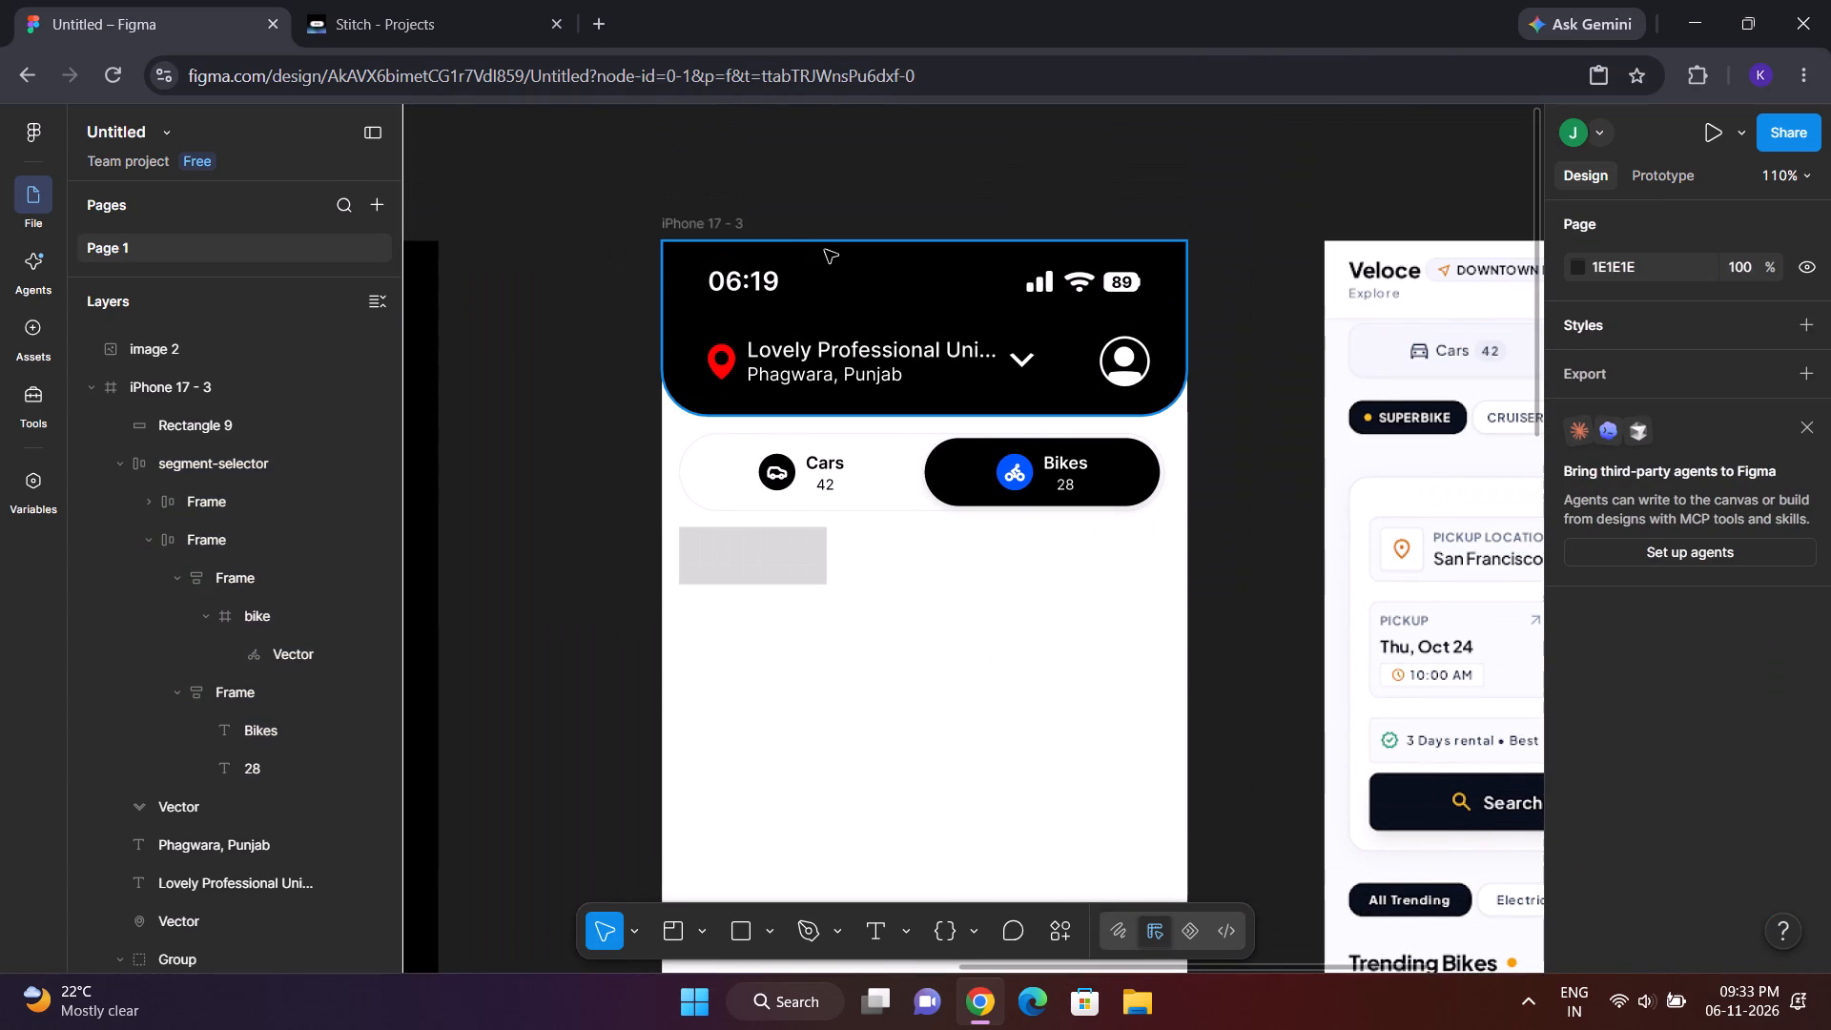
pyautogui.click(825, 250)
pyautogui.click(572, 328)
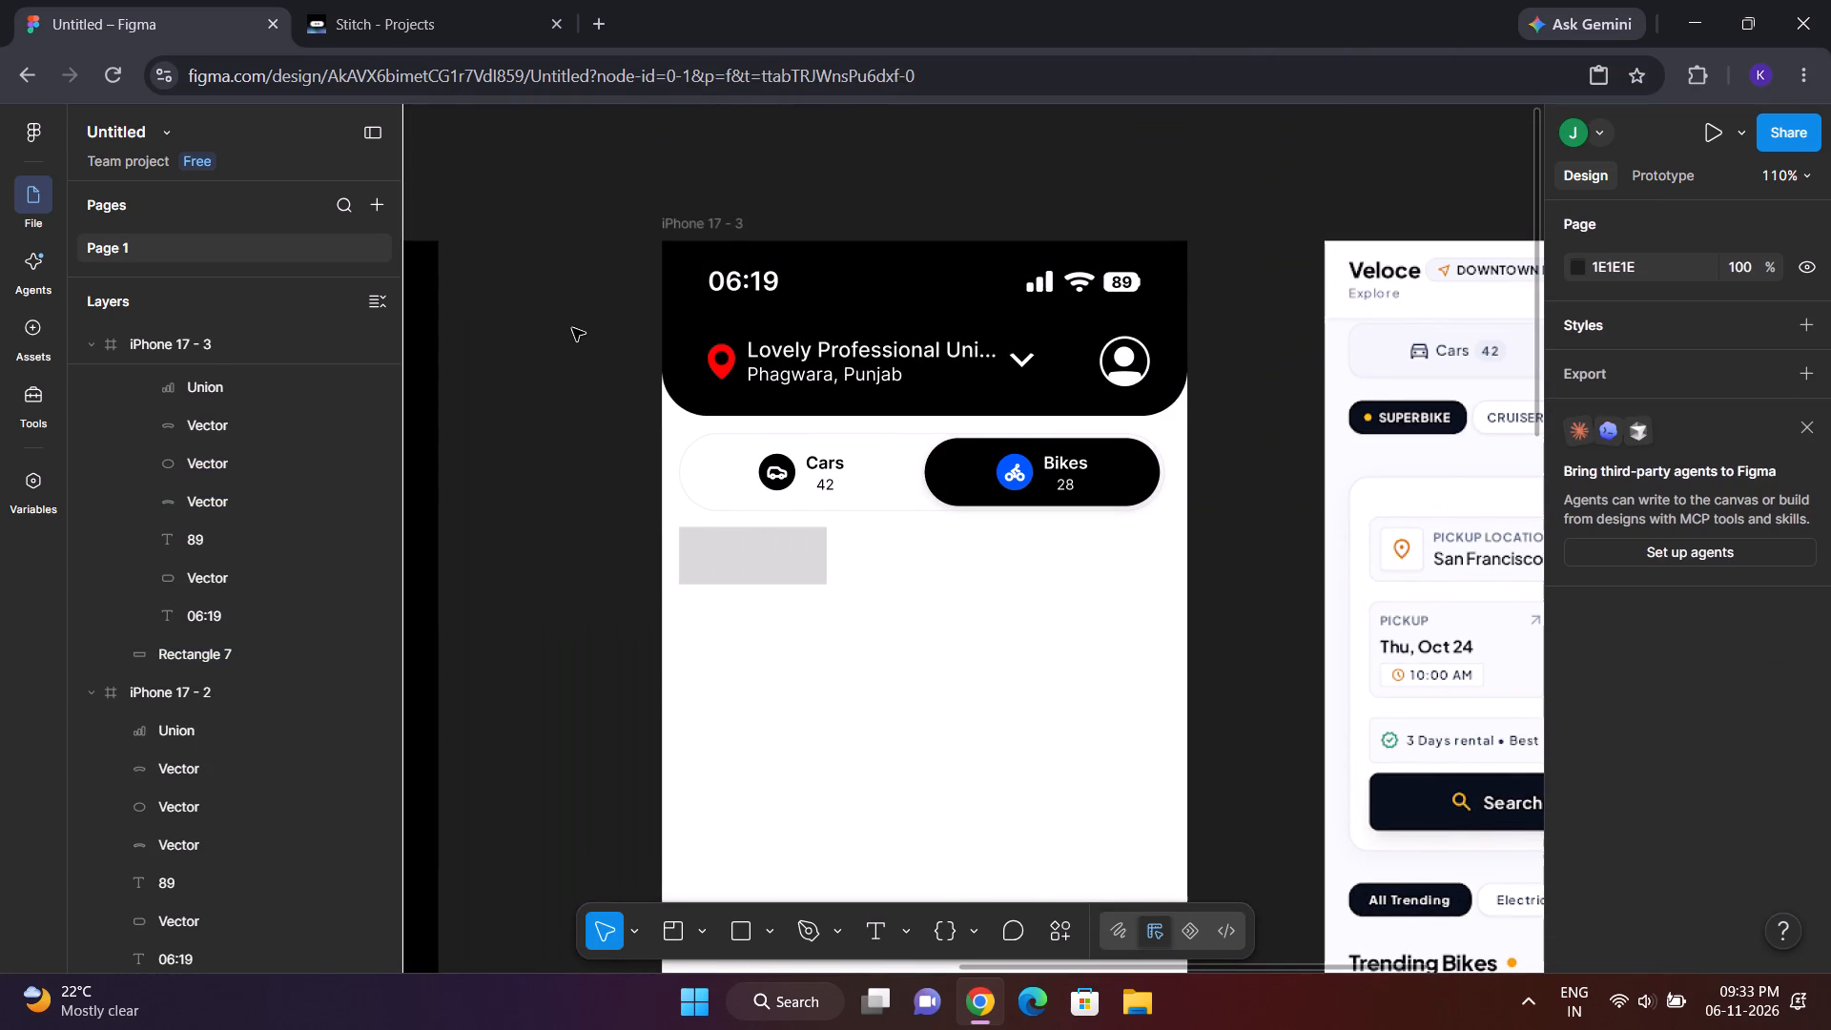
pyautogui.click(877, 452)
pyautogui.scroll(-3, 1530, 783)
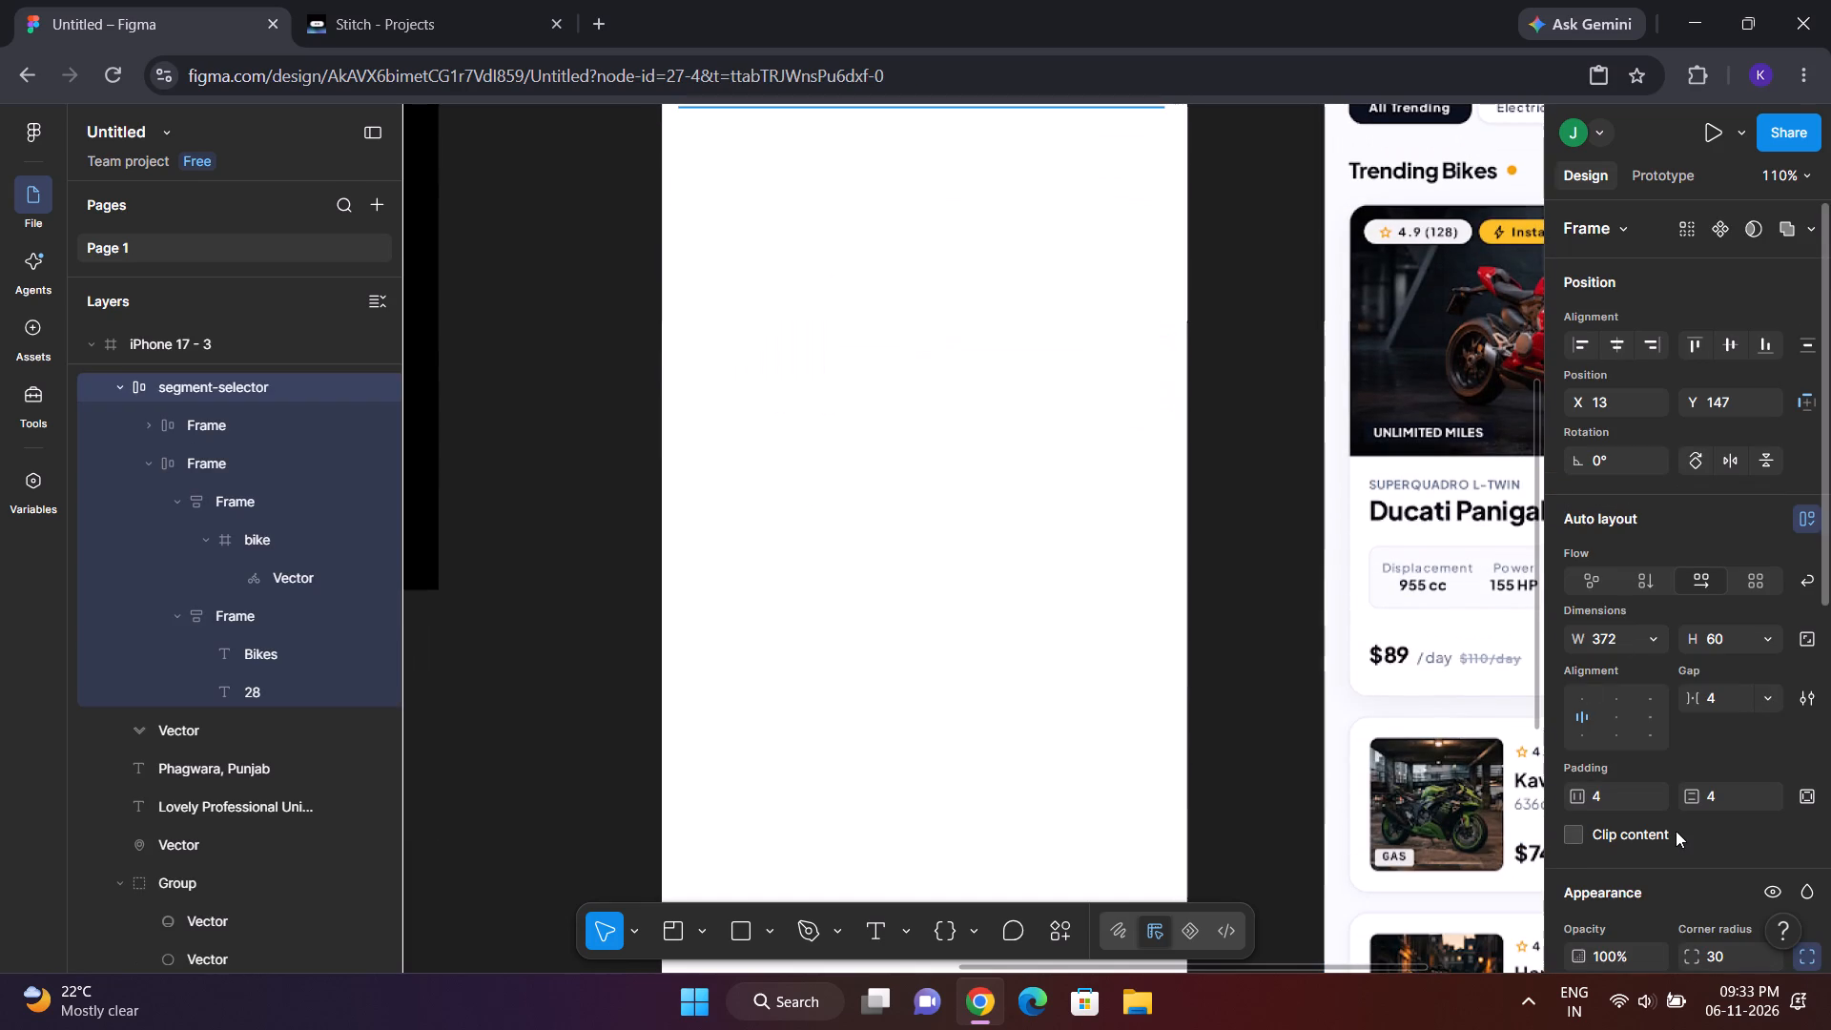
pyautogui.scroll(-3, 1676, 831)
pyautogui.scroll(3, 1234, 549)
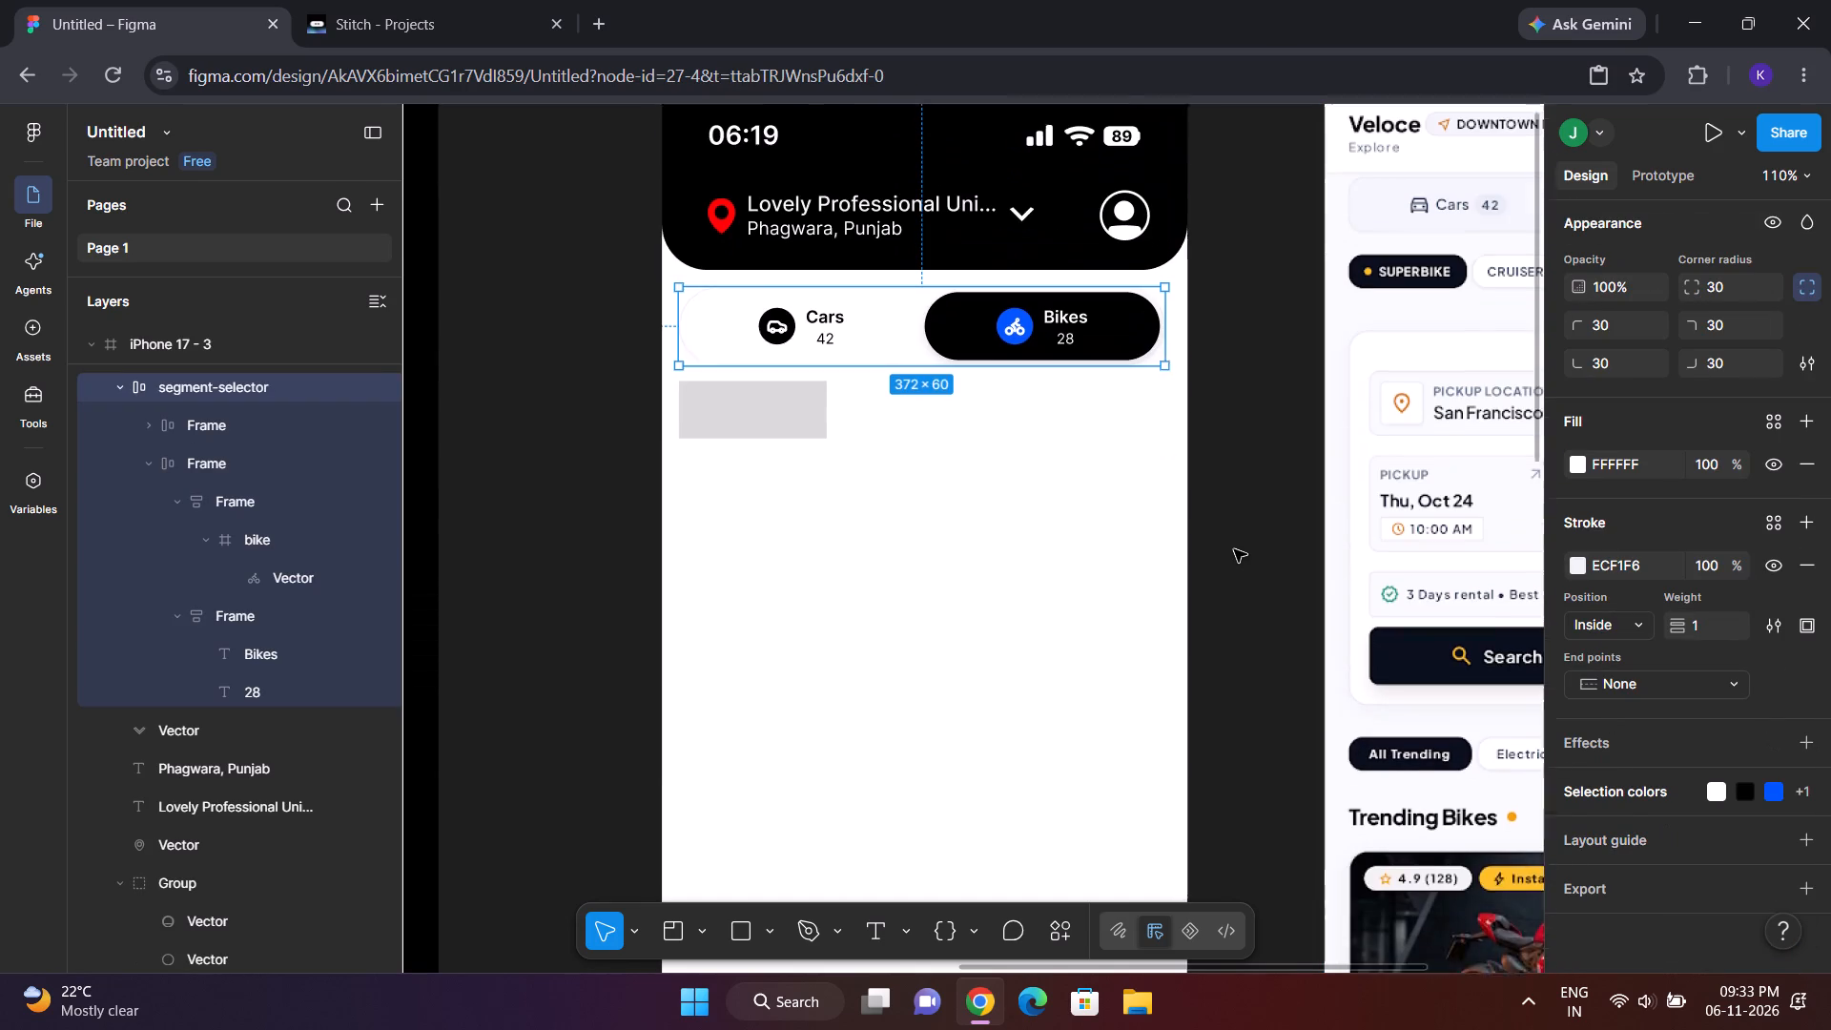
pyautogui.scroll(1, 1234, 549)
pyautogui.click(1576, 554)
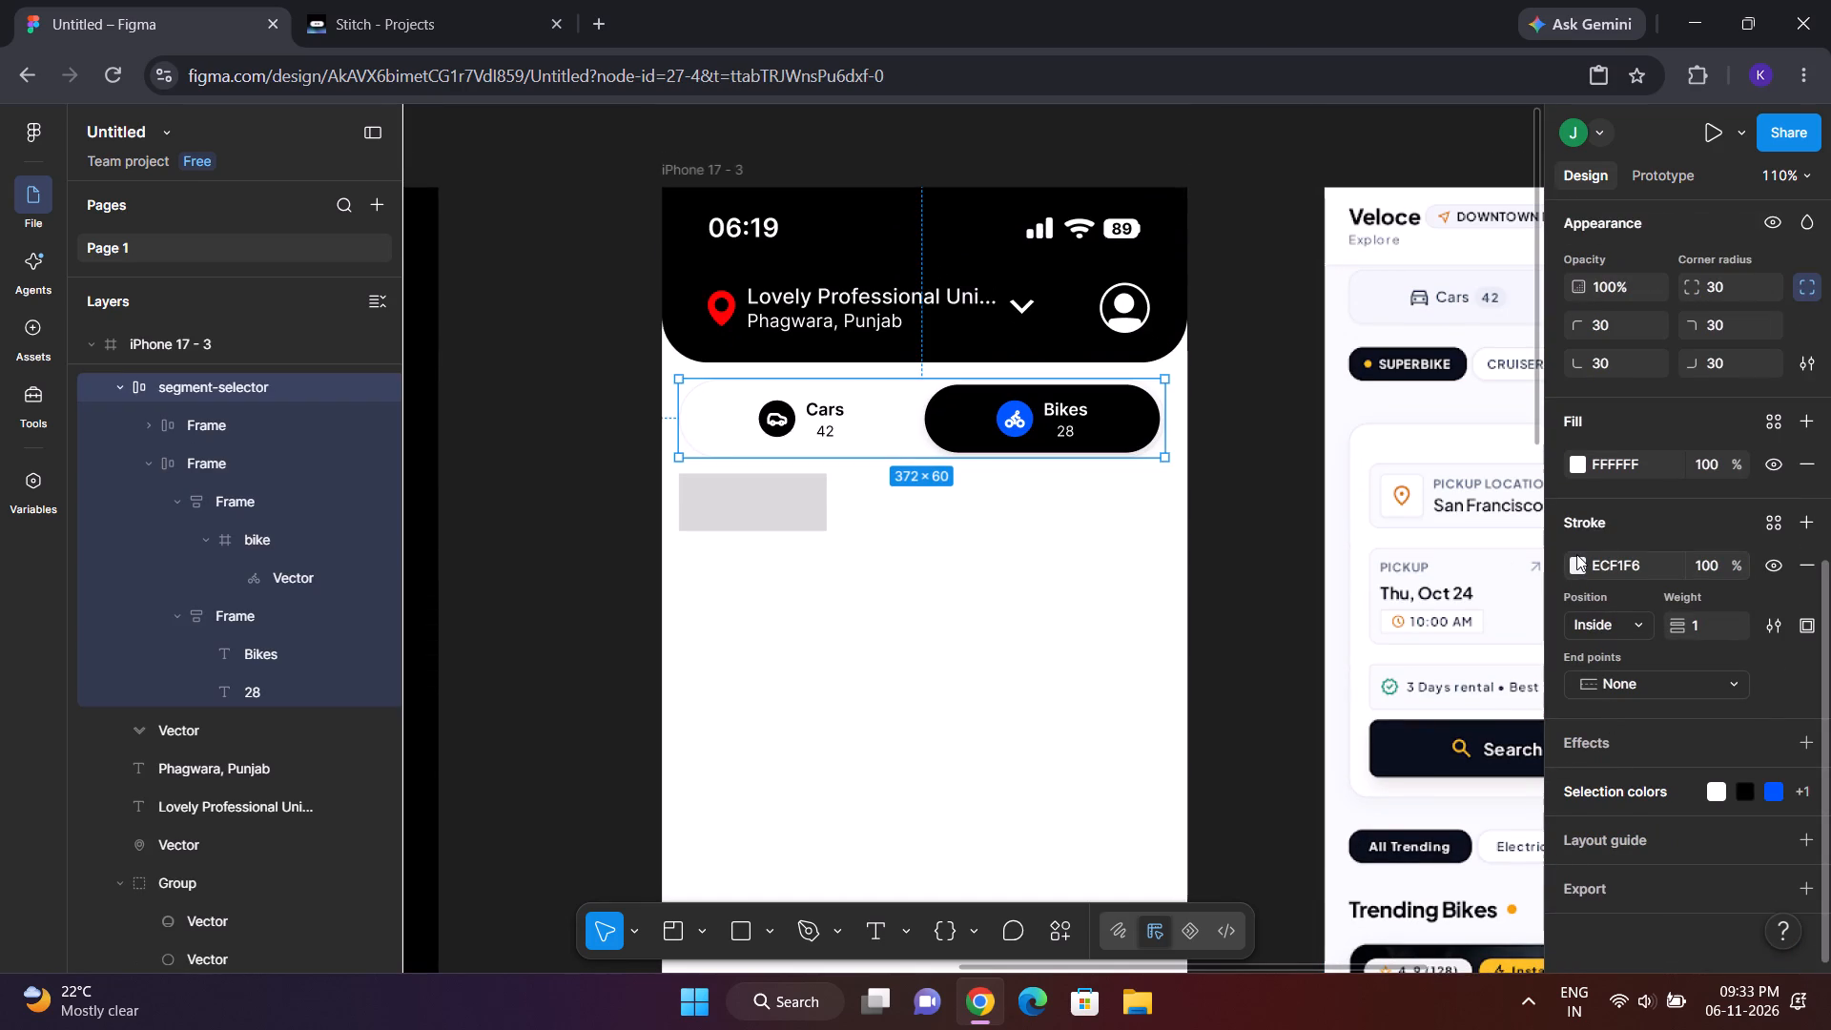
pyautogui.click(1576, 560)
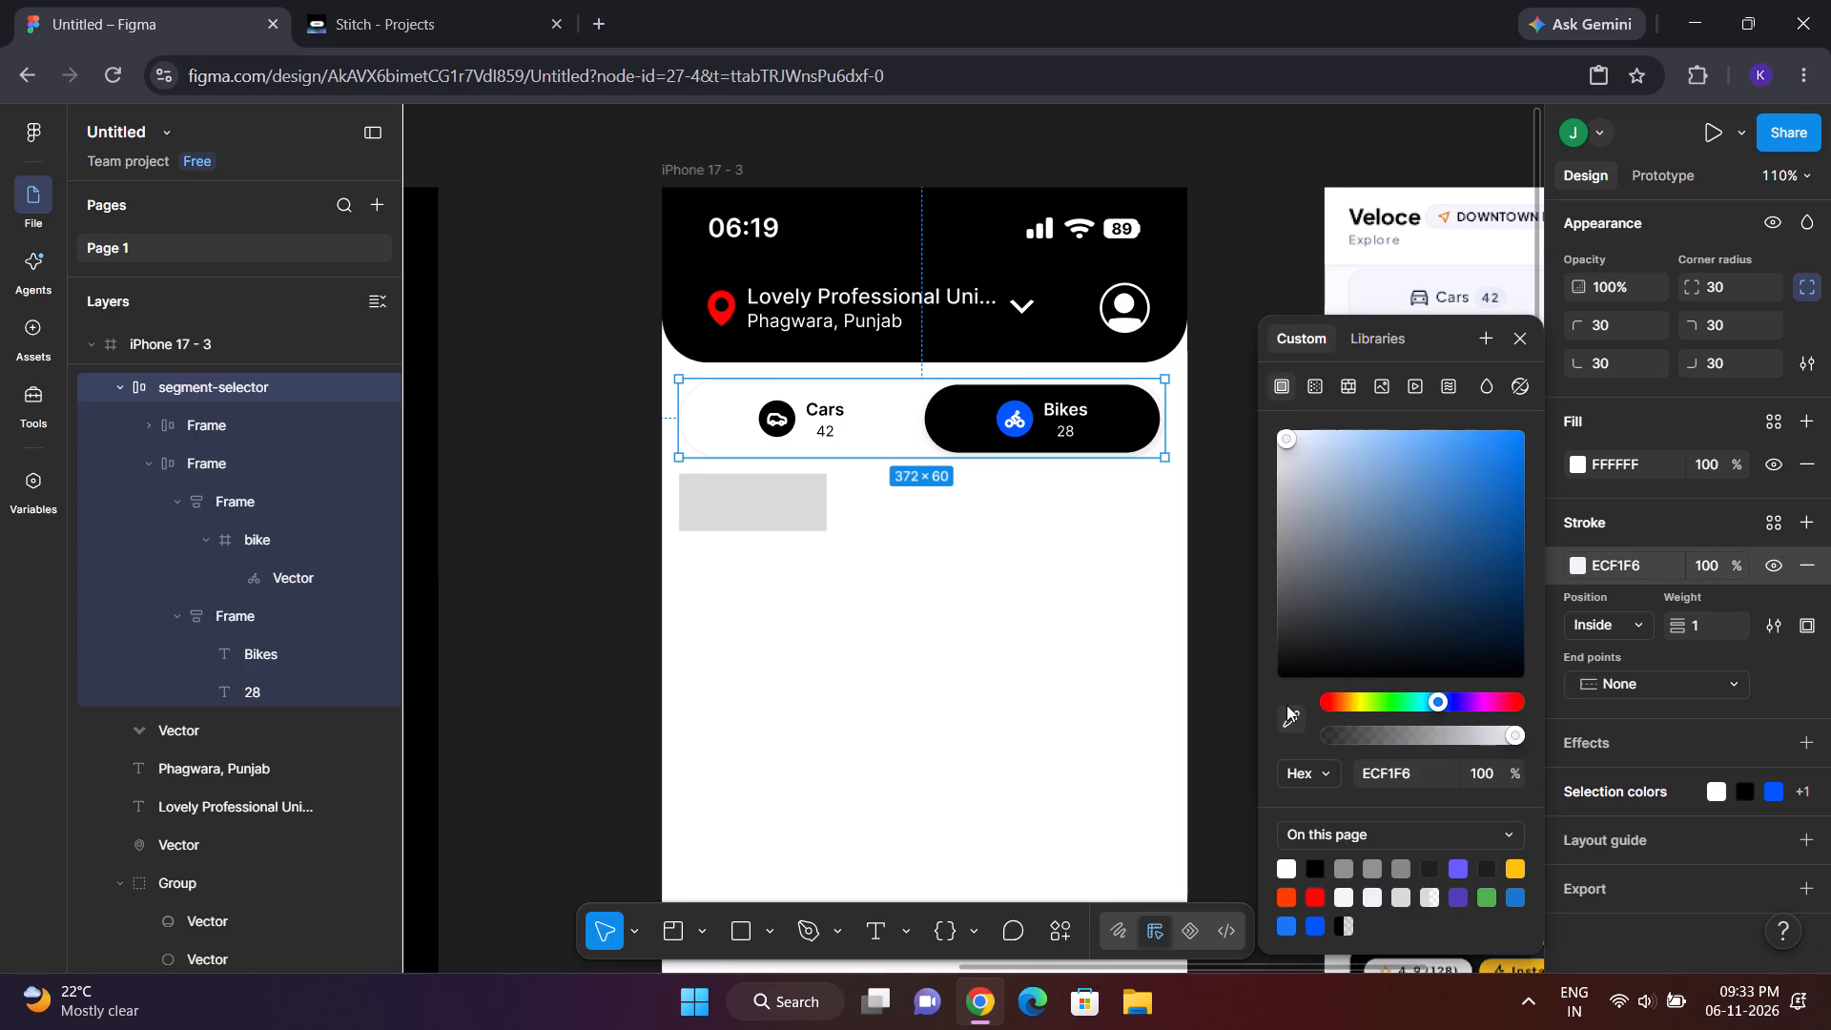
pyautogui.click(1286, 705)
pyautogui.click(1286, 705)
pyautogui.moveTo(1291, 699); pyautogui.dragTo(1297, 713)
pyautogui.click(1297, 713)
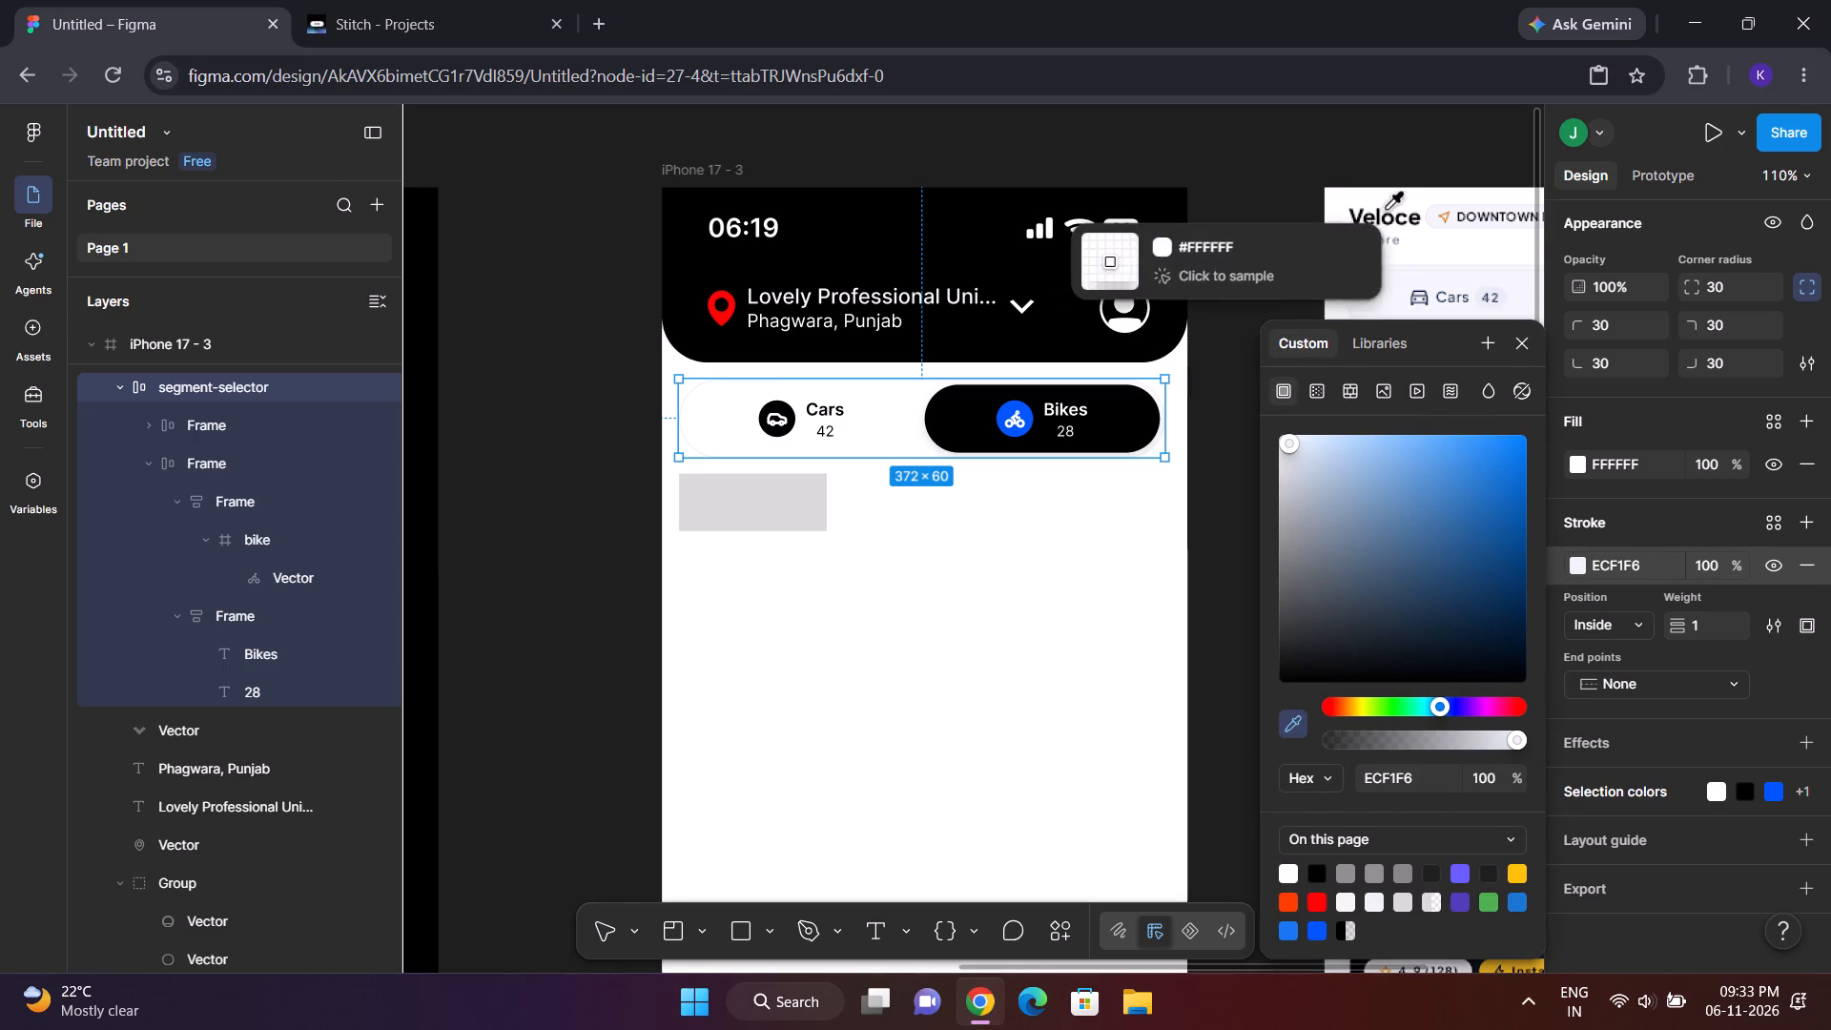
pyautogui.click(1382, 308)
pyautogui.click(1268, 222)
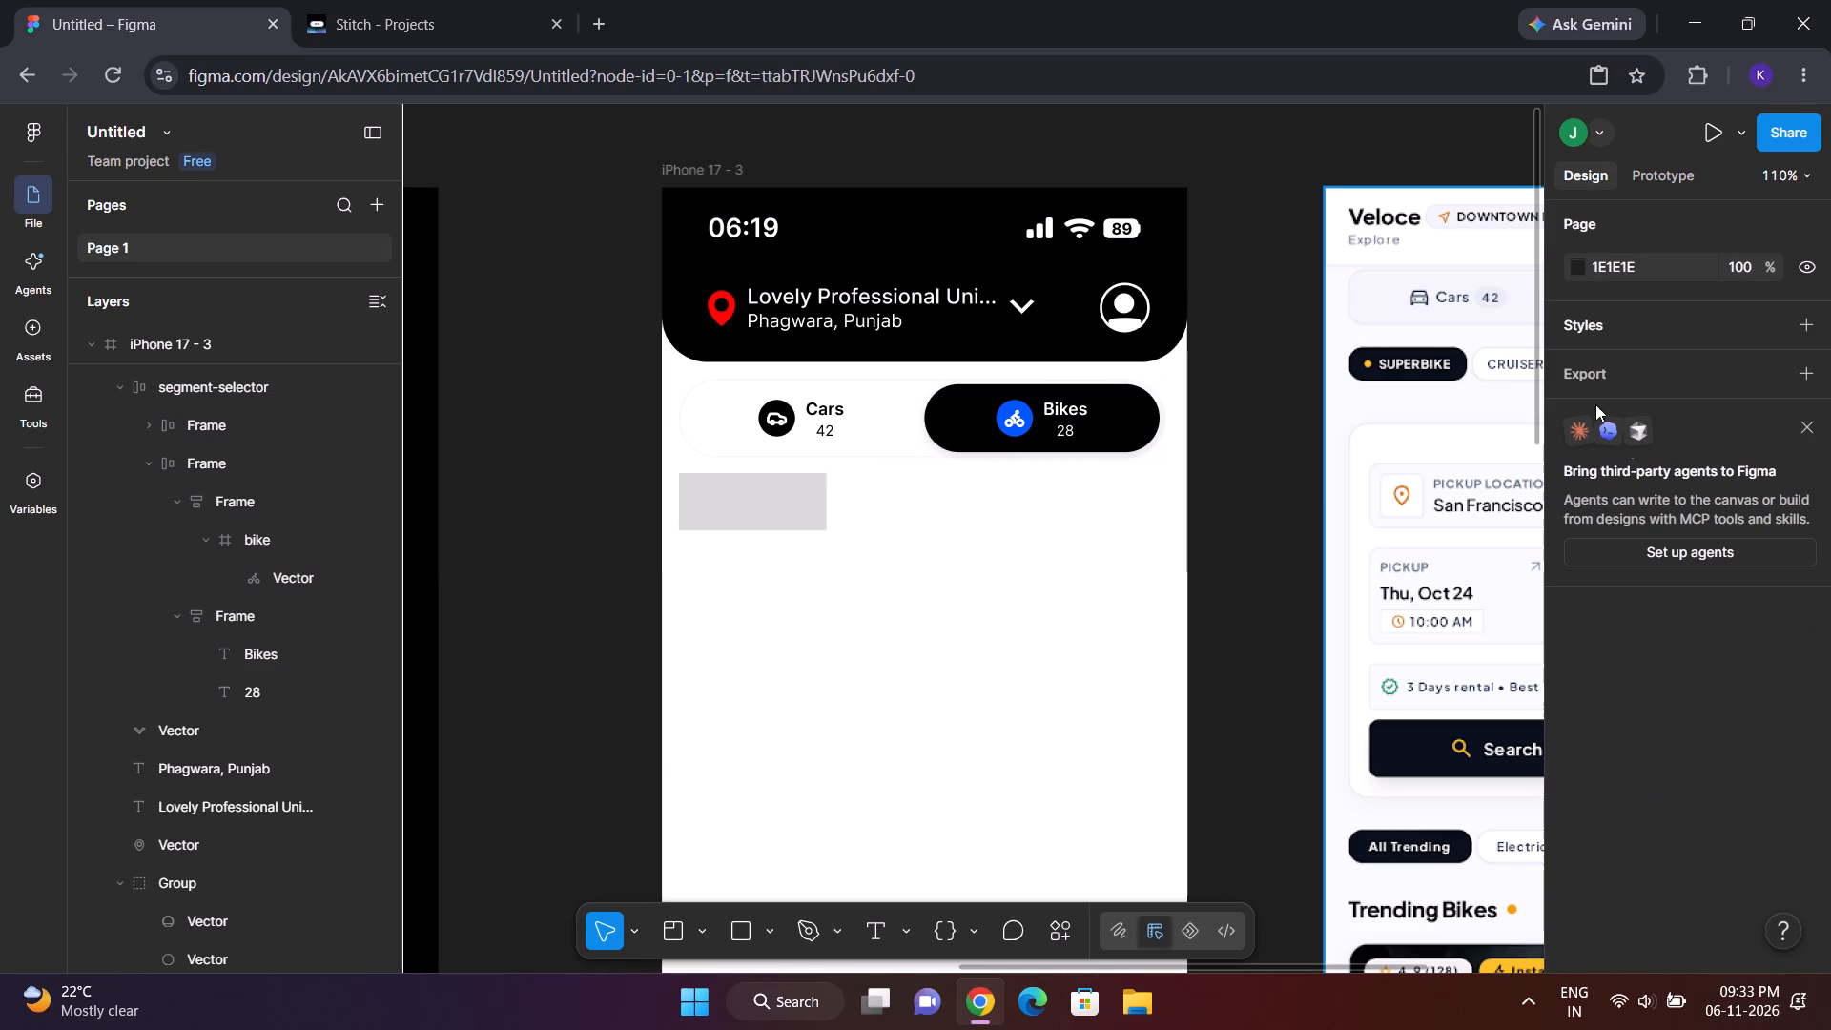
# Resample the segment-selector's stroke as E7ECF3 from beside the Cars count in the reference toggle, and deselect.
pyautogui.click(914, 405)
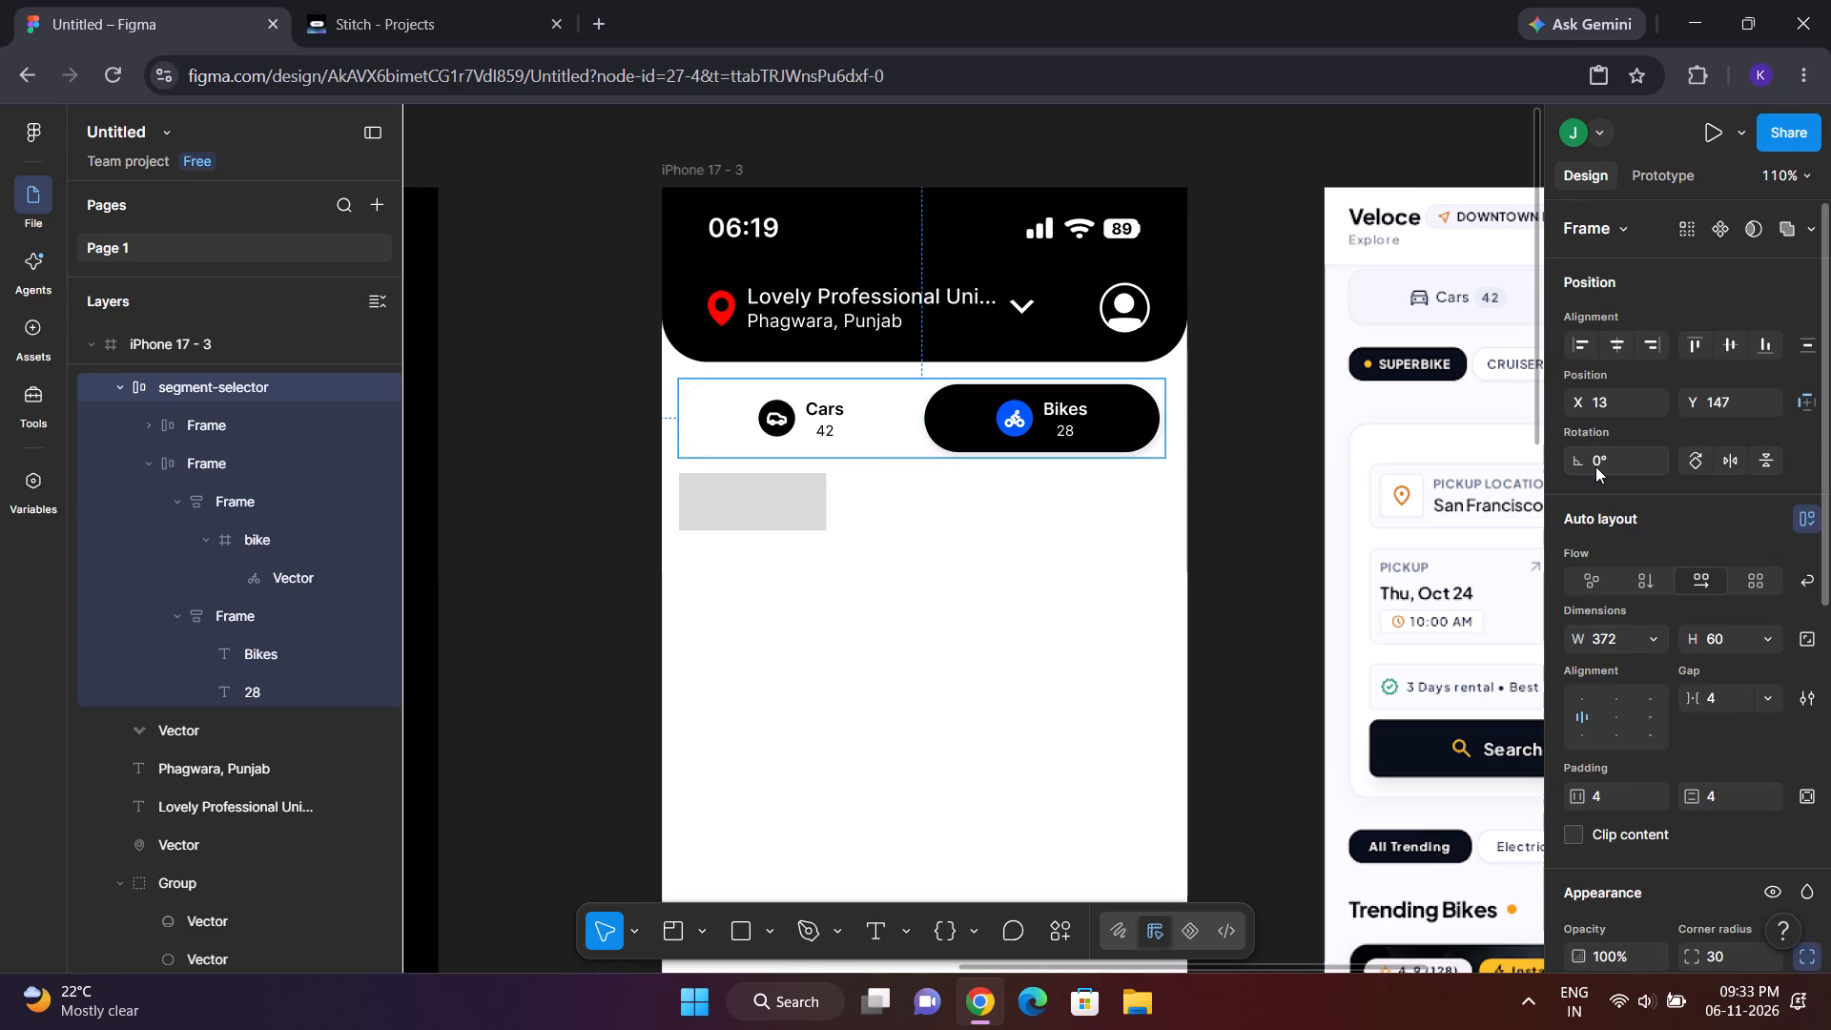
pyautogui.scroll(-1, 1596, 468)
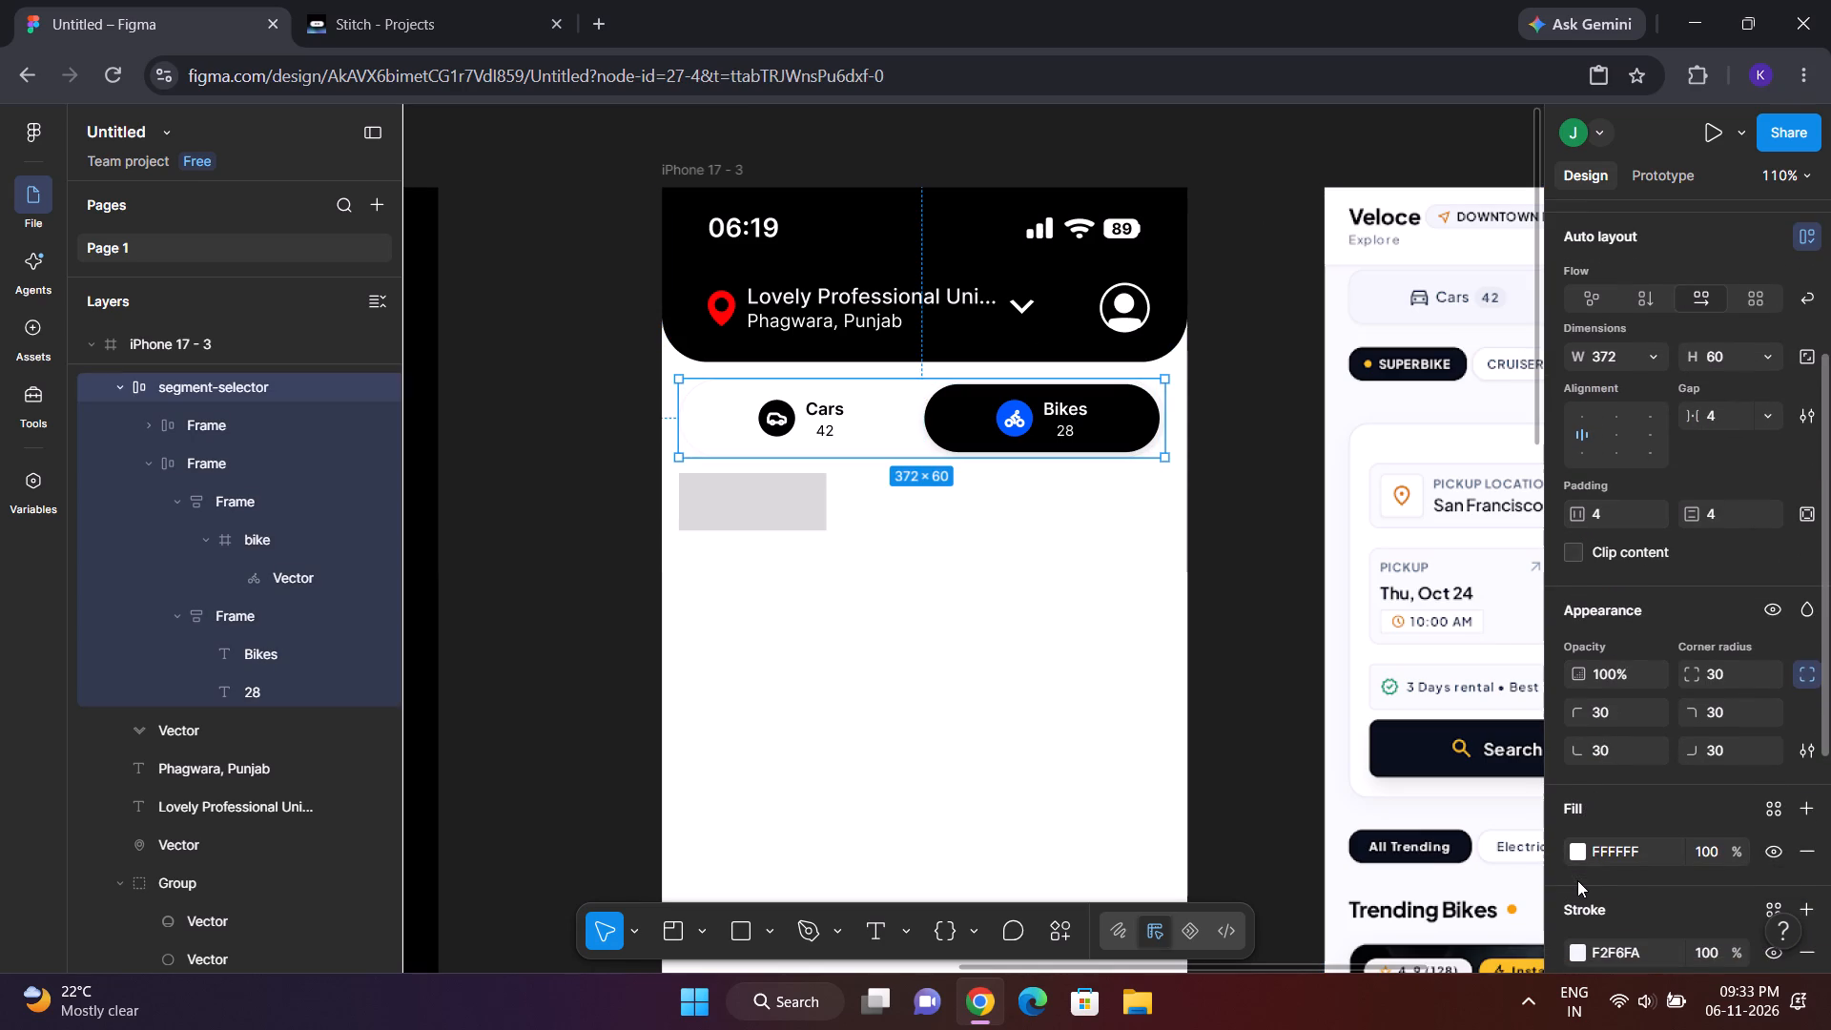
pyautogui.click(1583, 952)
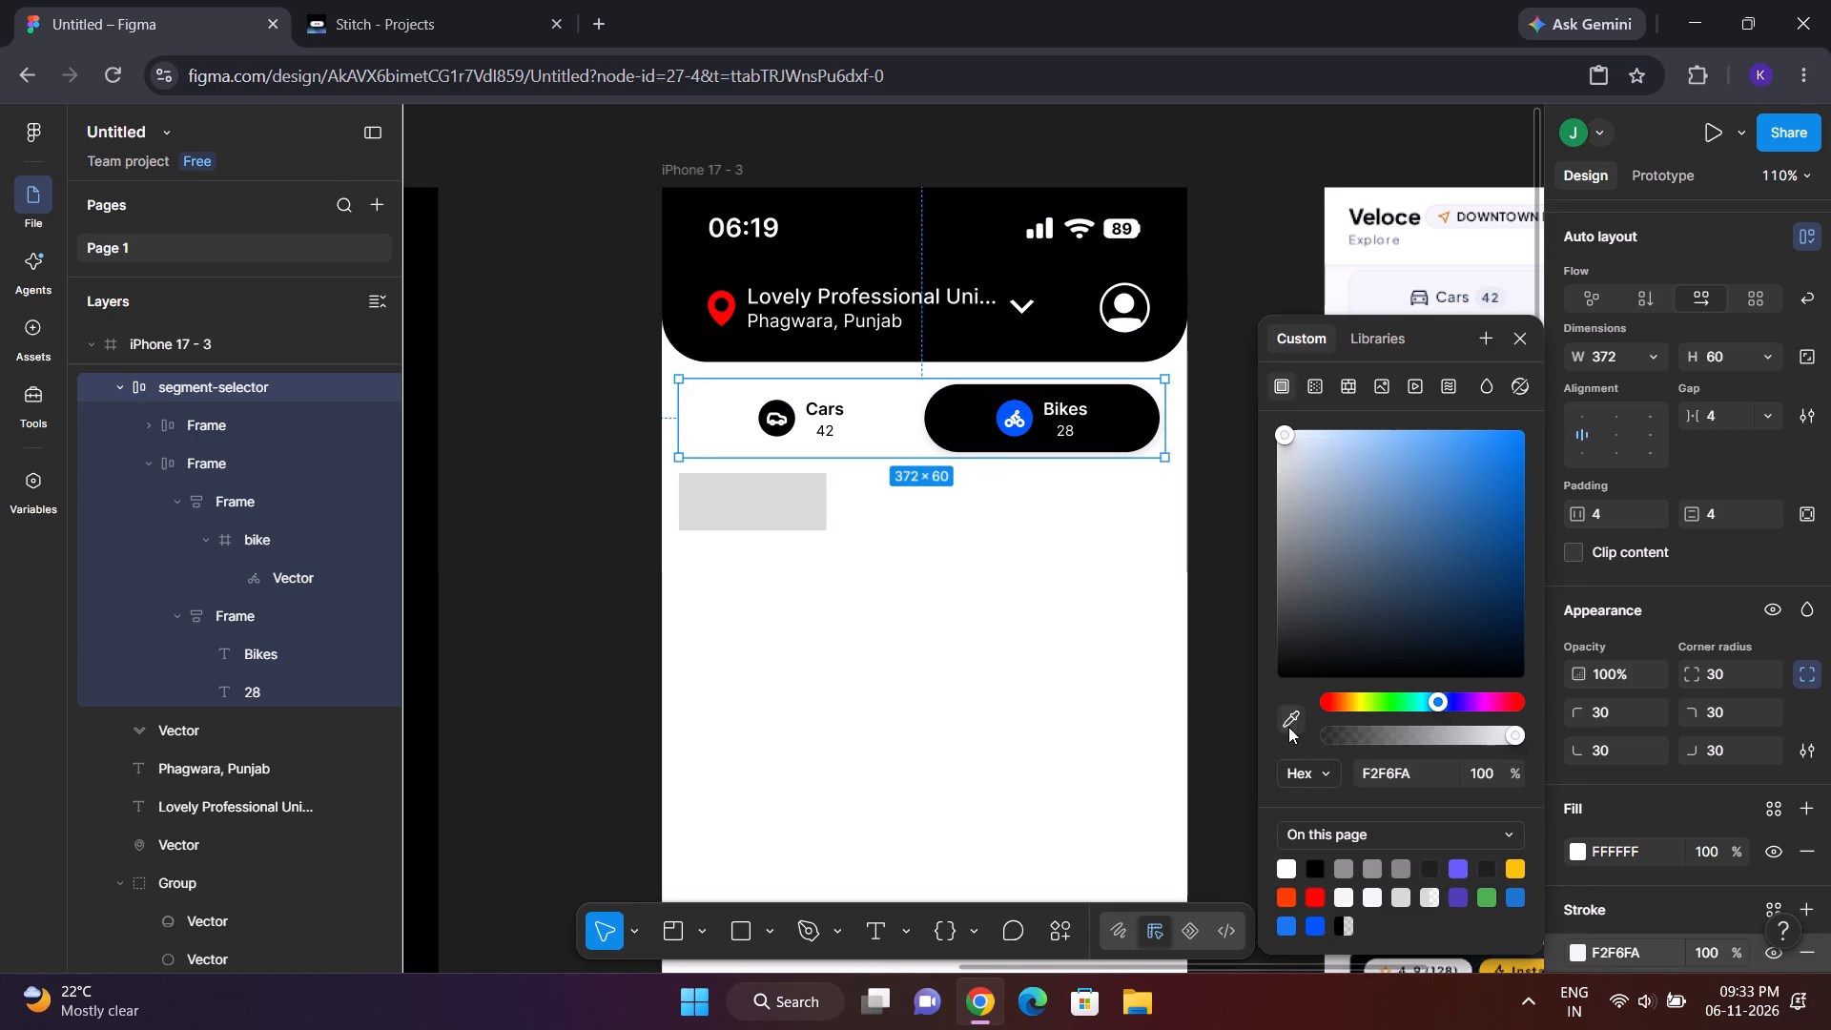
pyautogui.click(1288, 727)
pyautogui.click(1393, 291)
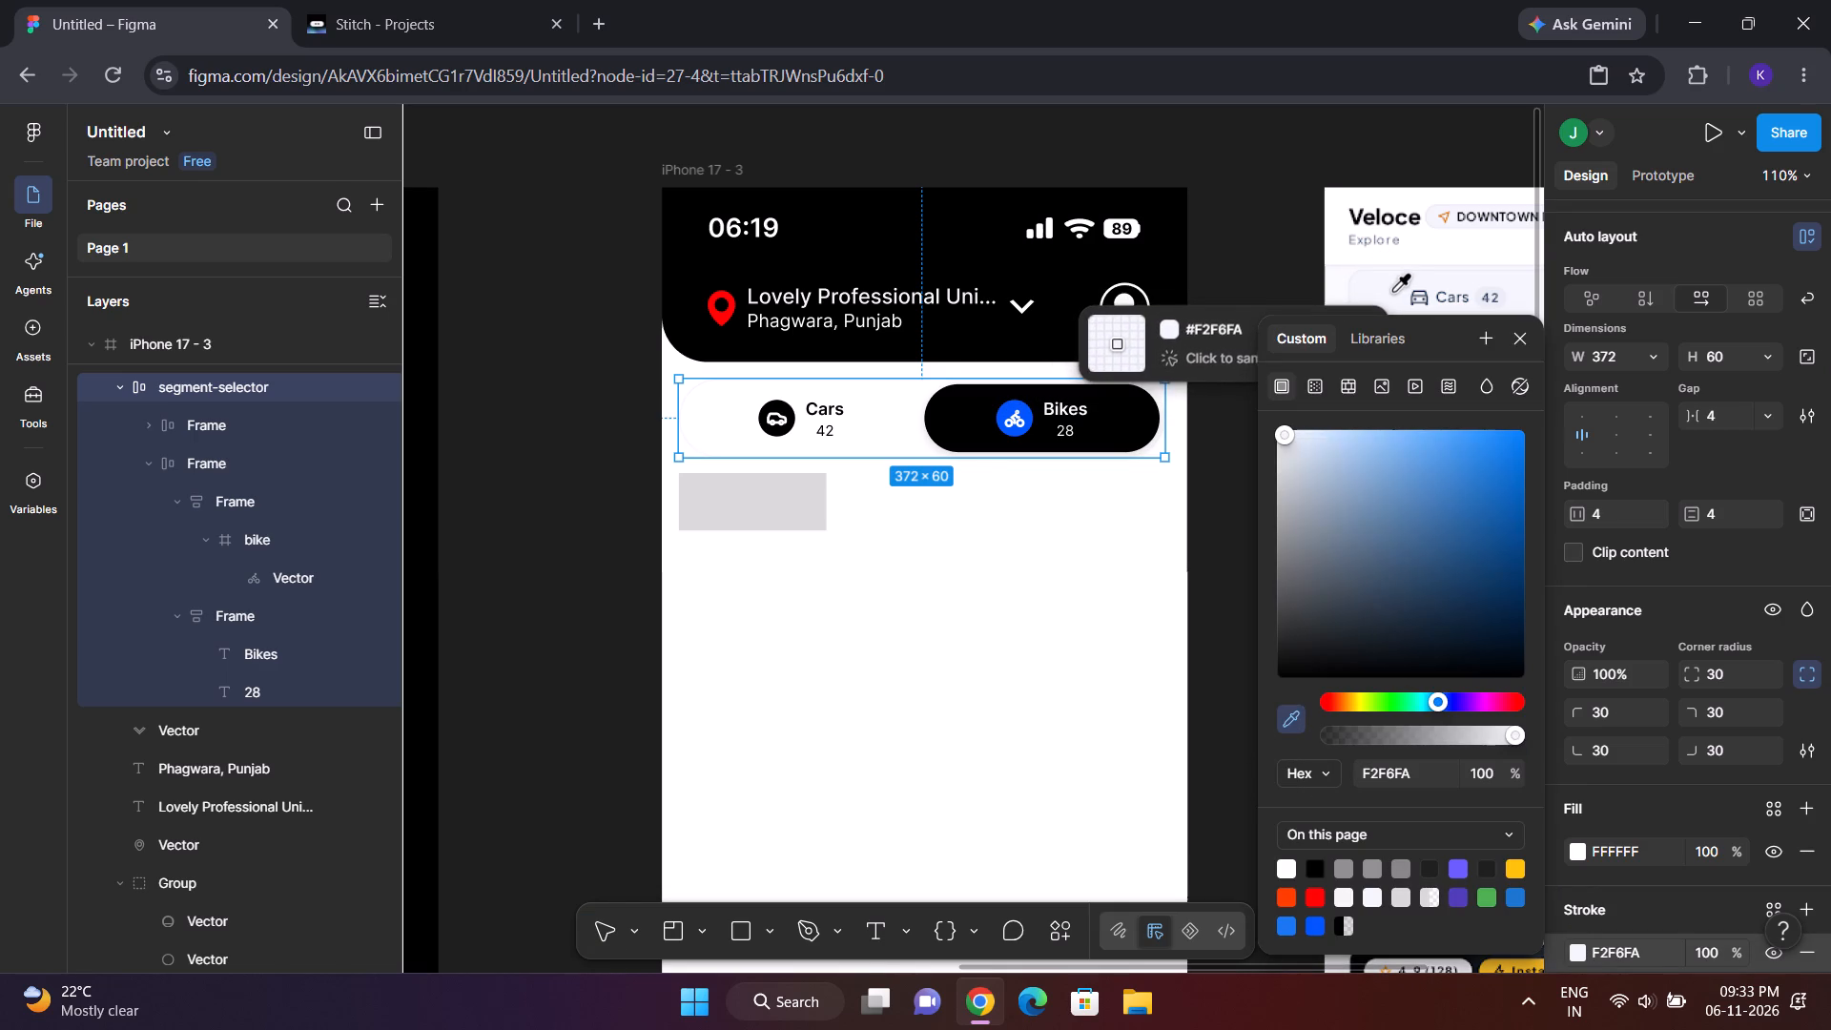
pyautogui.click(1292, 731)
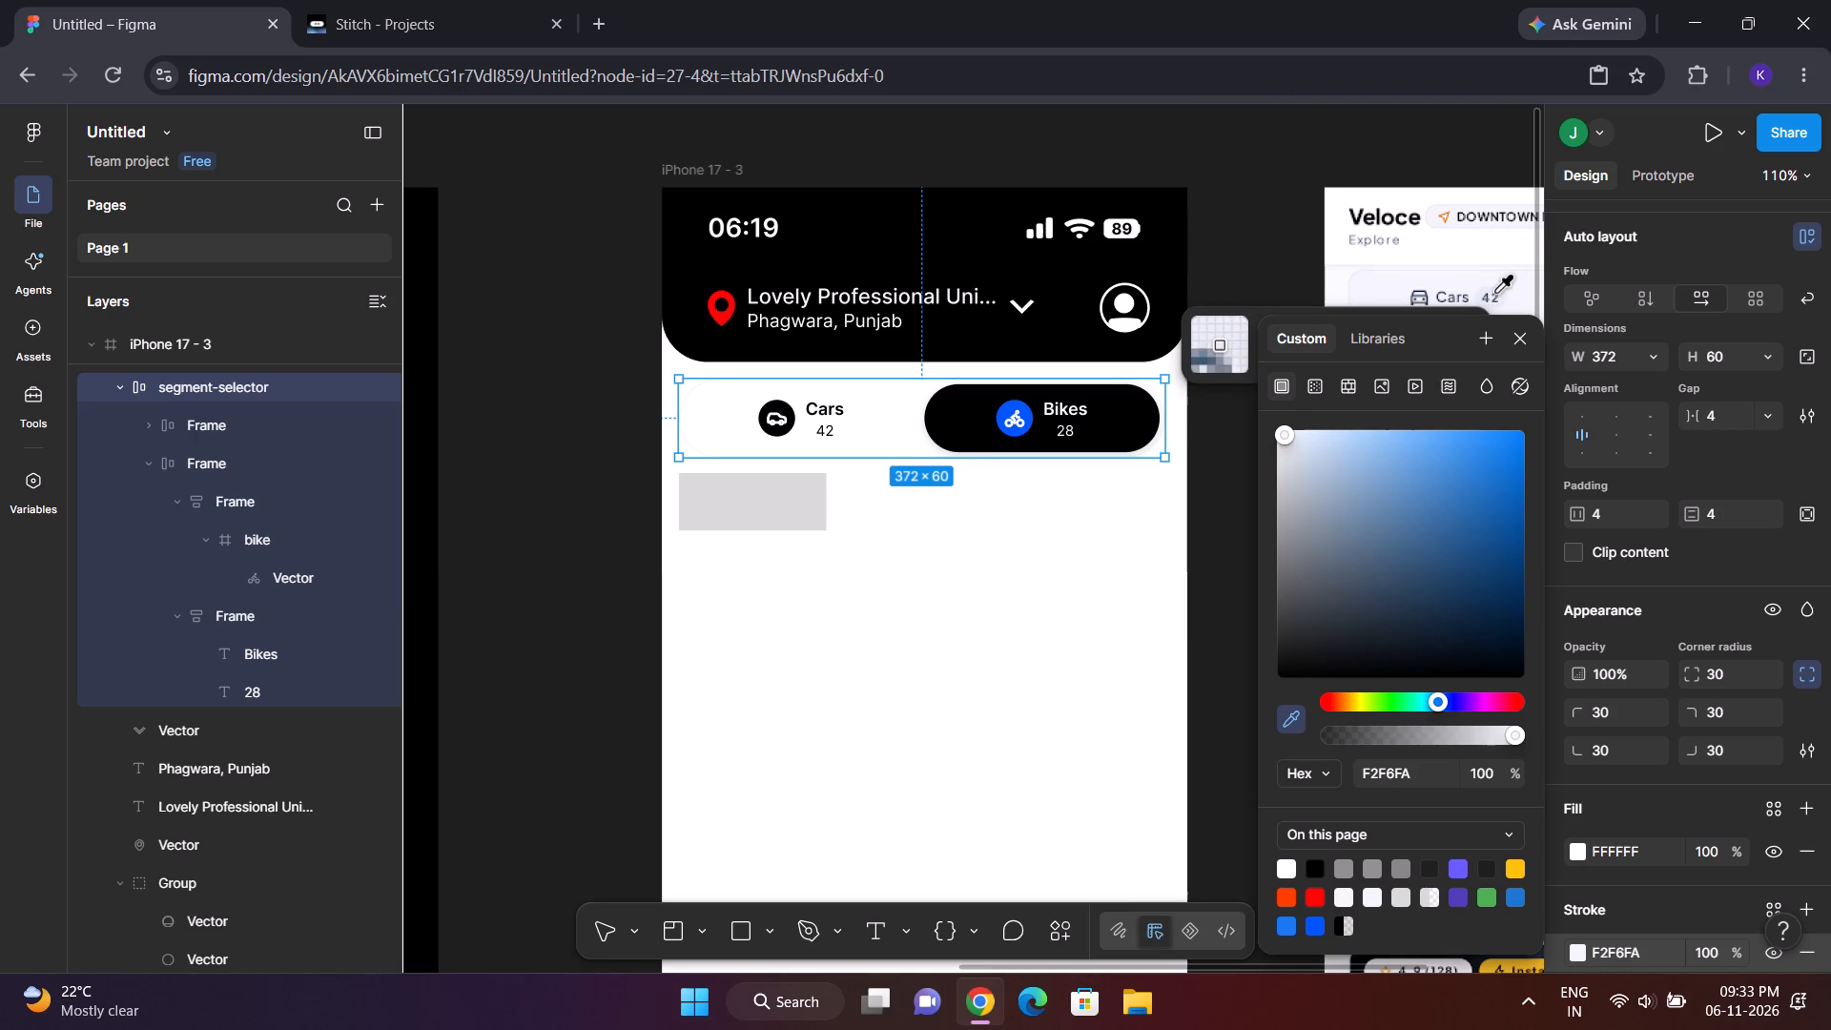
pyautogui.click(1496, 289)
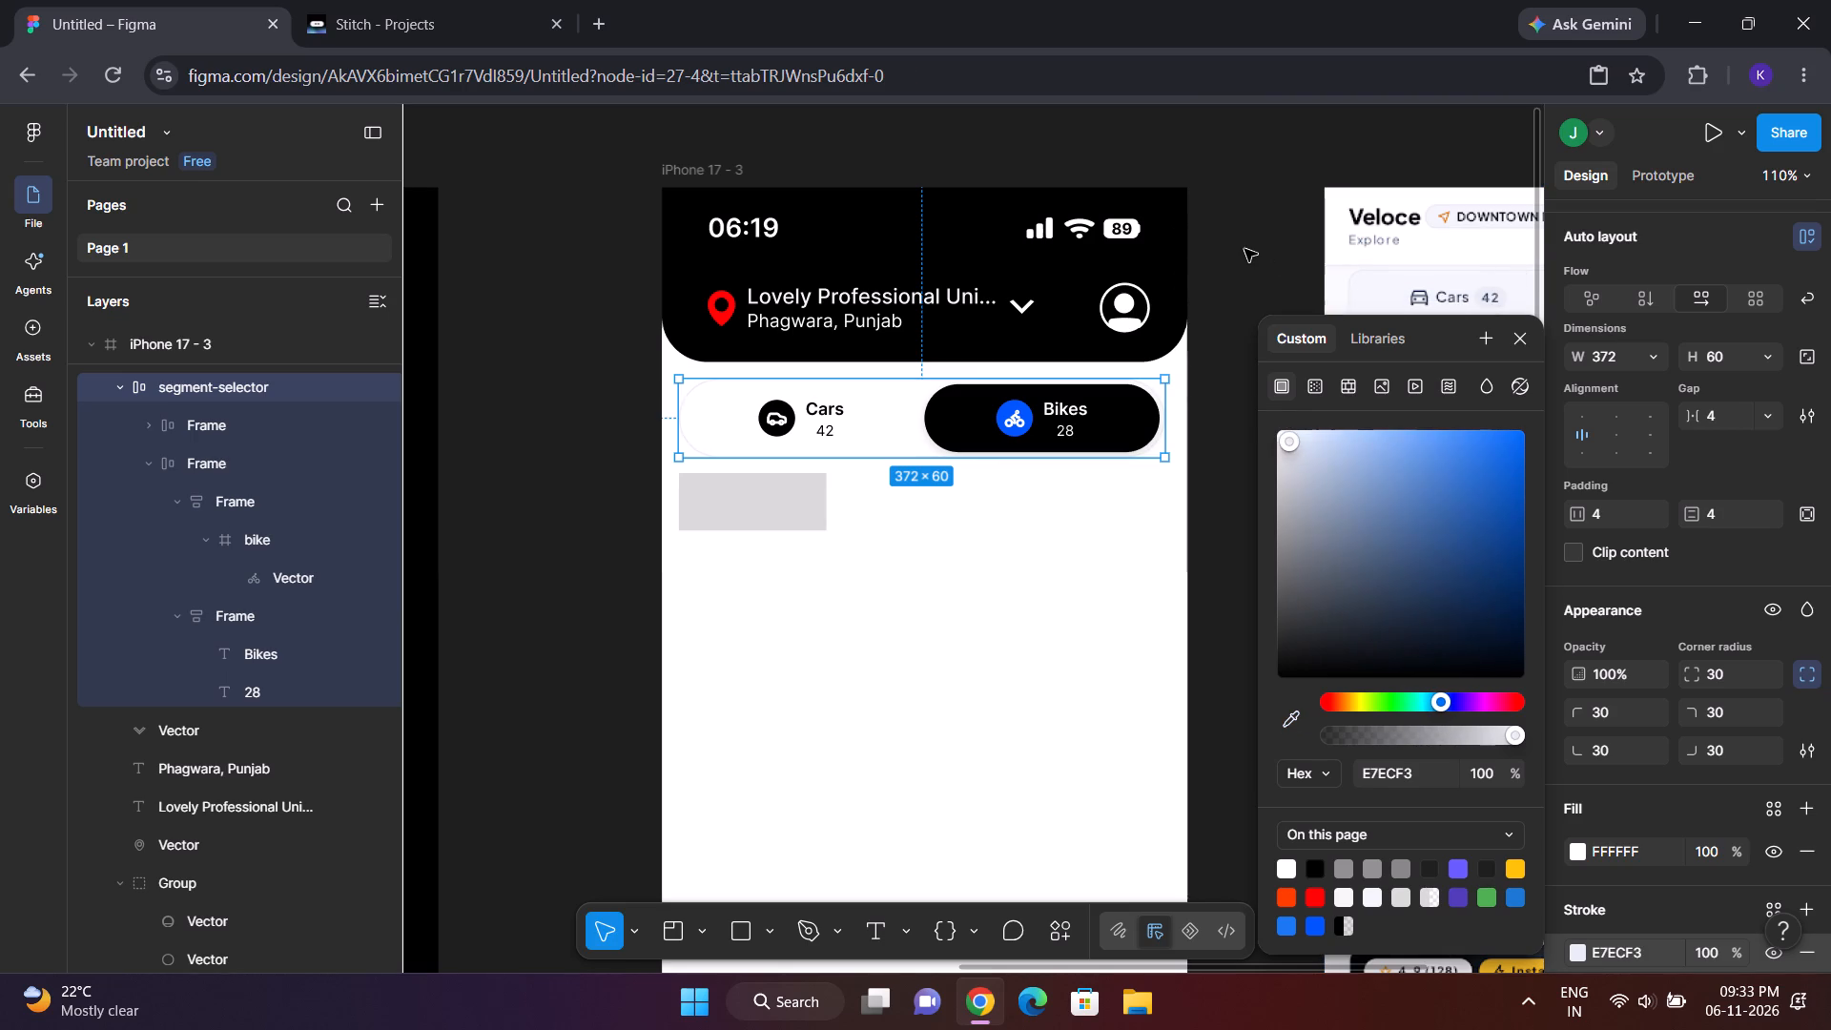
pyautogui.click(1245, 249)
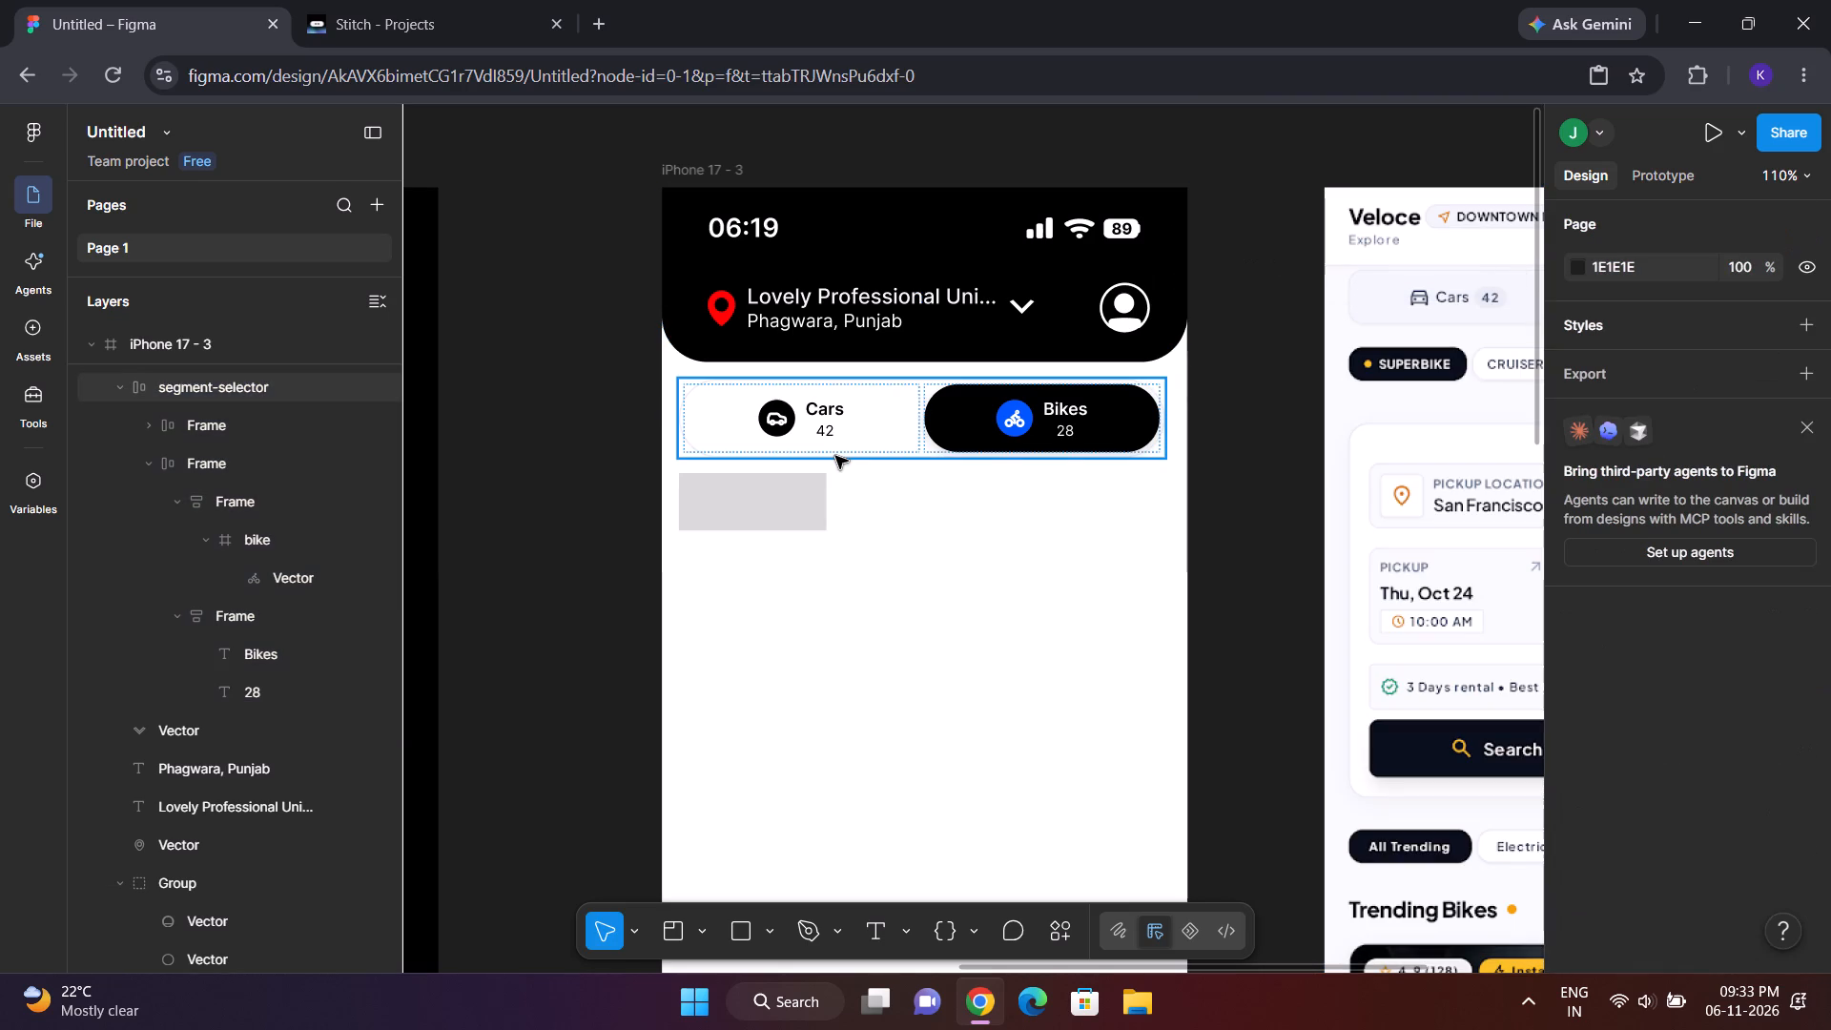
# Recolour the segment-selector's outline stroke to the darker blue-grey B6BEC9.
pyautogui.click(926, 439)
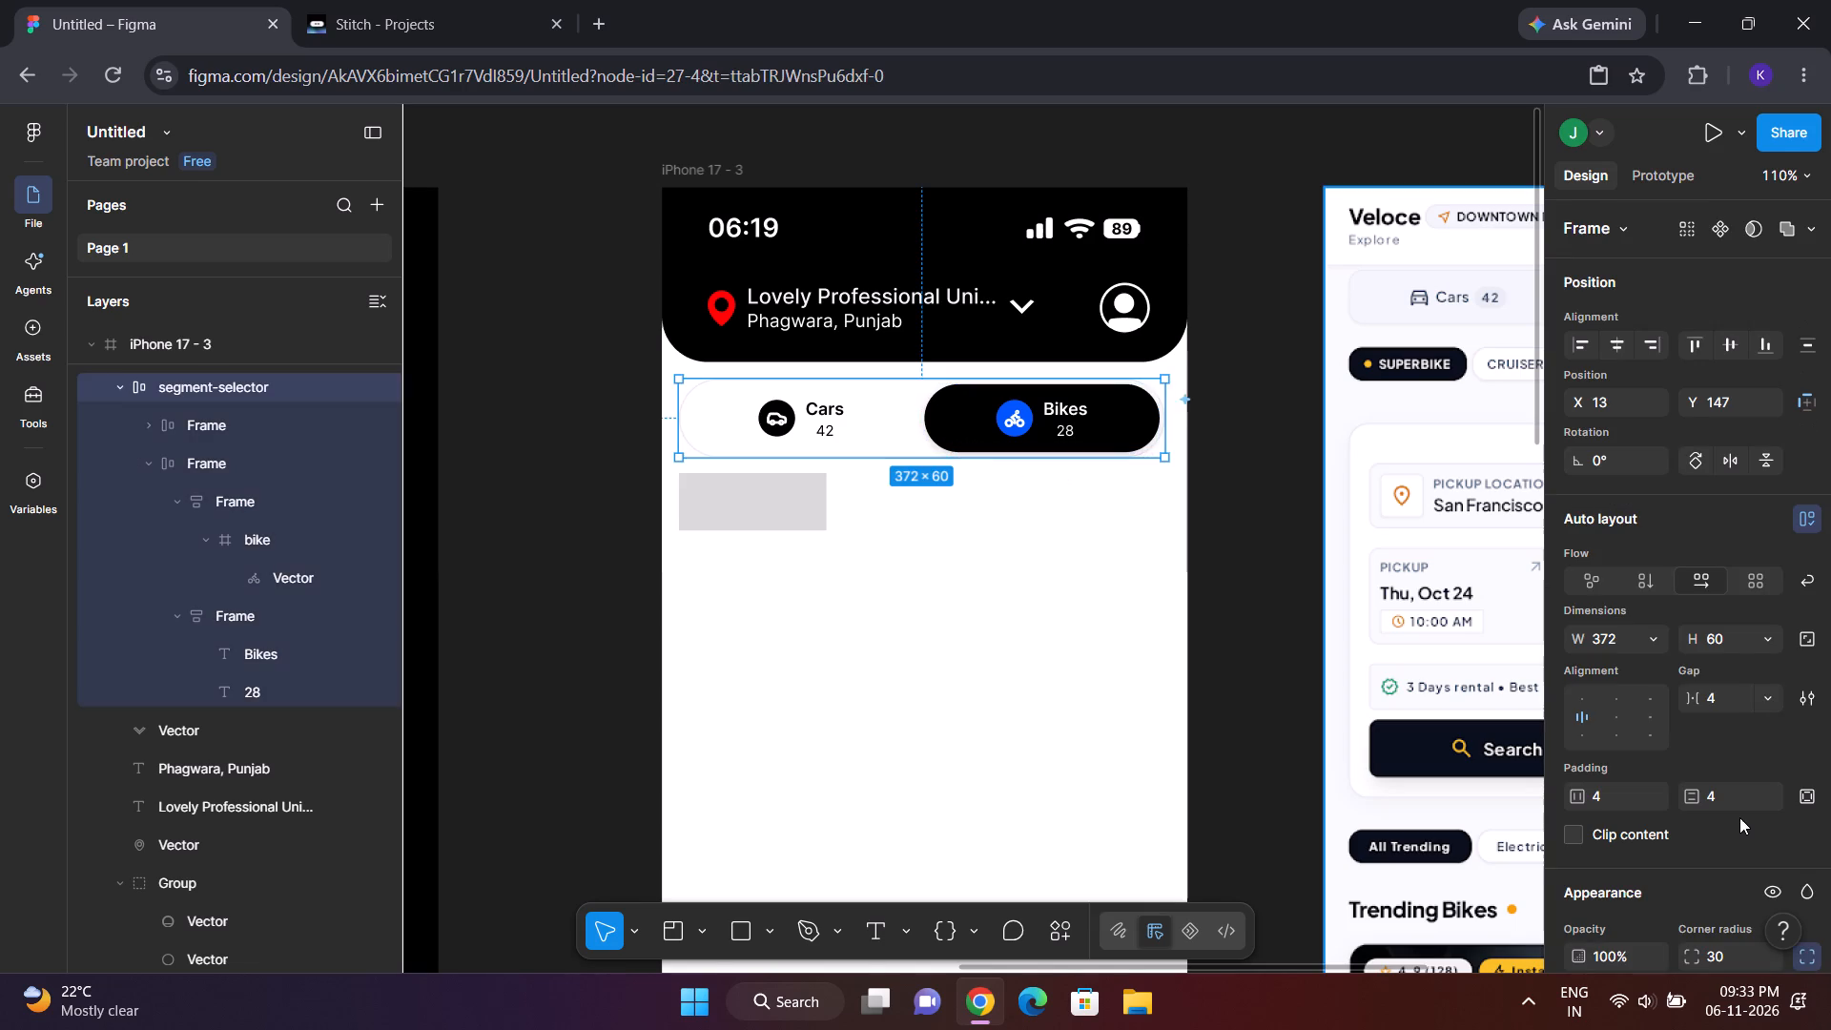
pyautogui.scroll(-2, 1739, 817)
pyautogui.click(1583, 566)
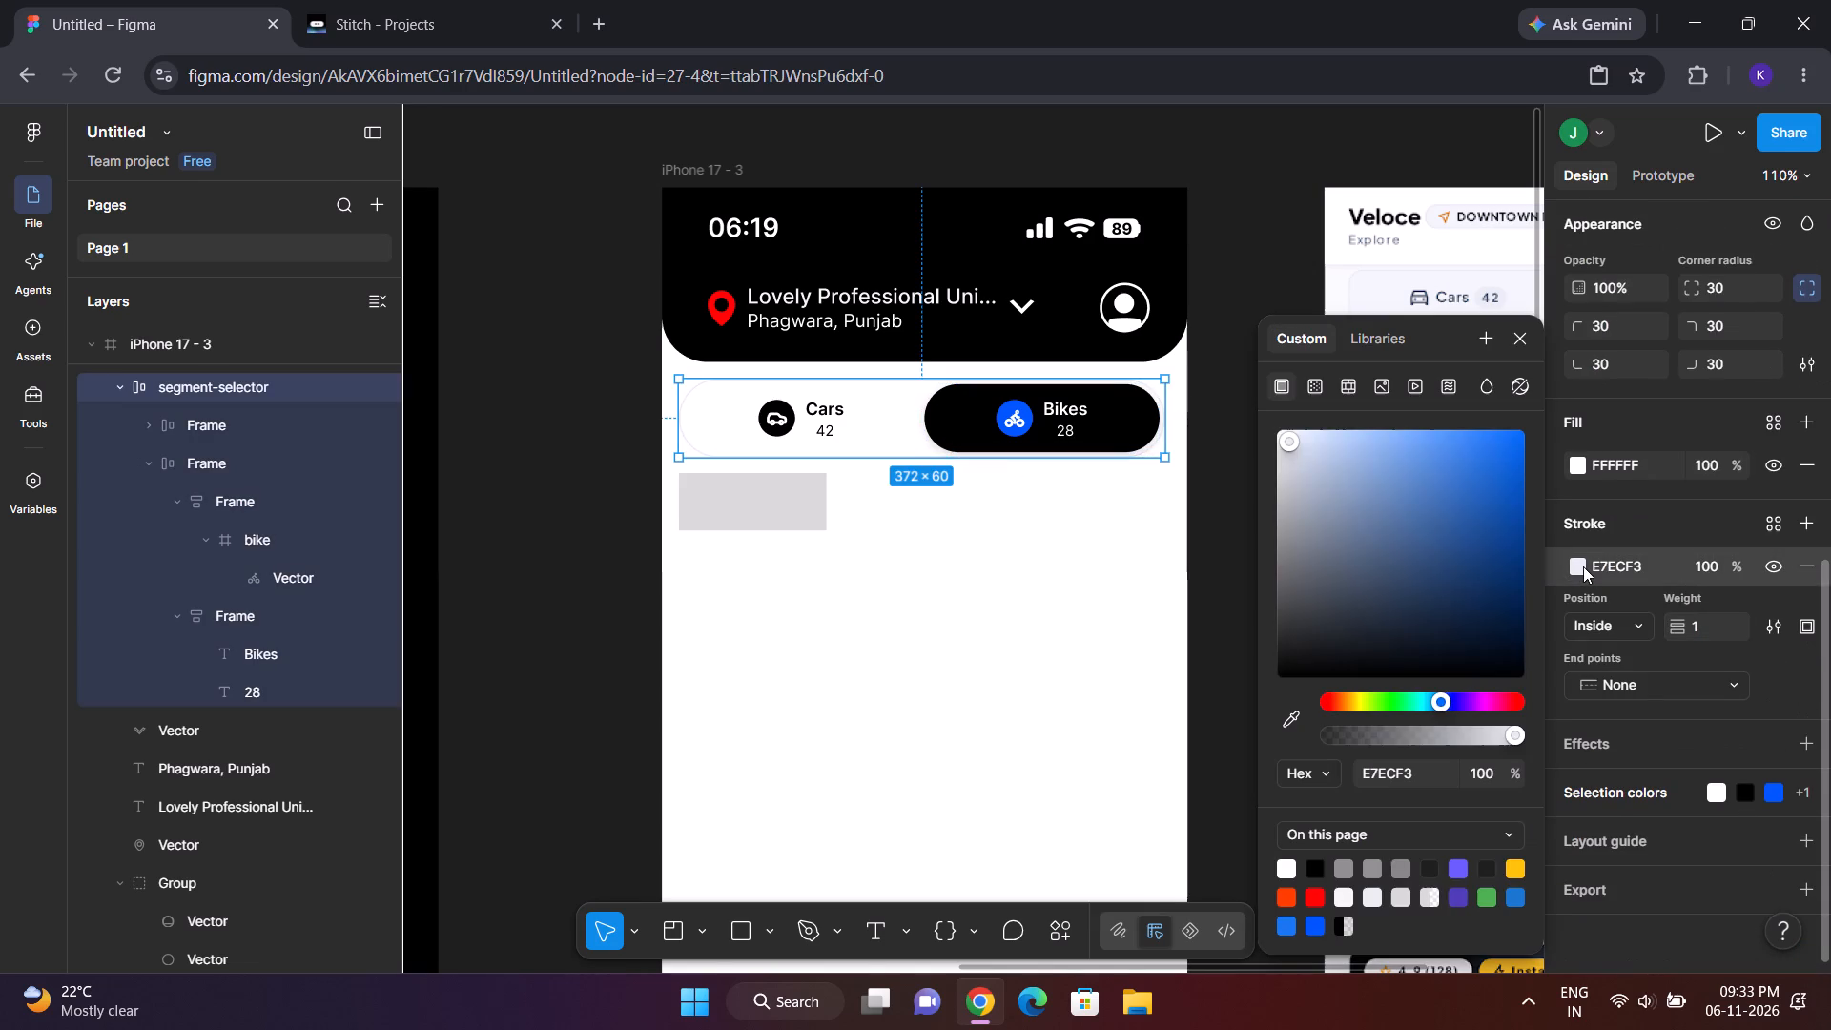
pyautogui.moveTo(1292, 486); pyautogui.dragTo(1279, 461)
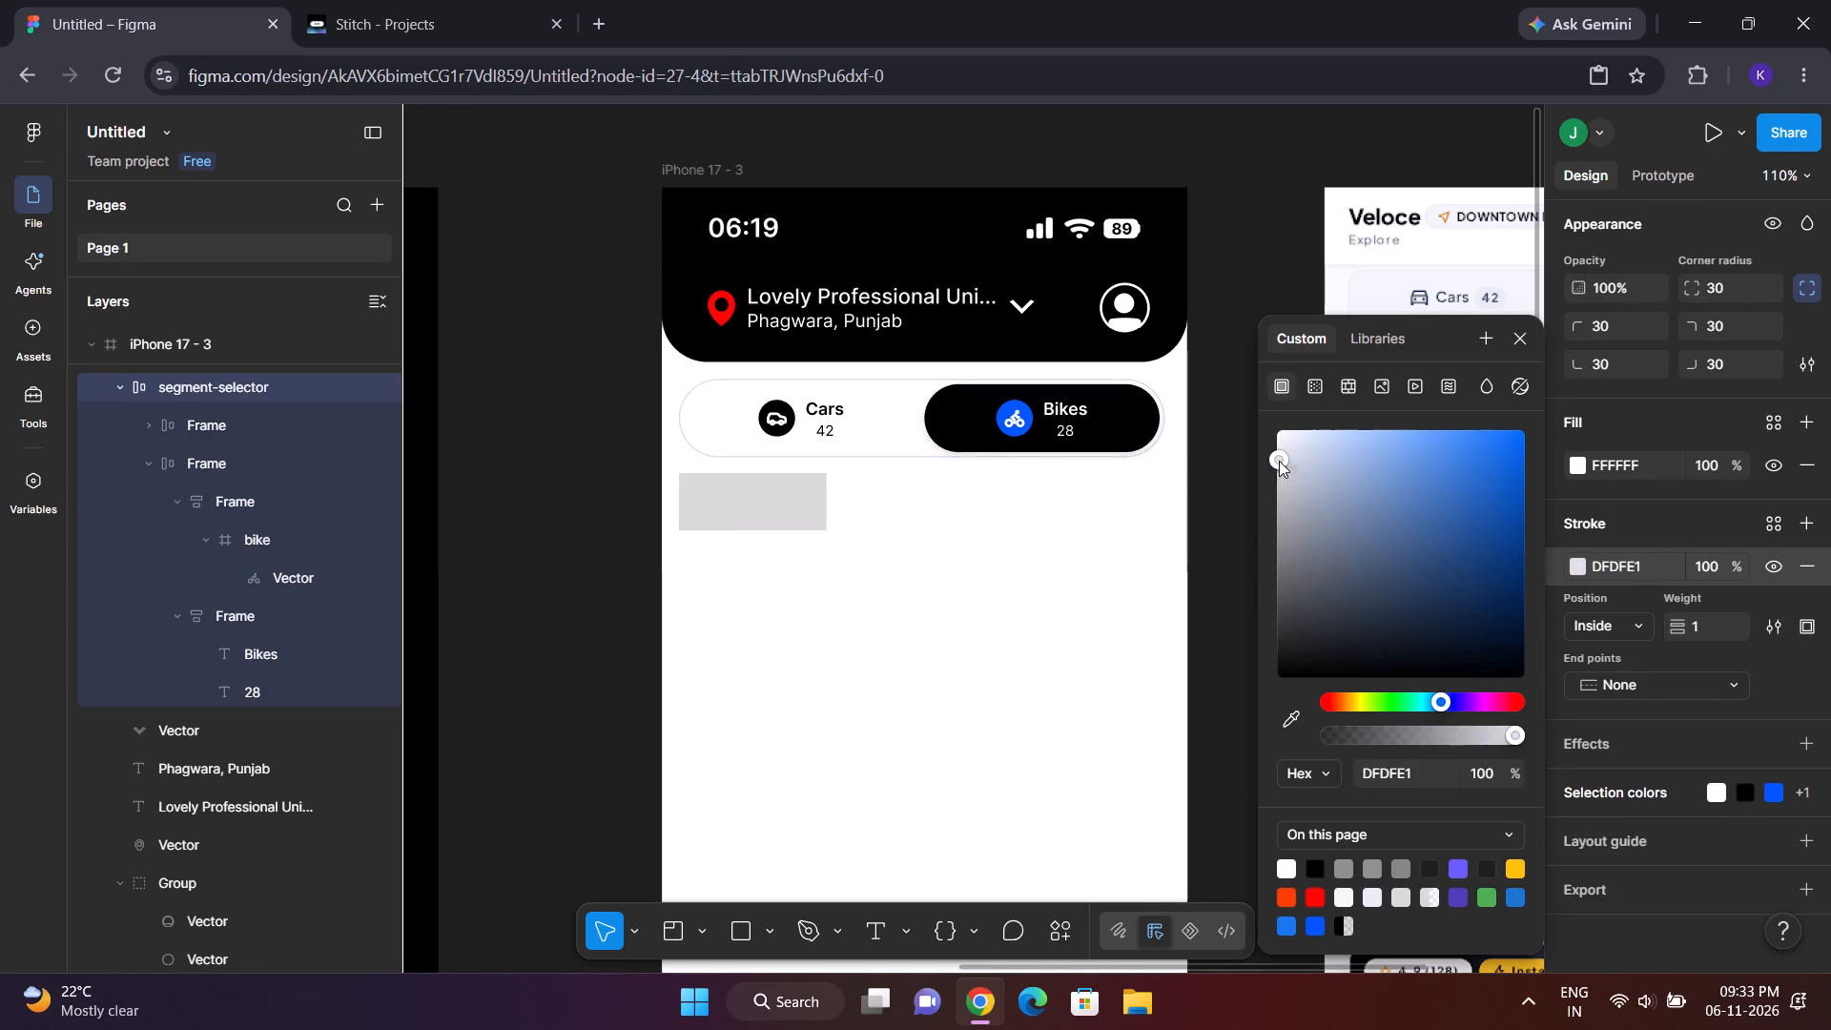
pyautogui.moveTo(1279, 461); pyautogui.dragTo(1306, 480)
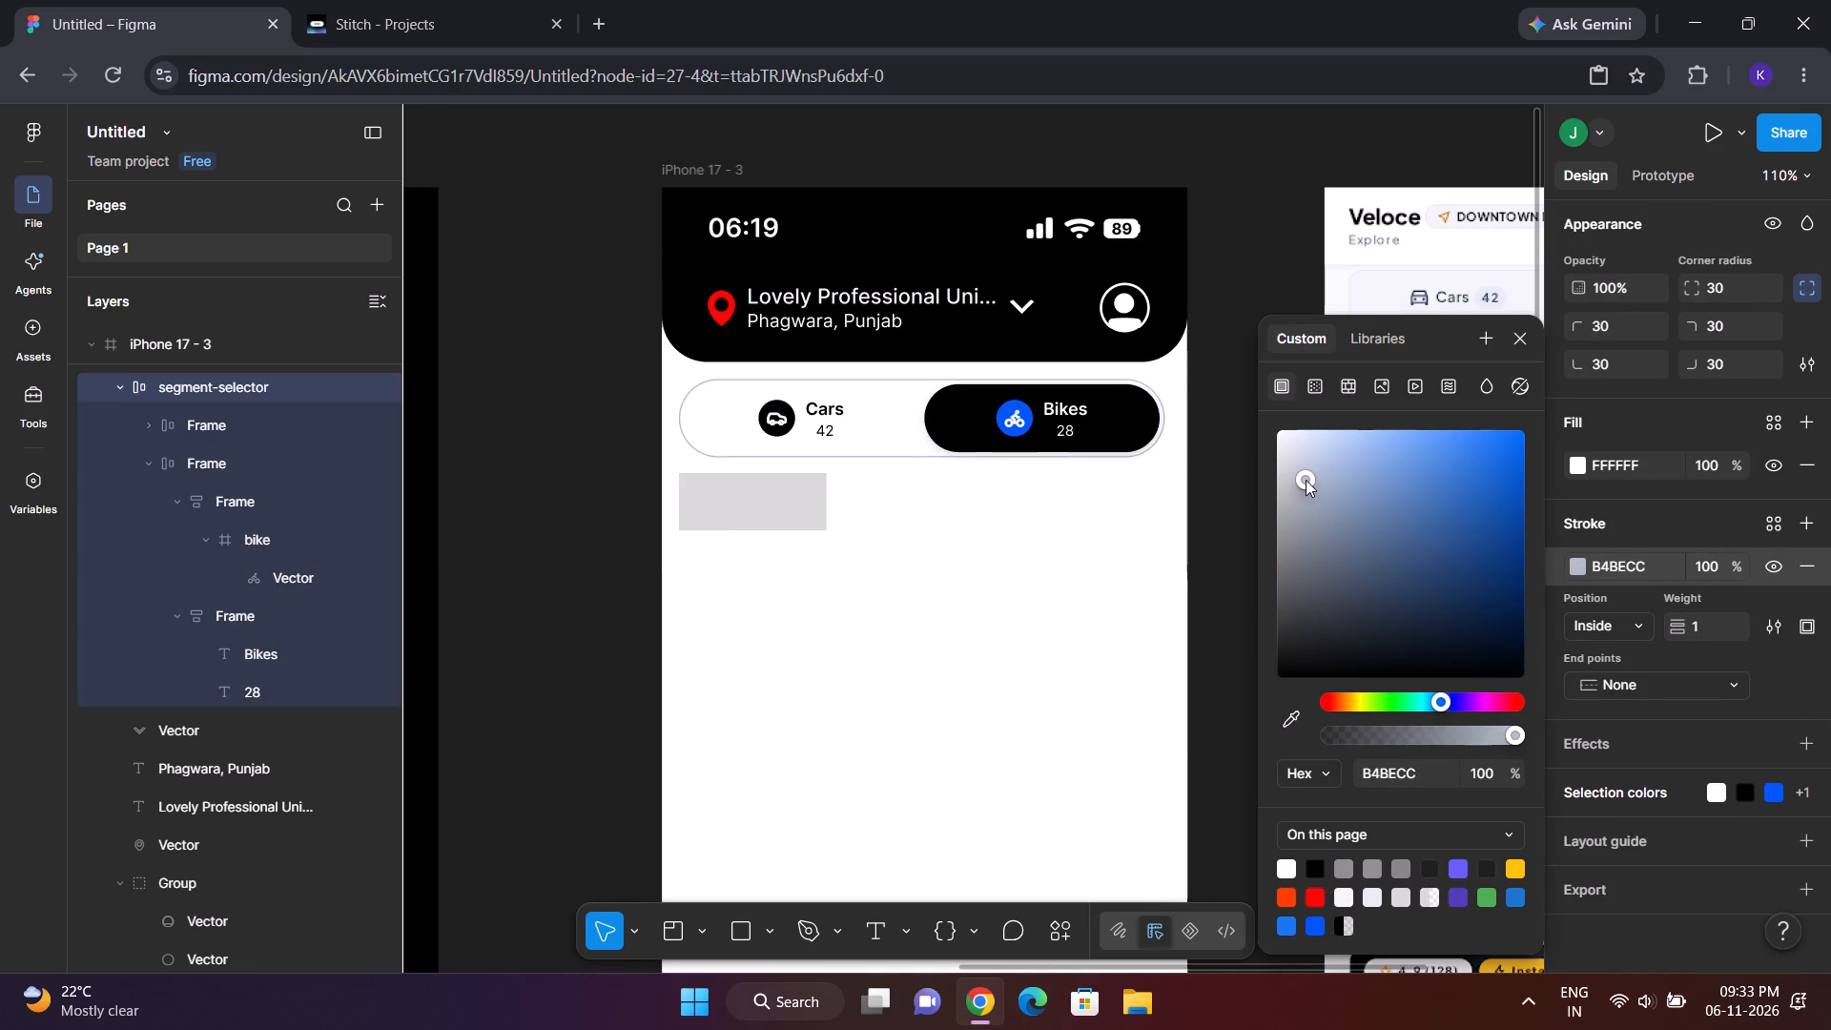
pyautogui.moveTo(1306, 480); pyautogui.dragTo(1292, 470)
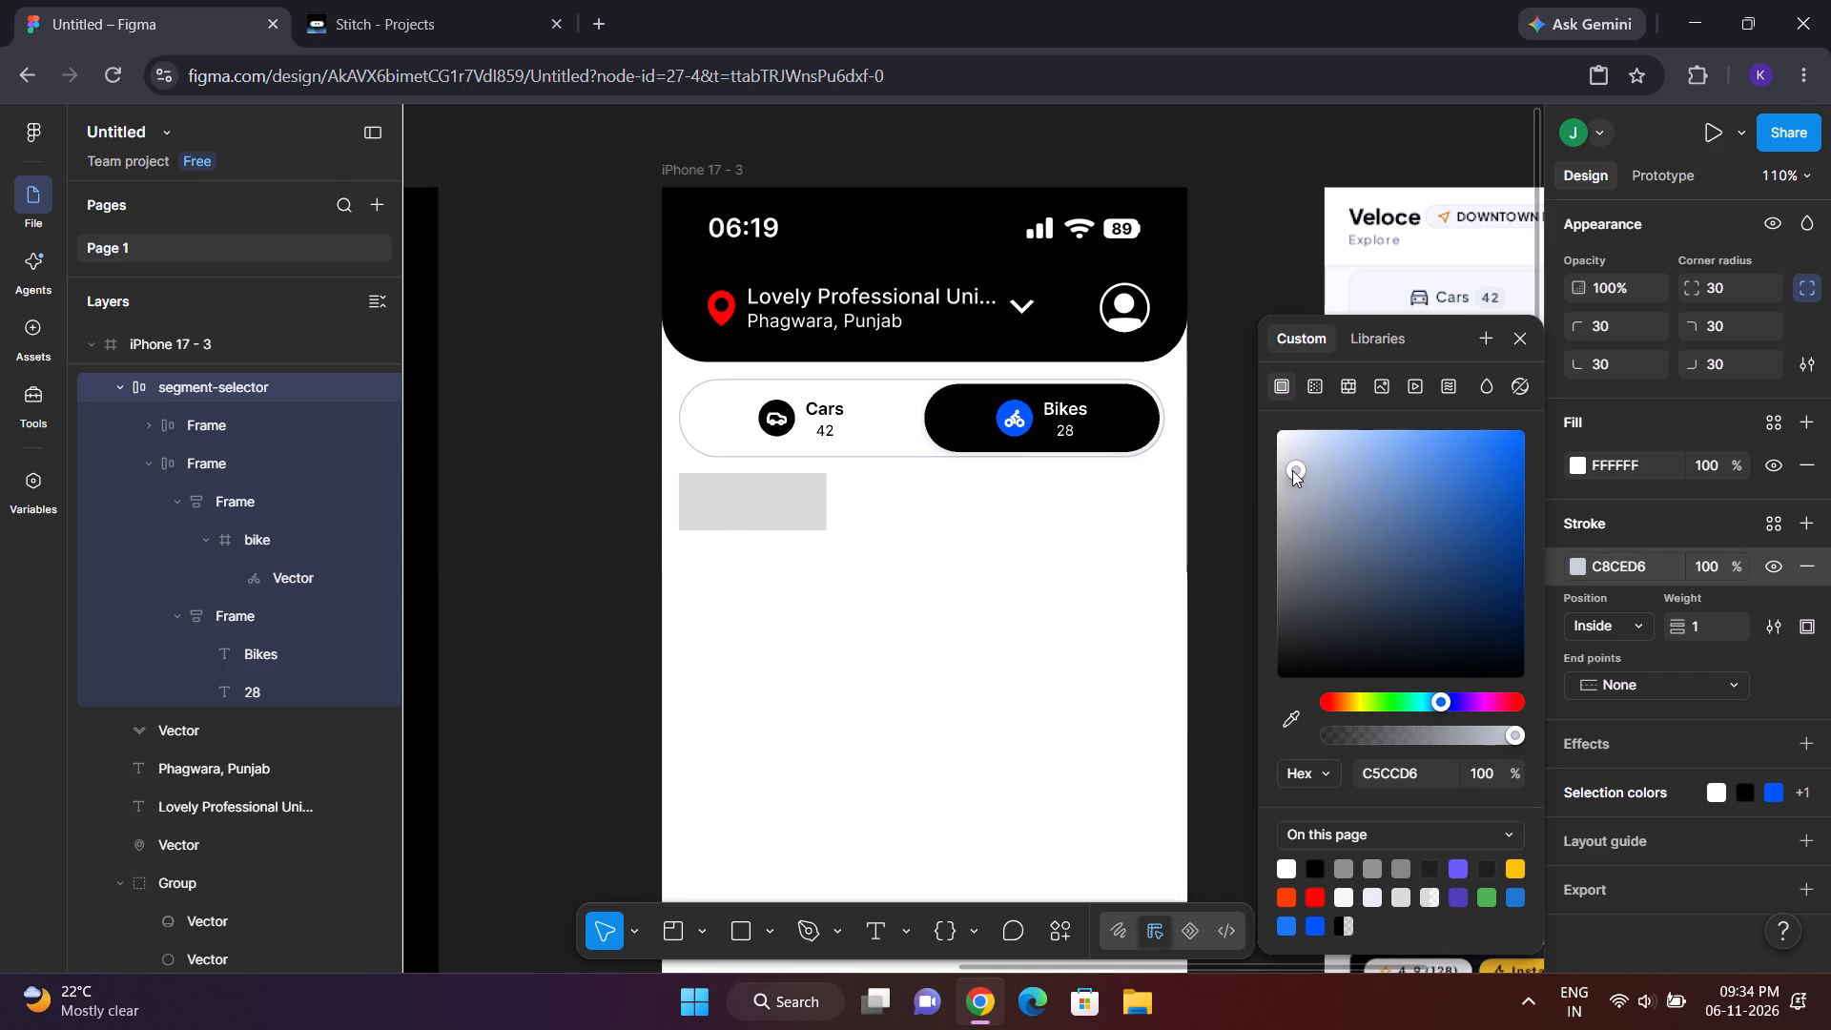
pyautogui.moveTo(1292, 470); pyautogui.dragTo(1291, 469)
pyautogui.moveTo(1291, 469); pyautogui.dragTo(1591, 723)
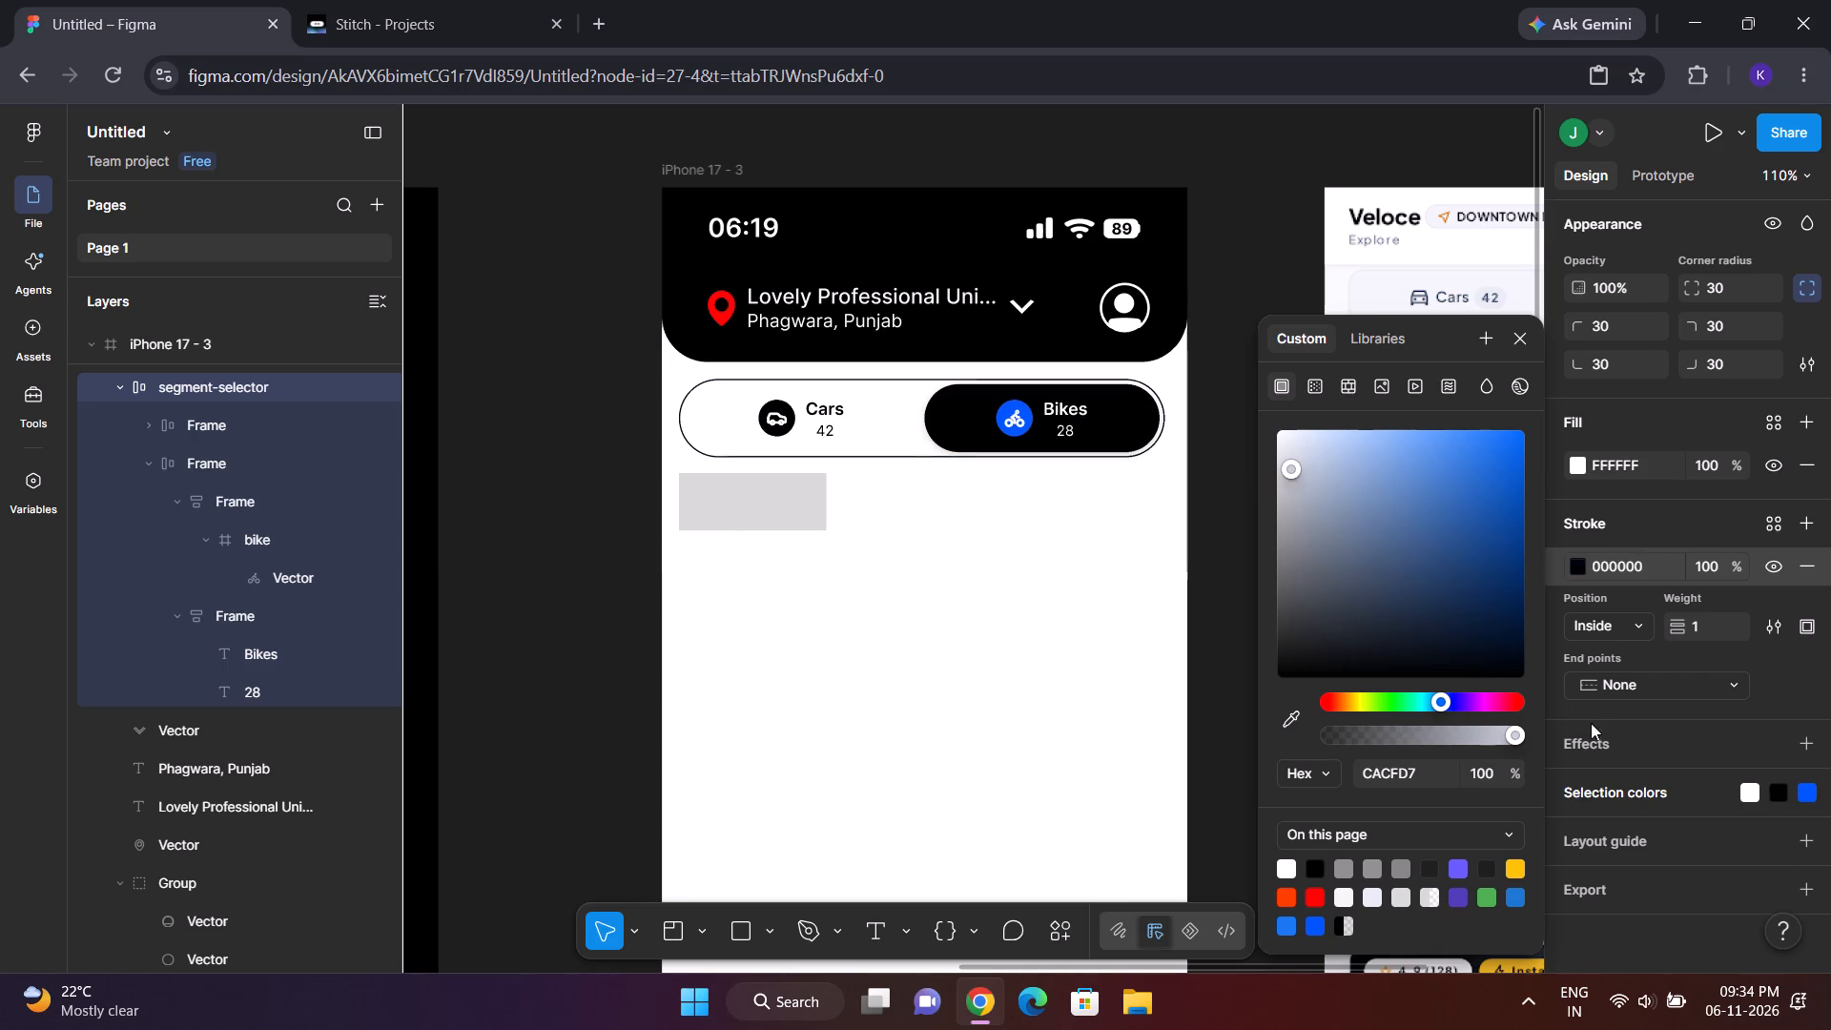
pyautogui.moveTo(1591, 723); pyautogui.dragTo(1304, 474)
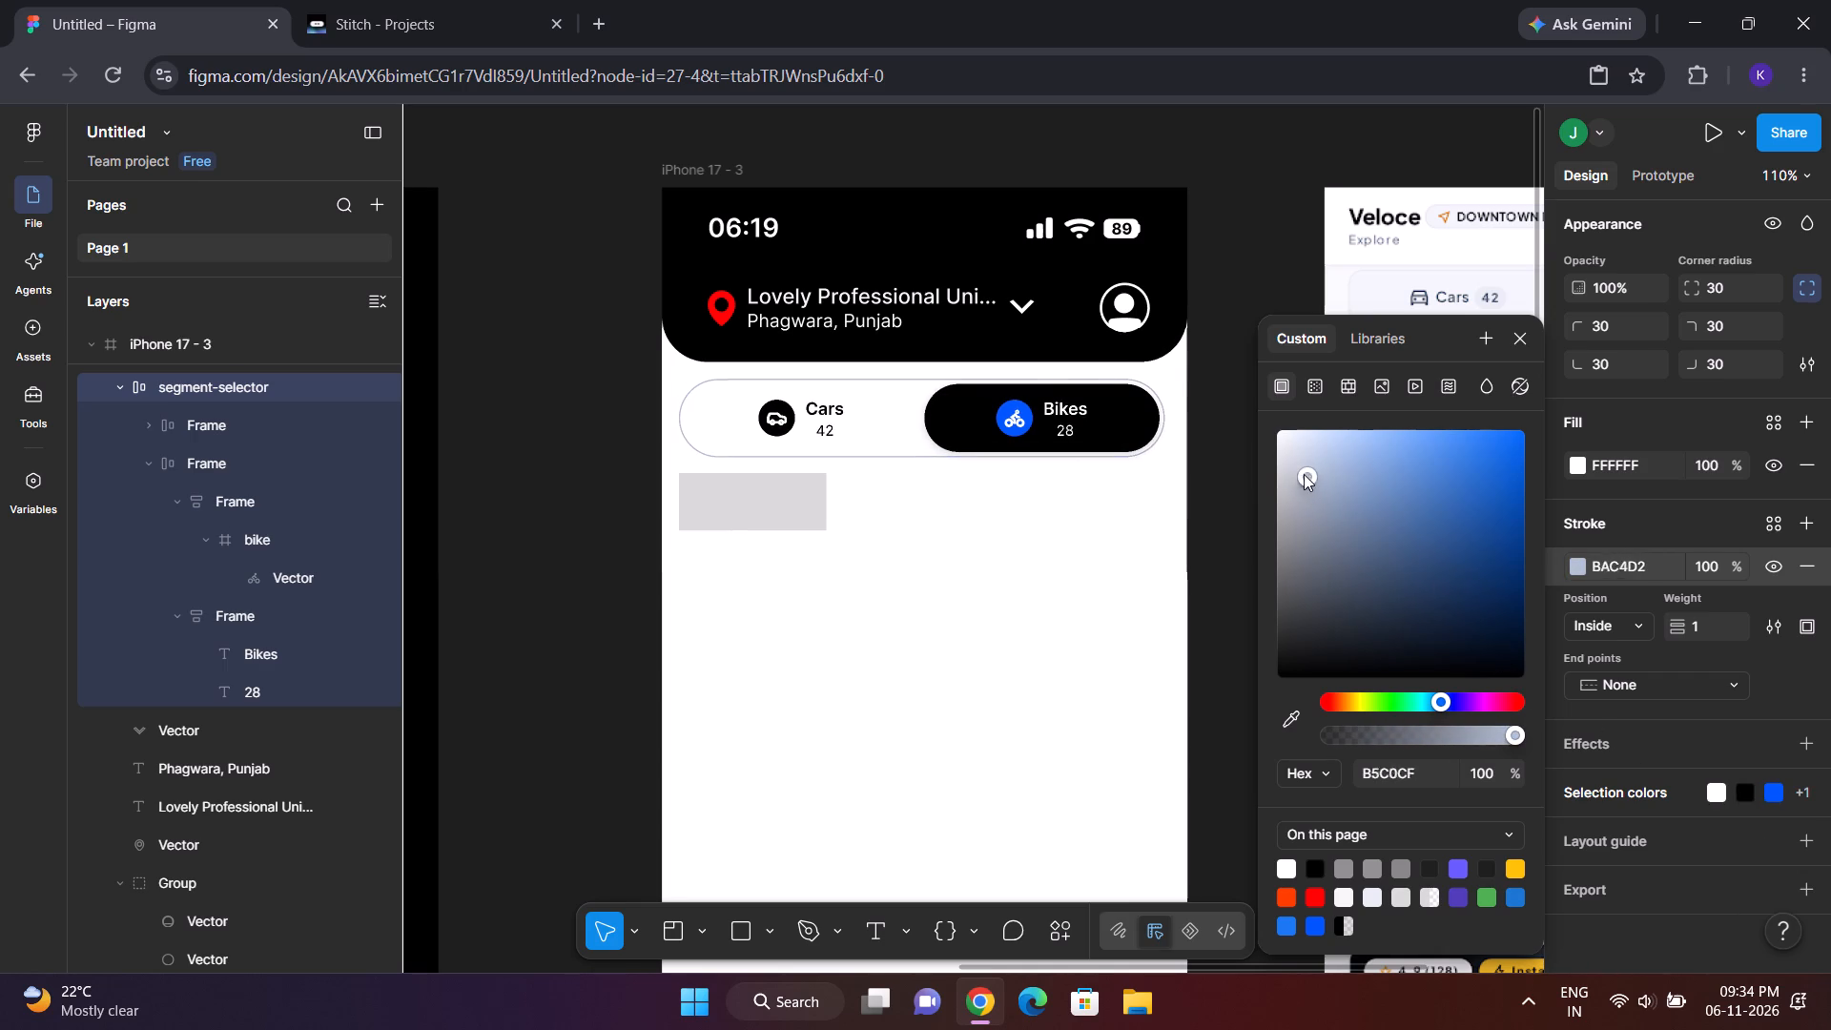
pyautogui.moveTo(1304, 474); pyautogui.dragTo(1301, 483)
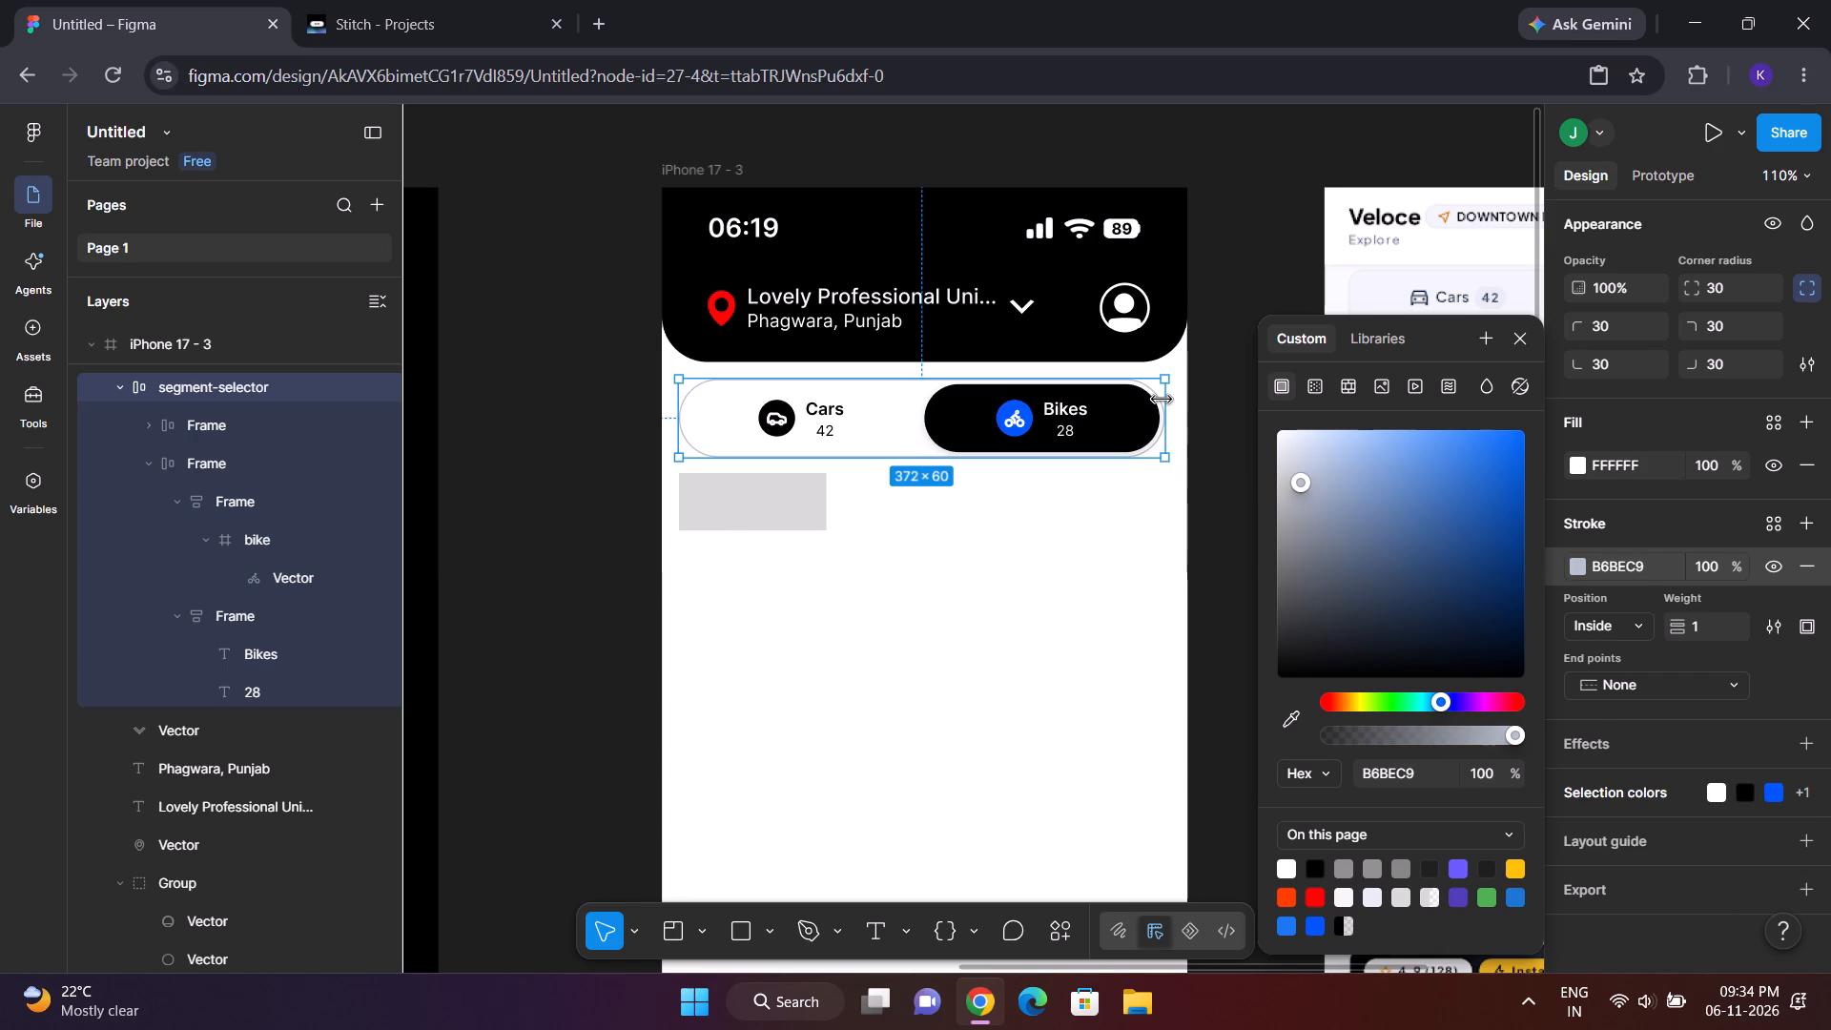
# Widen the segment-selector to 375 and clear the selection.
pyautogui.click(1162, 400)
pyautogui.click(1162, 400)
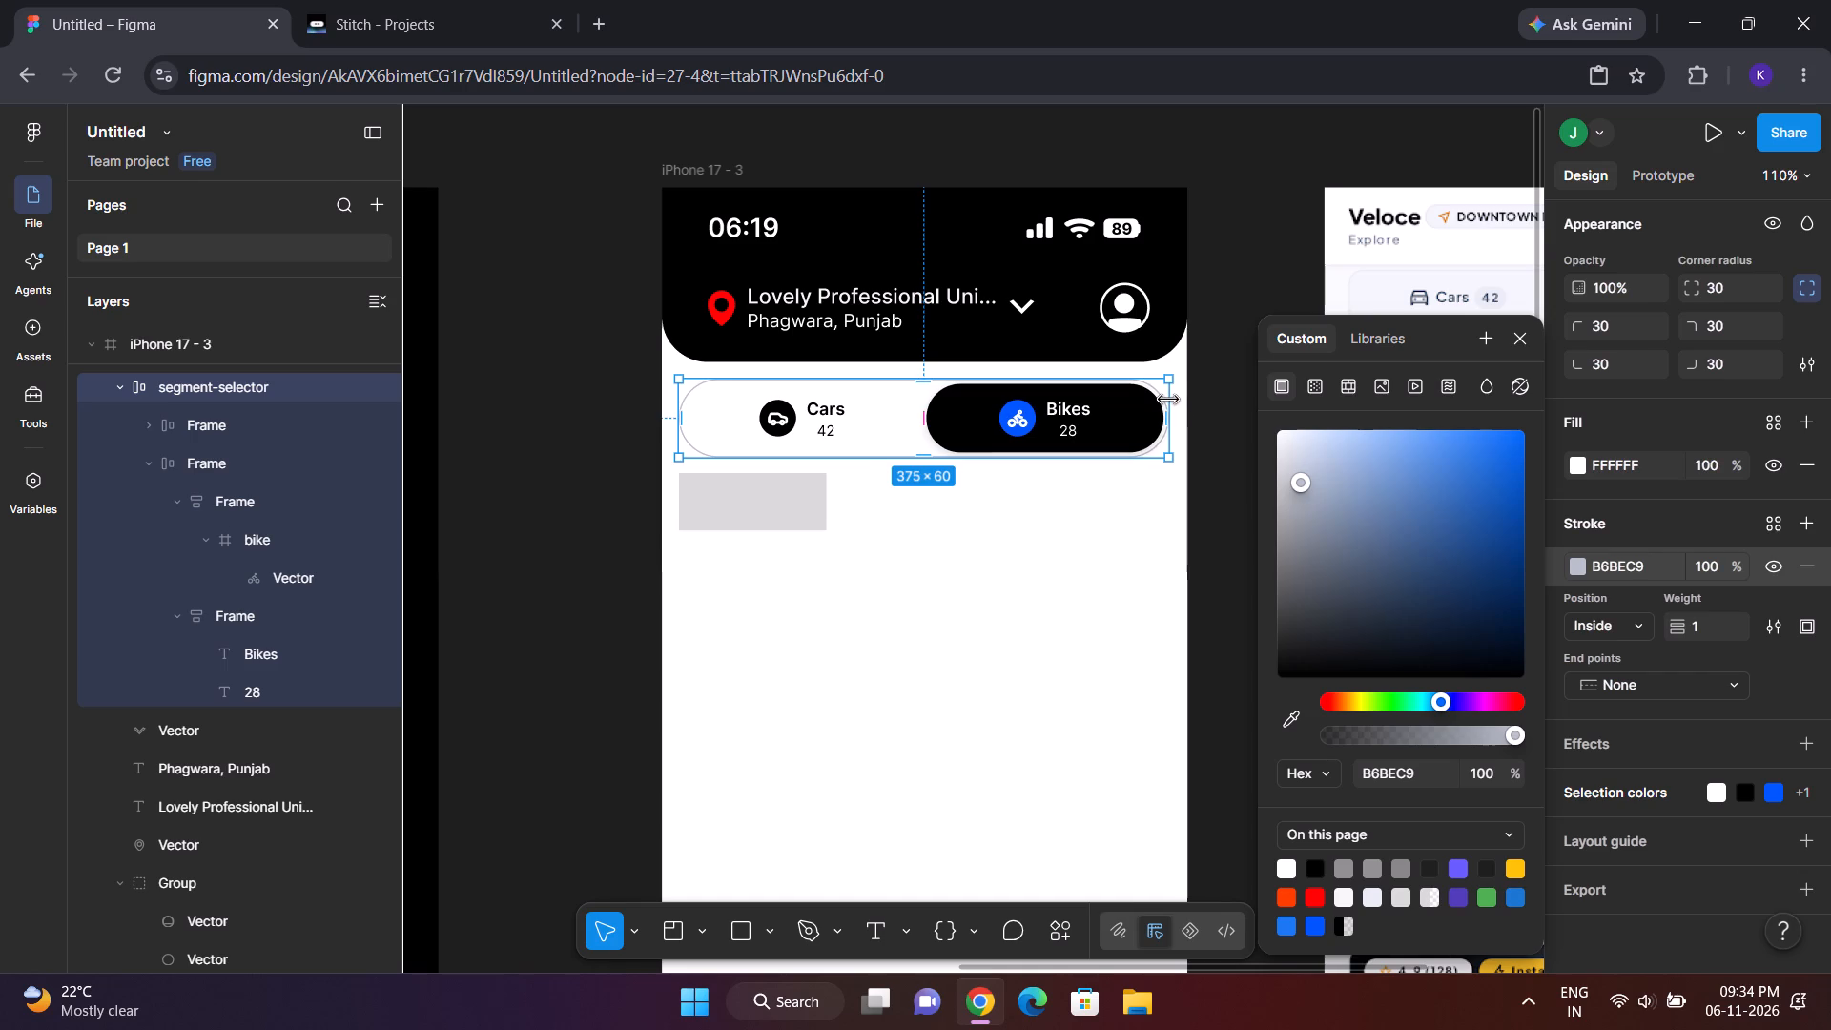
pyautogui.click(958, 425)
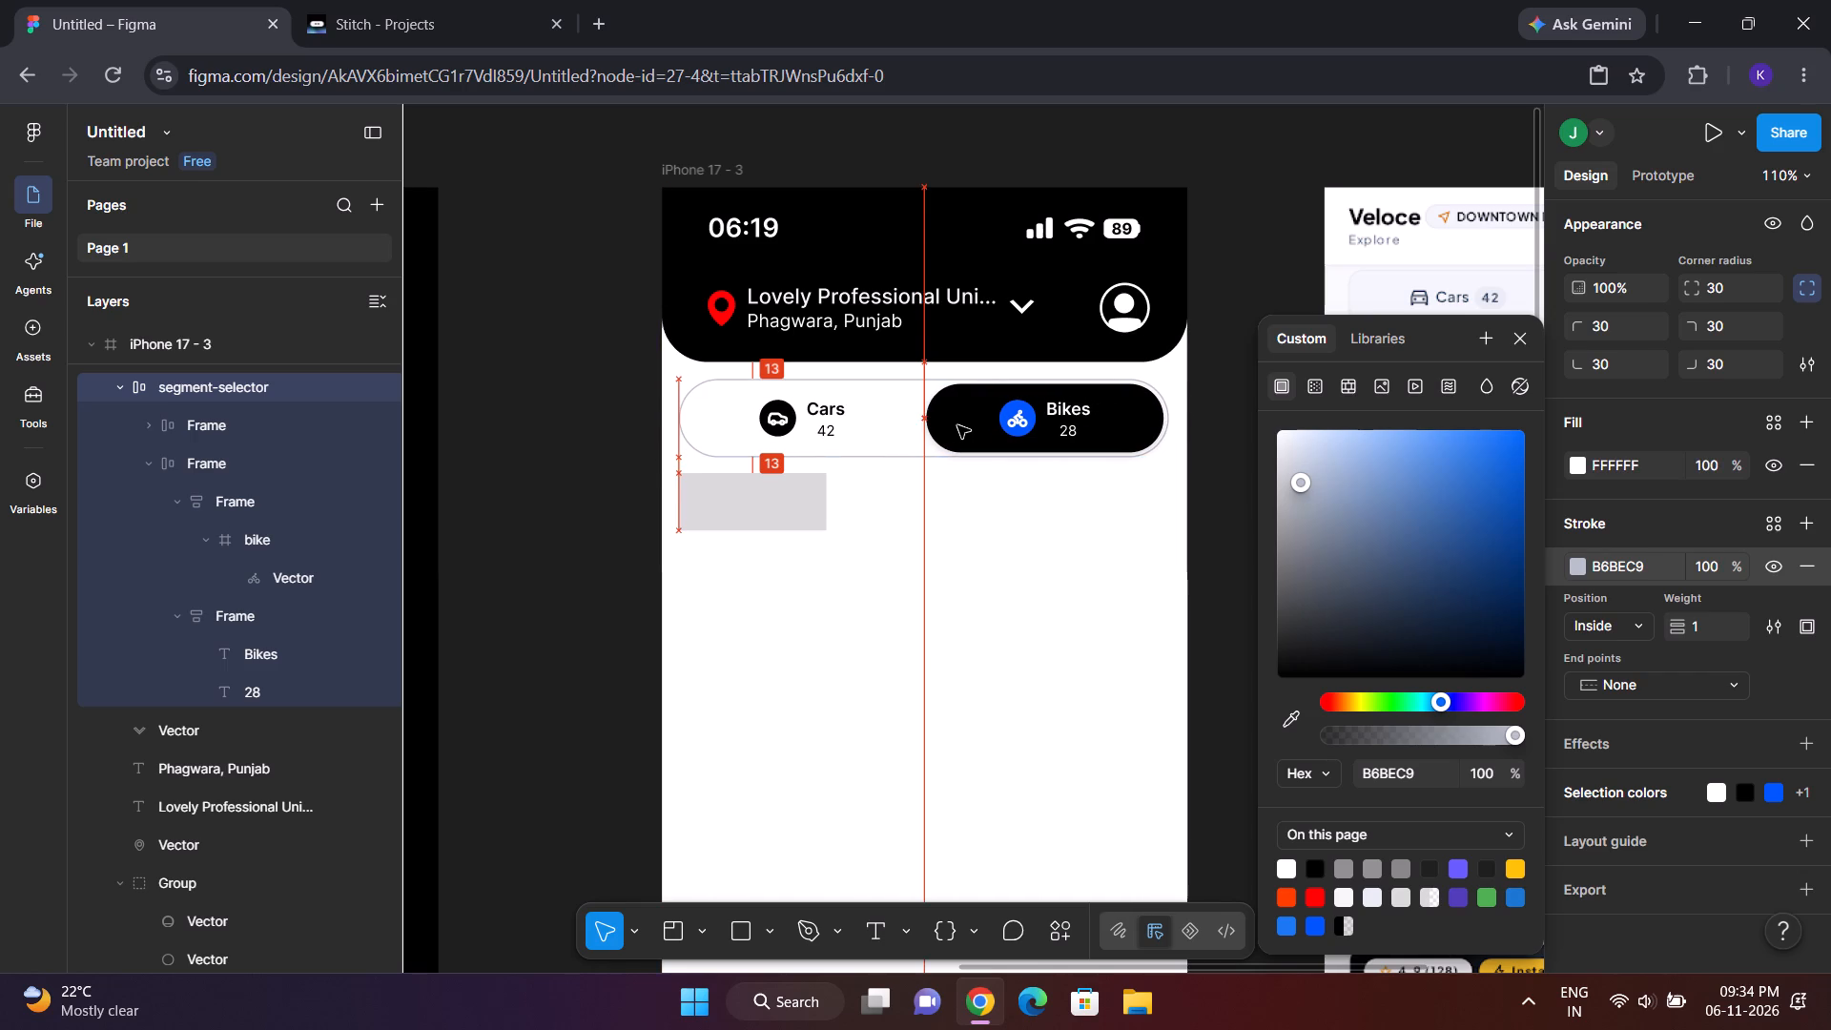
pyautogui.click(1246, 485)
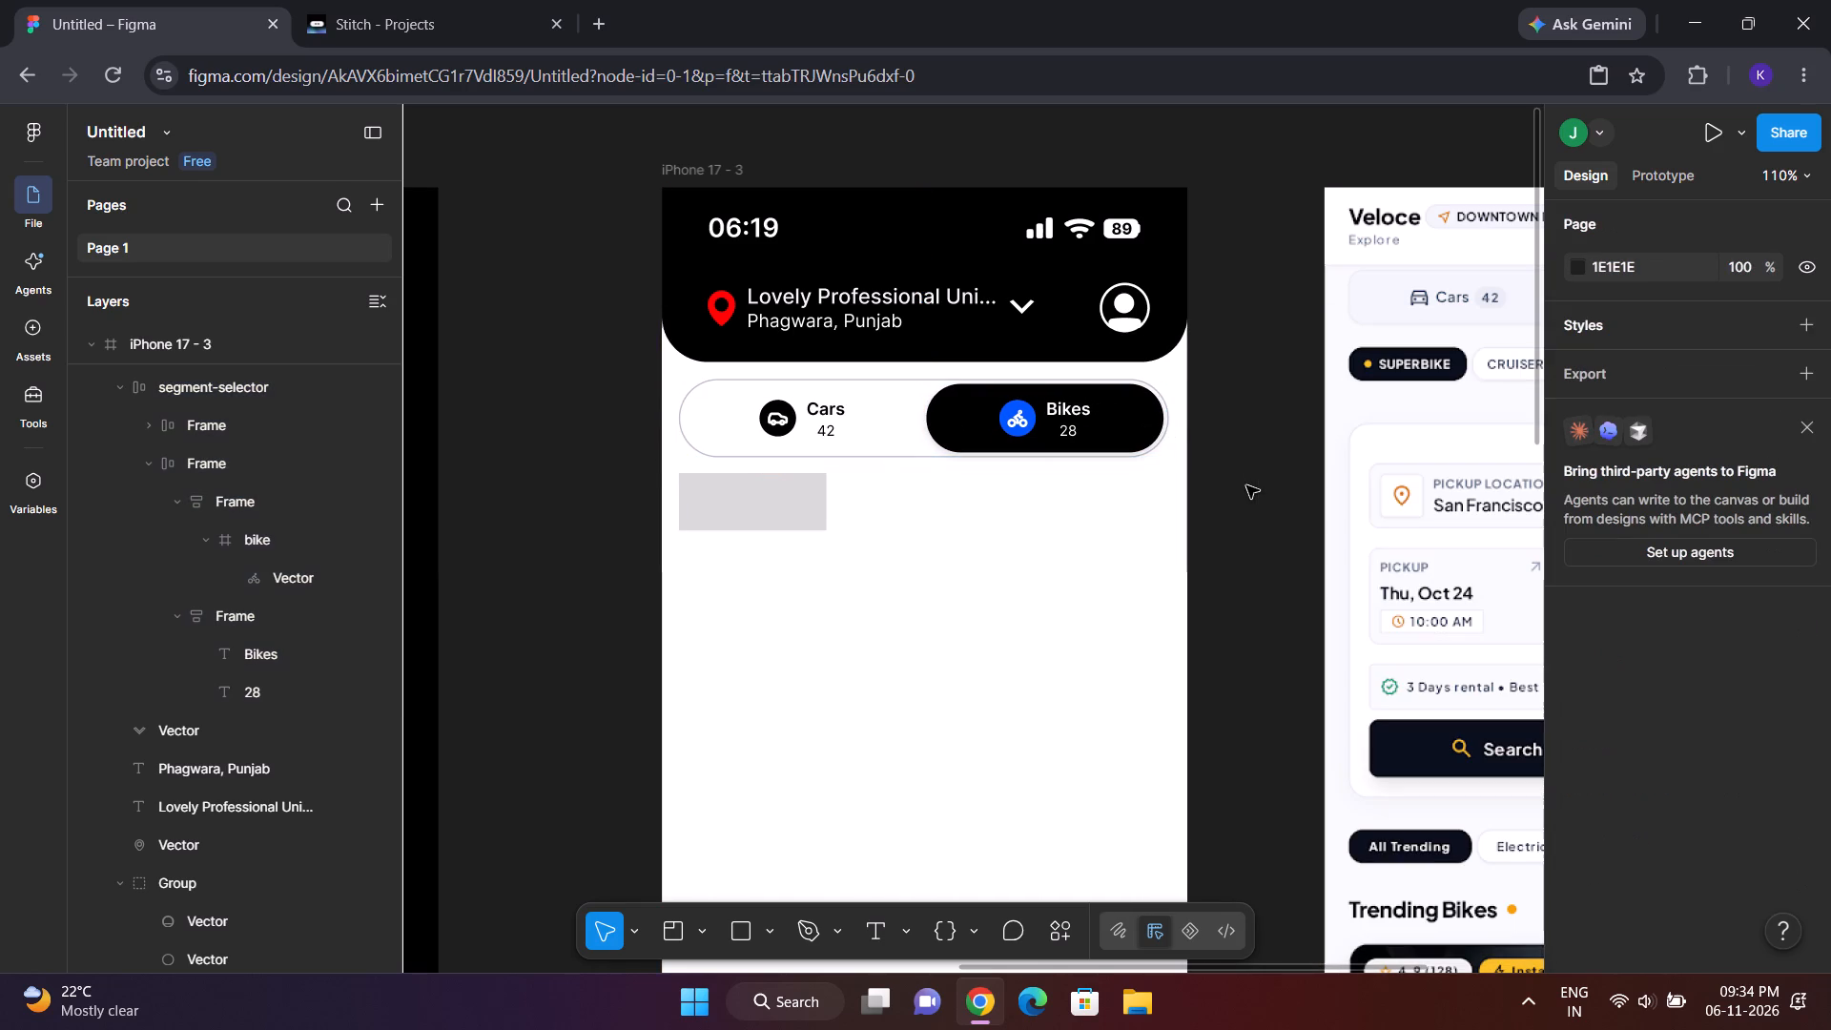
# Nudge the grey rectangle below the toggle to X 20 and round its corners to a radius of 27.
pyautogui.moveTo(775, 495); pyautogui.dragTo(792, 495)
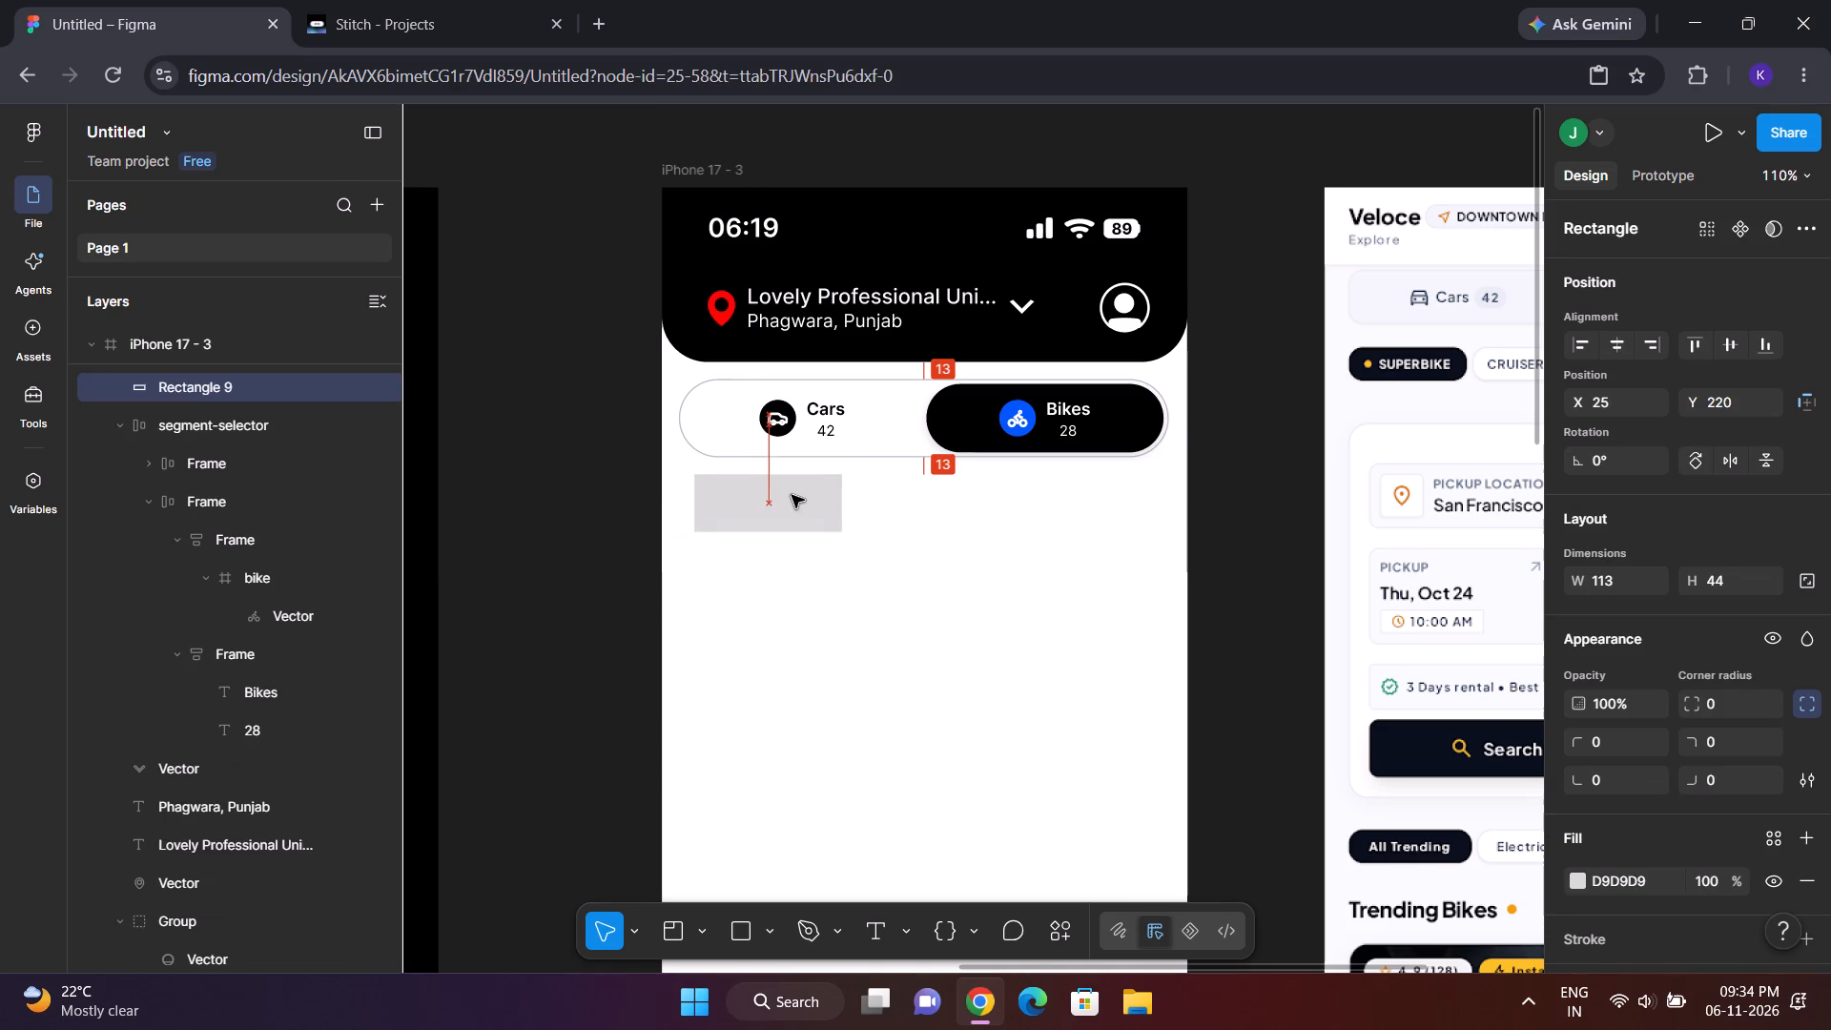
pyautogui.moveTo(792, 495); pyautogui.dragTo(785, 495)
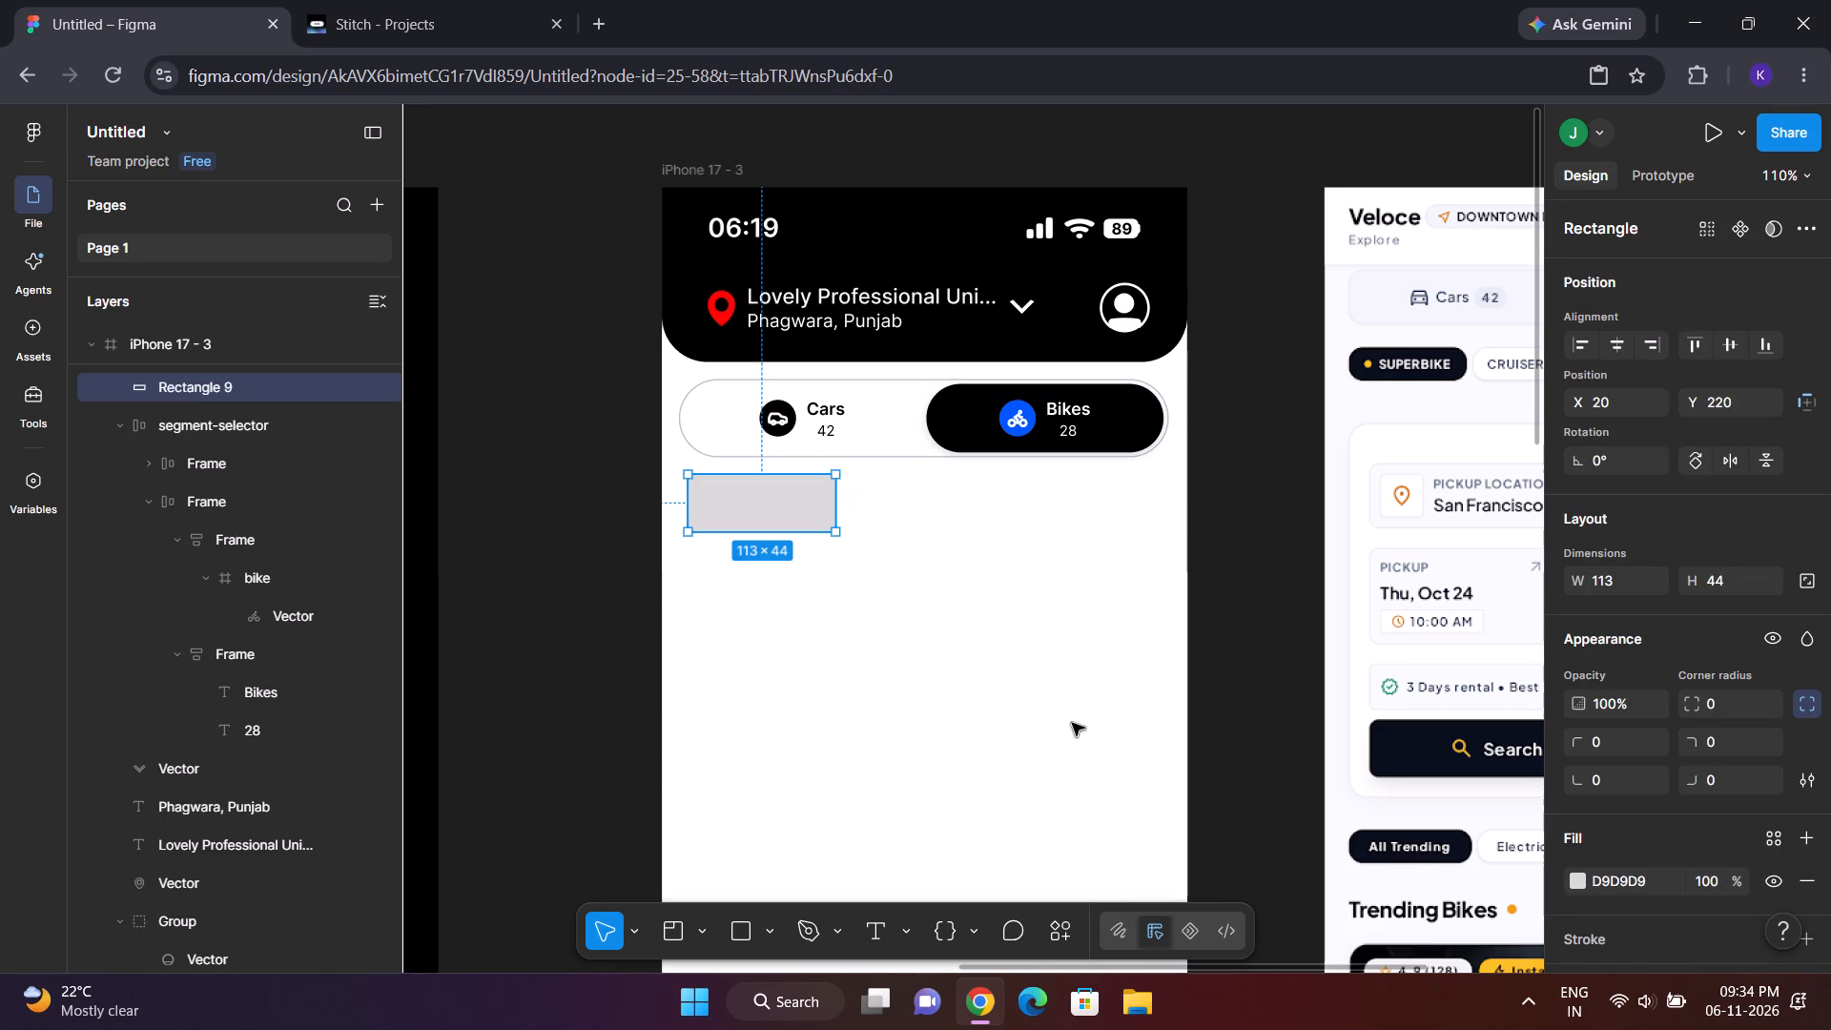
pyautogui.scroll(-3, 1636, 778)
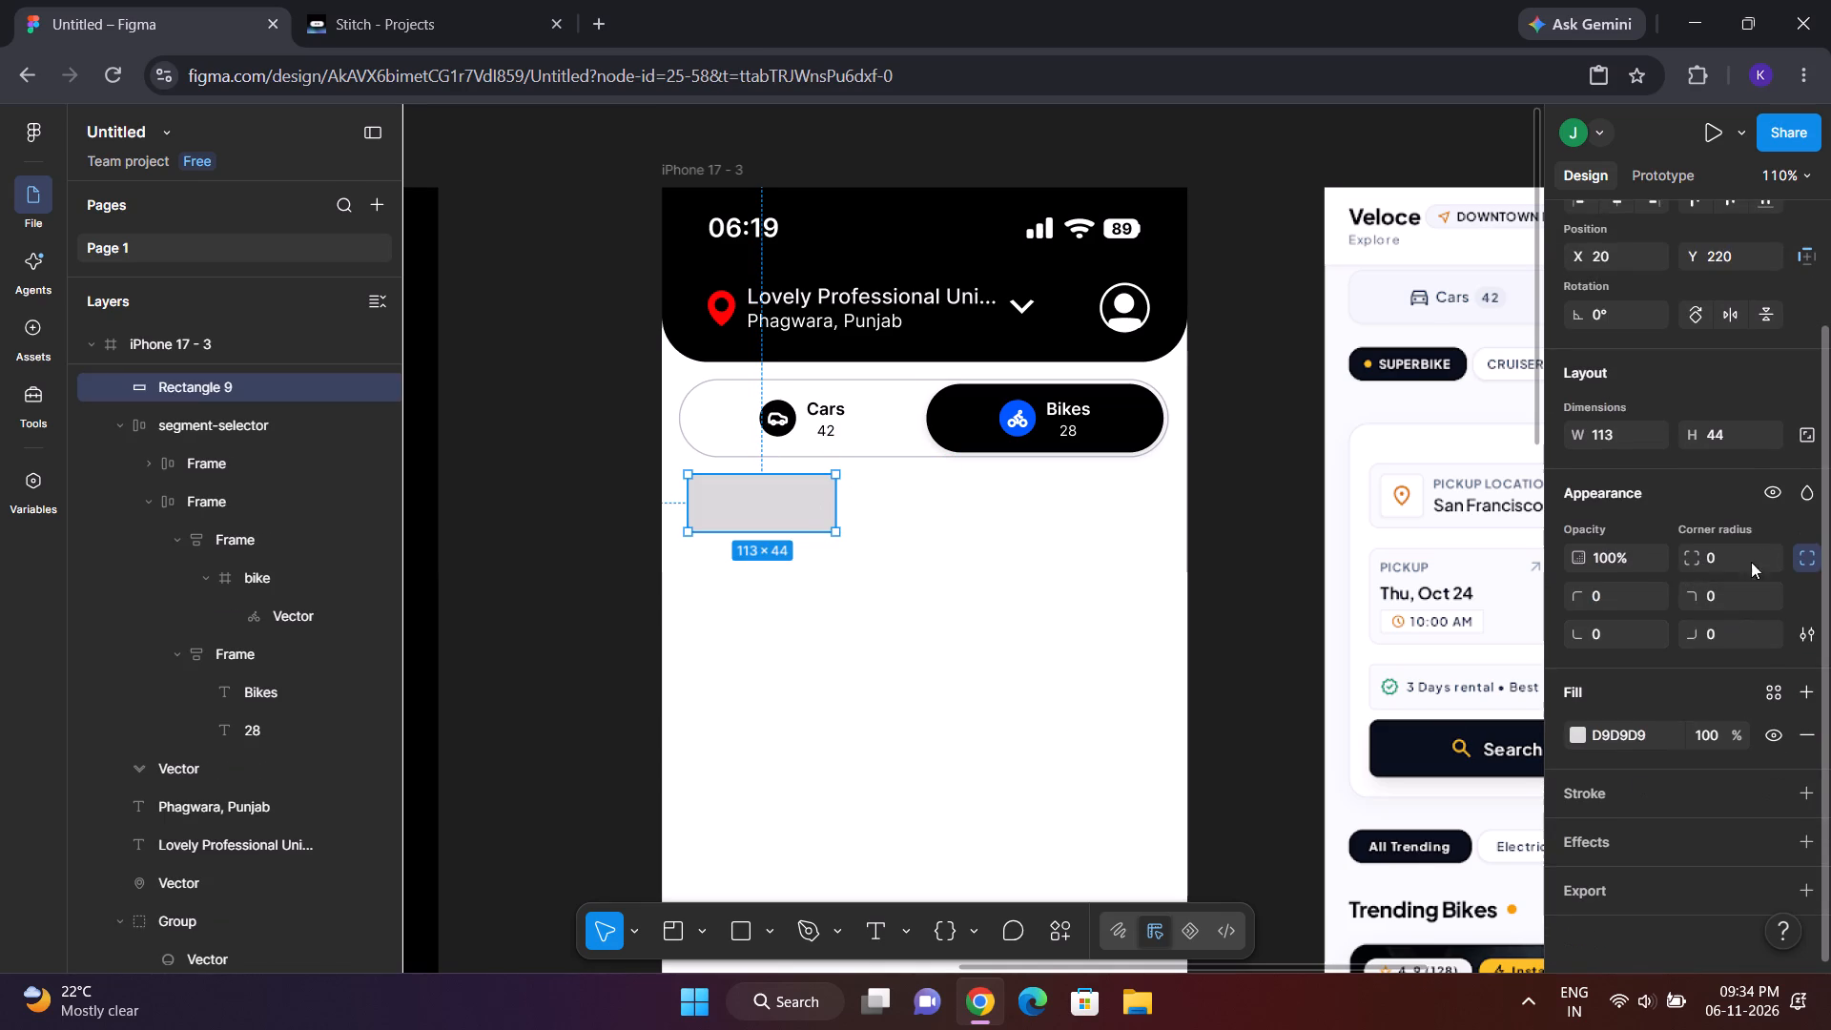
pyautogui.click(1806, 559)
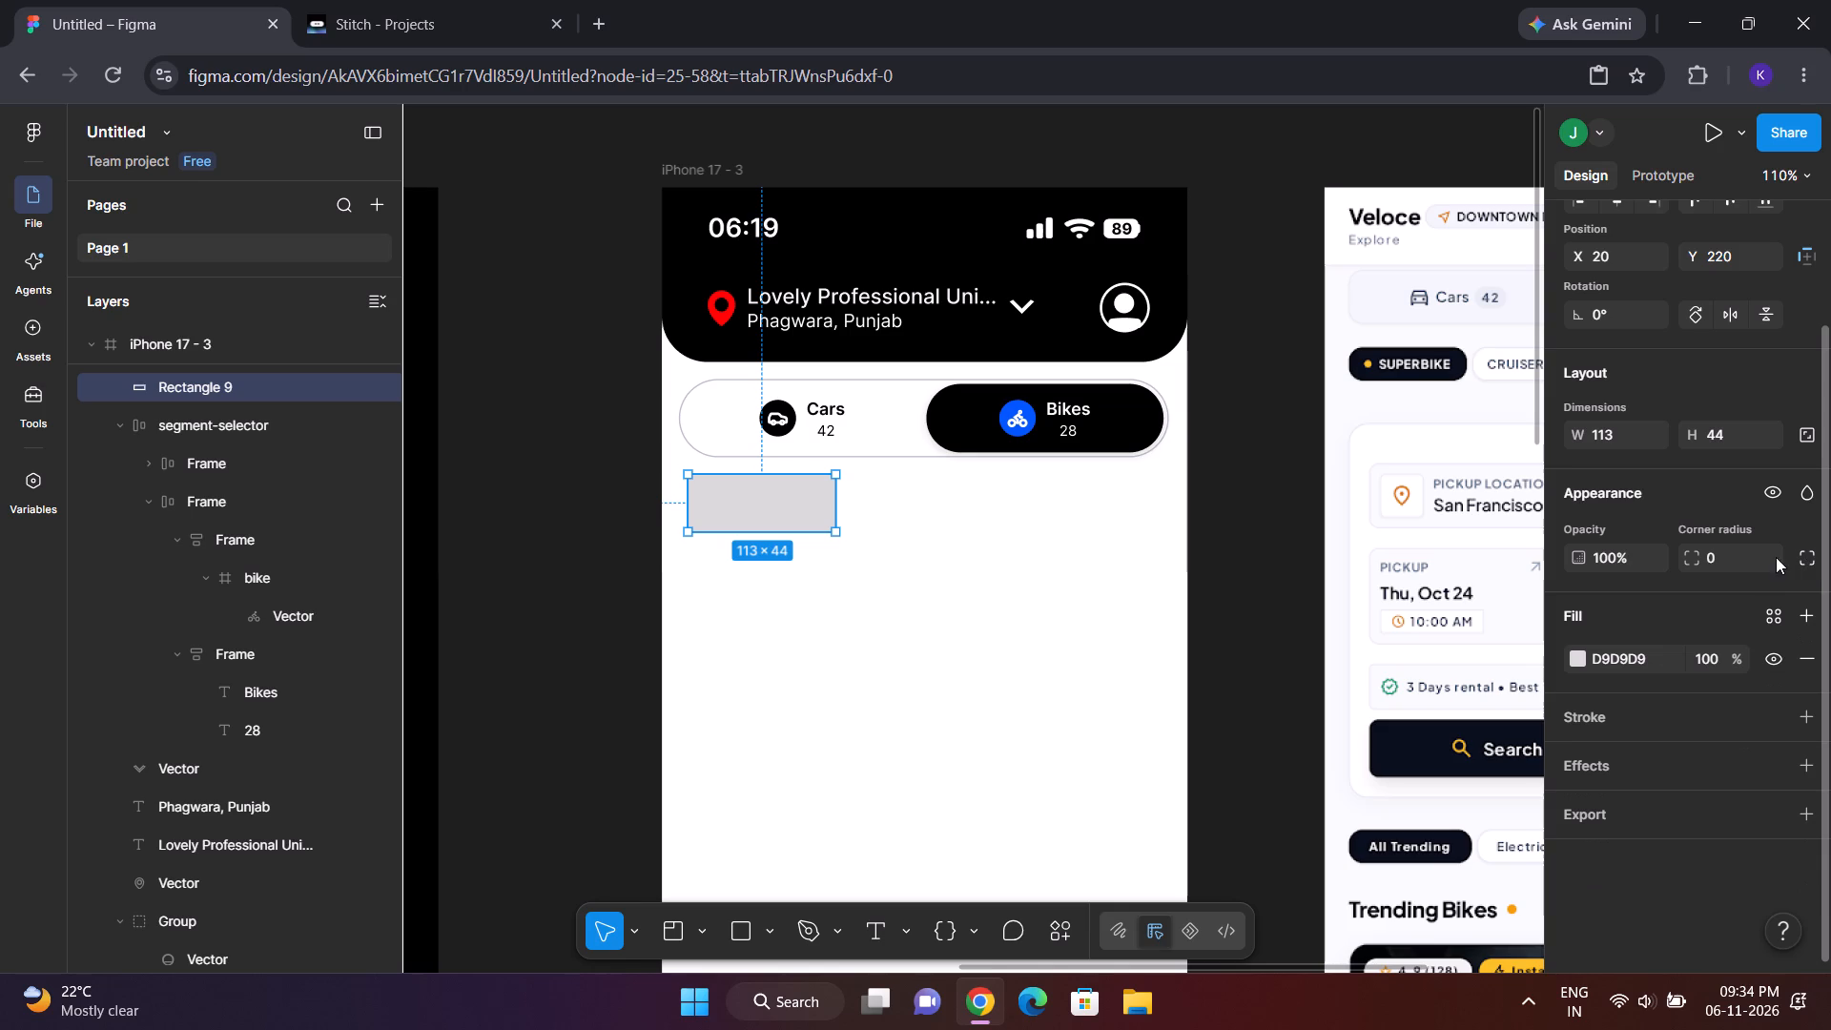
pyautogui.moveTo(1677, 566); pyautogui.dragTo(1697, 561)
pyautogui.moveTo(1697, 561); pyautogui.dragTo(951, 543)
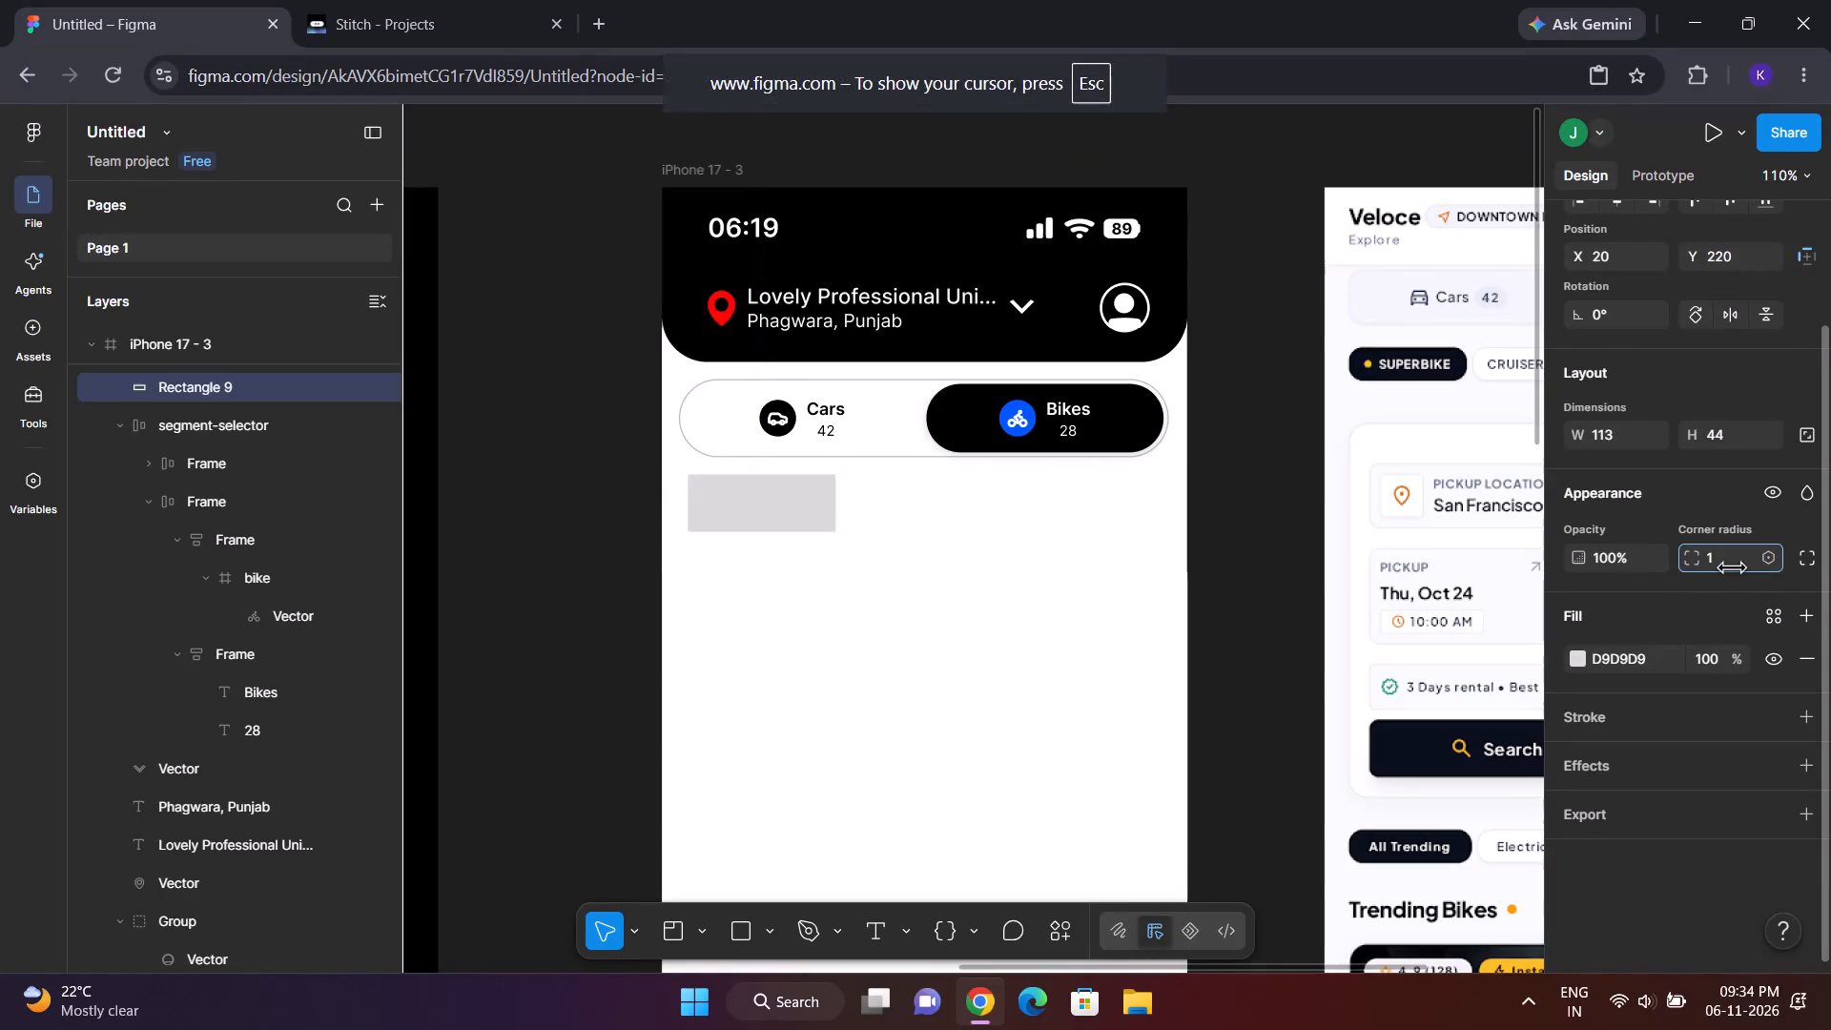
pyautogui.moveTo(951, 543); pyautogui.dragTo(976, 543)
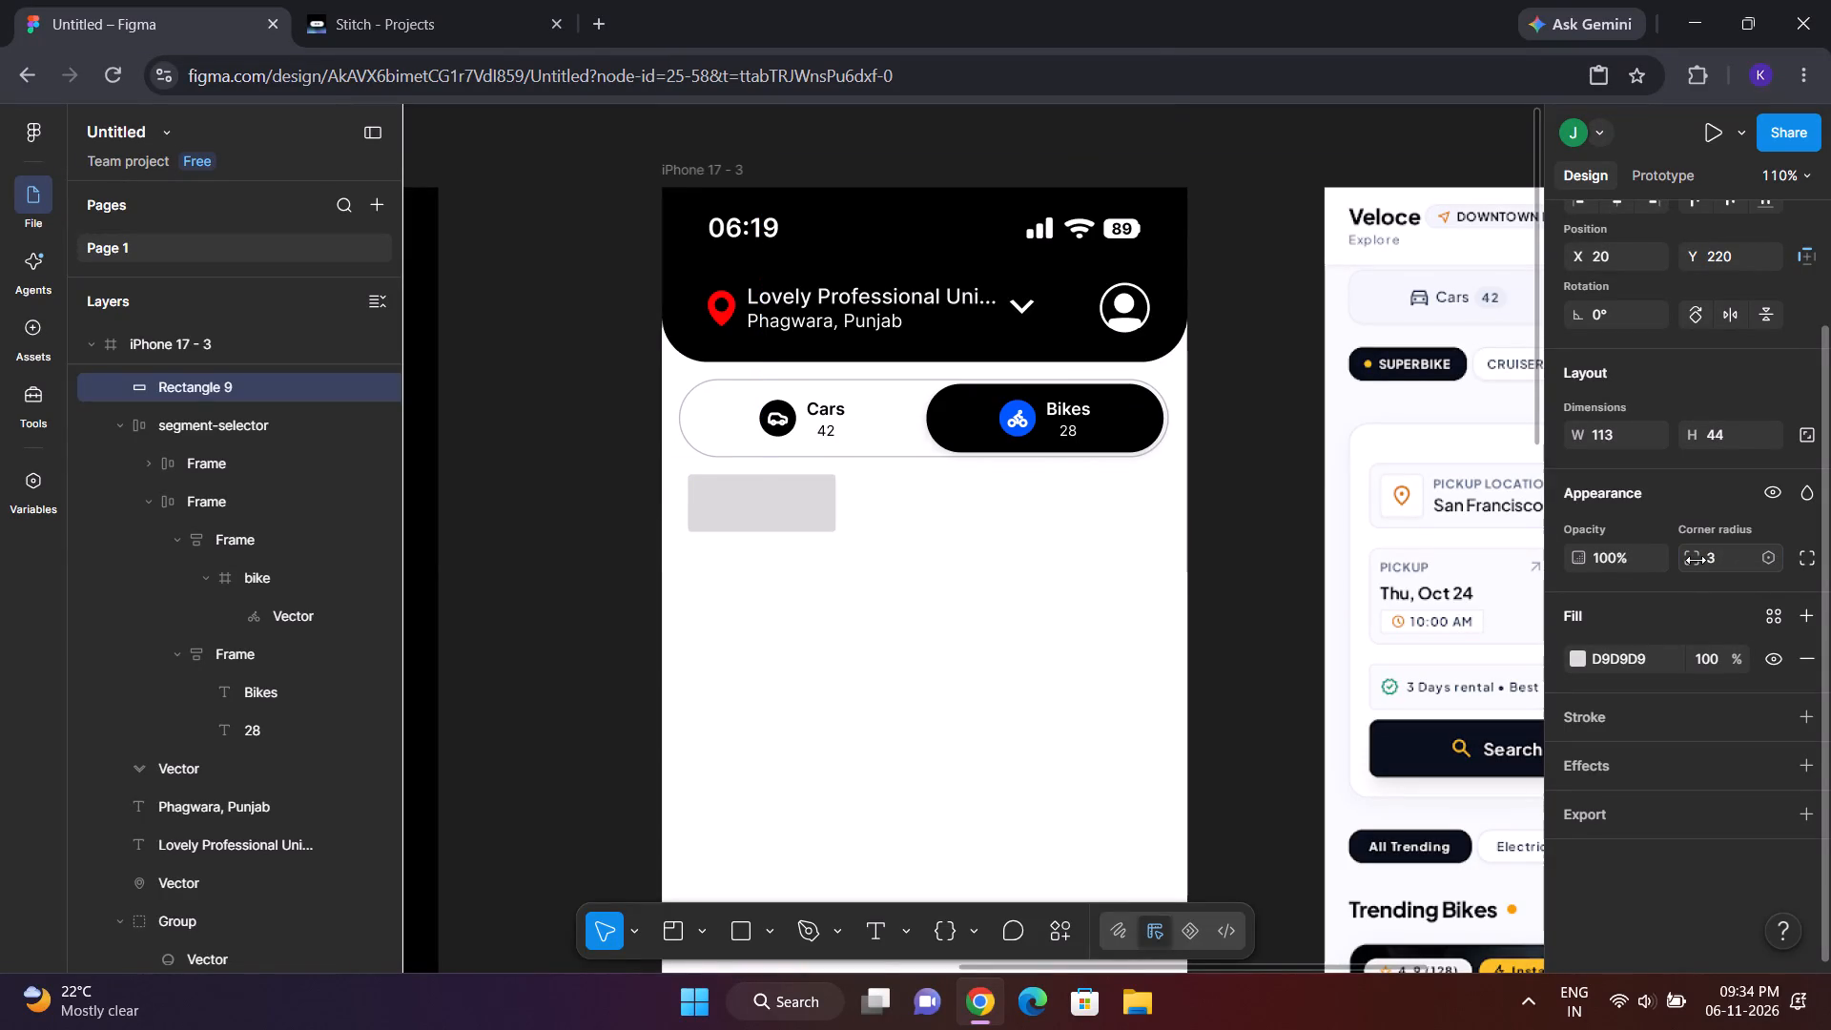
pyautogui.moveTo(1692, 557); pyautogui.dragTo(987, 538)
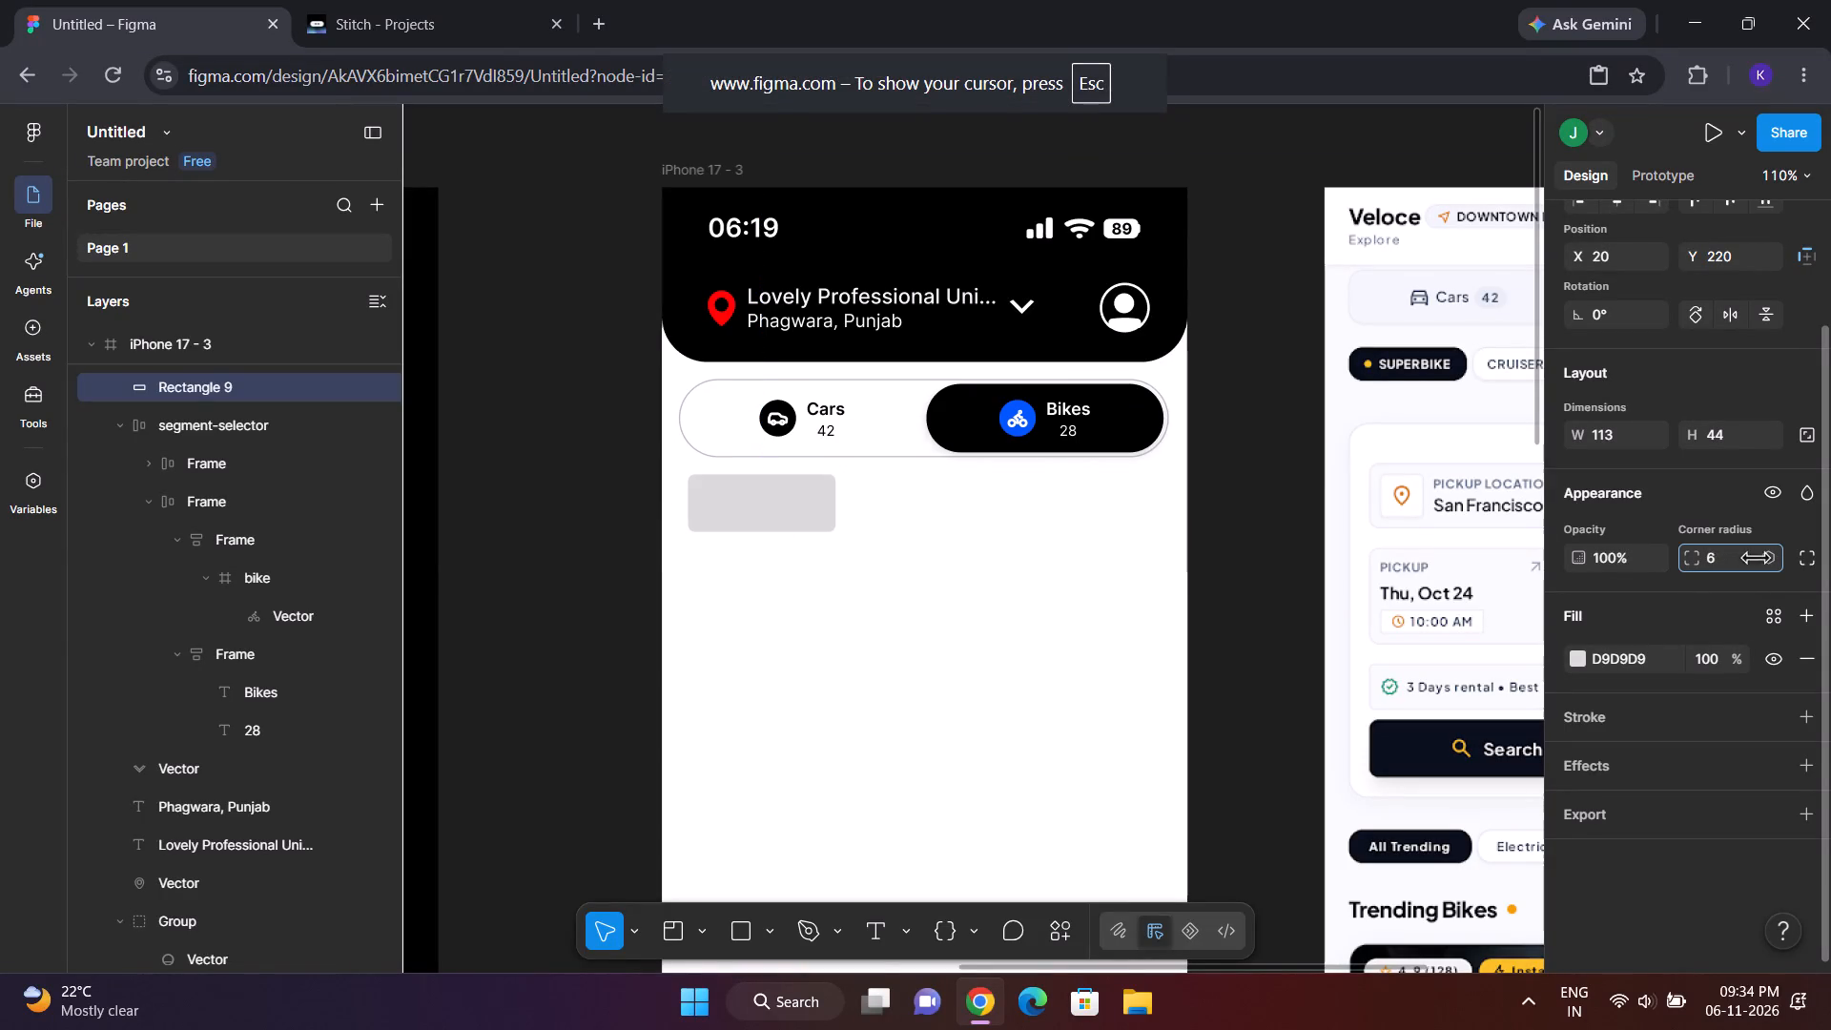
pyautogui.moveTo(987, 538); pyautogui.dragTo(1409, 513)
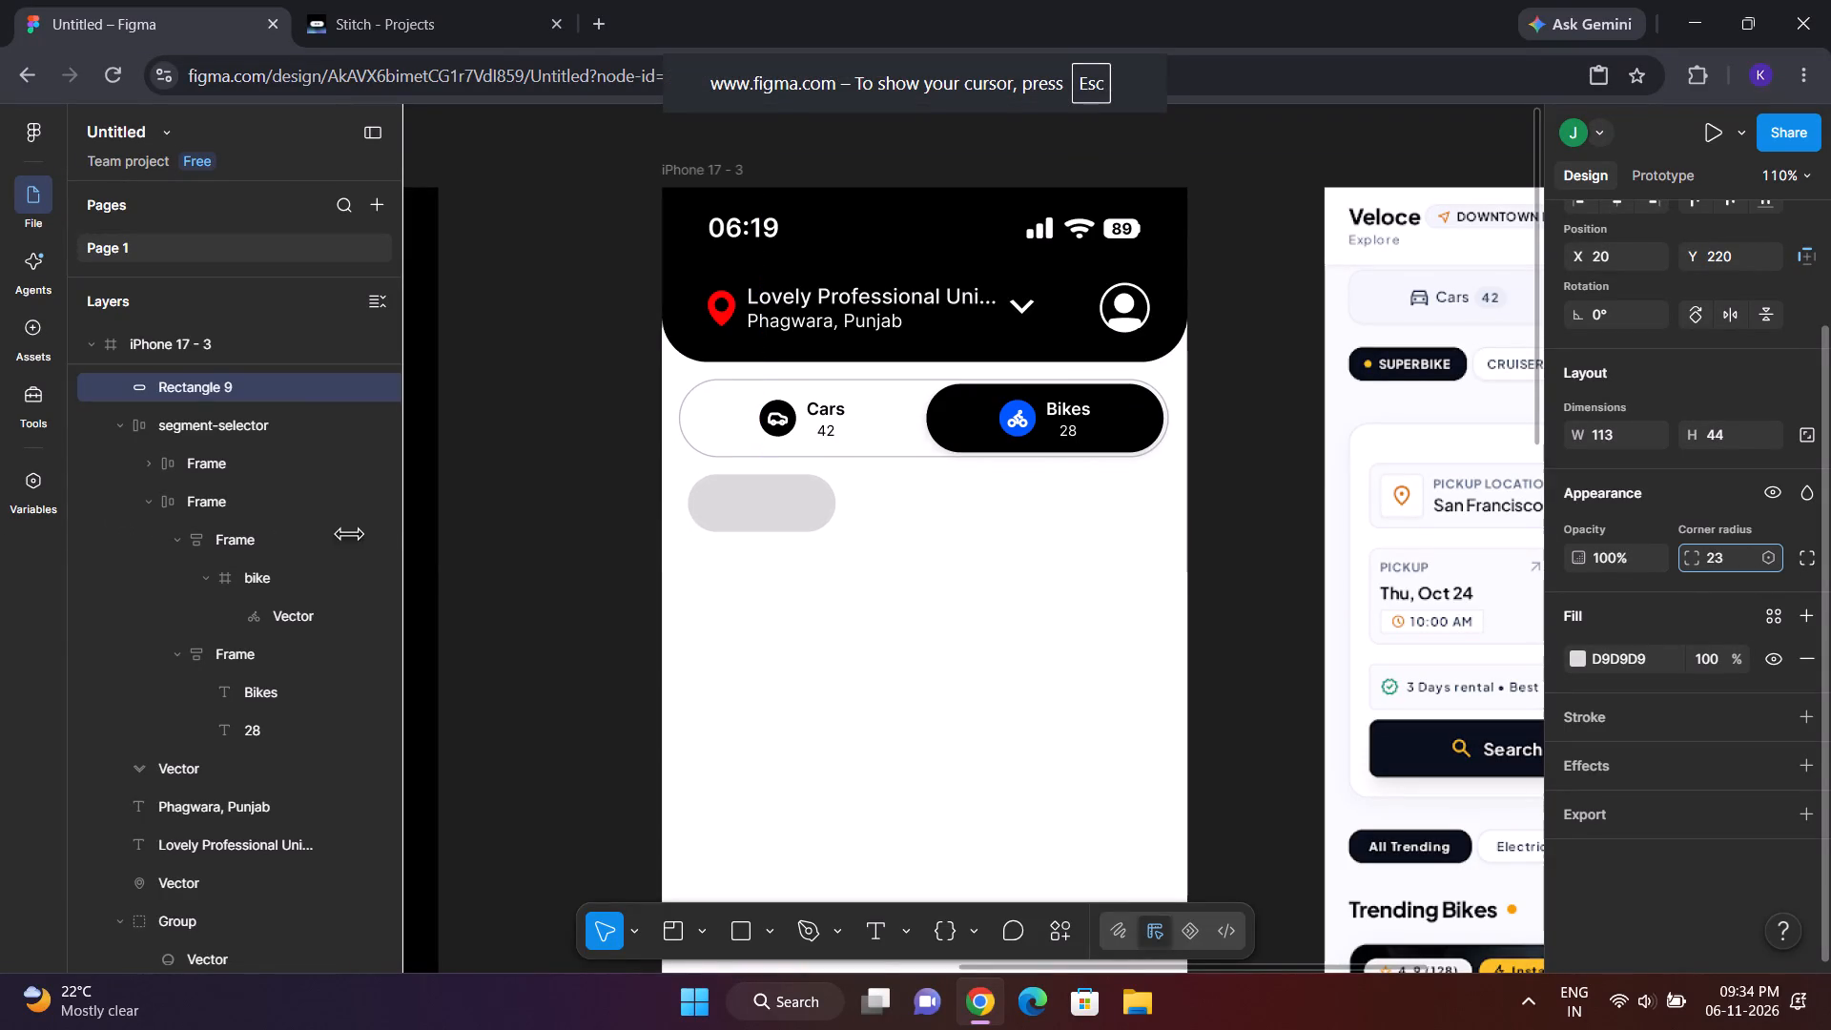
pyautogui.moveTo(1409, 513); pyautogui.dragTo(1477, 513)
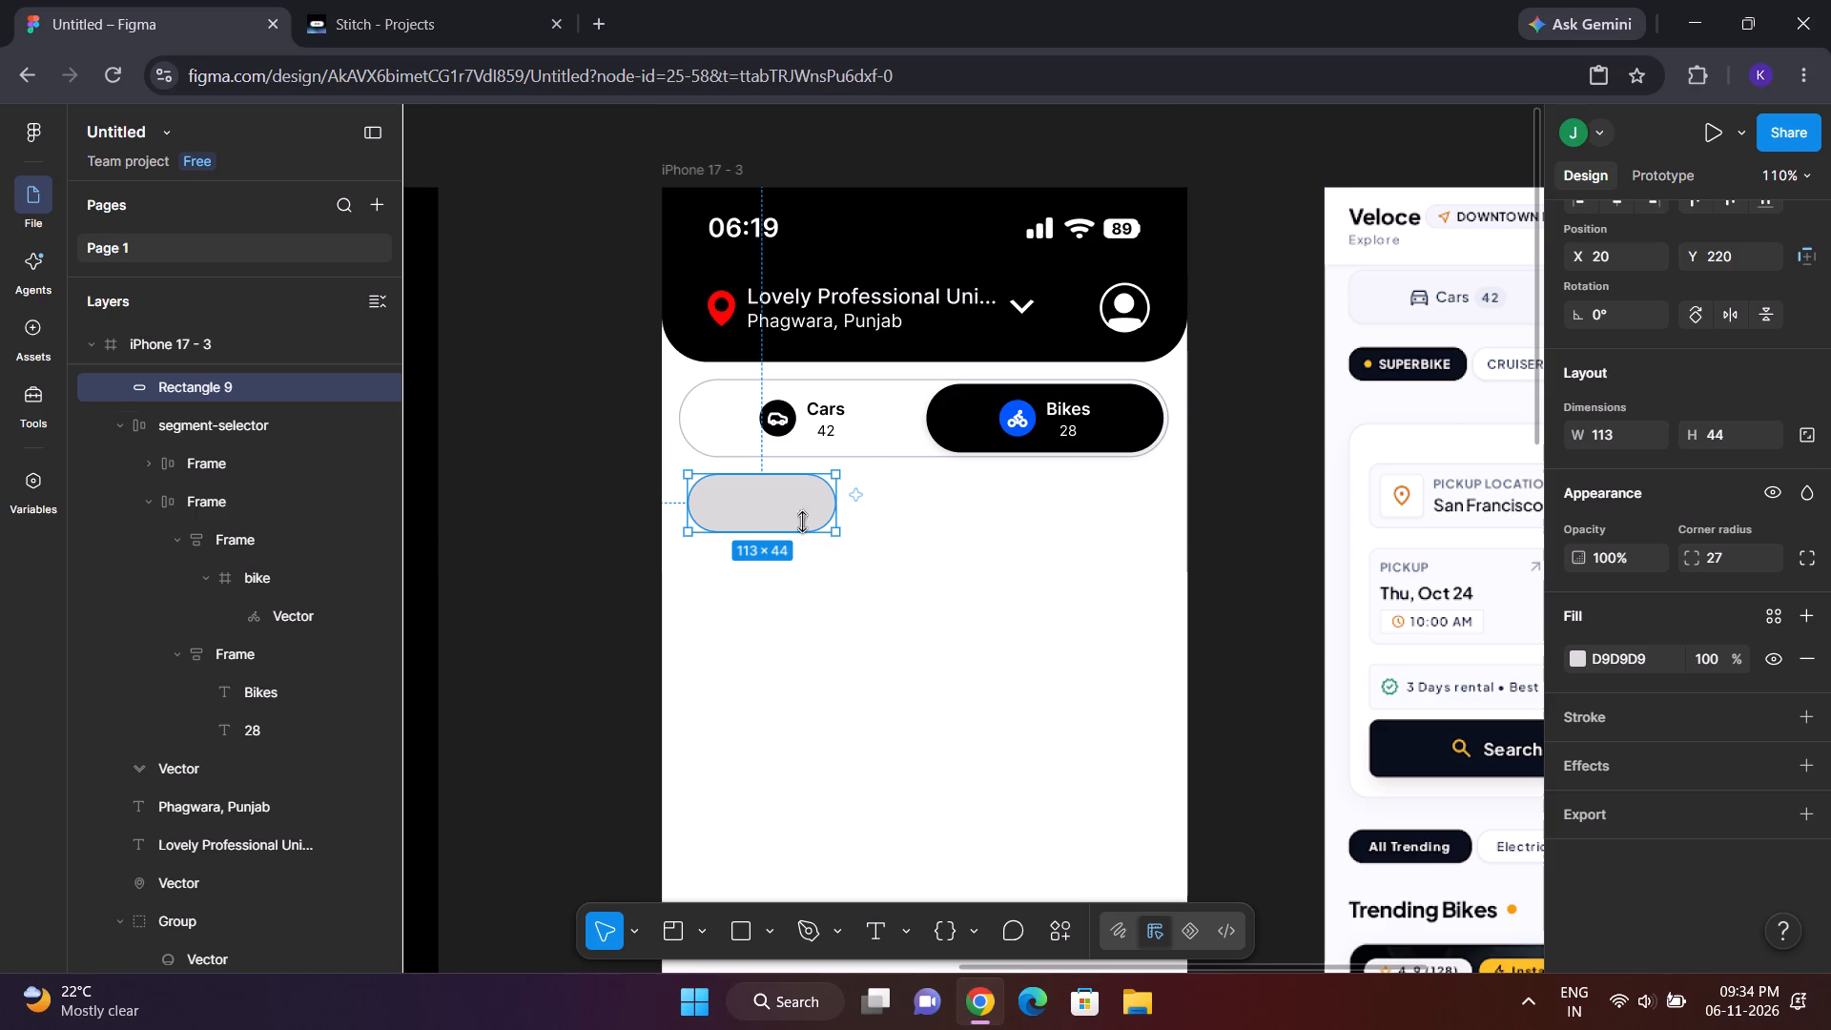
# Widen the rounded grey rectangle to 132 and shift it to X 17, leaving it deselected.
pyautogui.moveTo(834, 506); pyautogui.dragTo(854, 506)
pyautogui.click(748, 497)
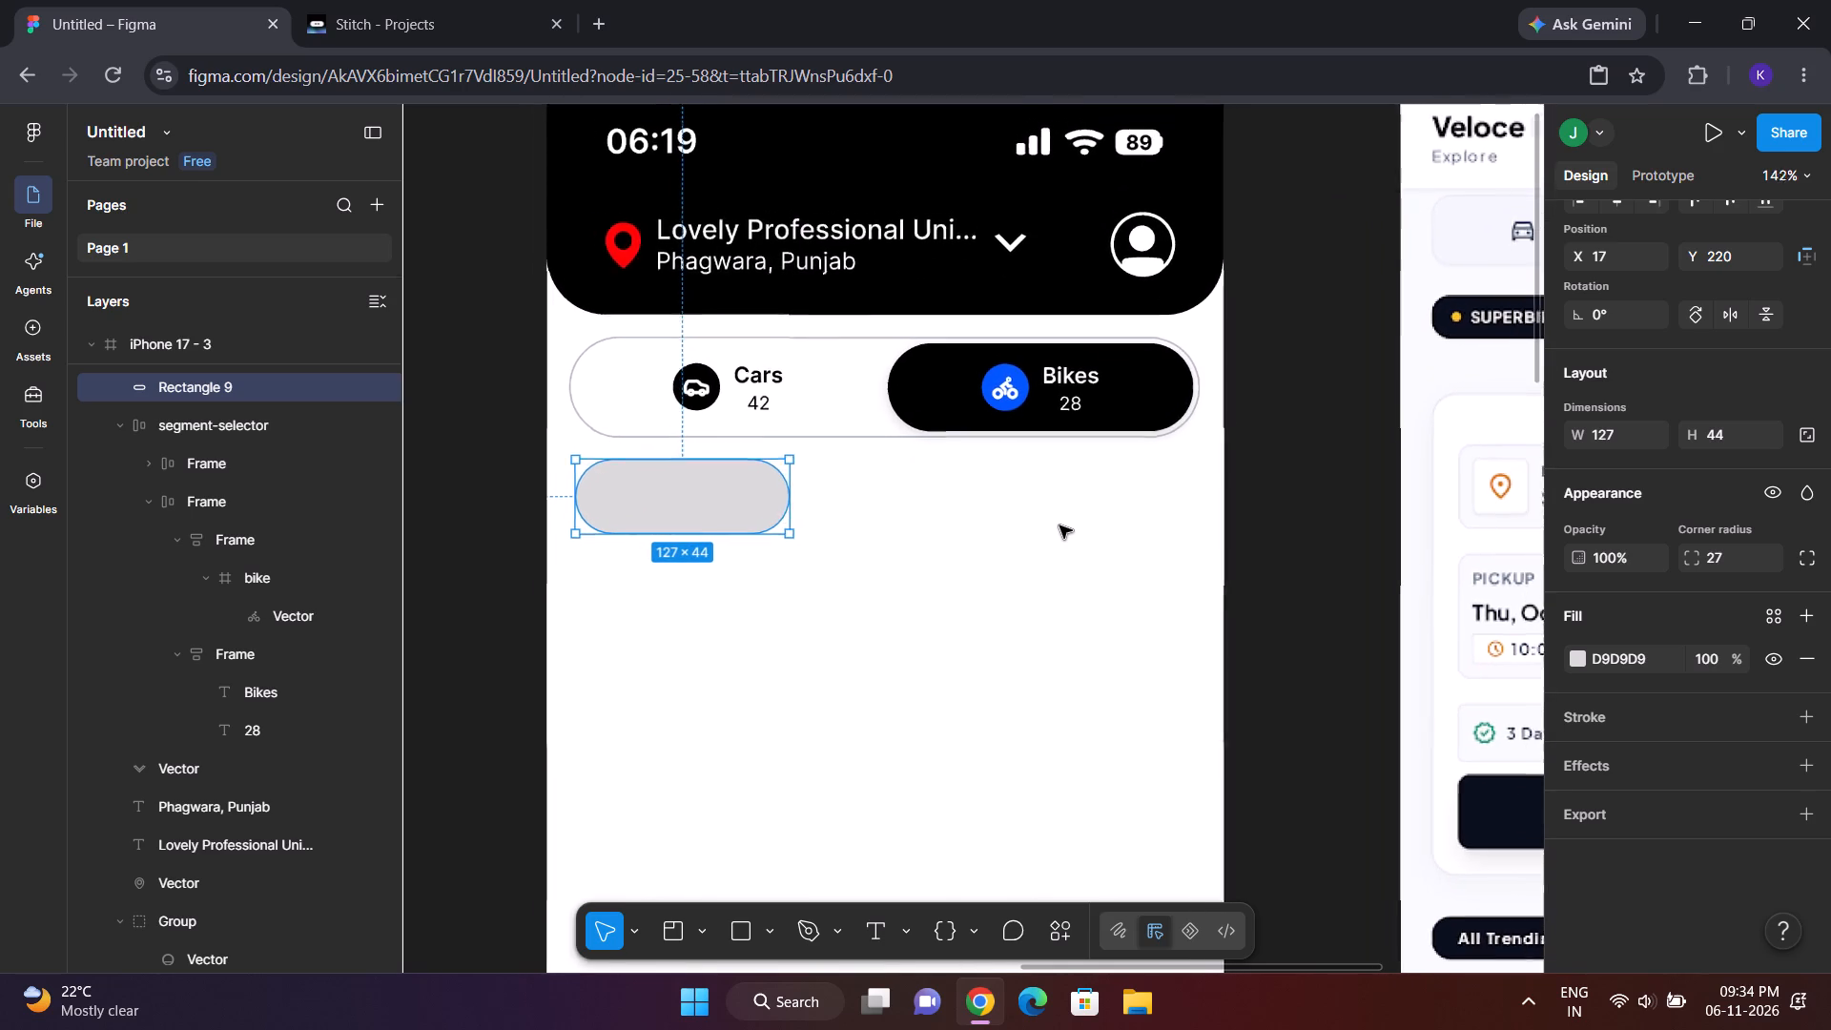
pyautogui.click(738, 497)
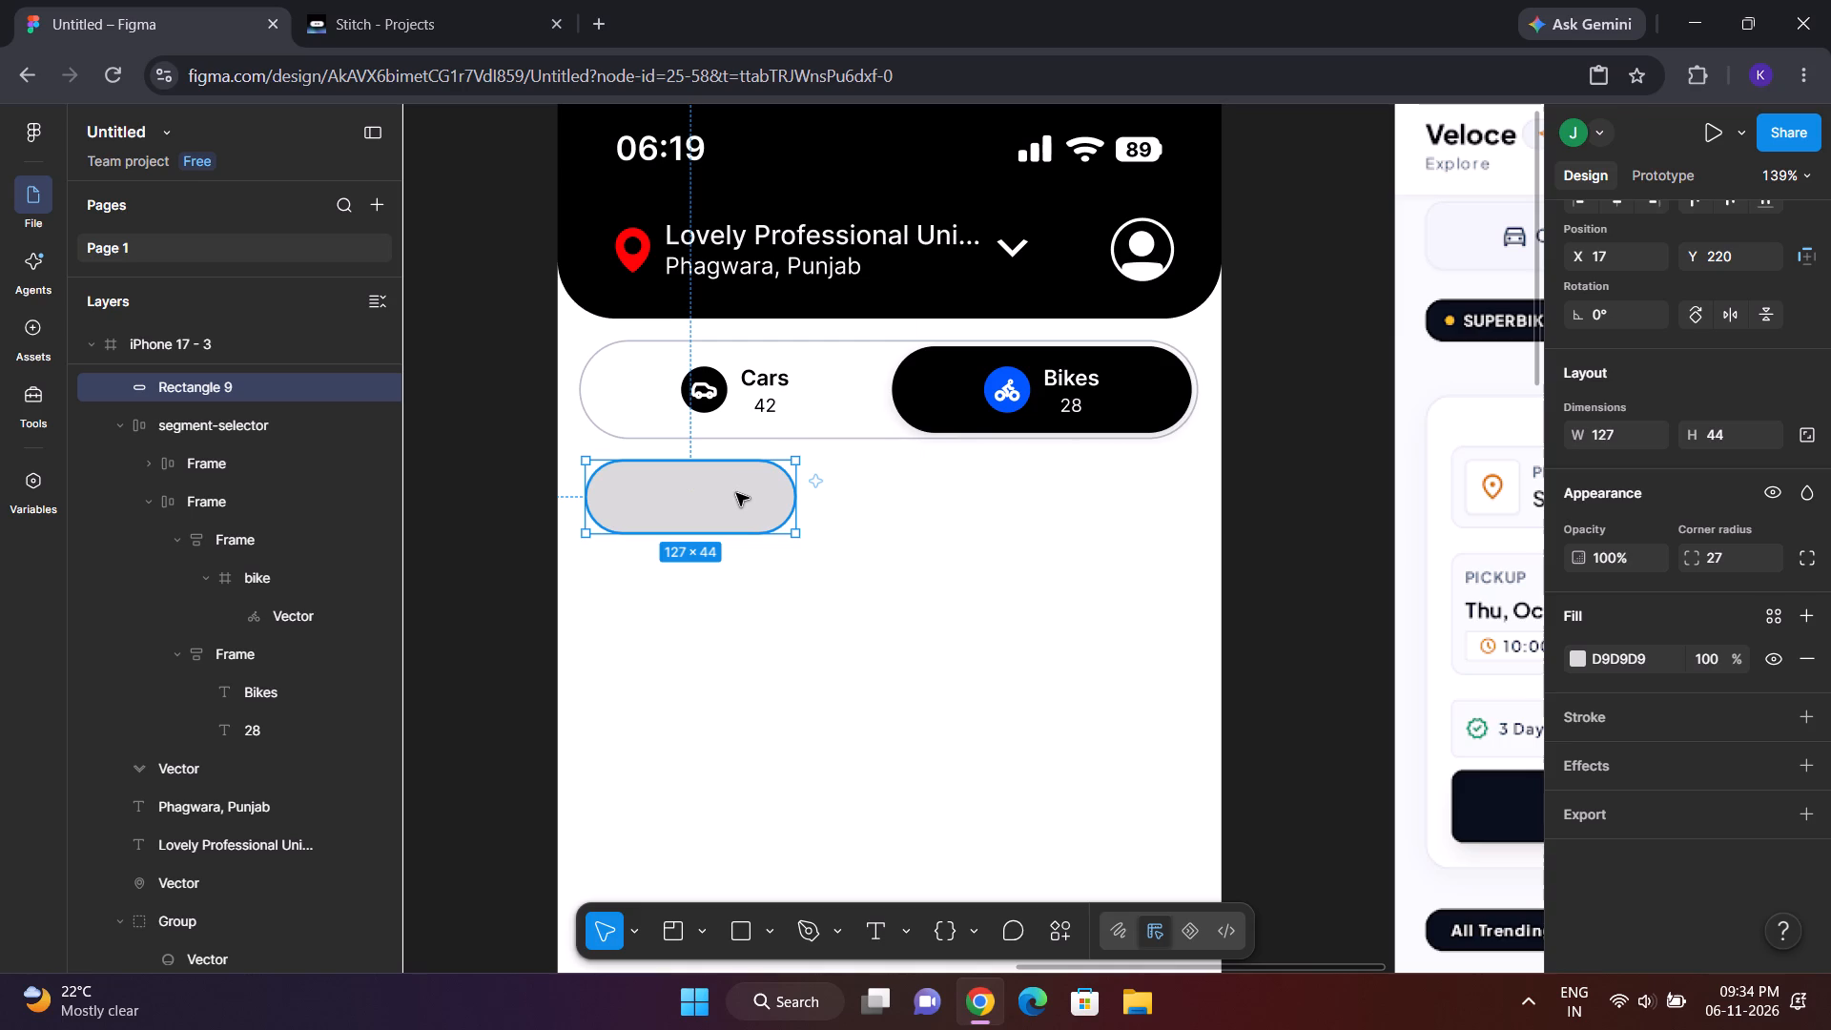
pyautogui.scroll(1, 736, 493)
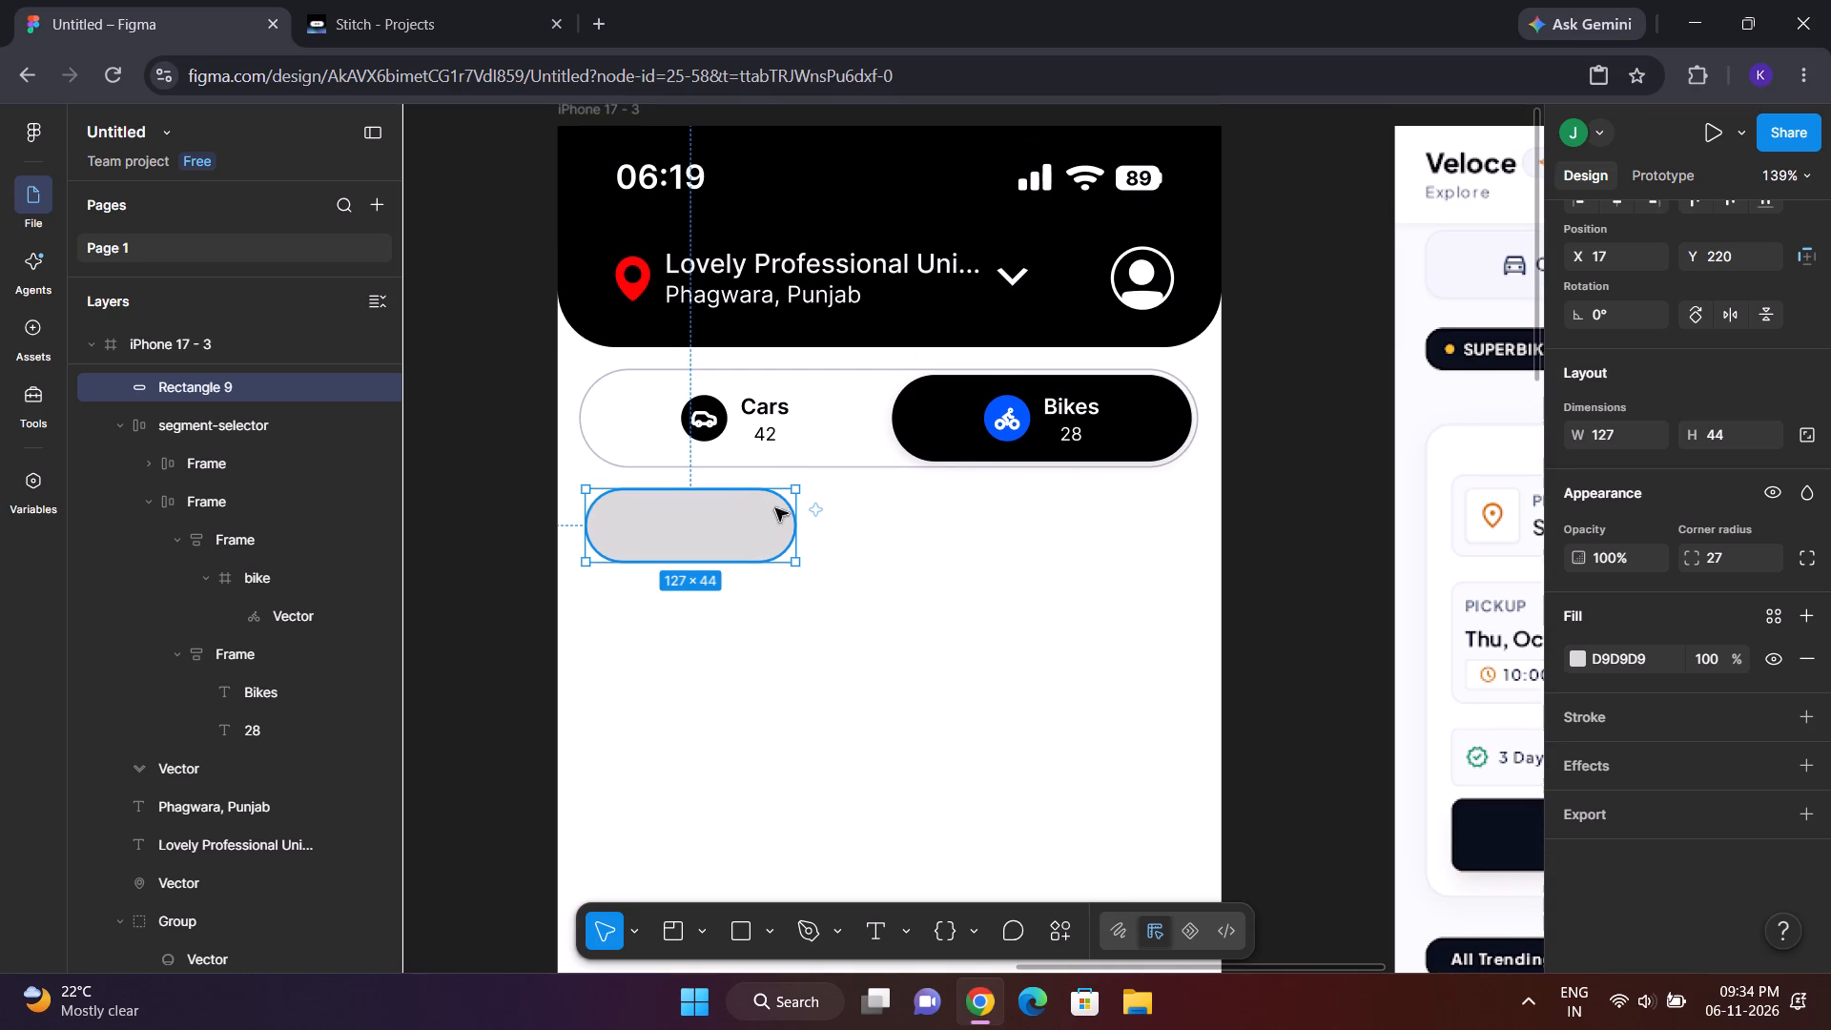
pyautogui.moveTo(793, 533); pyautogui.dragTo(804, 534)
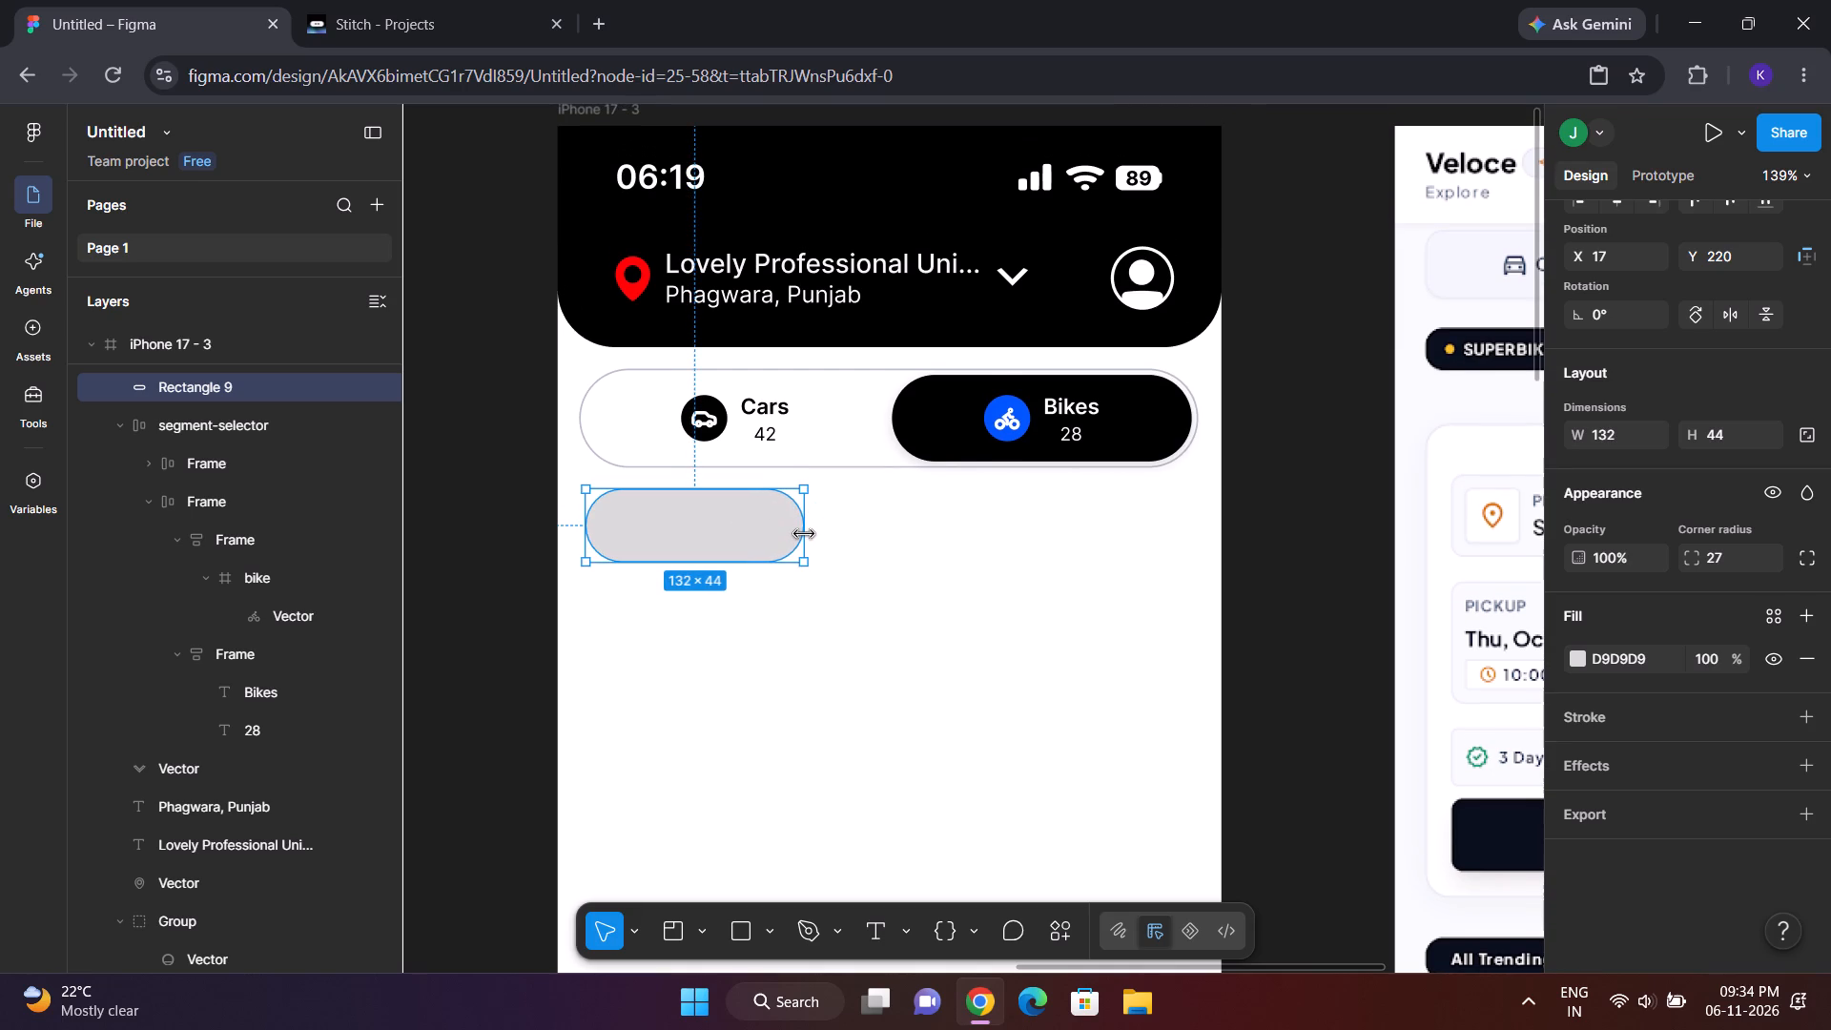
pyautogui.click(1049, 422)
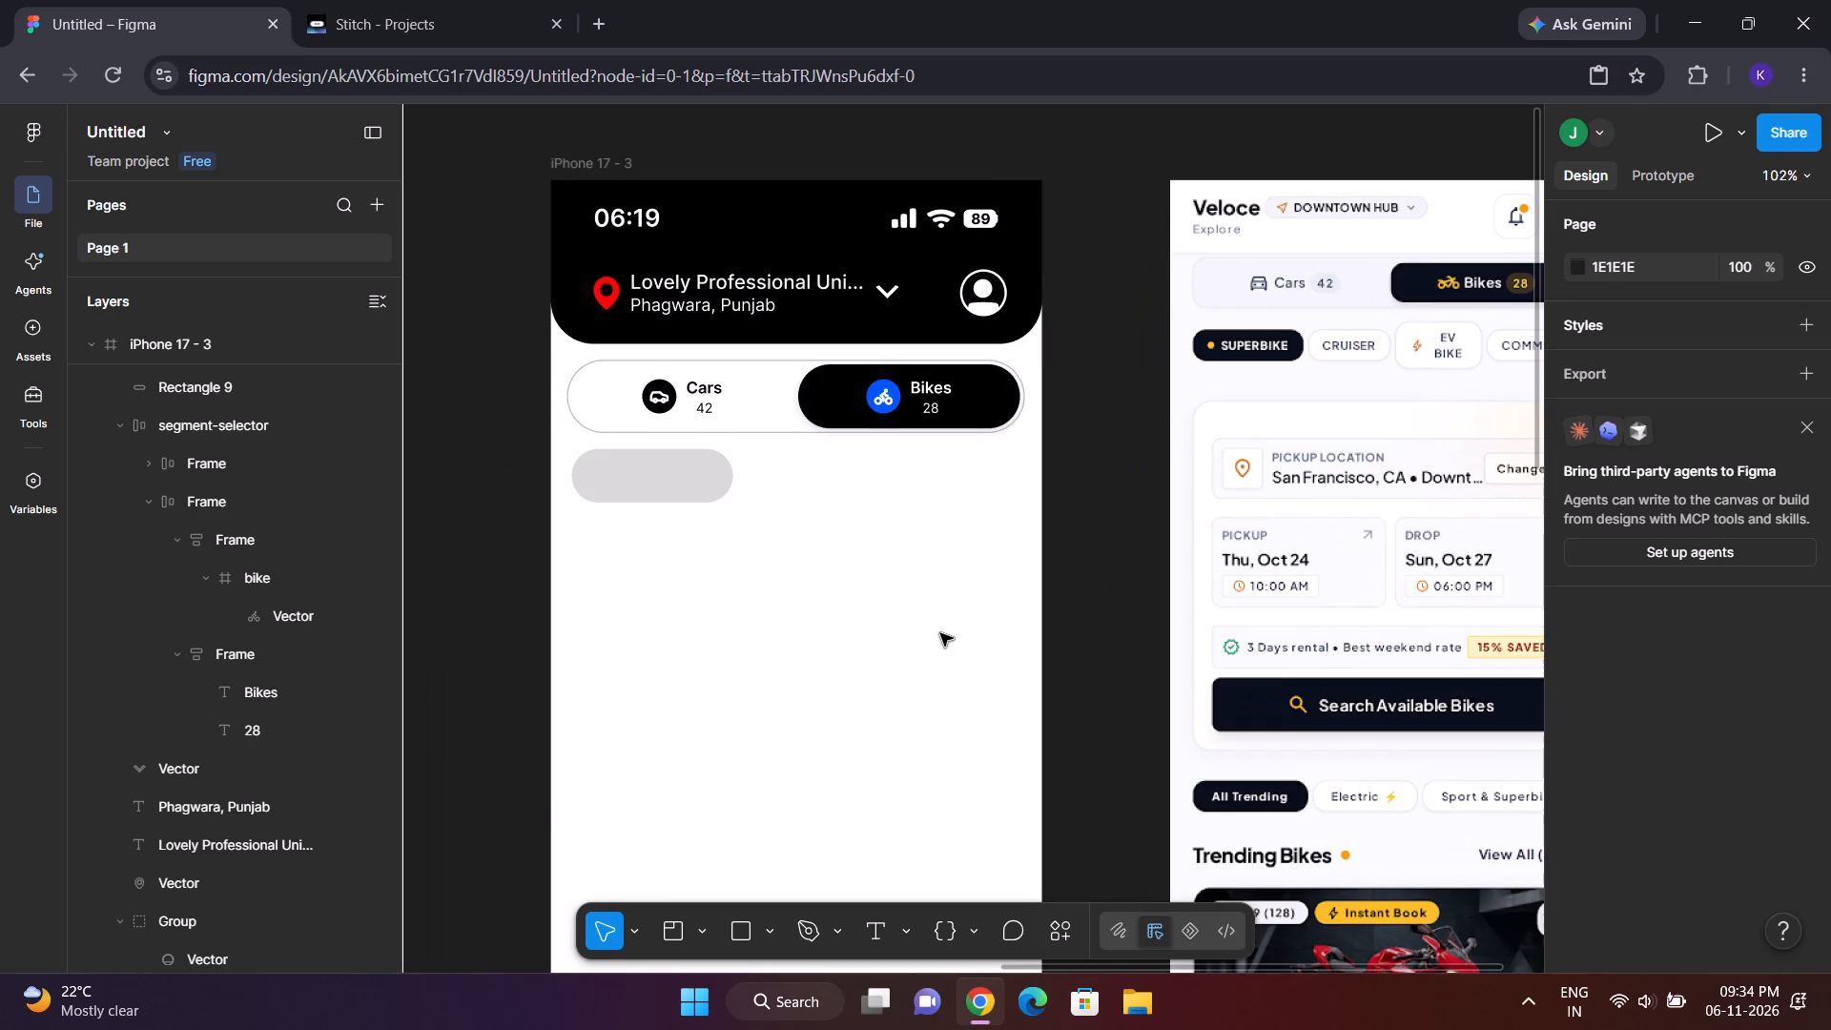
# Move the grey pill to X 13 so its left edge lines up with the segment-selector.
pyautogui.scroll(1, 940, 633)
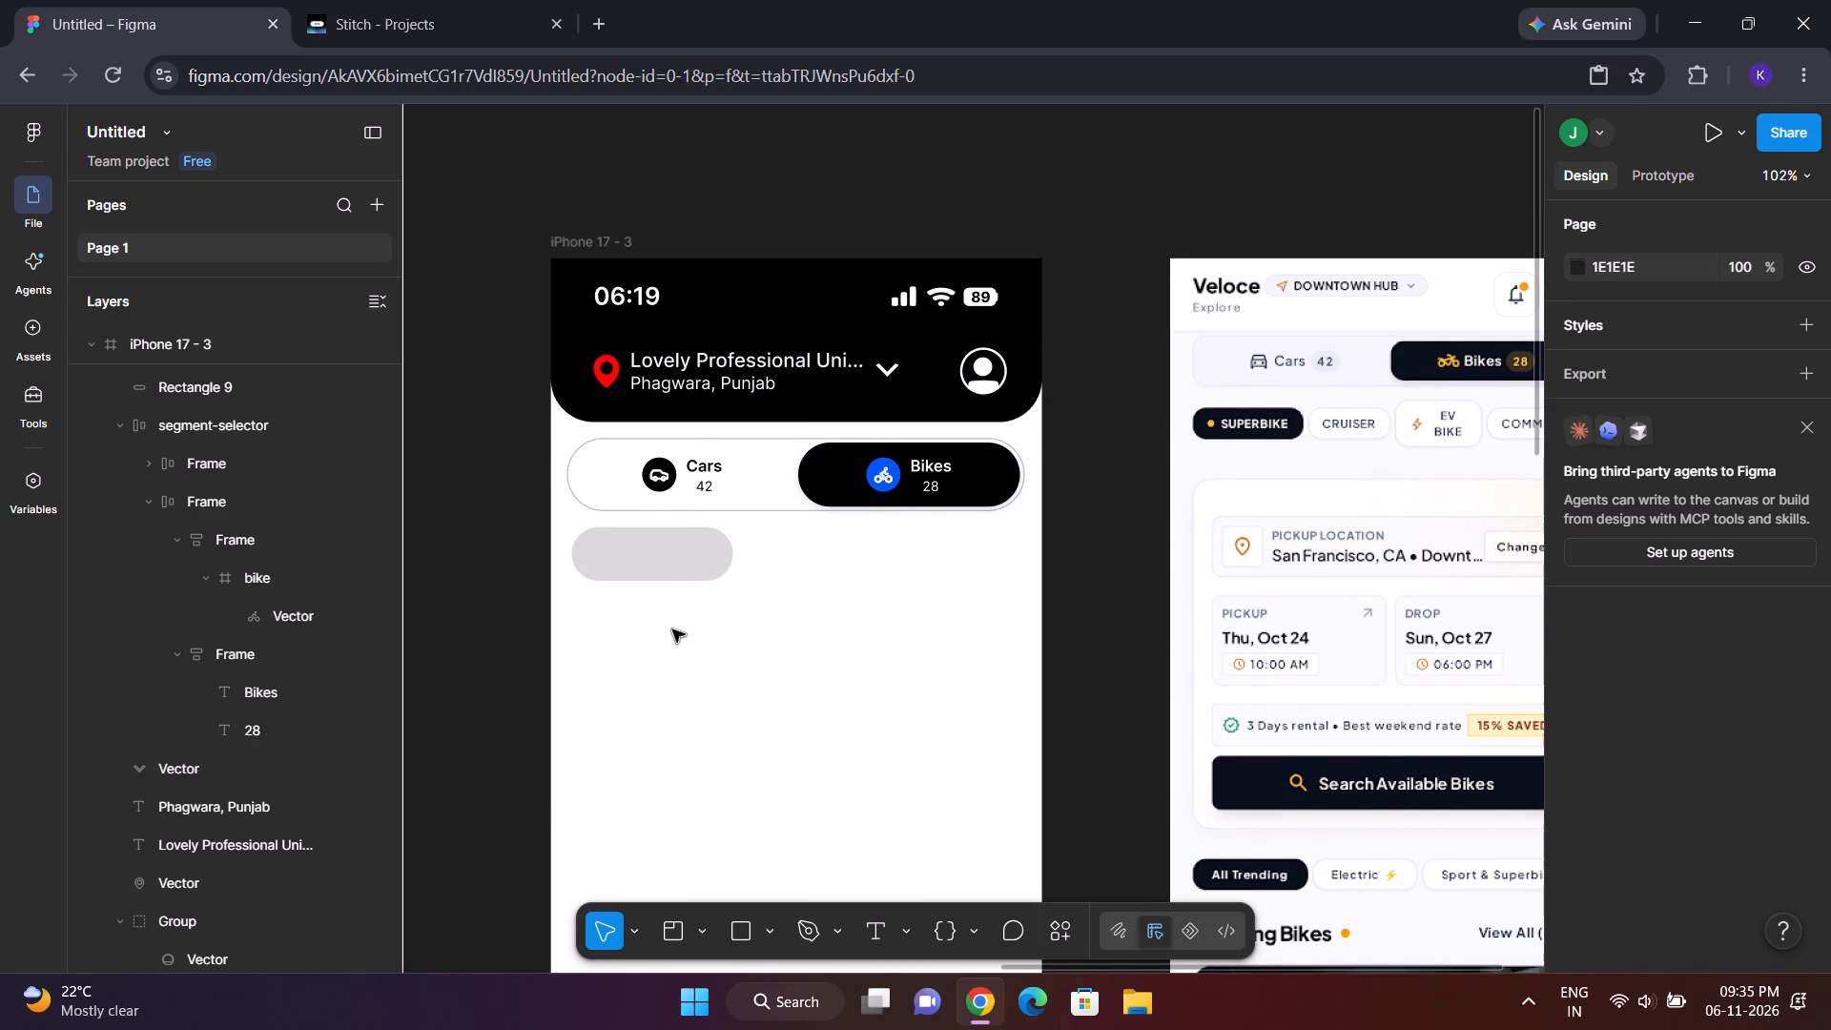
pyautogui.click(659, 558)
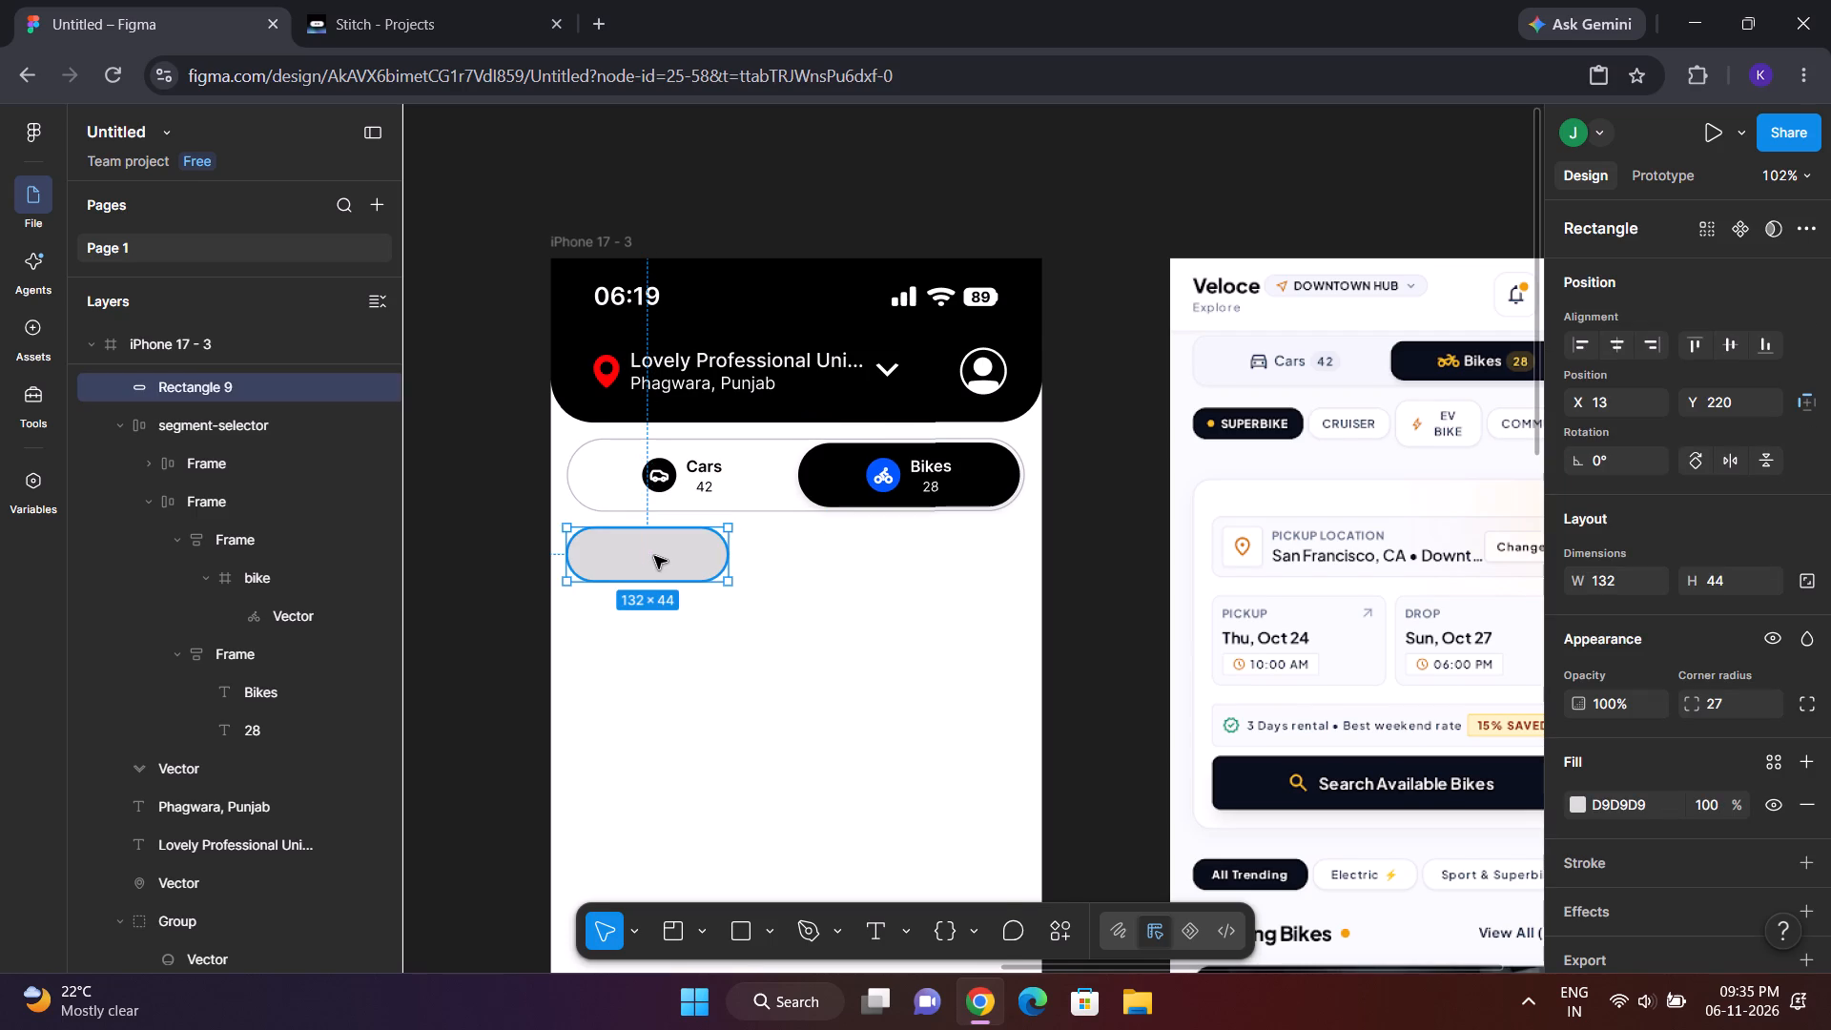
# Show the rulers and shift the left vertical guide of iPhone 17 - 3 to X 13.
pyautogui.hotkey('shift', 'r')
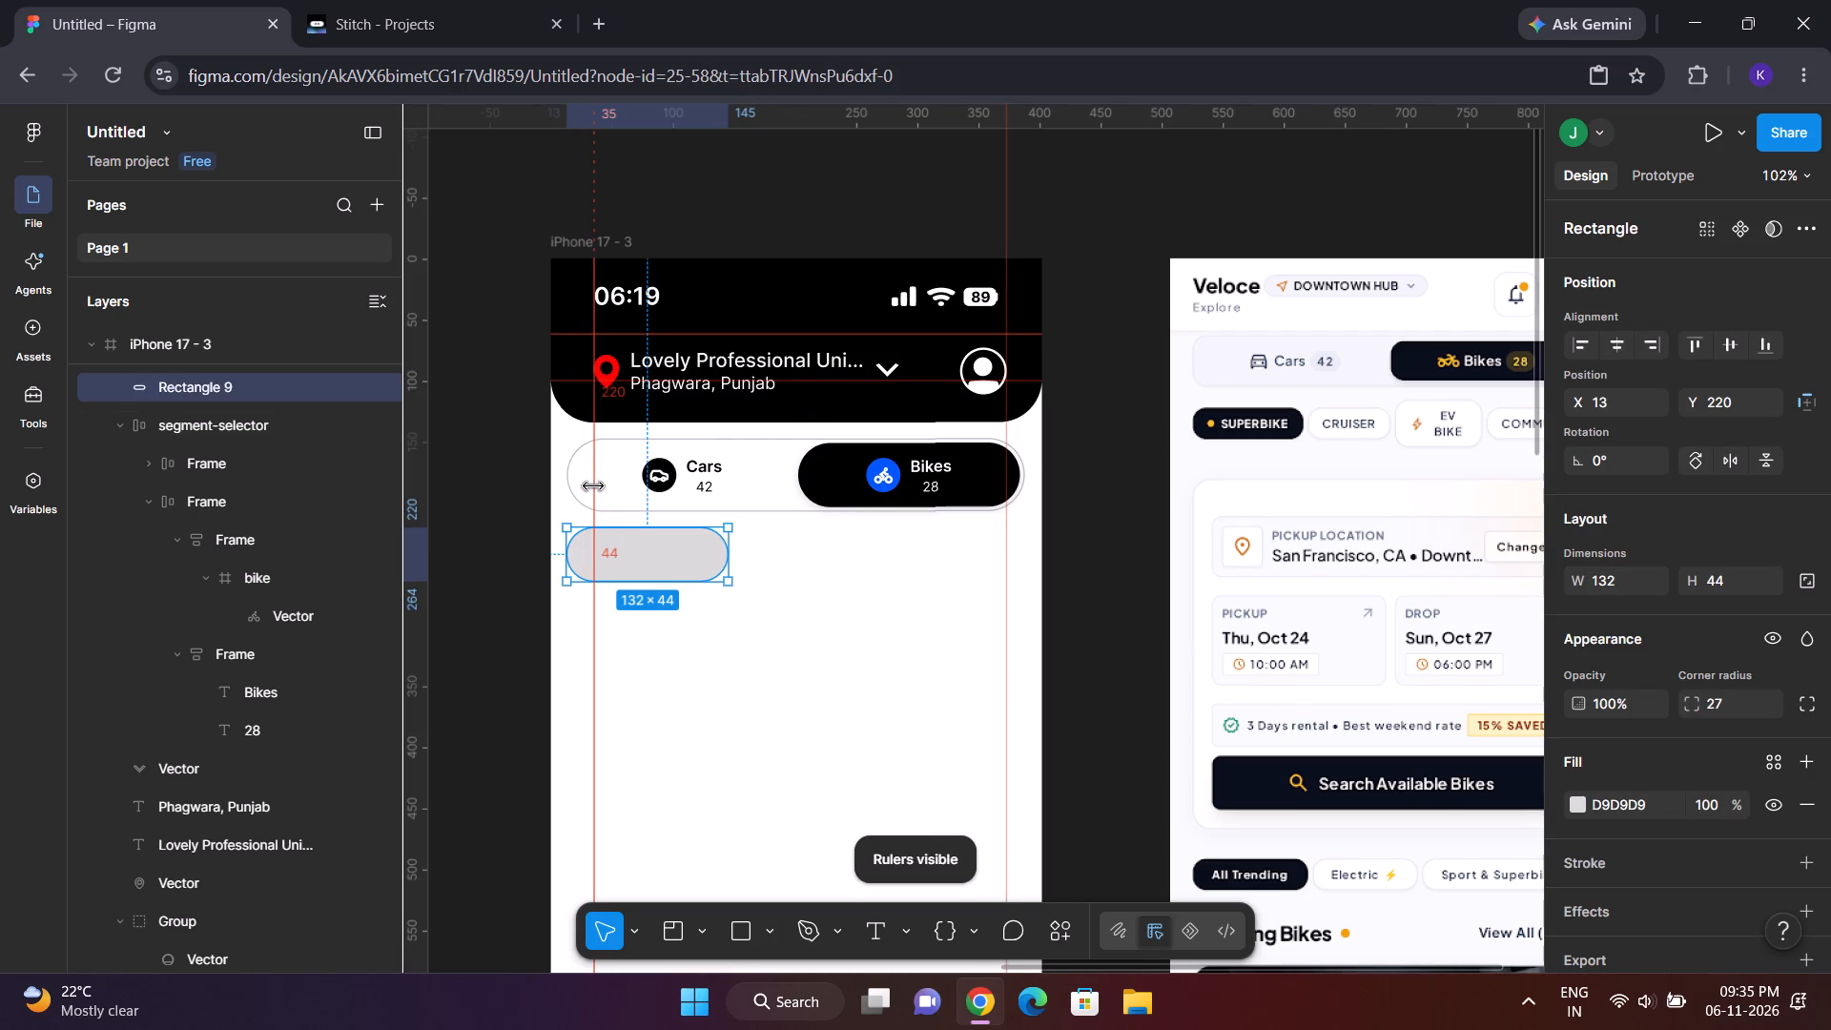
pyautogui.moveTo(593, 486); pyautogui.dragTo(567, 486)
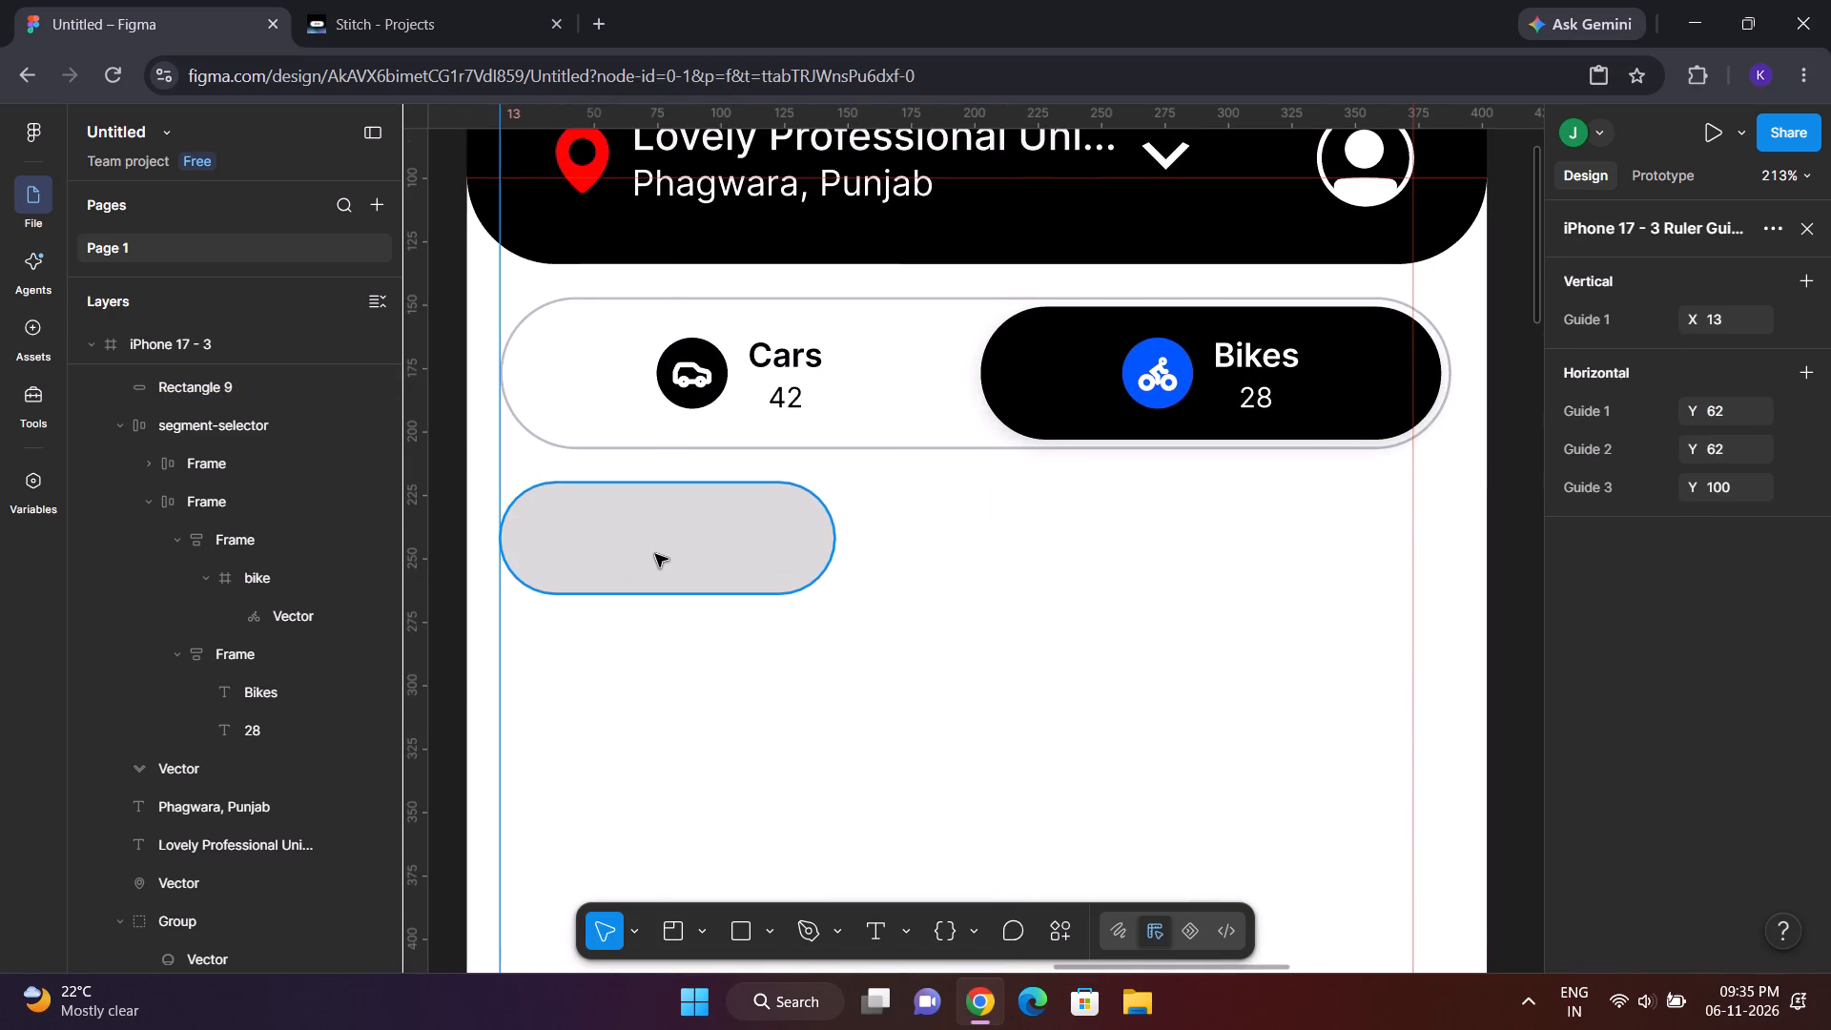
# Move the grey pill up to Y 217, closer beneath the Cars/Bikes toggle.
pyautogui.click(655, 553)
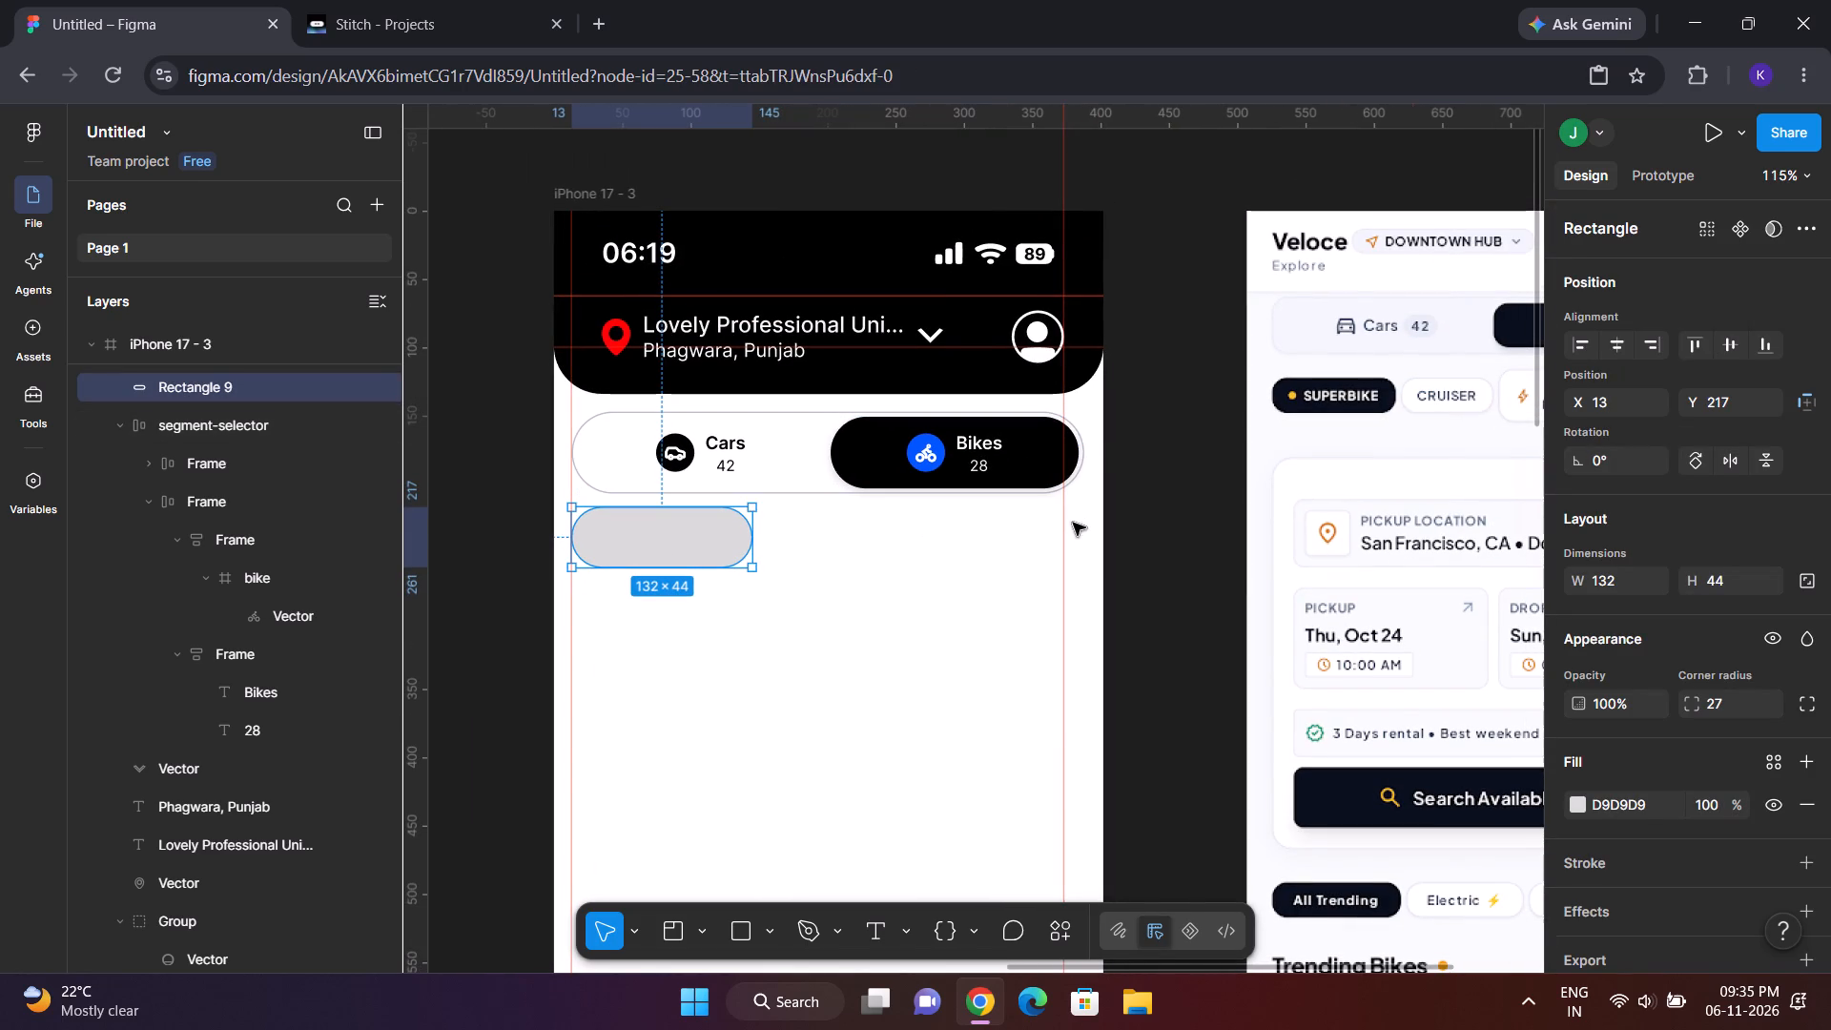
# Shift the right vertical guide over iPhone 17 - 3 to about X 388, by the toggle's right edge, and deselect.
pyautogui.moveTo(1059, 527); pyautogui.dragTo(1088, 531)
pyautogui.click(1121, 512)
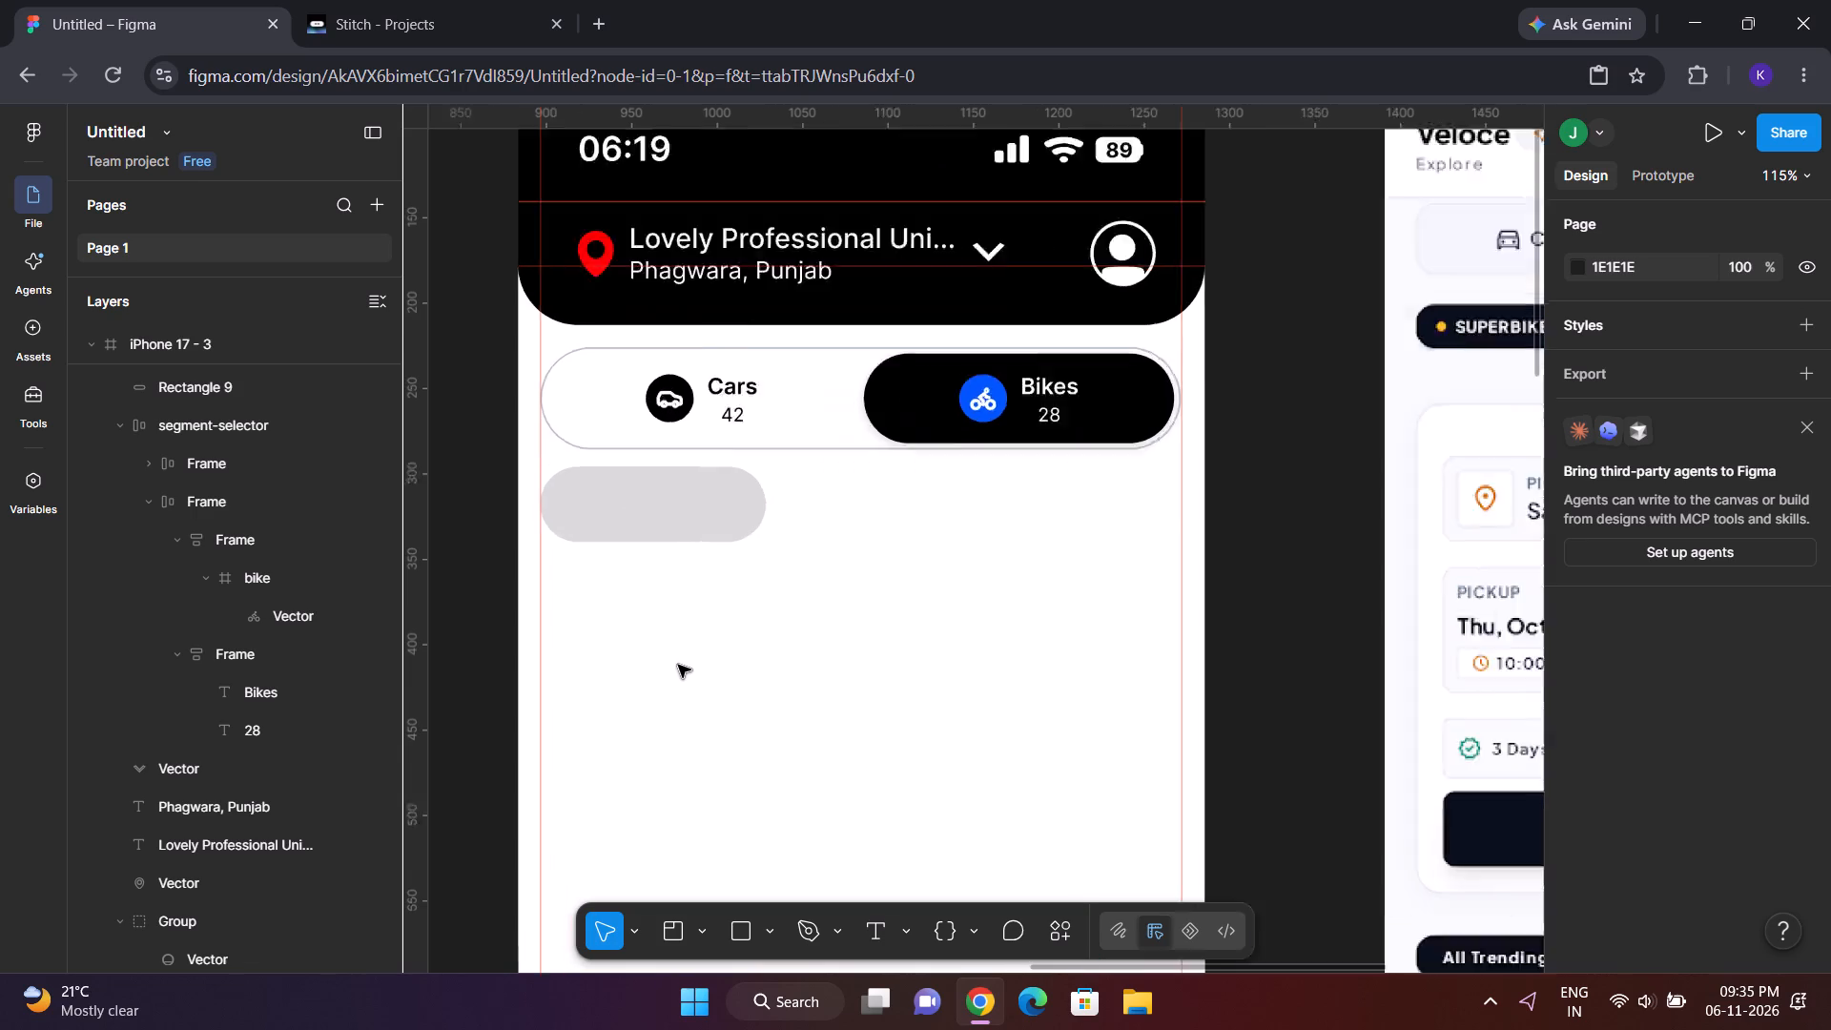
# Add the text label "Scooty" on the grey pill below the Cars/Bikes toggle.
pyautogui.scroll(1, 678, 665)
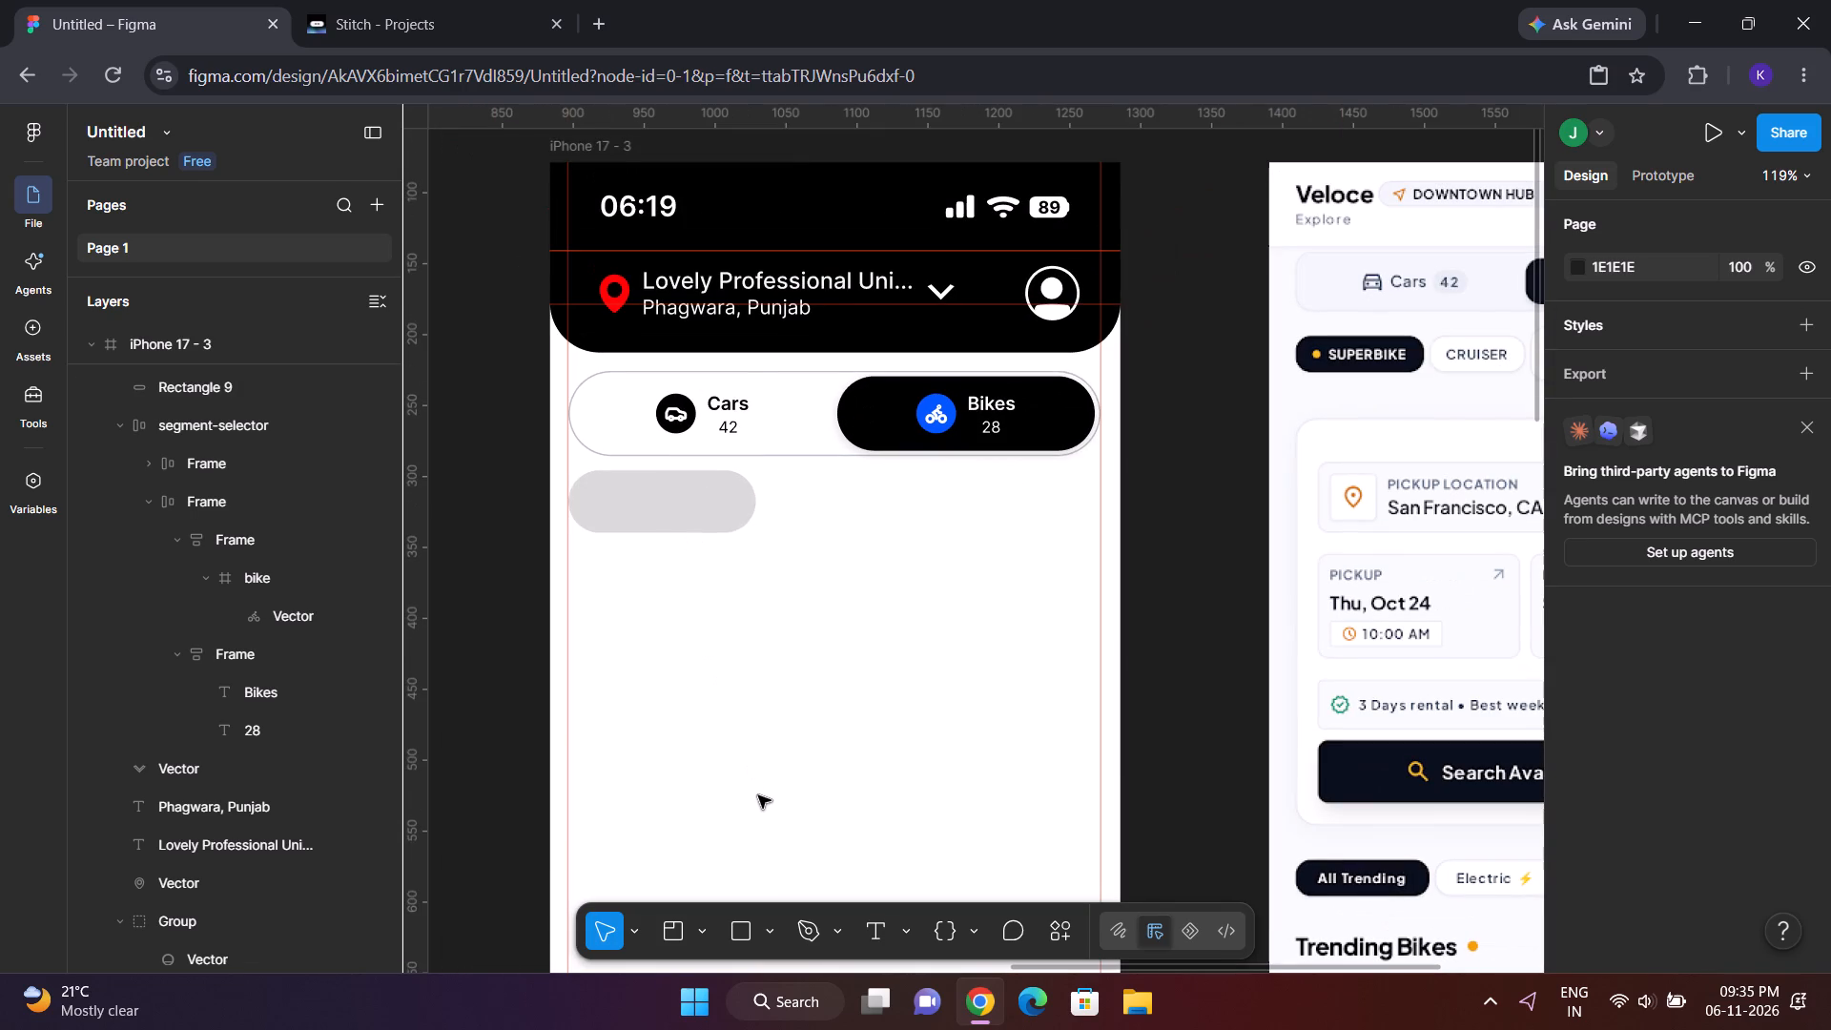
pyautogui.click(887, 921)
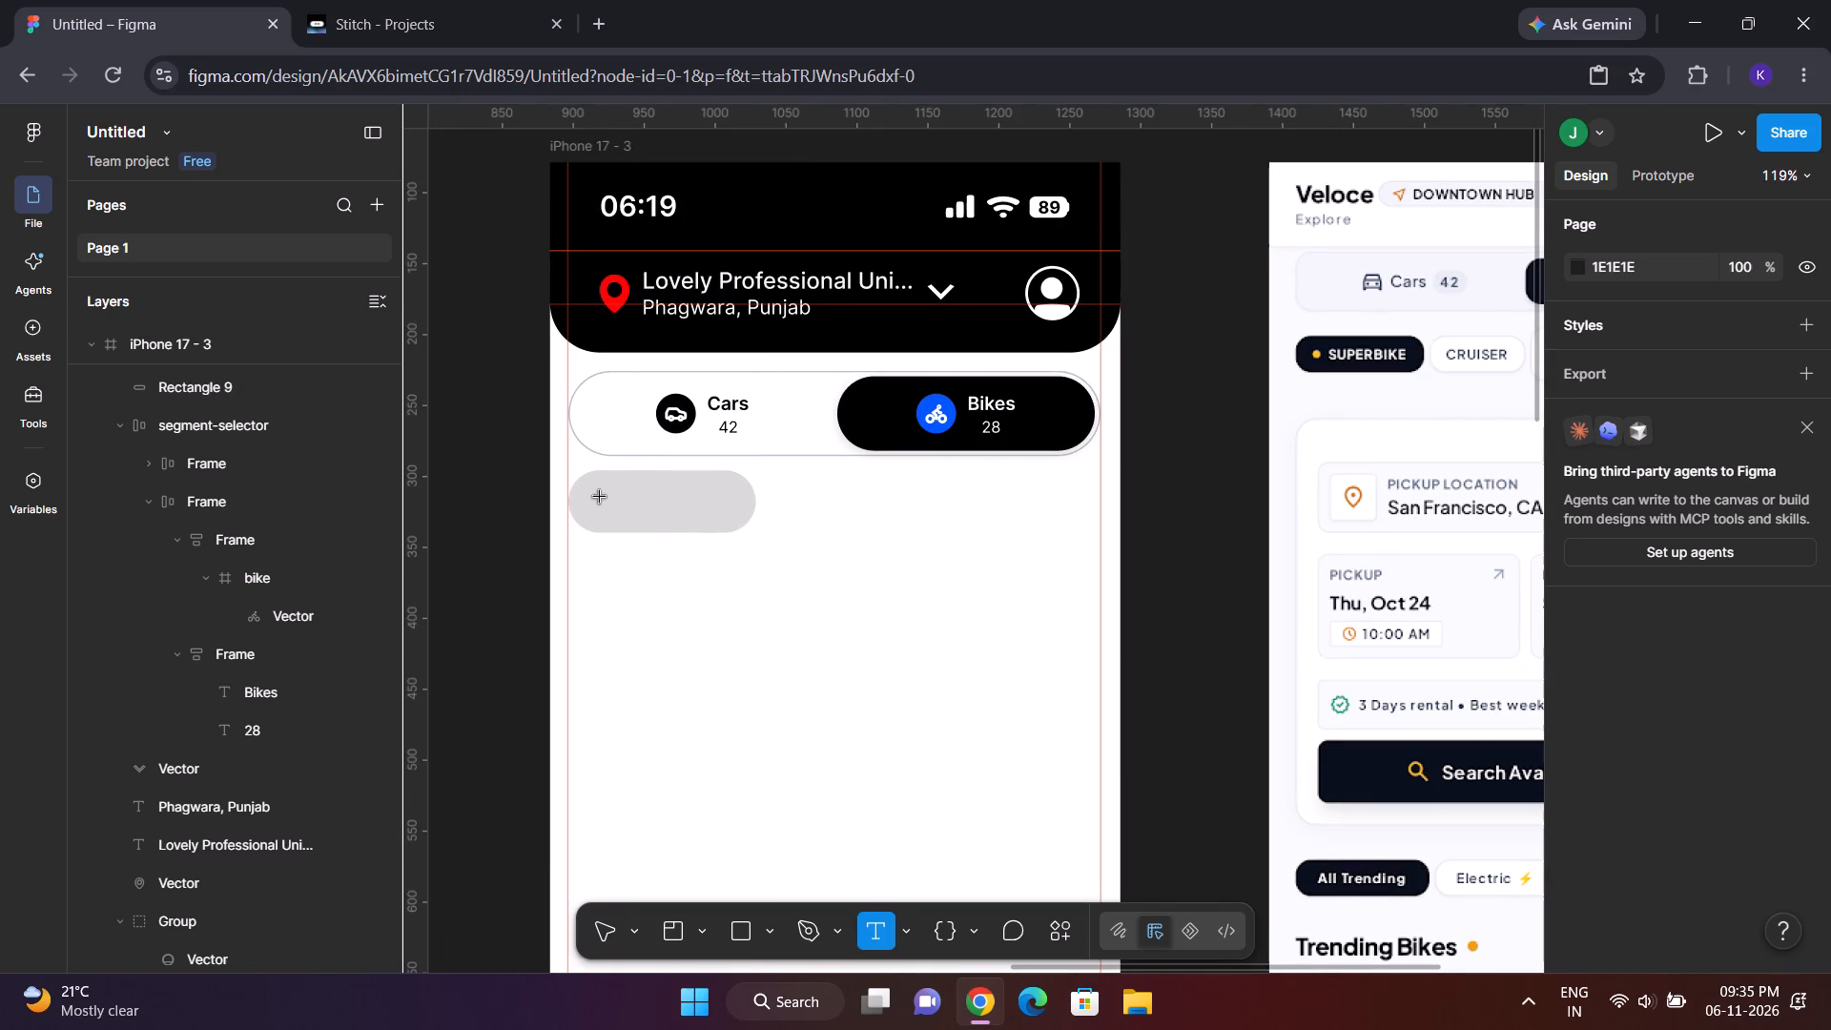
pyautogui.click(600, 497)
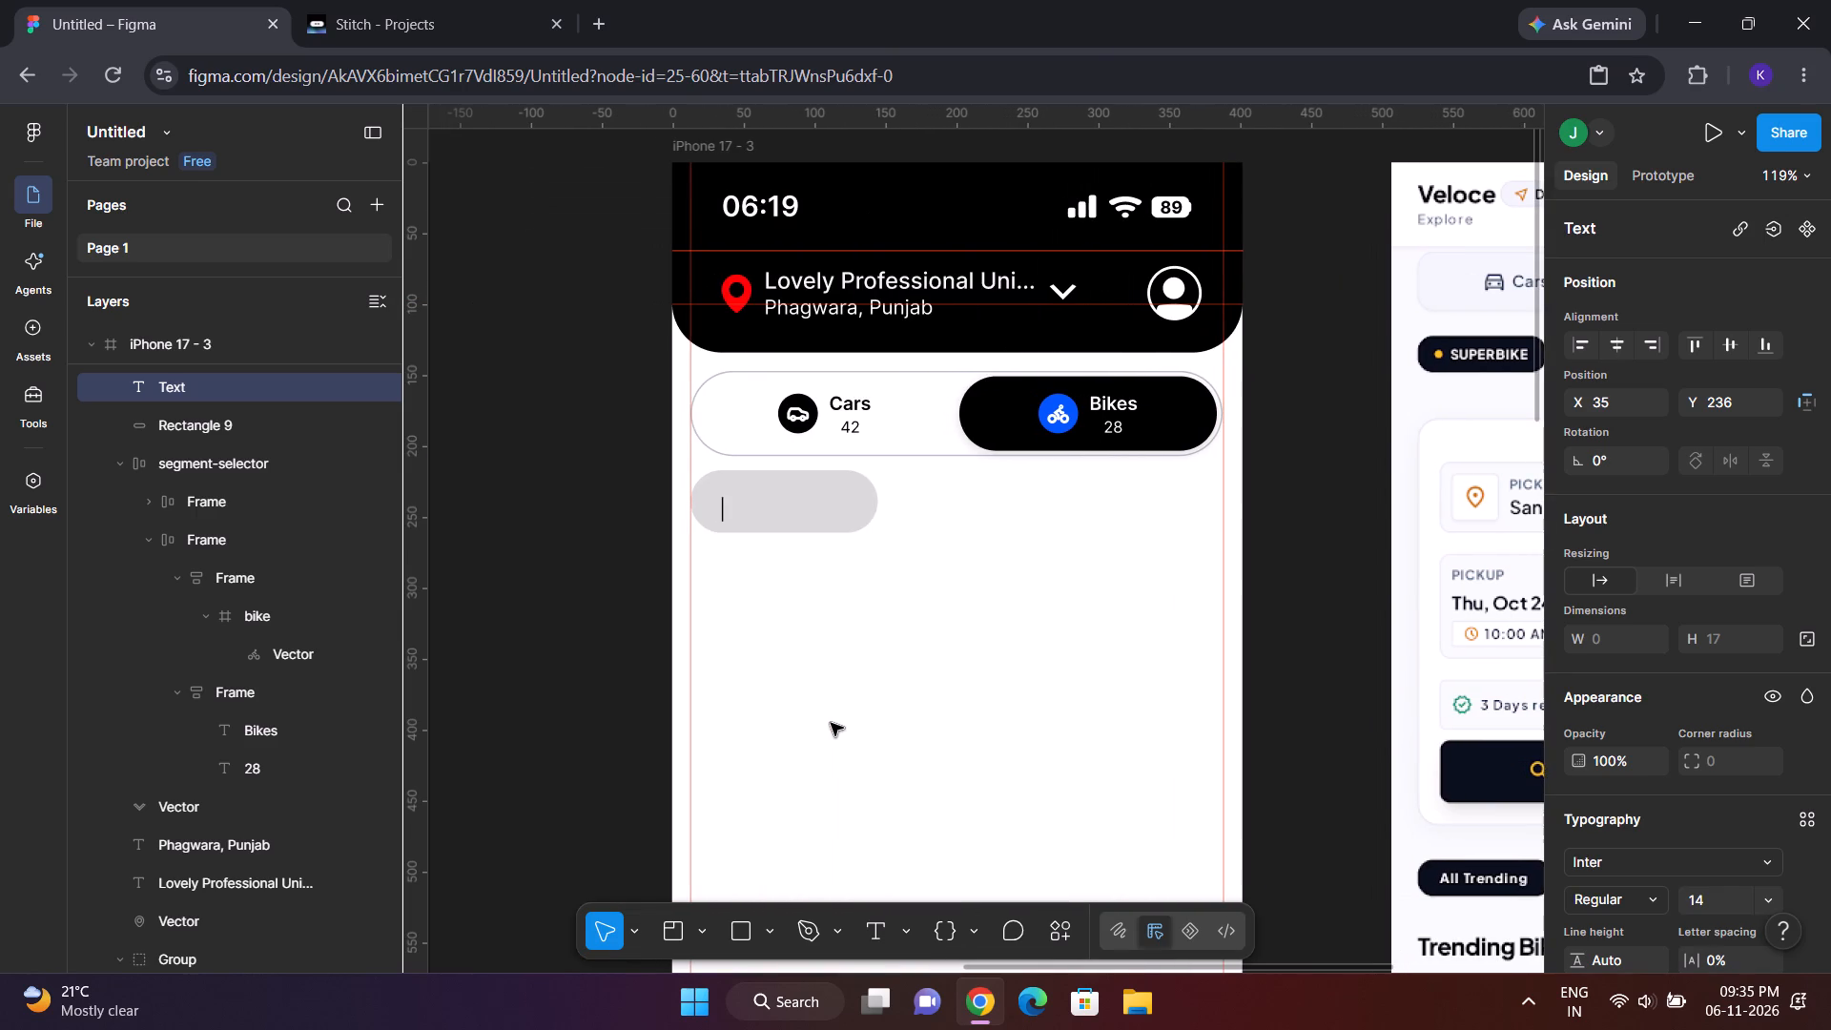
pyautogui.hotkey('shift', 's')
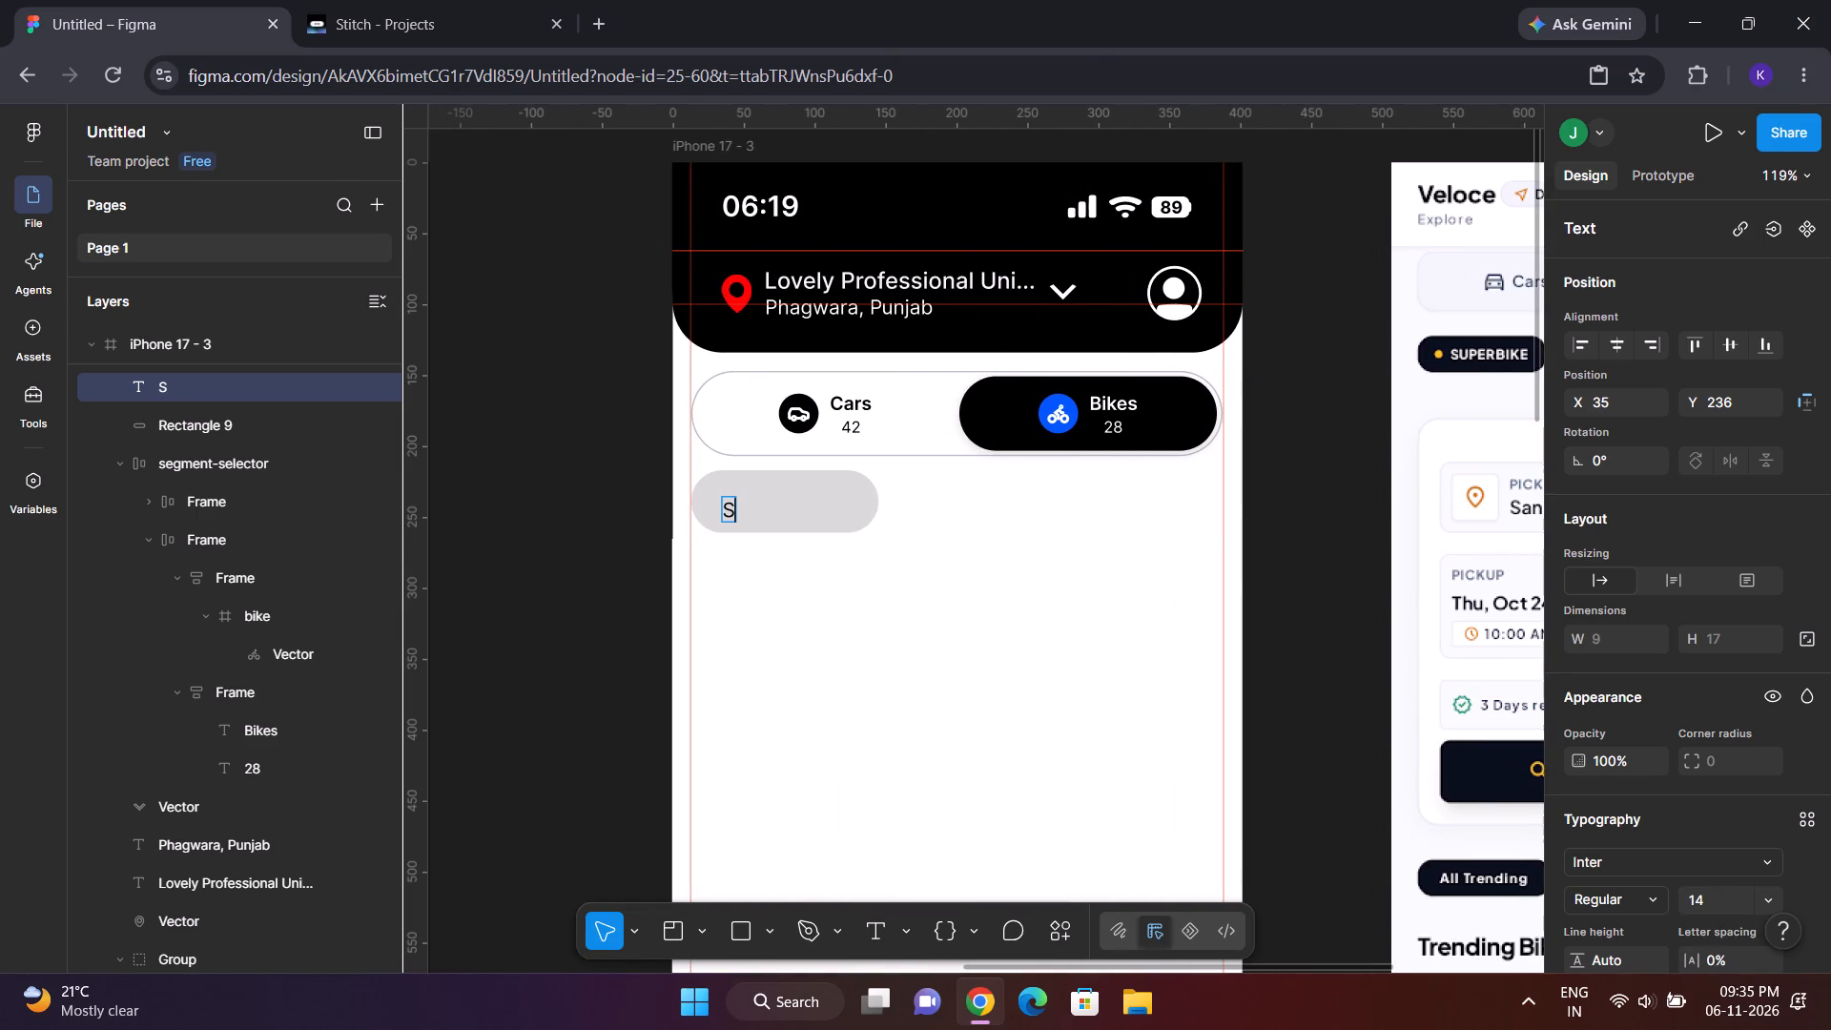
pyautogui.write('cooty')
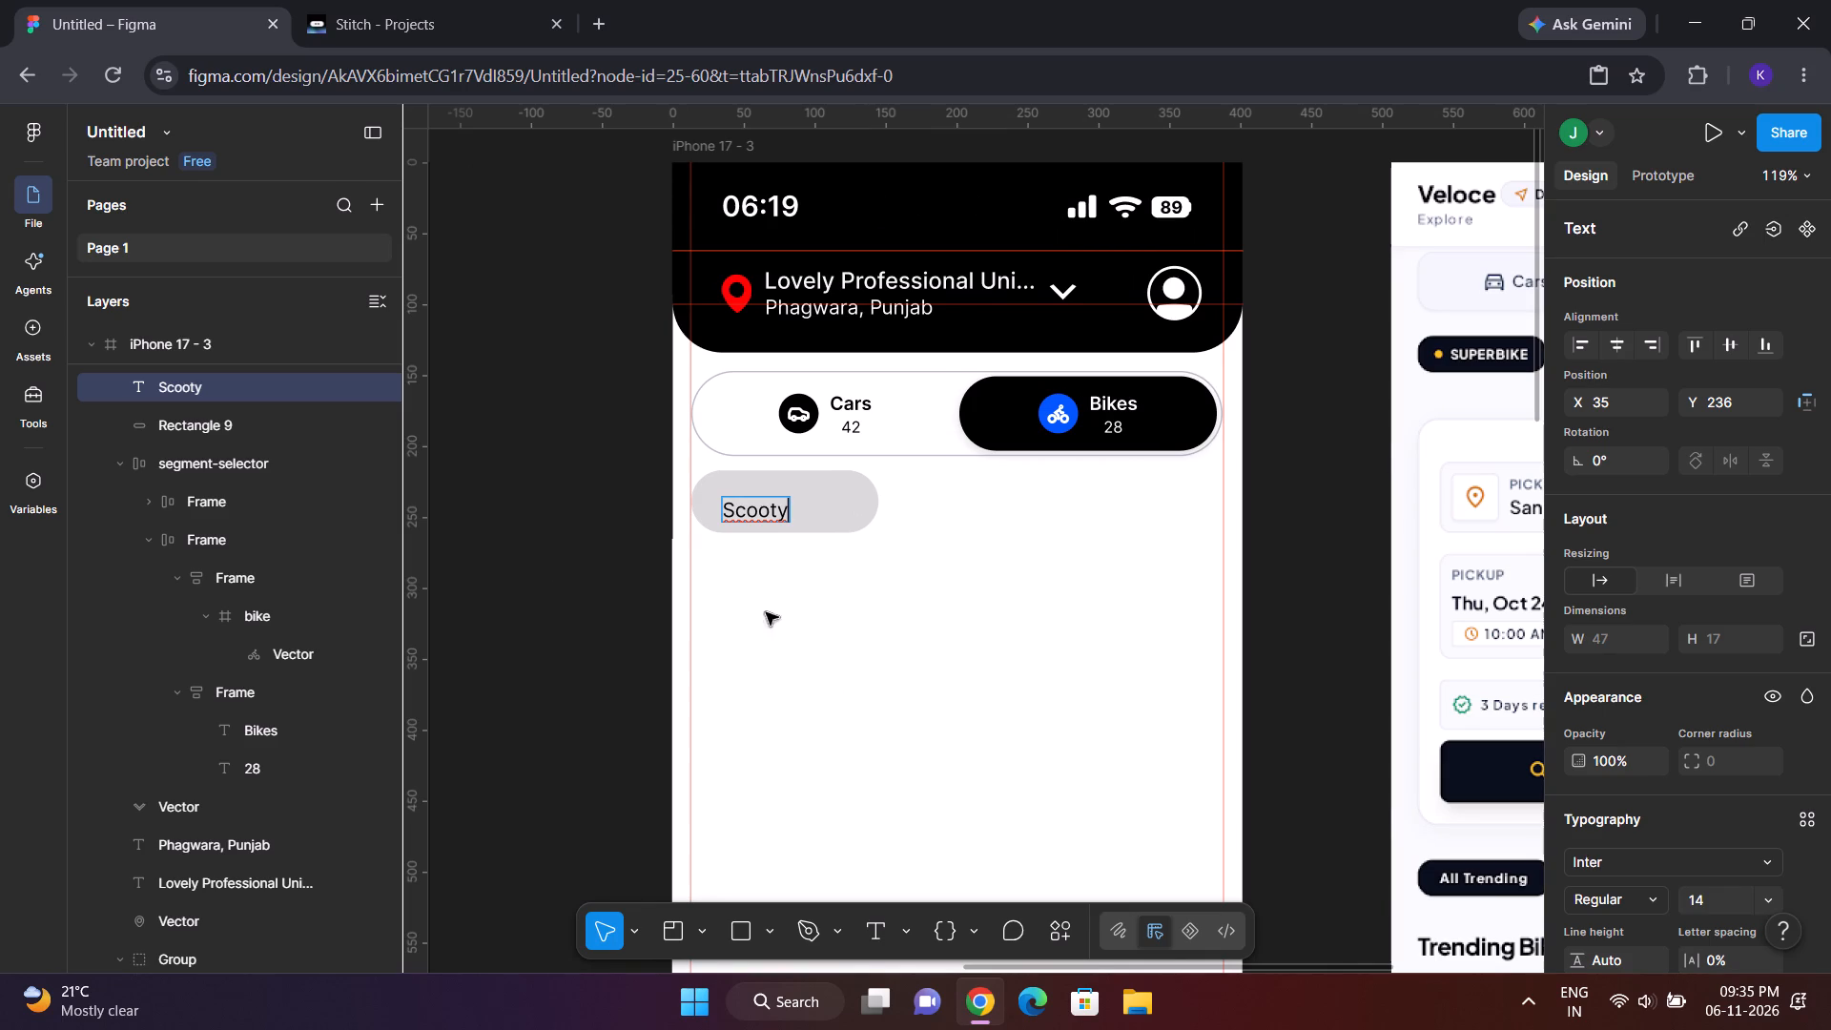
pyautogui.click(613, 563)
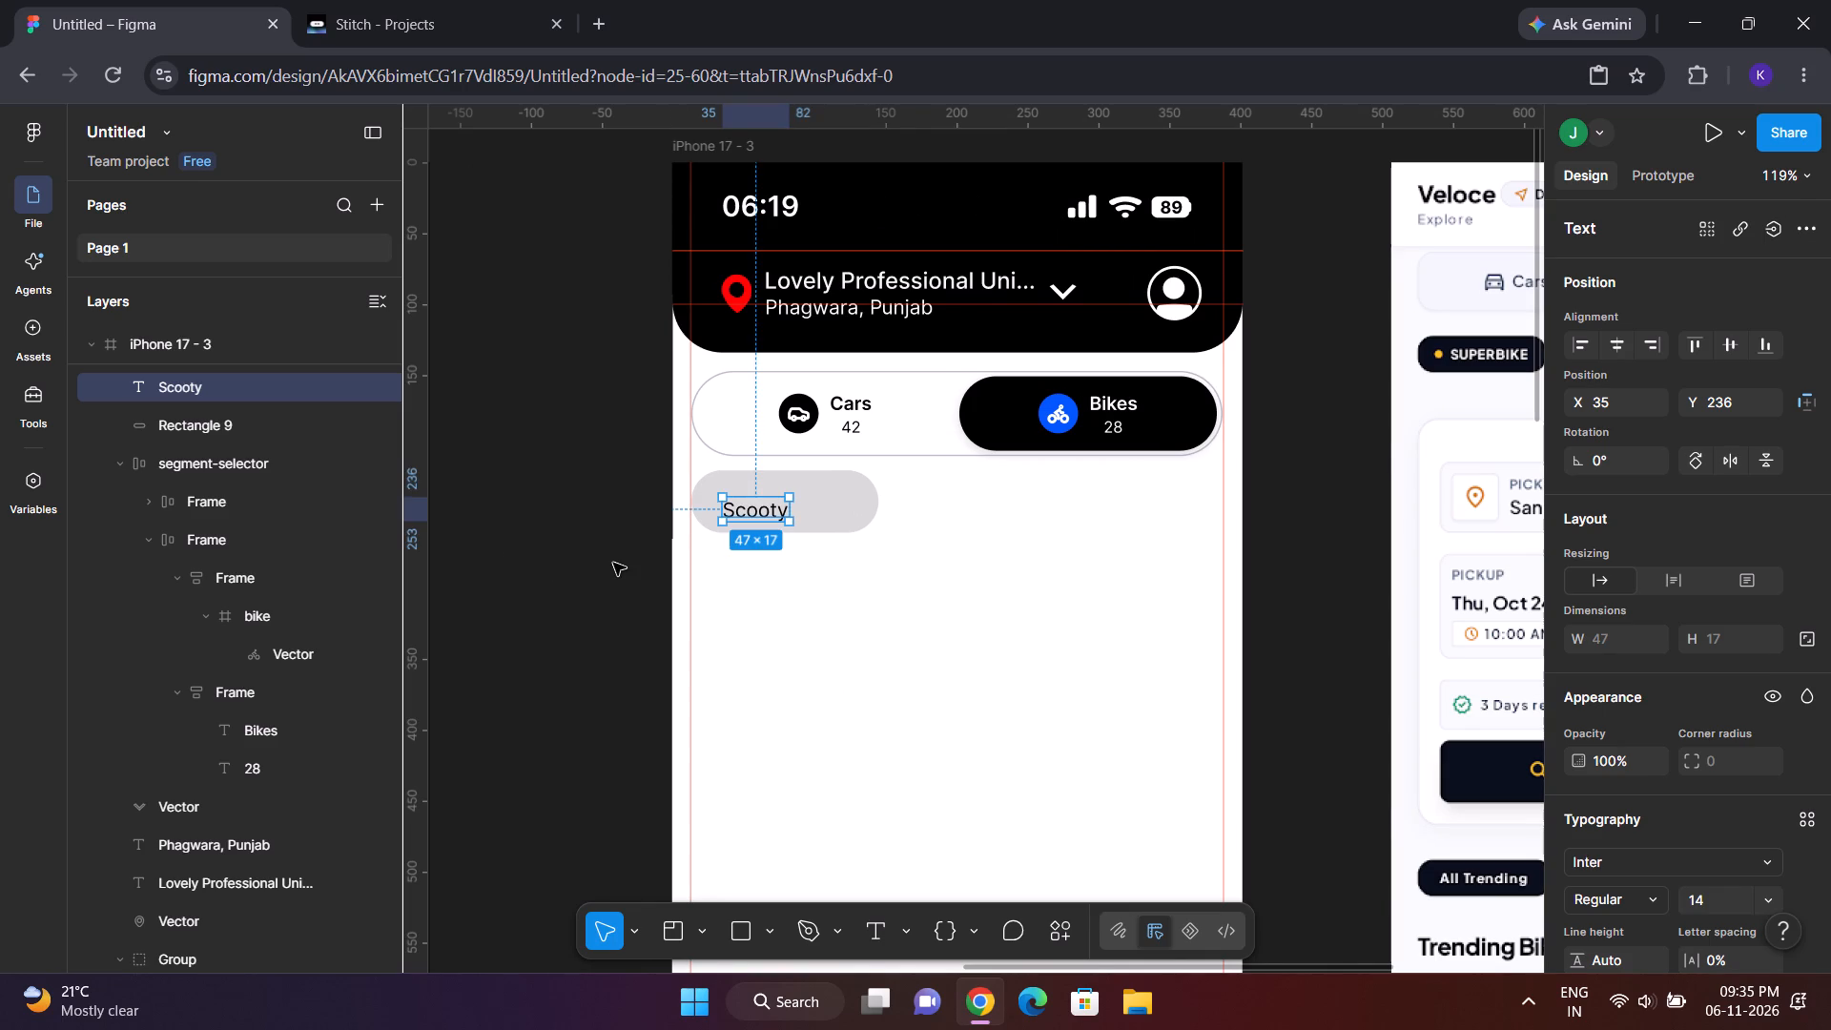
# Set the Scooty label to Semi Bold at font size 20.
pyautogui.scroll(-2, 1589, 760)
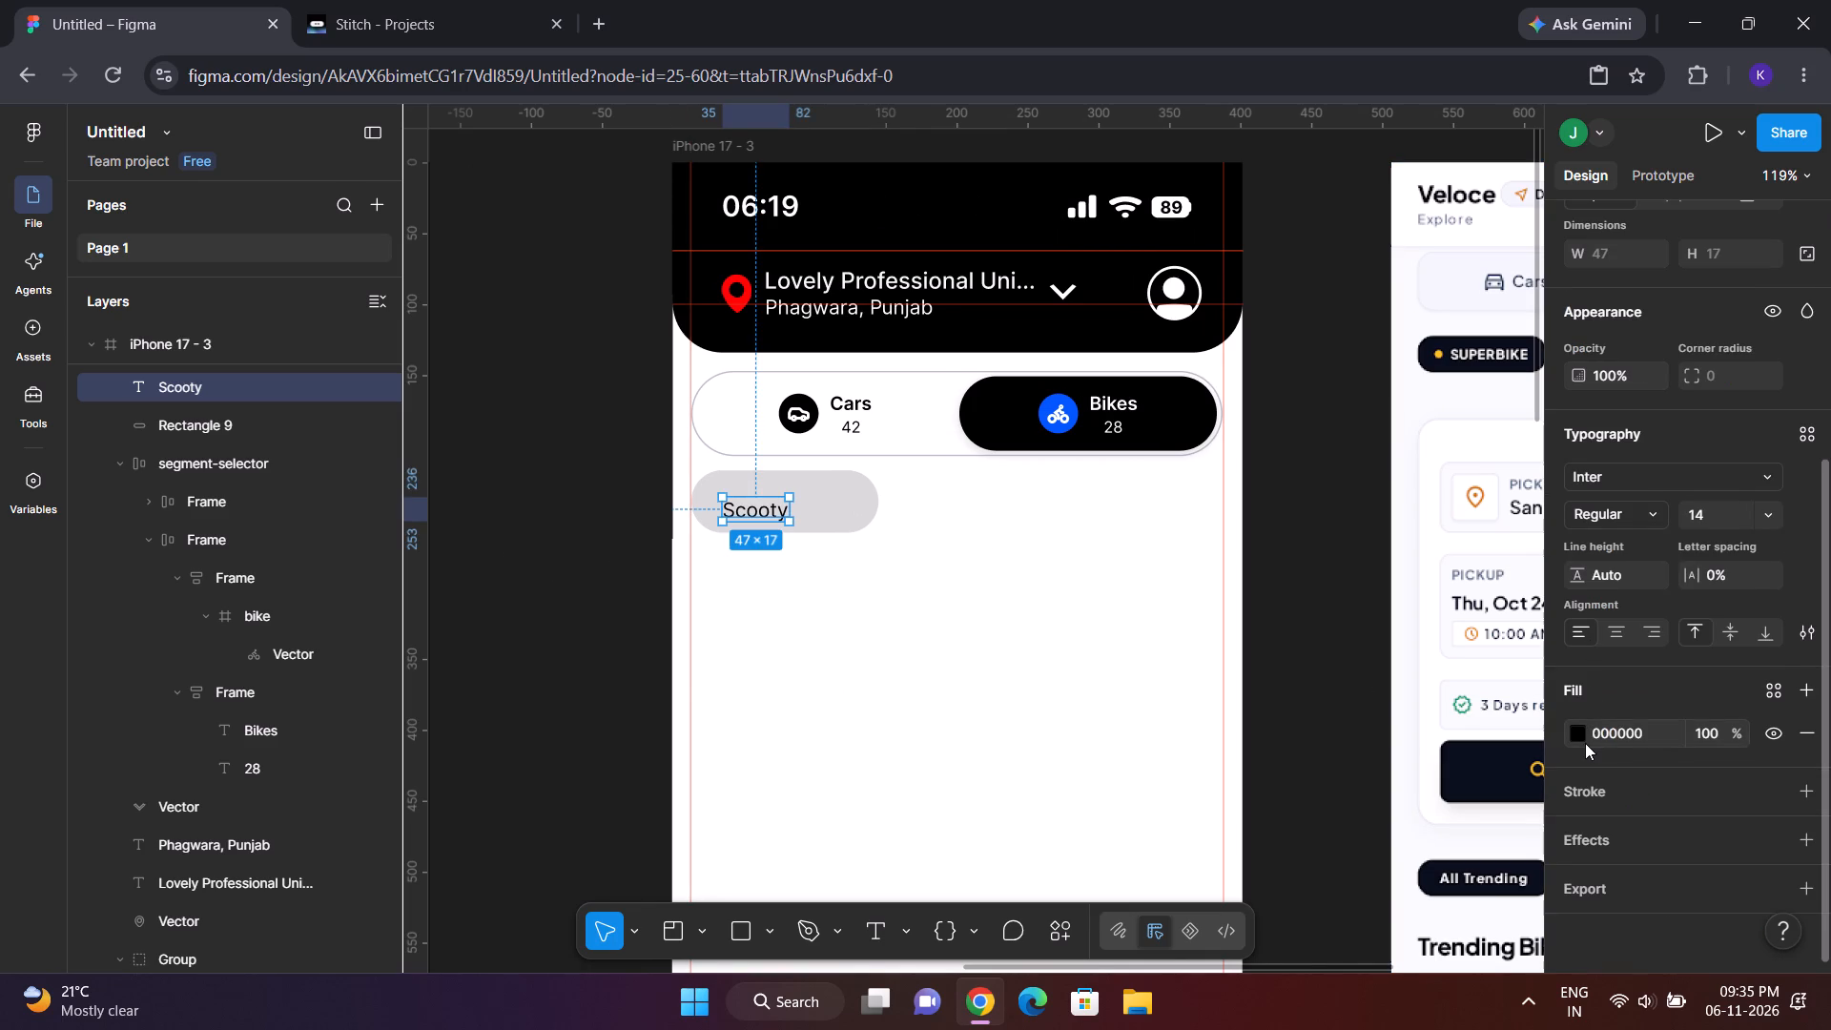
pyautogui.click(1650, 502)
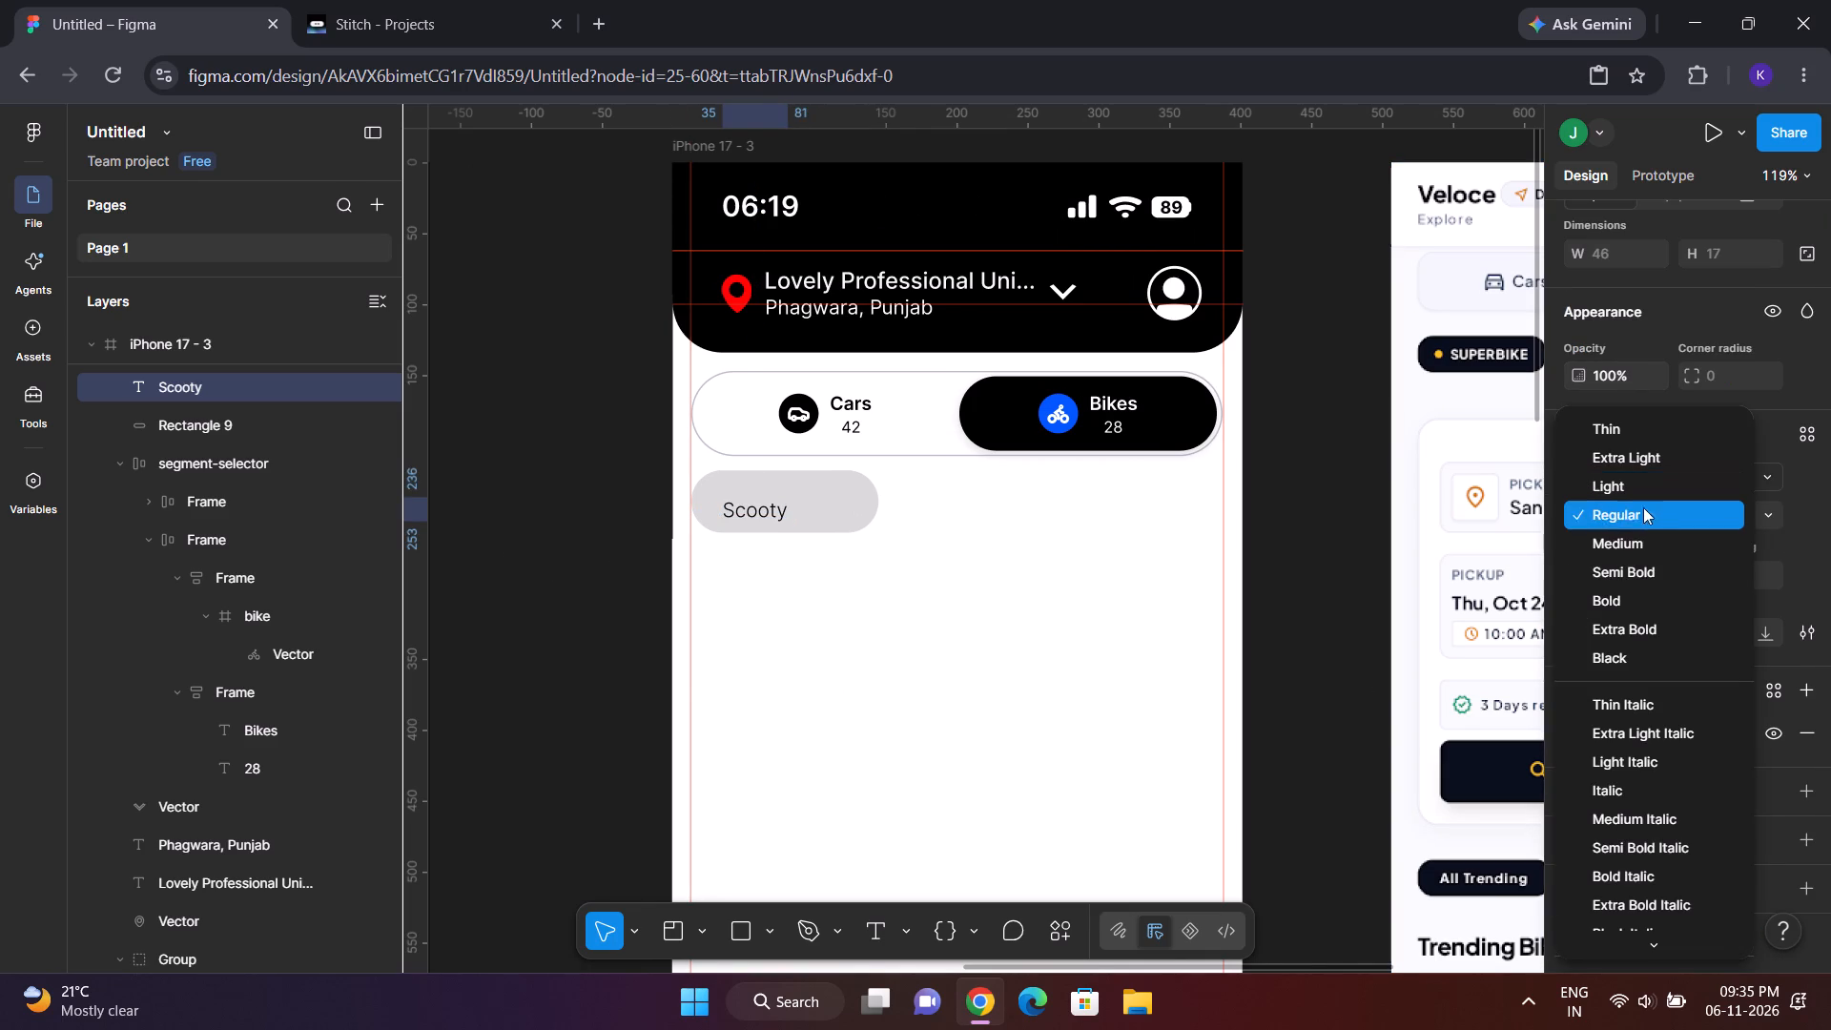
pyautogui.click(1635, 583)
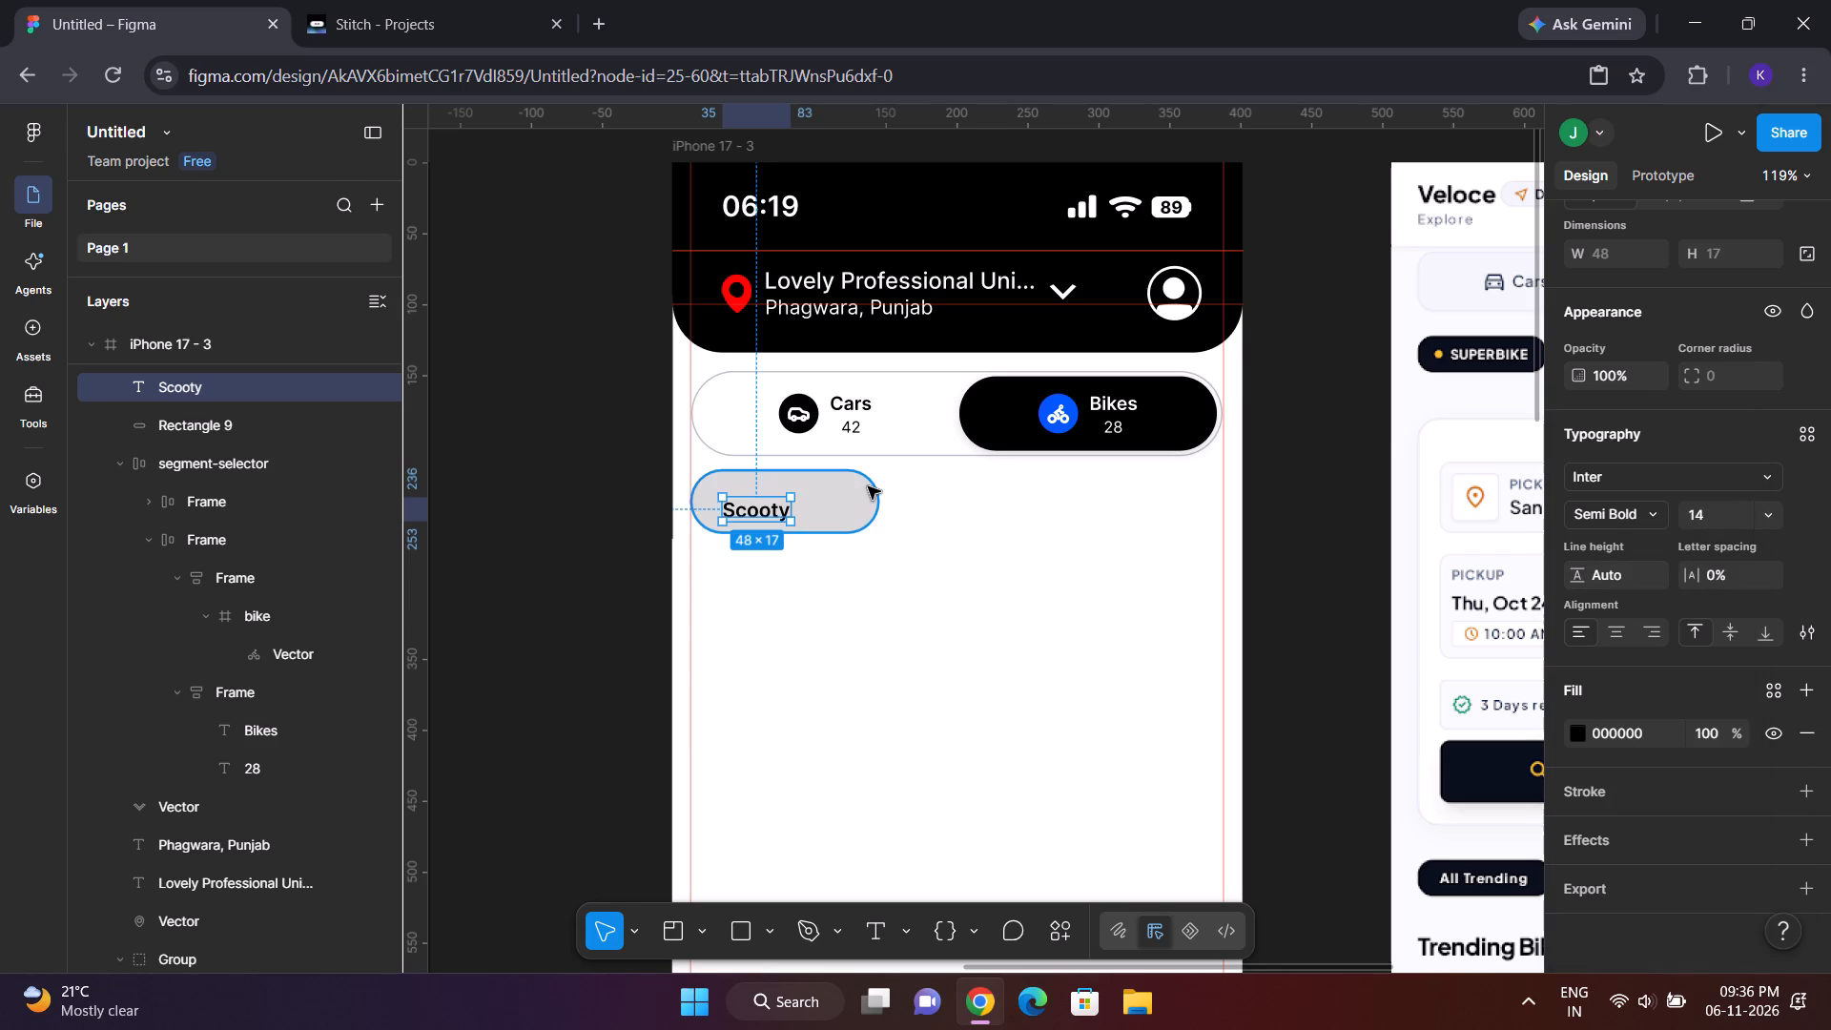
pyautogui.click(1778, 513)
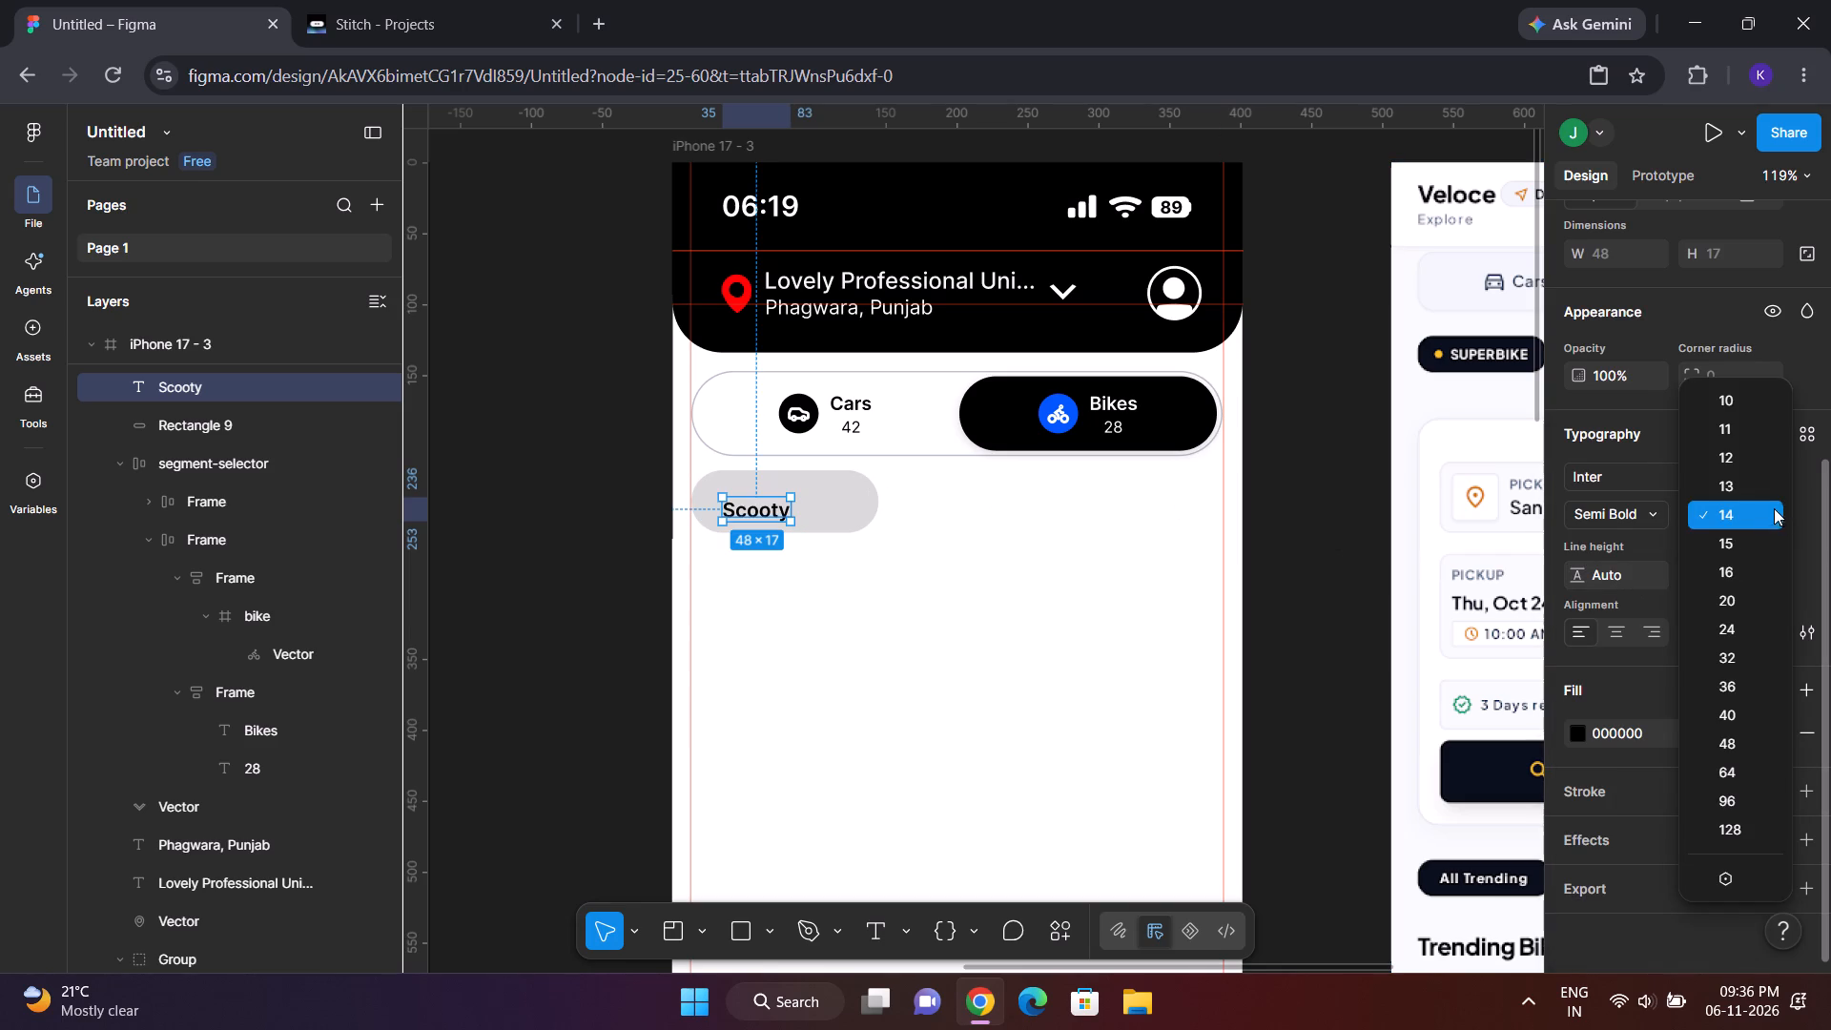
pyautogui.click(1731, 595)
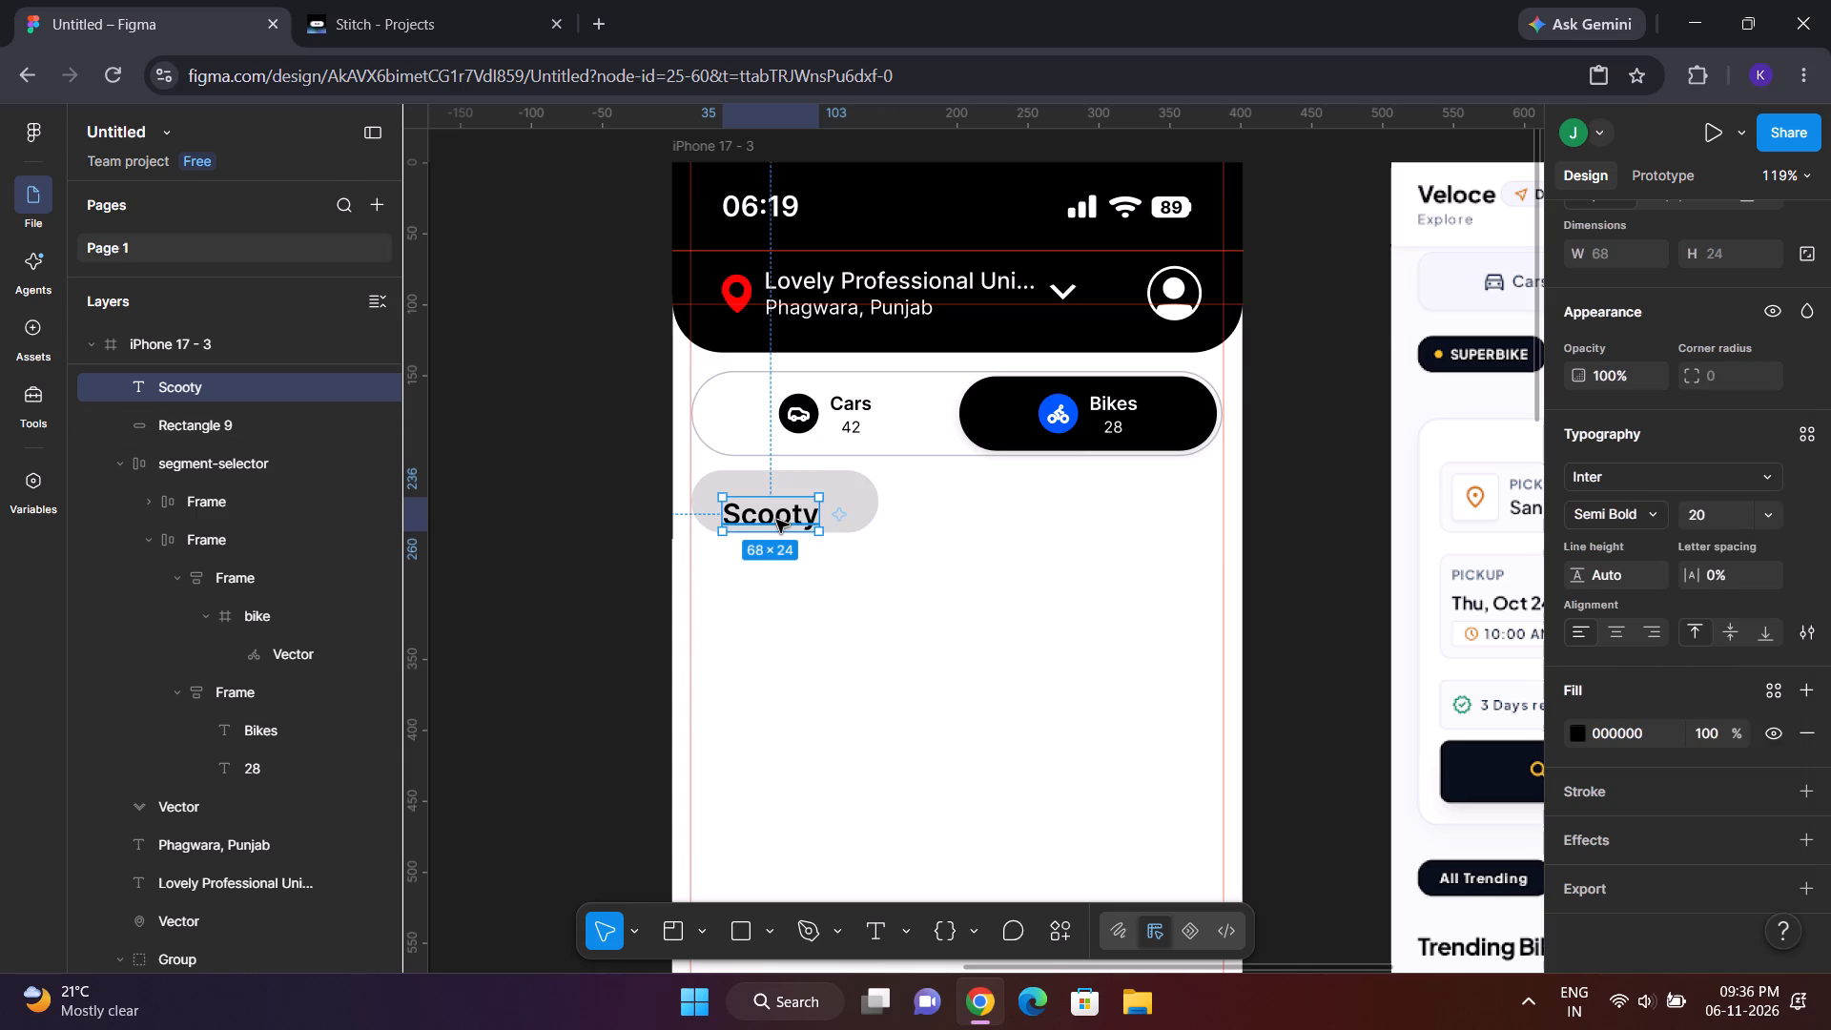
# Centre the Scooty label horizontally and vertically inside the grey pill, at X 45, Y 227.
pyautogui.moveTo(776, 520); pyautogui.dragTo(784, 504)
pyautogui.click(789, 504)
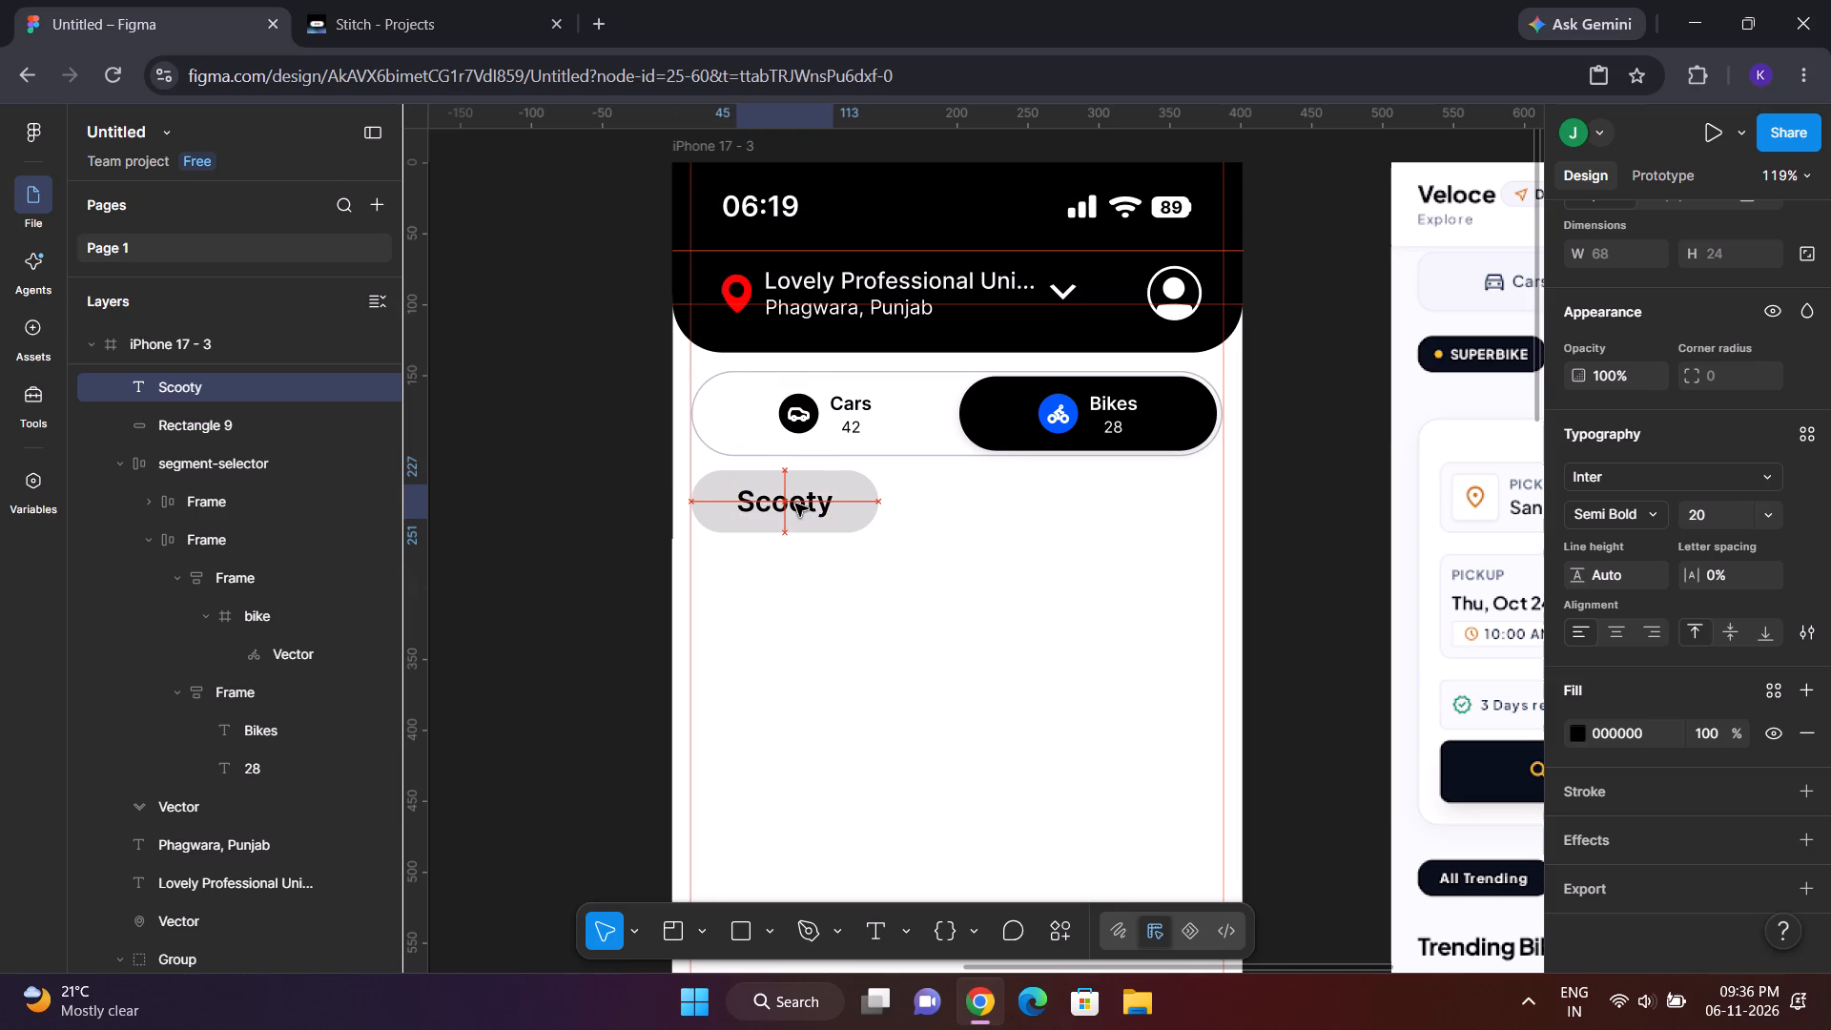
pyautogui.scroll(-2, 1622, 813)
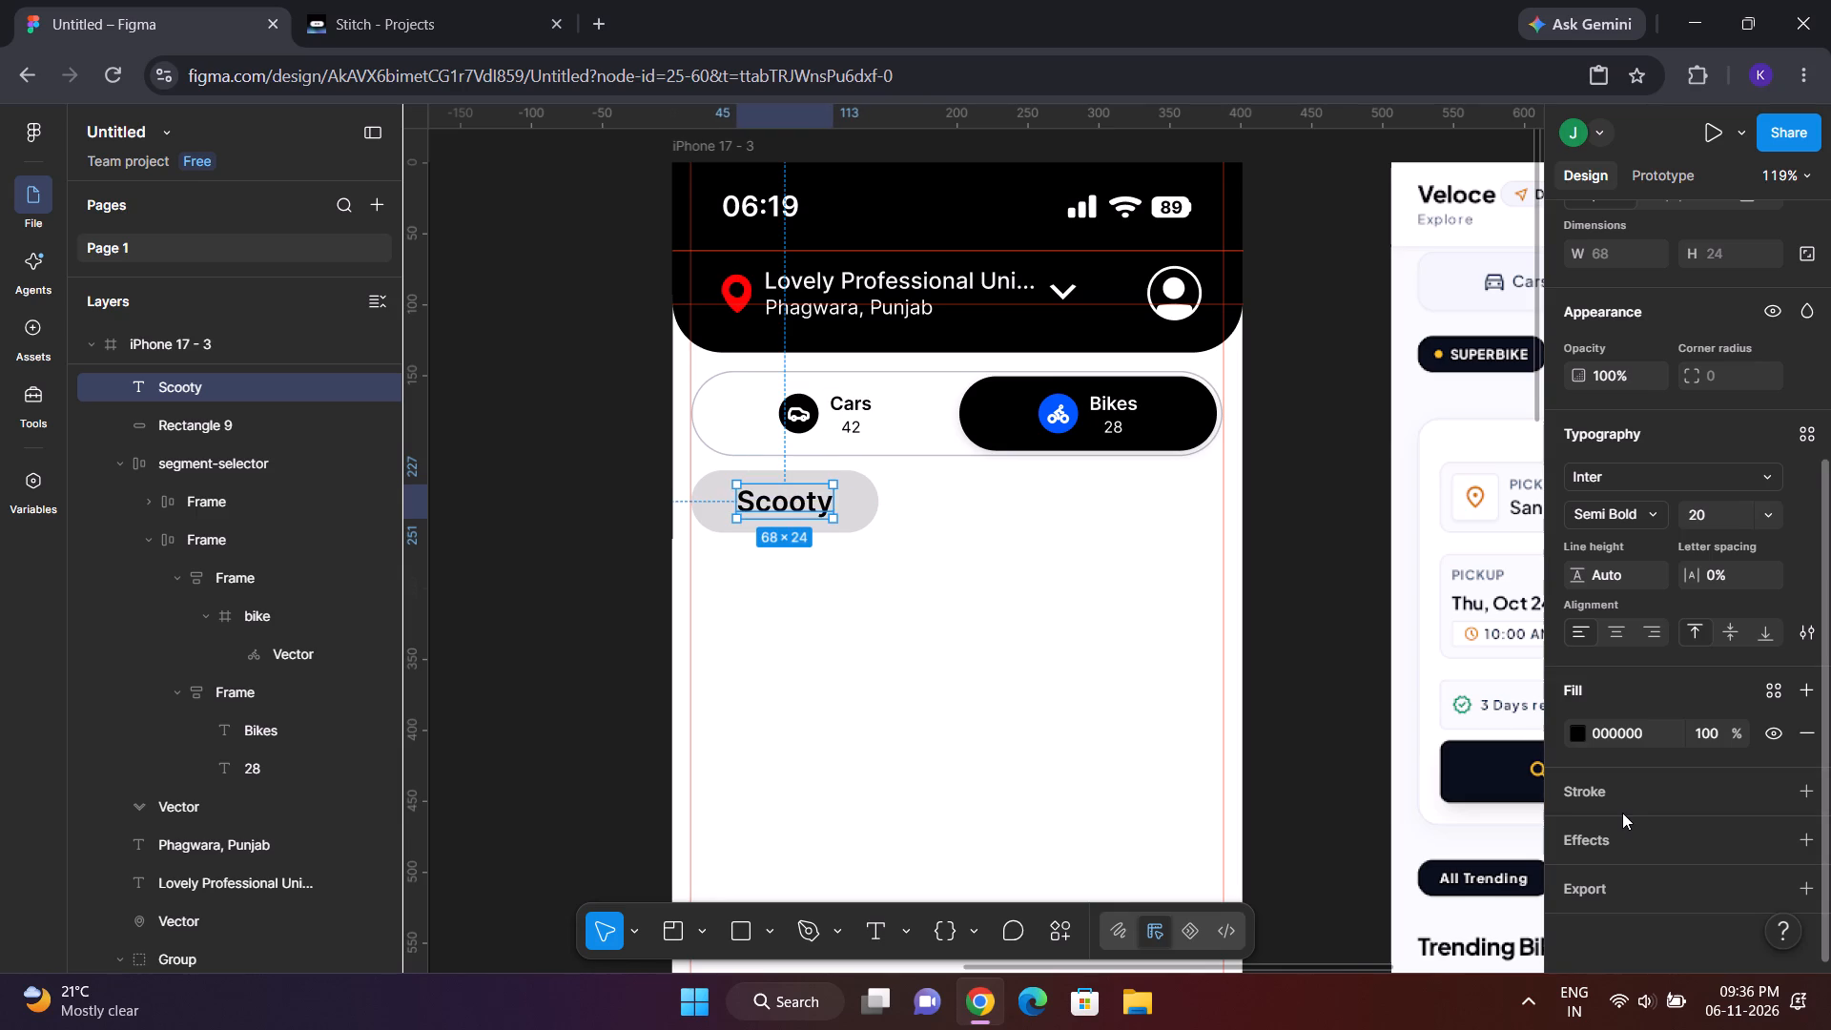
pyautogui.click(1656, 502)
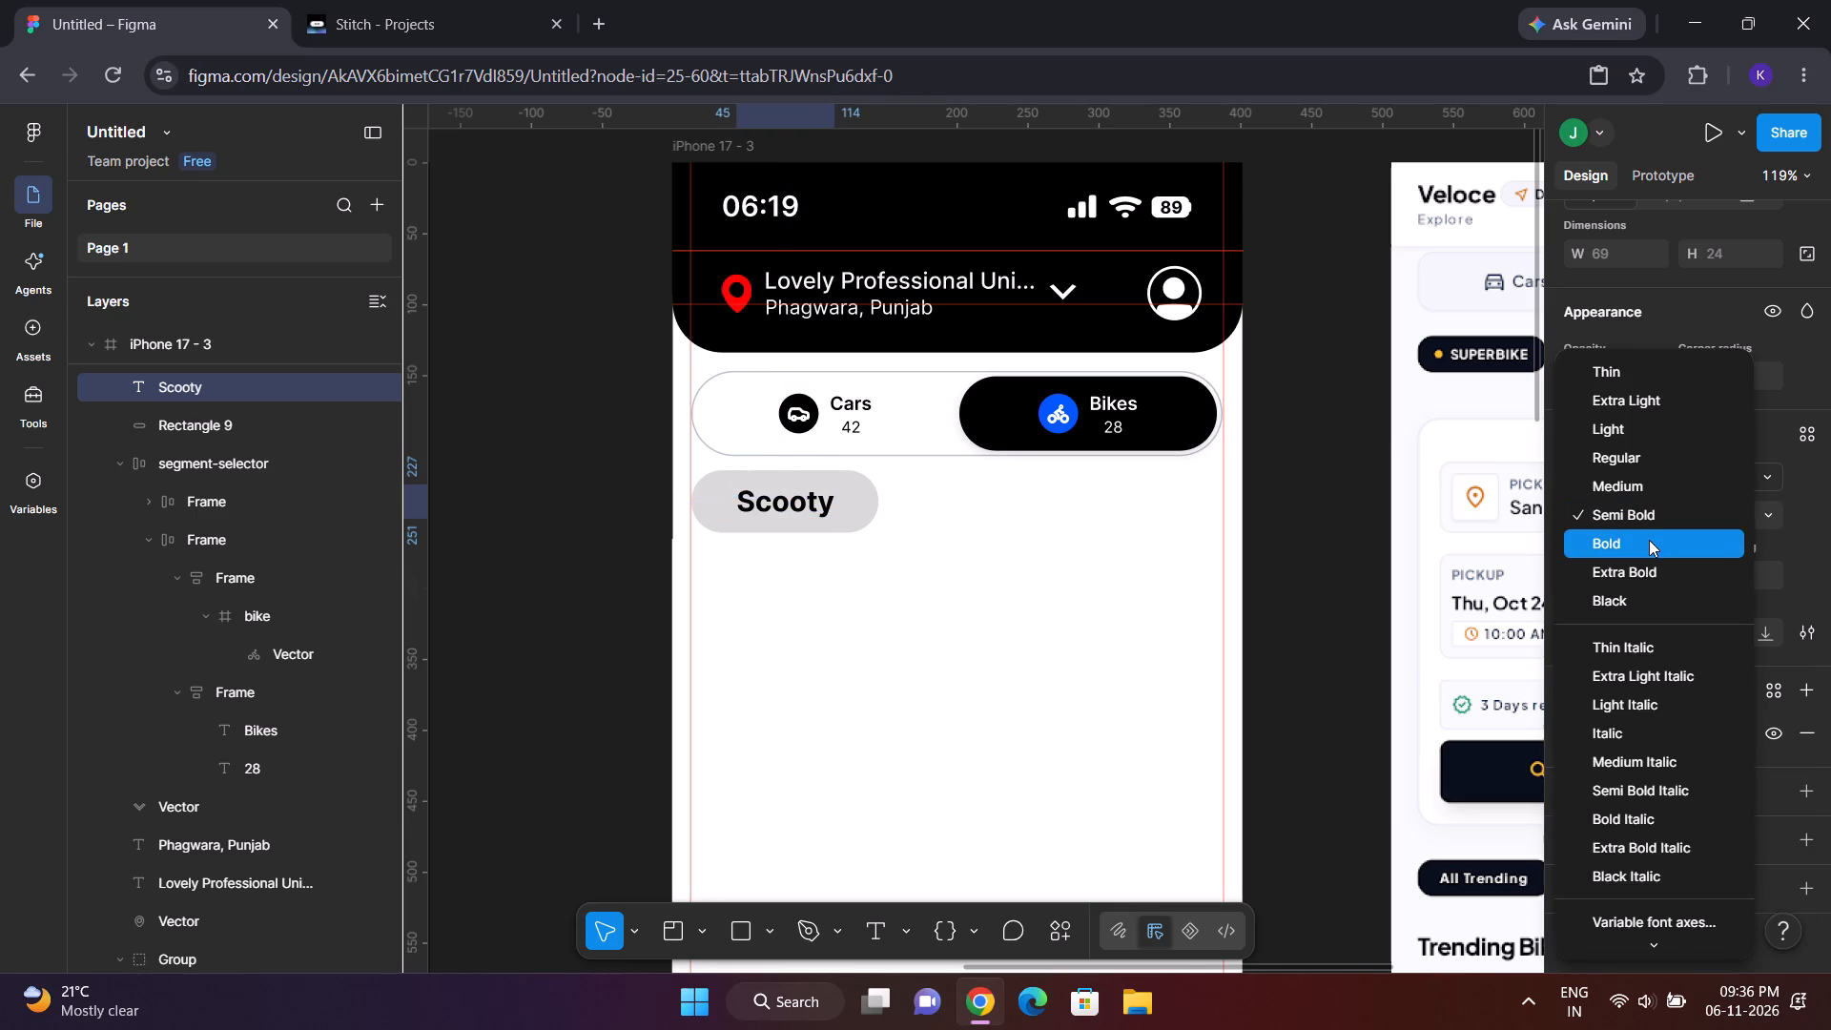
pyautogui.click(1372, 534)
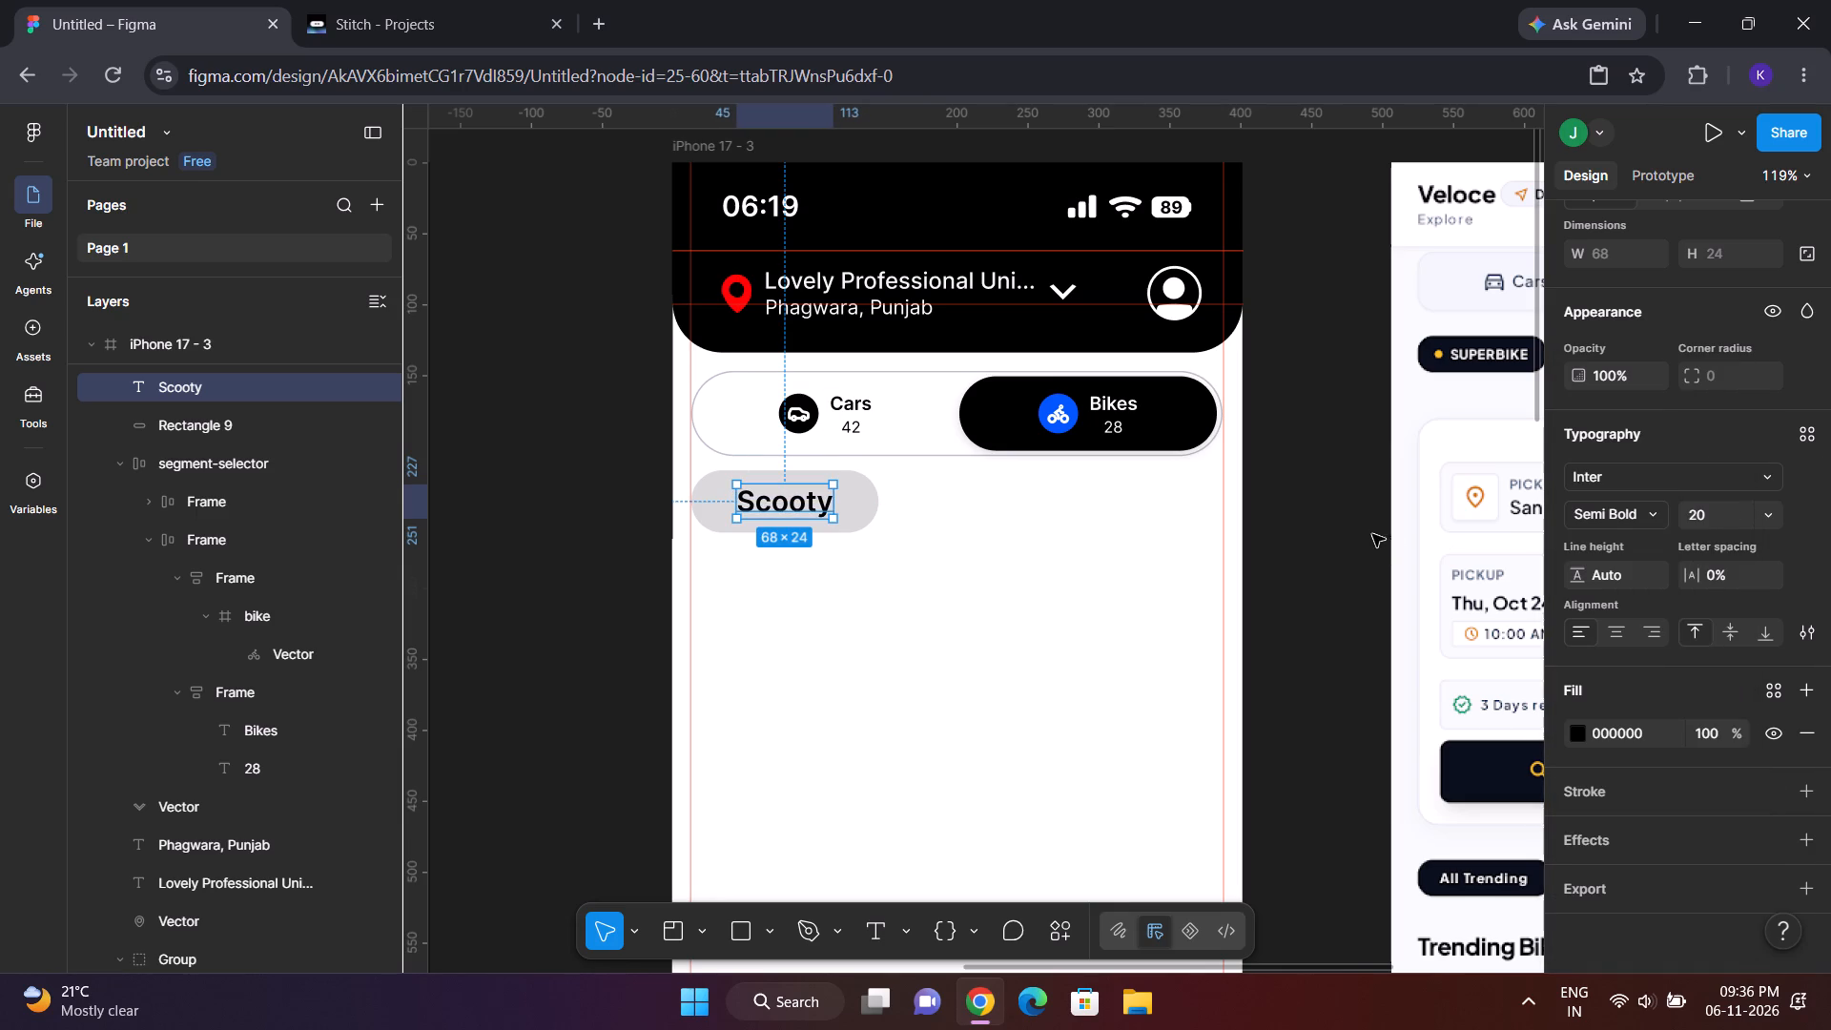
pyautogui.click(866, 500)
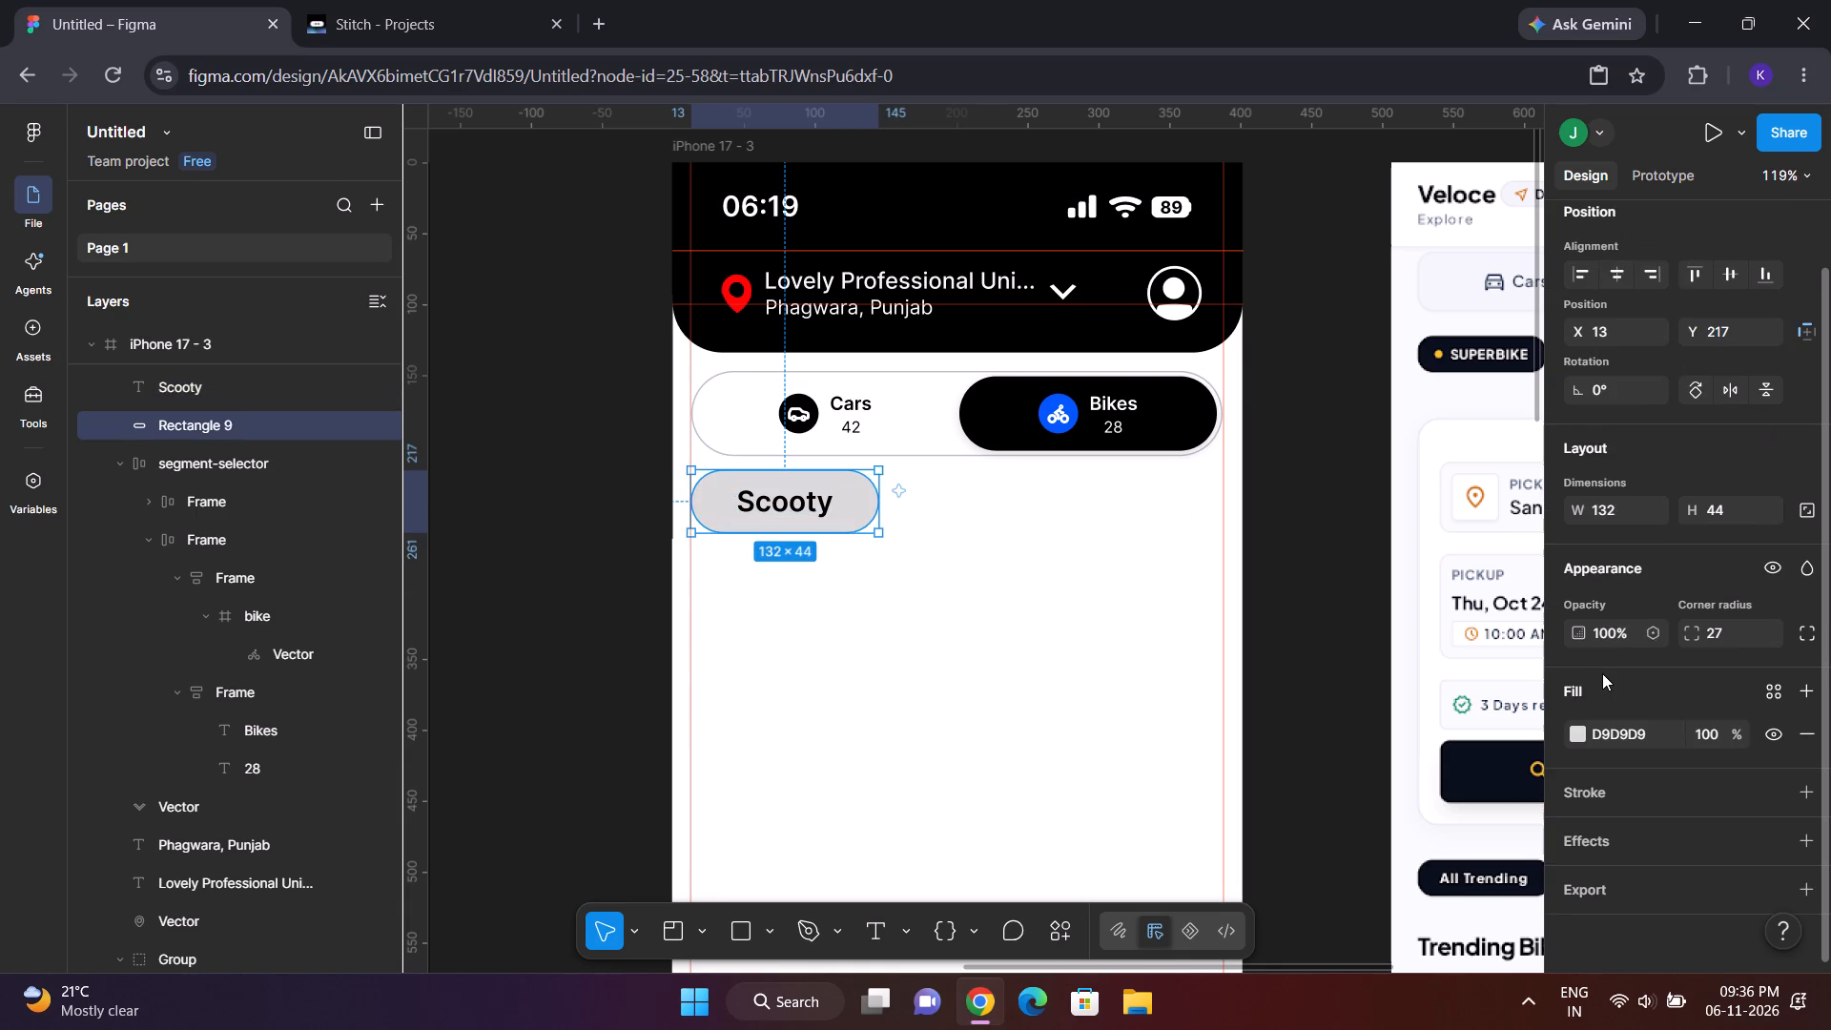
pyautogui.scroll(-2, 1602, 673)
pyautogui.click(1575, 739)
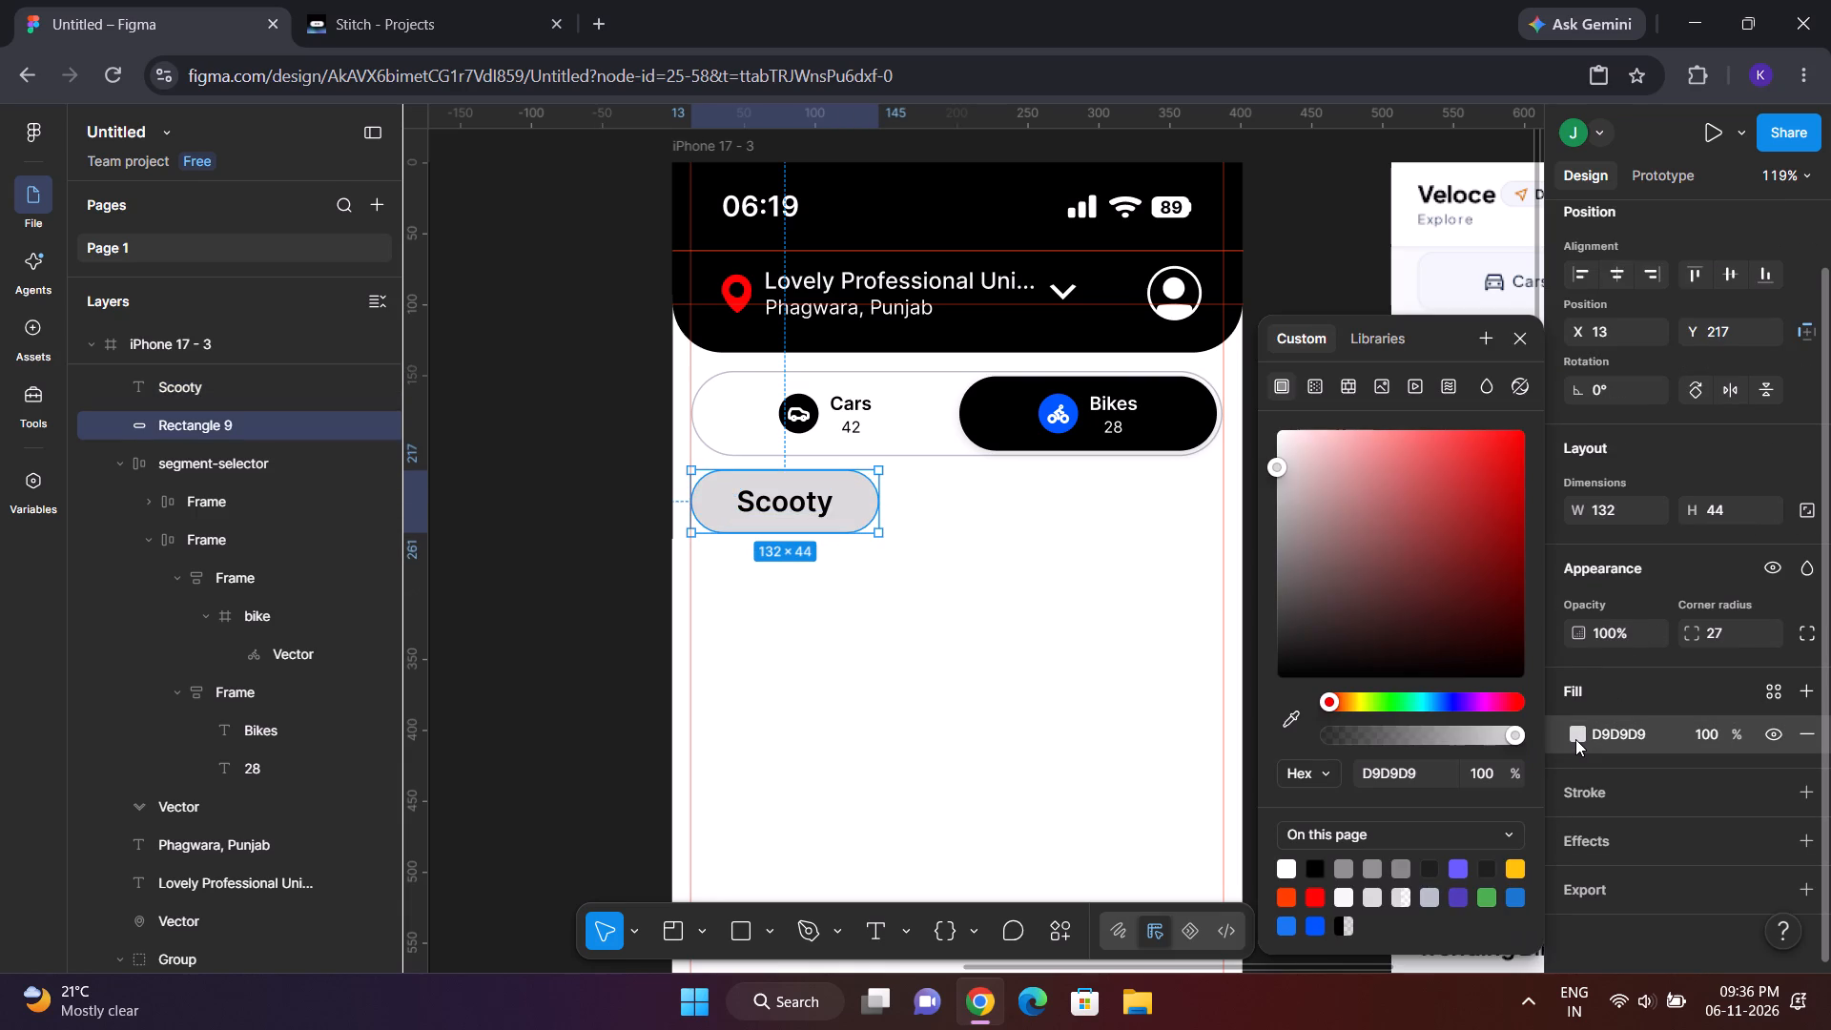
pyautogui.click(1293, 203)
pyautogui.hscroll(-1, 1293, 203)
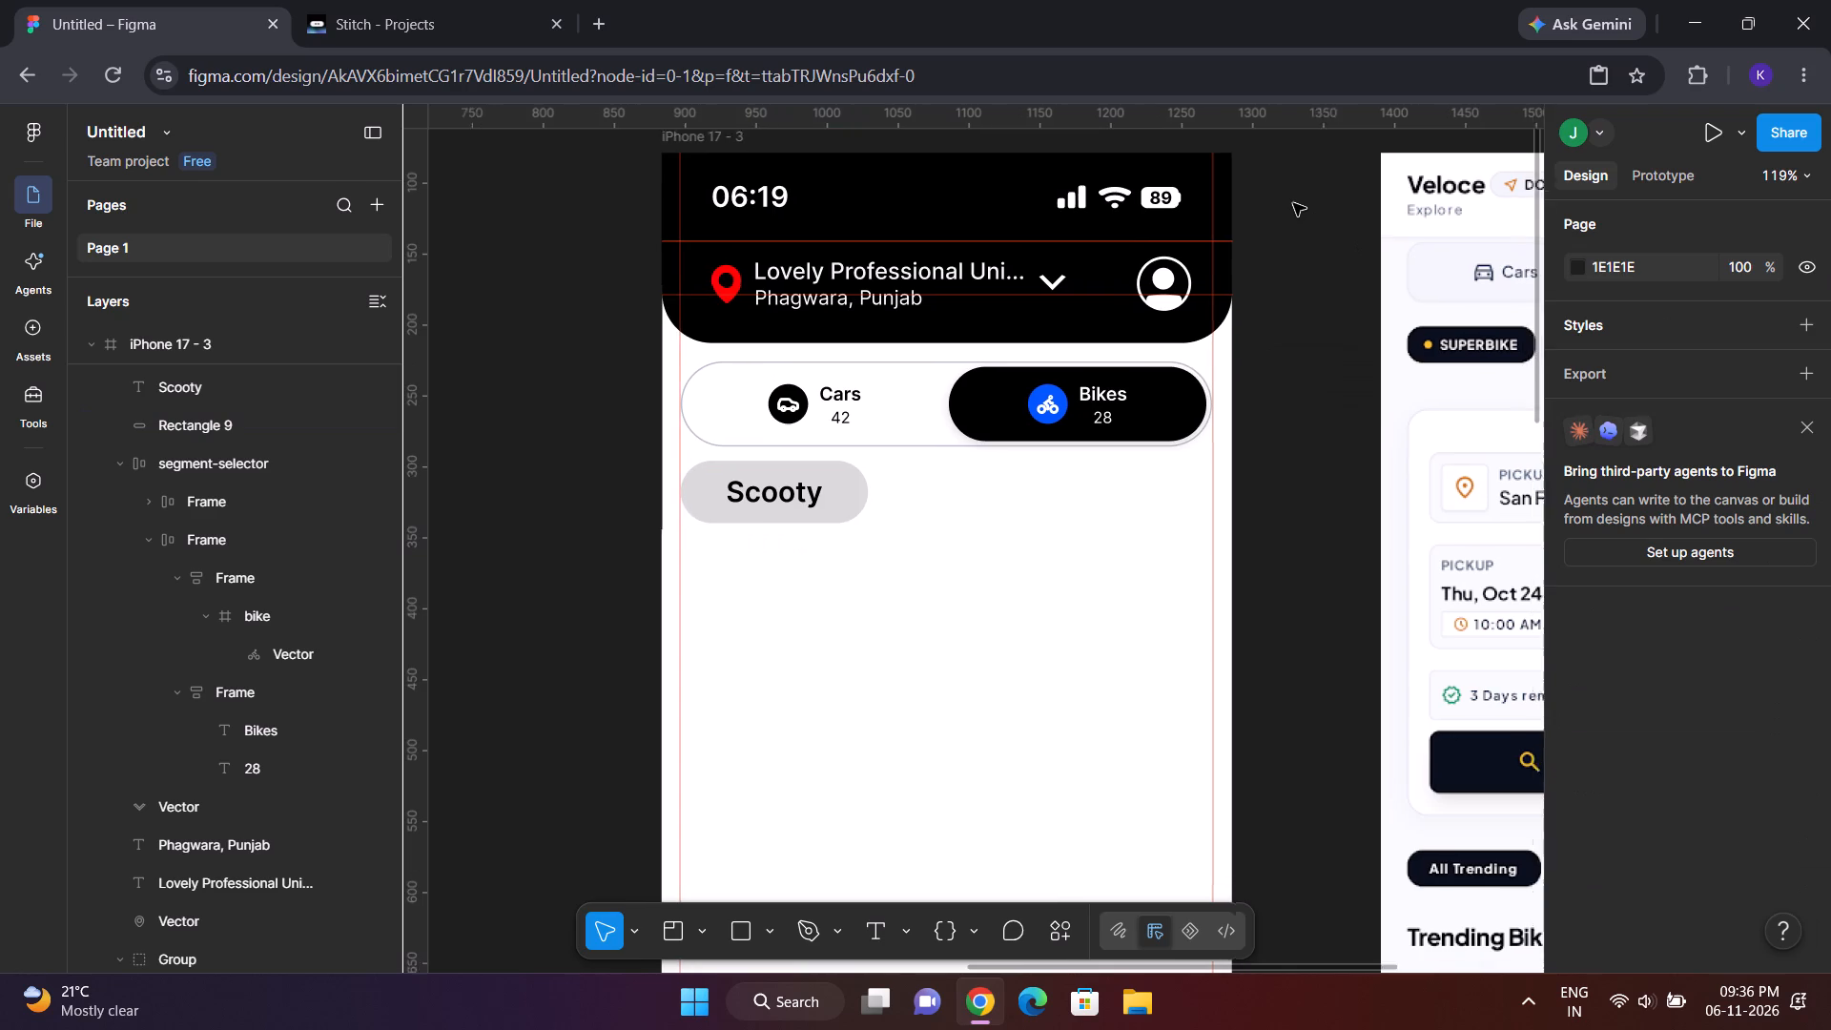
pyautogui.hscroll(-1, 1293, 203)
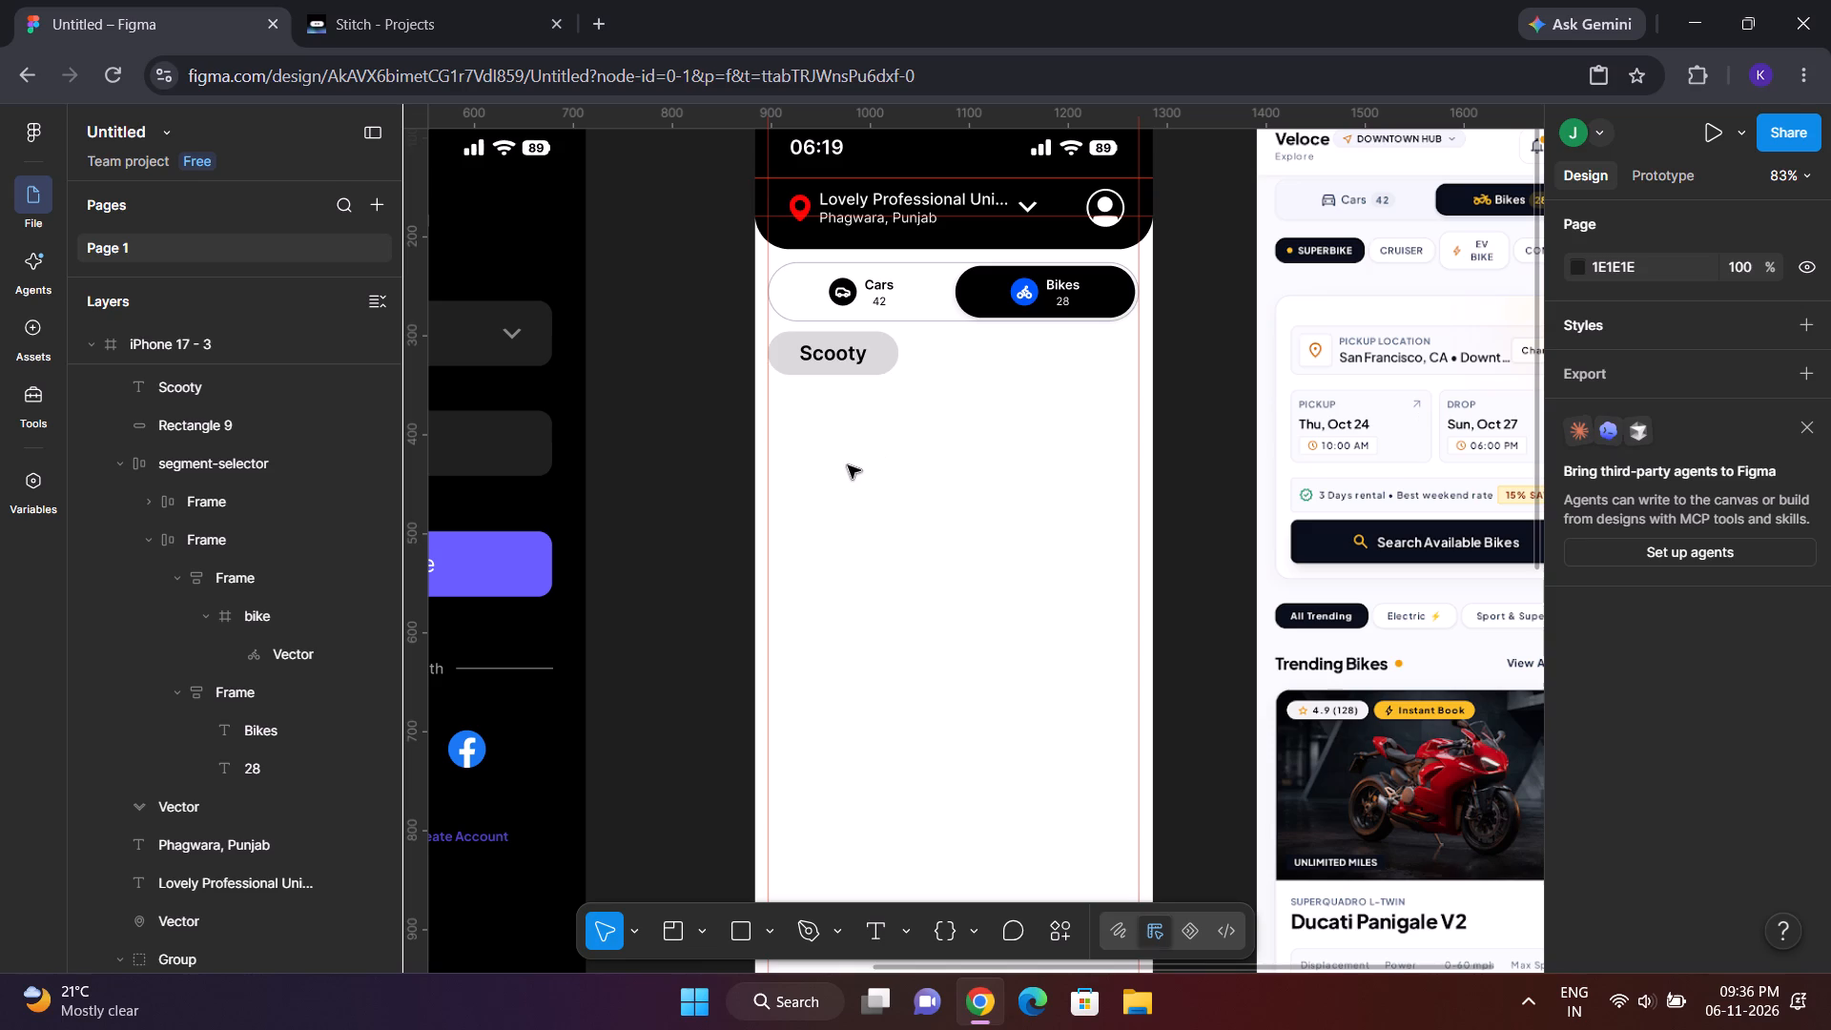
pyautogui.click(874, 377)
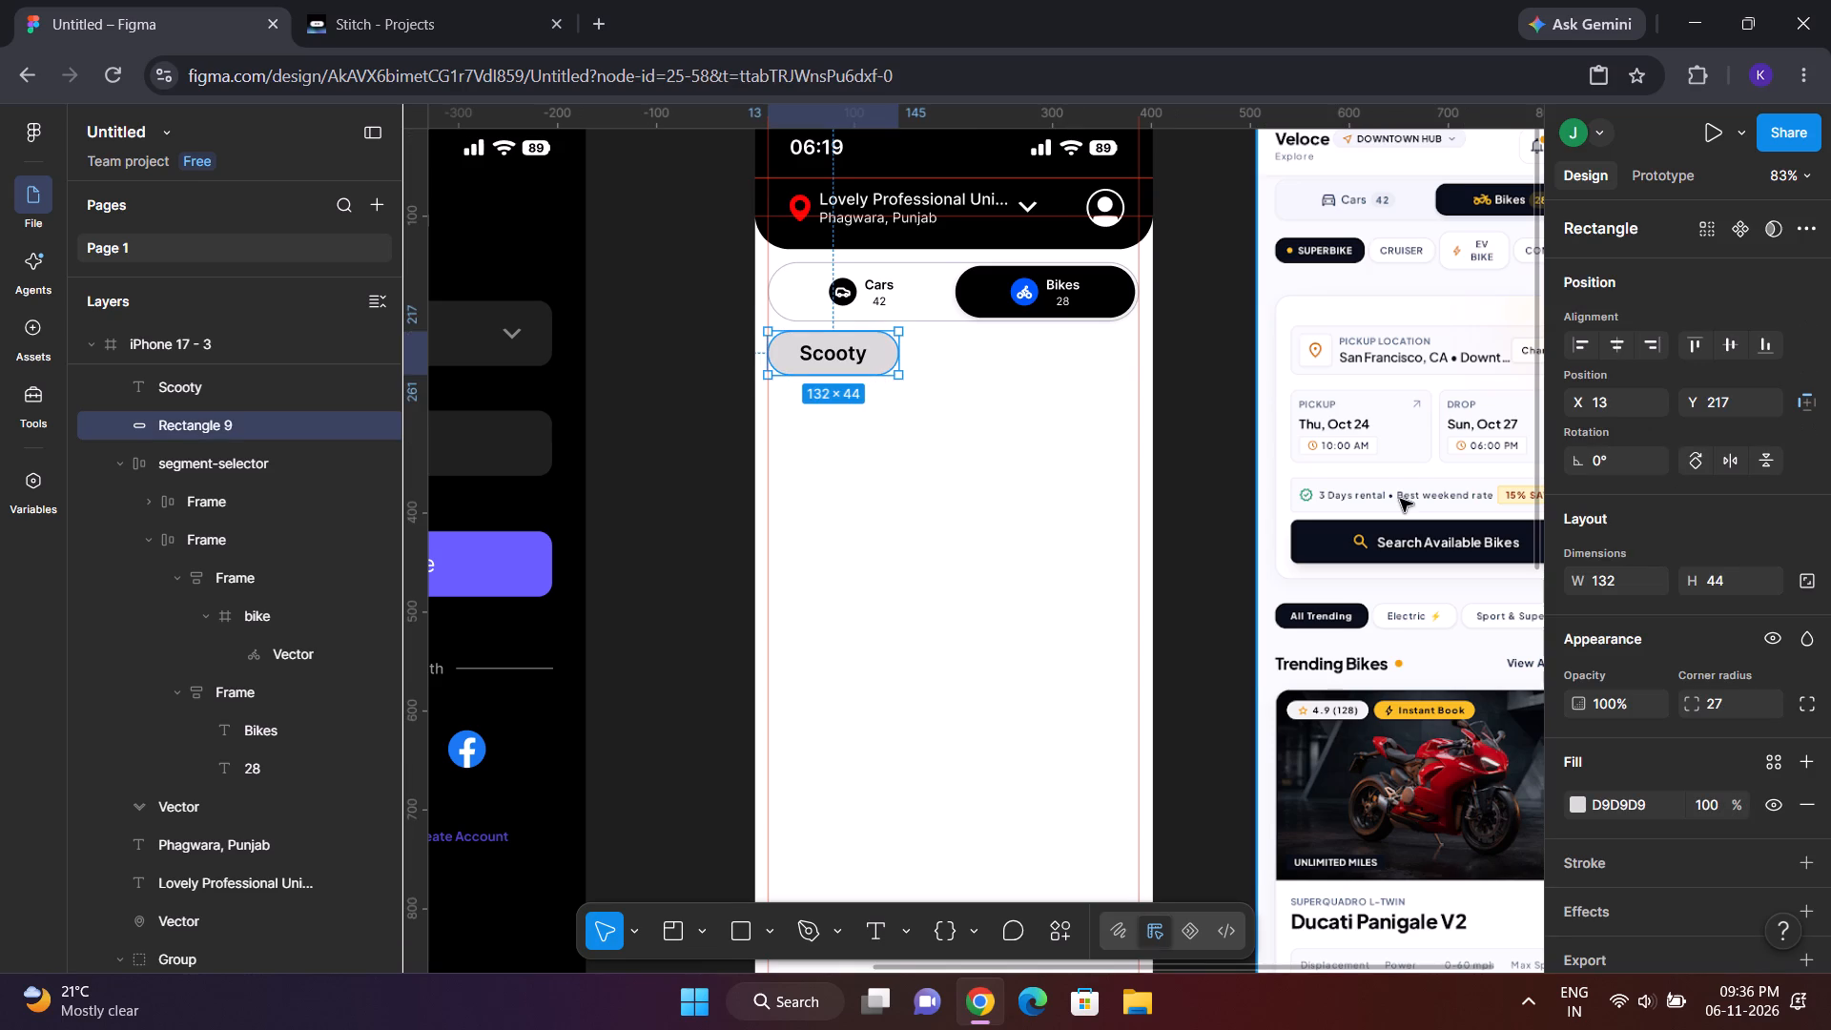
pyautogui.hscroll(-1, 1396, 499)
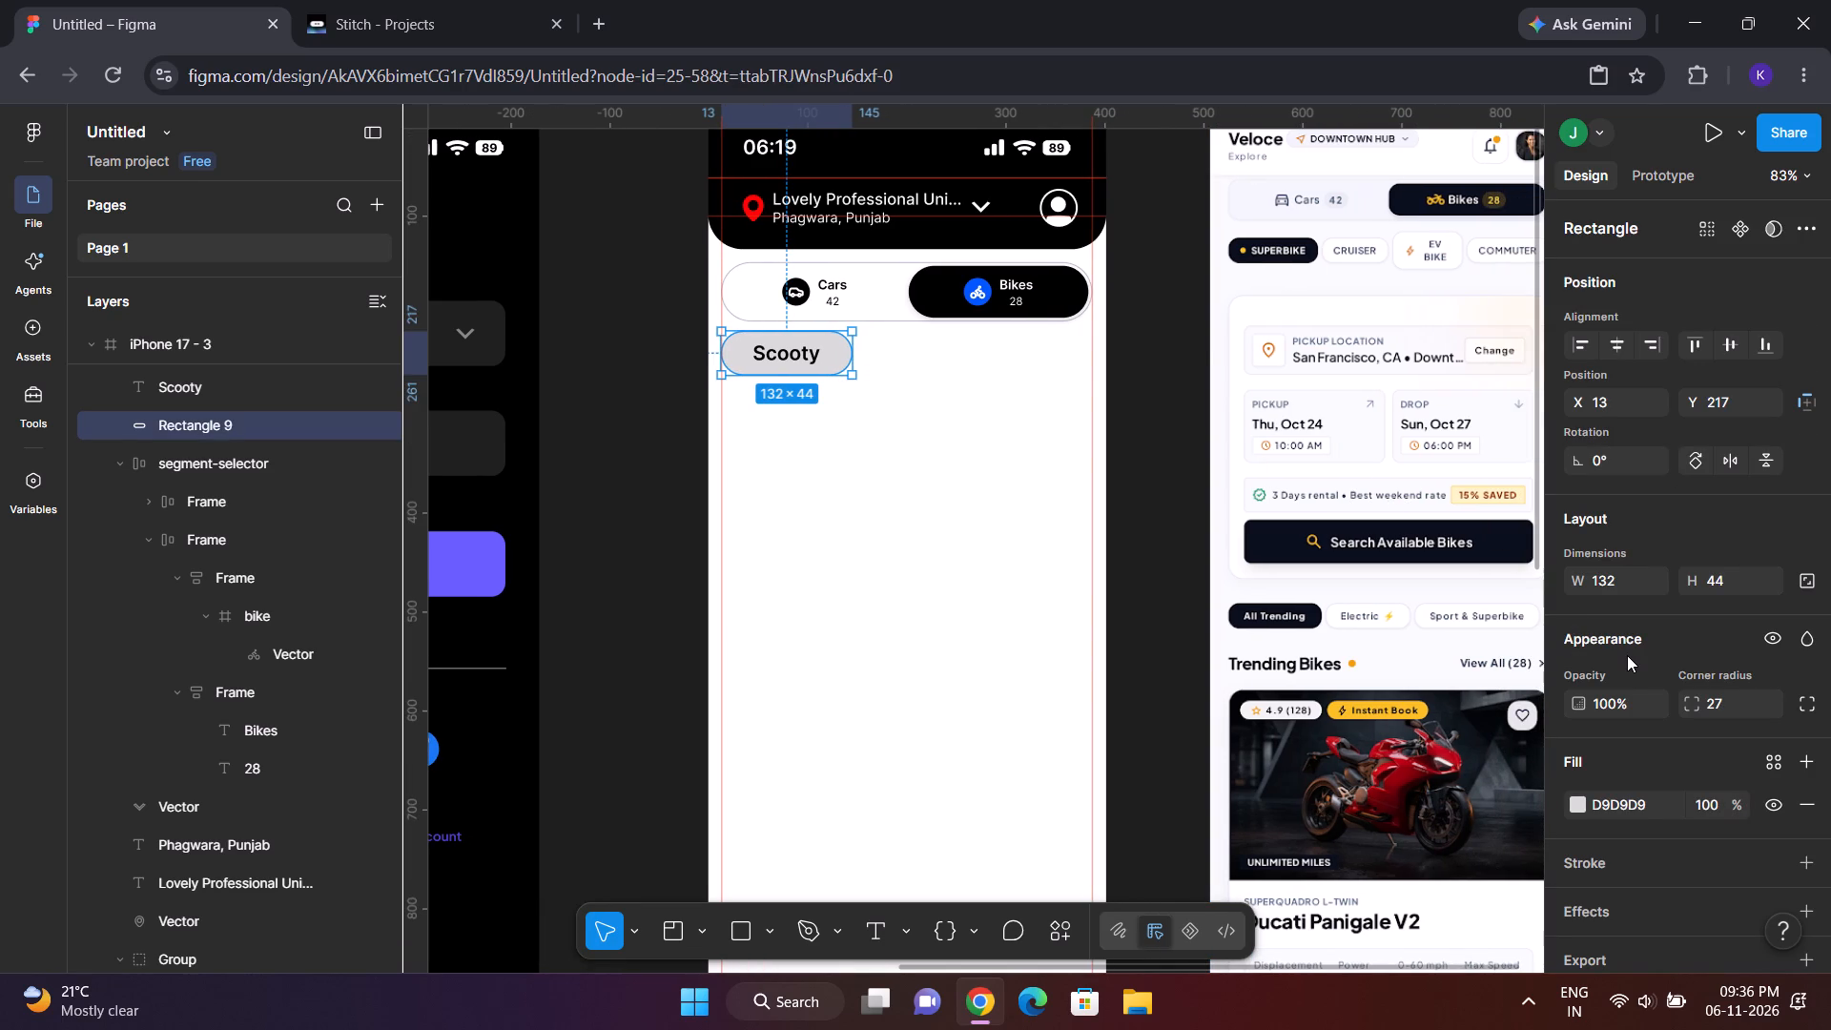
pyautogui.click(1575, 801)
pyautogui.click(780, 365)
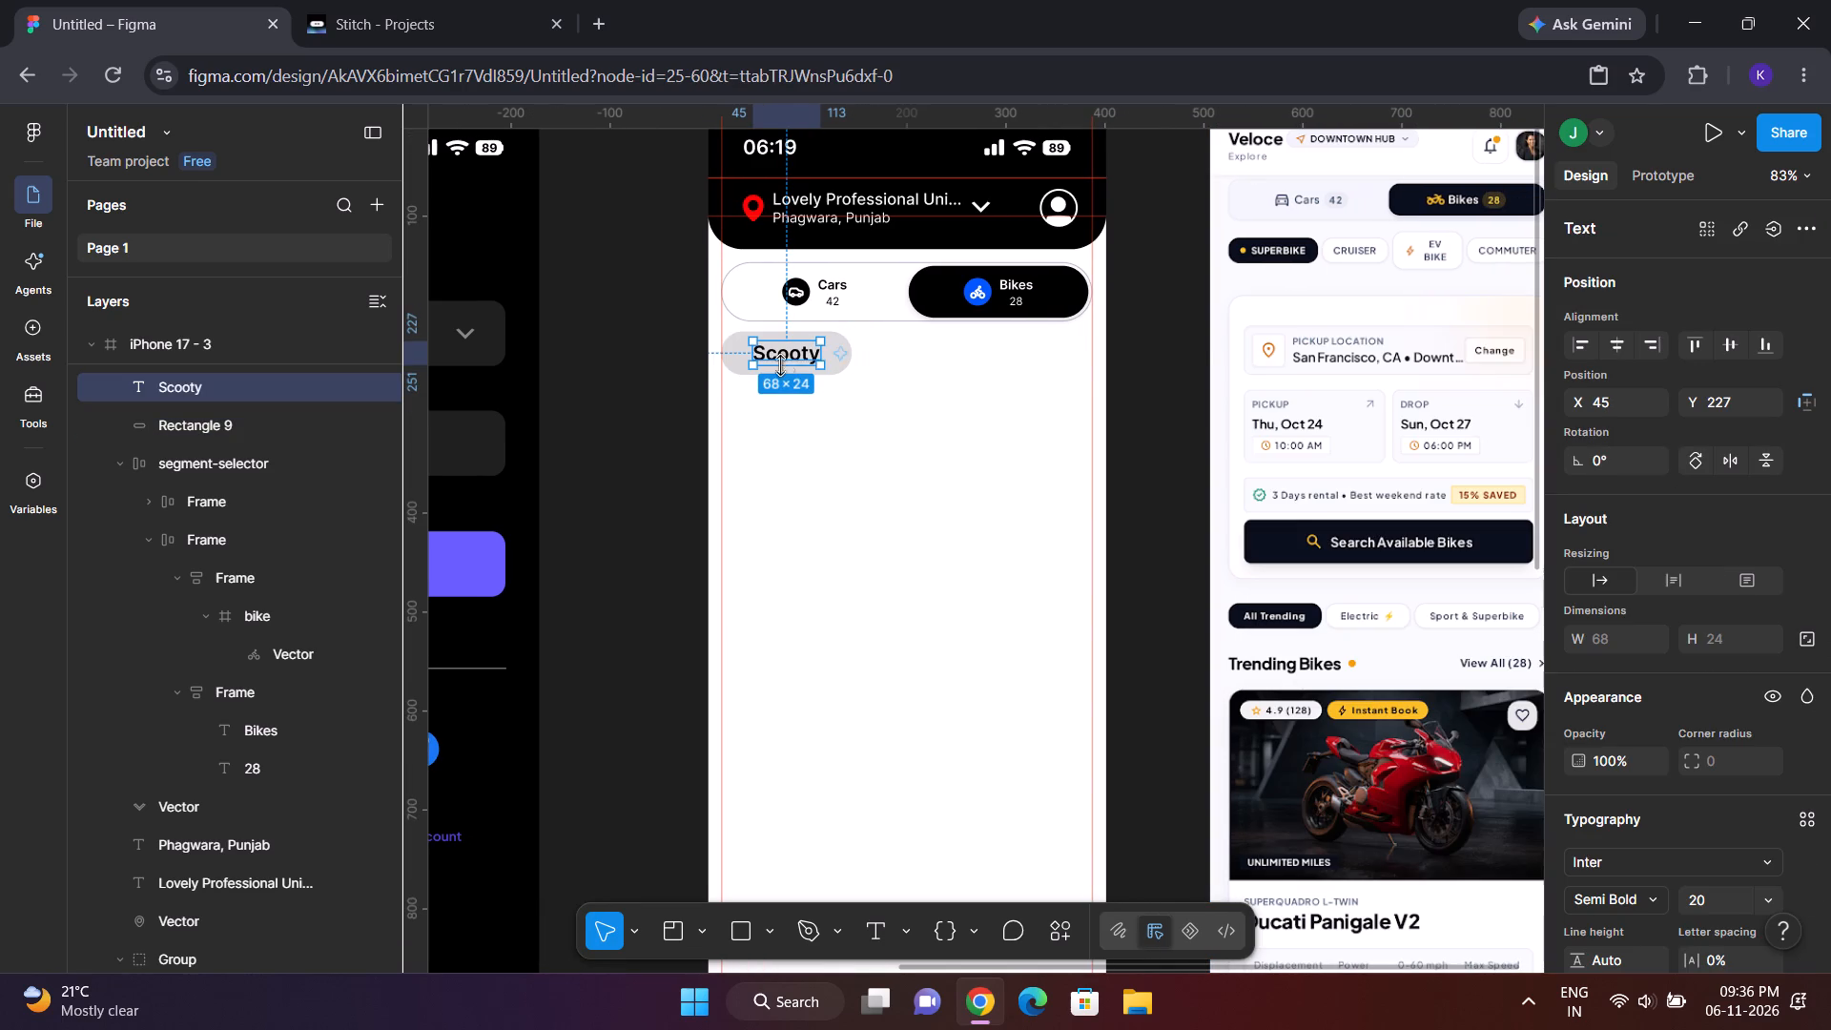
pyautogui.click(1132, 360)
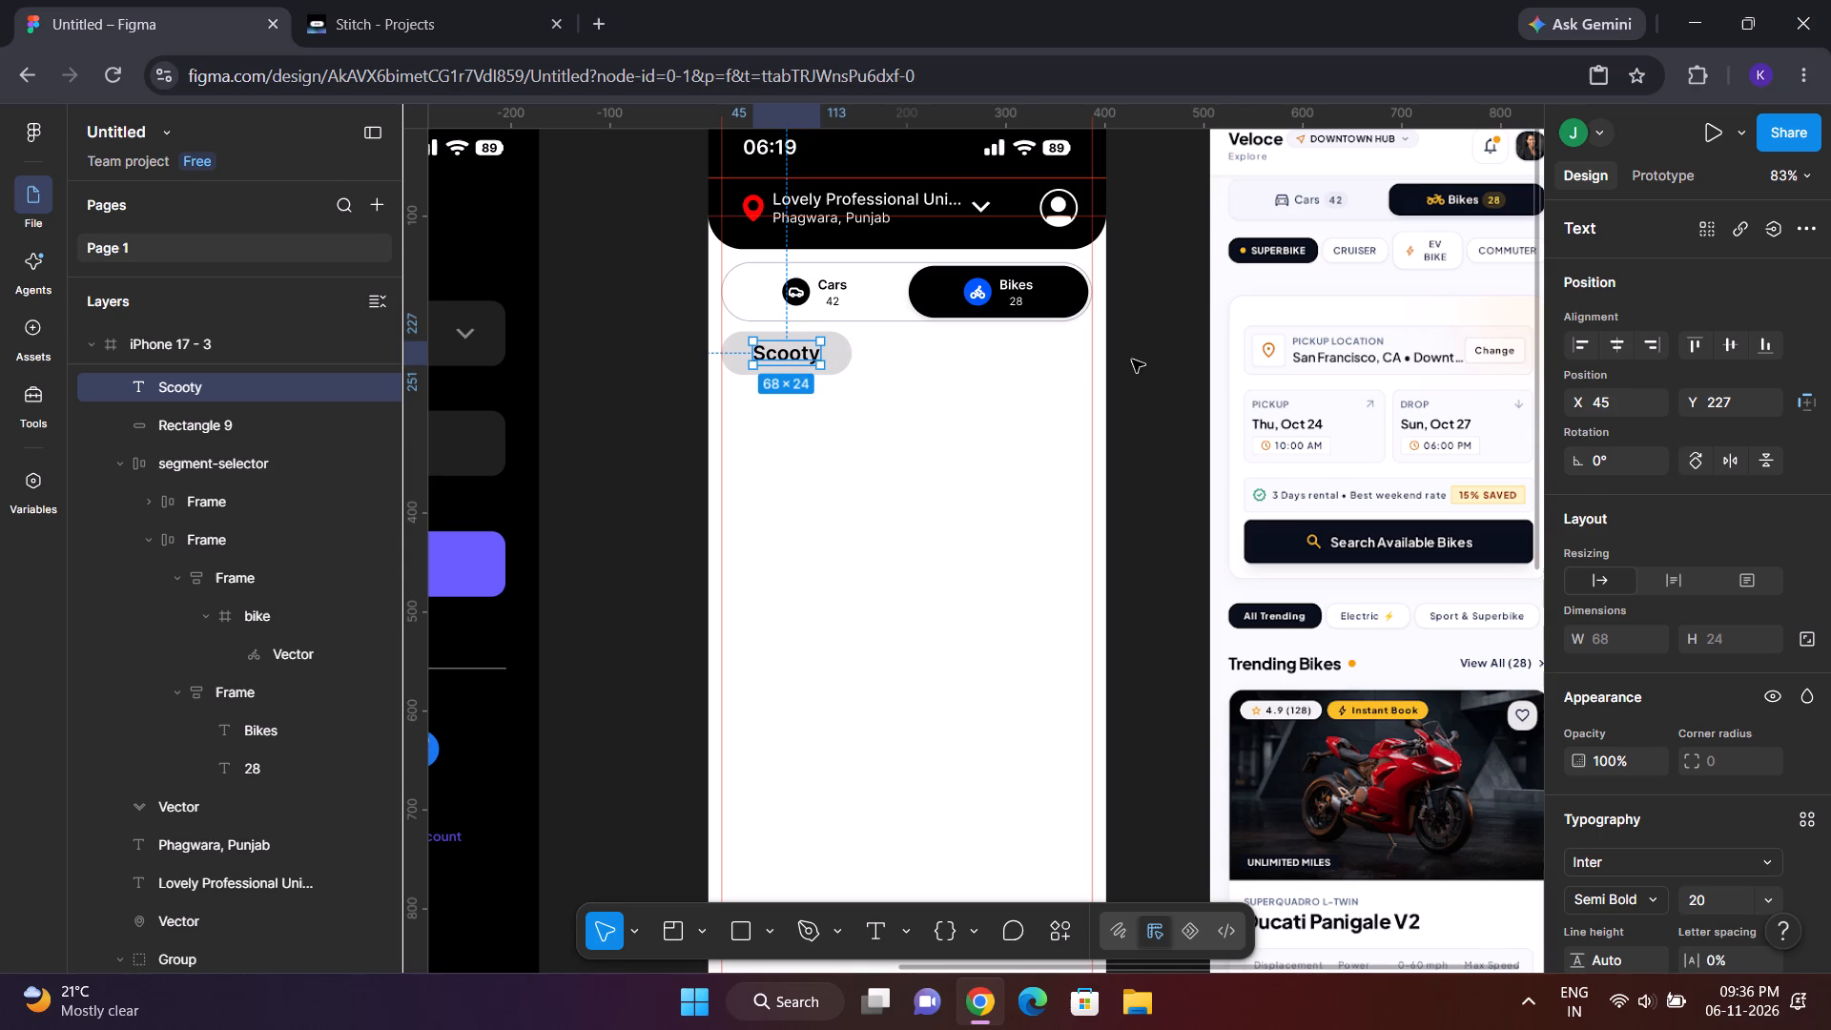
# Change the fill of the pill behind the Scooty label to black, 000000.
pyautogui.click(836, 351)
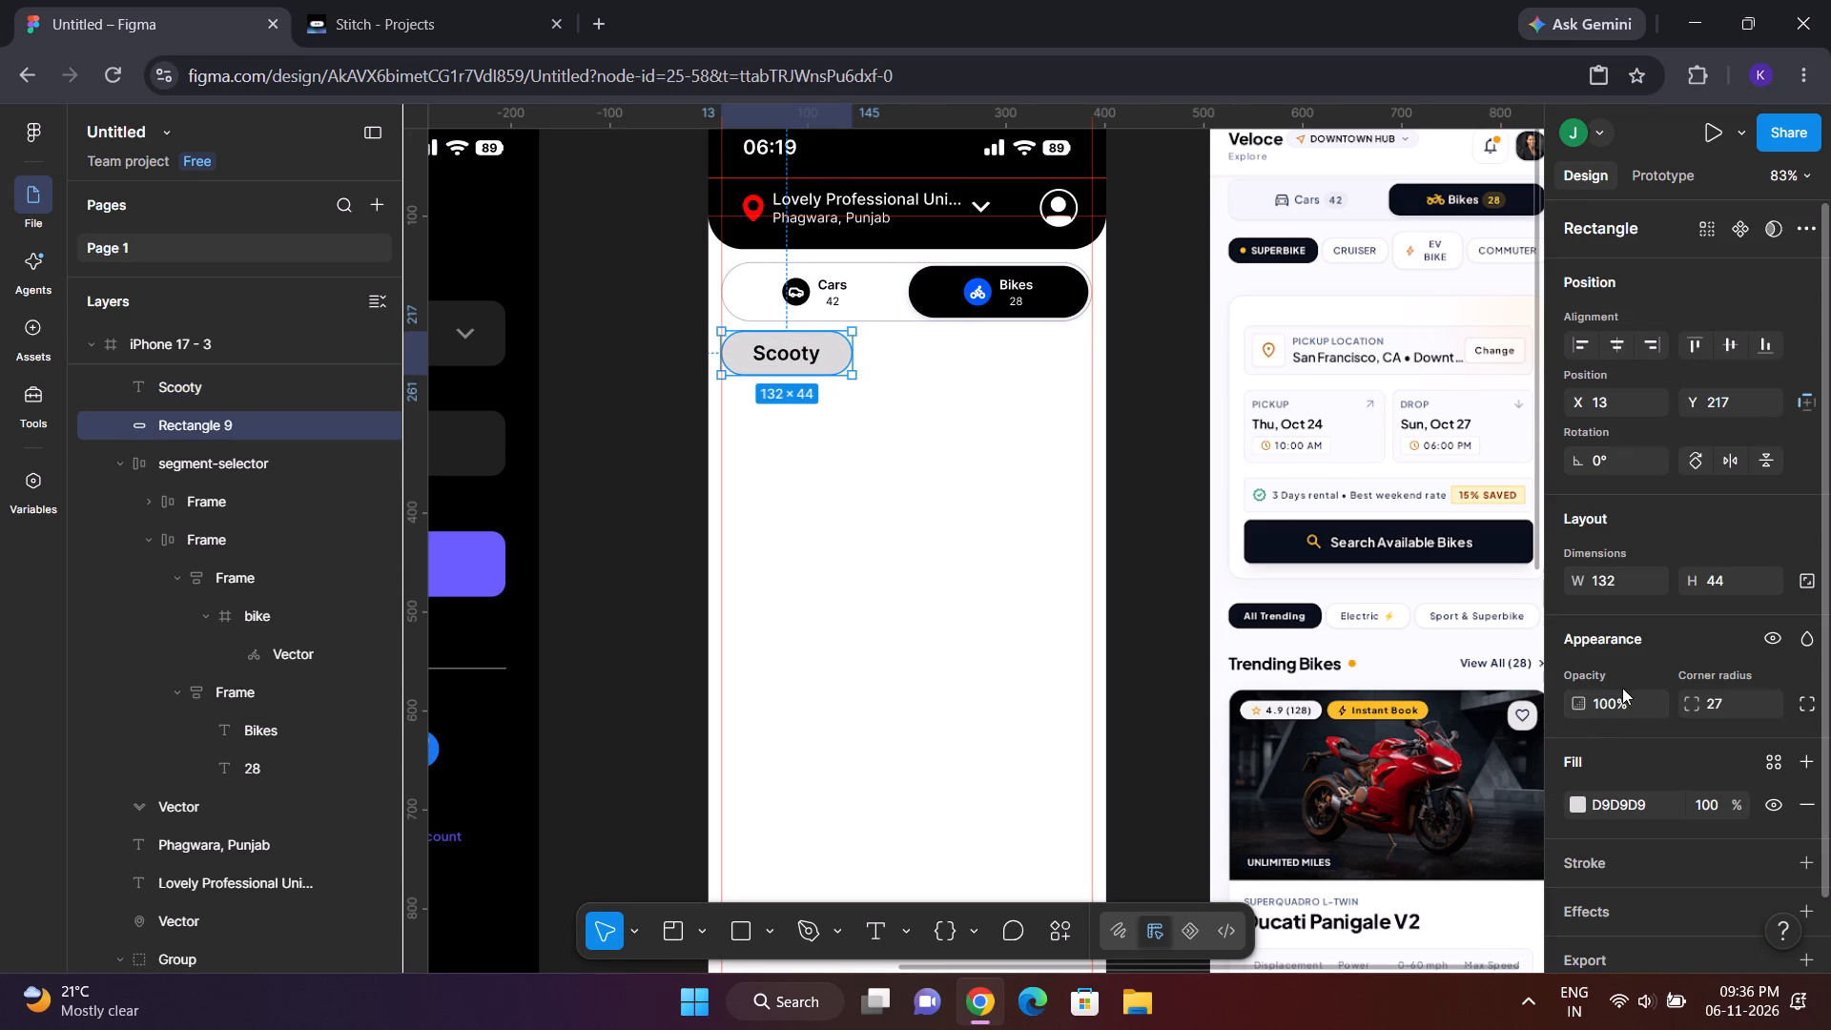
pyautogui.click(1578, 793)
pyautogui.click(1577, 796)
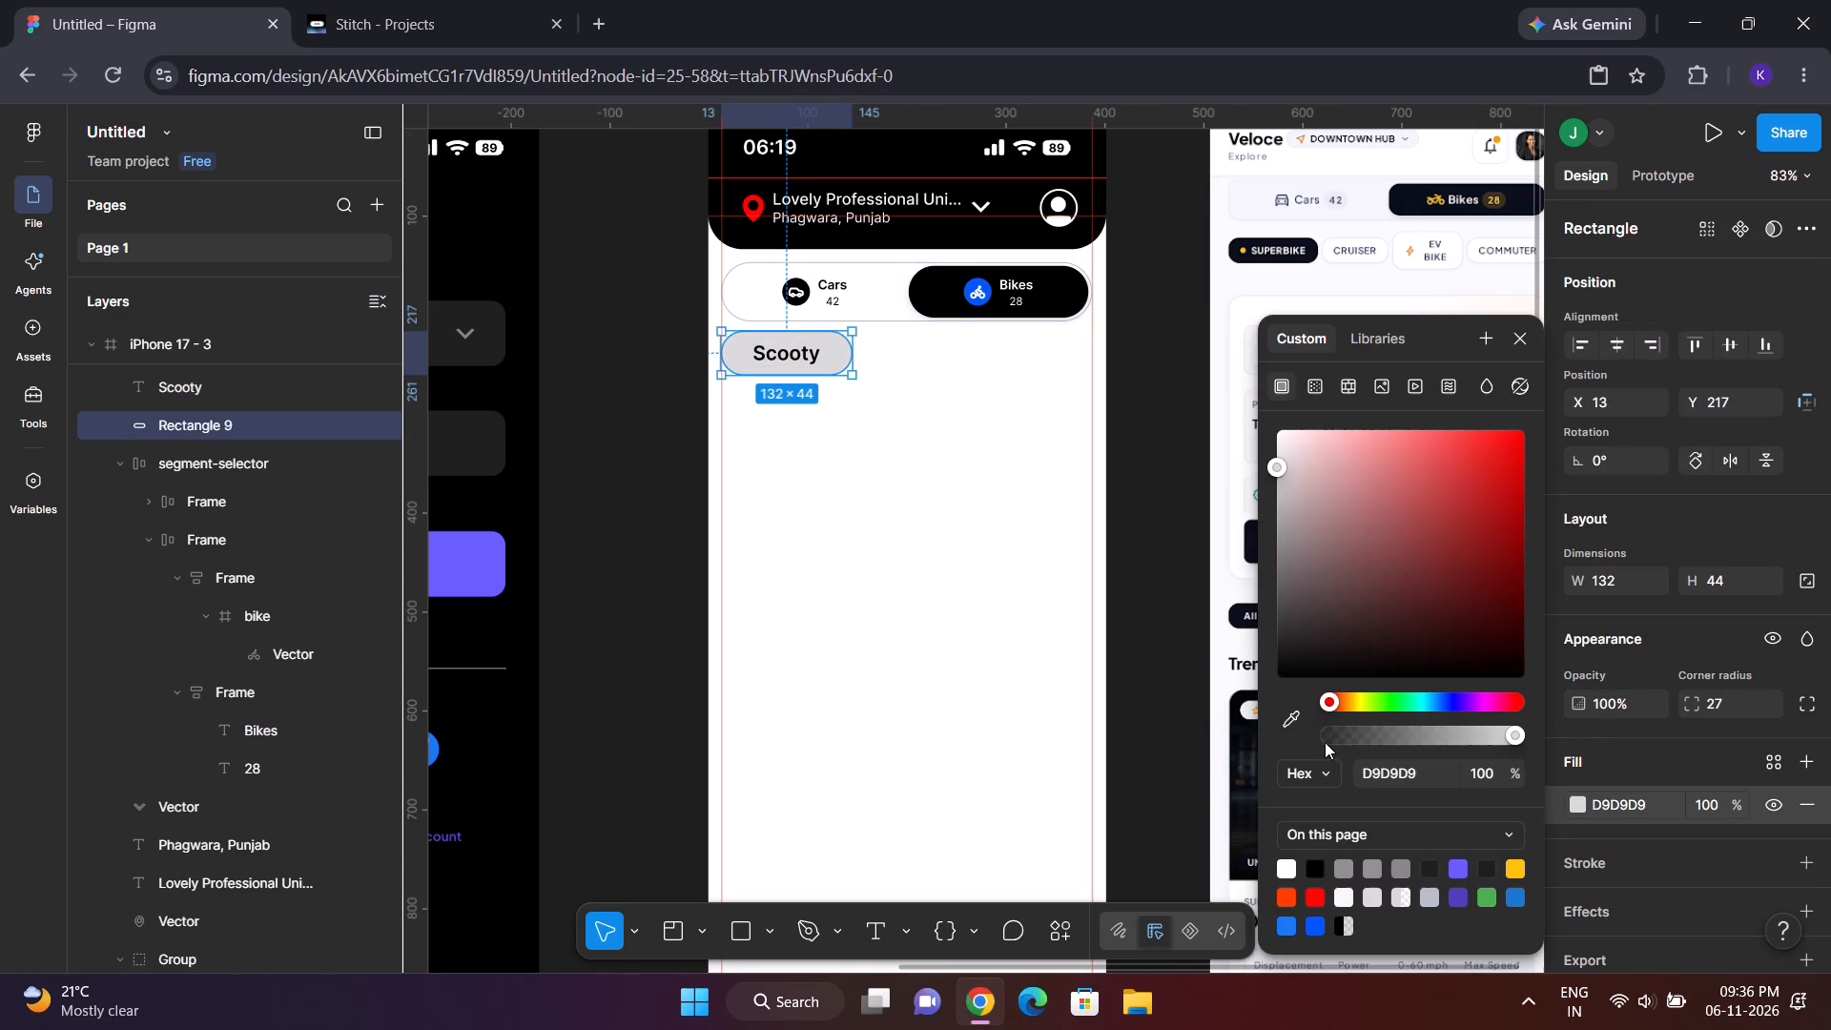
pyautogui.moveTo(1306, 603); pyautogui.dragTo(1576, 706)
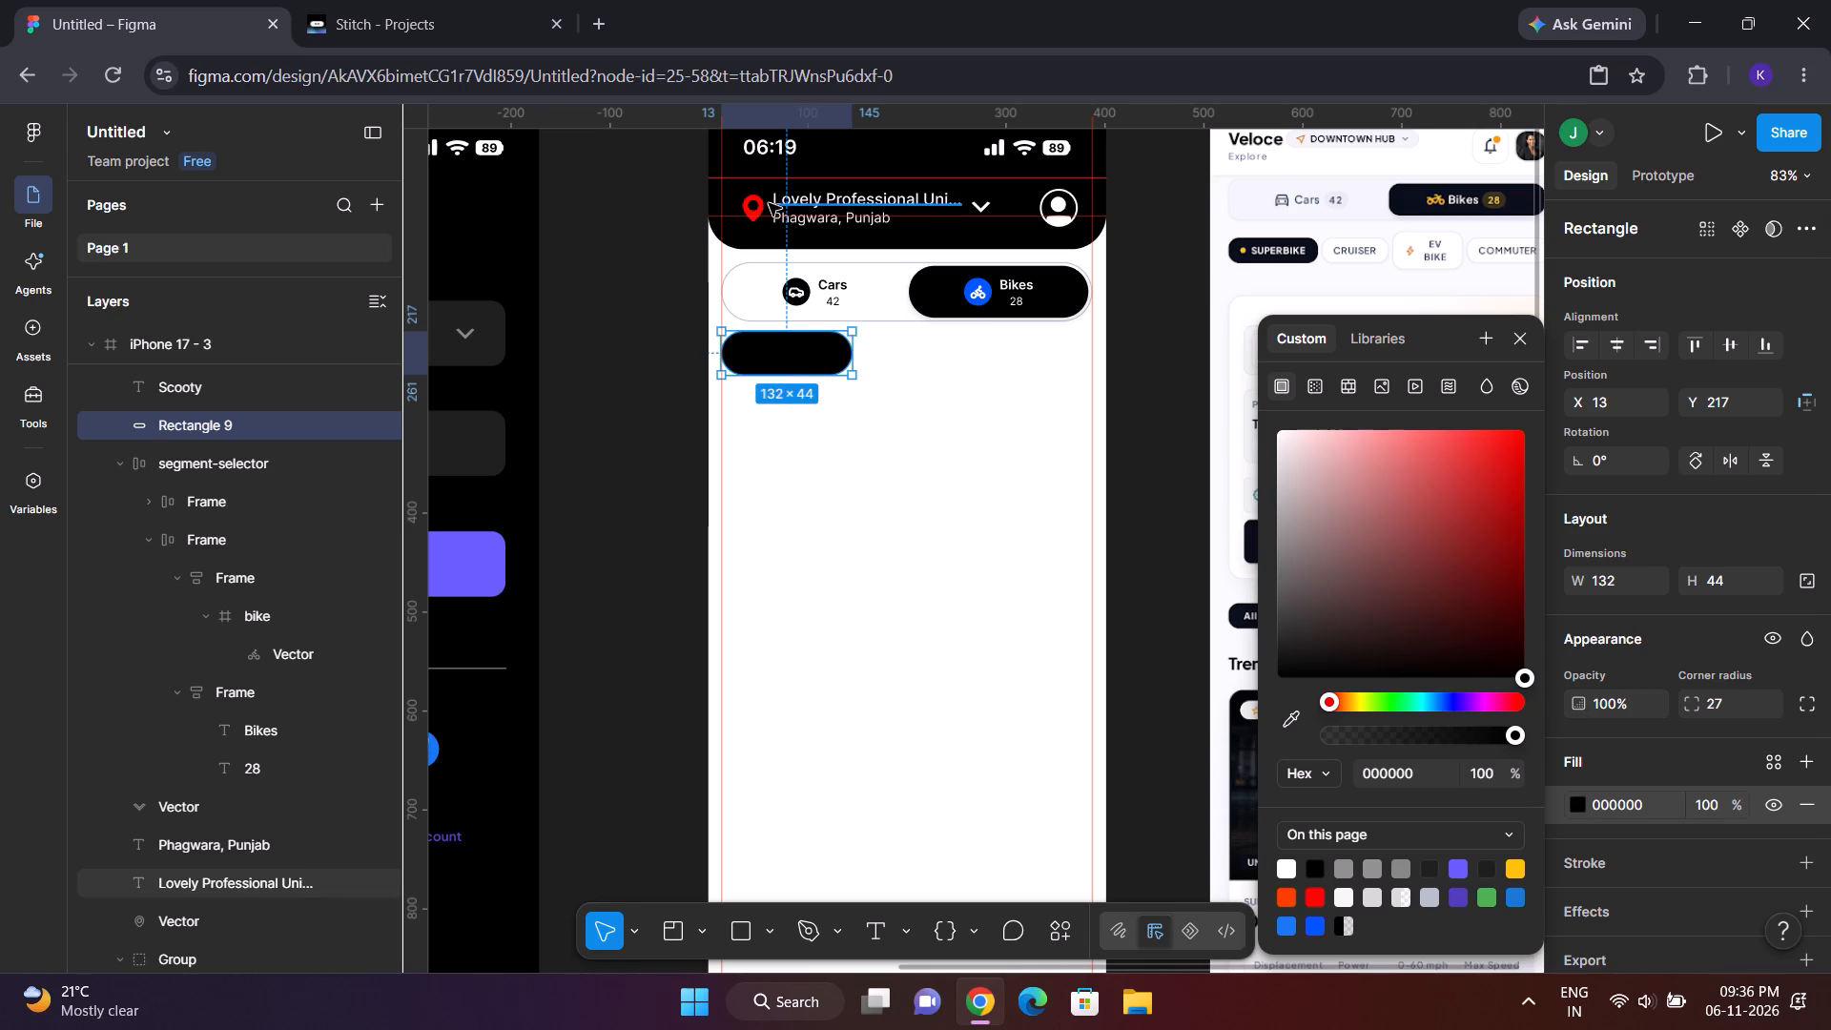
# Recolour the Scooty label white by sampling the background of the CRUISER chip in the reference image, and deselect.
pyautogui.click(792, 363)
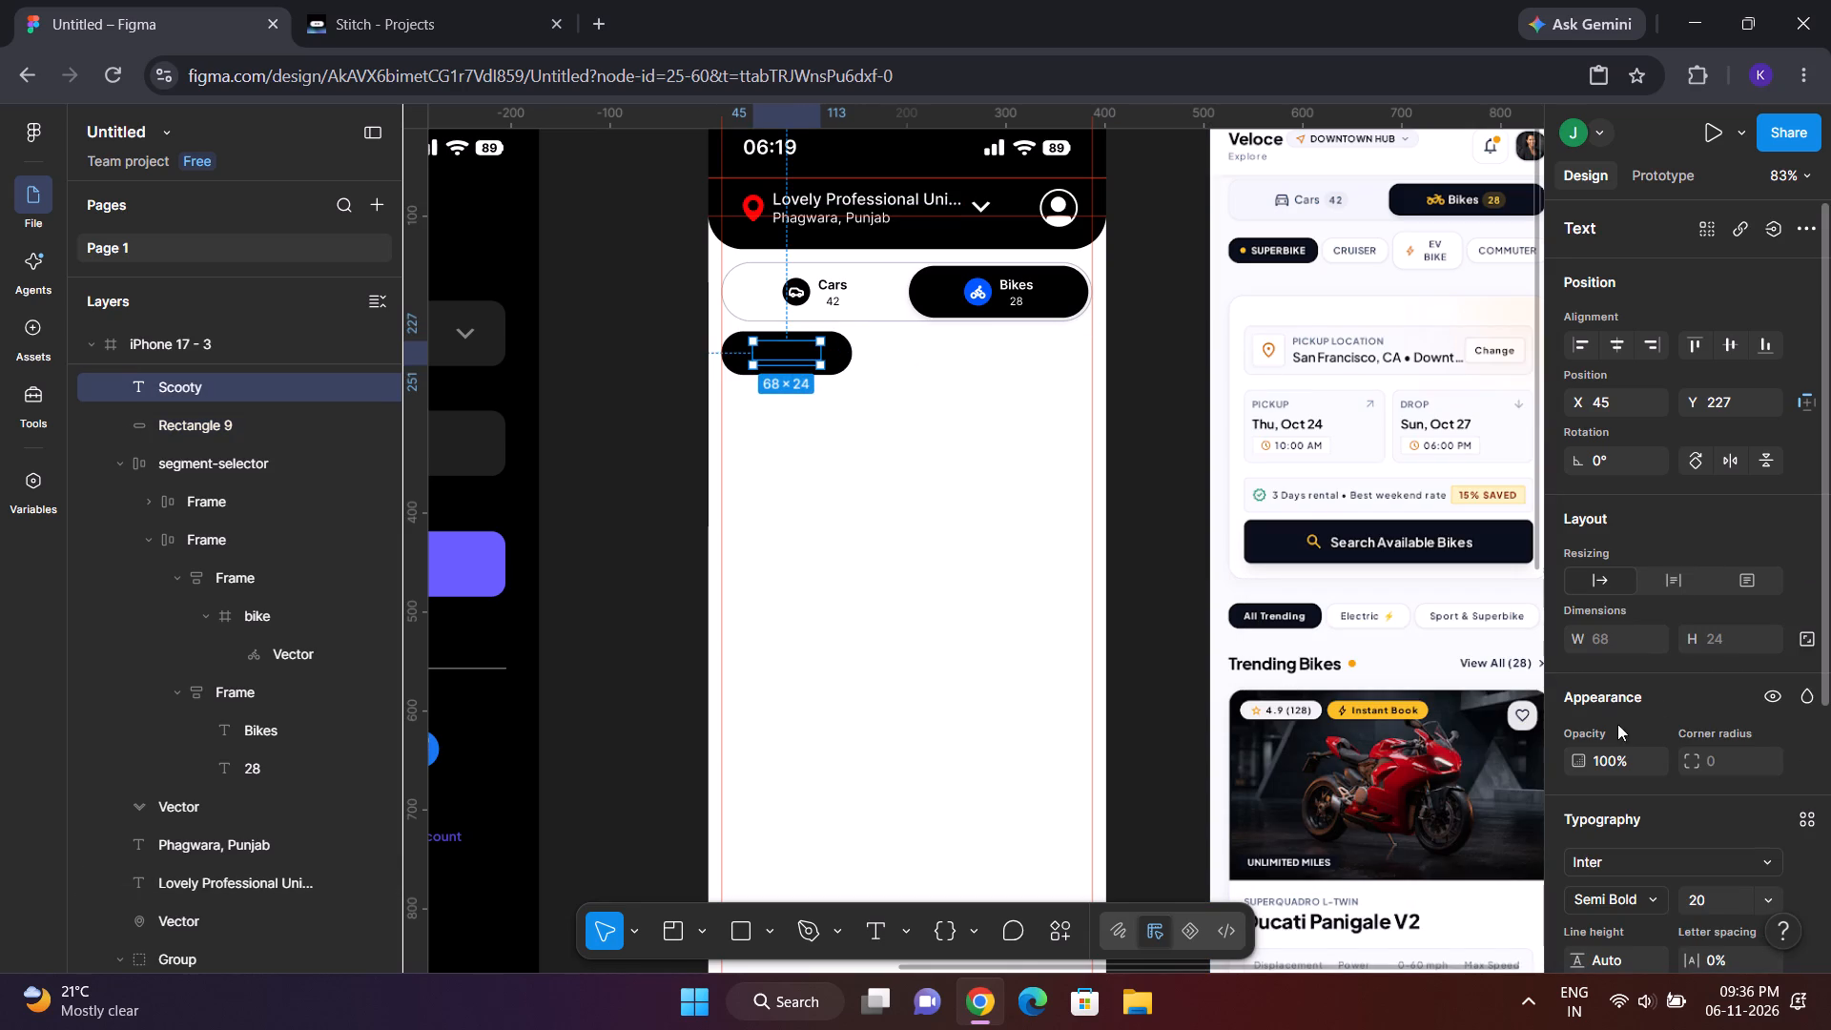
pyautogui.scroll(-4, 1572, 899)
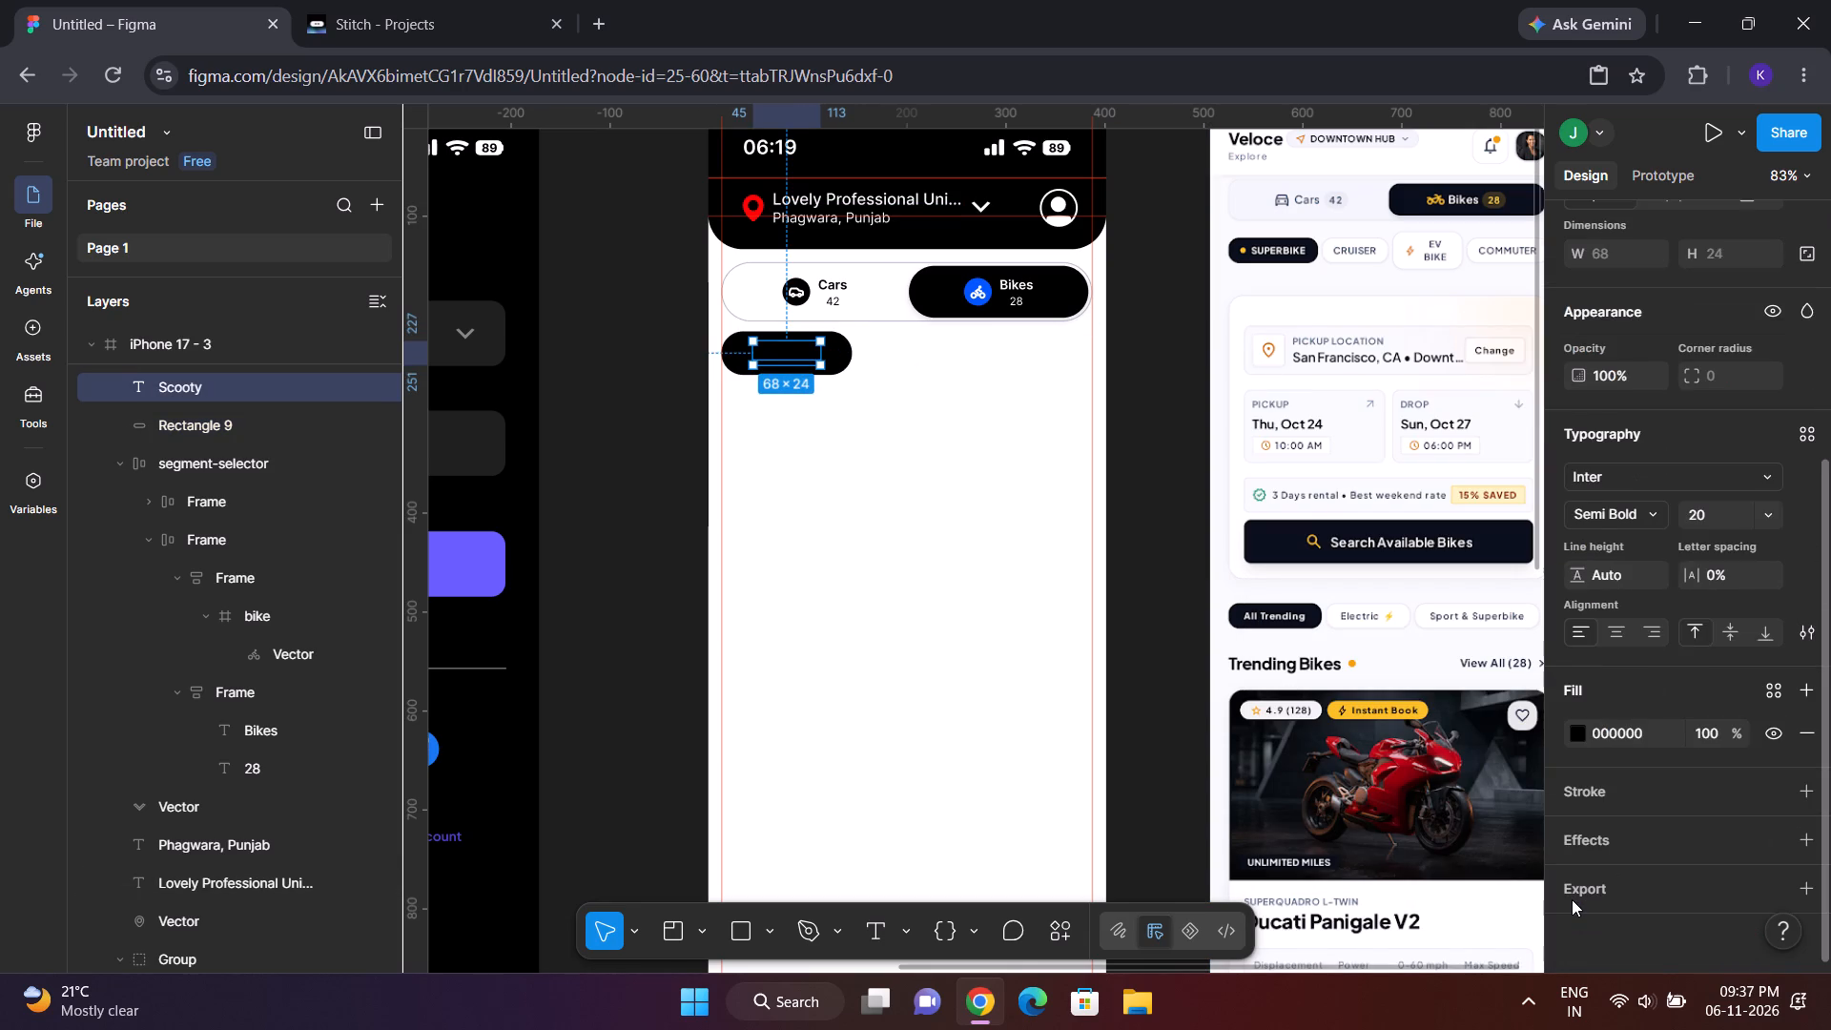
pyautogui.scroll(1, 1572, 899)
pyautogui.click(1575, 815)
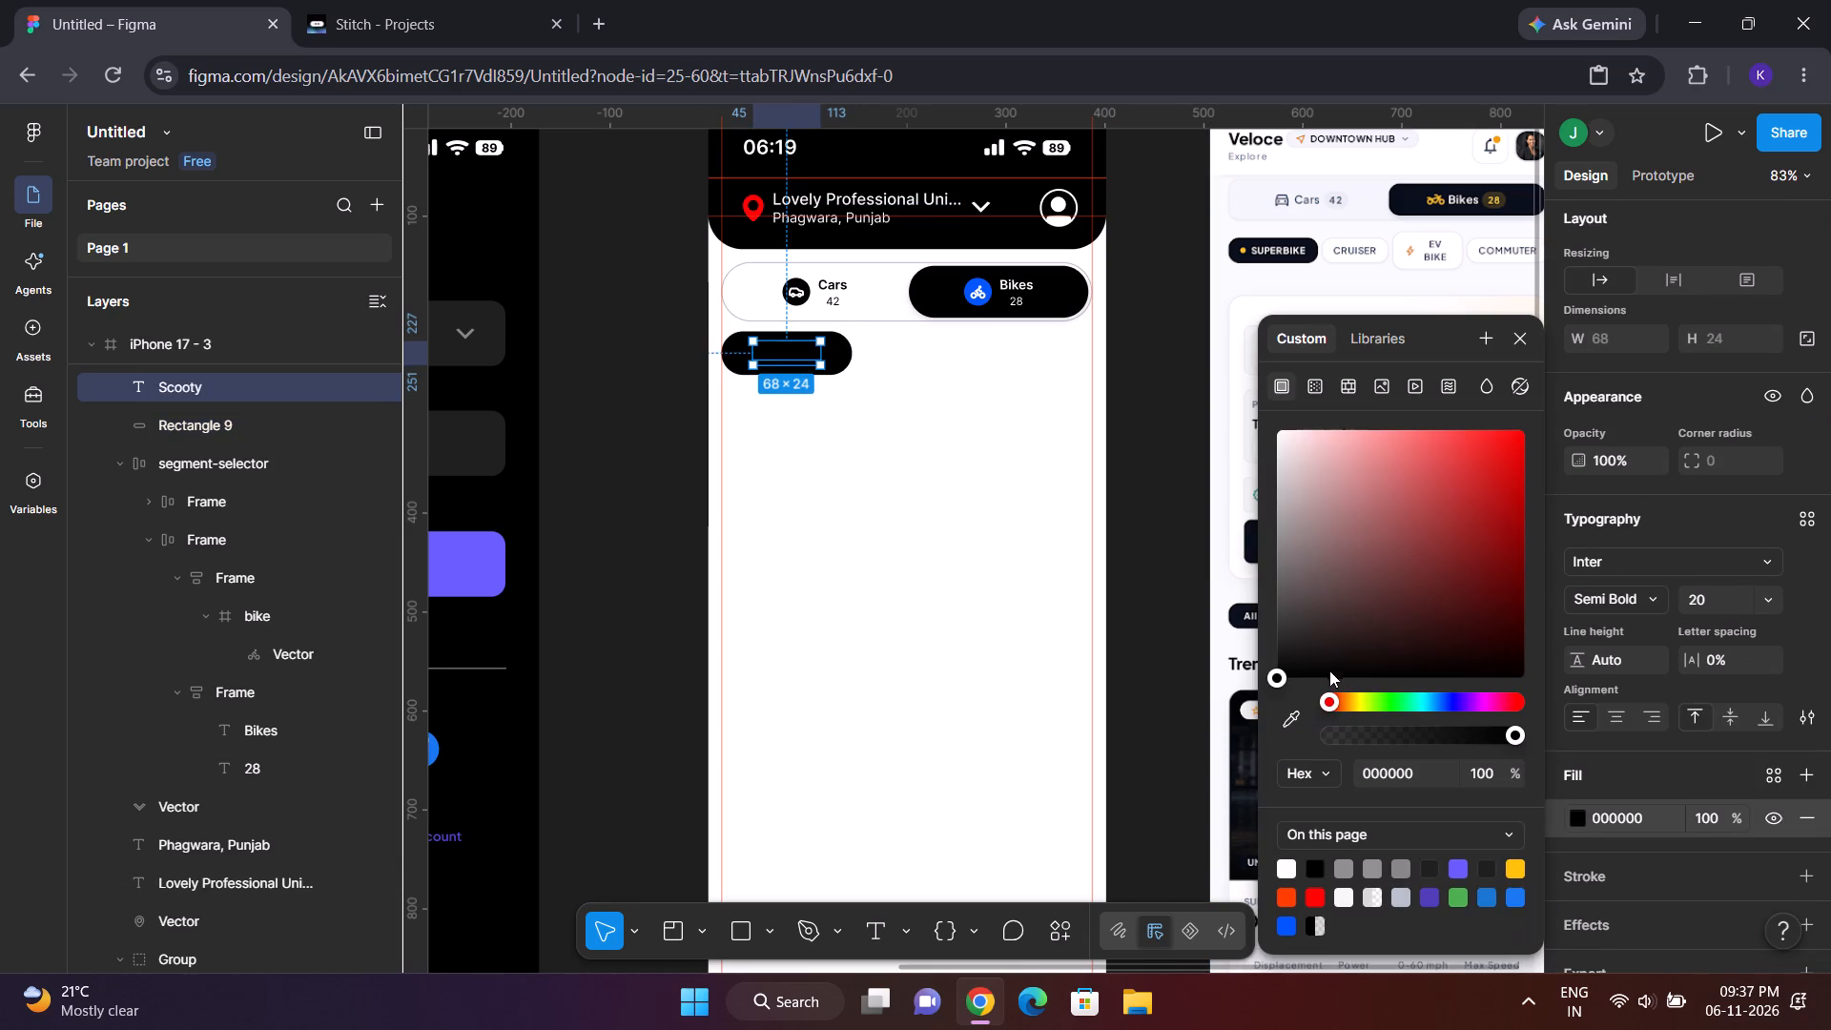
pyautogui.click(1286, 726)
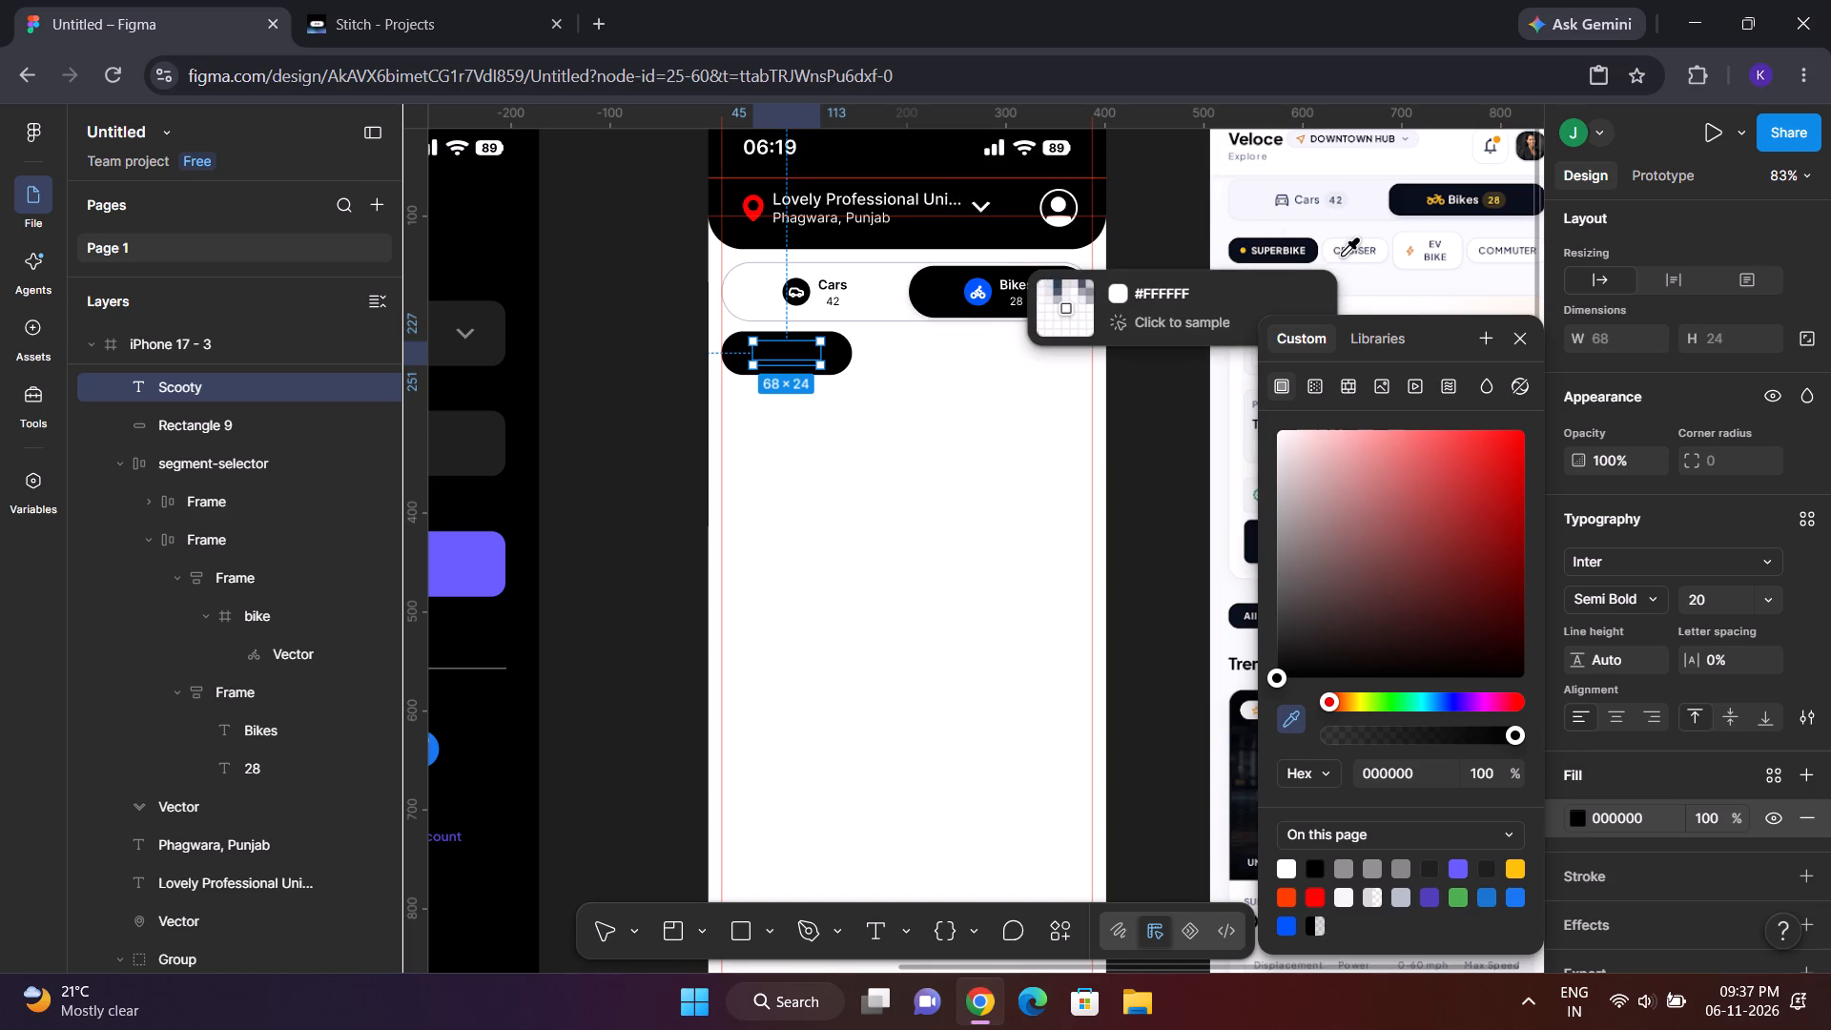
pyautogui.click(1342, 256)
pyautogui.click(1139, 322)
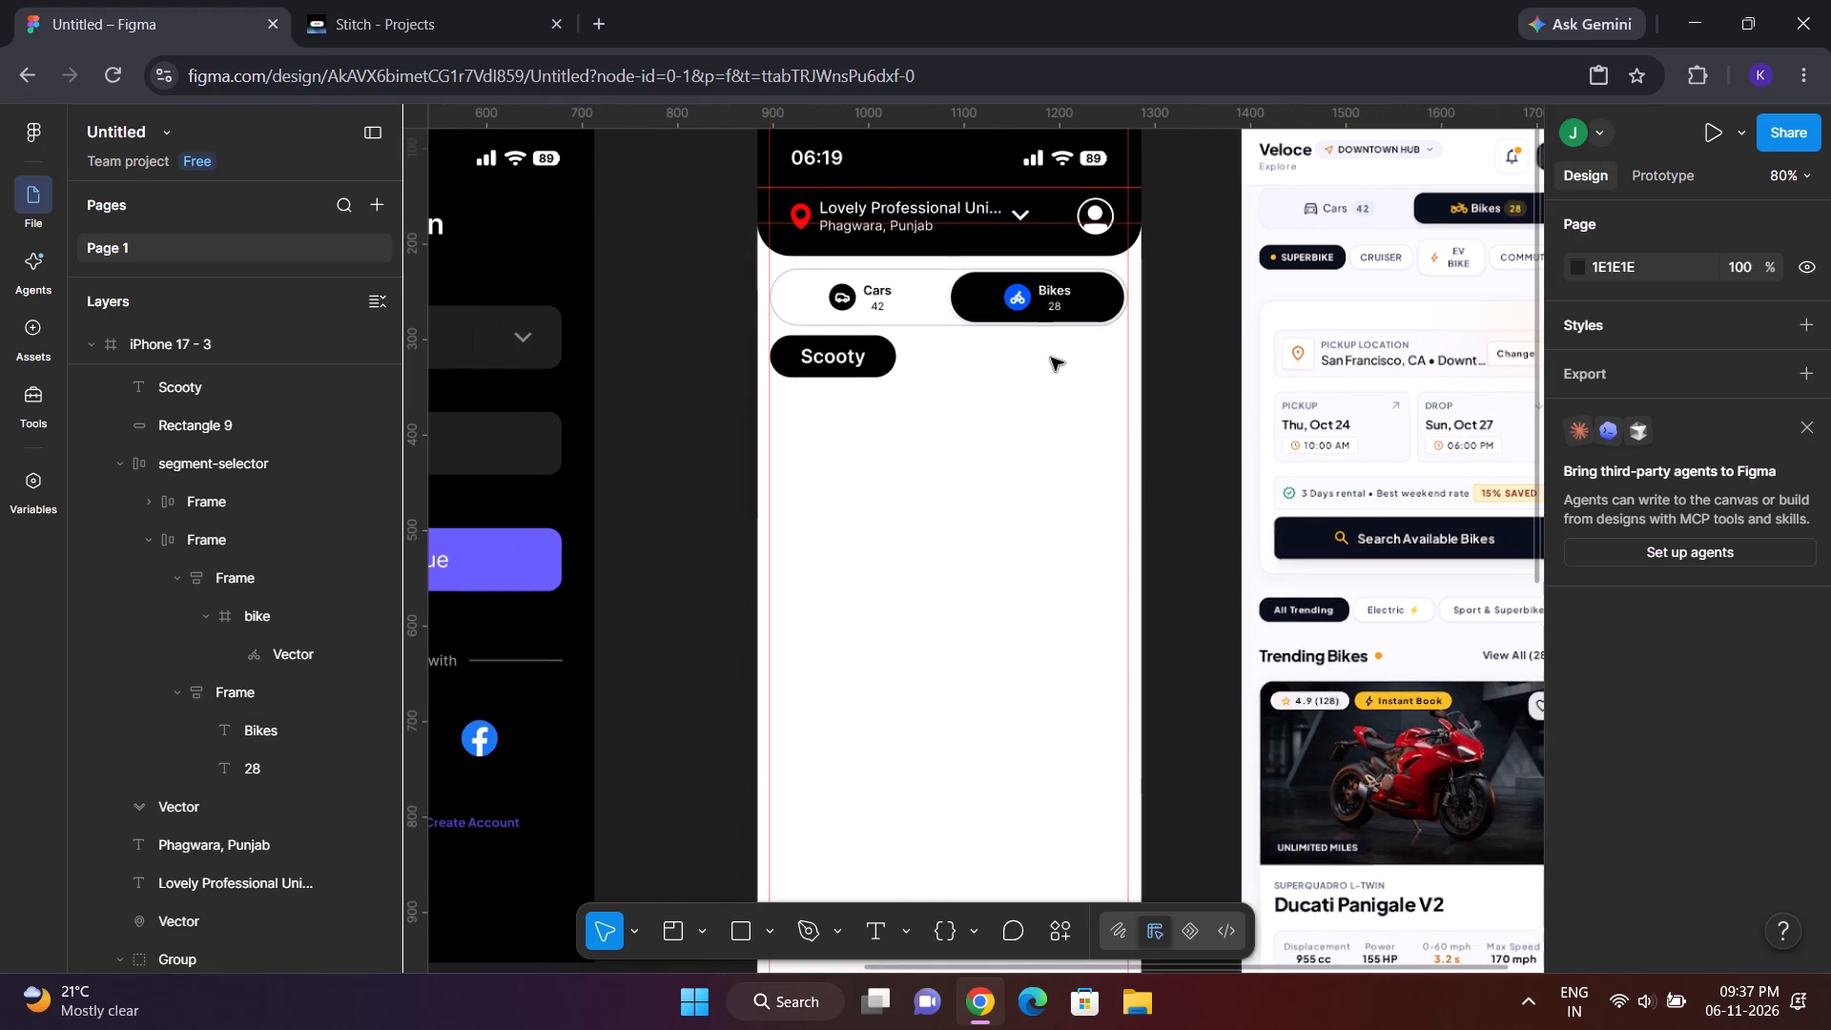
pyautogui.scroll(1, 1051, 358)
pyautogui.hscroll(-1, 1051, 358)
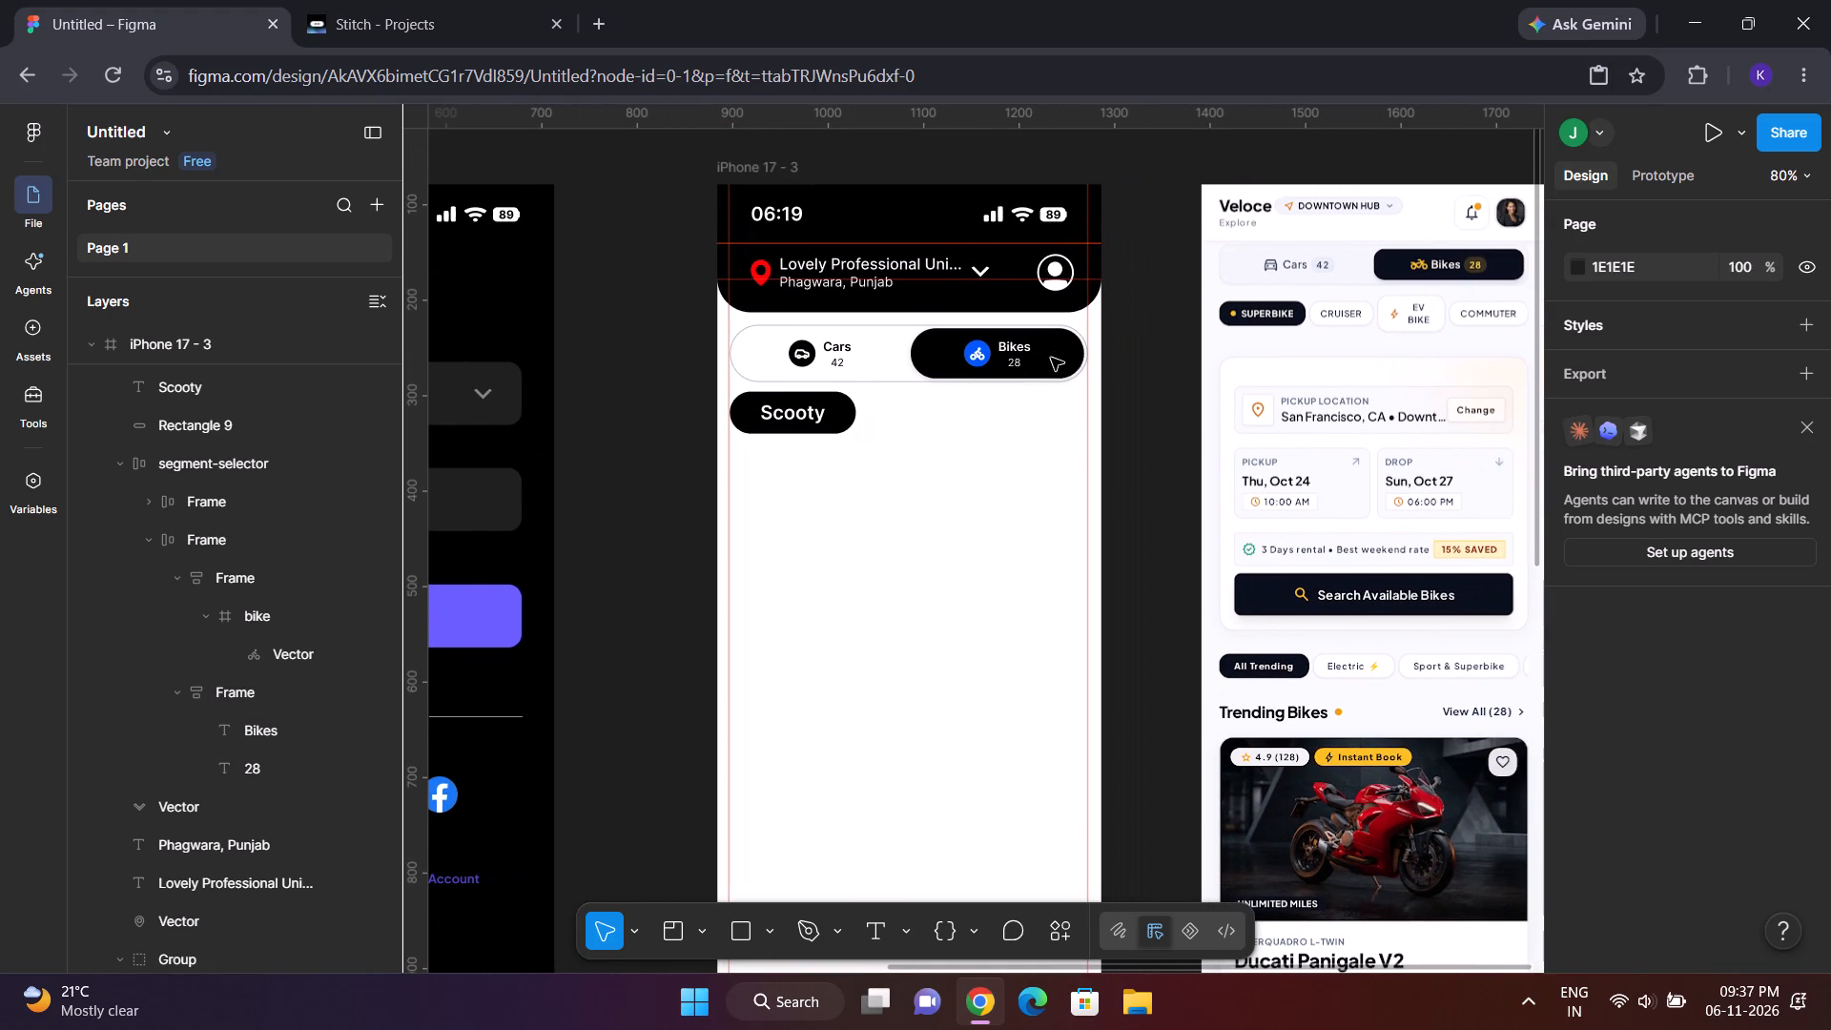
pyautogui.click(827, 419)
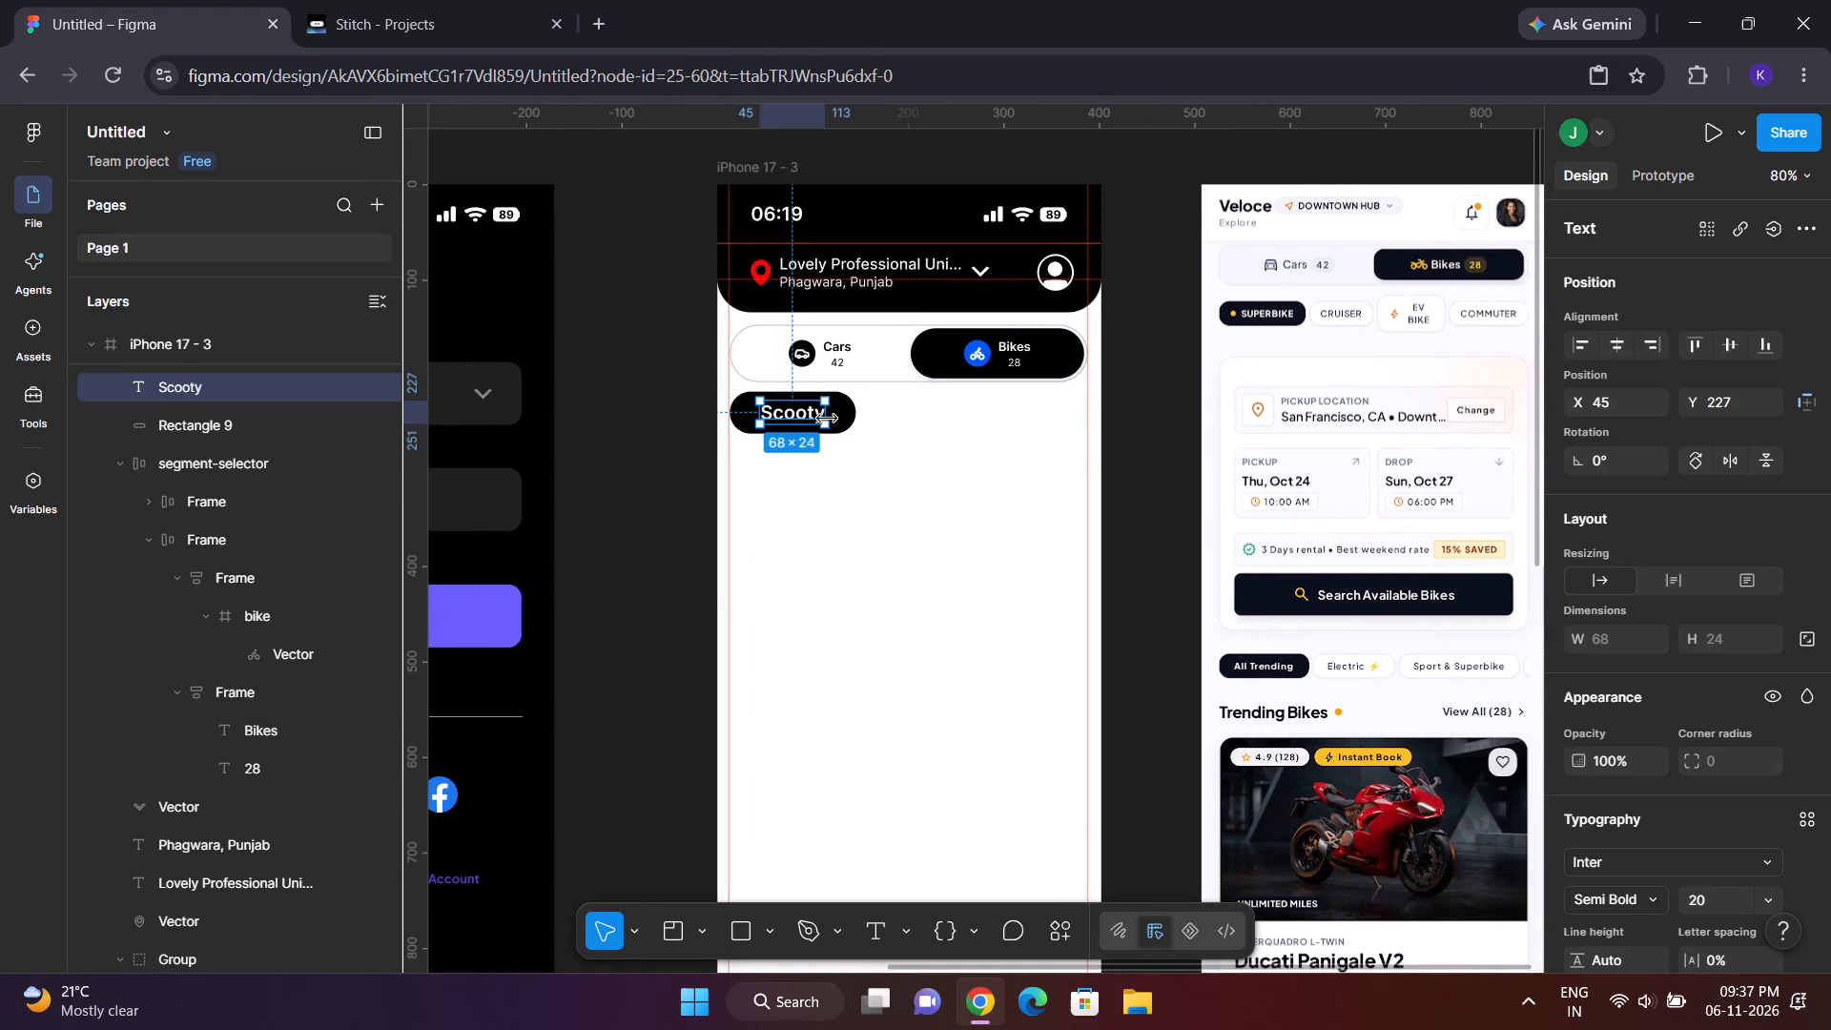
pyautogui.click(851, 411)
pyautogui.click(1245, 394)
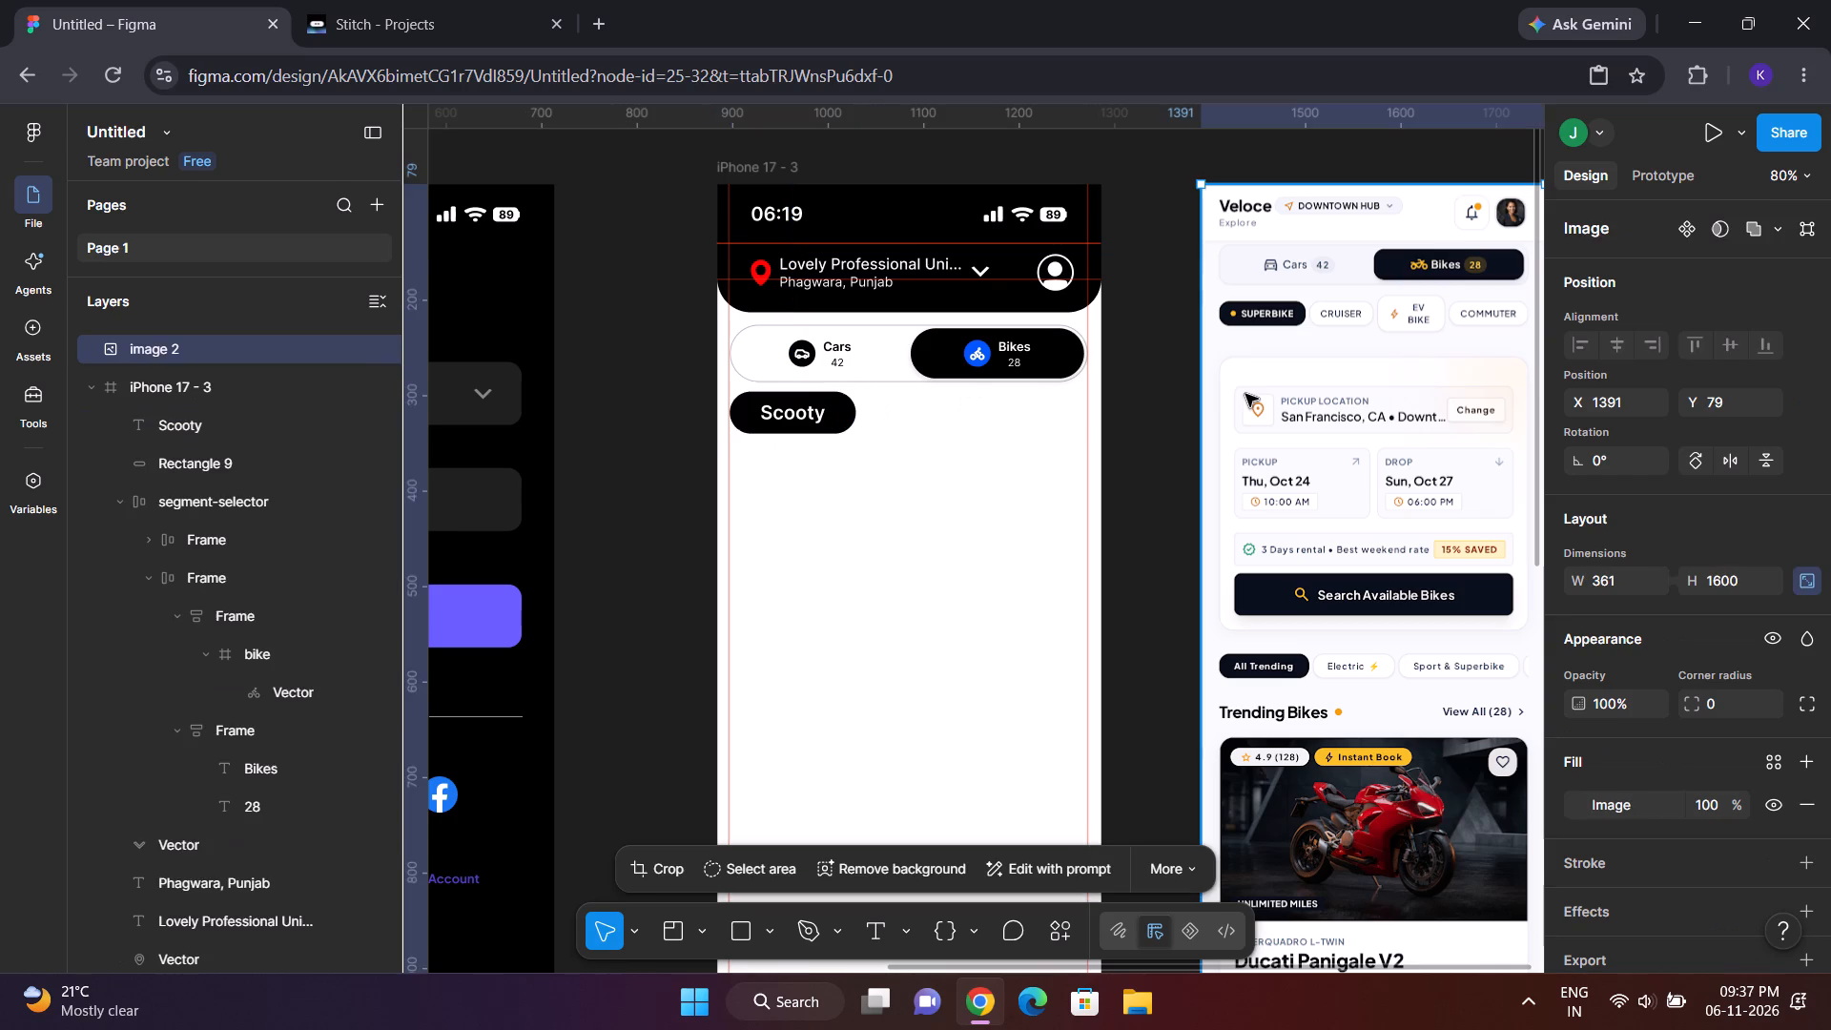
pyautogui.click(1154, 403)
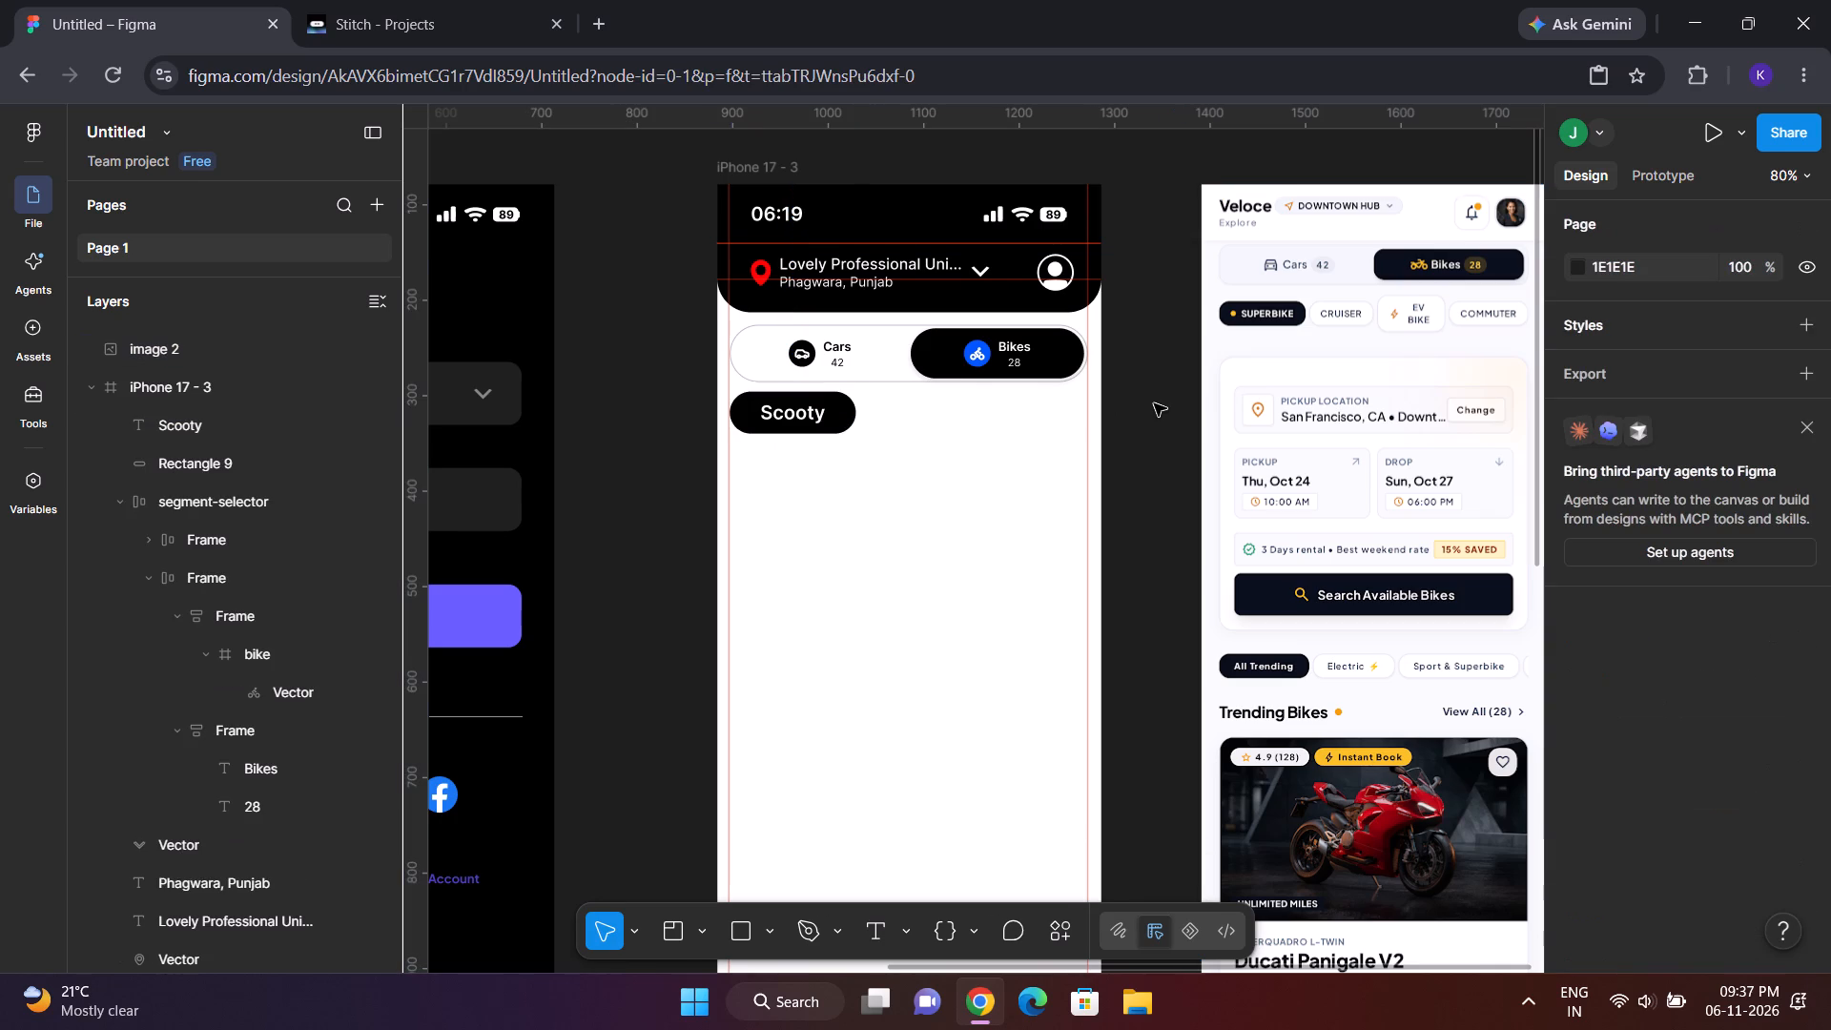
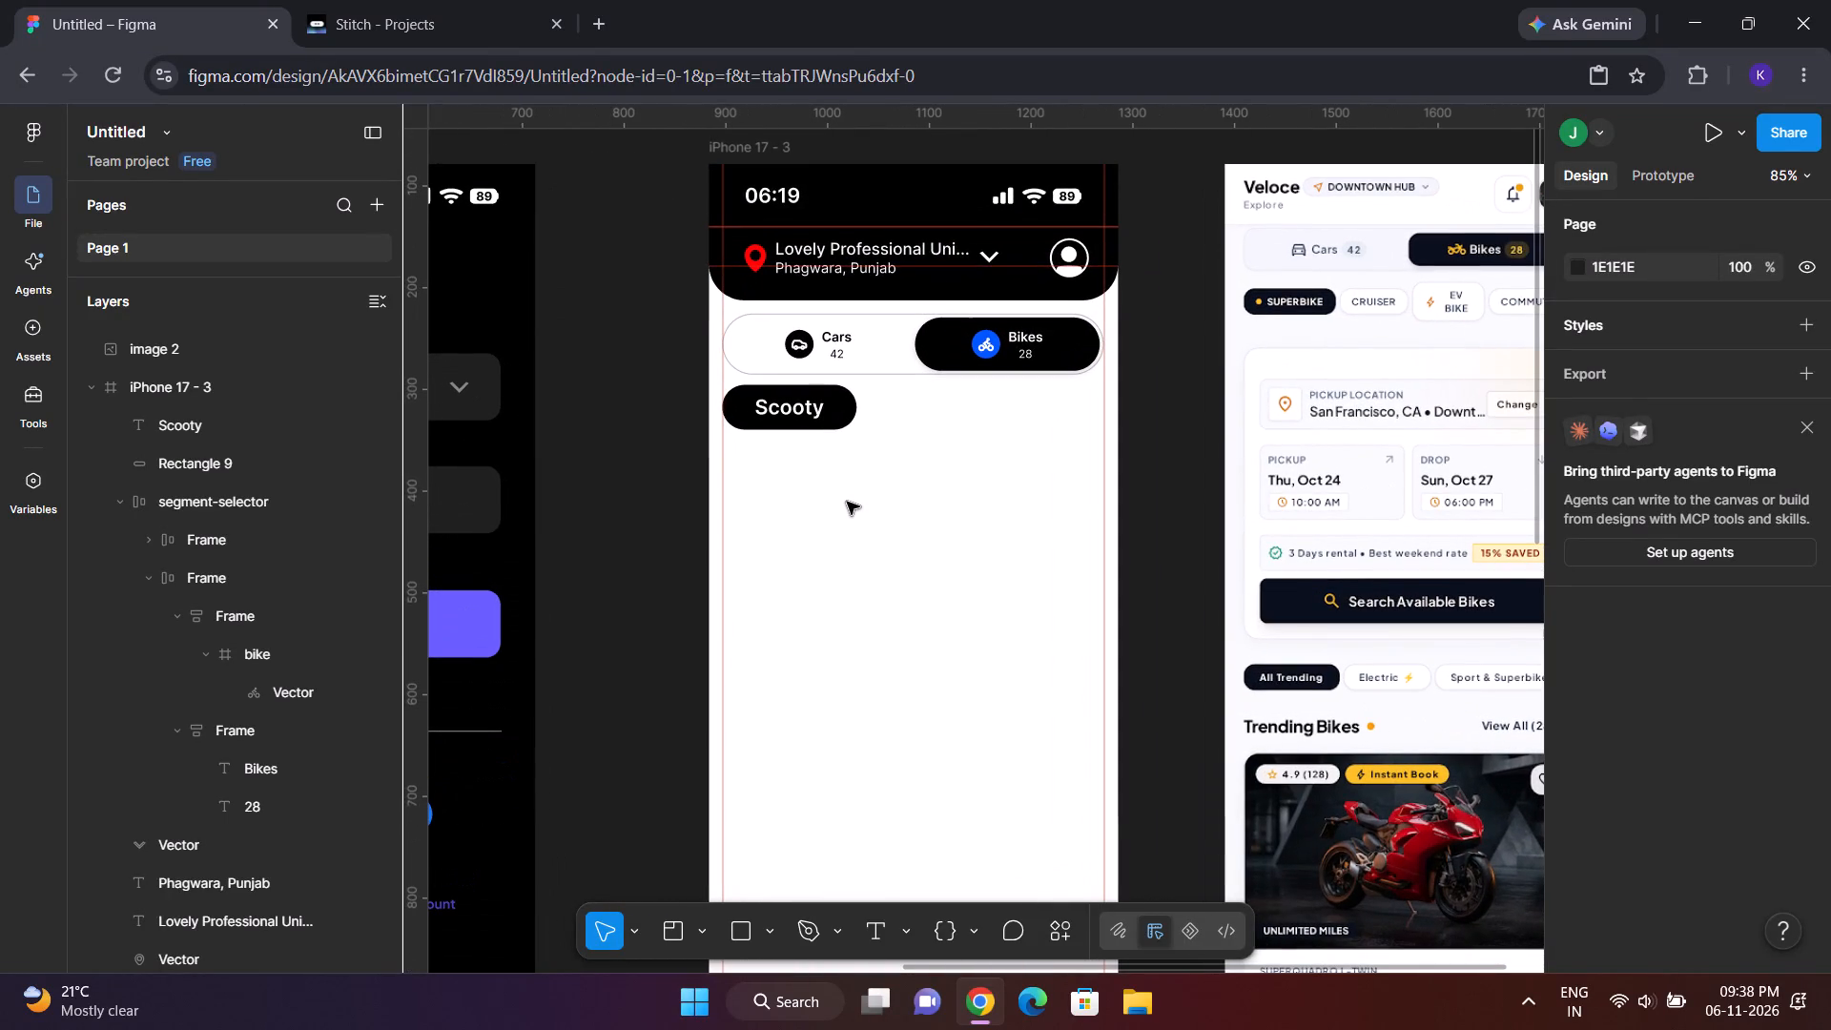
# Duplicate the black pill behind the Scooty label and place the copy beside it at X 157, Y 217.
pyautogui.click(789, 420)
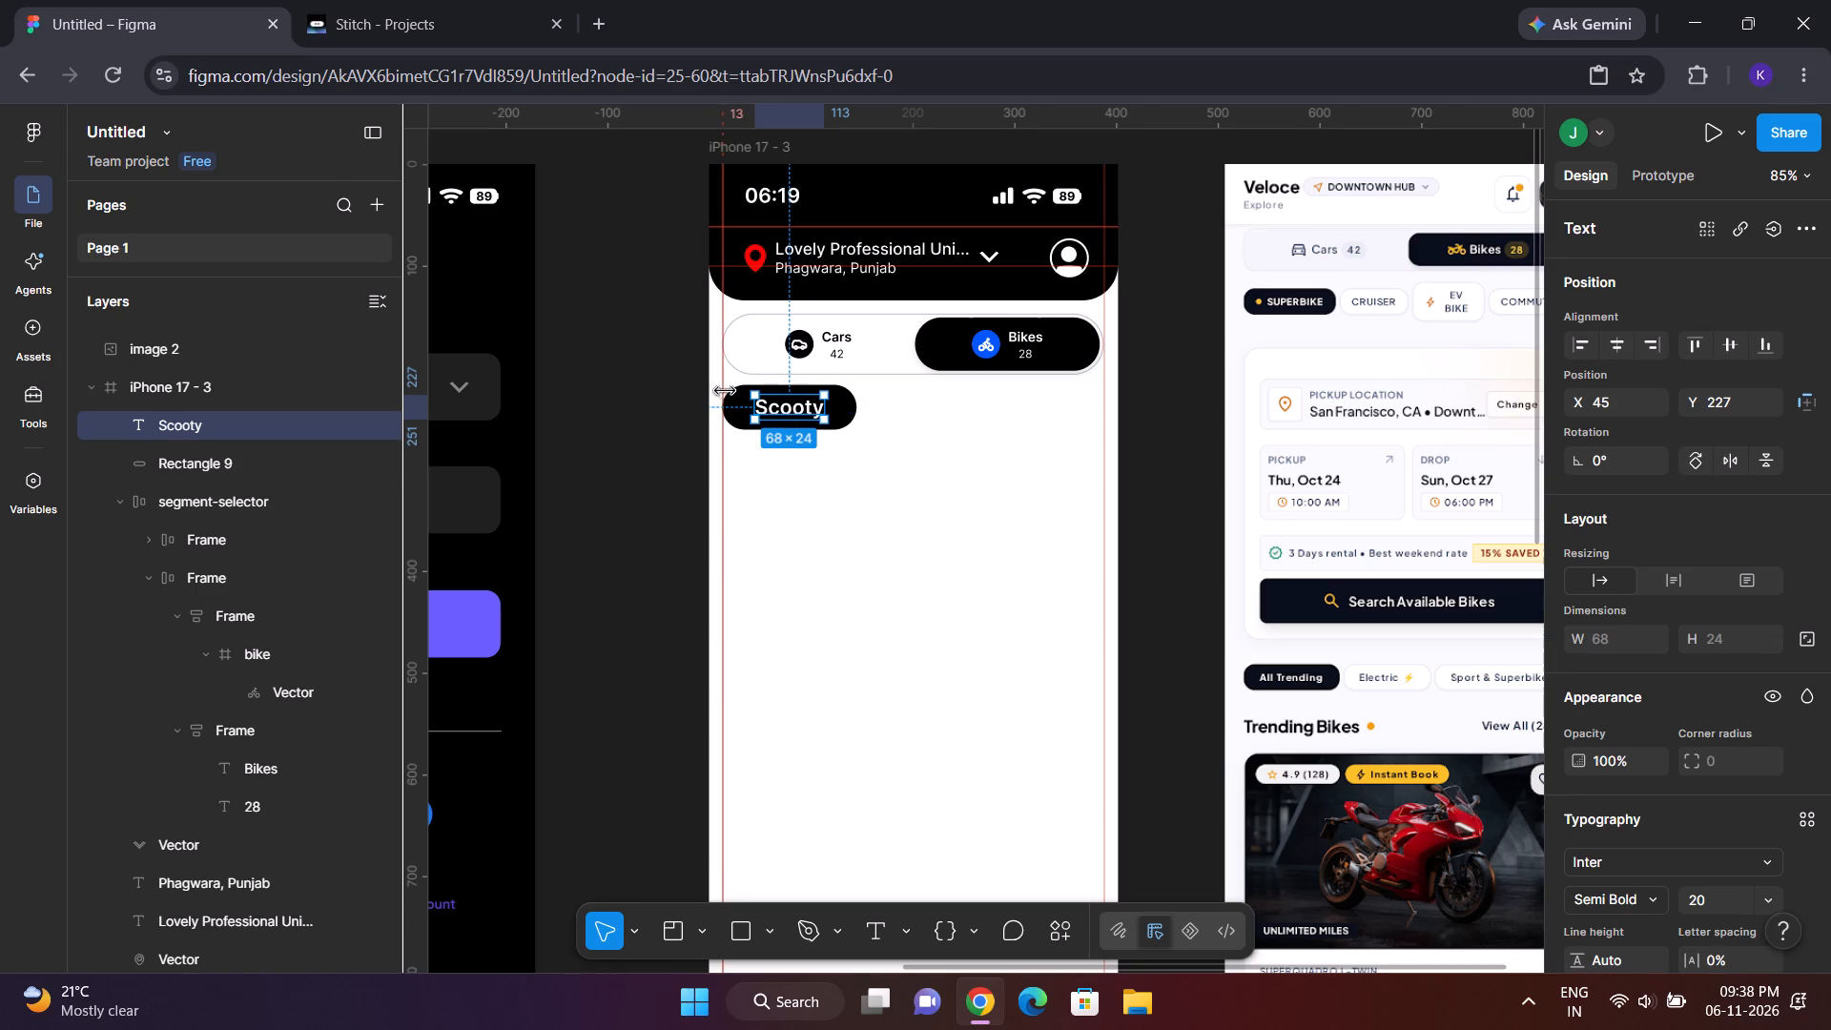
pyautogui.click(737, 403)
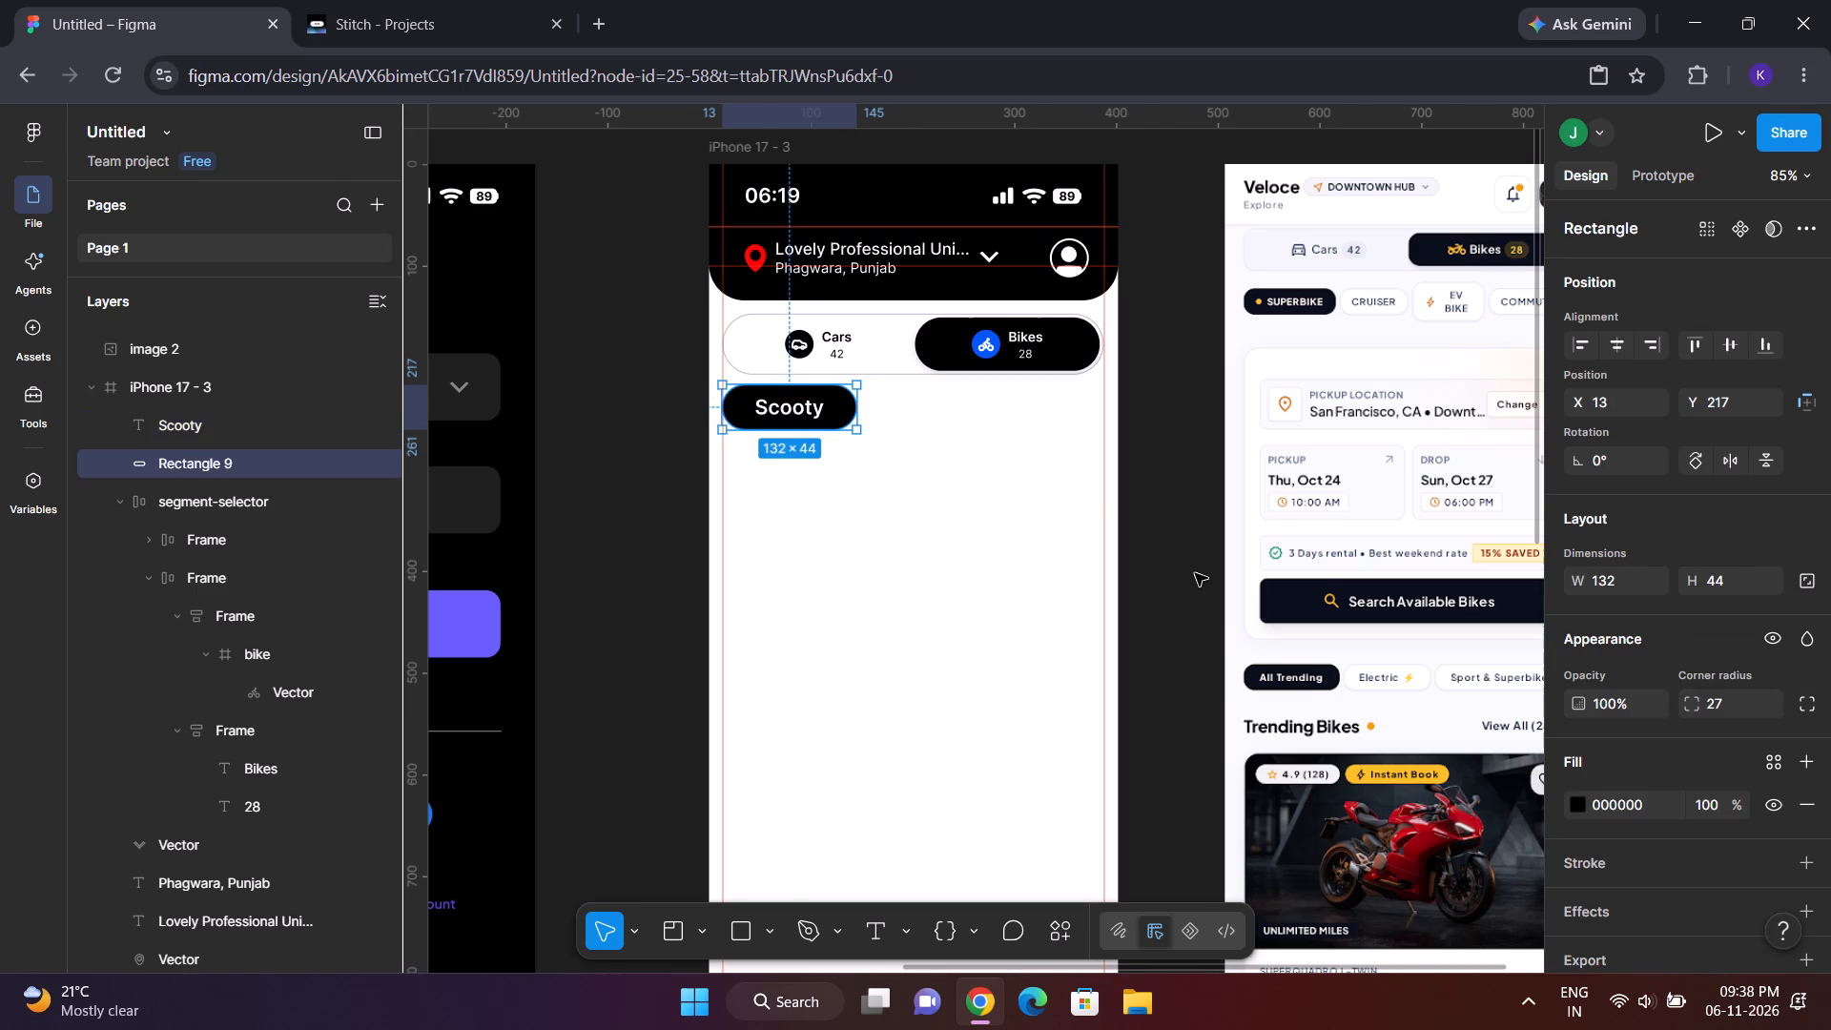
pyautogui.scroll(1, 1195, 573)
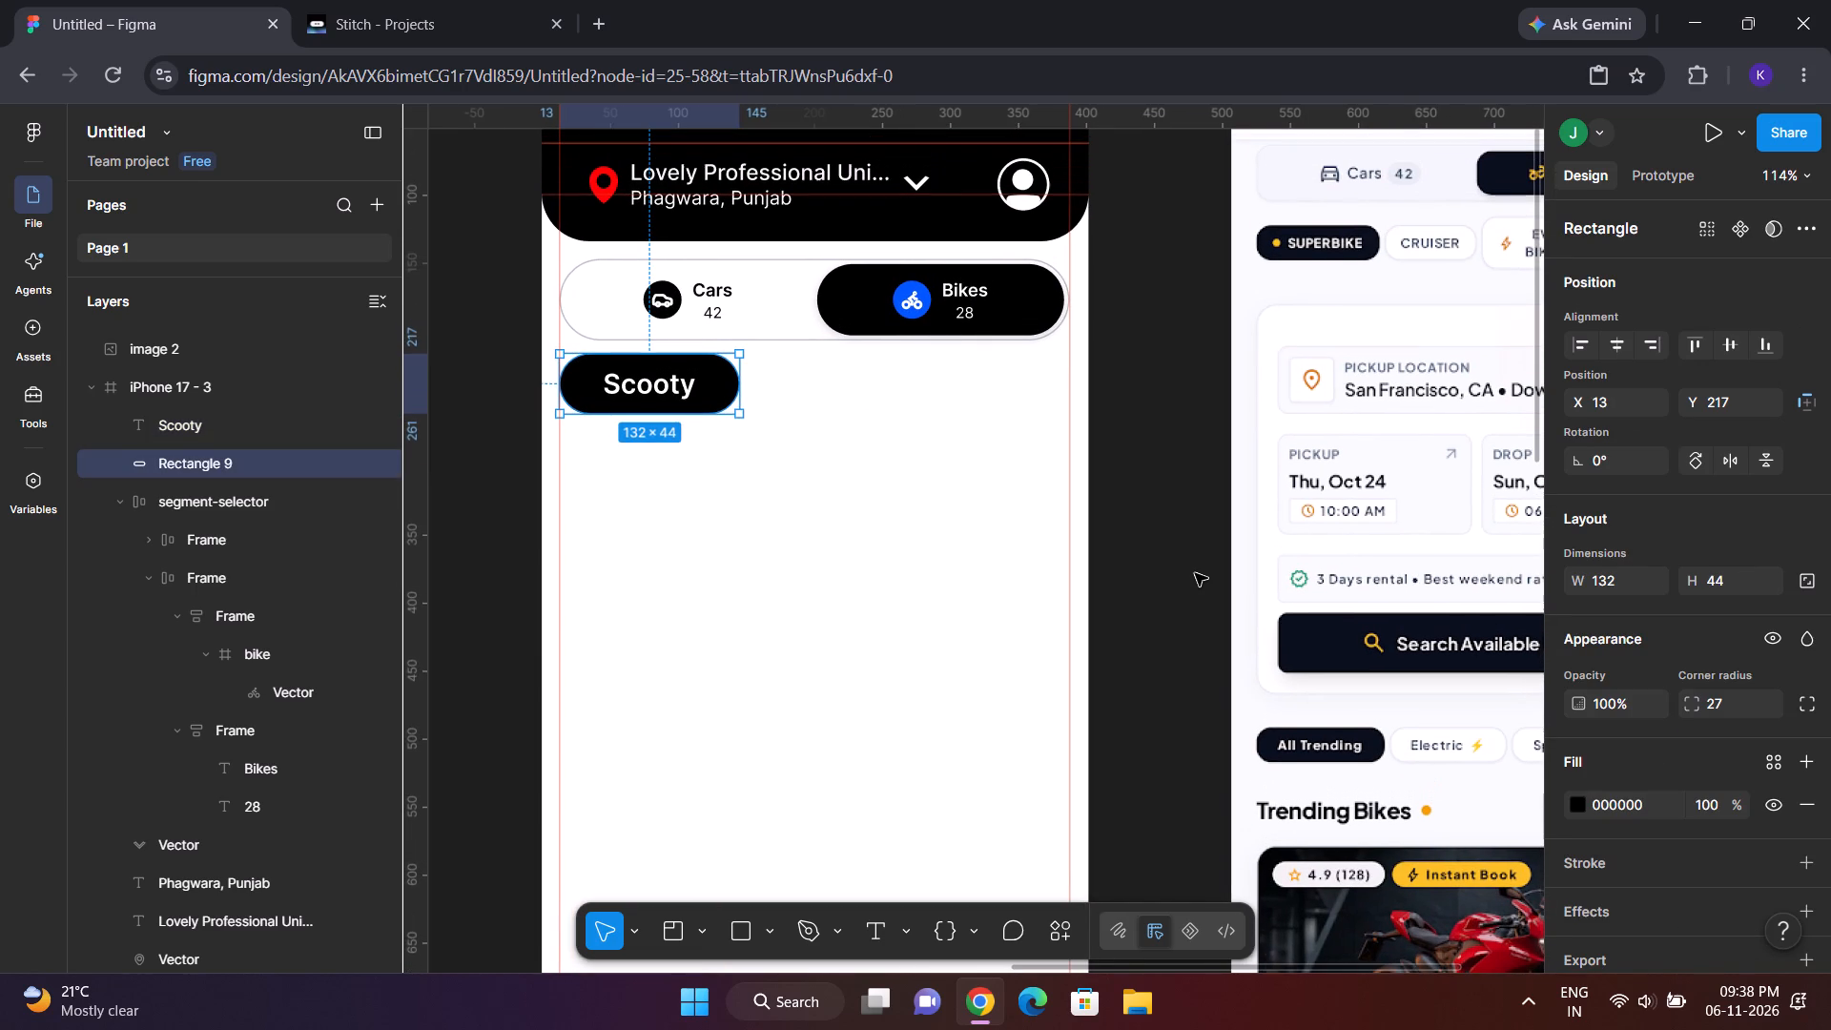
pyautogui.scroll(1, 1195, 573)
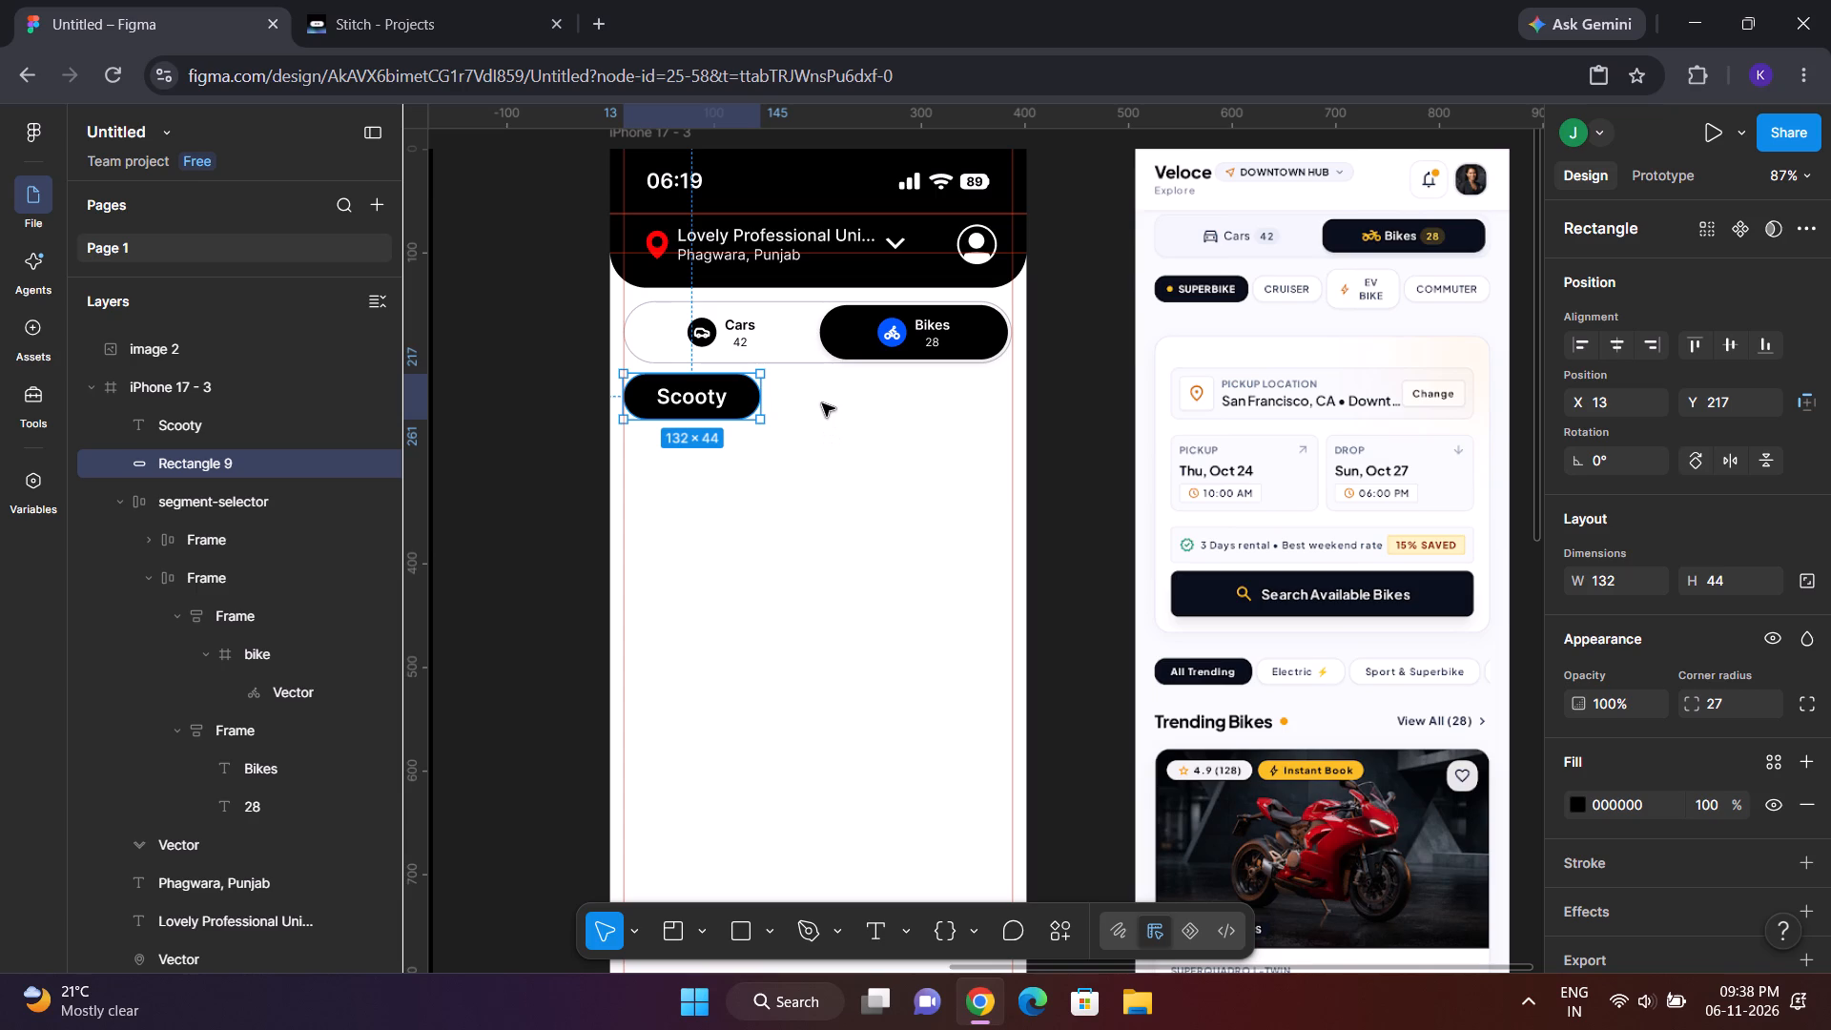
pyautogui.hotkey('ctrl', 'c')
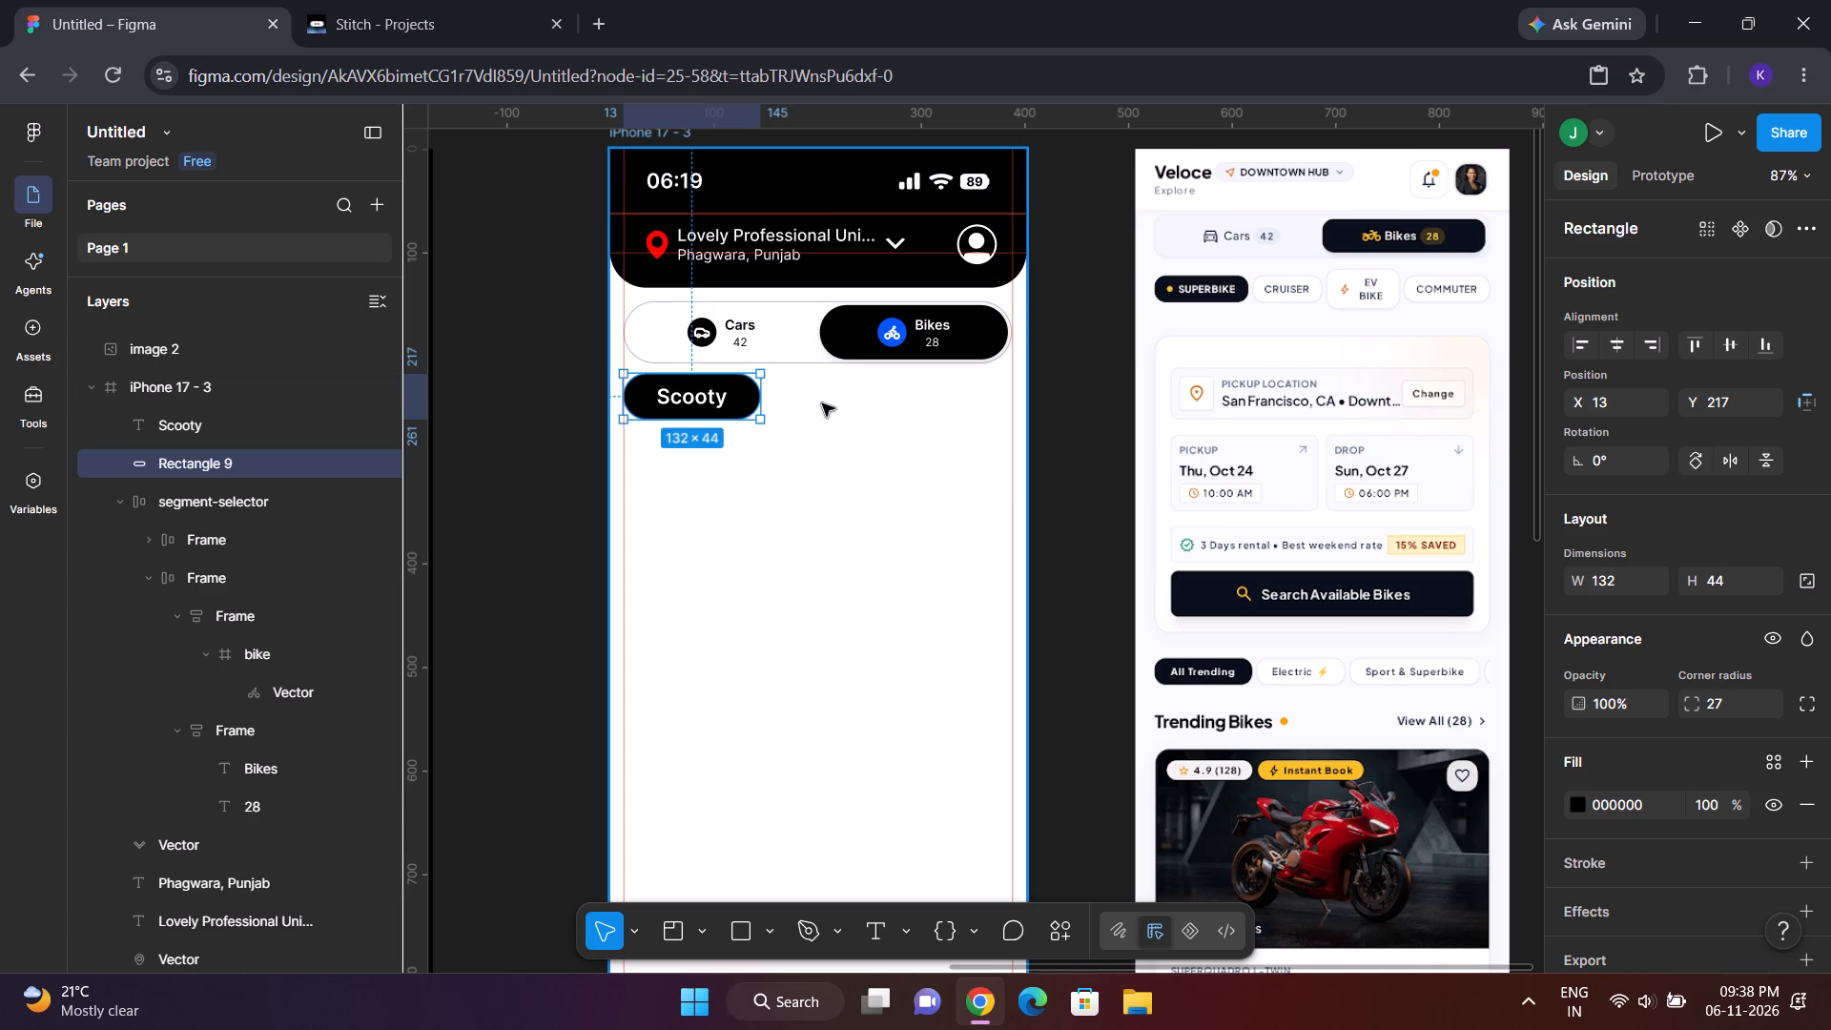
pyautogui.hotkey('ctrl', 'v')
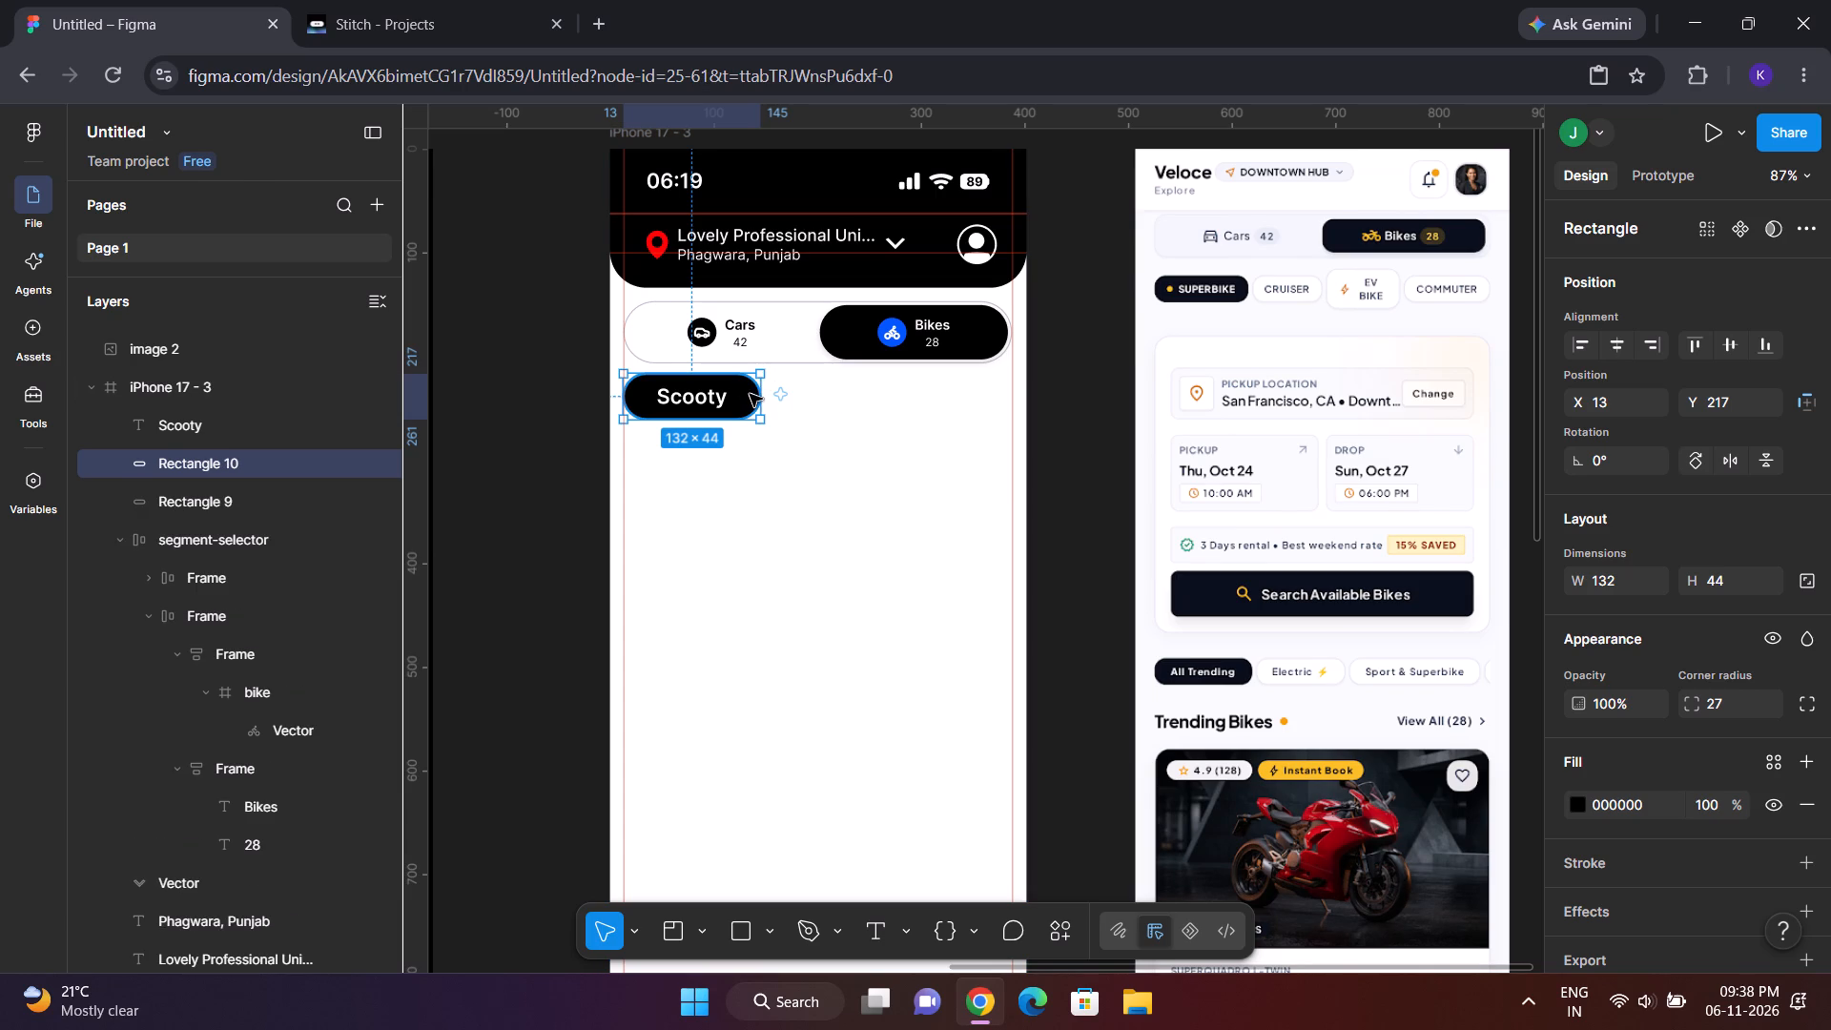
pyautogui.moveTo(750, 394); pyautogui.dragTo(887, 393)
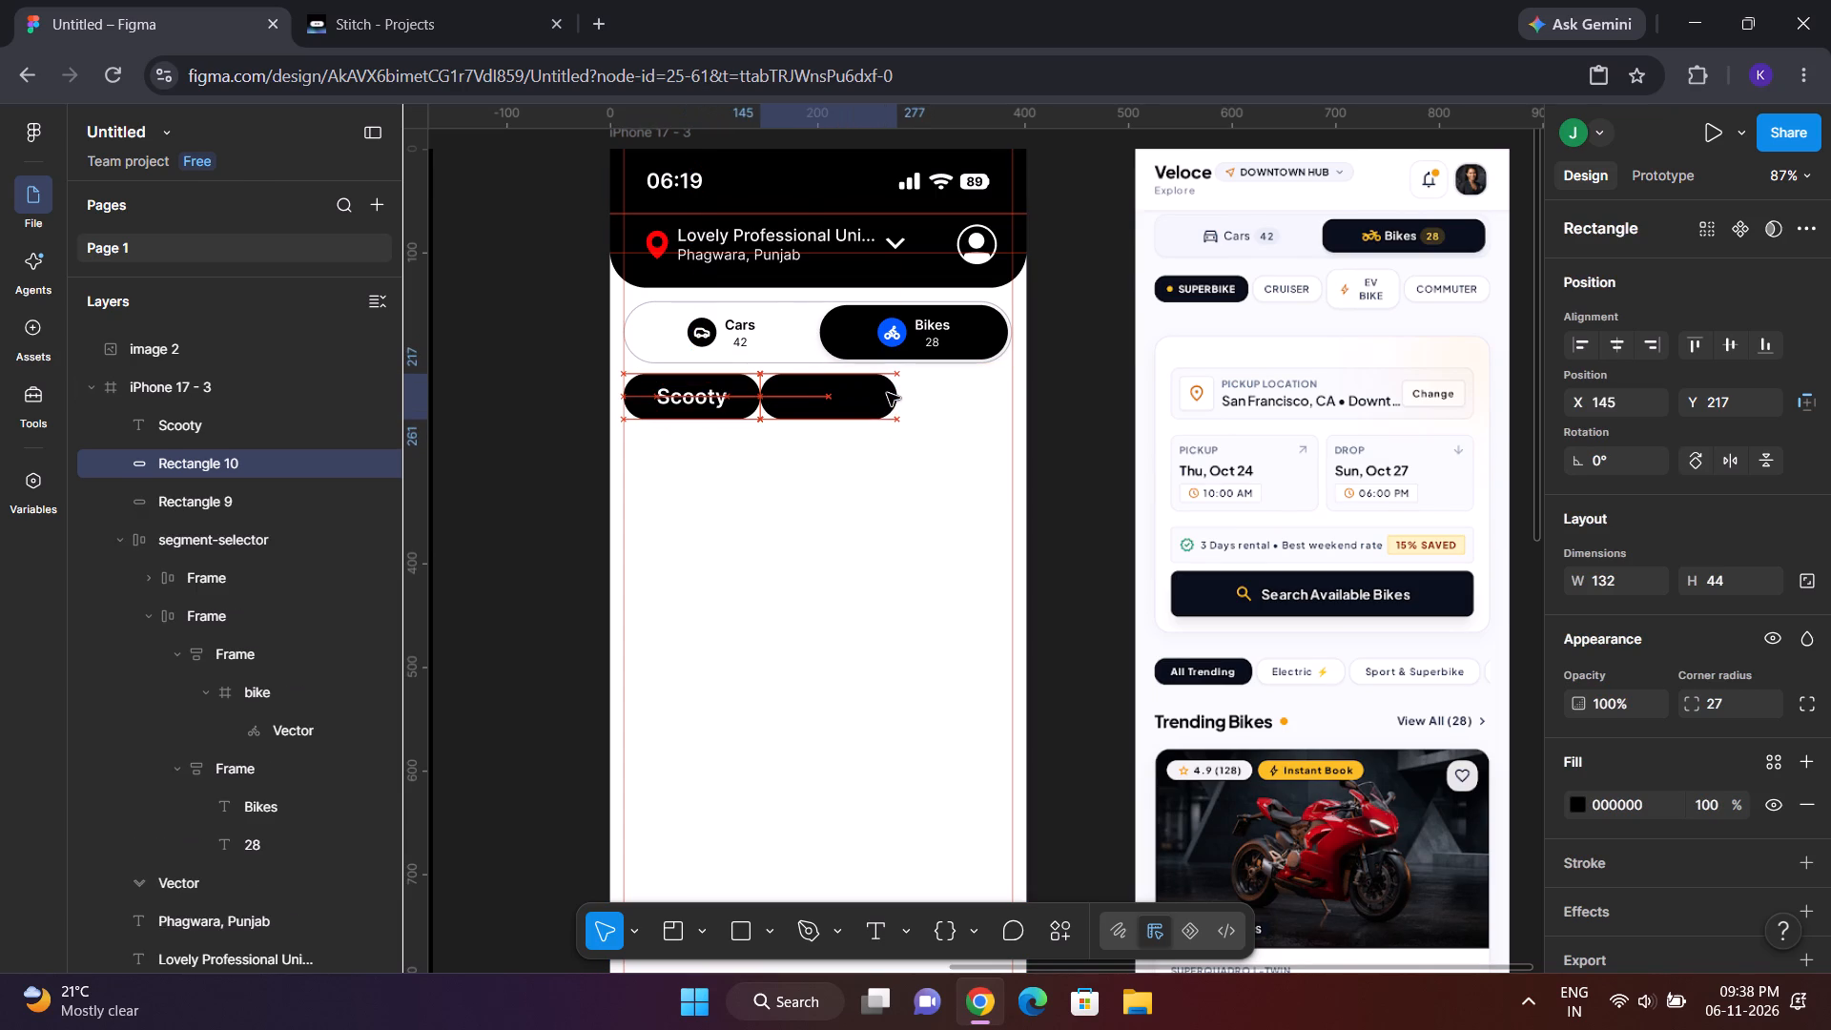
pyautogui.moveTo(887, 393); pyautogui.dragTo(902, 391)
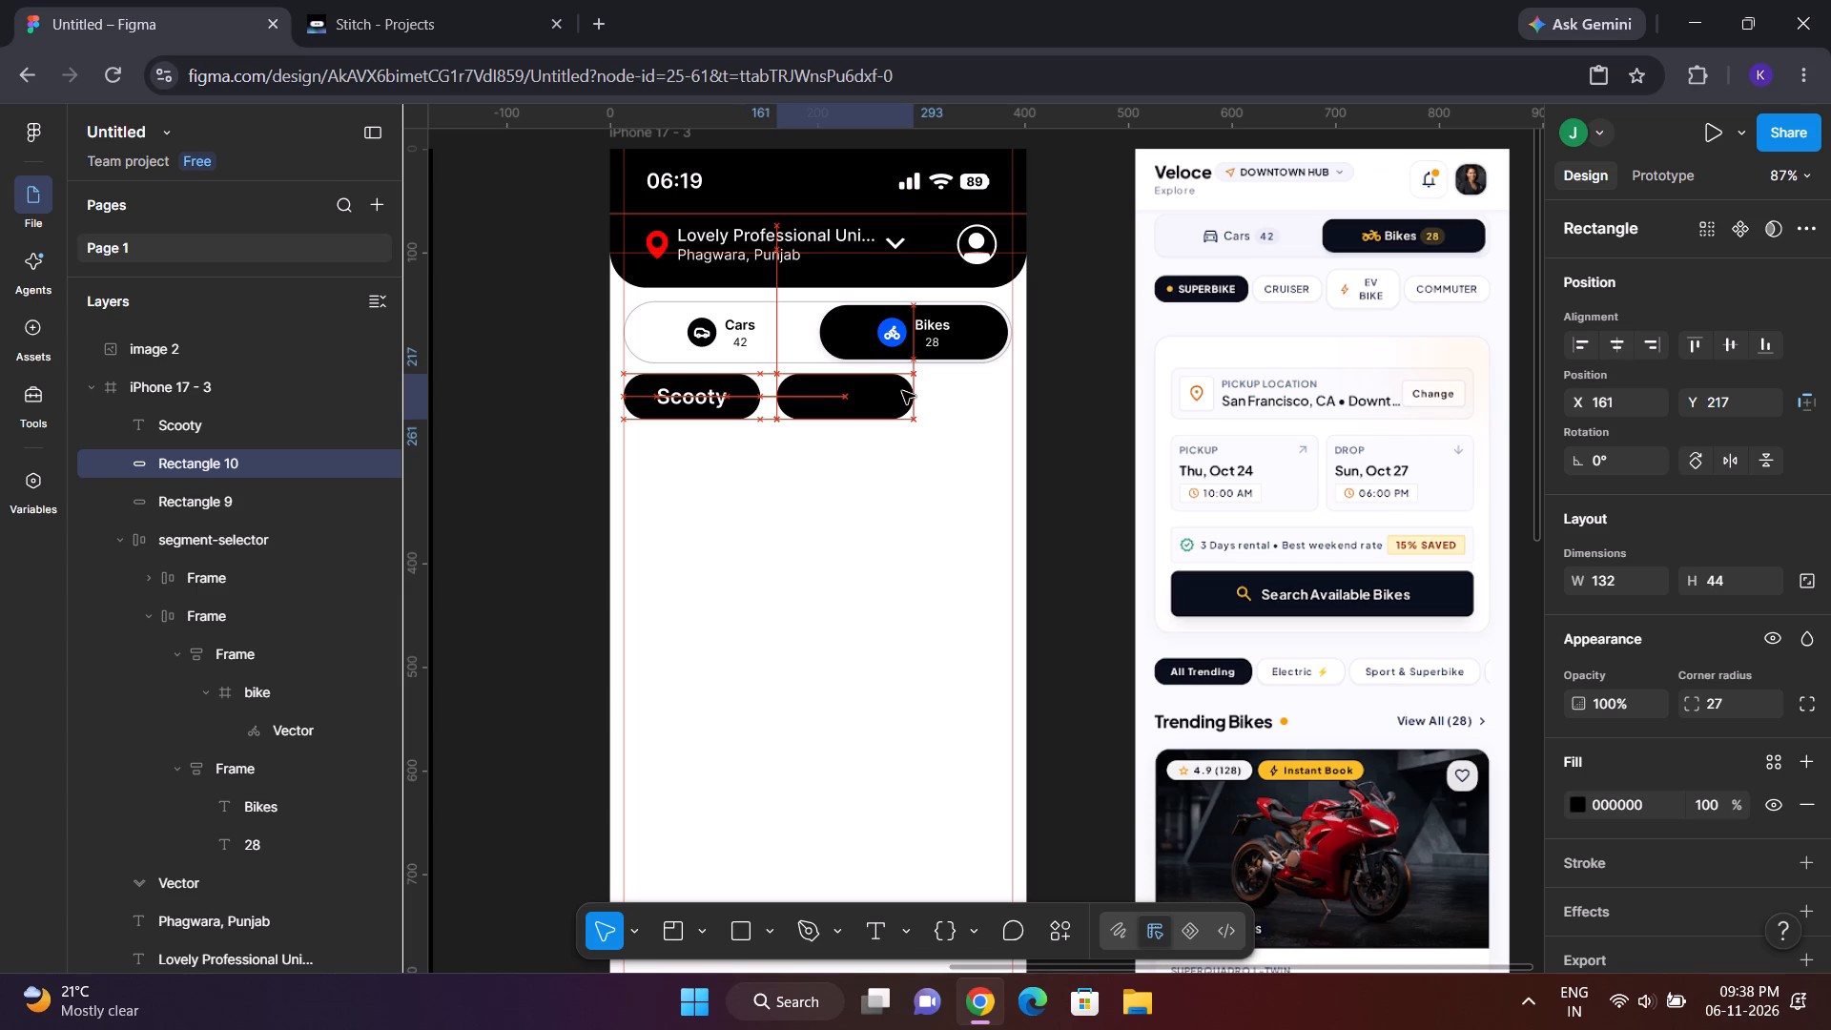
pyautogui.moveTo(902, 391); pyautogui.dragTo(900, 390)
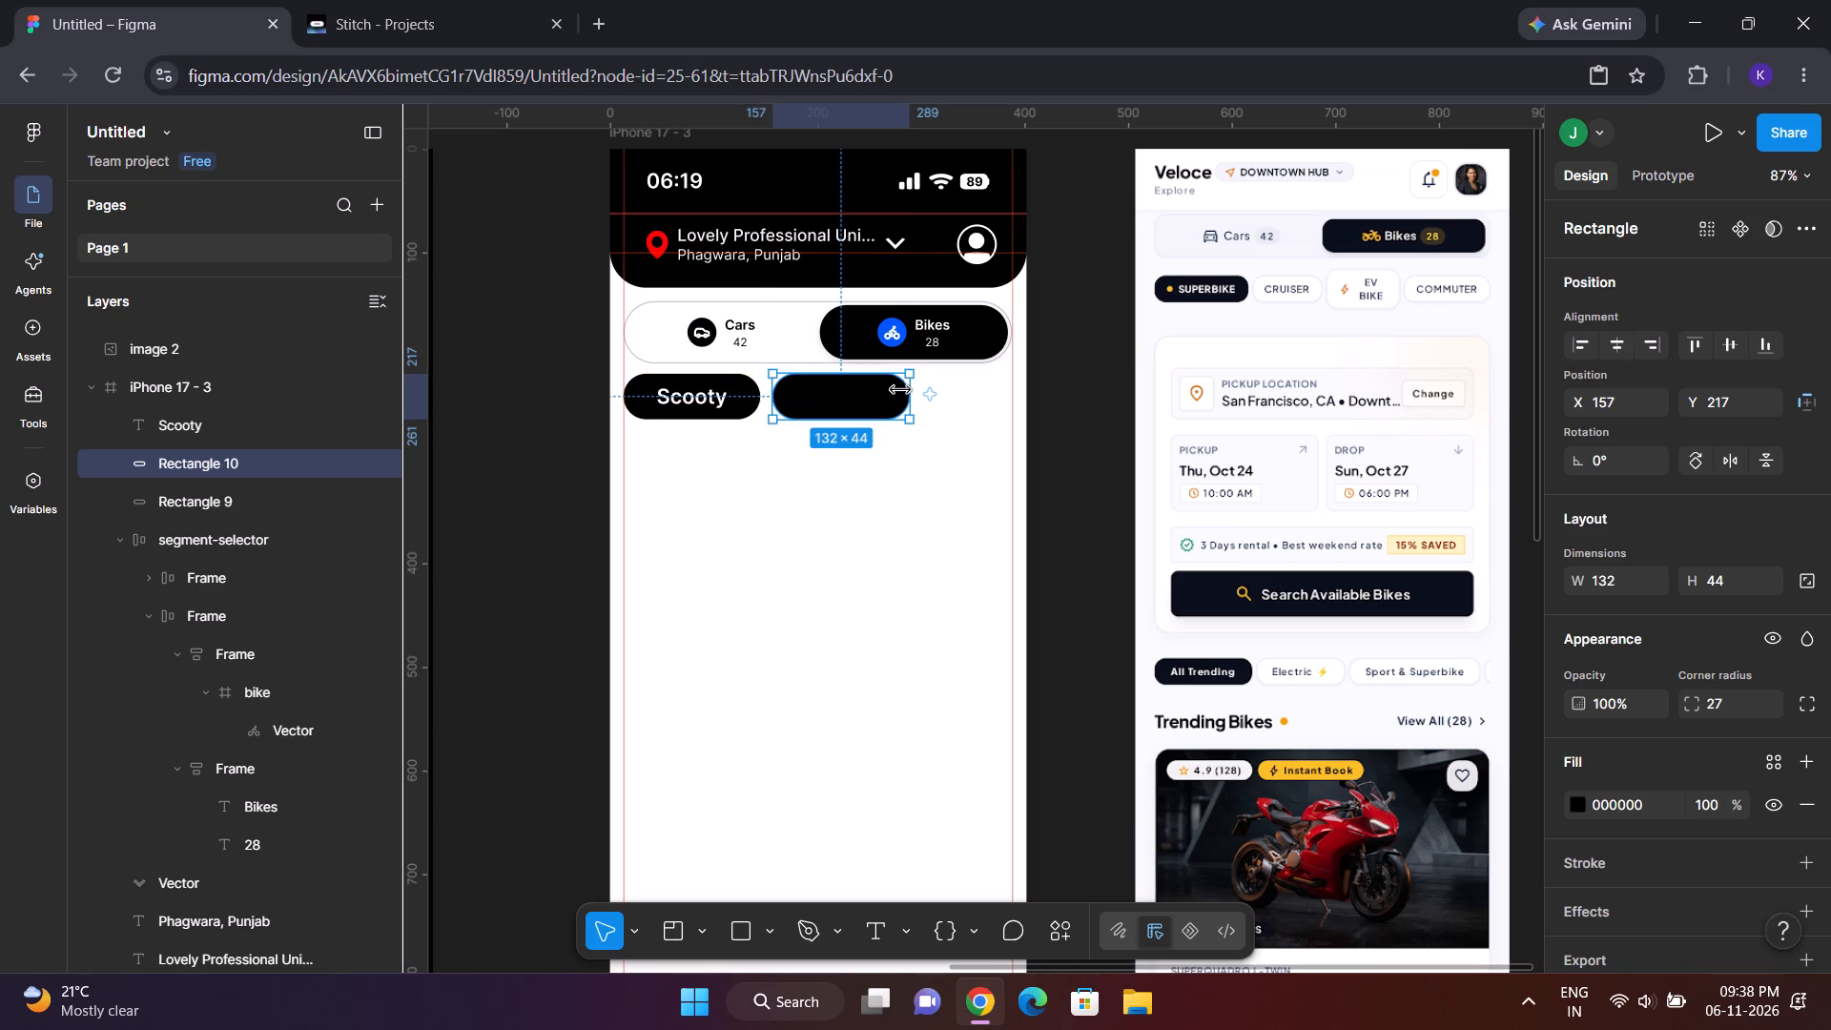
# Recolour the duplicated pill white, FFFFFF, by sampling the background of the CRUISER chip in the reference image.
pyautogui.scroll(-2, 1581, 666)
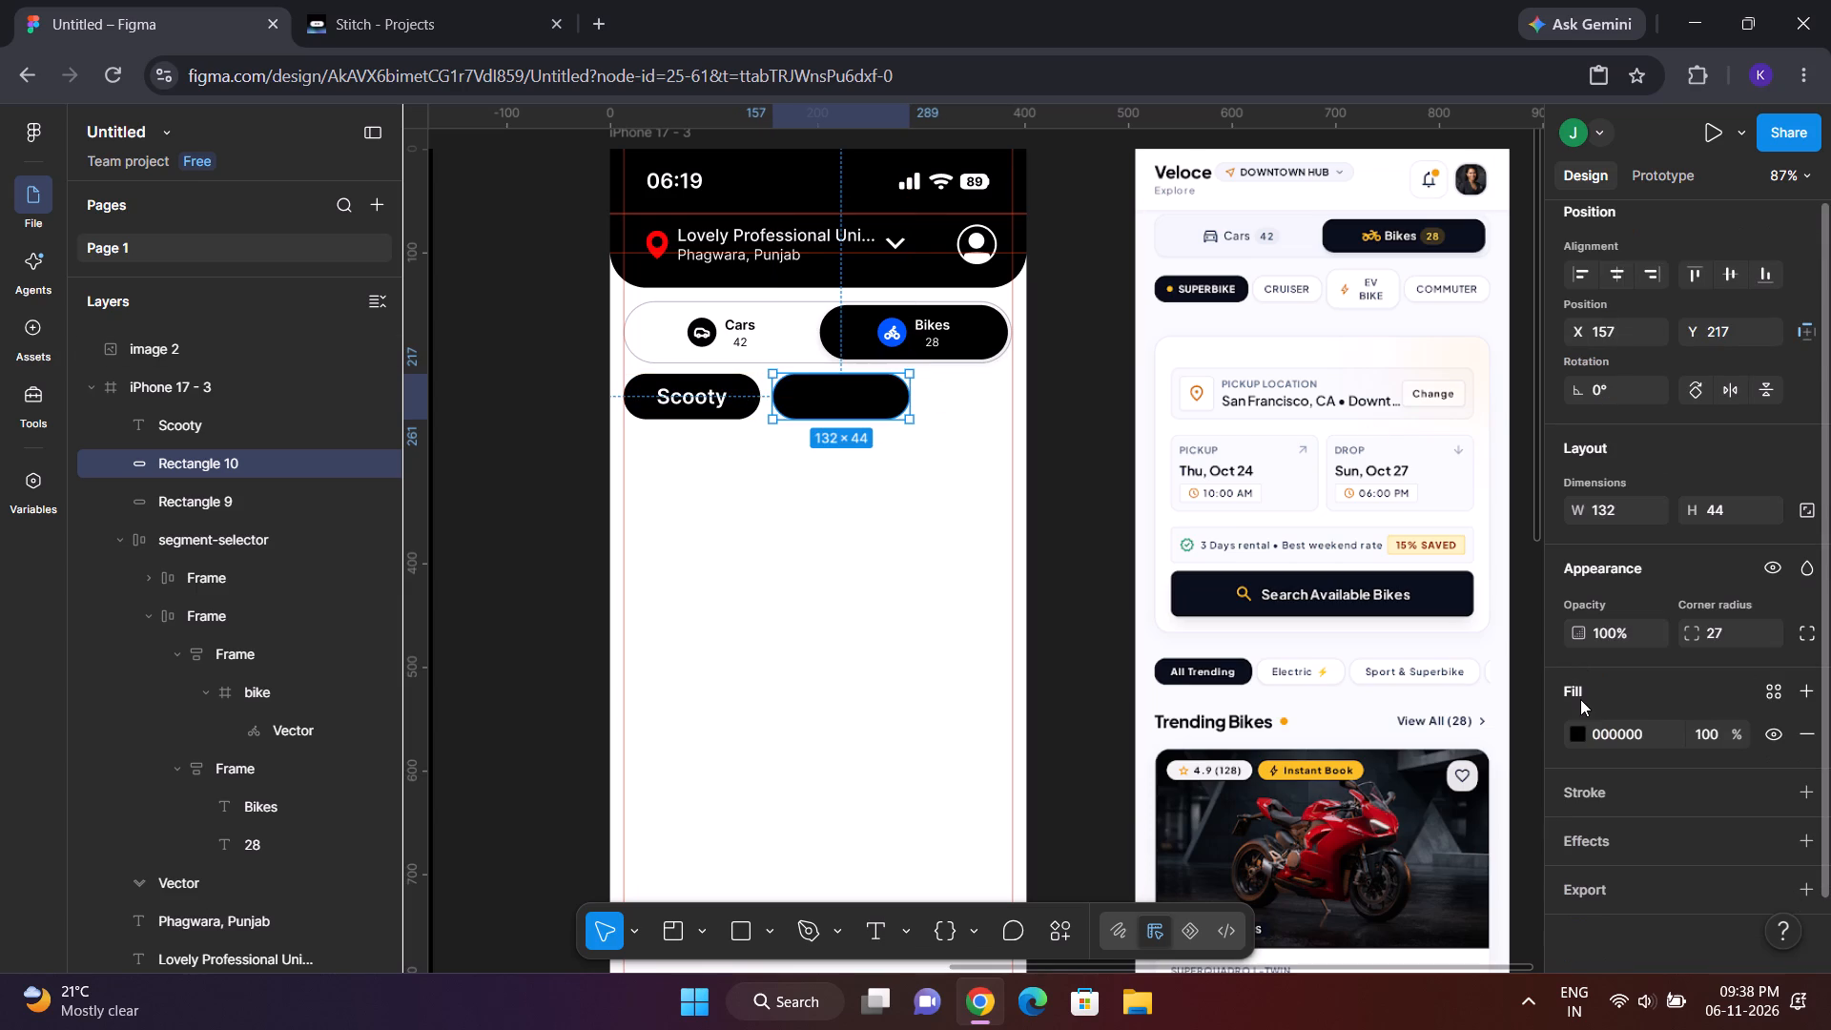
pyautogui.click(1585, 725)
pyautogui.doubleClick(1585, 725)
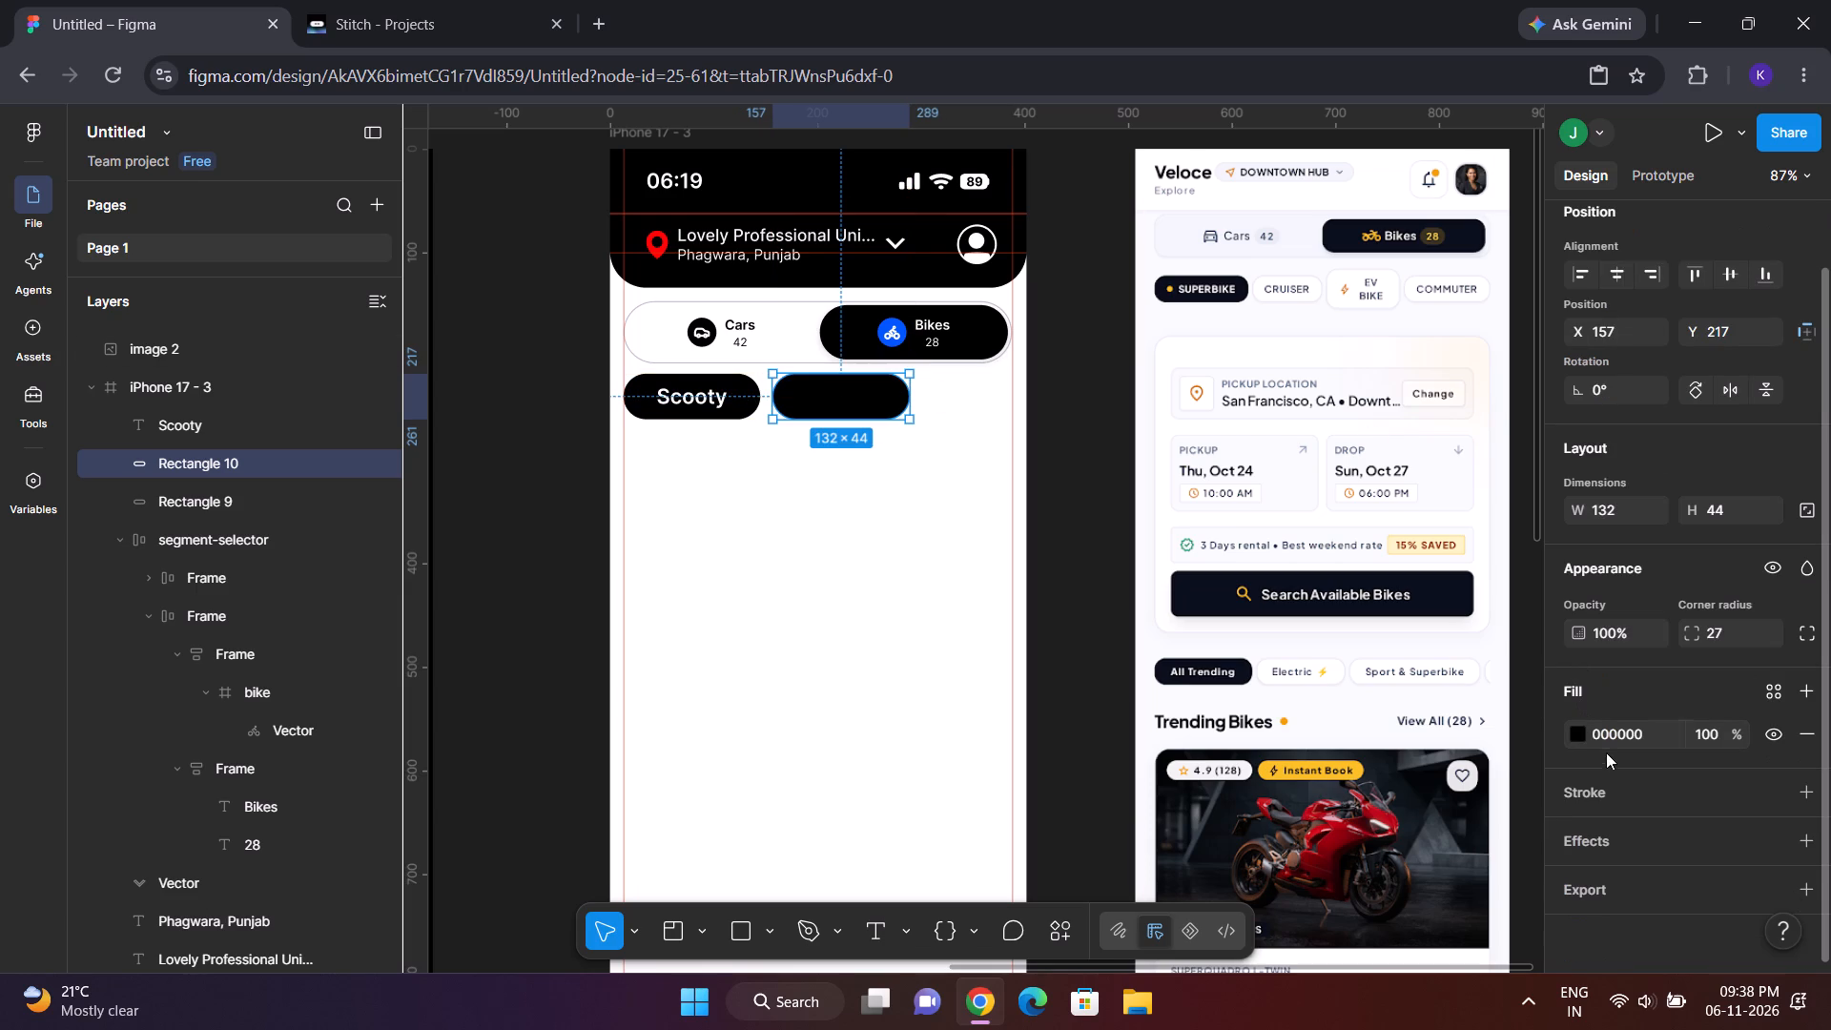
pyautogui.click(1579, 737)
pyautogui.click(1385, 583)
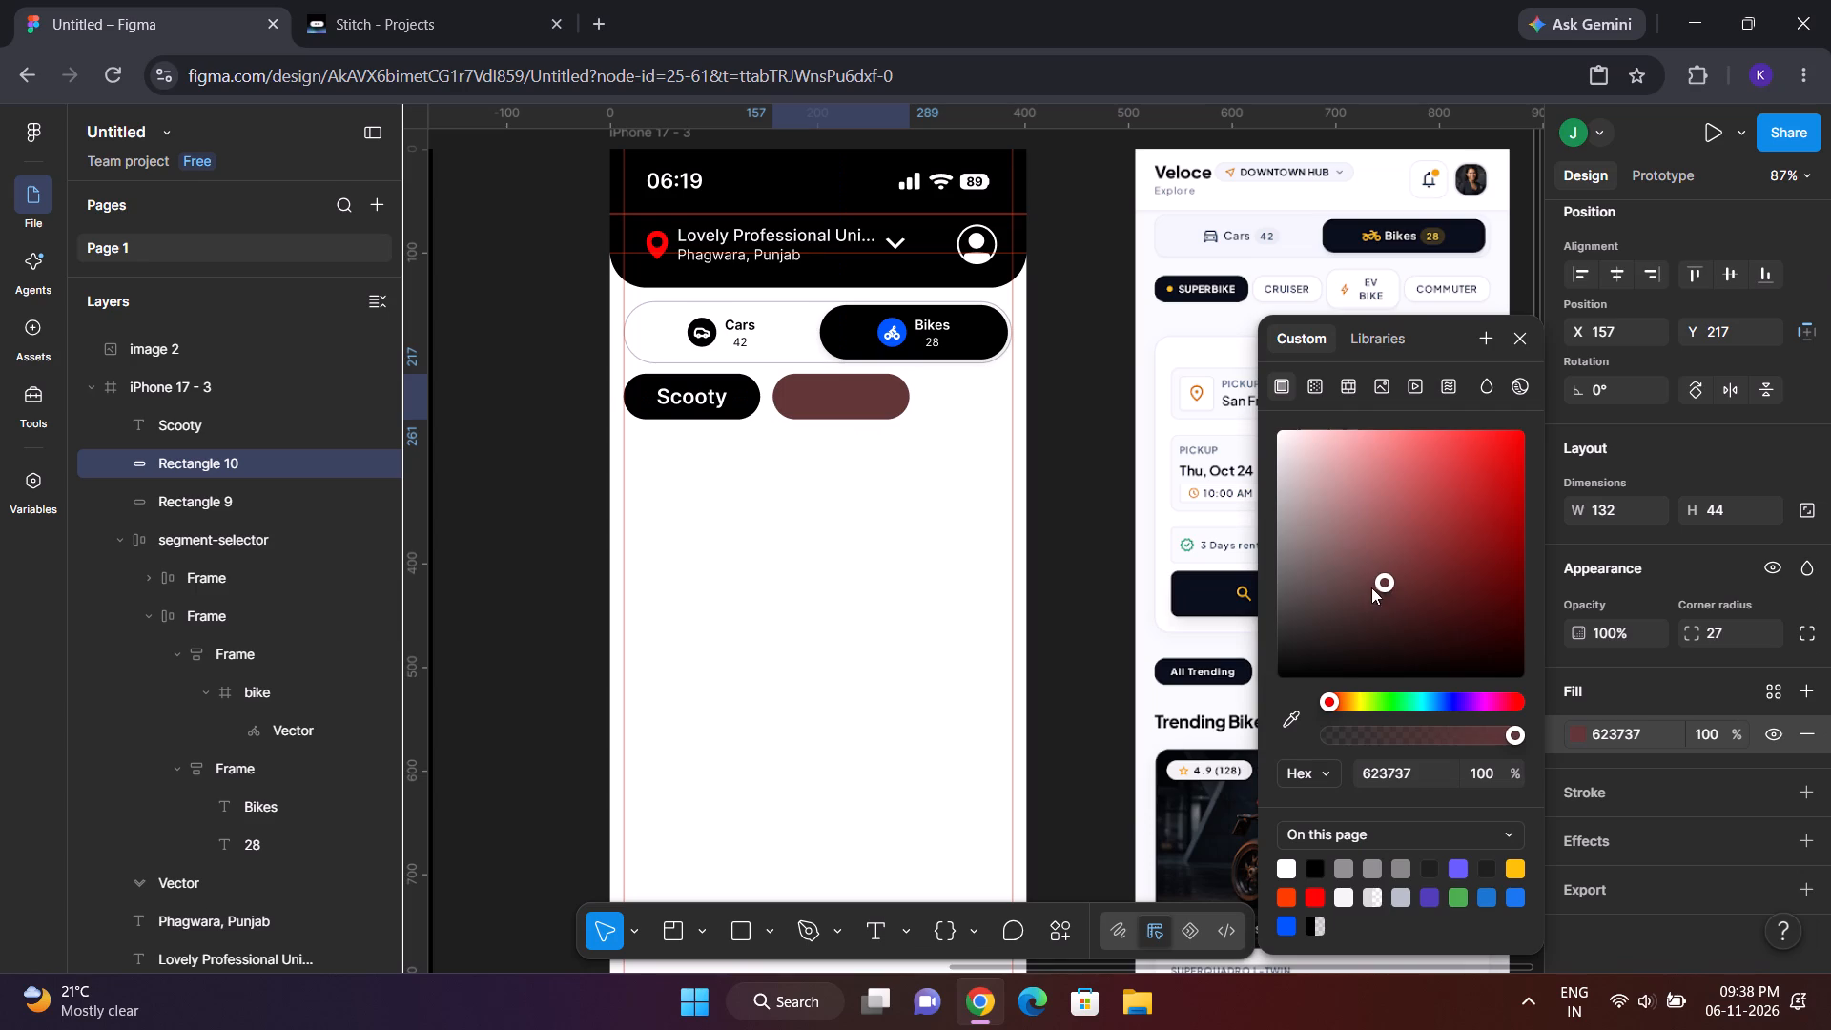
pyautogui.click(1288, 738)
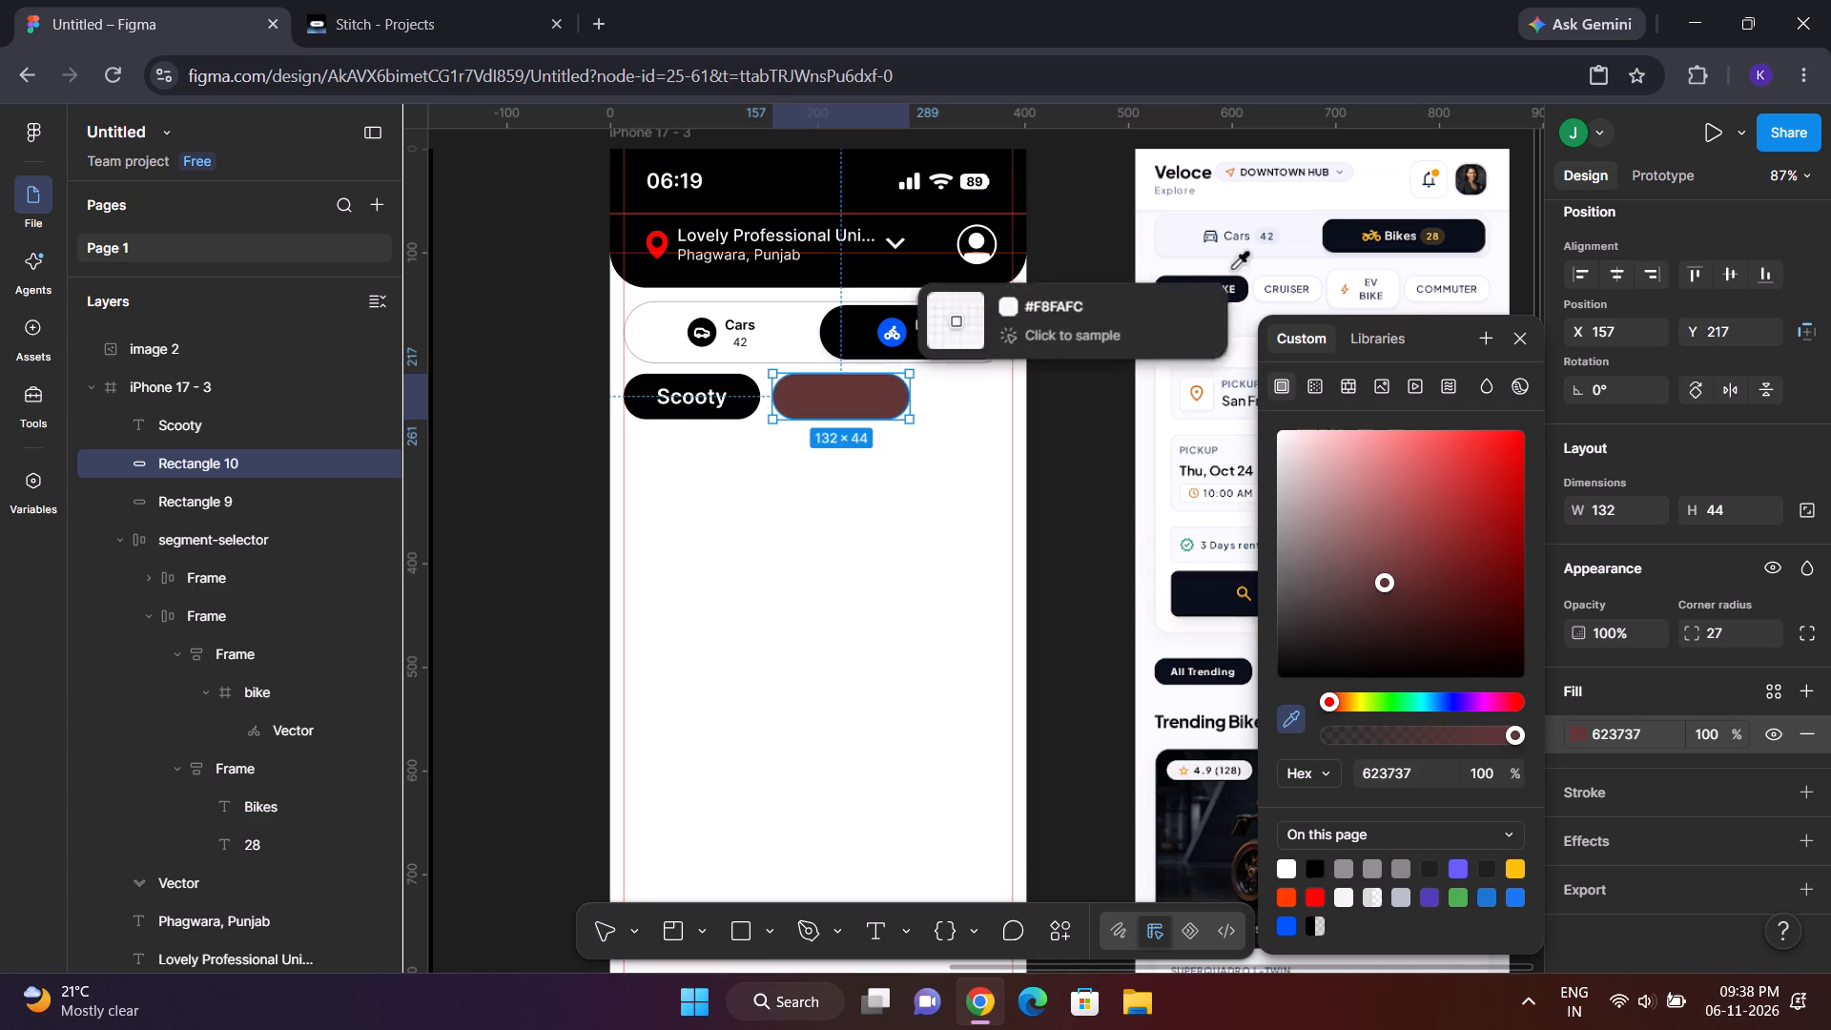
pyautogui.click(1284, 280)
pyautogui.click(1284, 280)
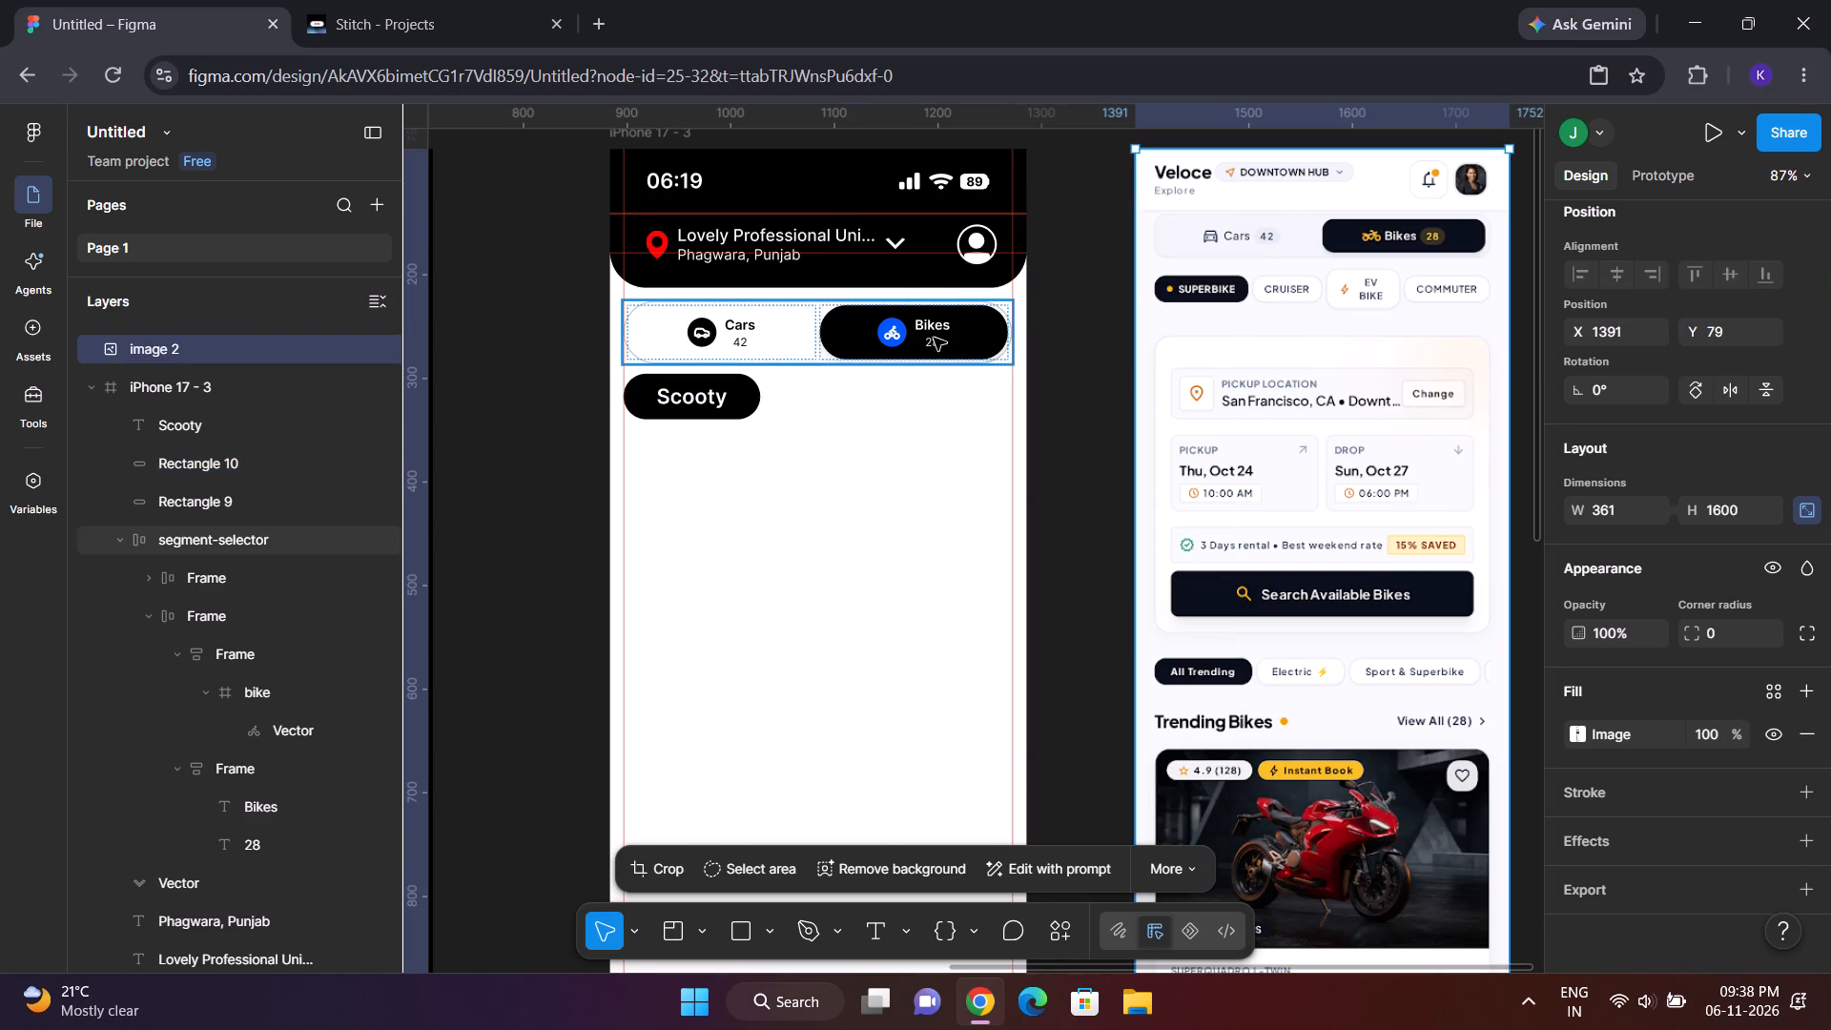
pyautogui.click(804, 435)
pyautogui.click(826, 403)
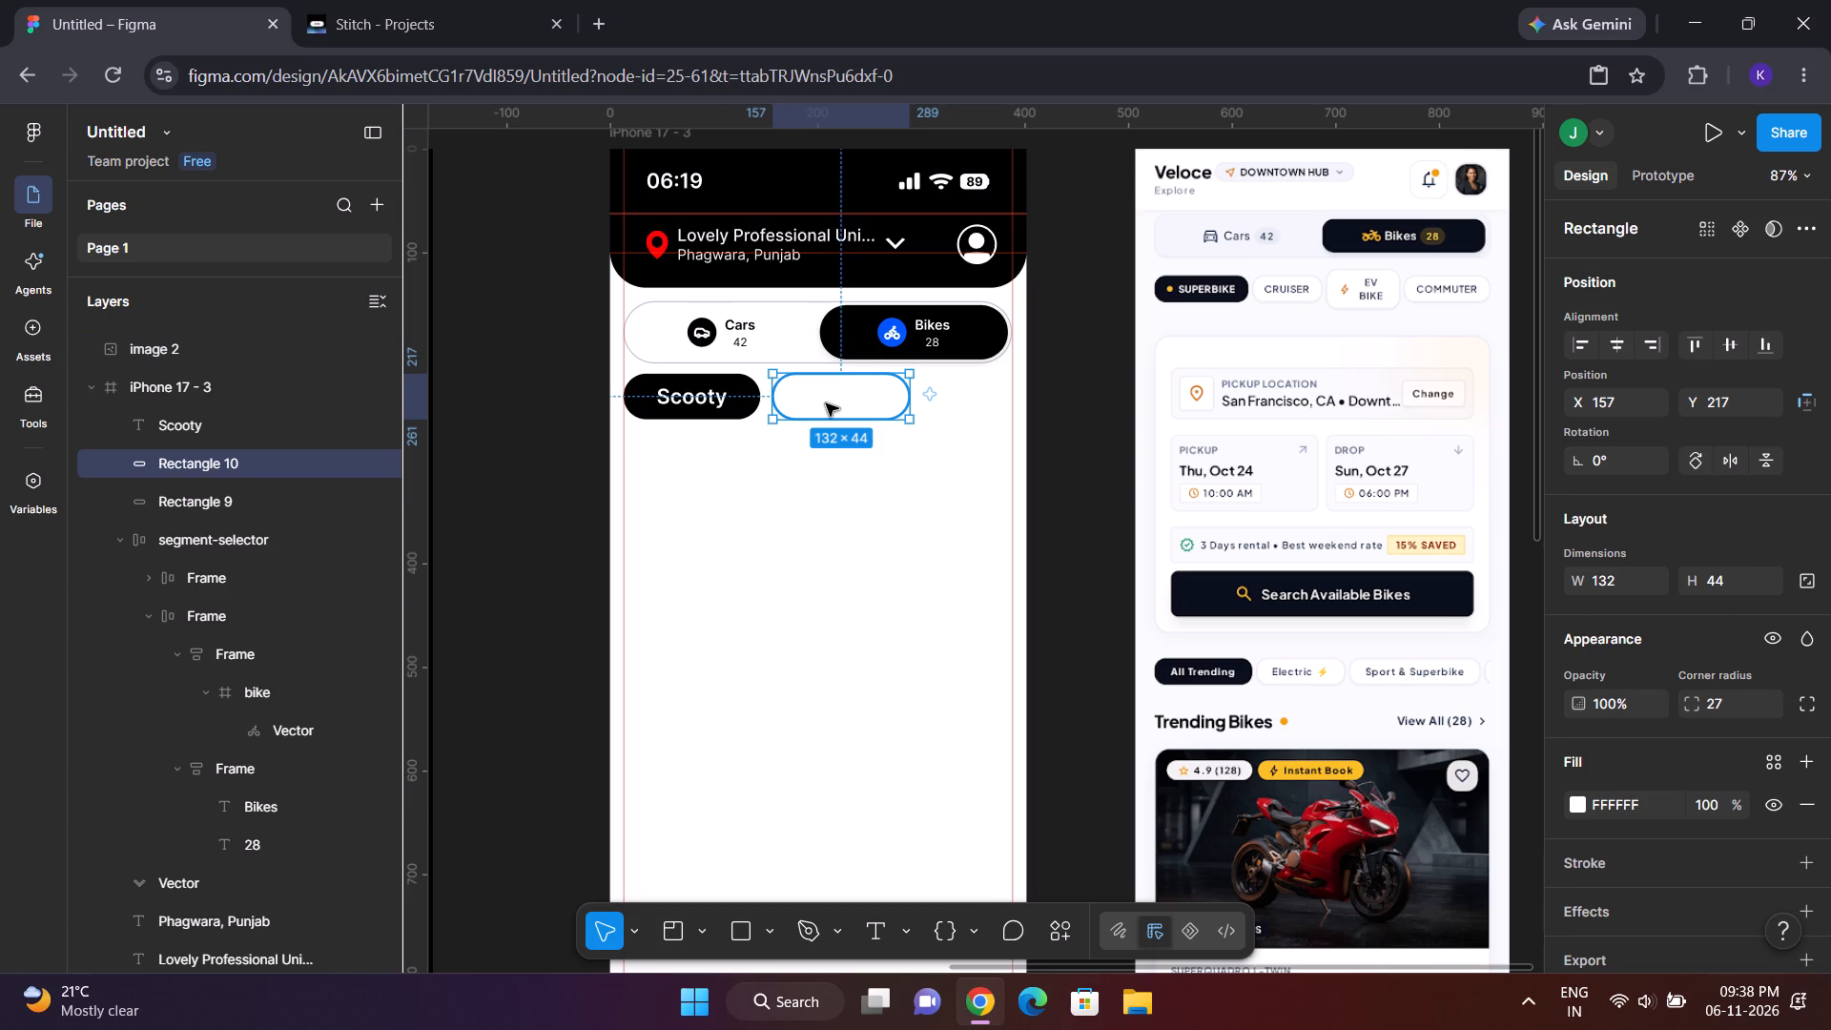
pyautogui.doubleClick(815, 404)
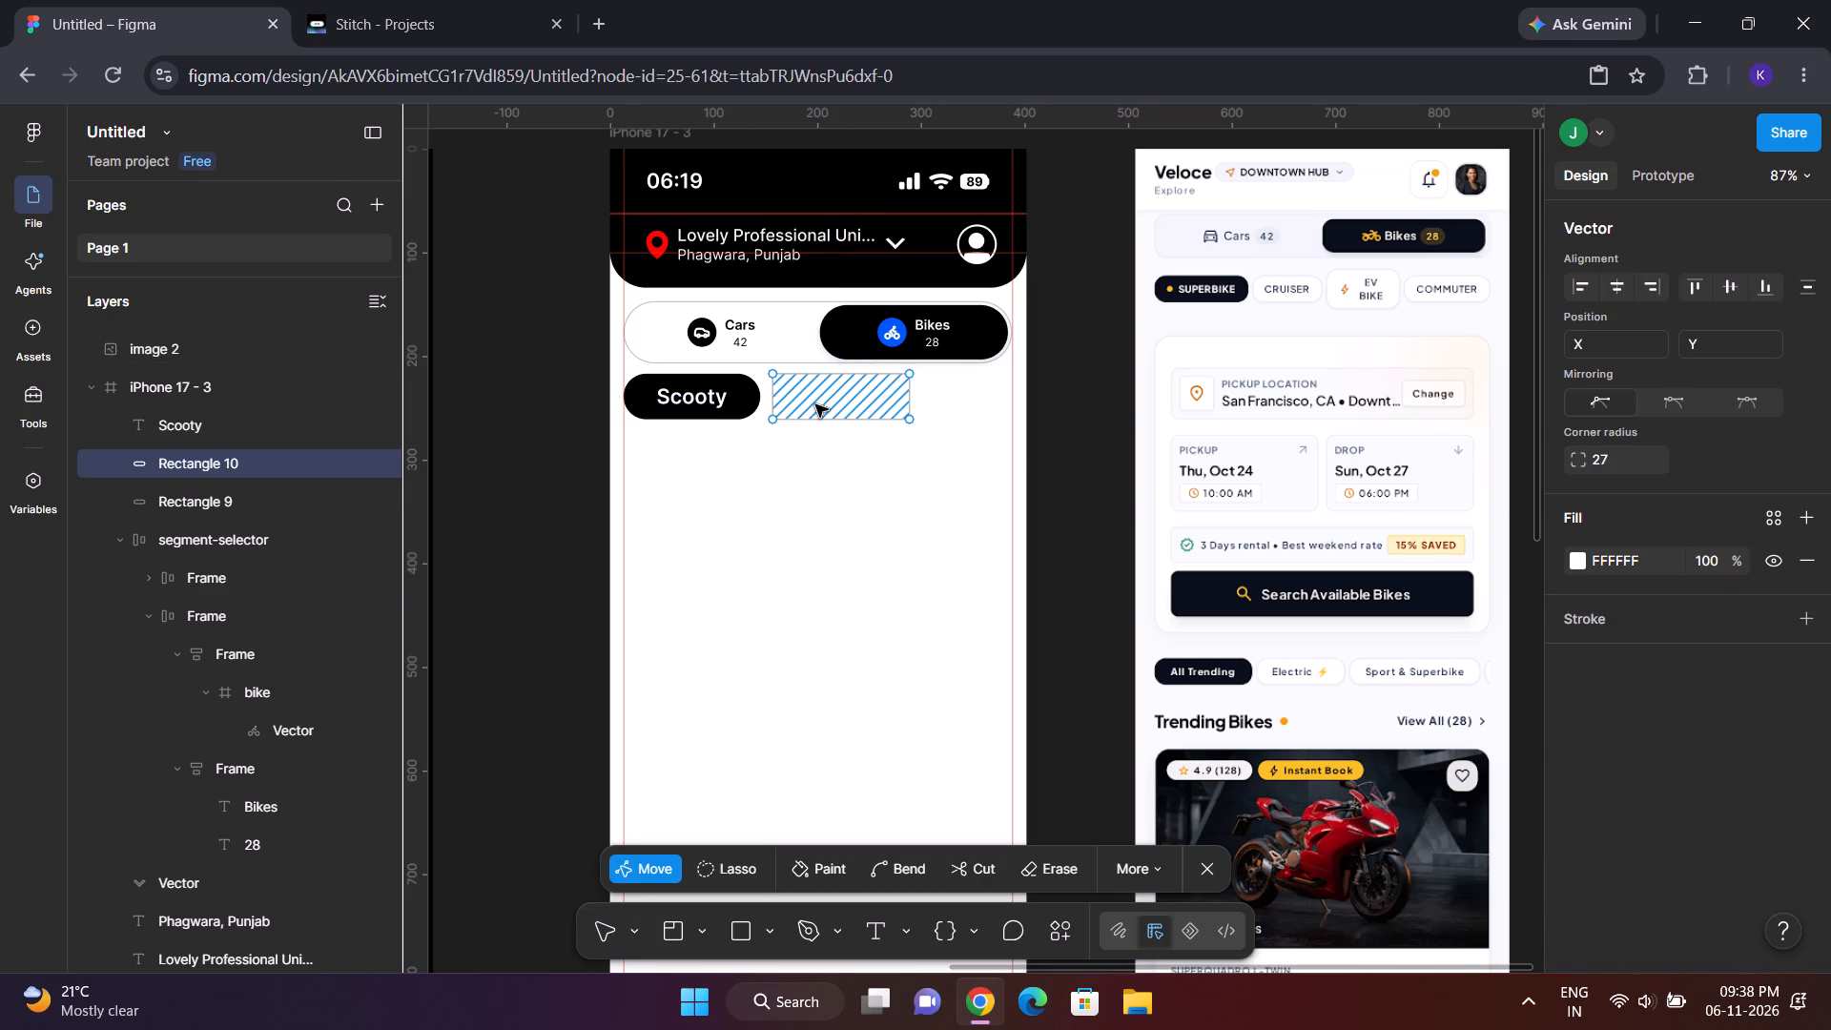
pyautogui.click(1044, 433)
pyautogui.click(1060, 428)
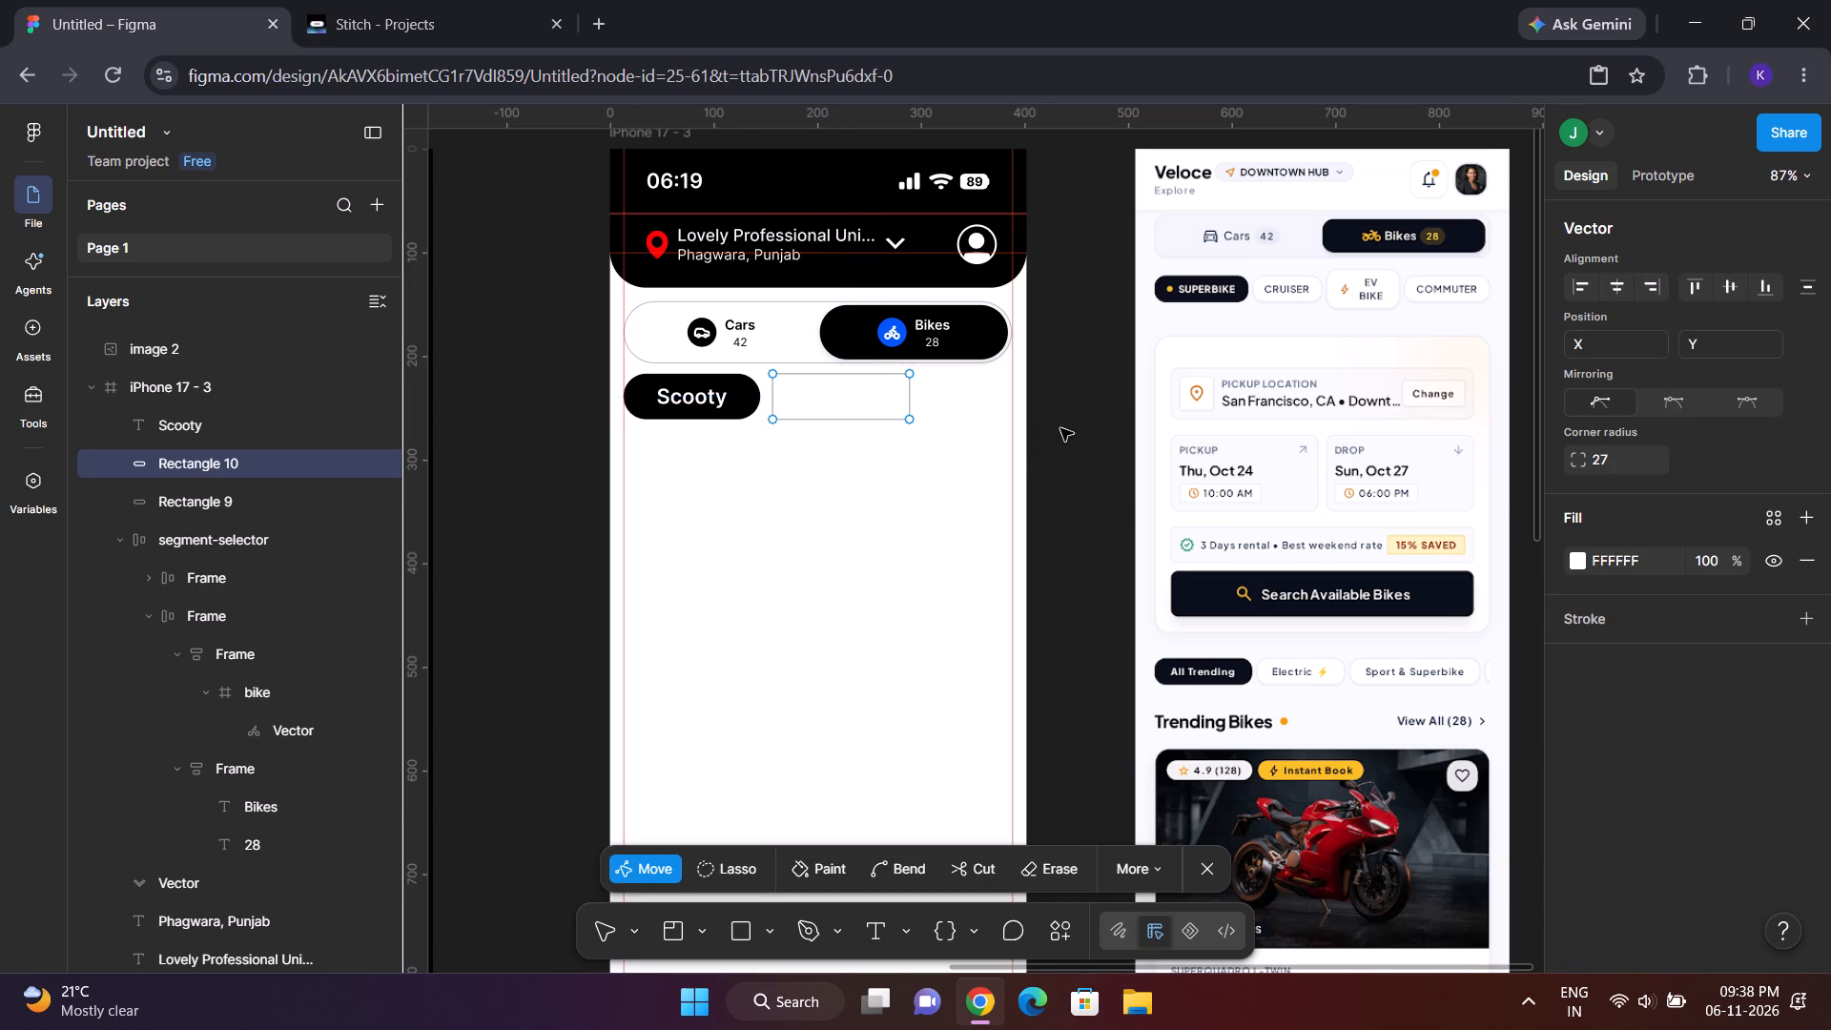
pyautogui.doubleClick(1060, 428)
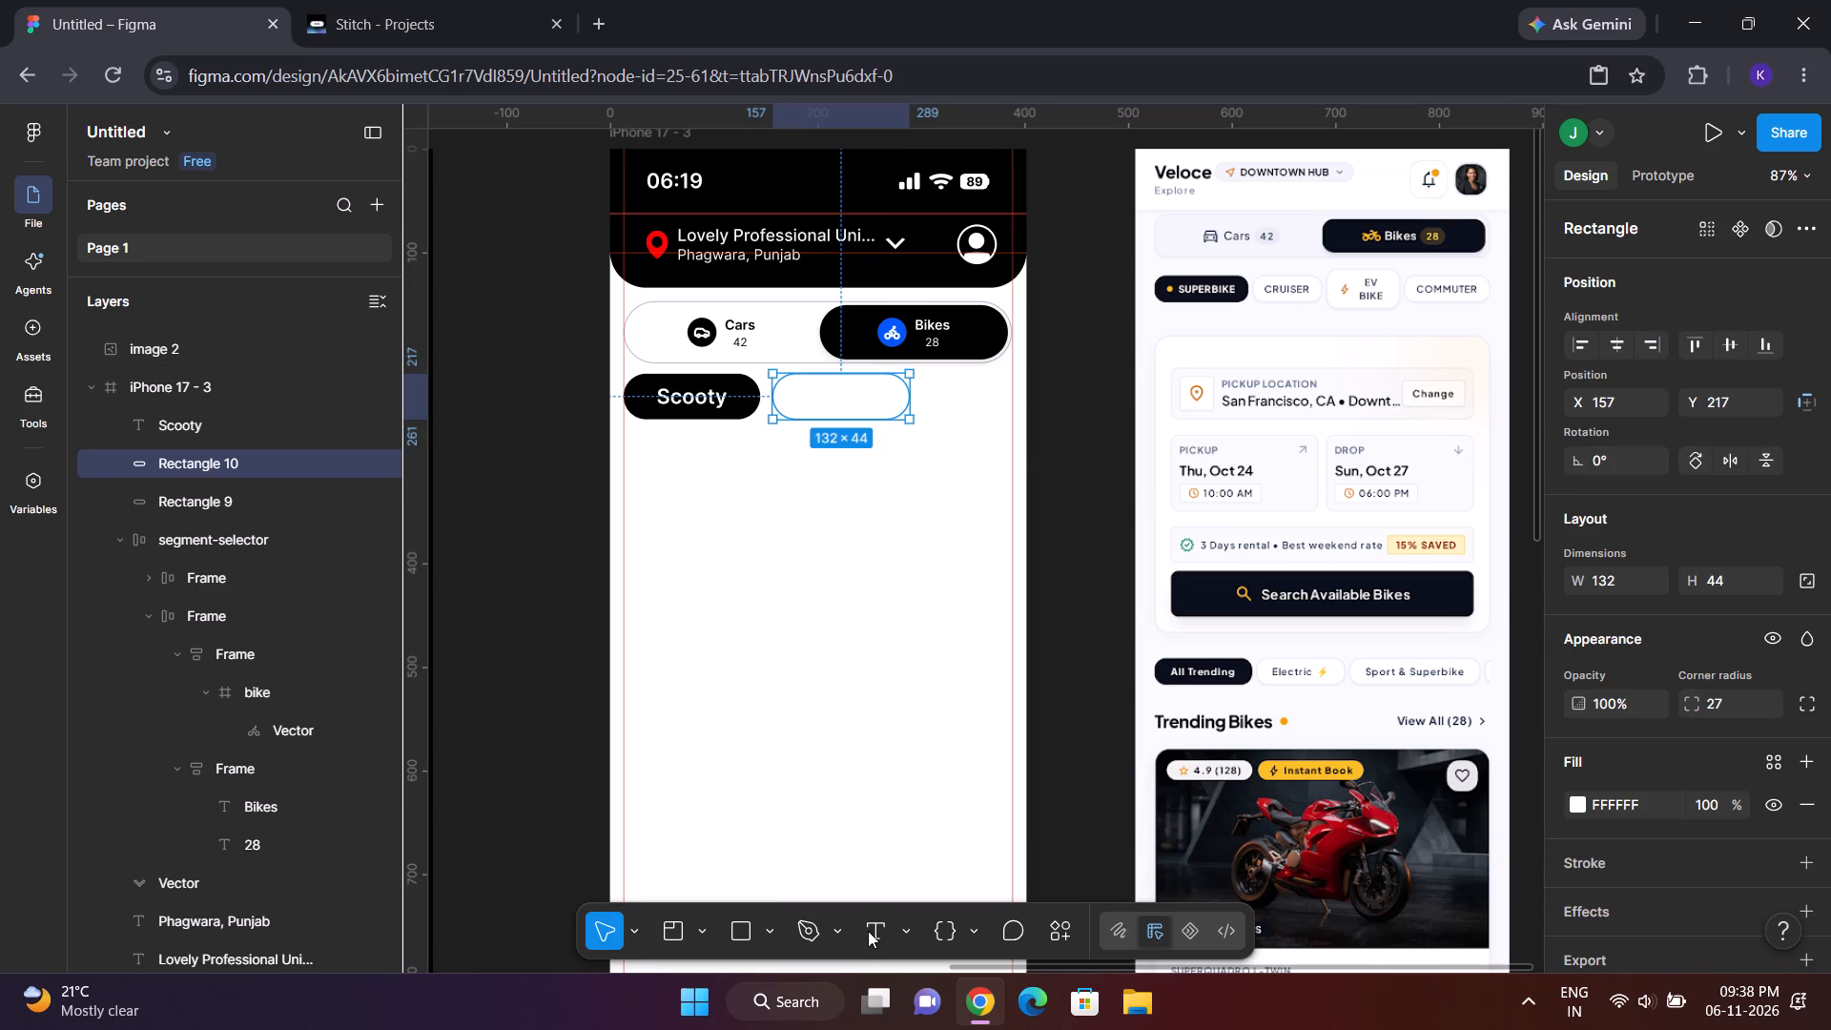
# Add a text label starting with CR inside the white pill, at X 184, Y 236.
pyautogui.click(871, 925)
pyautogui.click(800, 393)
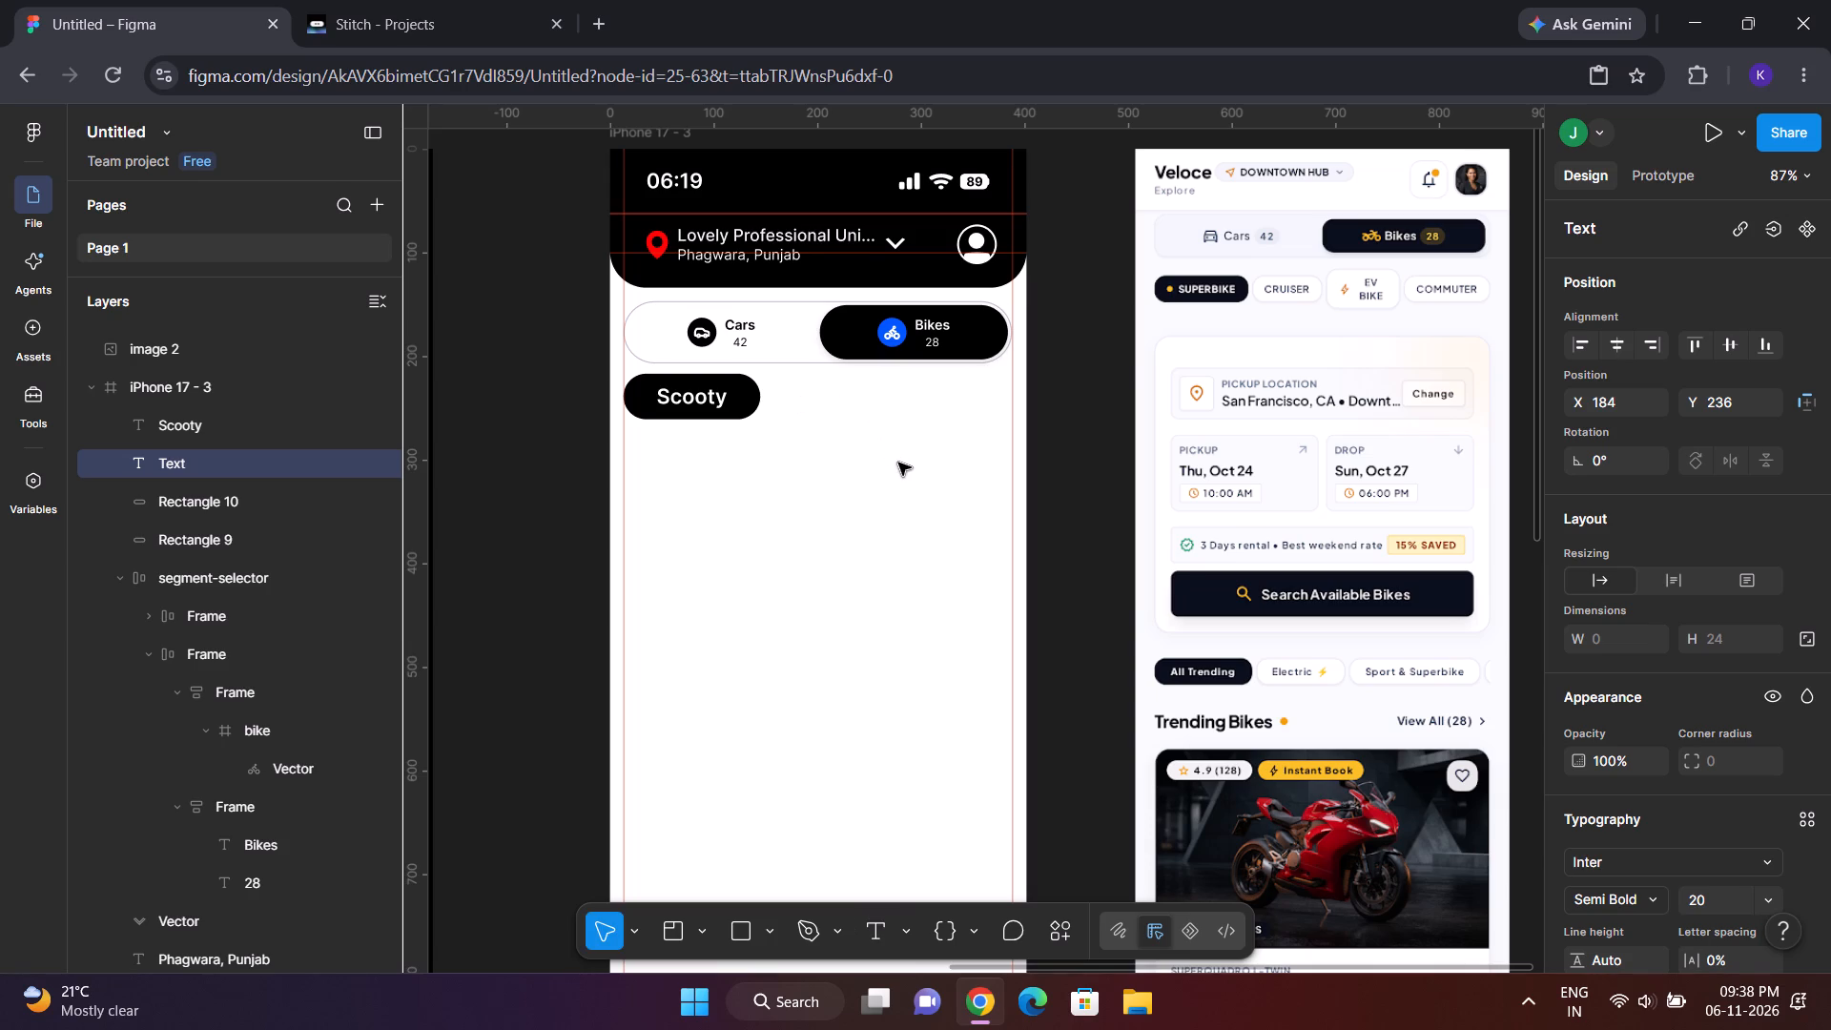
pyautogui.hotkey('shift', 'c')
pyautogui.hotkey('shift', 'r')
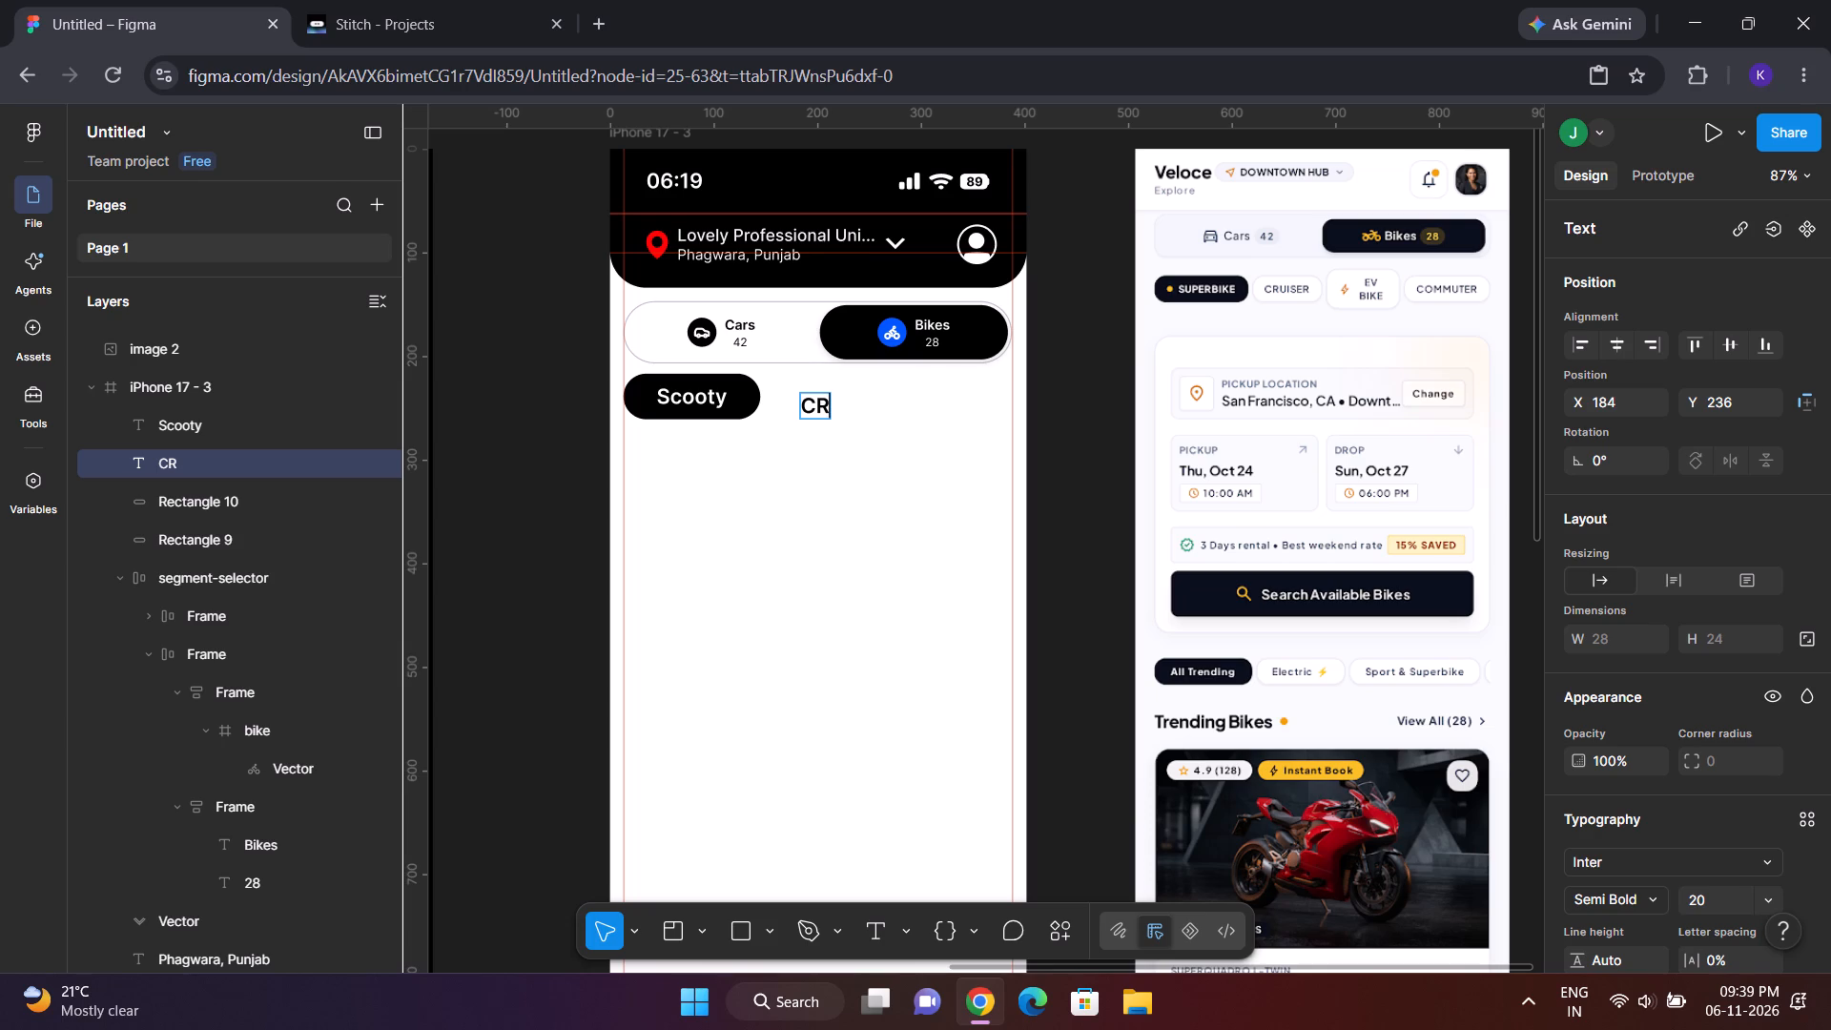
# Add an inside stroke of weight 1 to the white pill, coloured B6BEC9 by sampling the Cars/Bikes toggle's outline, and deselect.
pyautogui.doubleClick(777, 404)
pyautogui.scroll(-1, 1564, 863)
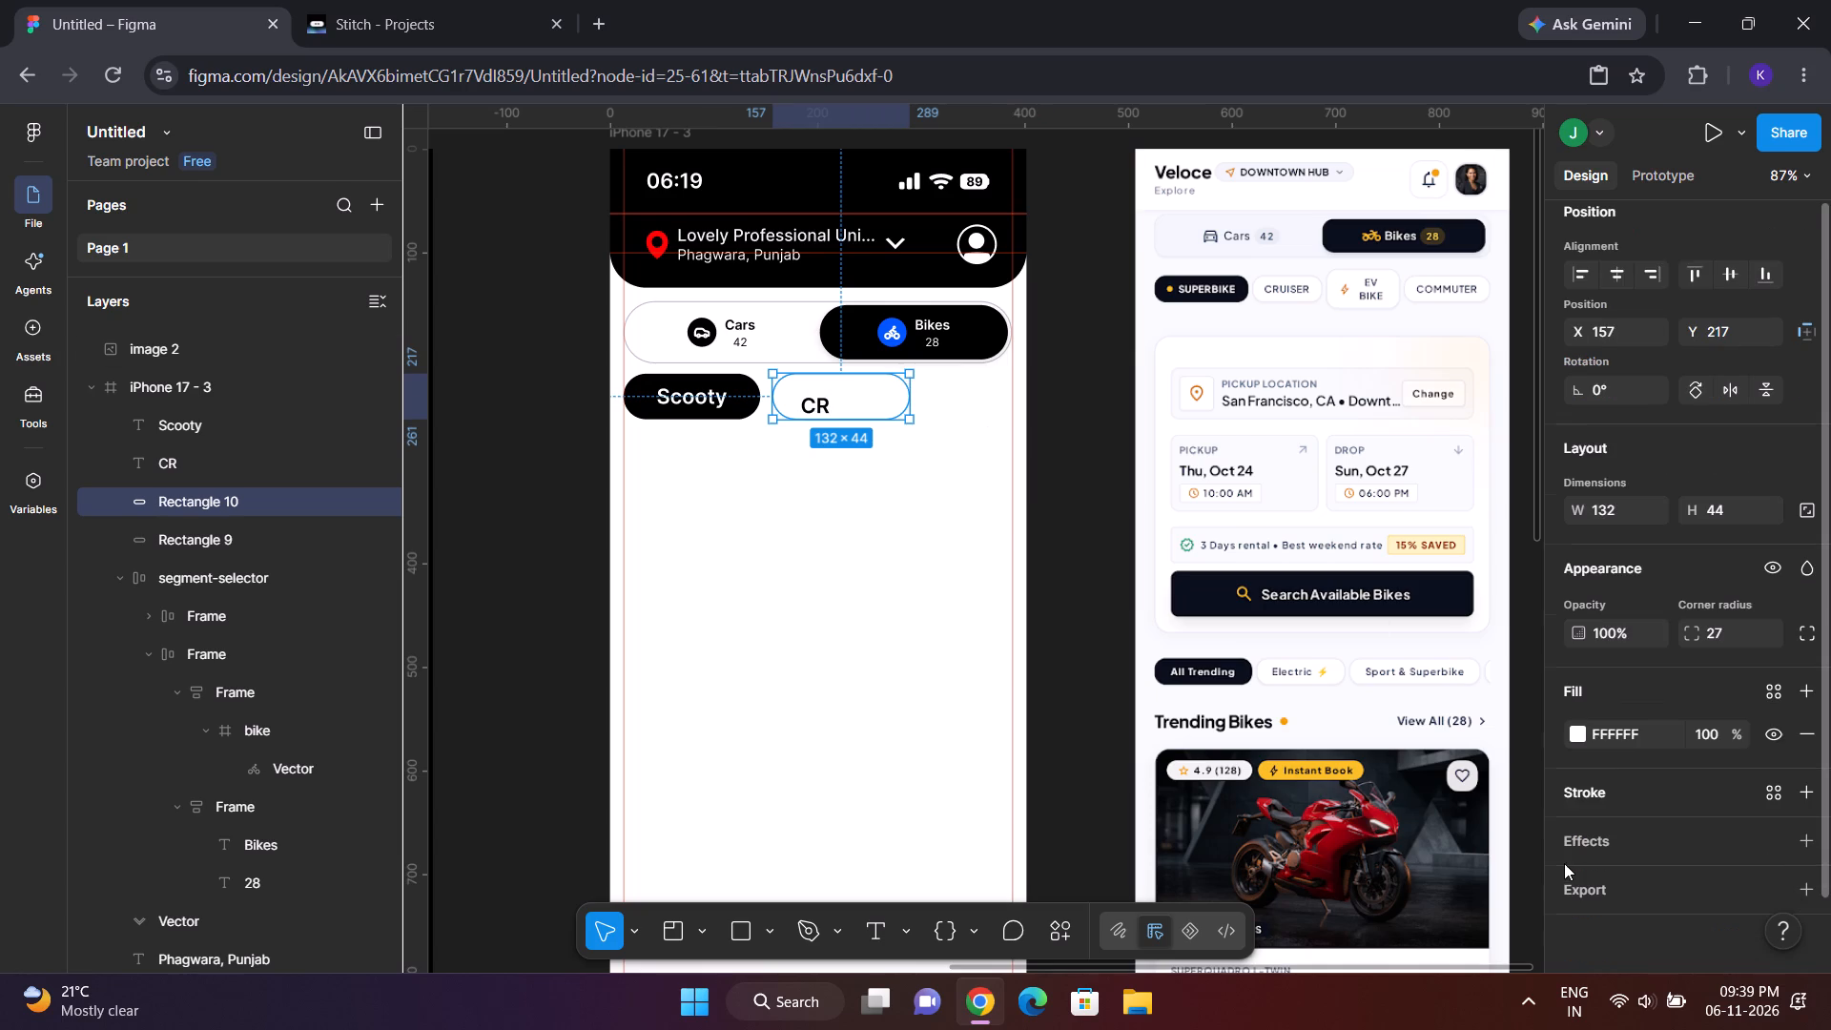
pyautogui.scroll(-1, 1564, 863)
pyautogui.click(1577, 735)
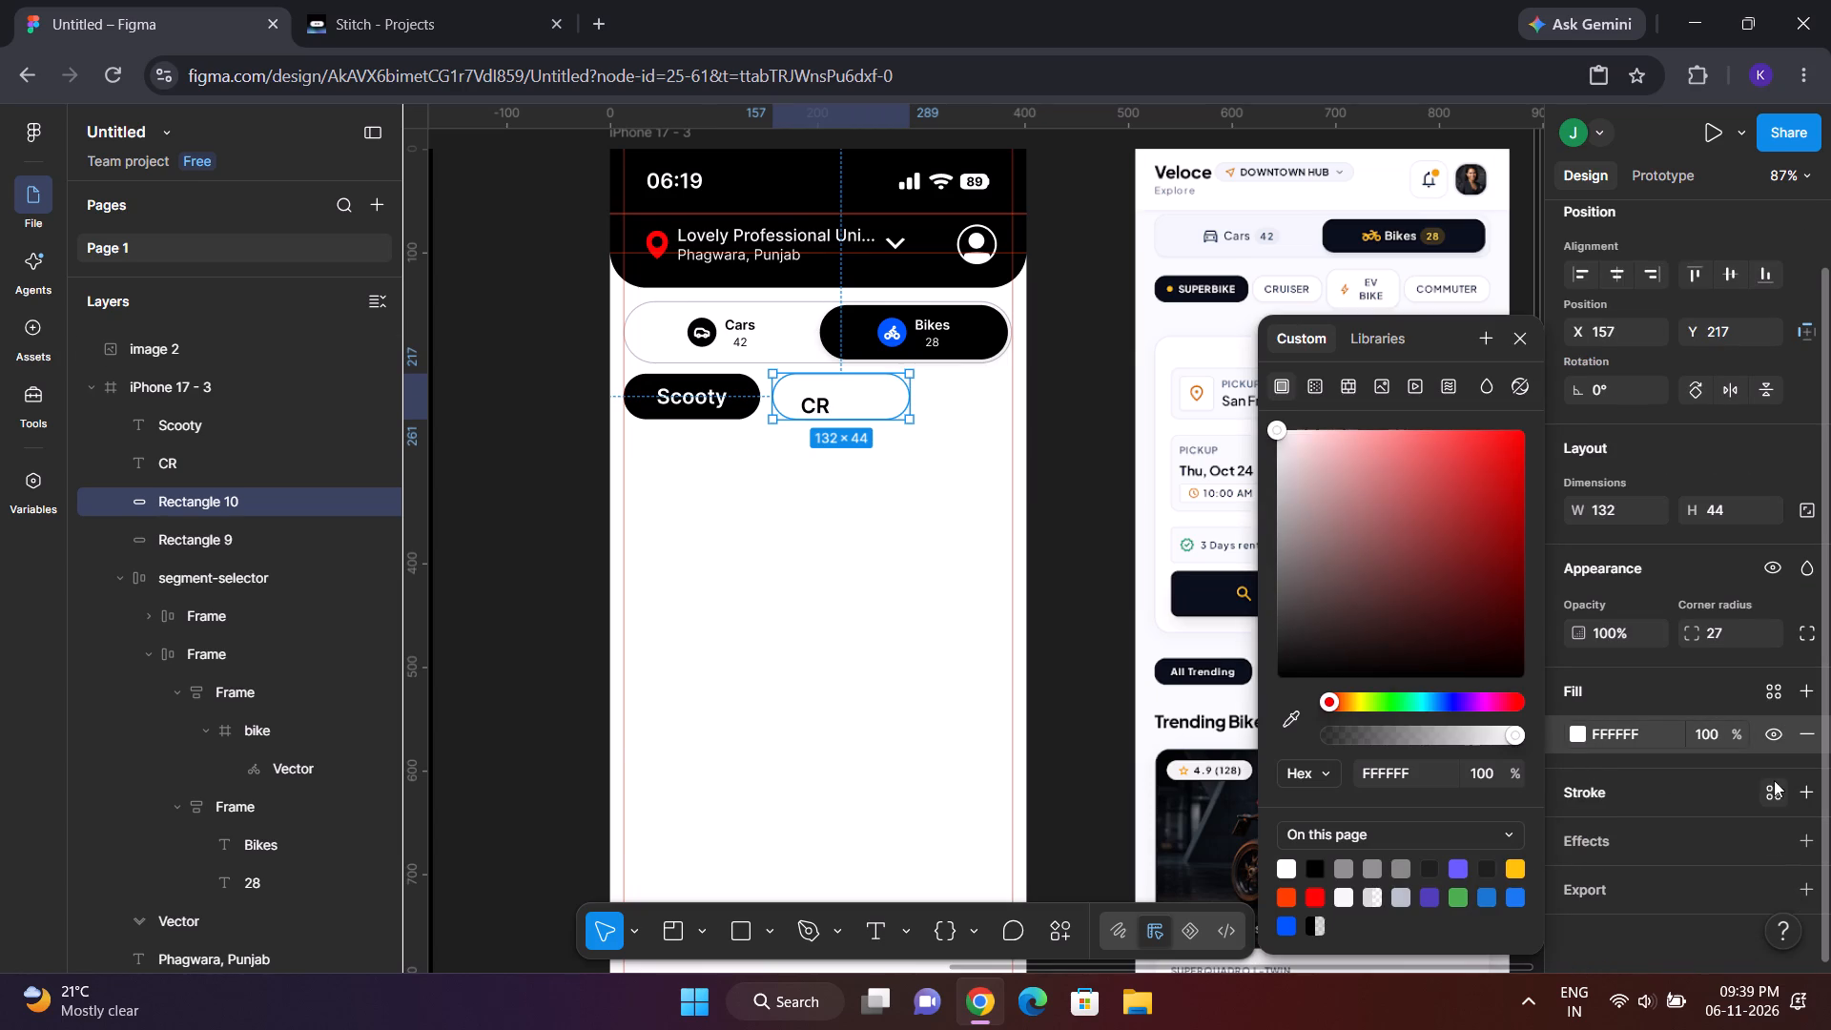
pyautogui.click(1817, 793)
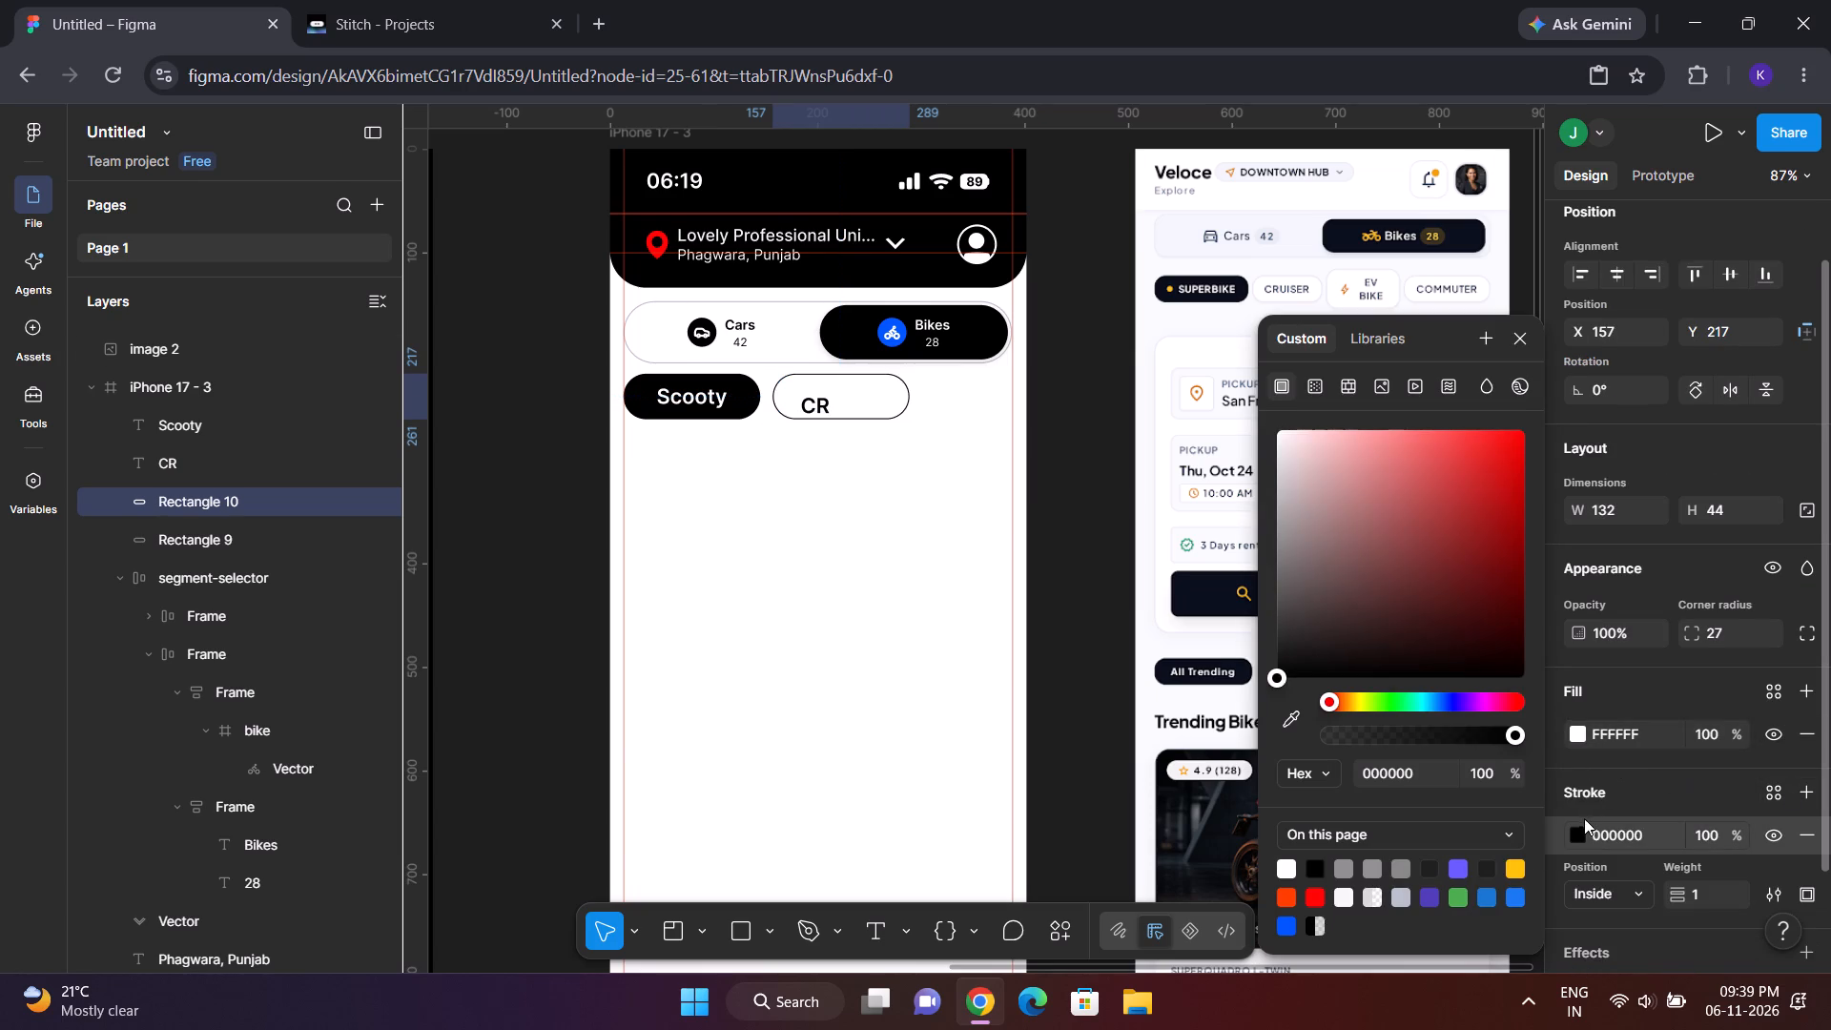
pyautogui.click(1584, 829)
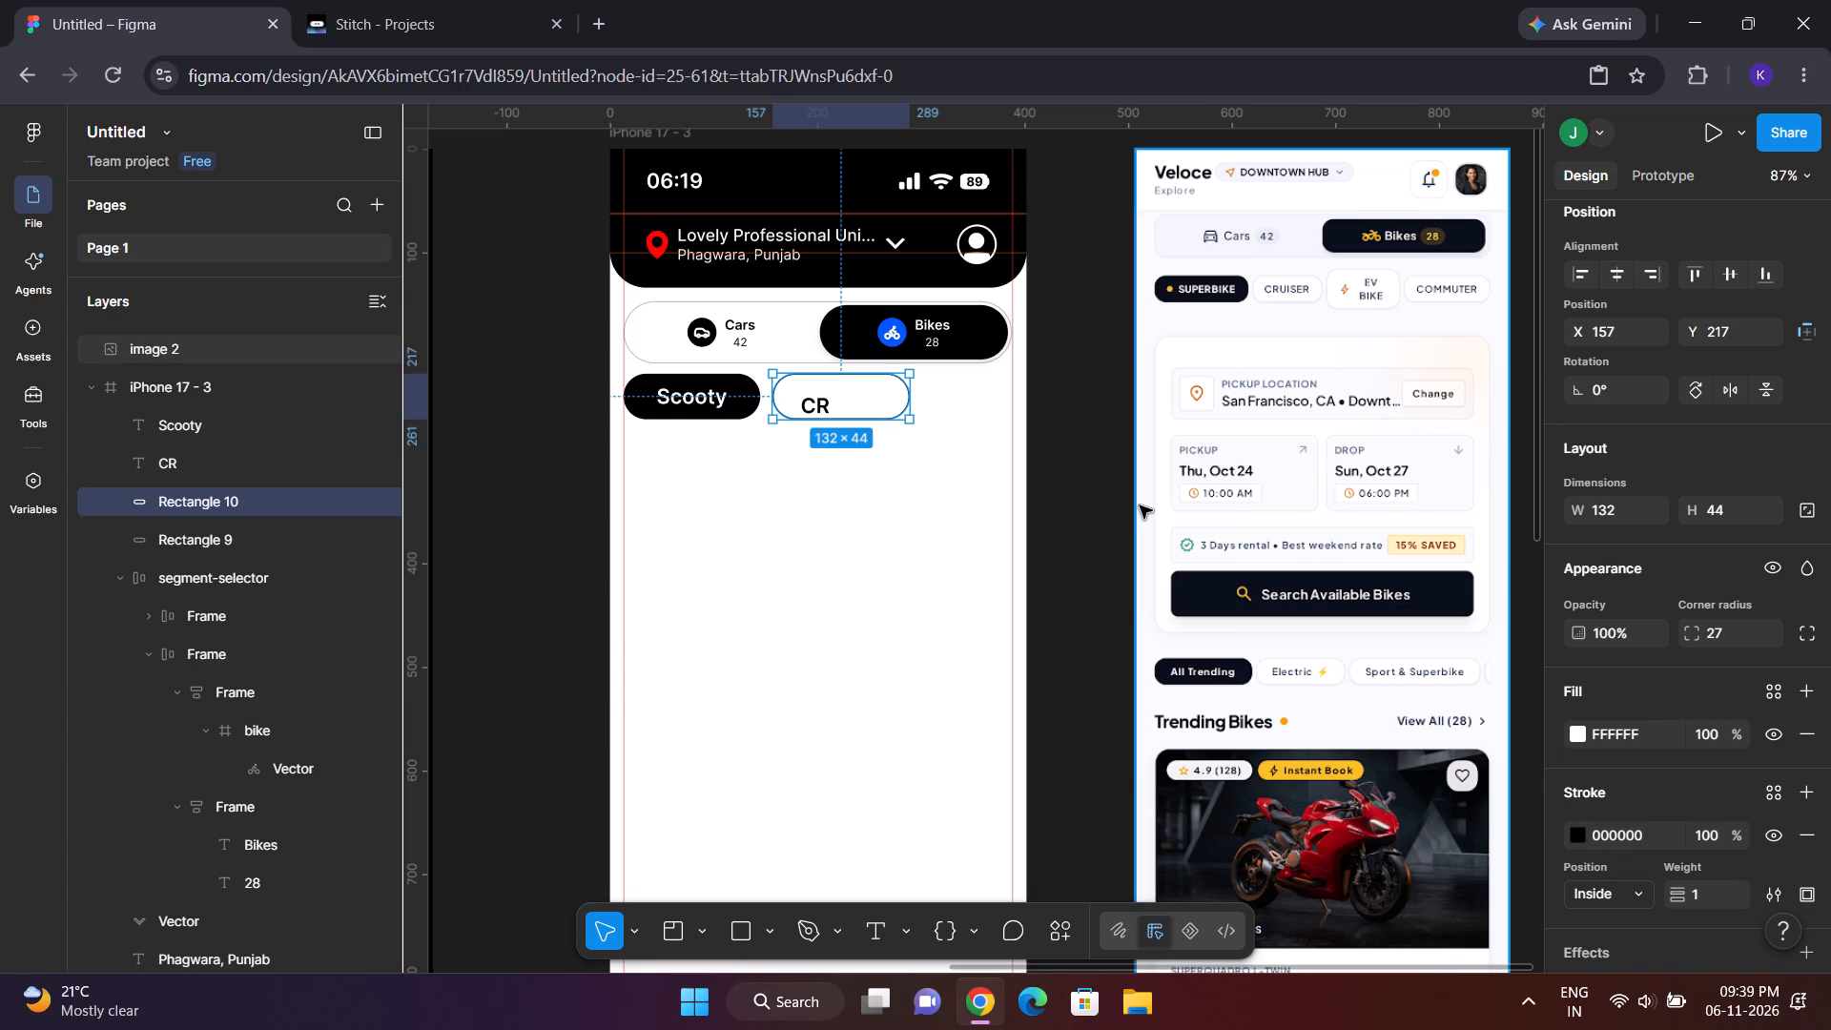
pyautogui.click(1582, 831)
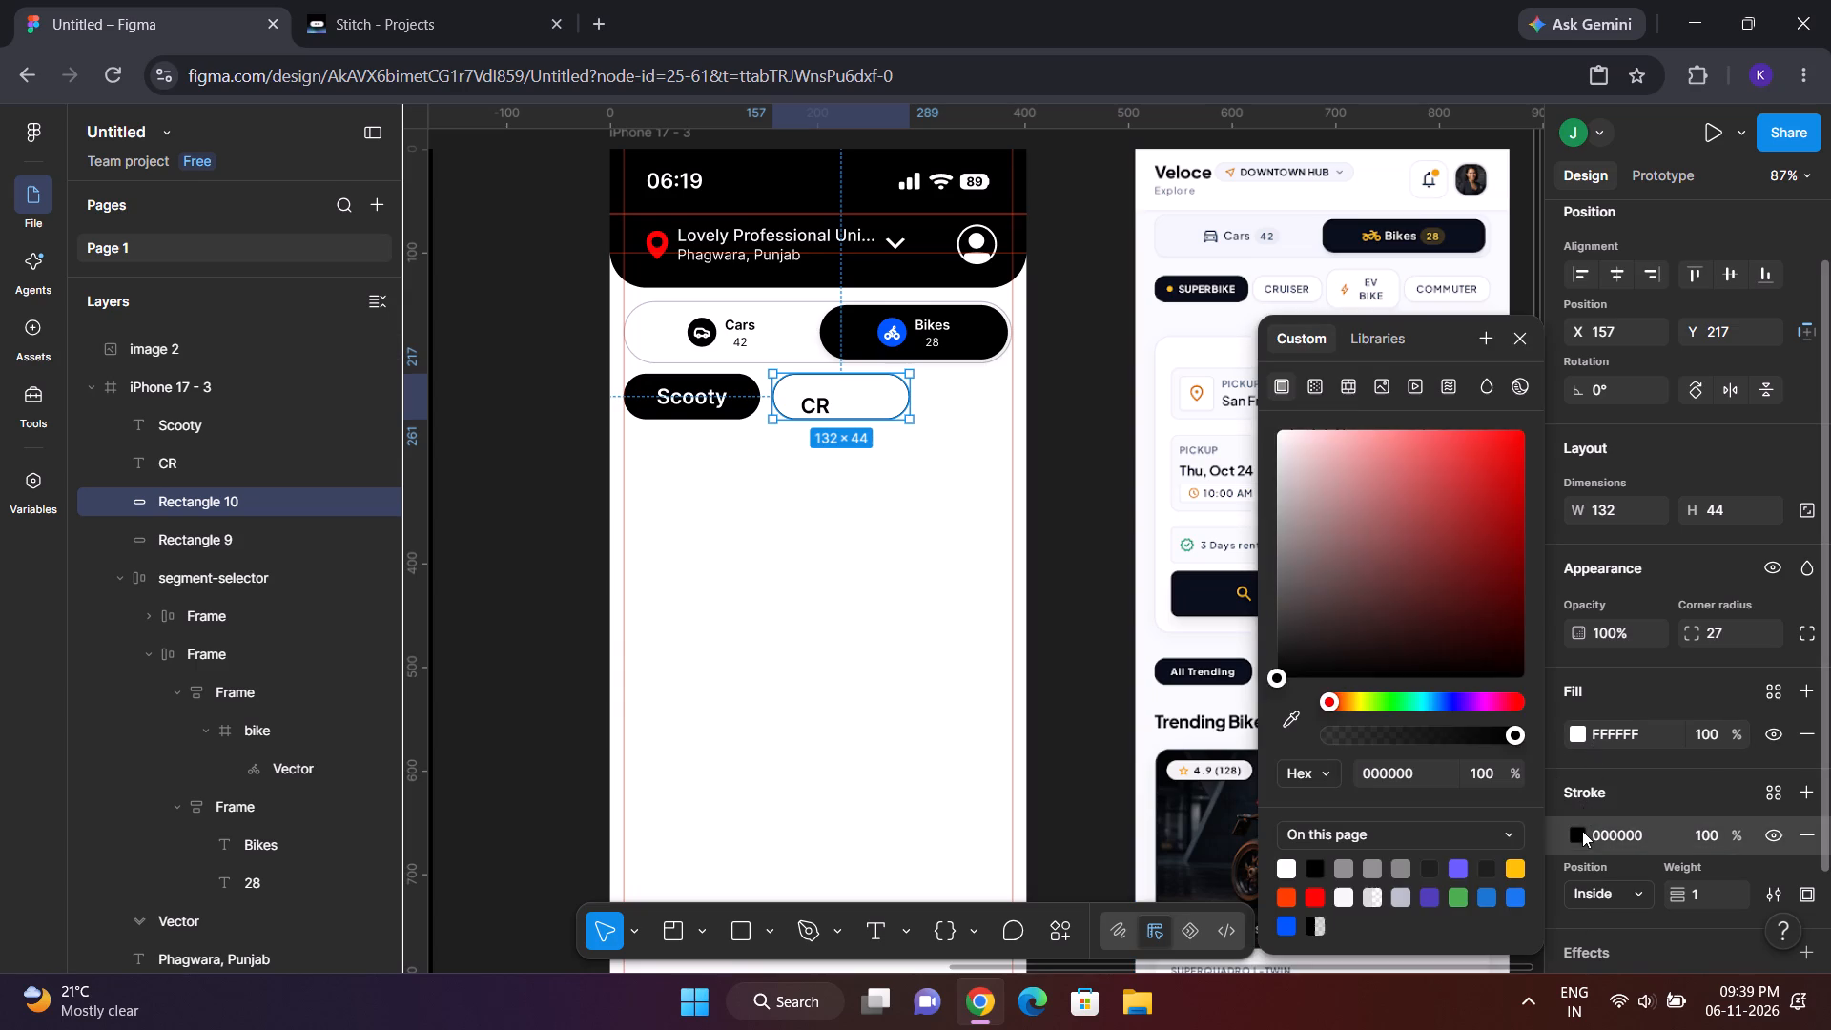
pyautogui.doubleClick(1290, 736)
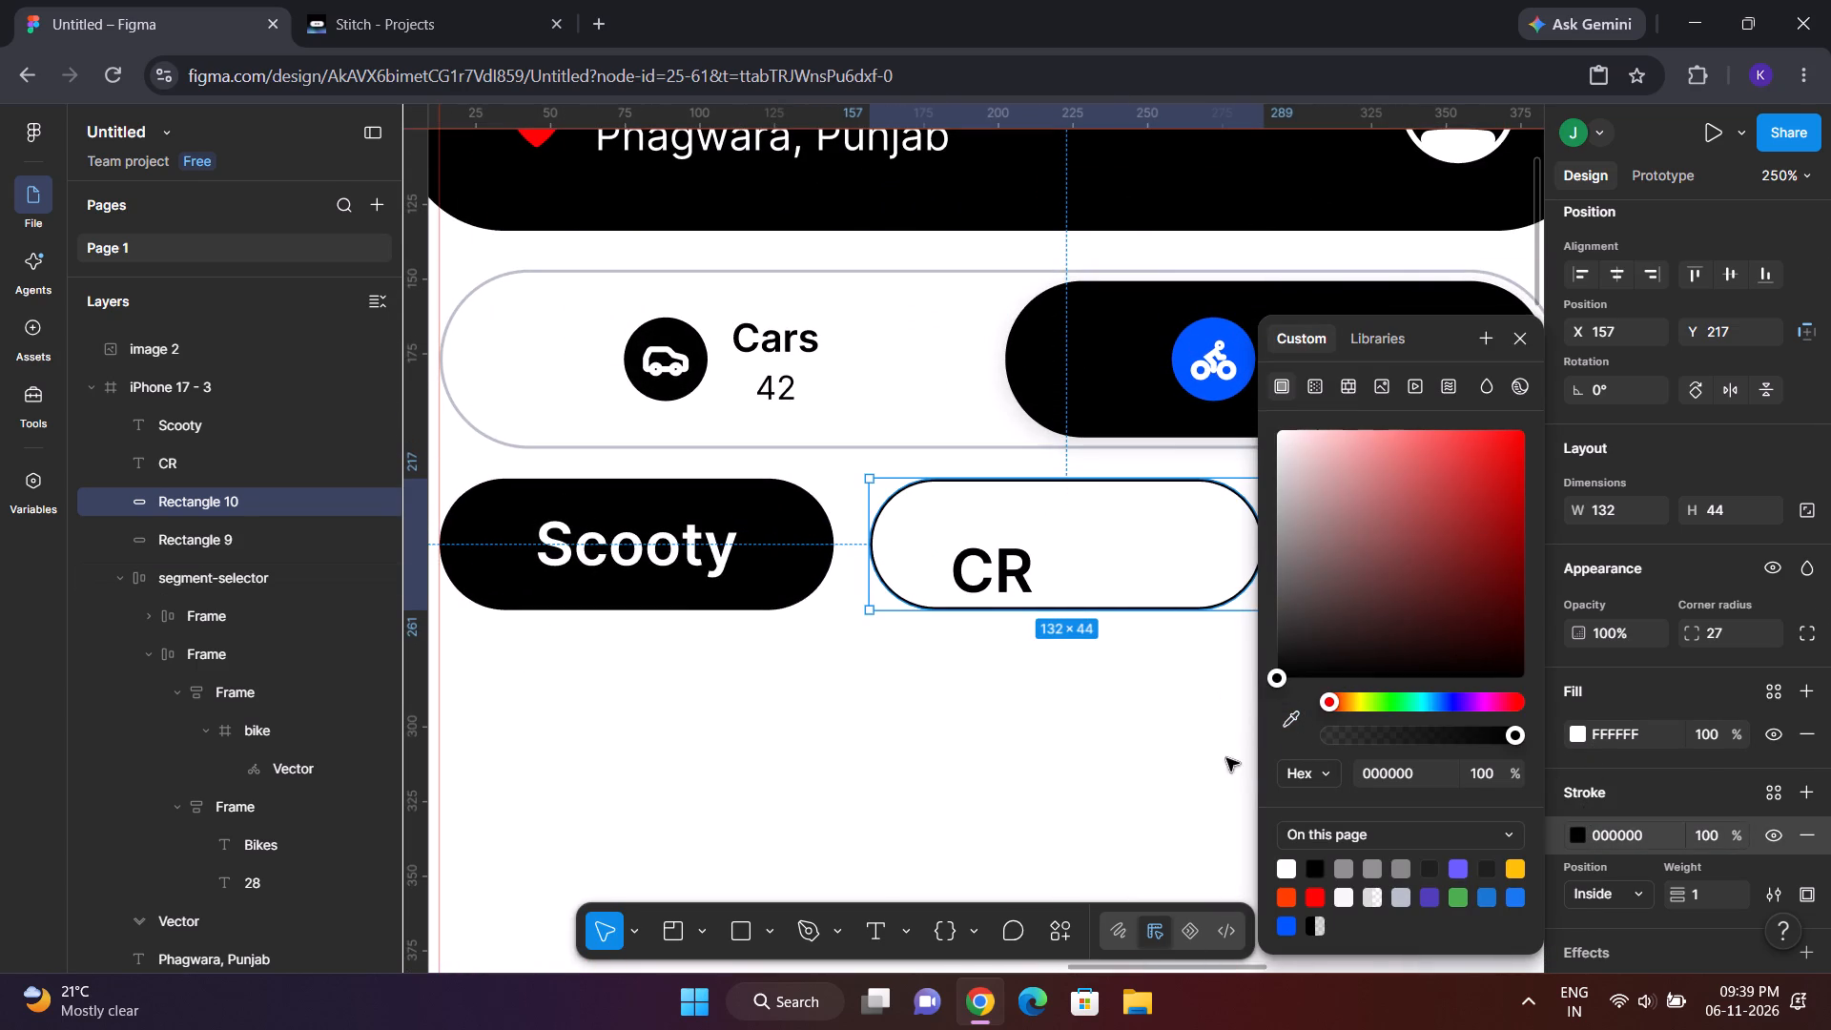
pyautogui.click(1301, 704)
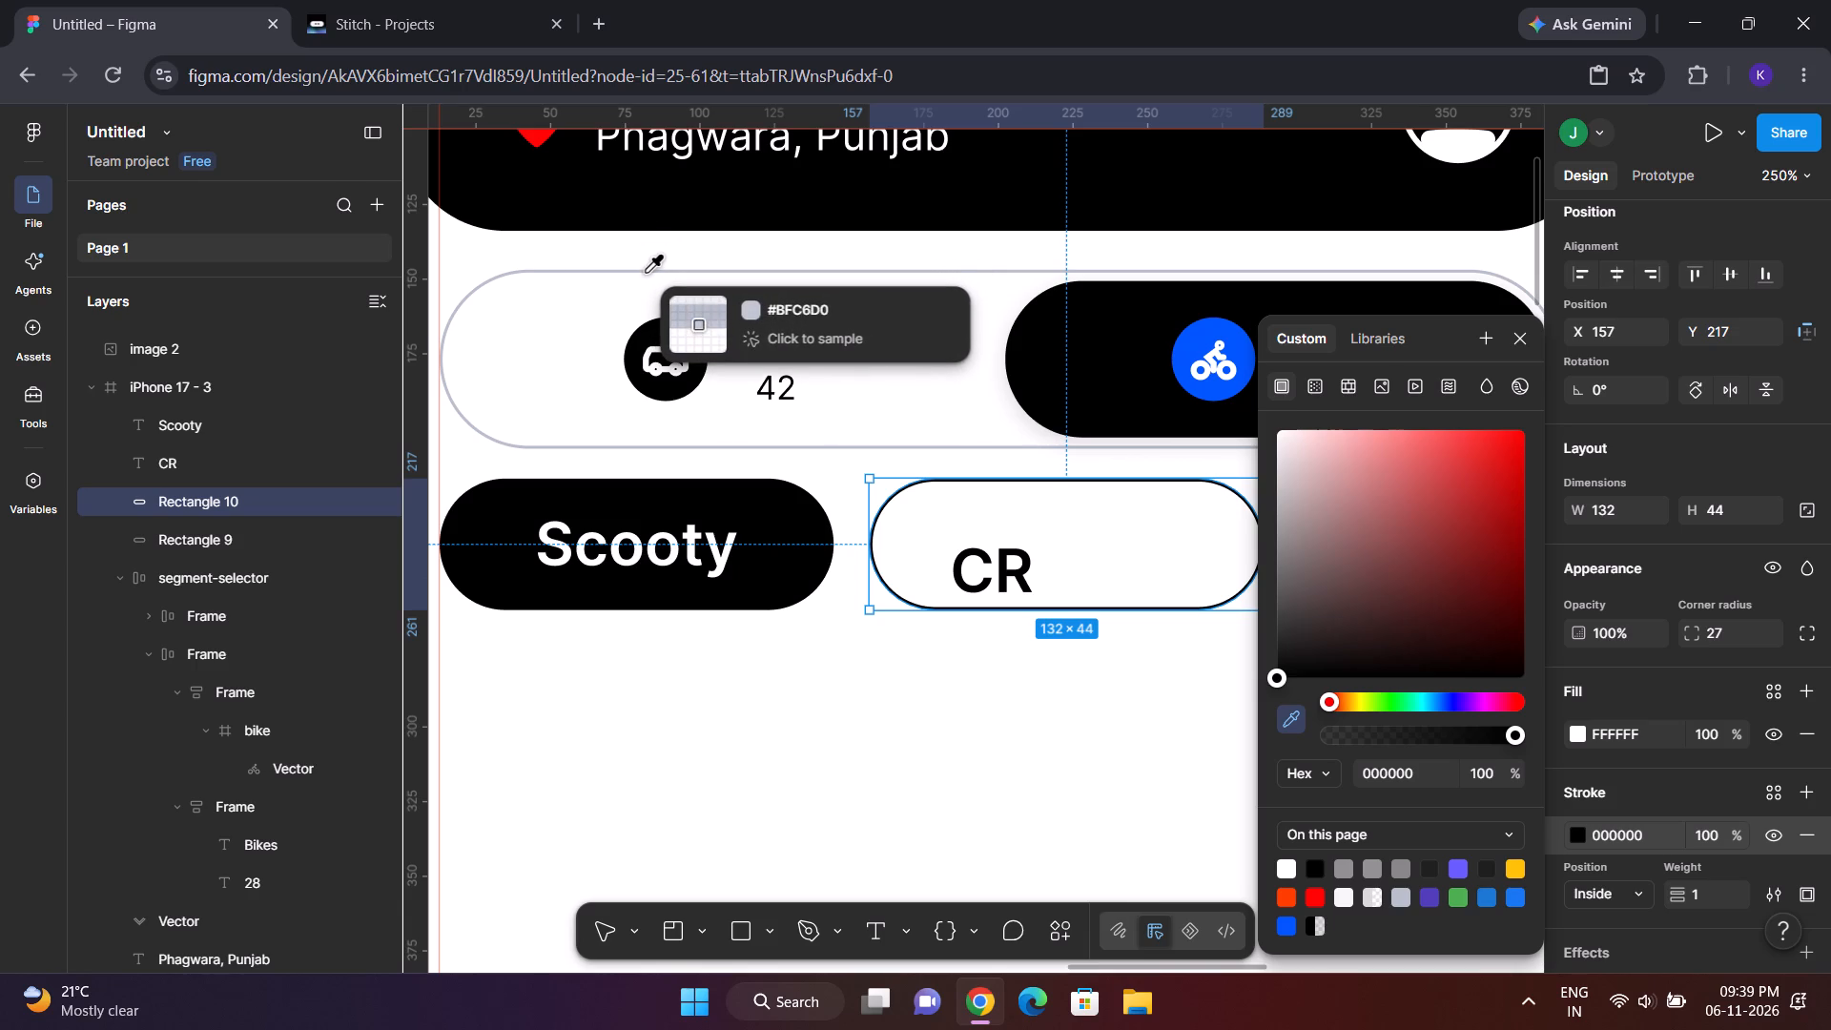
pyautogui.click(647, 271)
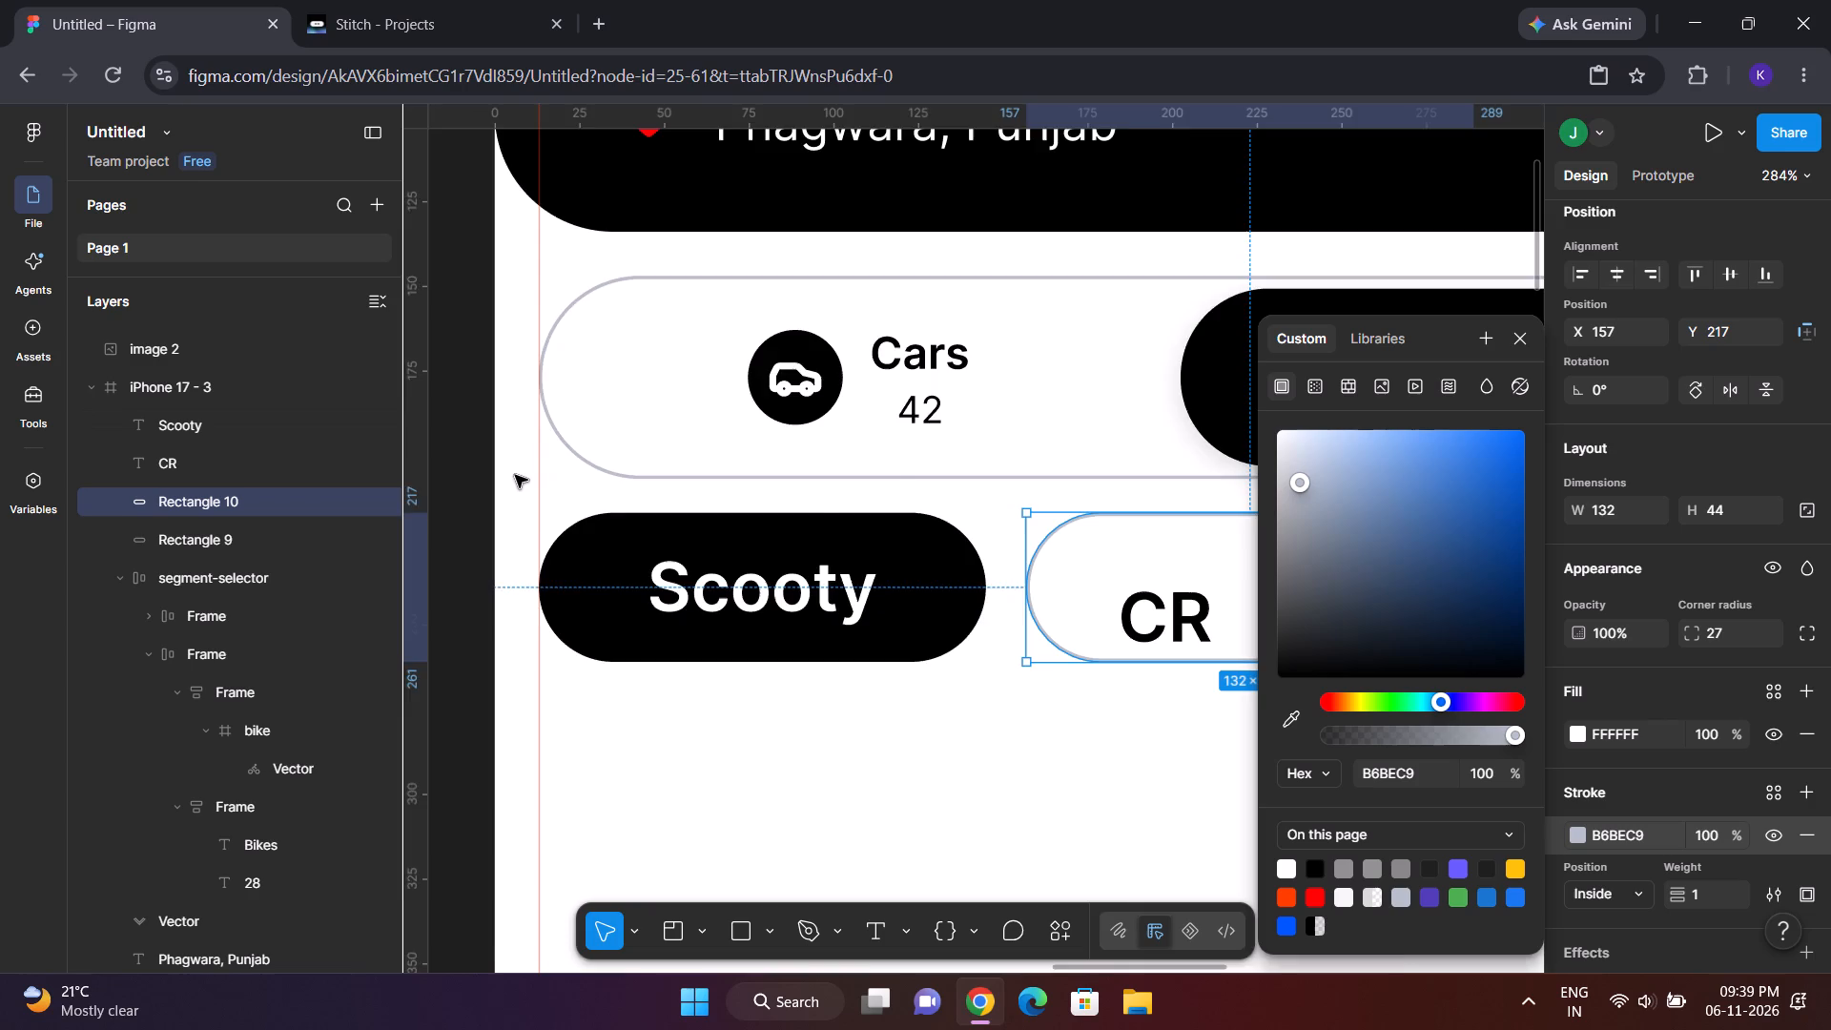
pyautogui.click(493, 461)
# Move the CR label up inside the outlined pill to X 180, Y 227.
pyautogui.moveTo(961, 598); pyautogui.dragTo(926, 579)
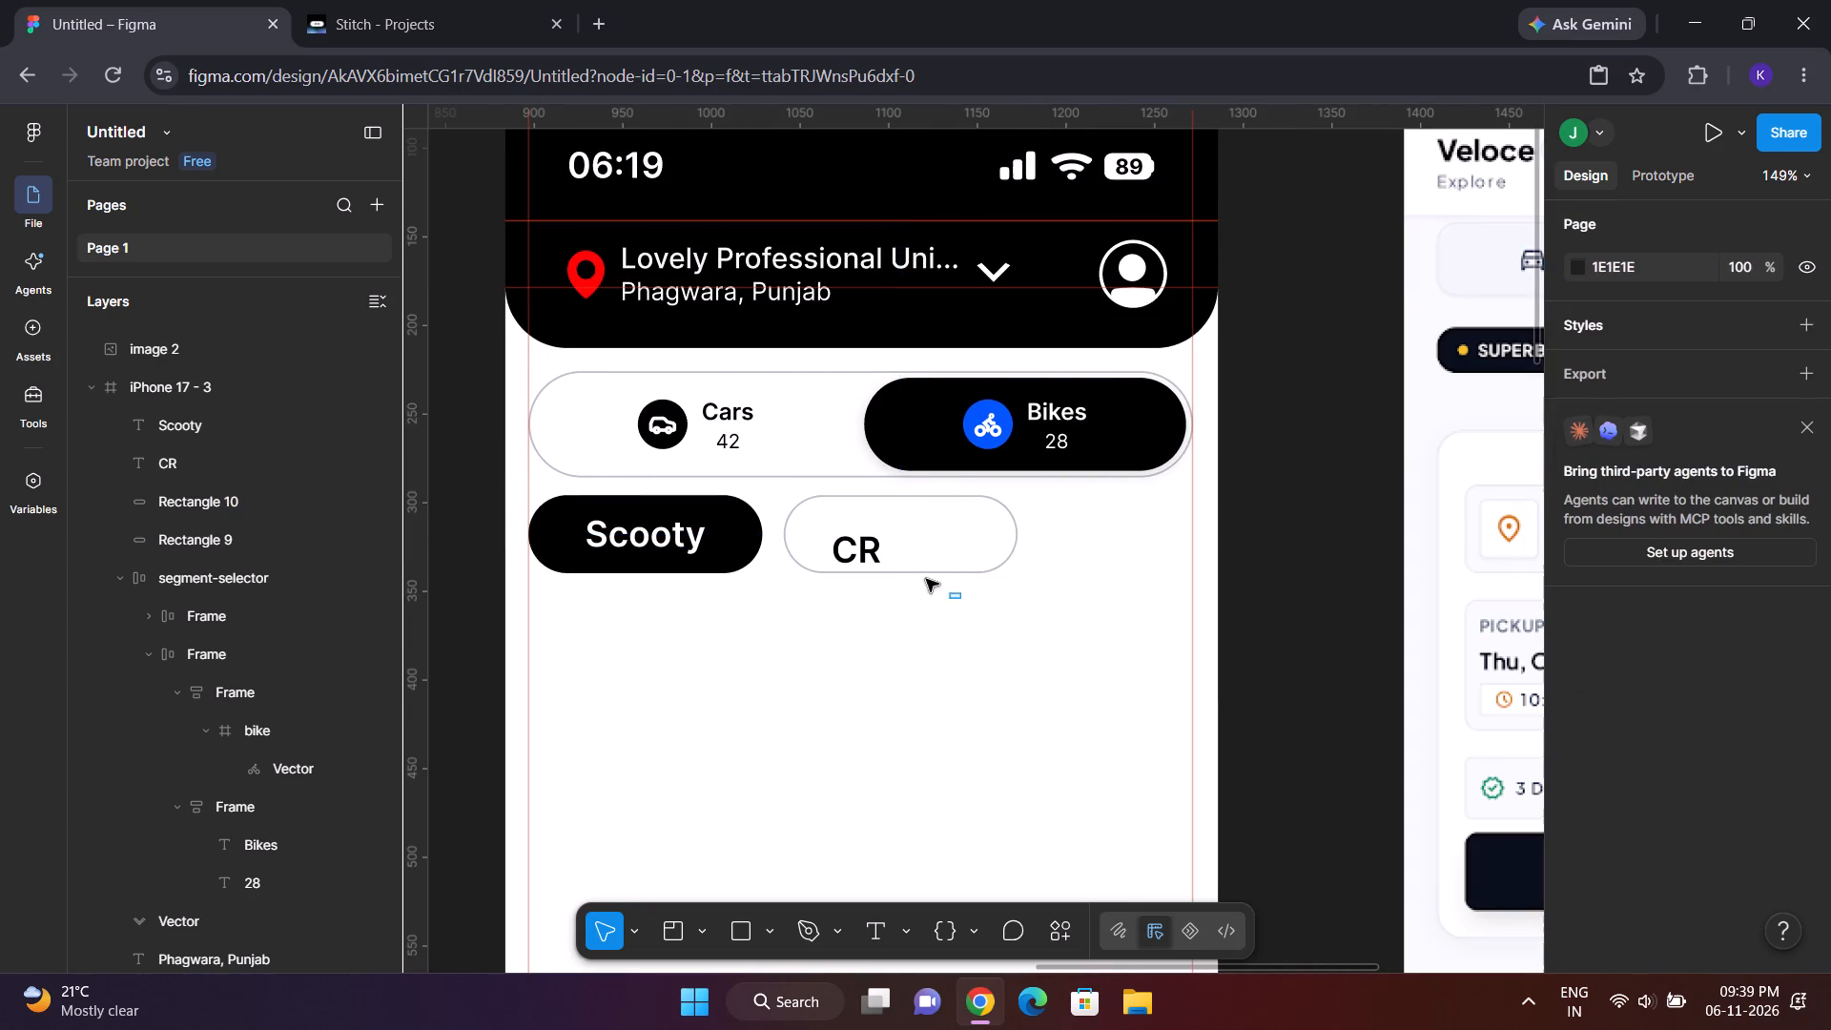
pyautogui.moveTo(926, 579); pyautogui.dragTo(823, 531)
pyautogui.click(1289, 658)
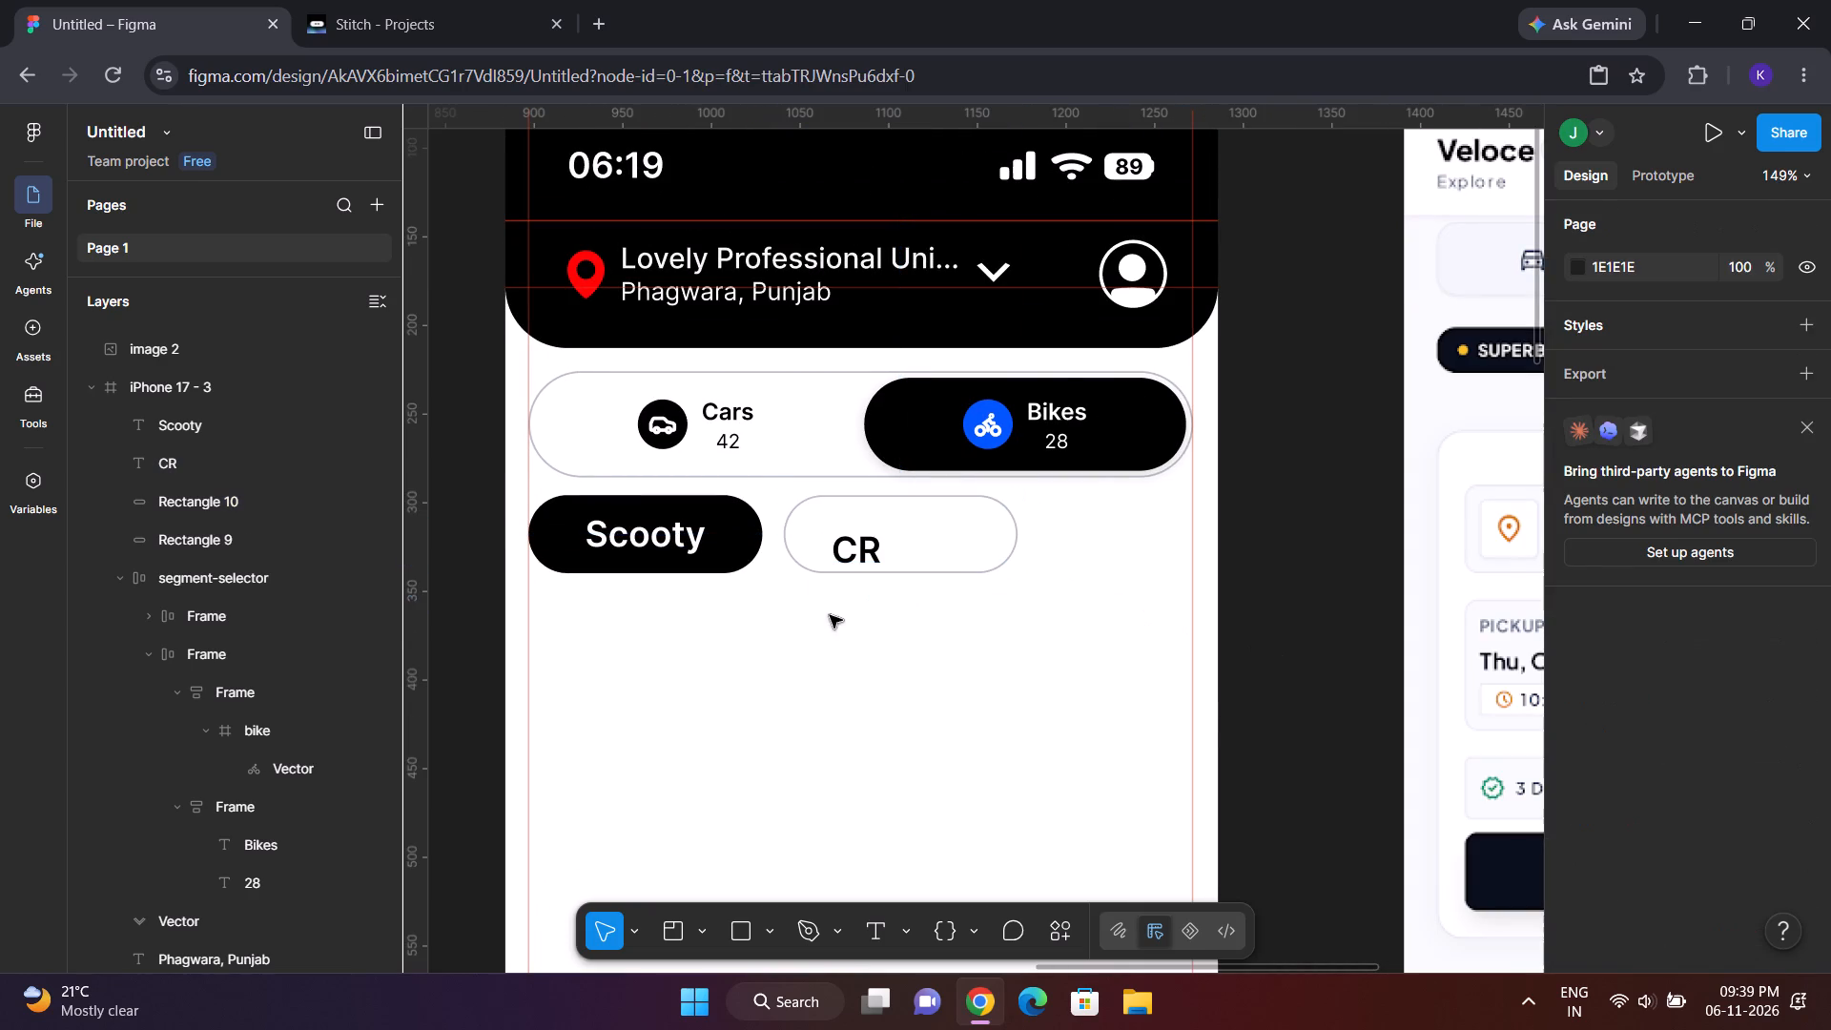
pyautogui.click(924, 484)
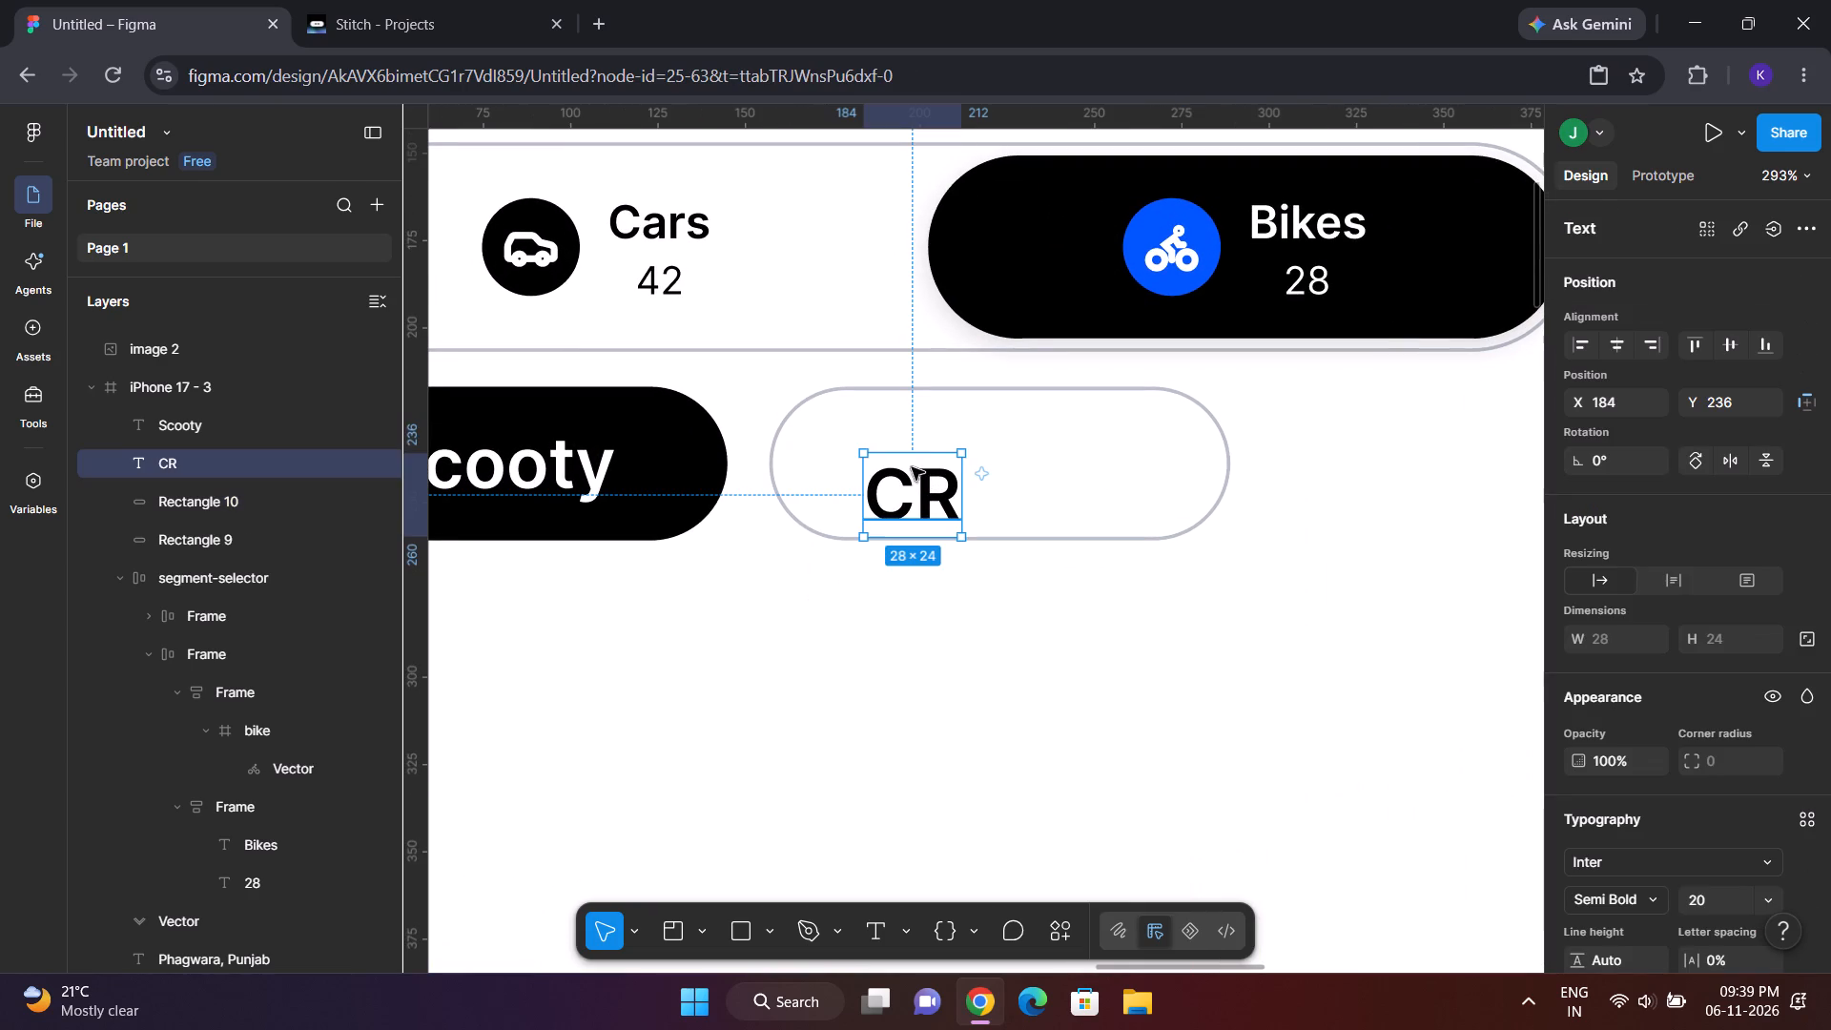
pyautogui.moveTo(918, 508); pyautogui.dragTo(902, 478)
pyautogui.click(902, 478)
# Complete the CR label inside the white pill so that it reads Cruiser.
pyautogui.click(941, 464)
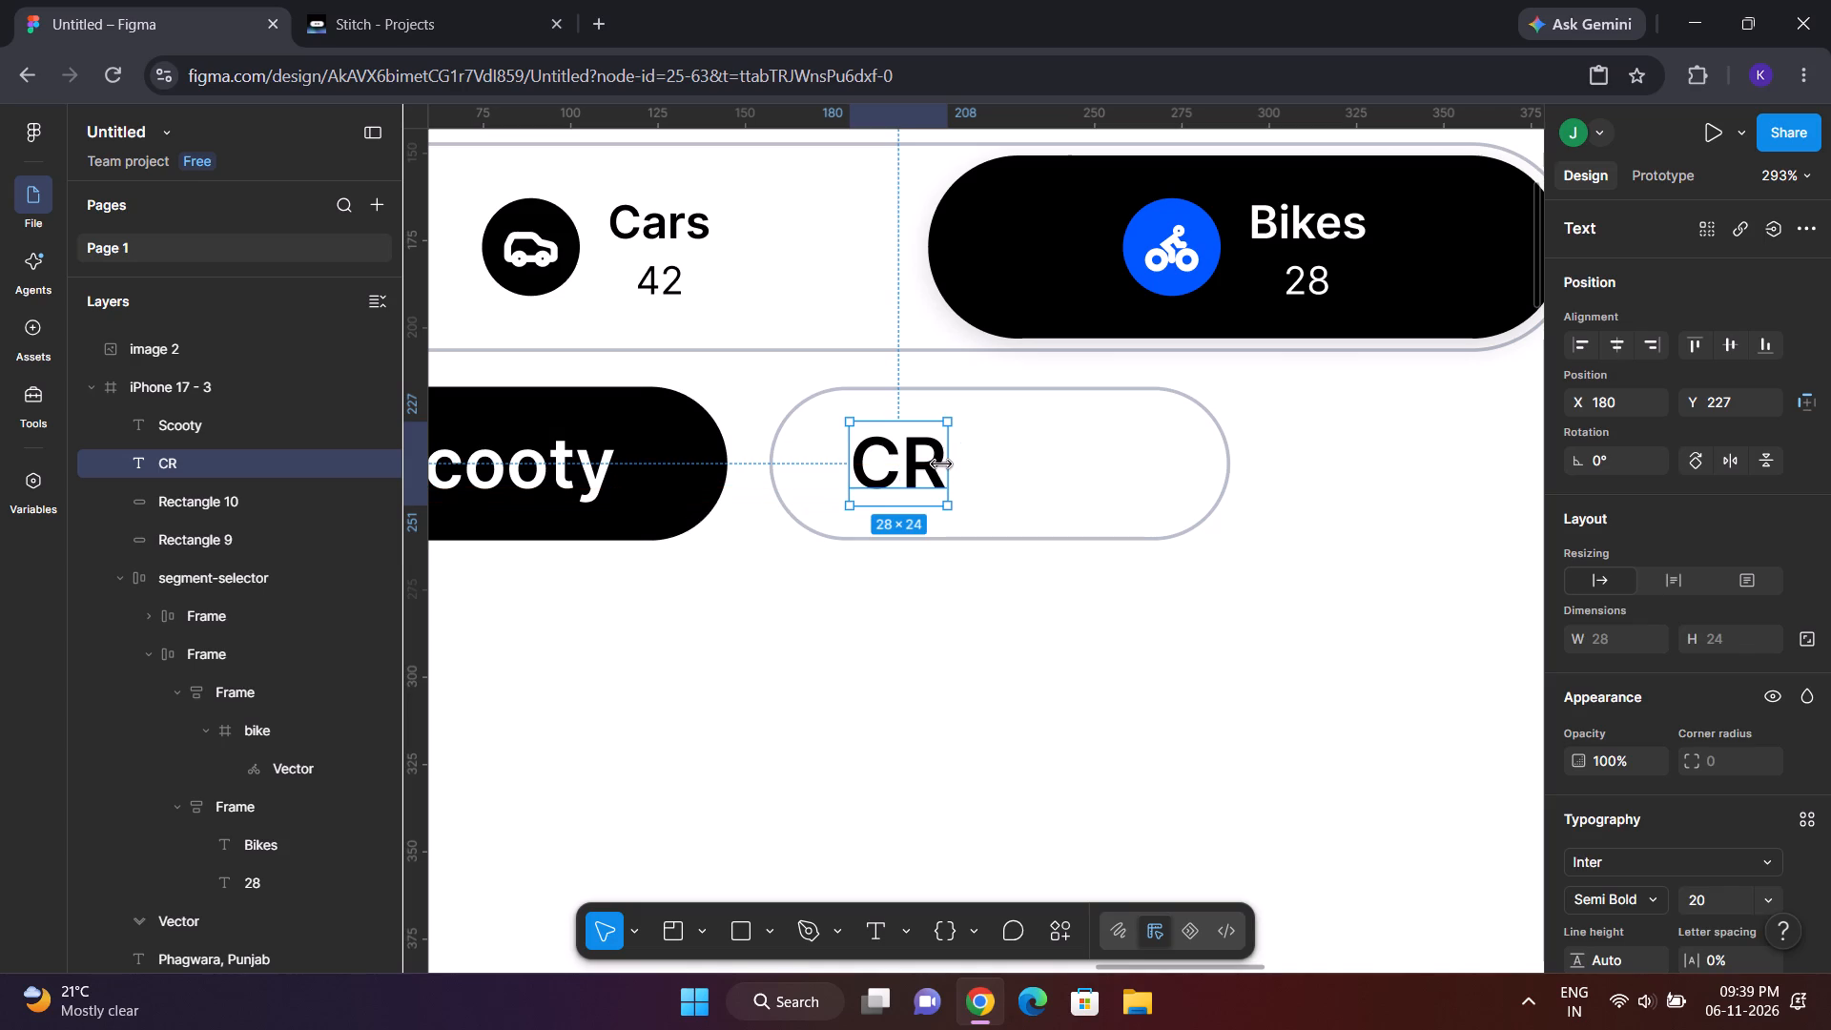
pyautogui.click(939, 464)
pyautogui.click(934, 464)
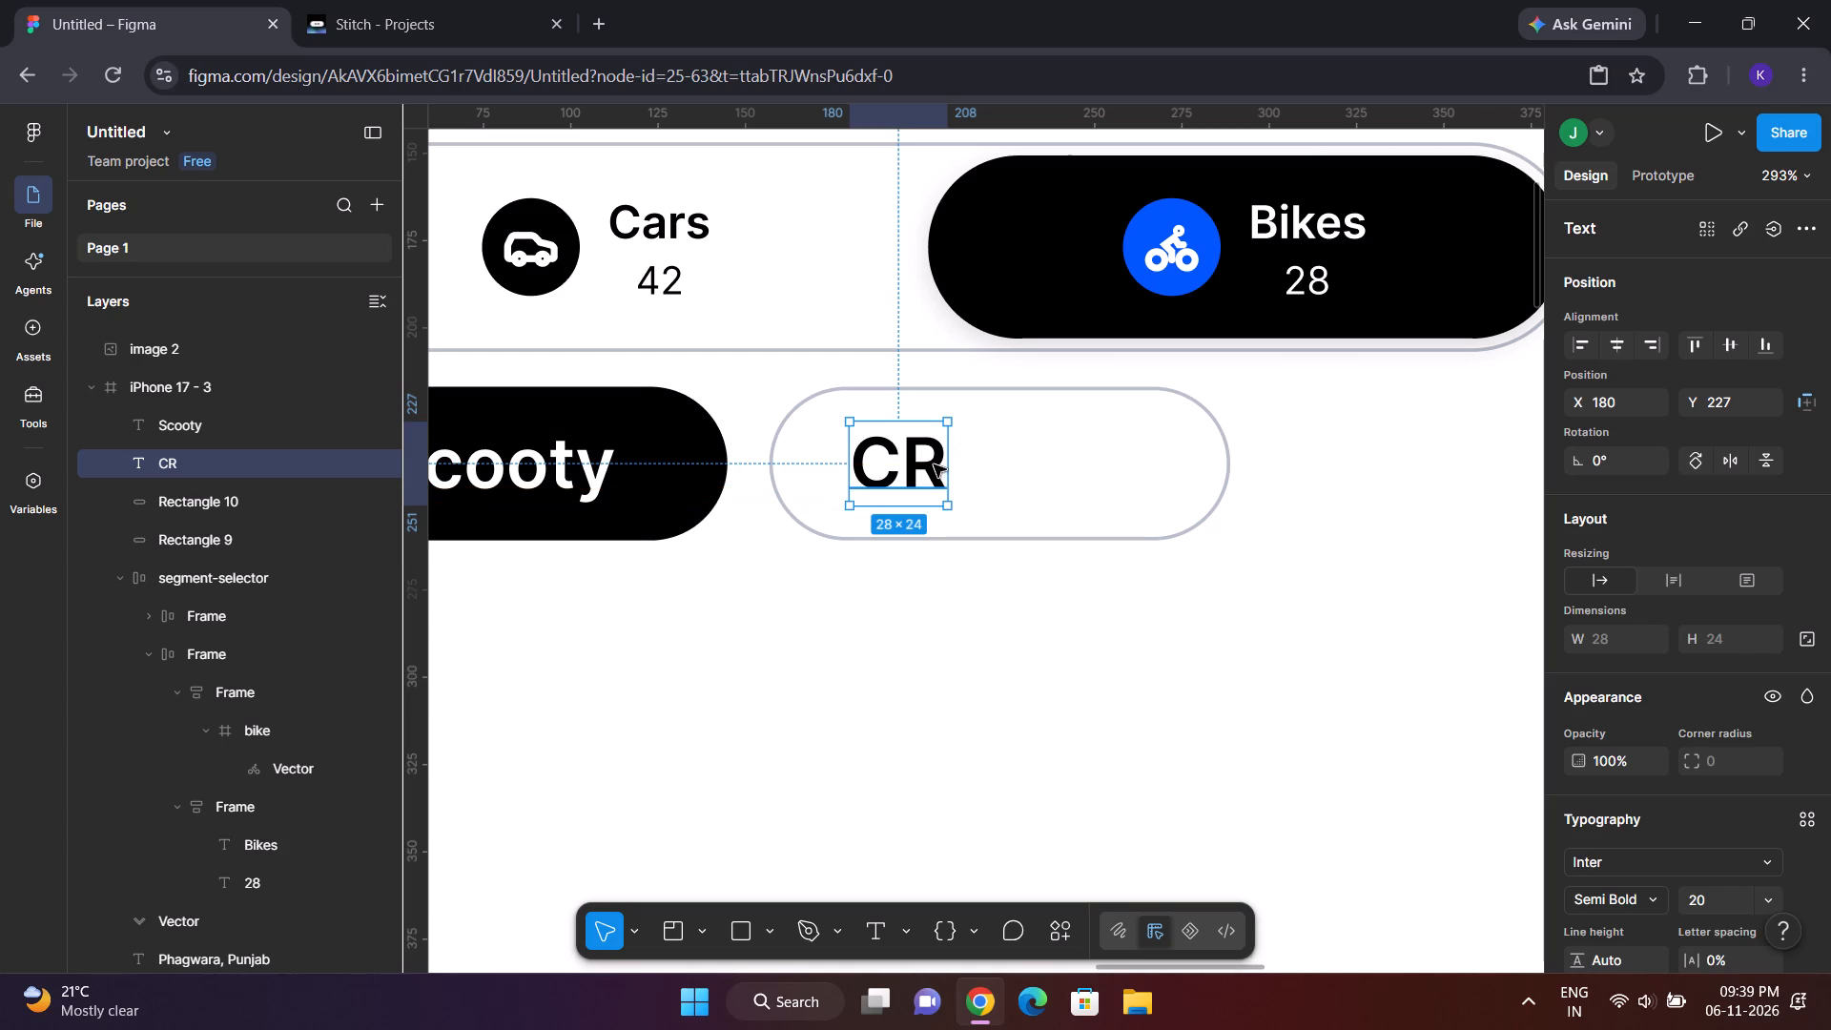
pyautogui.doubleClick(936, 464)
pyautogui.click(936, 464)
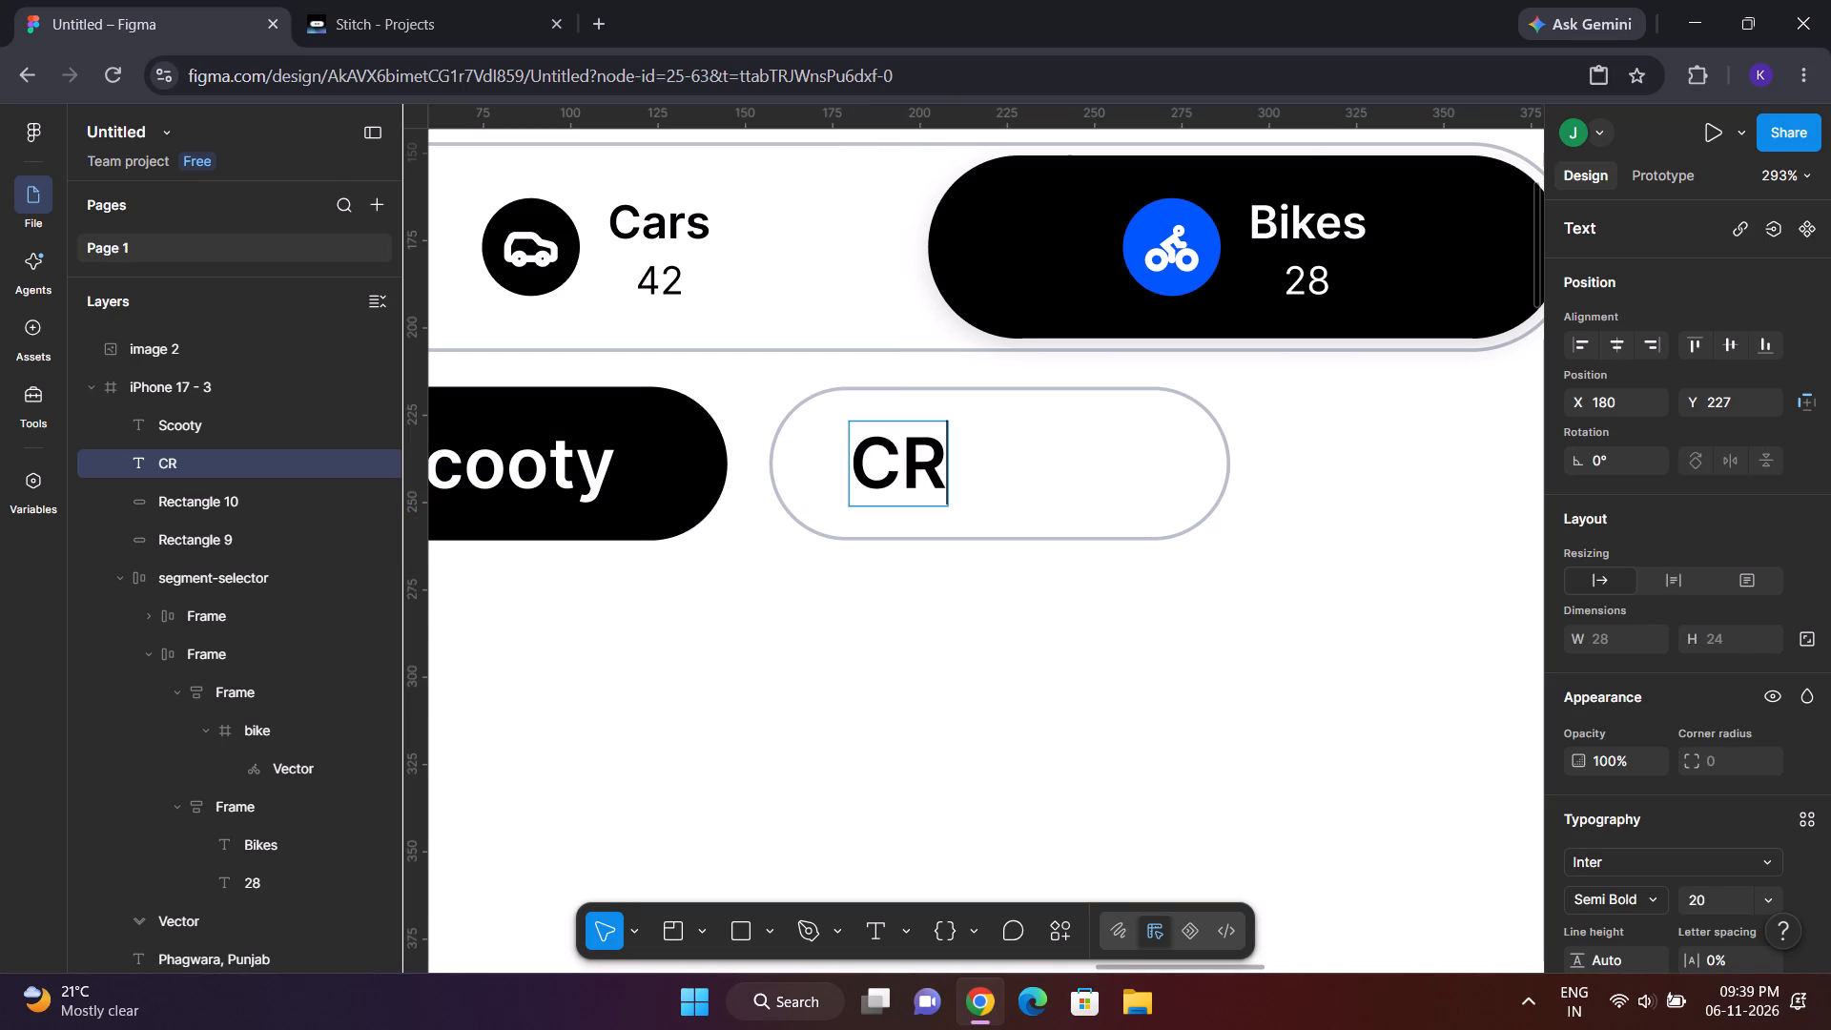
pyautogui.press('=')
pyautogui.press('BackSpace')
pyautogui.press('BackSpace')
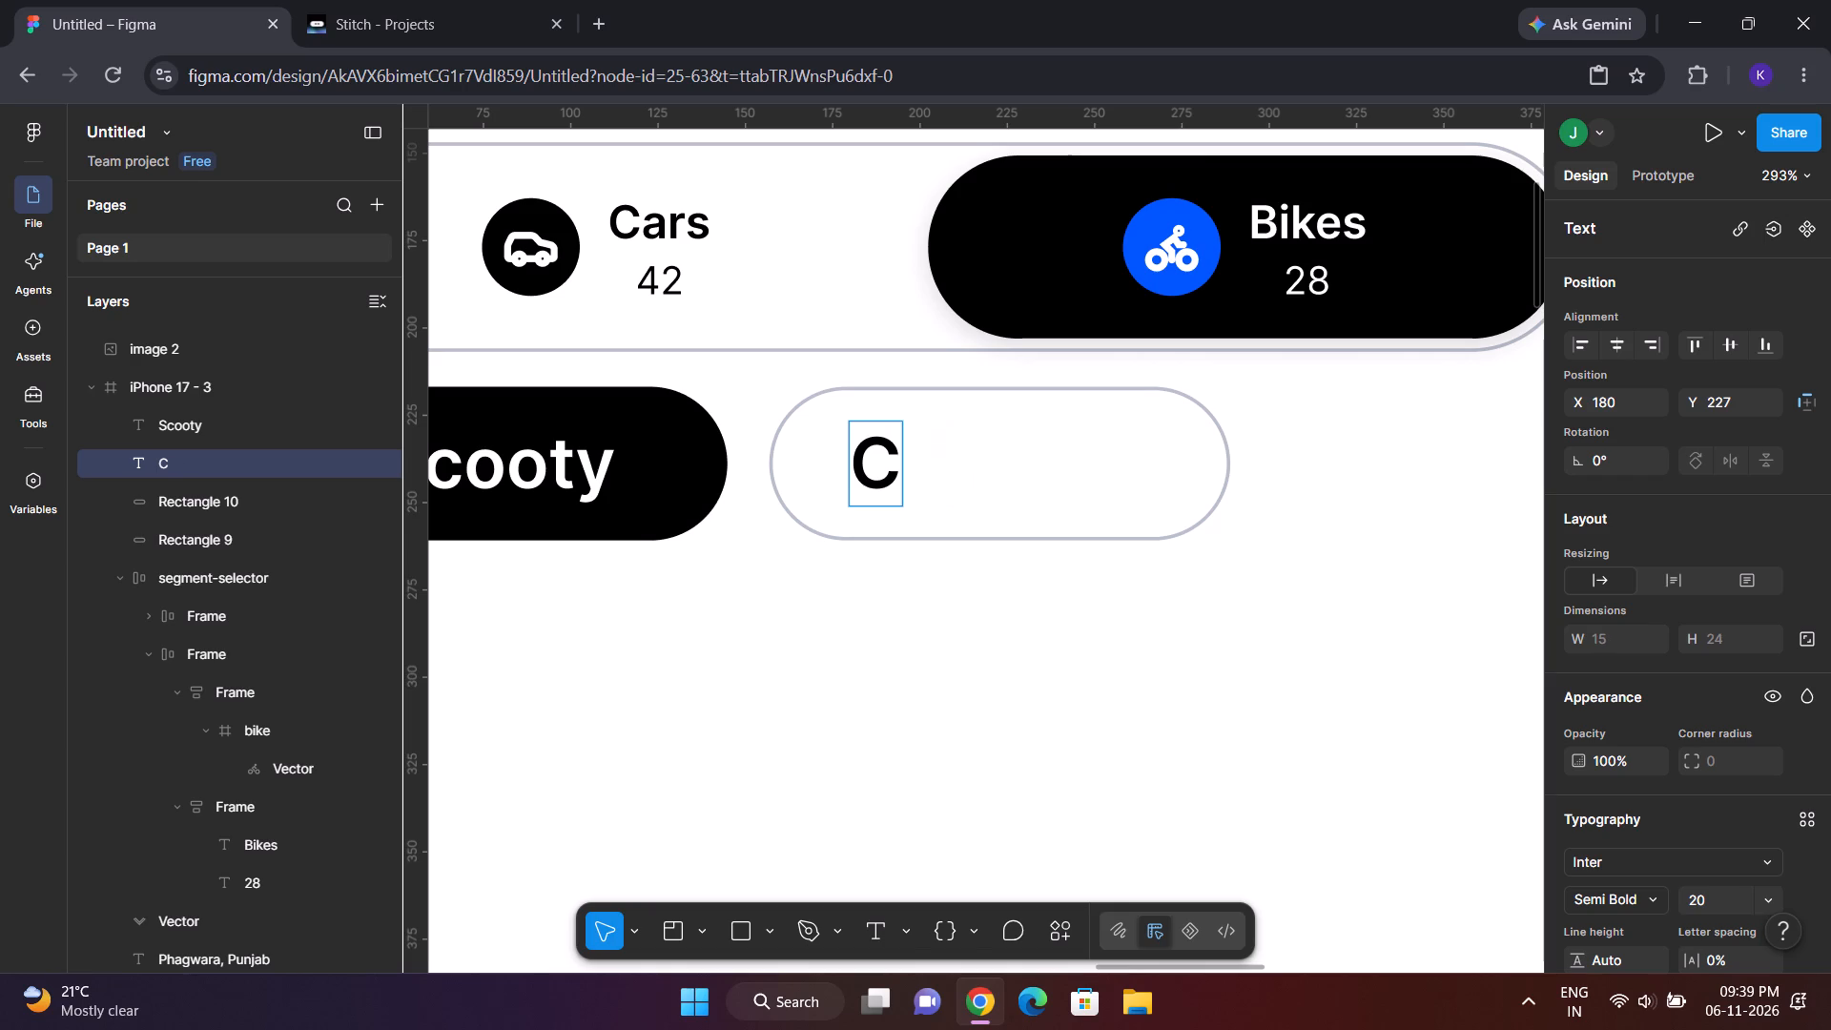
pyautogui.write('ruiser')
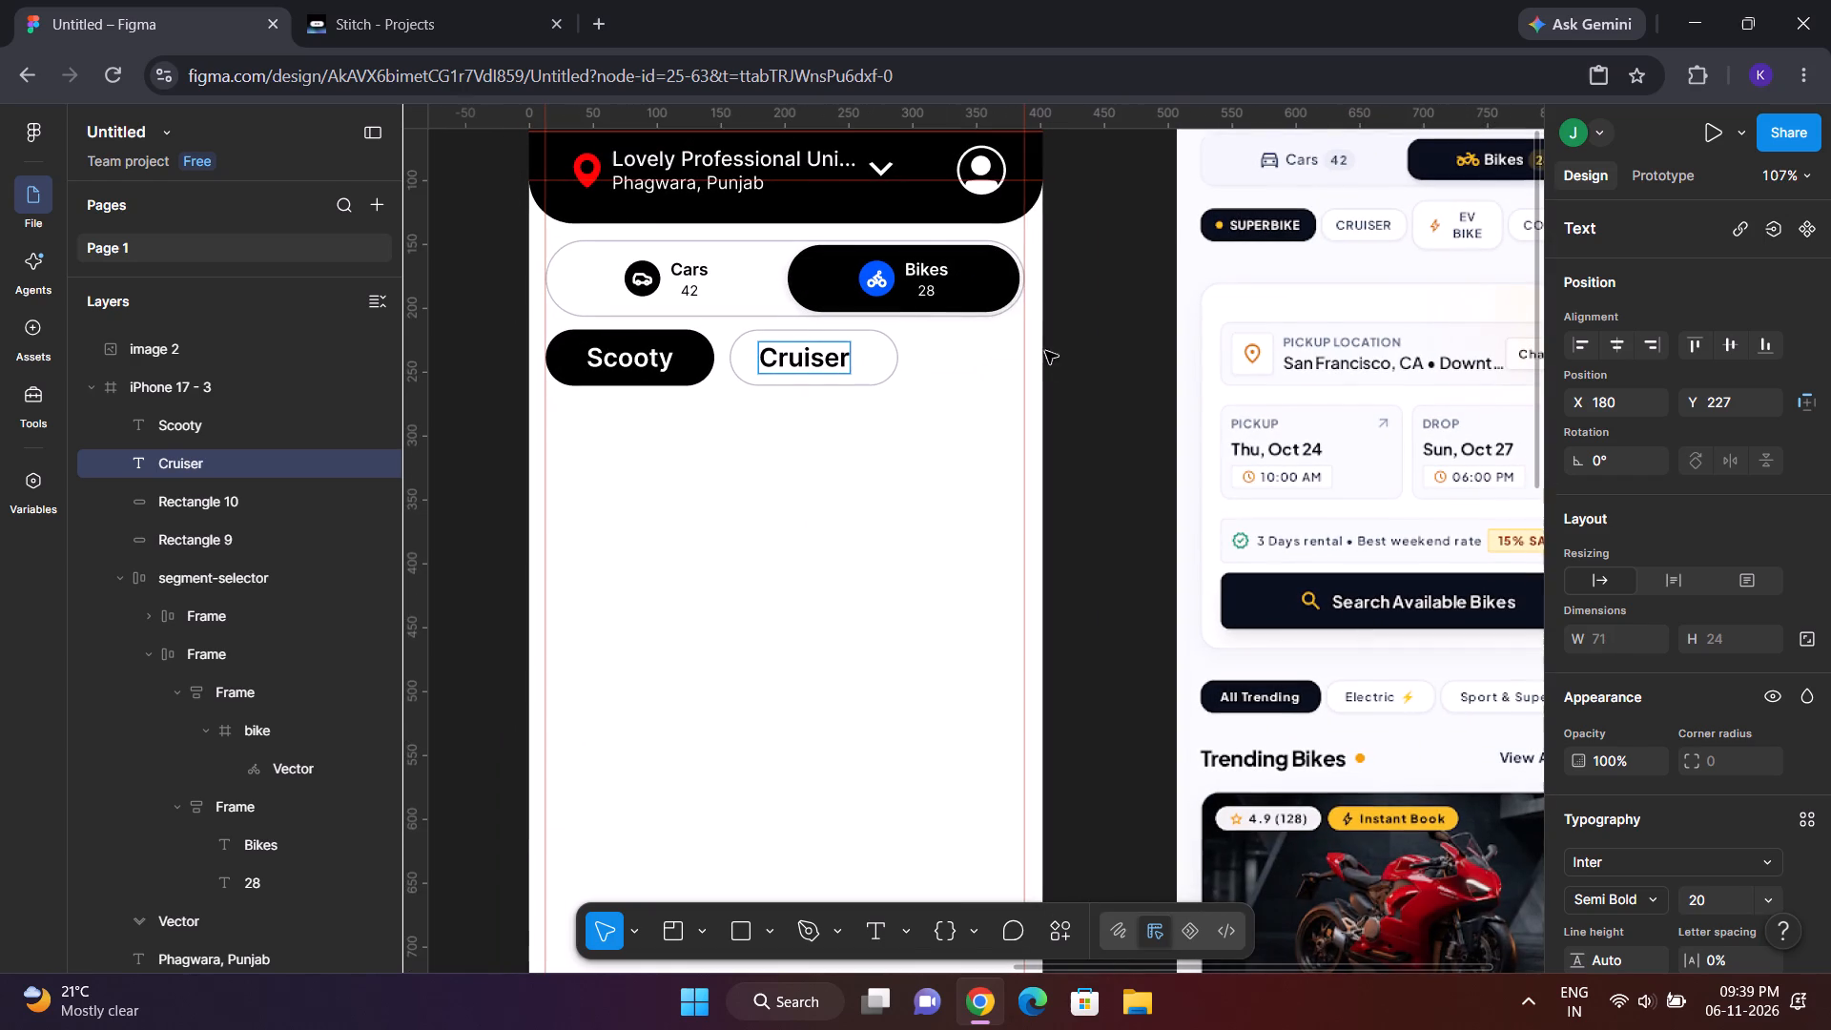
pyautogui.click(1096, 398)
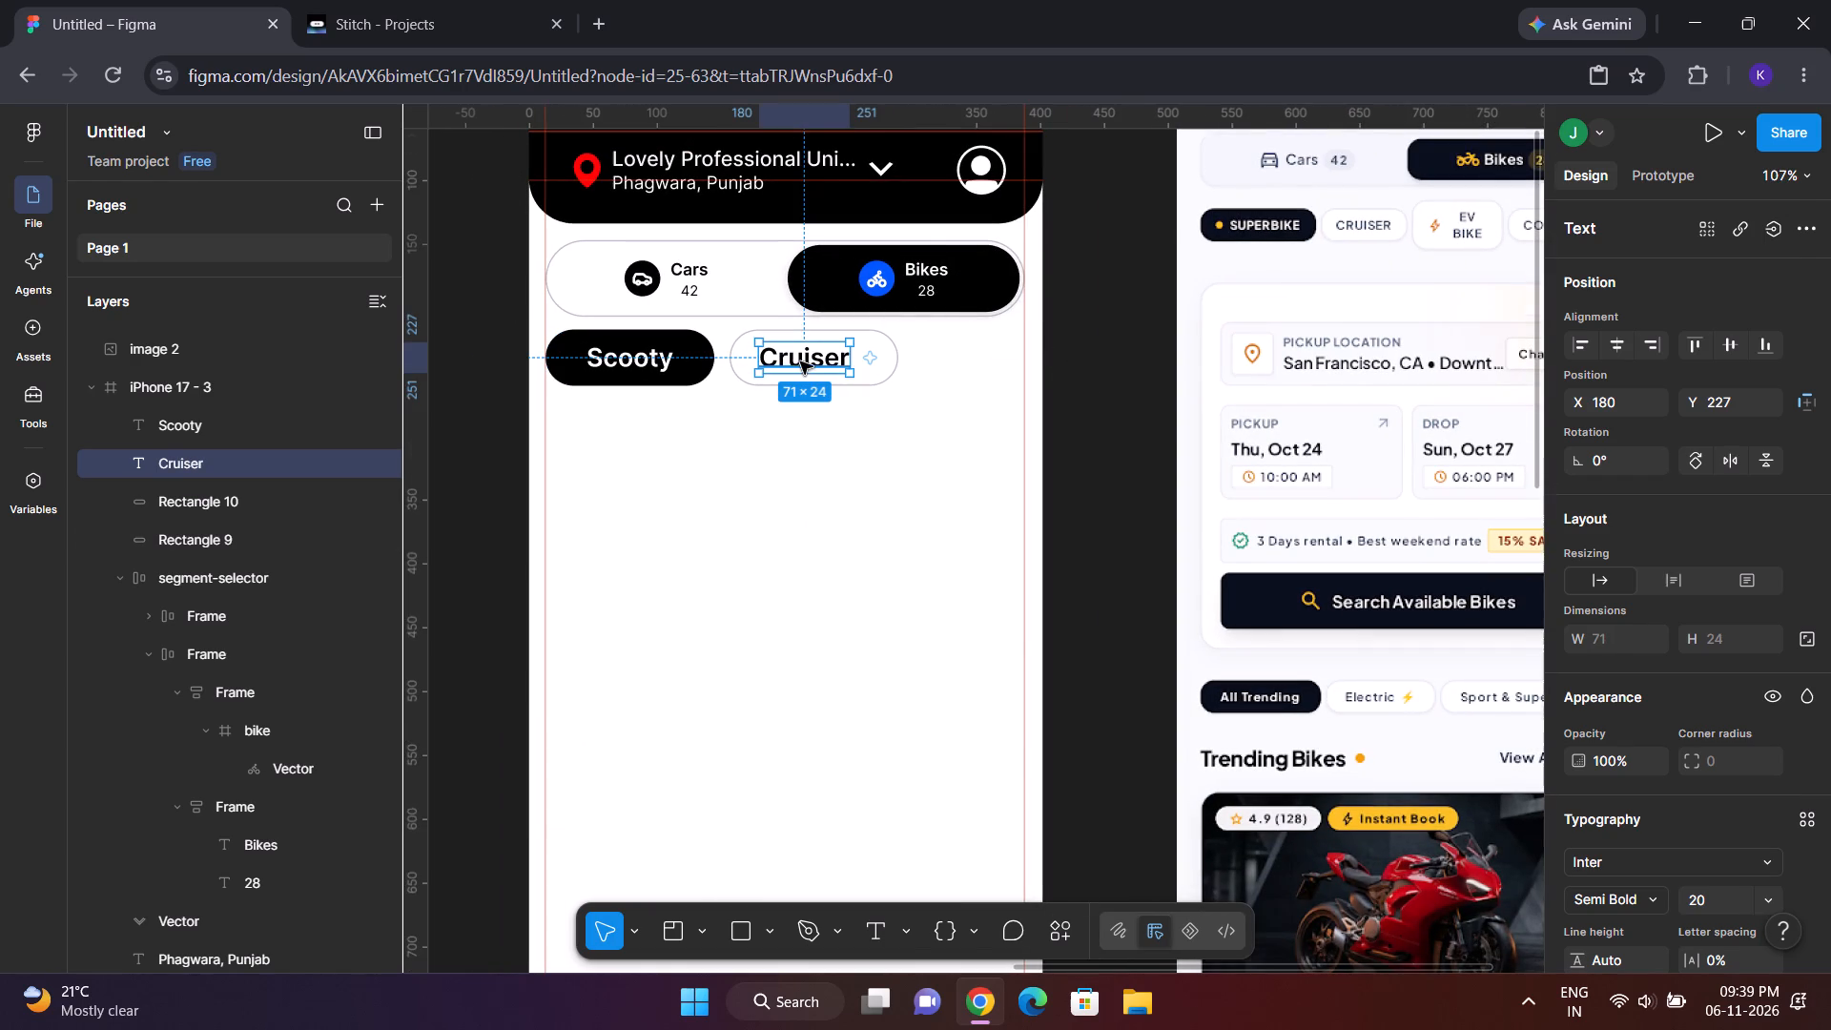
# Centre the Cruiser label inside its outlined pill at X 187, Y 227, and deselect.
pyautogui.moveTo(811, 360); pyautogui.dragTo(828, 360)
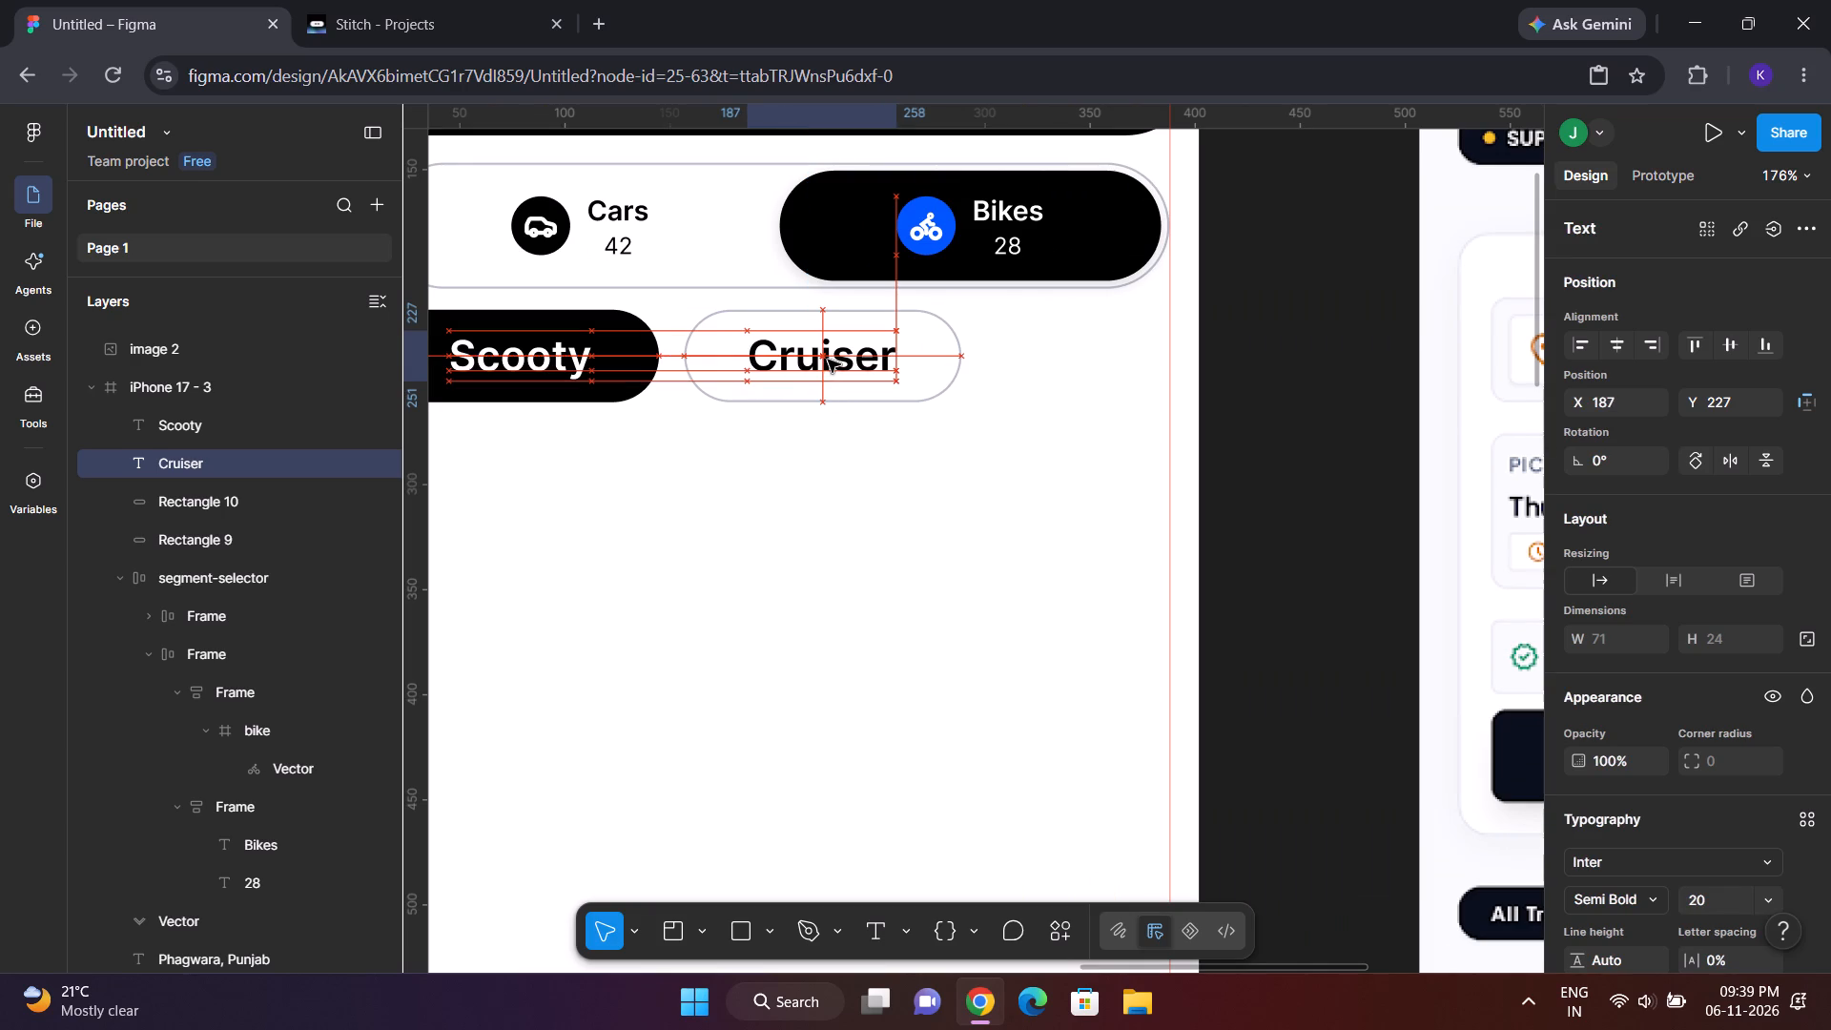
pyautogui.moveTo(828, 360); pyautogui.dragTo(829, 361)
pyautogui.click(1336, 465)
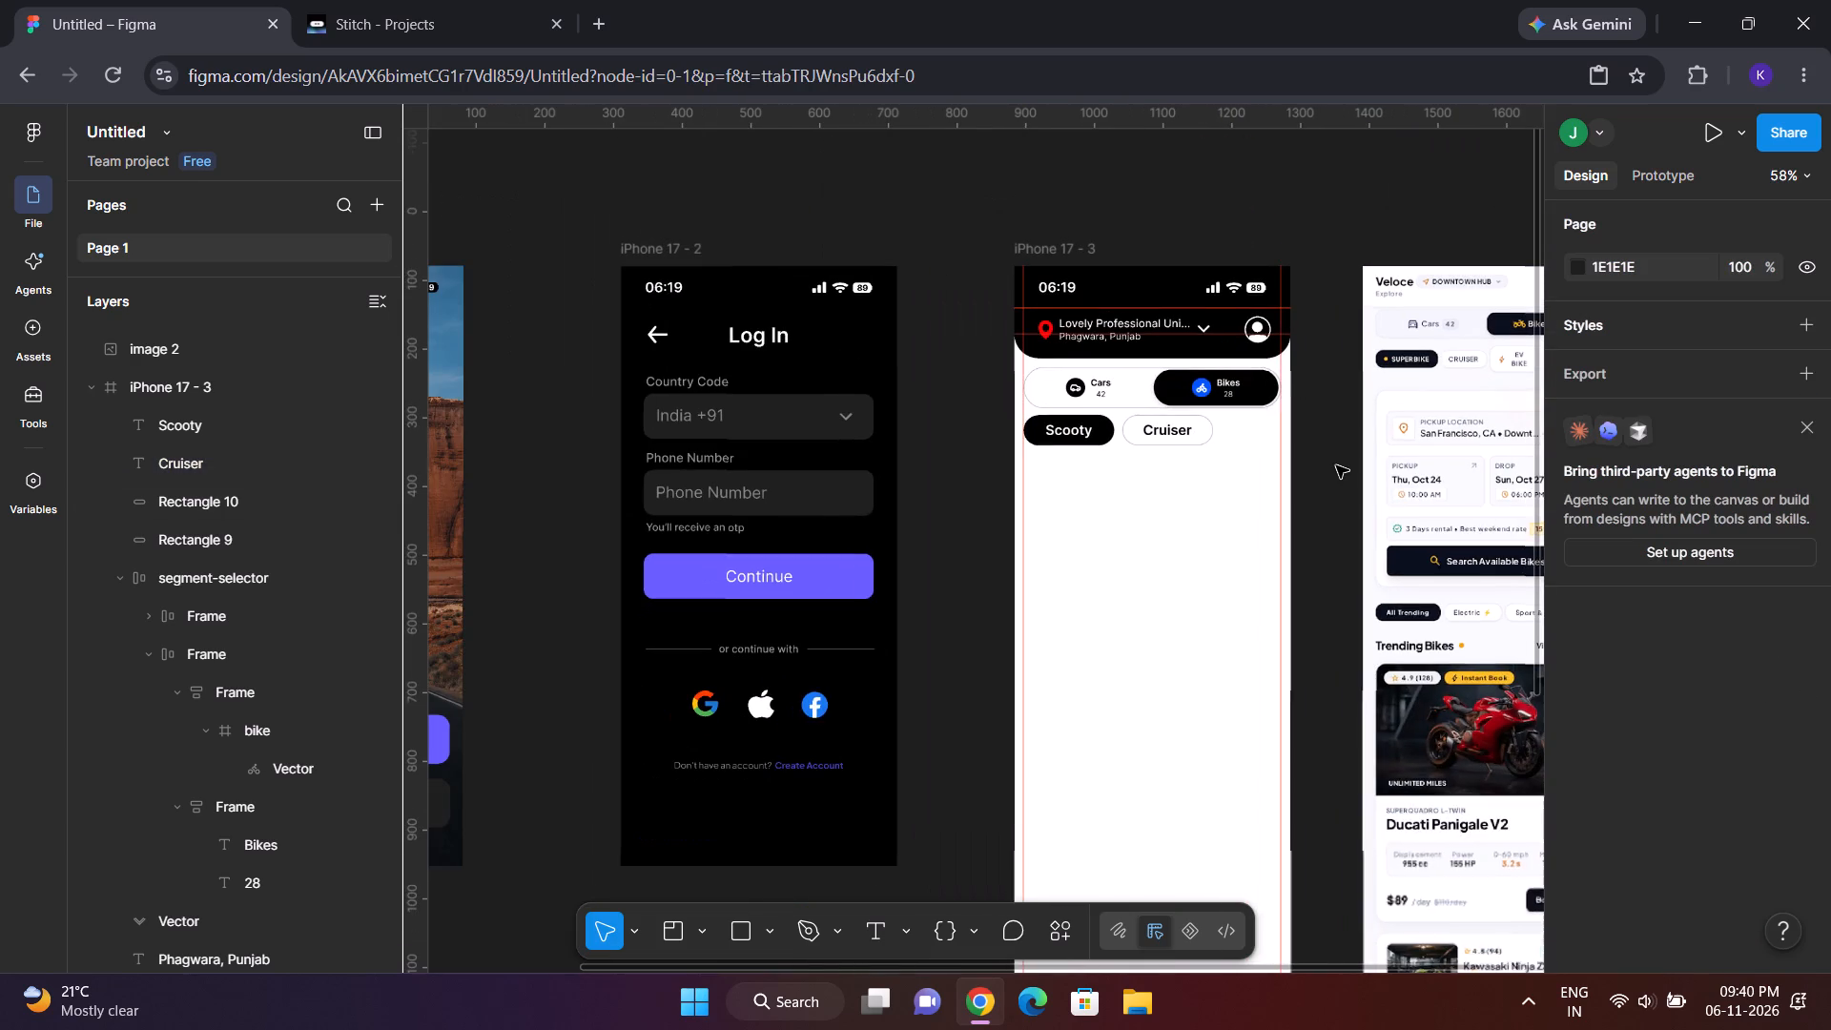
# Narrow the outlined pill behind the Cruiser label to 99 wide, keeping its 44 height, and shift it to X 158.
pyautogui.hscroll(-3, 1210, 500)
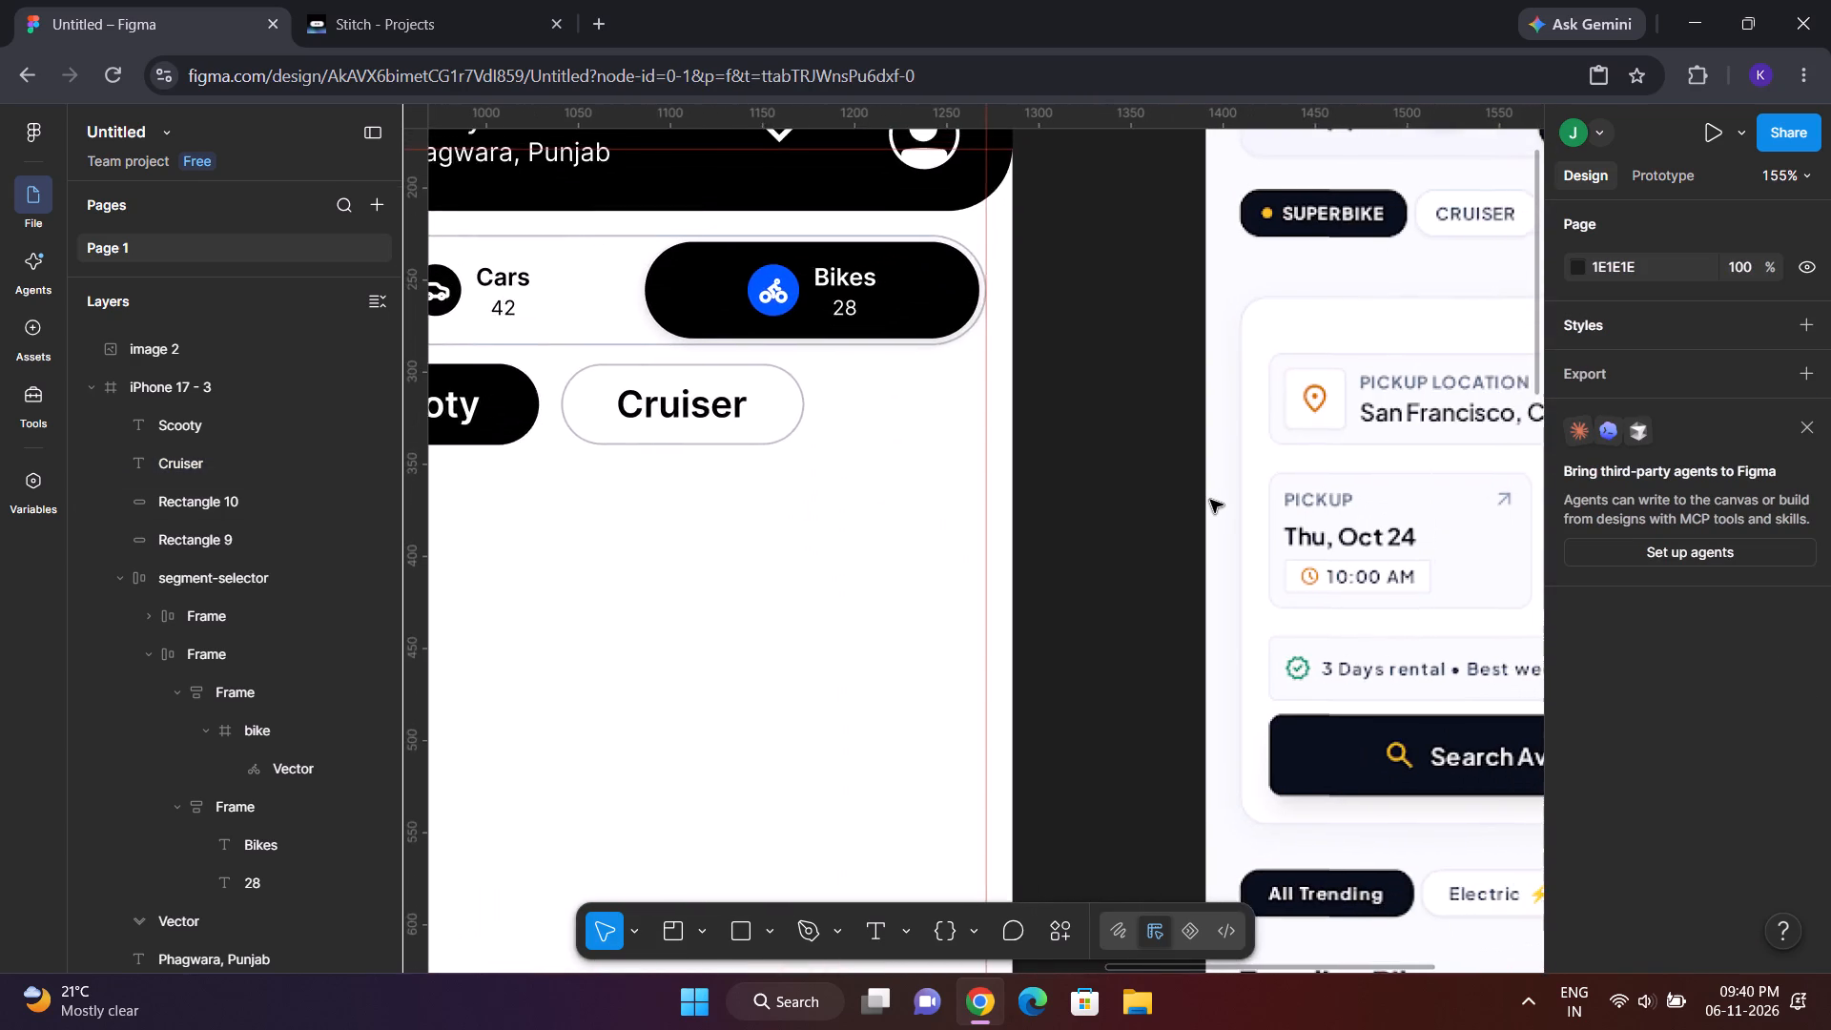
pyautogui.scroll(-1, 1210, 500)
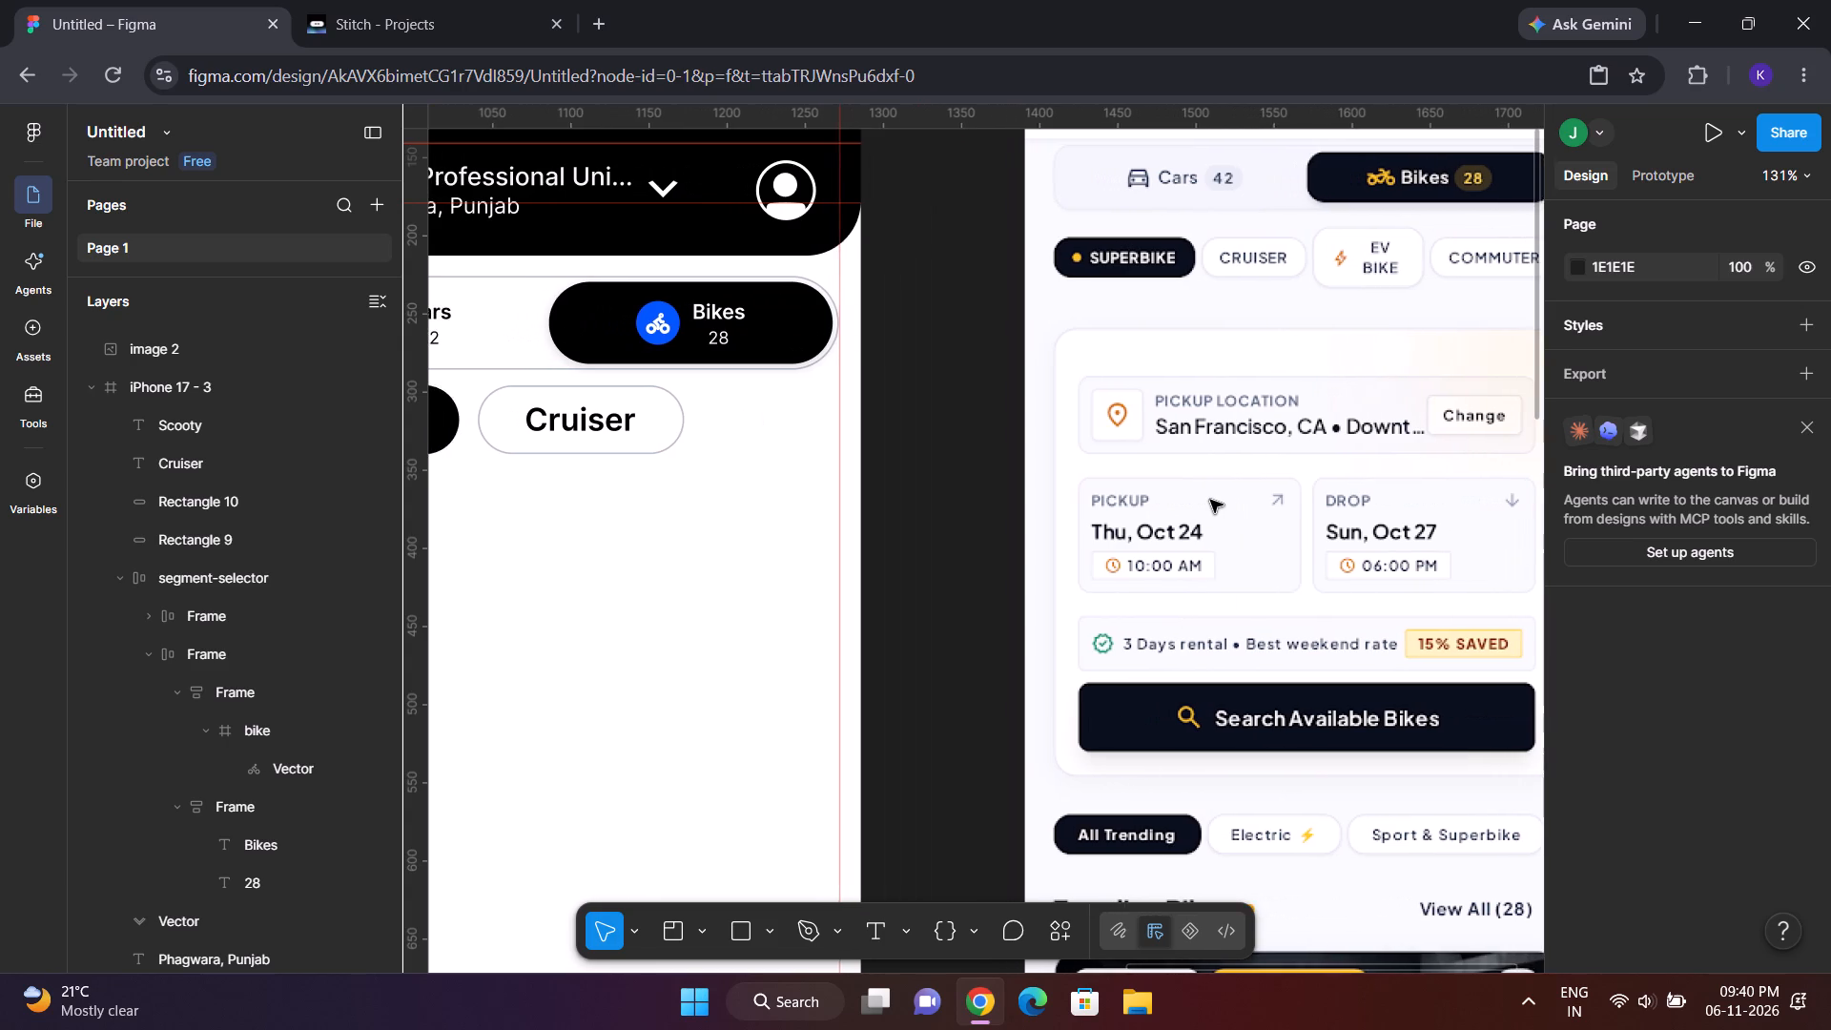
pyautogui.scroll(-1, 1210, 500)
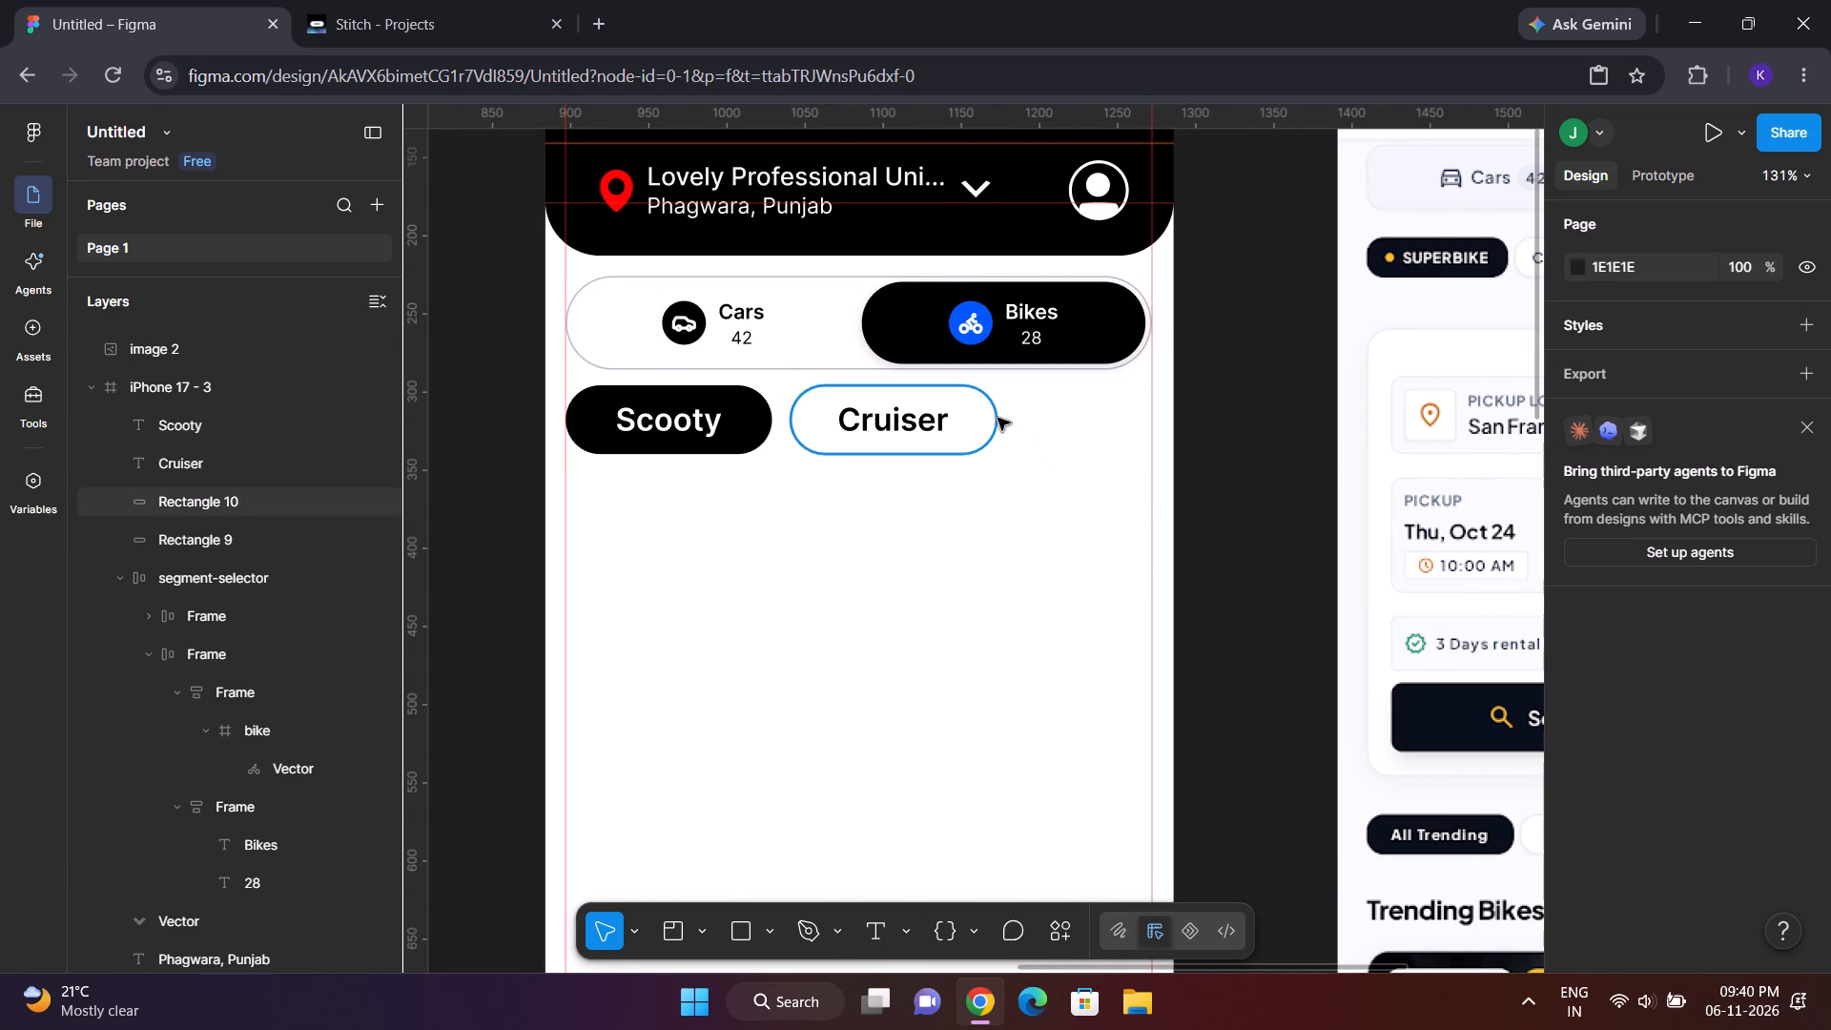
pyautogui.click(997, 418)
pyautogui.click(997, 418)
pyautogui.moveTo(997, 418); pyautogui.dragTo(963, 413)
pyautogui.click(1207, 864)
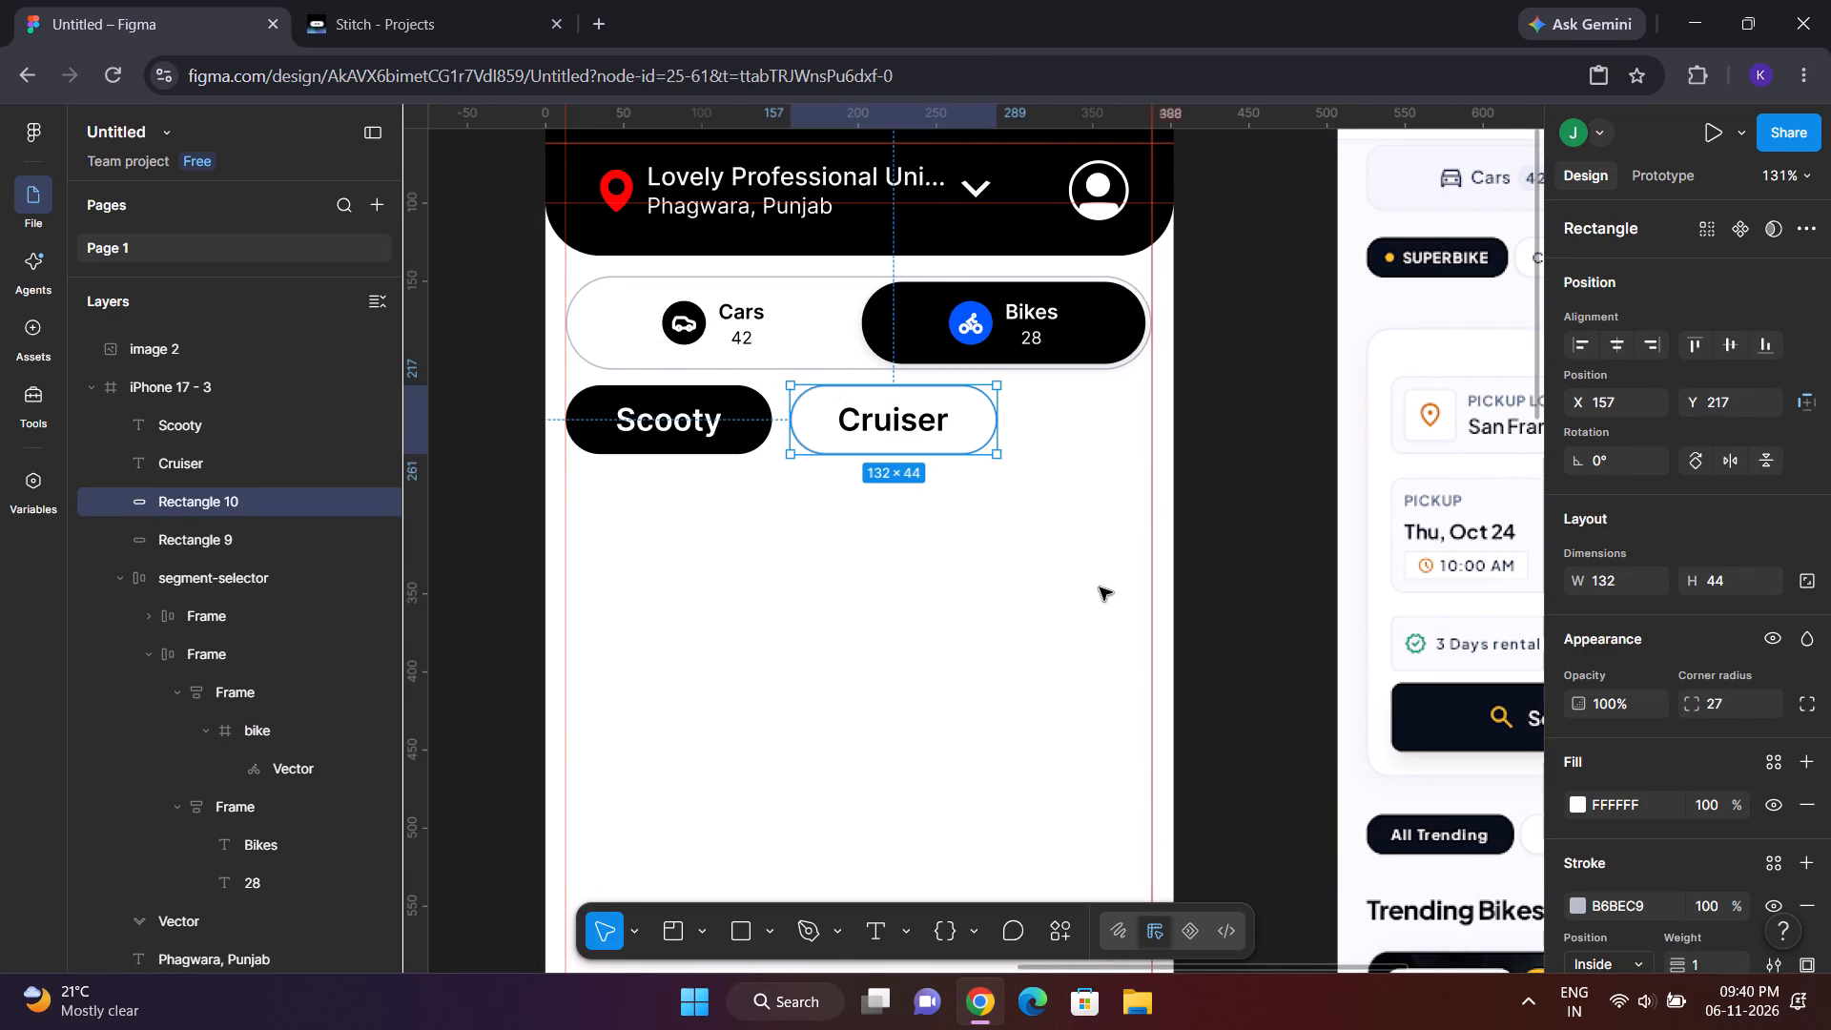
pyautogui.click(996, 413)
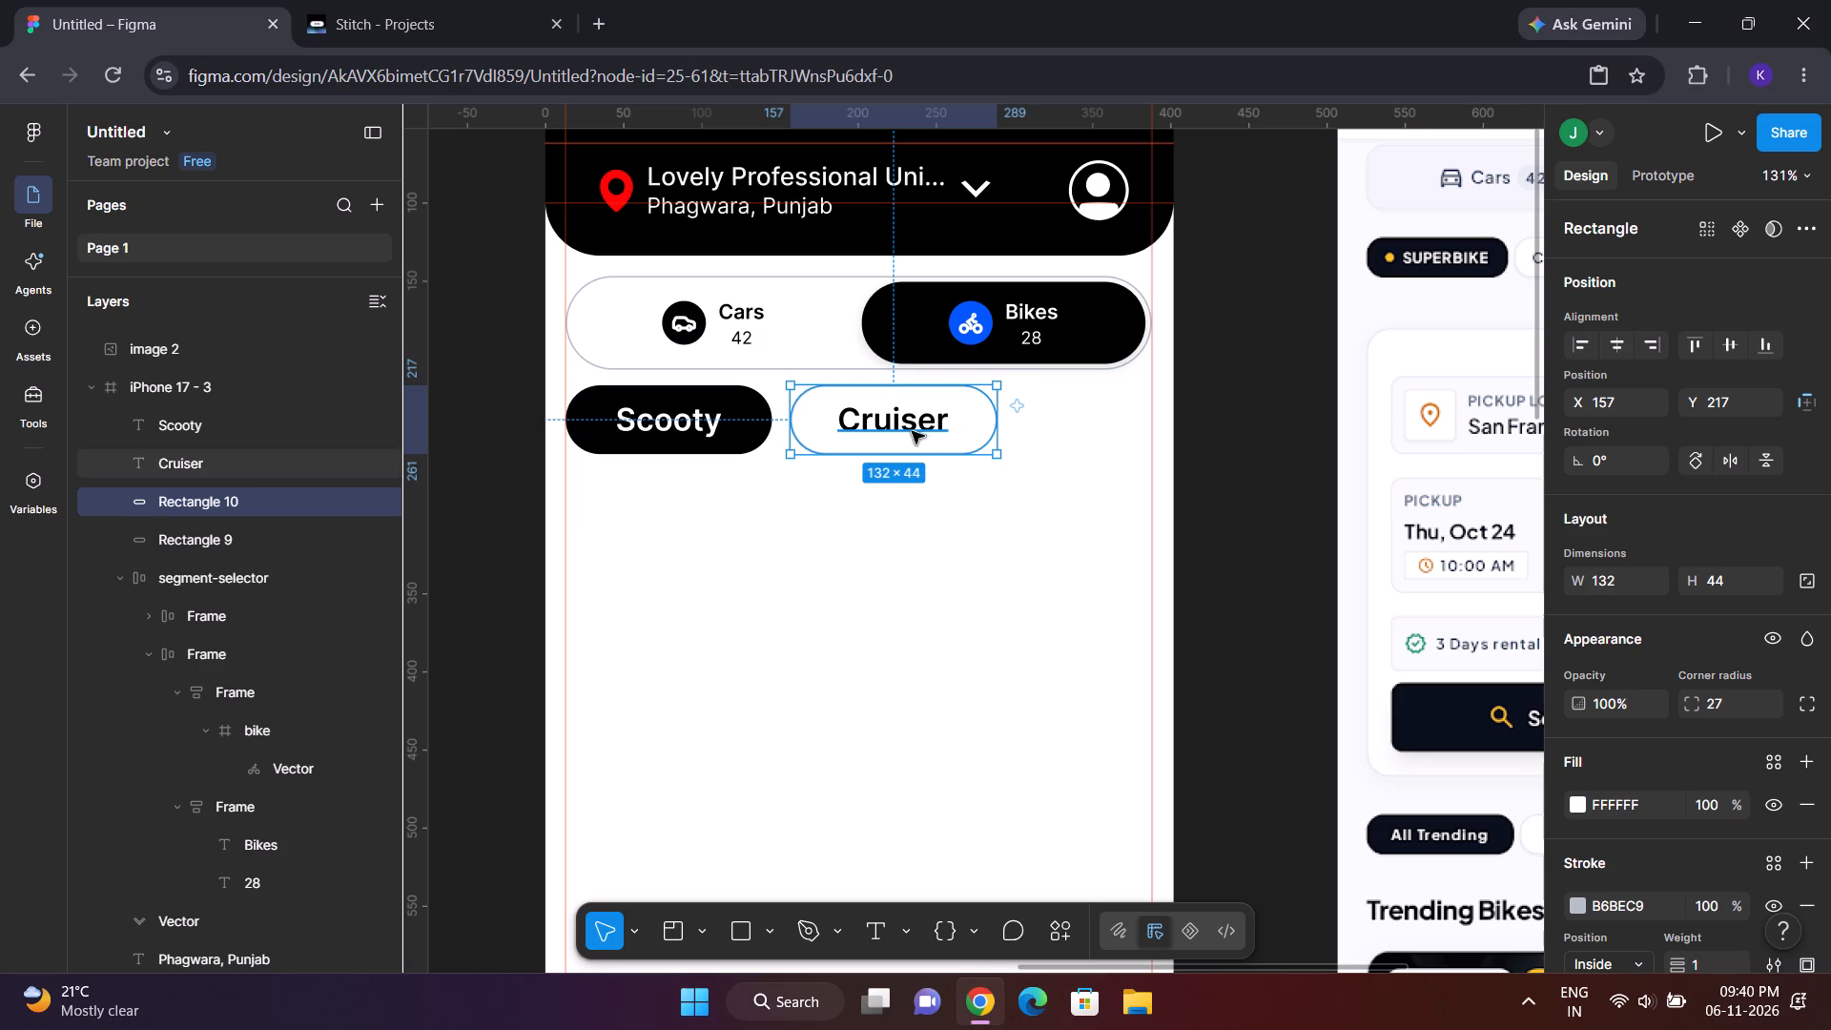
pyautogui.moveTo(1005, 423); pyautogui.dragTo(966, 426)
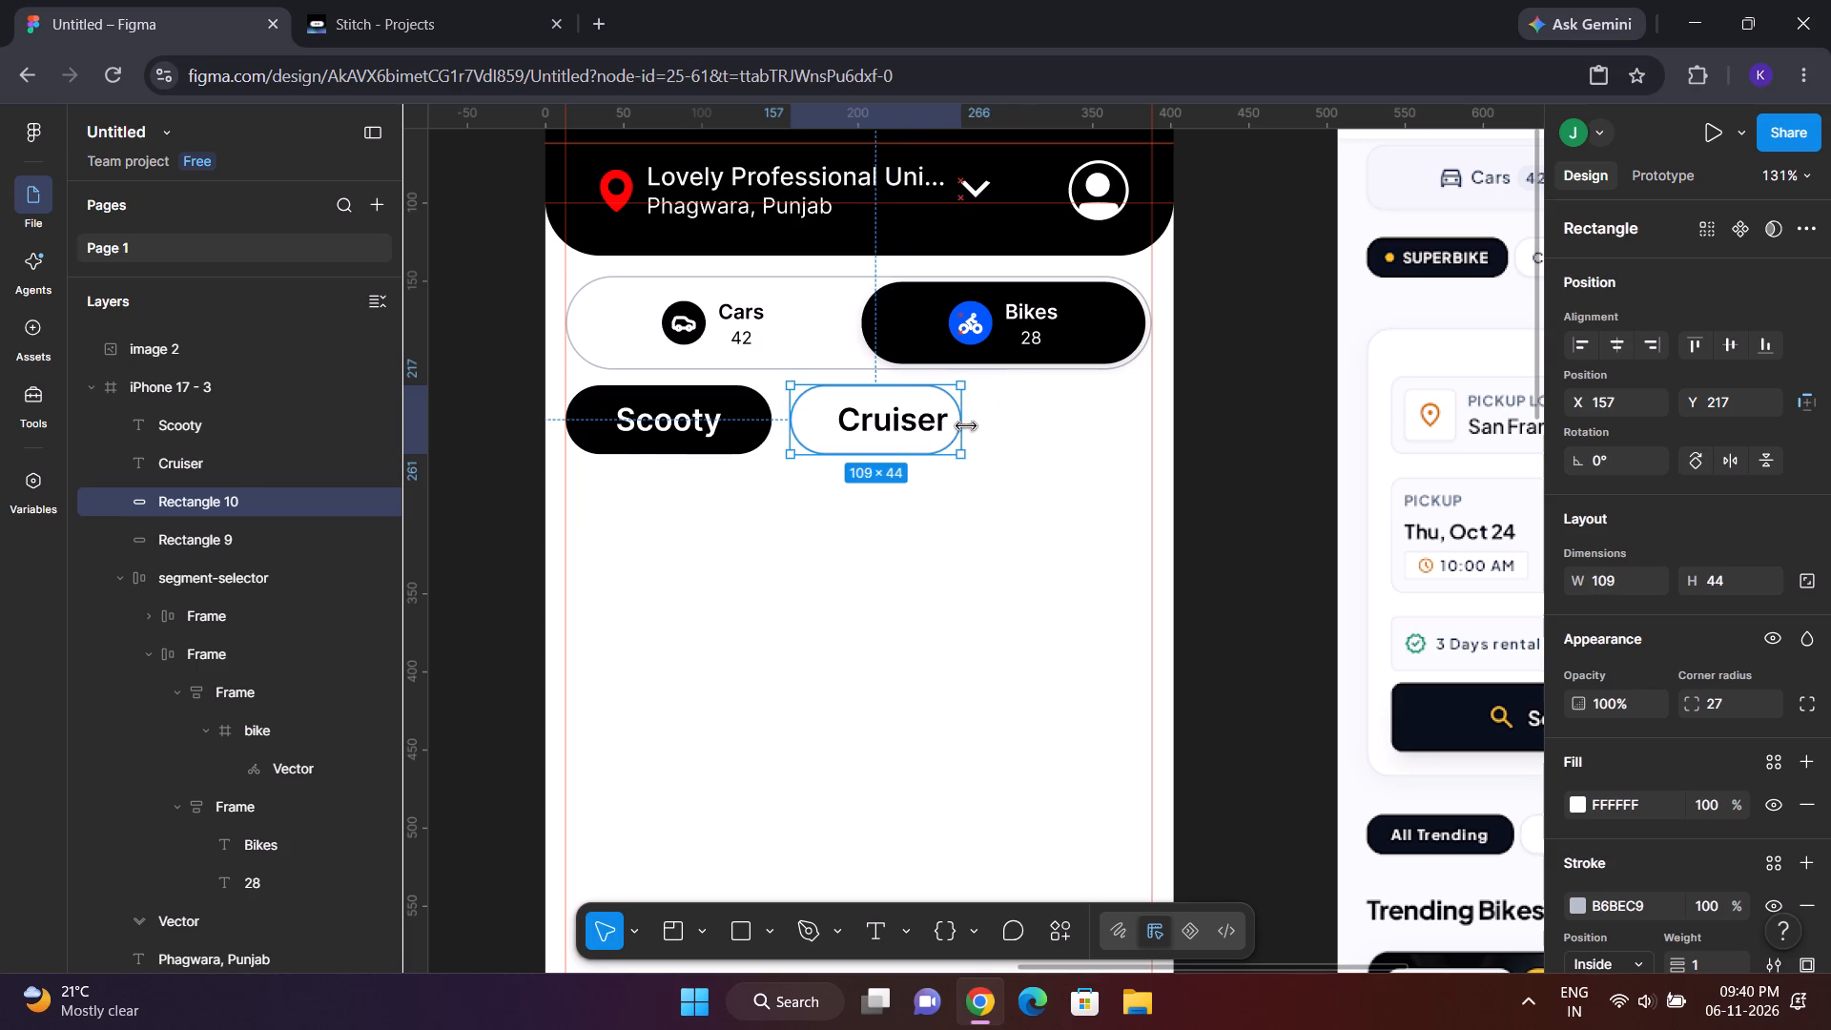
pyautogui.moveTo(966, 426); pyautogui.dragTo(940, 430)
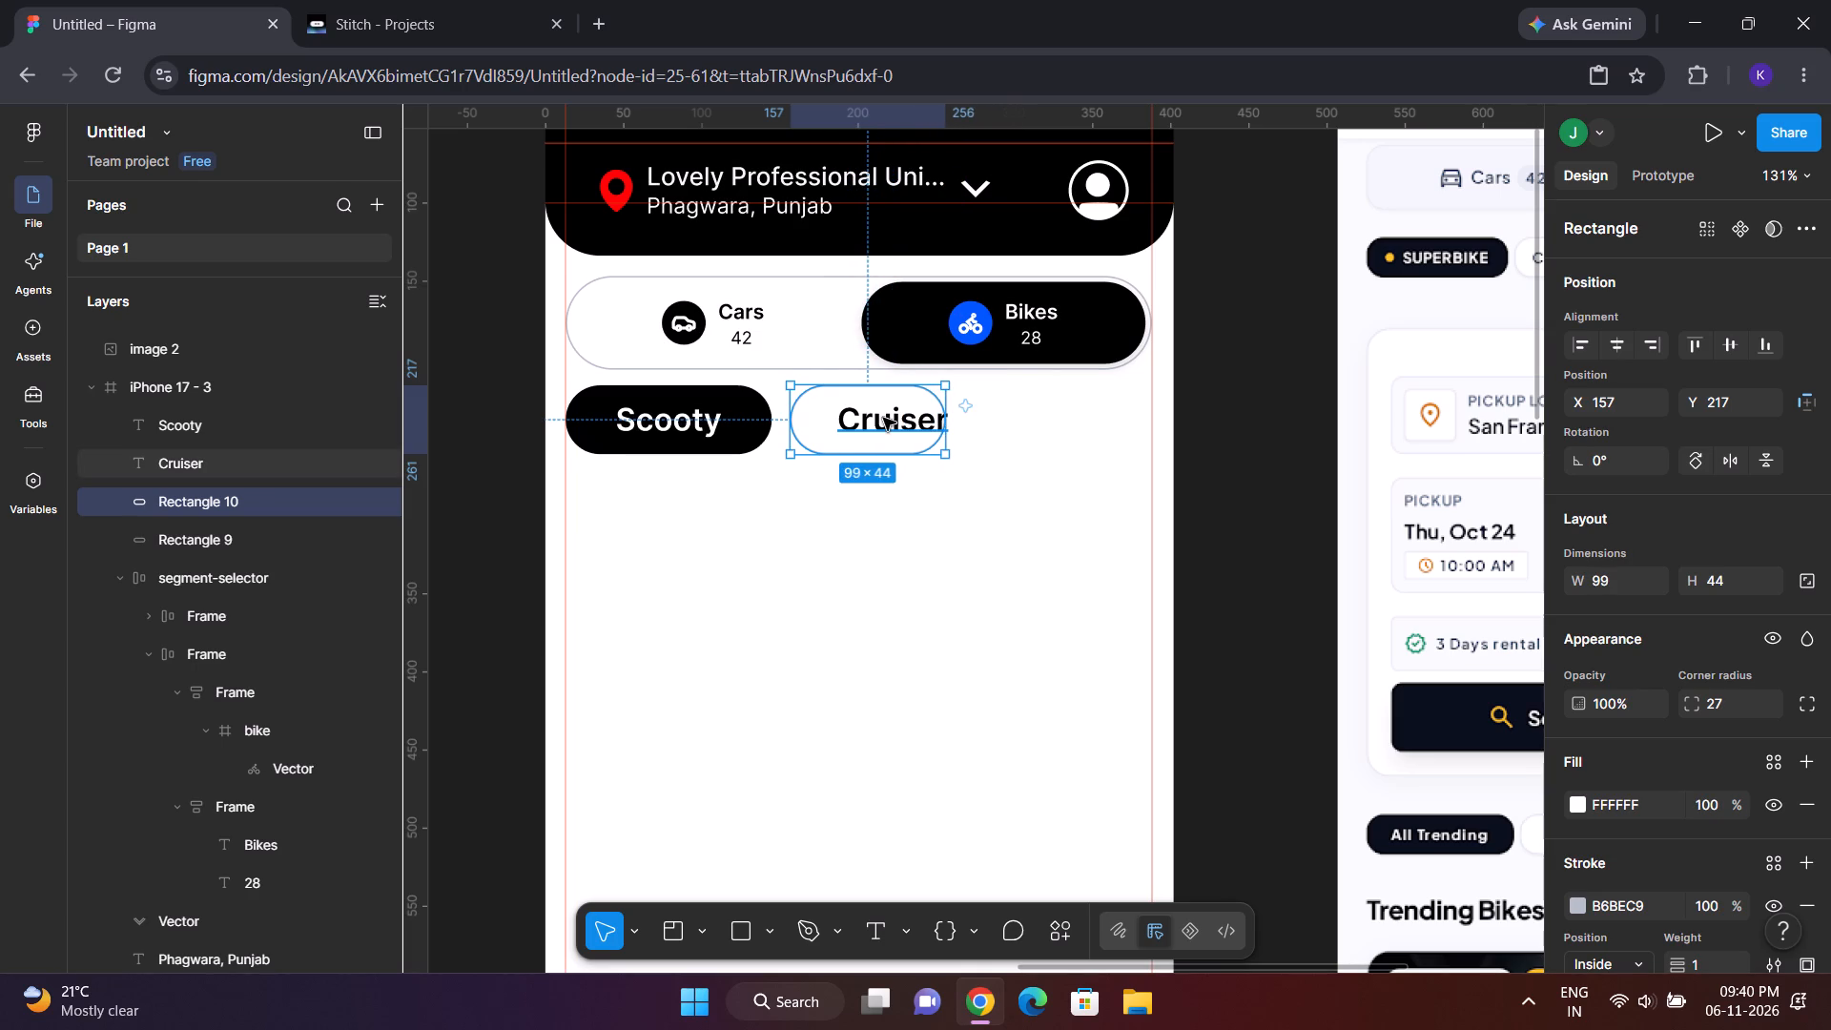
pyautogui.click(883, 417)
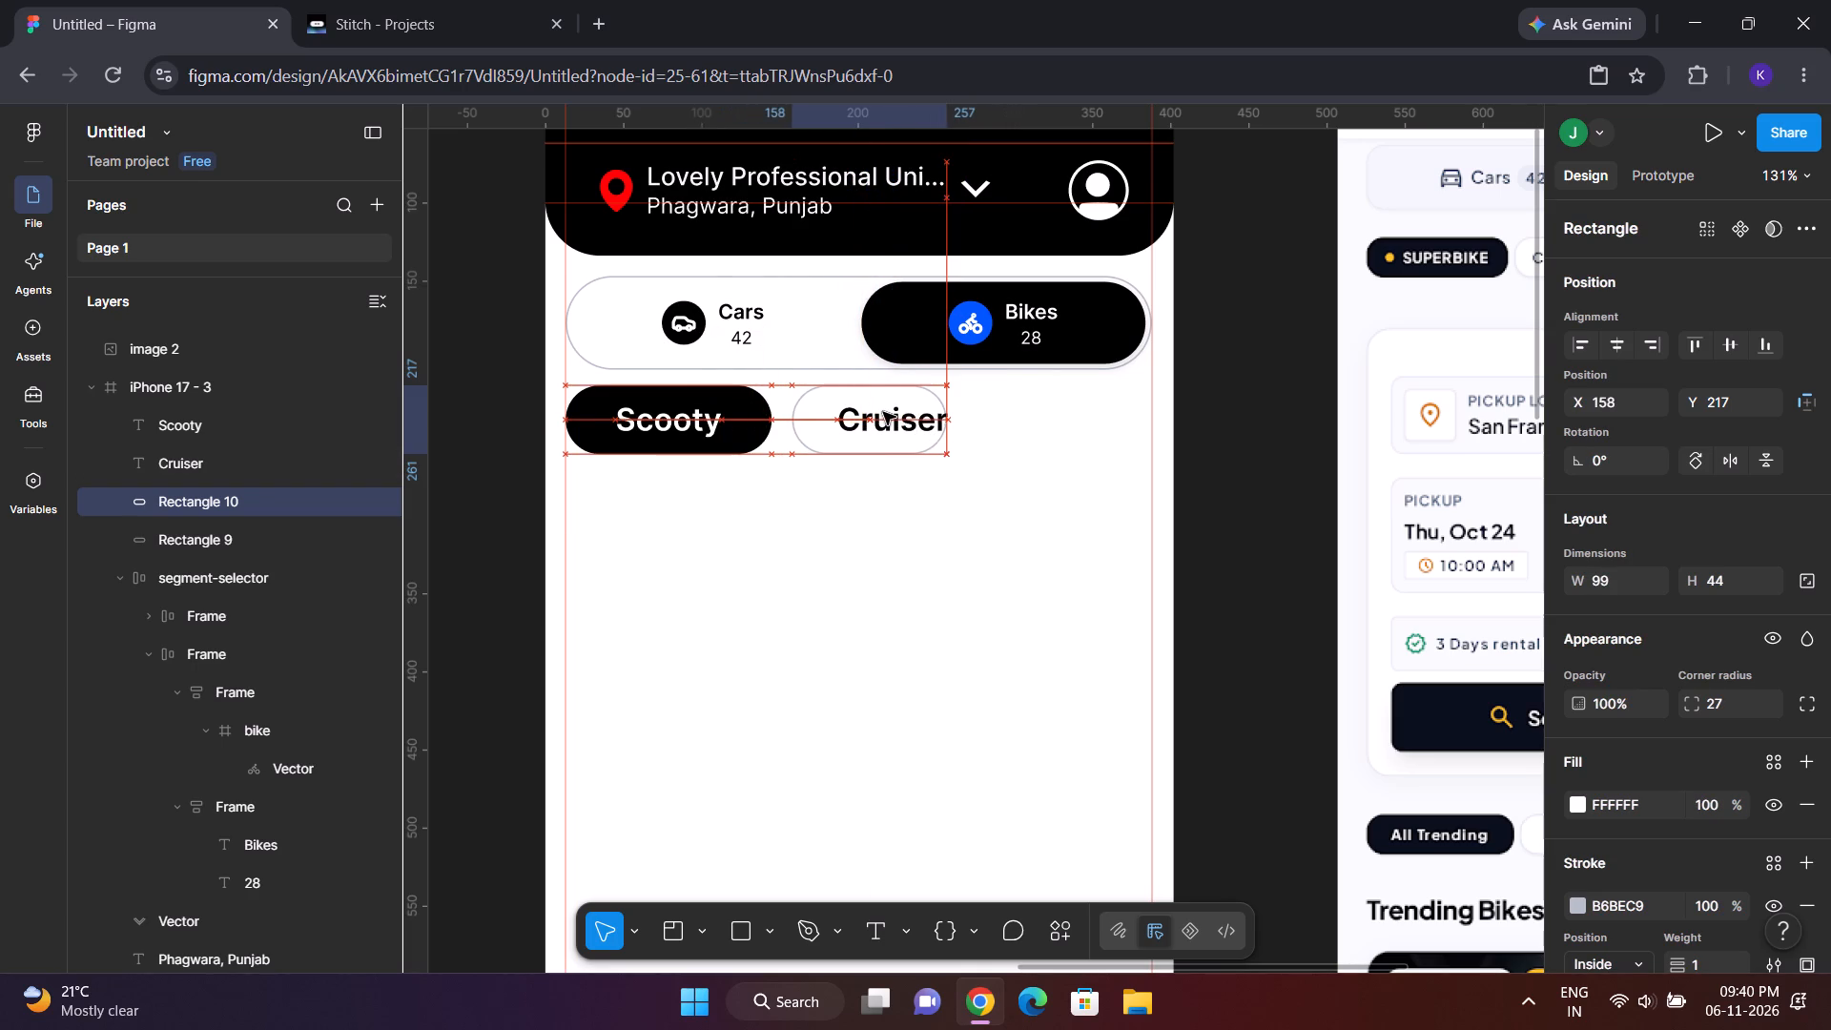
# Move the Cruiser label sideways so it is centred within the narrowed pill, and deselect.
pyautogui.click(885, 415)
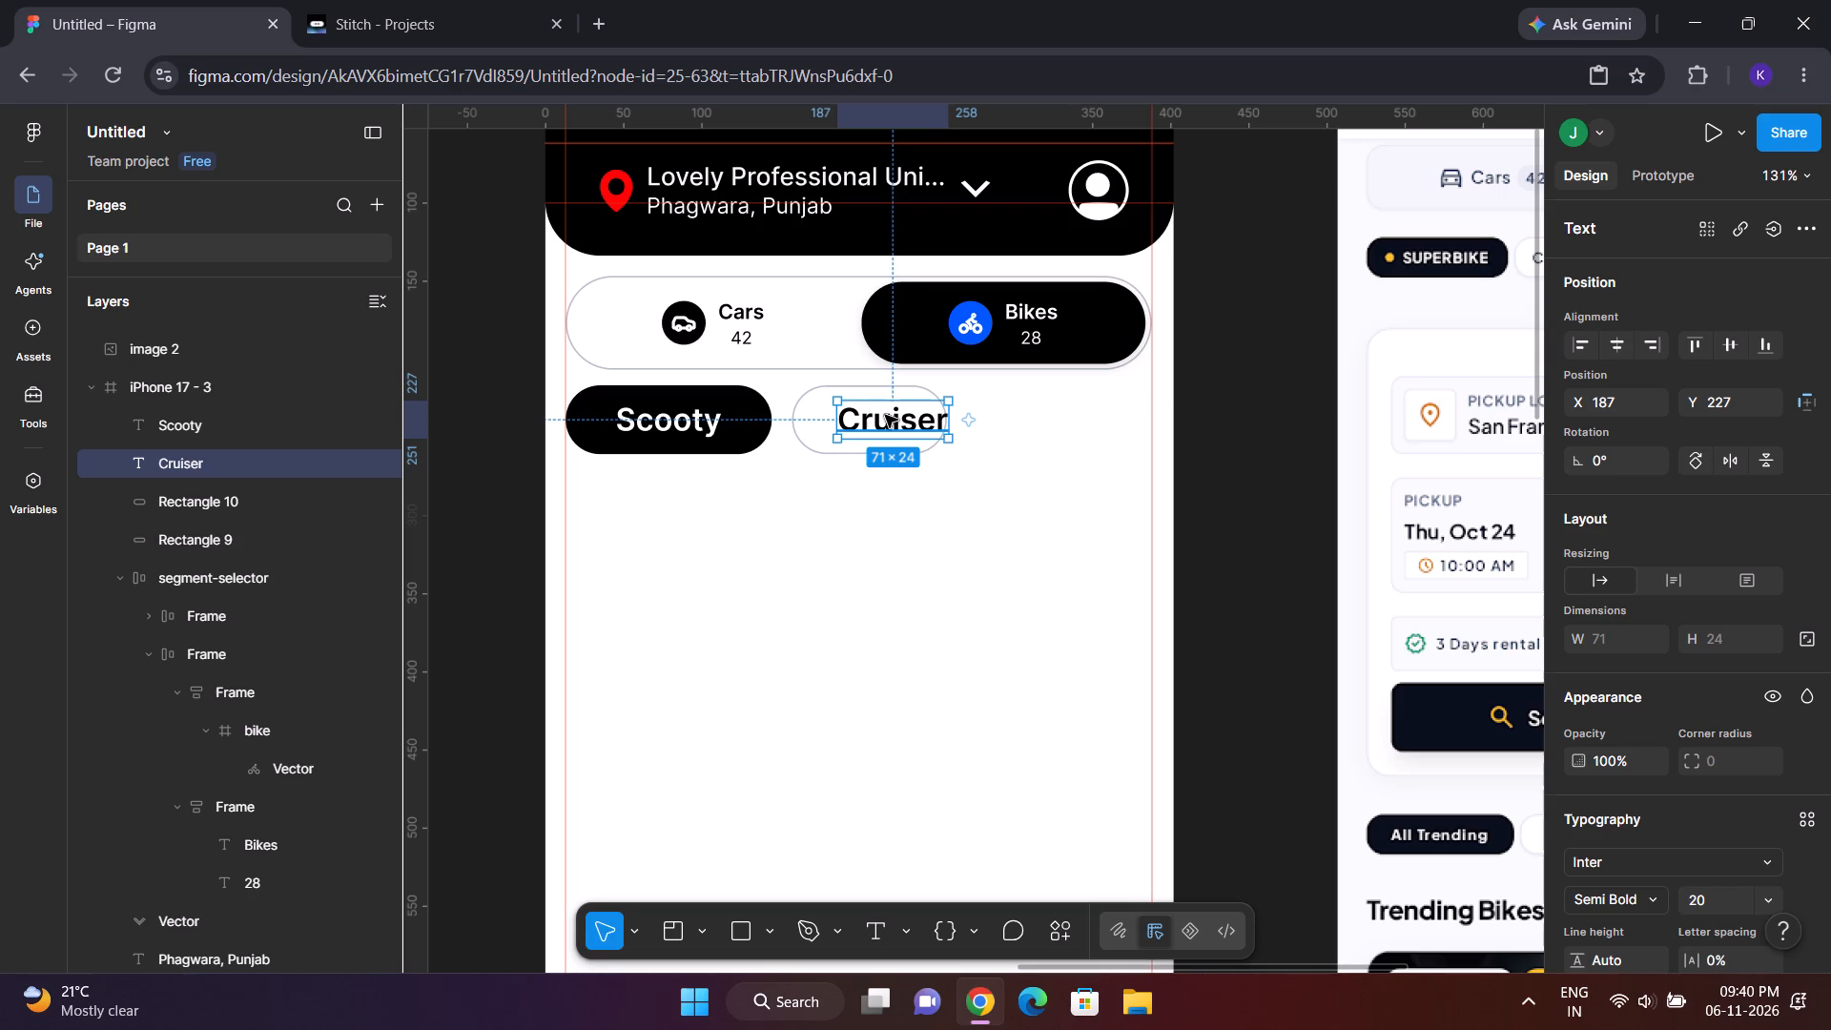
pyautogui.moveTo(885, 415); pyautogui.dragTo(860, 415)
pyautogui.click(1272, 505)
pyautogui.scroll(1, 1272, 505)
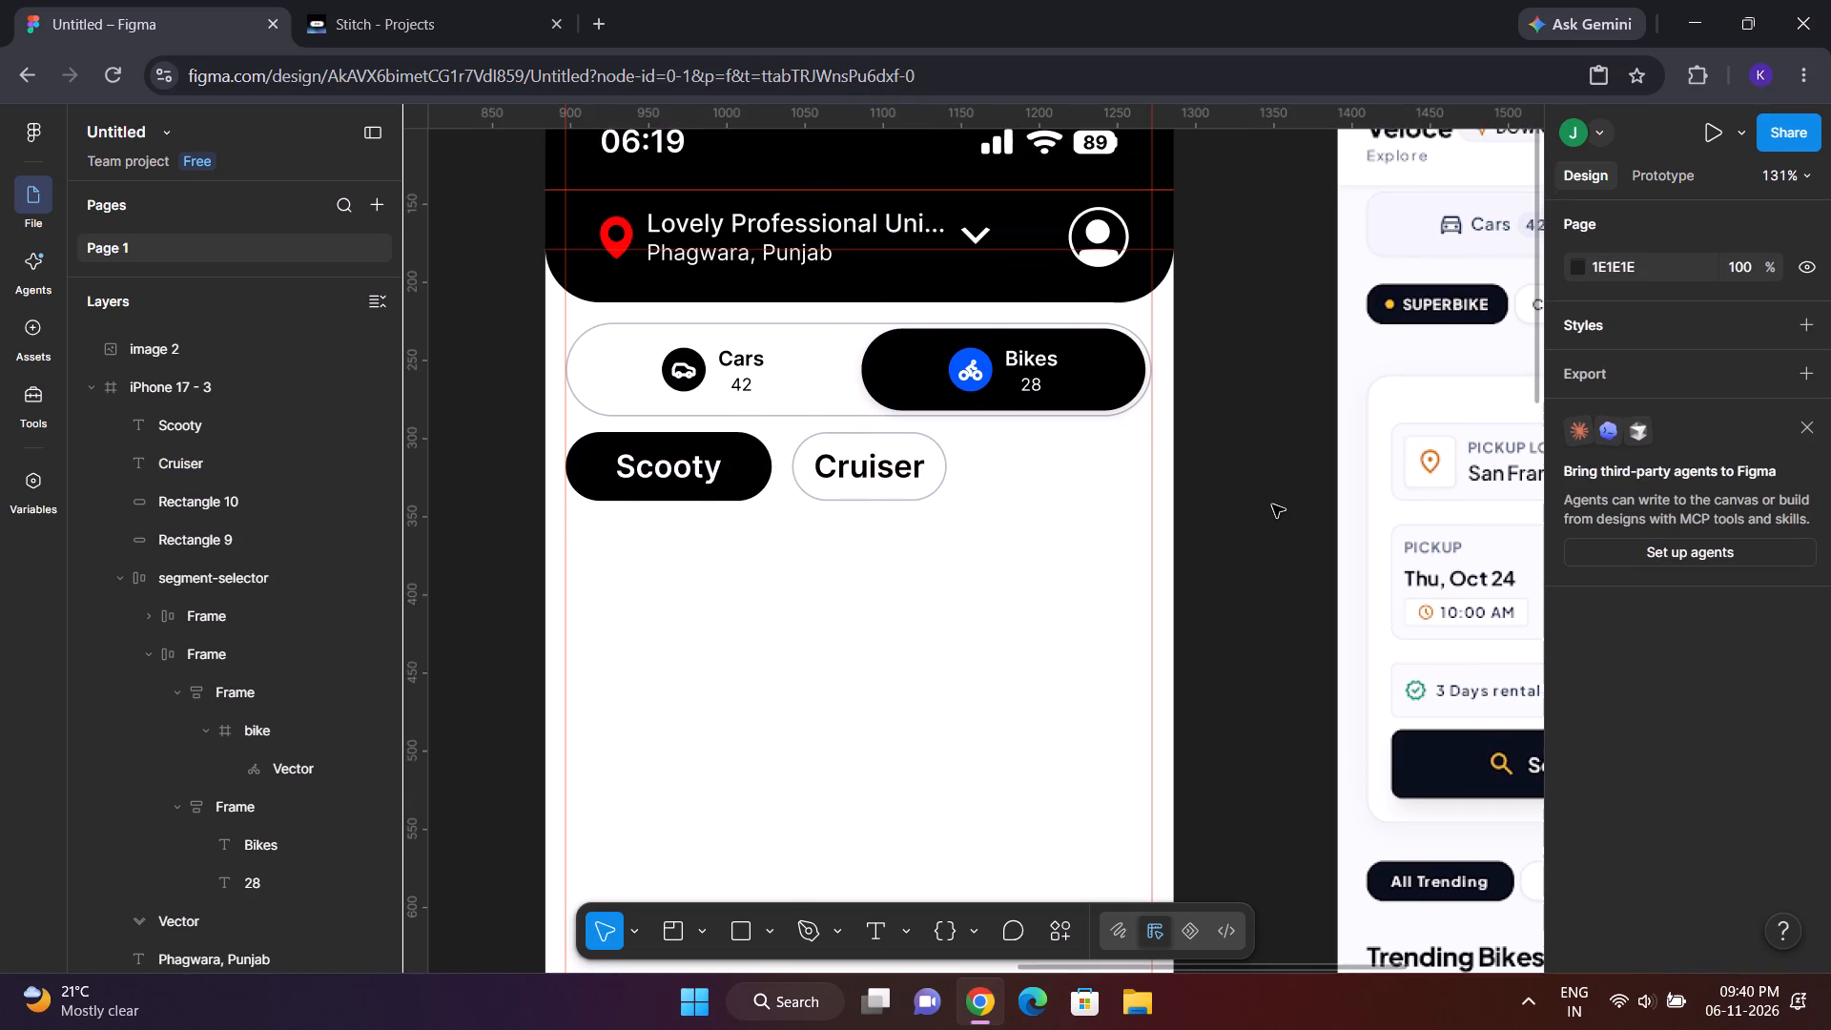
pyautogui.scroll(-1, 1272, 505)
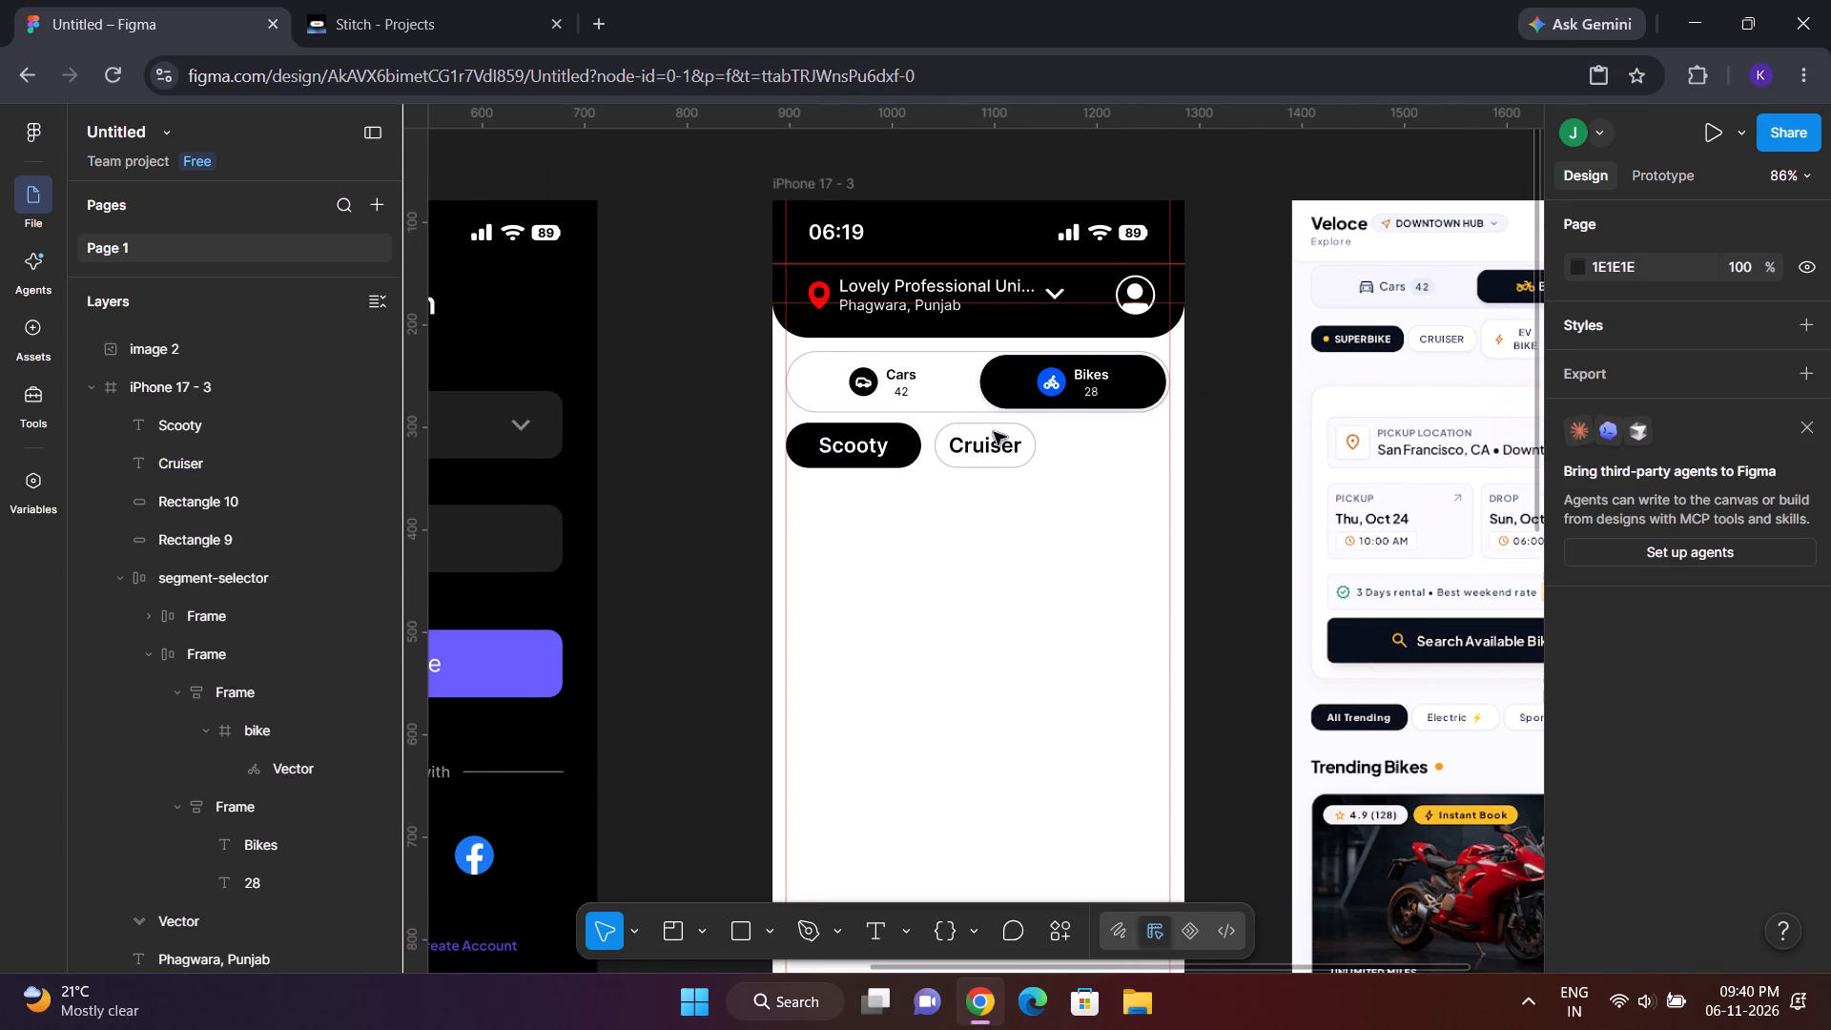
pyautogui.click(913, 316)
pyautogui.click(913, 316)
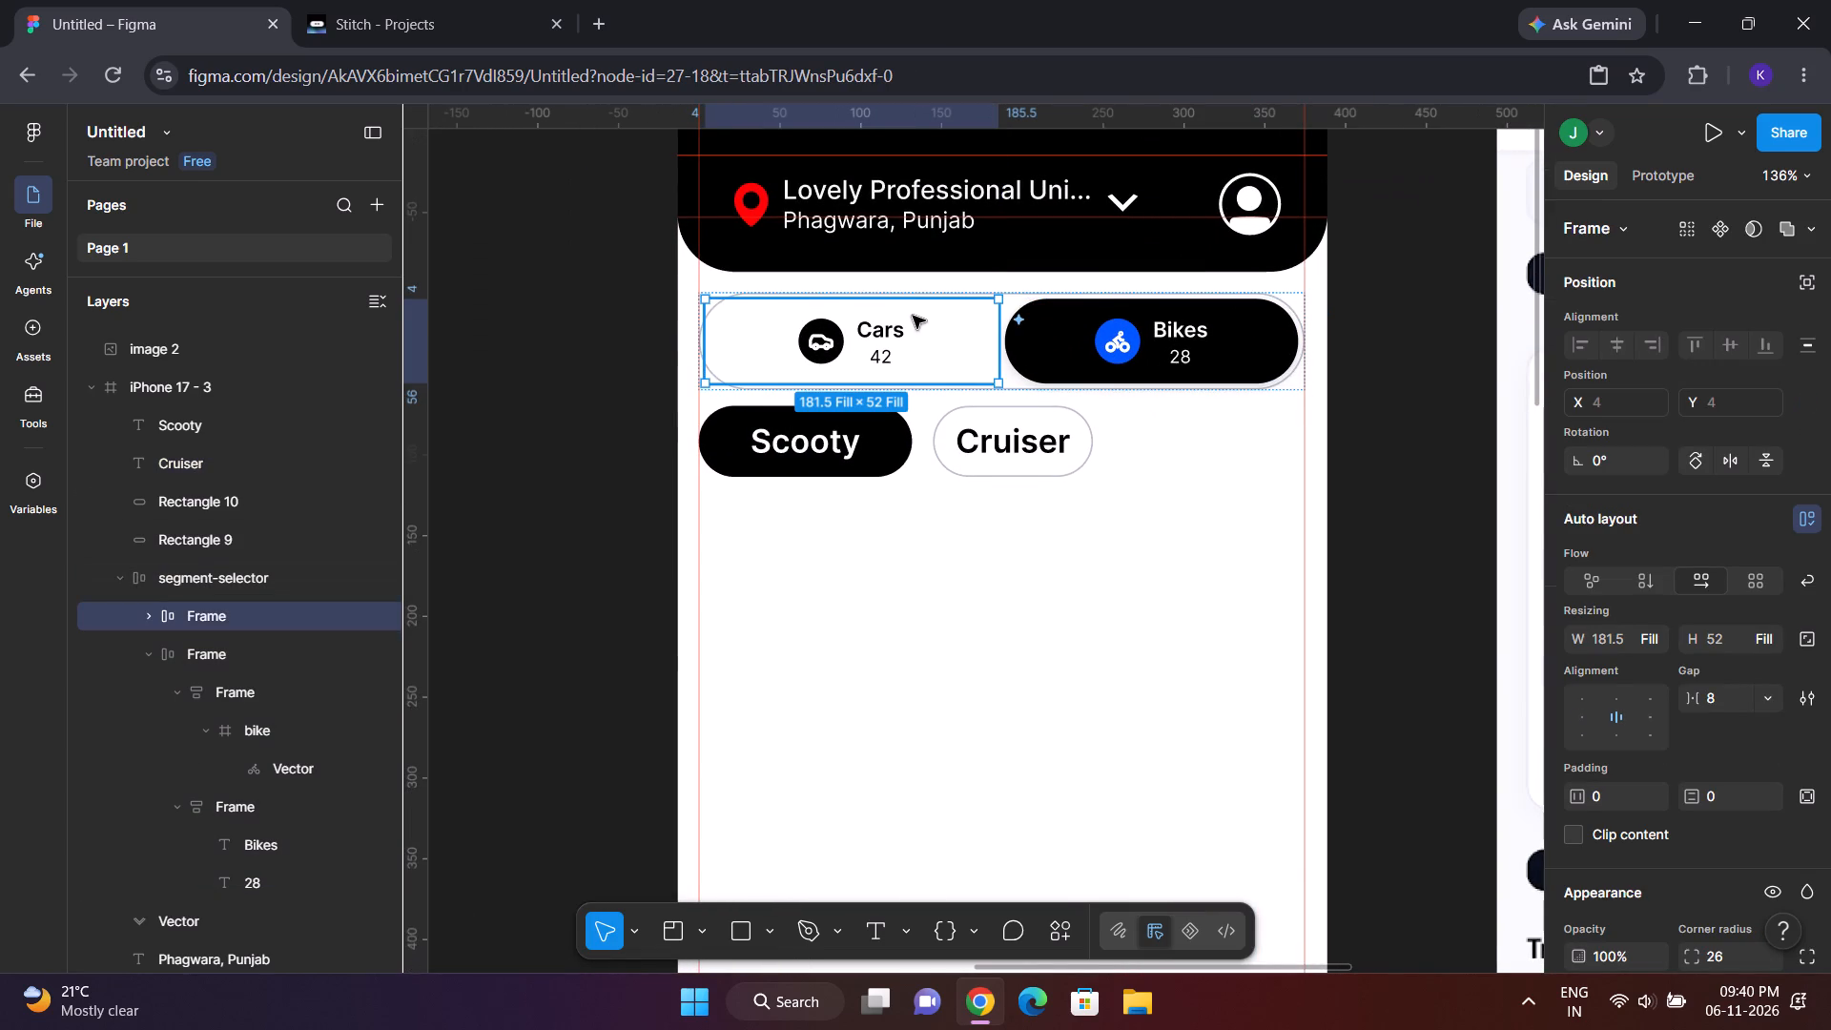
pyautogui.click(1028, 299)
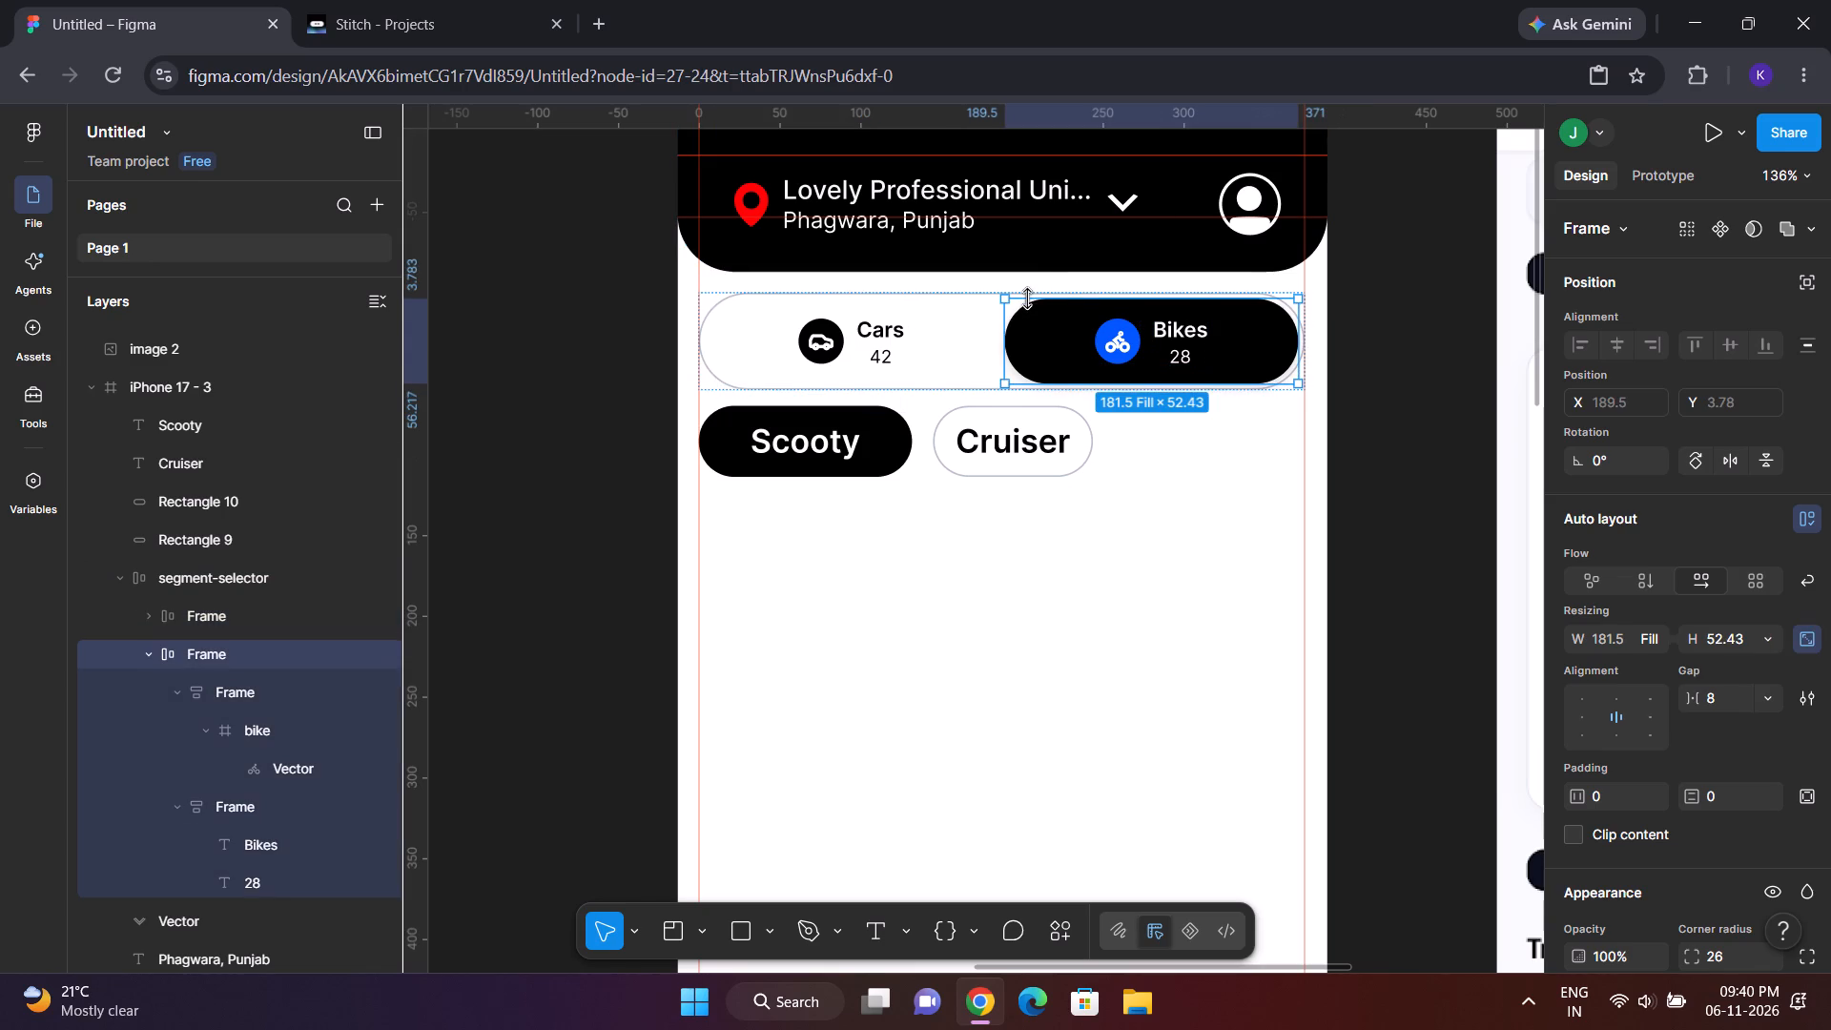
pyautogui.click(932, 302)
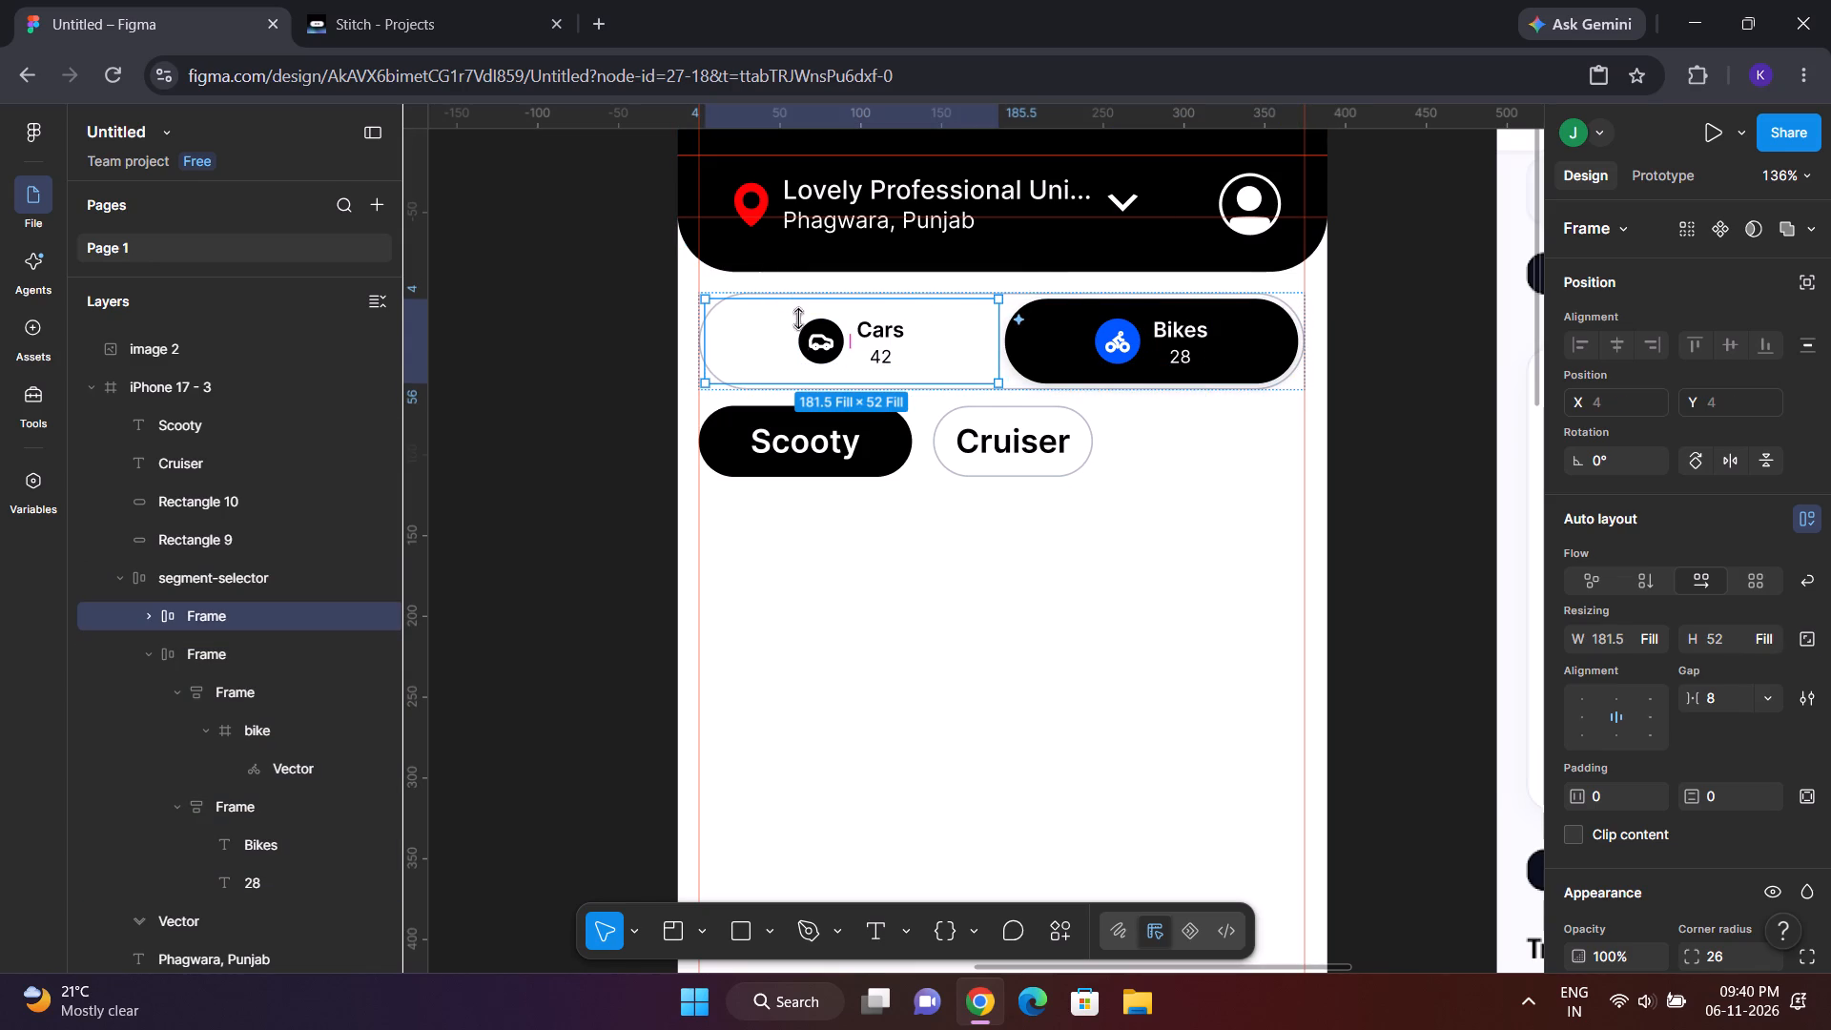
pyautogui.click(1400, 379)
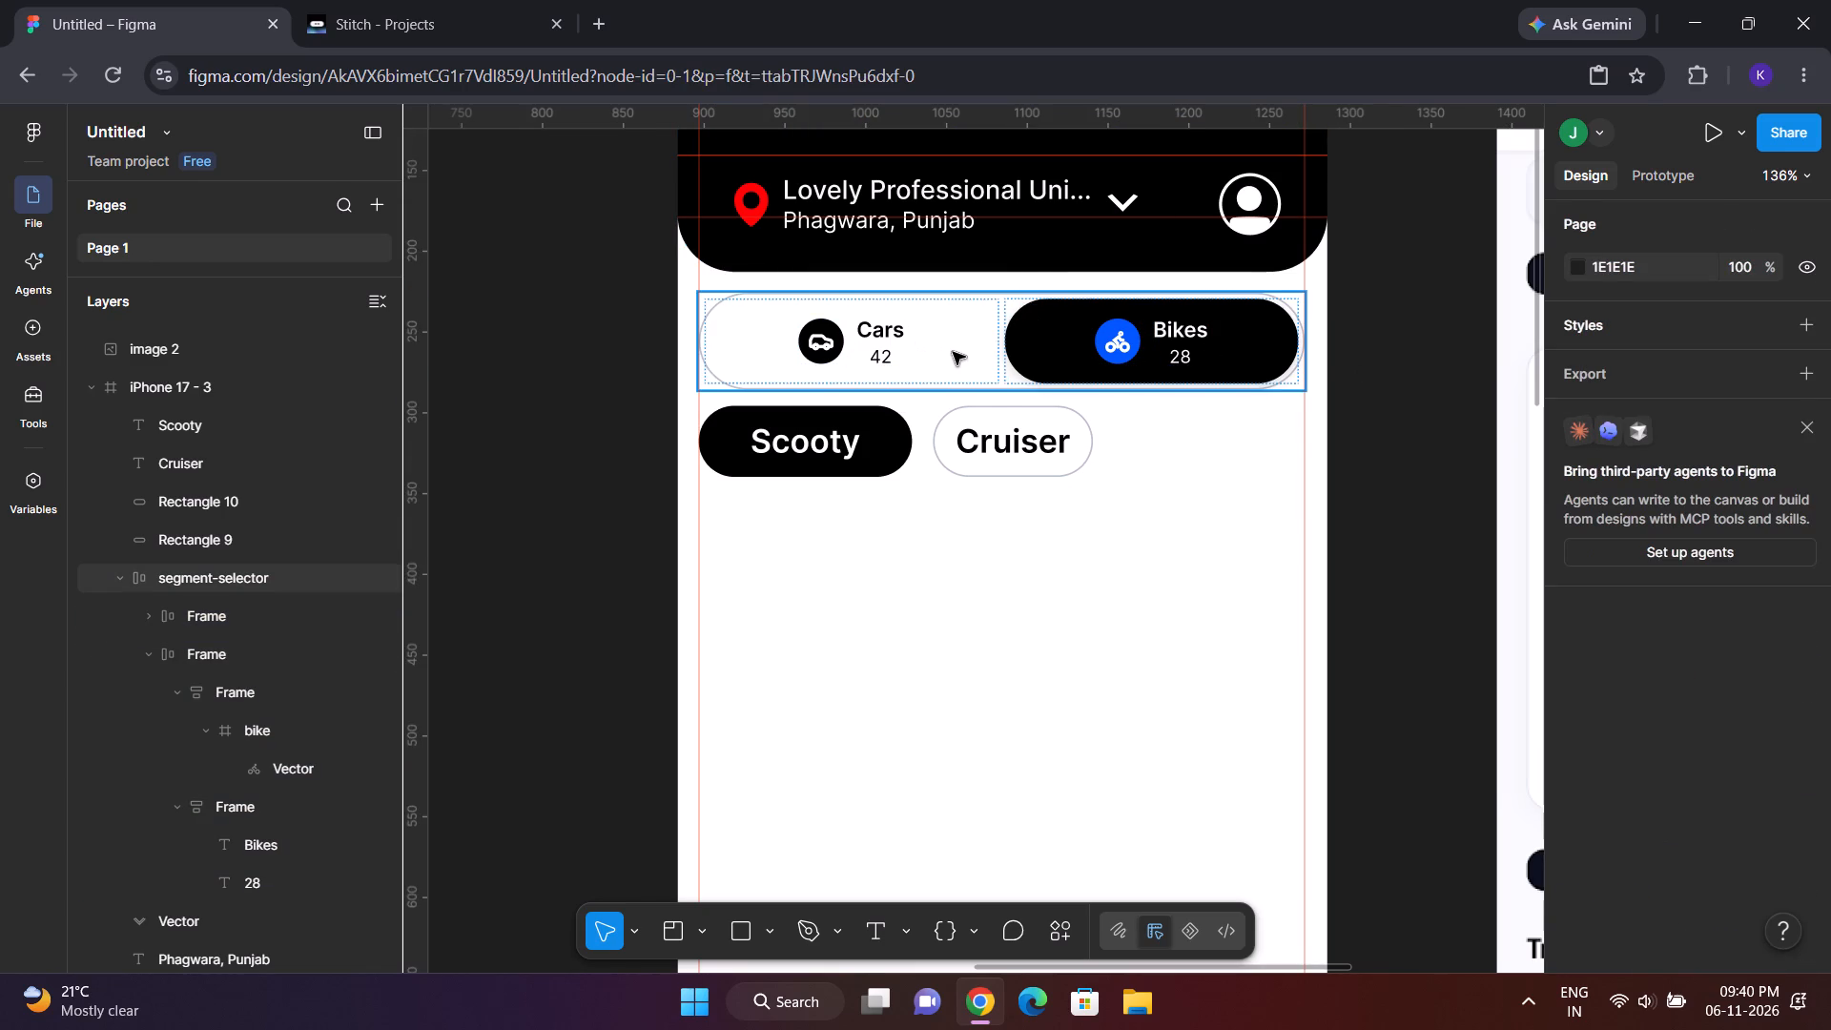
# Change the fill of the segment-selector frame behind the Cars/Bikes toggle to a light grey, and deselect.
pyautogui.click(953, 352)
pyautogui.scroll(-2, 1602, 876)
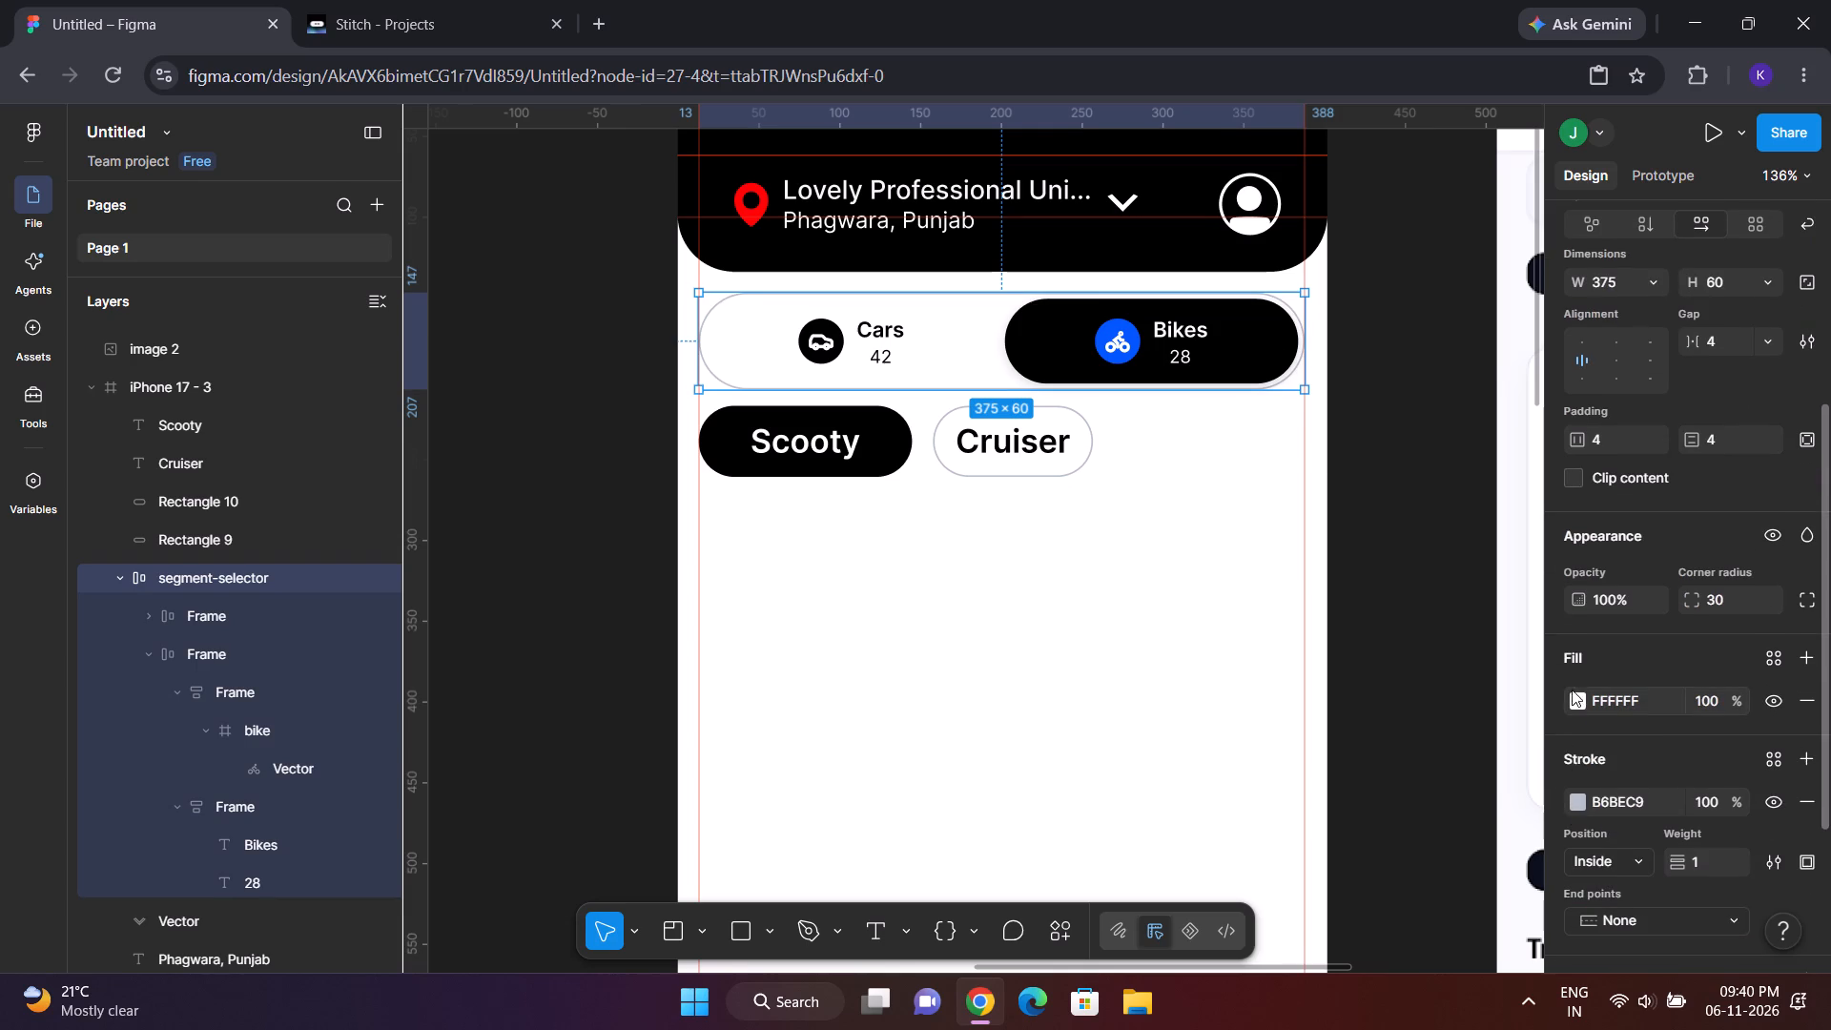
pyautogui.click(1574, 798)
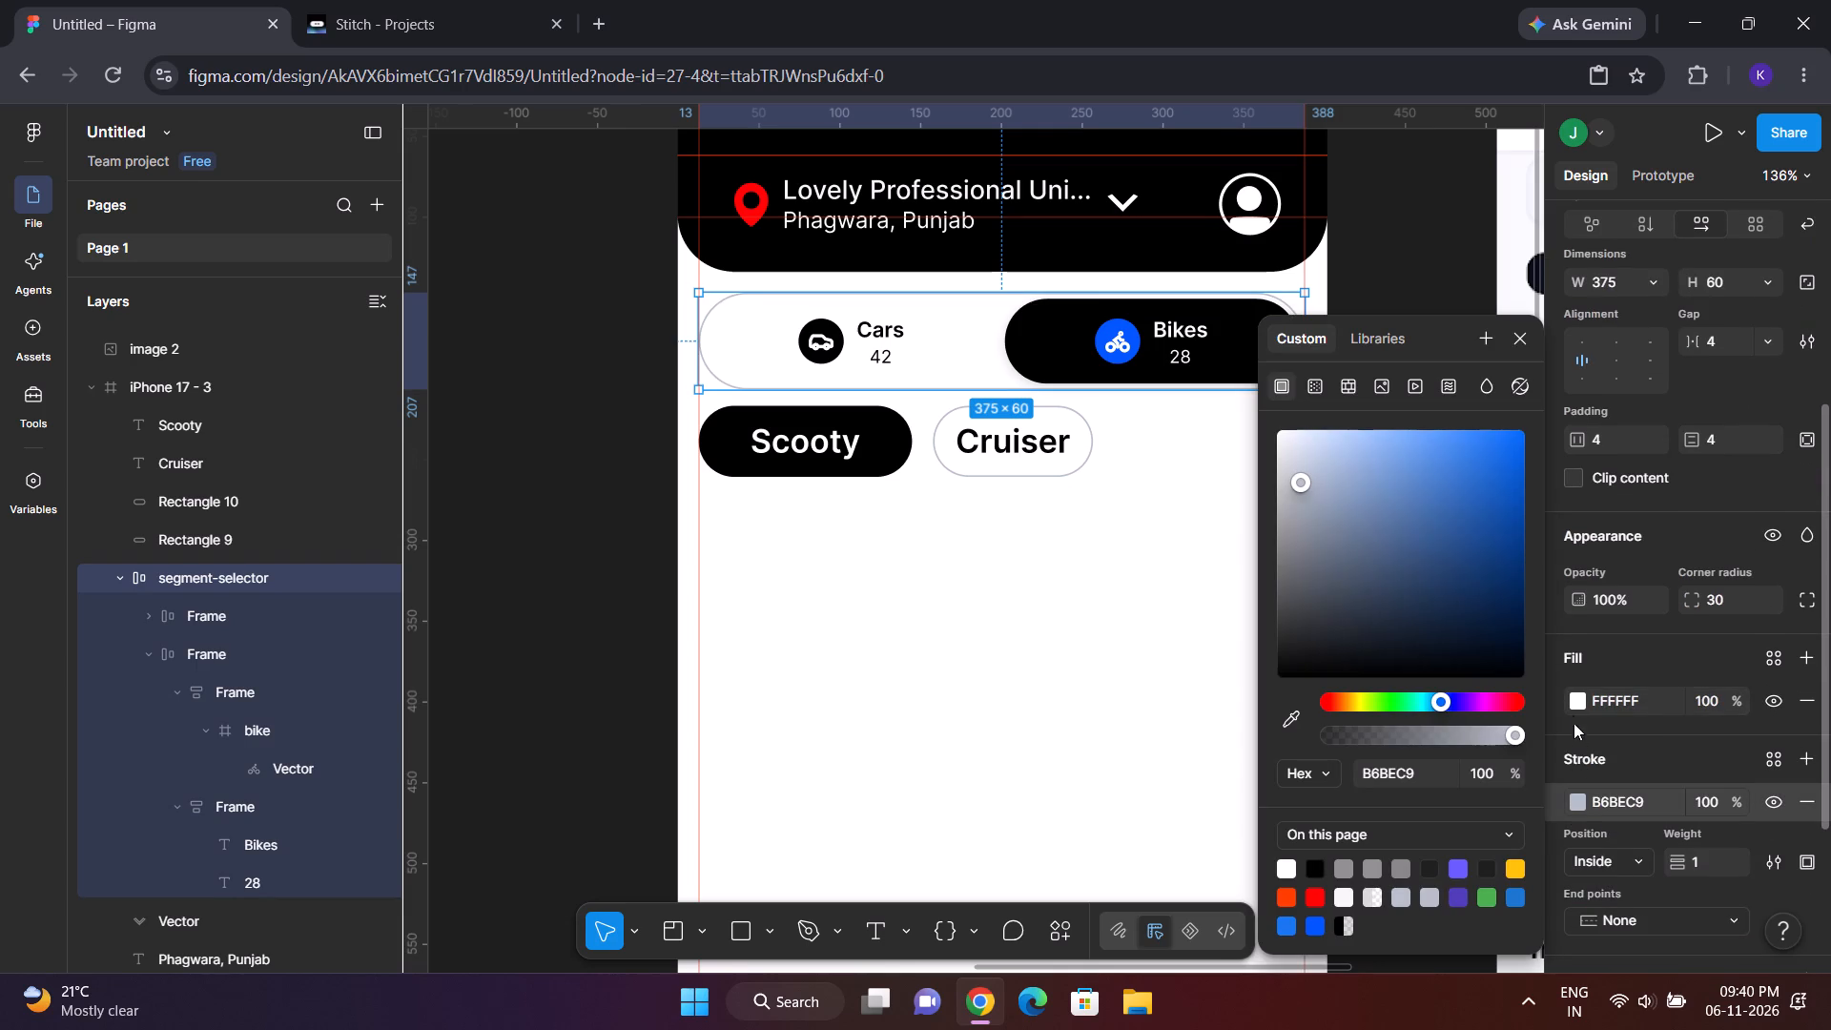
pyautogui.click(1587, 711)
pyautogui.click(1584, 707)
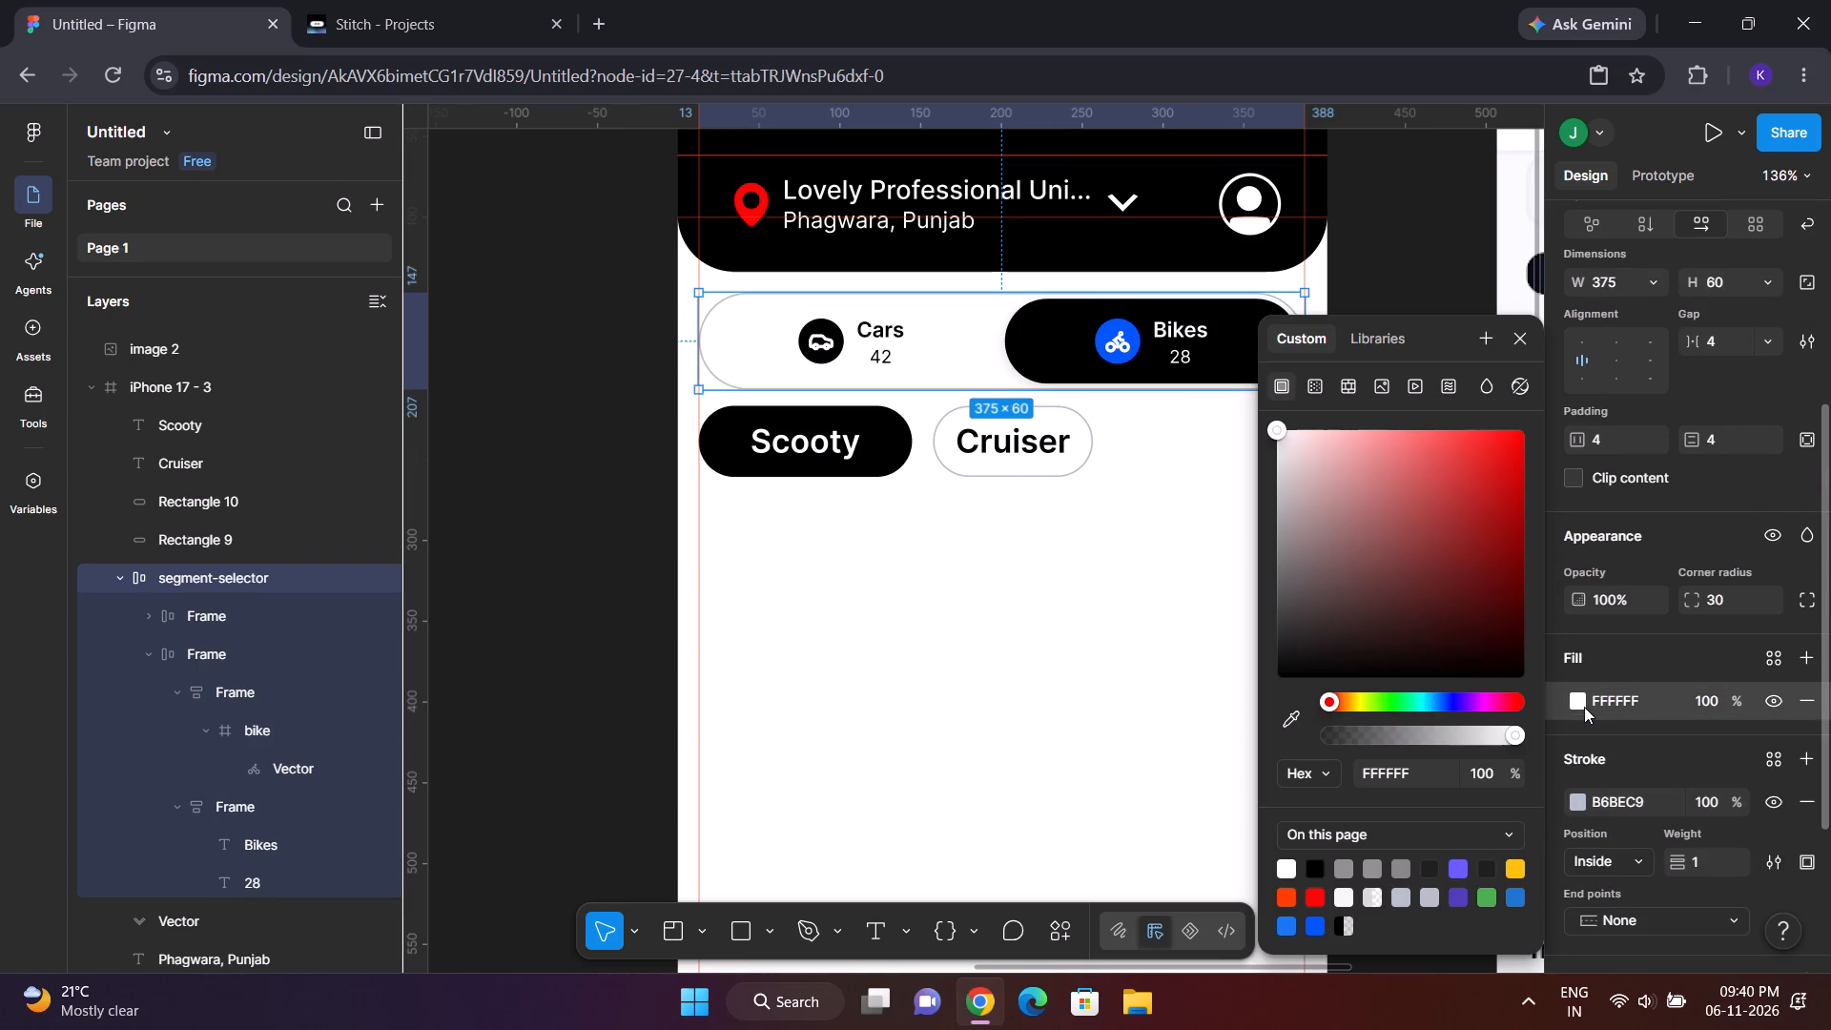
pyautogui.moveTo(1297, 592); pyautogui.dragTo(1243, 487)
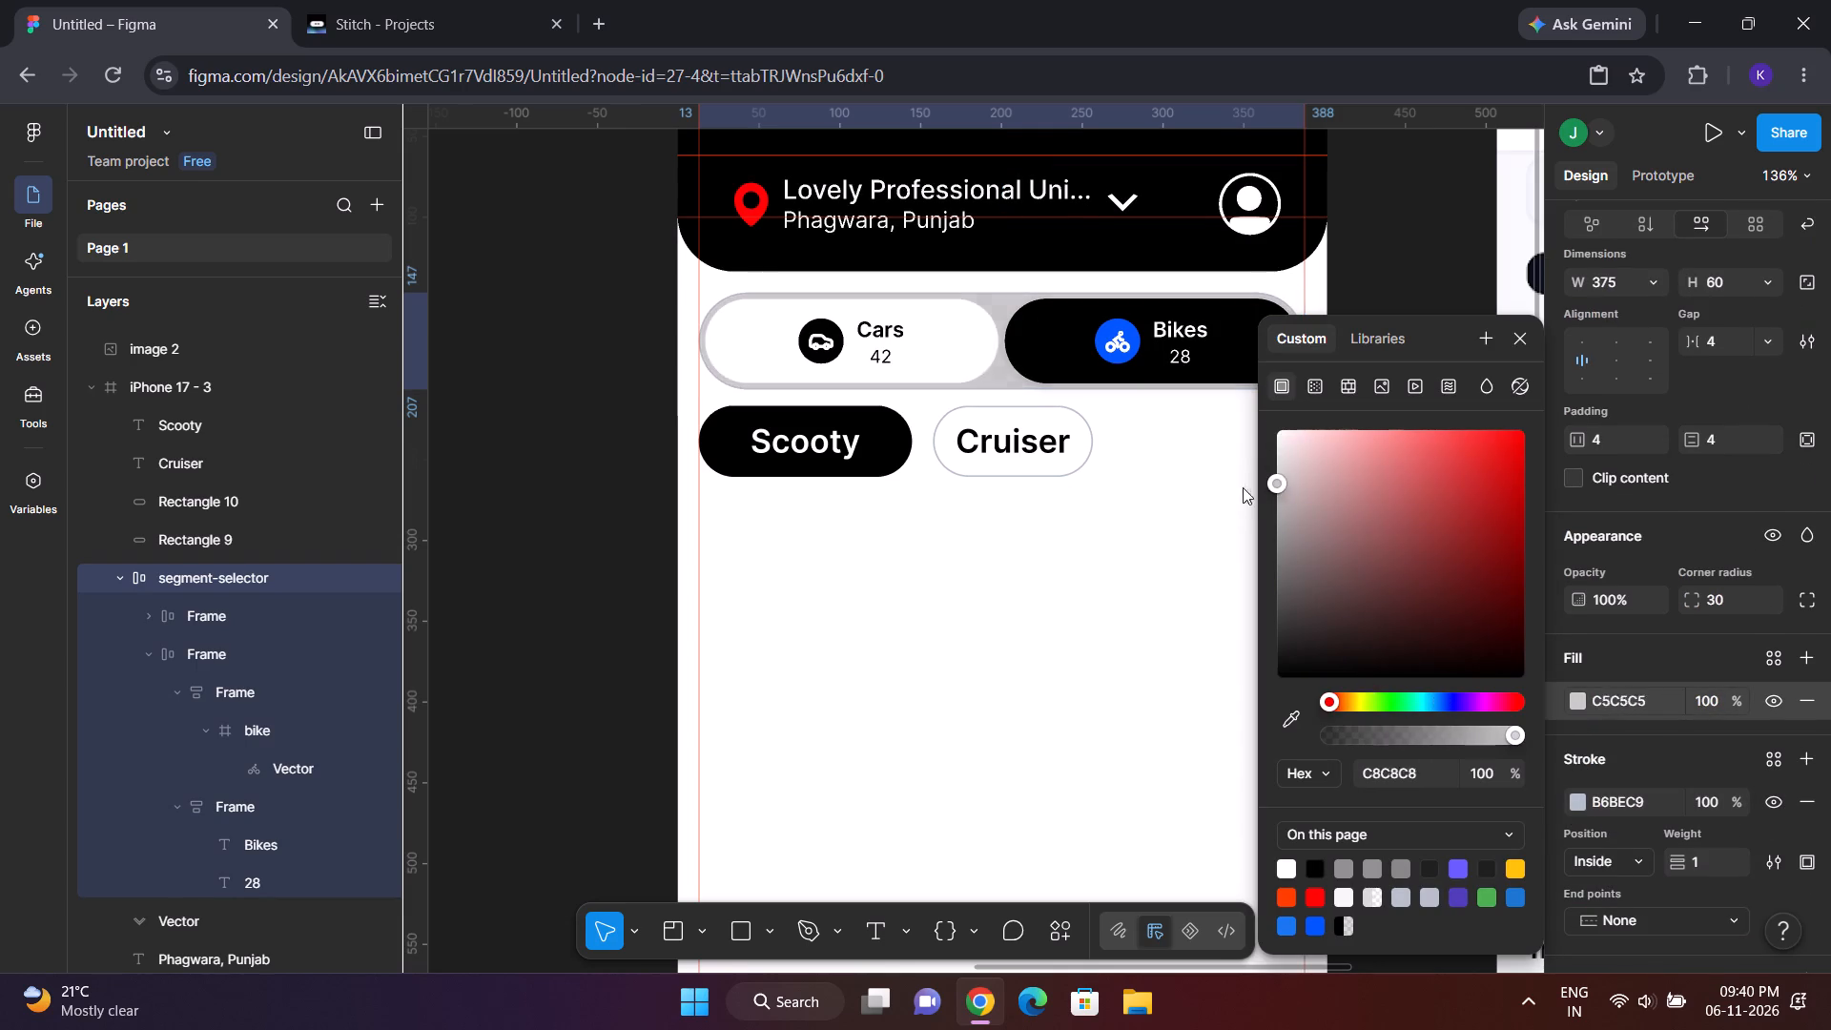
pyautogui.moveTo(1243, 487); pyautogui.dragTo(1197, 451)
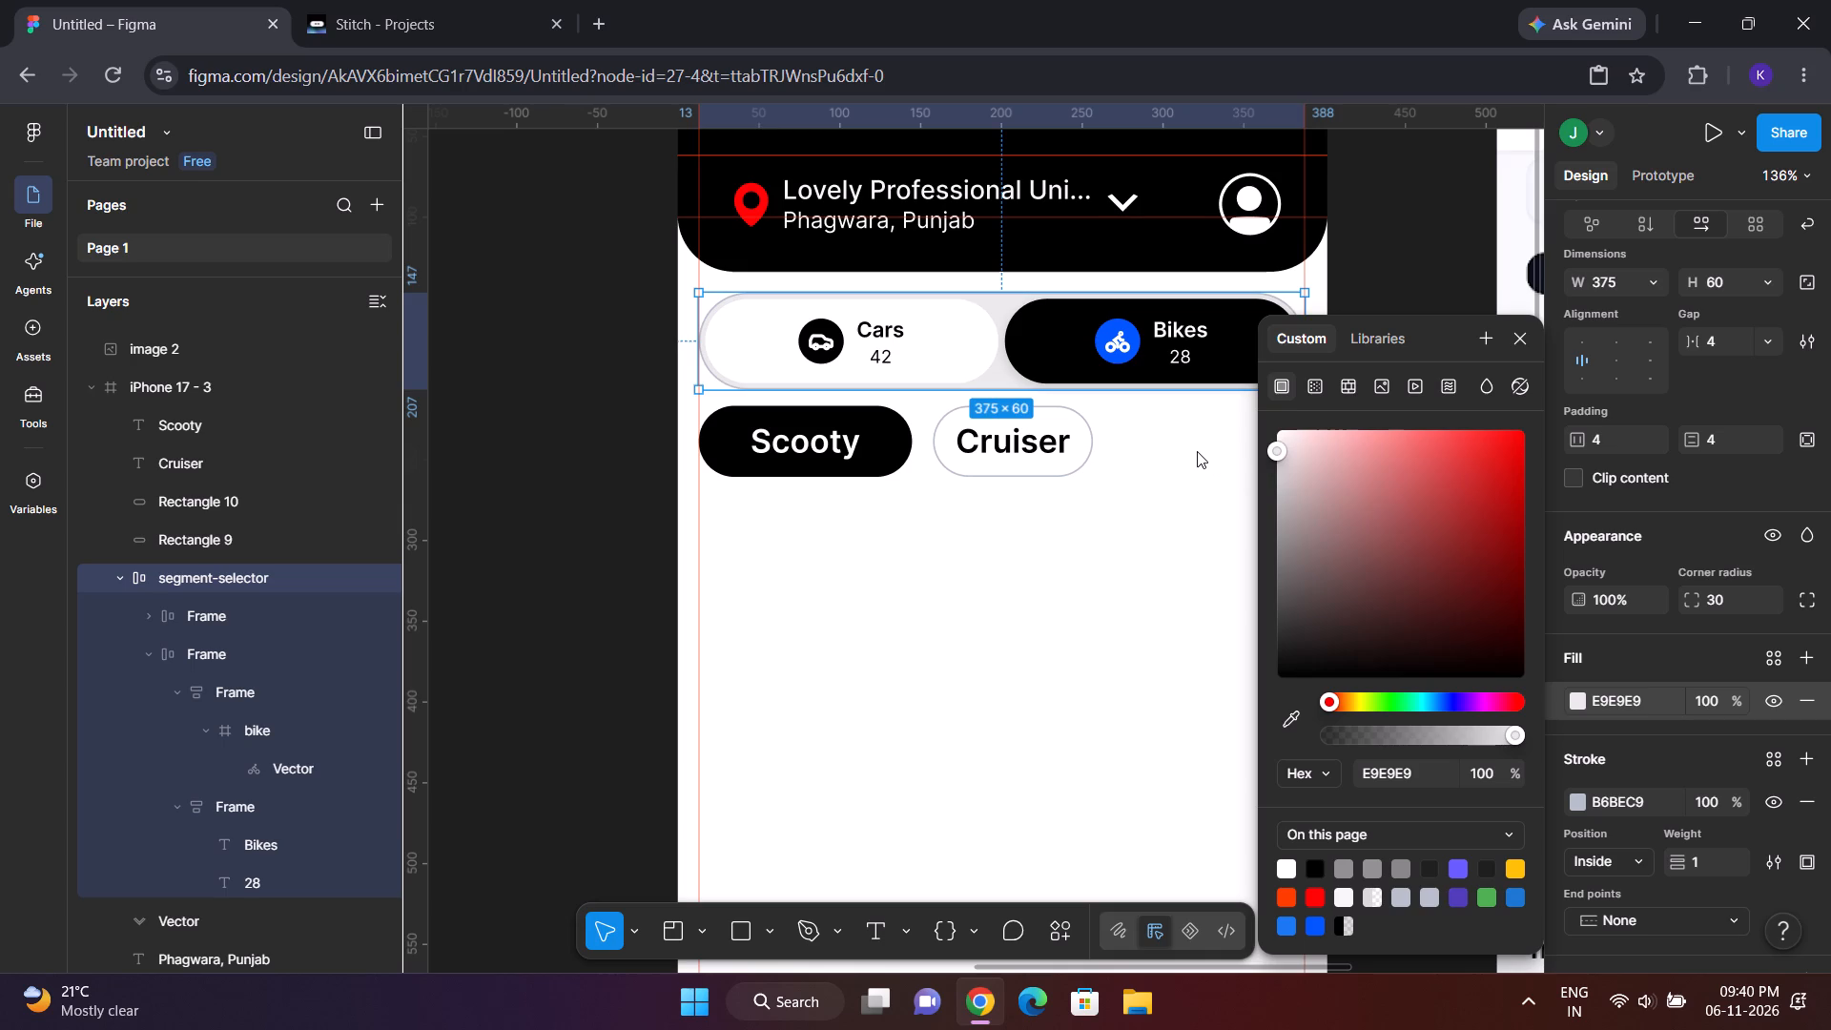
pyautogui.moveTo(1197, 451); pyautogui.dragTo(1204, 554)
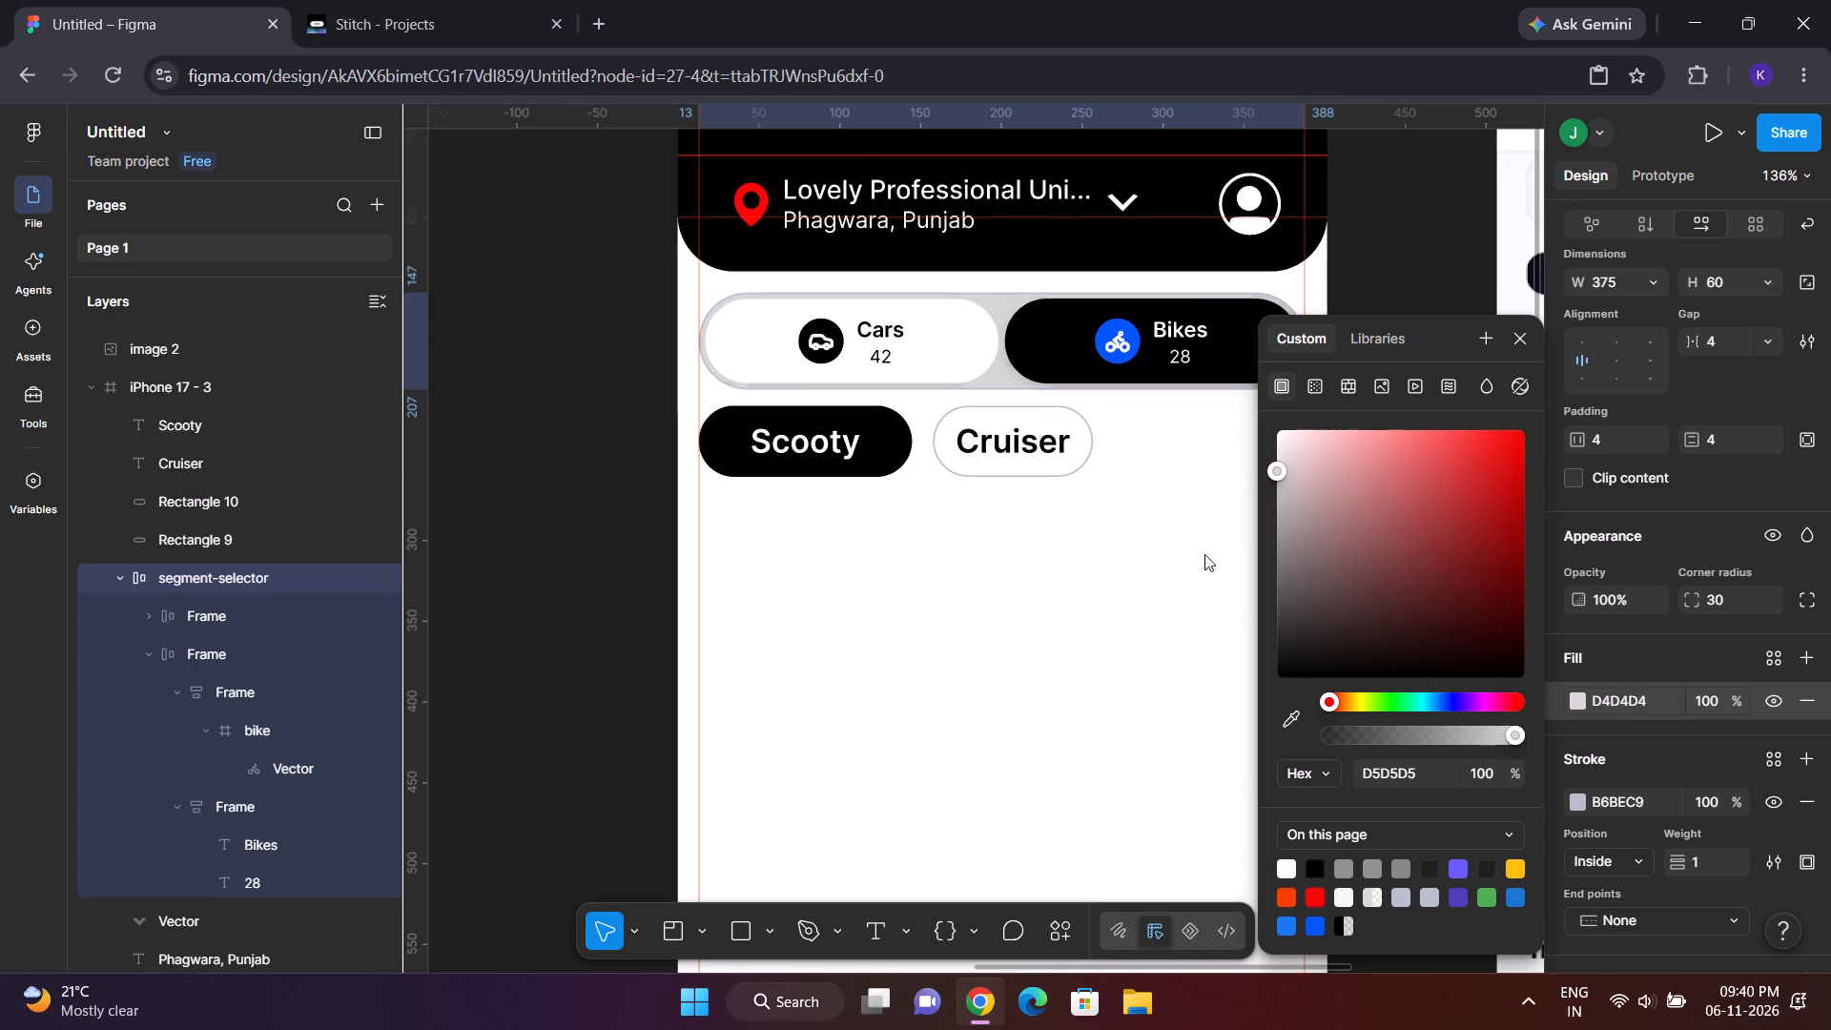
pyautogui.moveTo(1204, 554); pyautogui.dragTo(1204, 782)
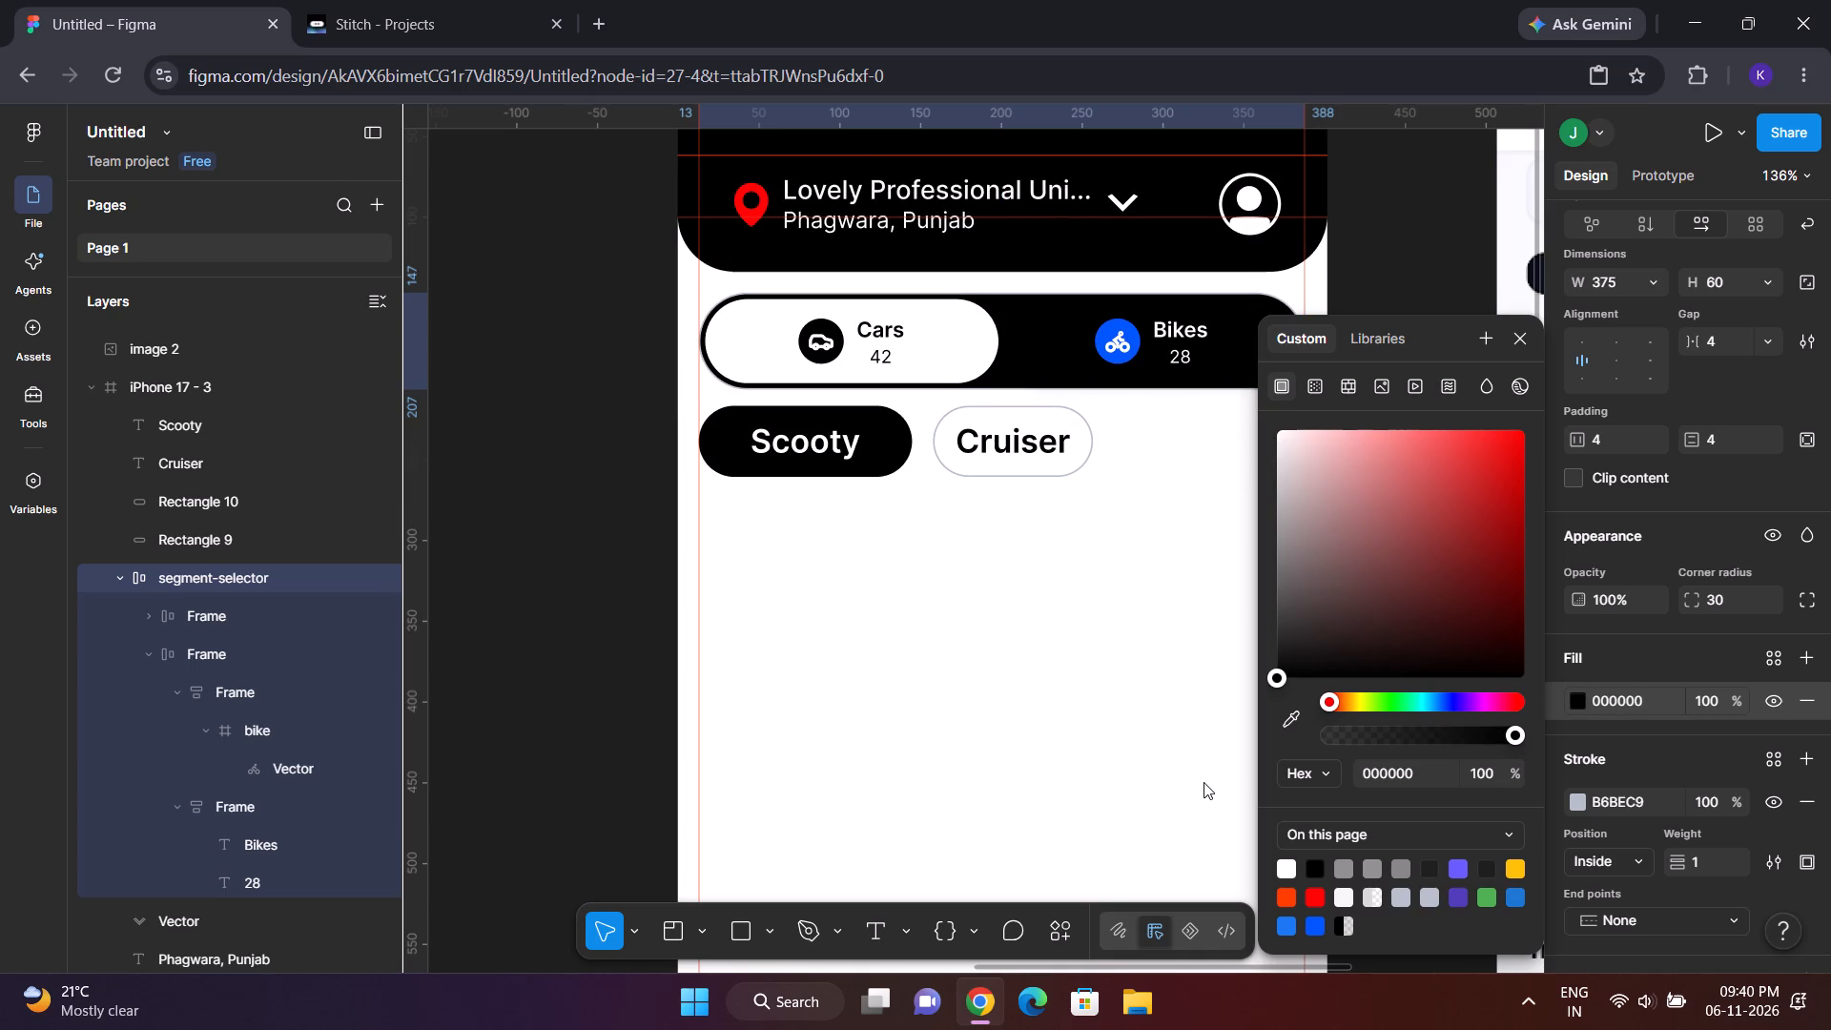
pyautogui.moveTo(1204, 782); pyautogui.dragTo(1084, 388)
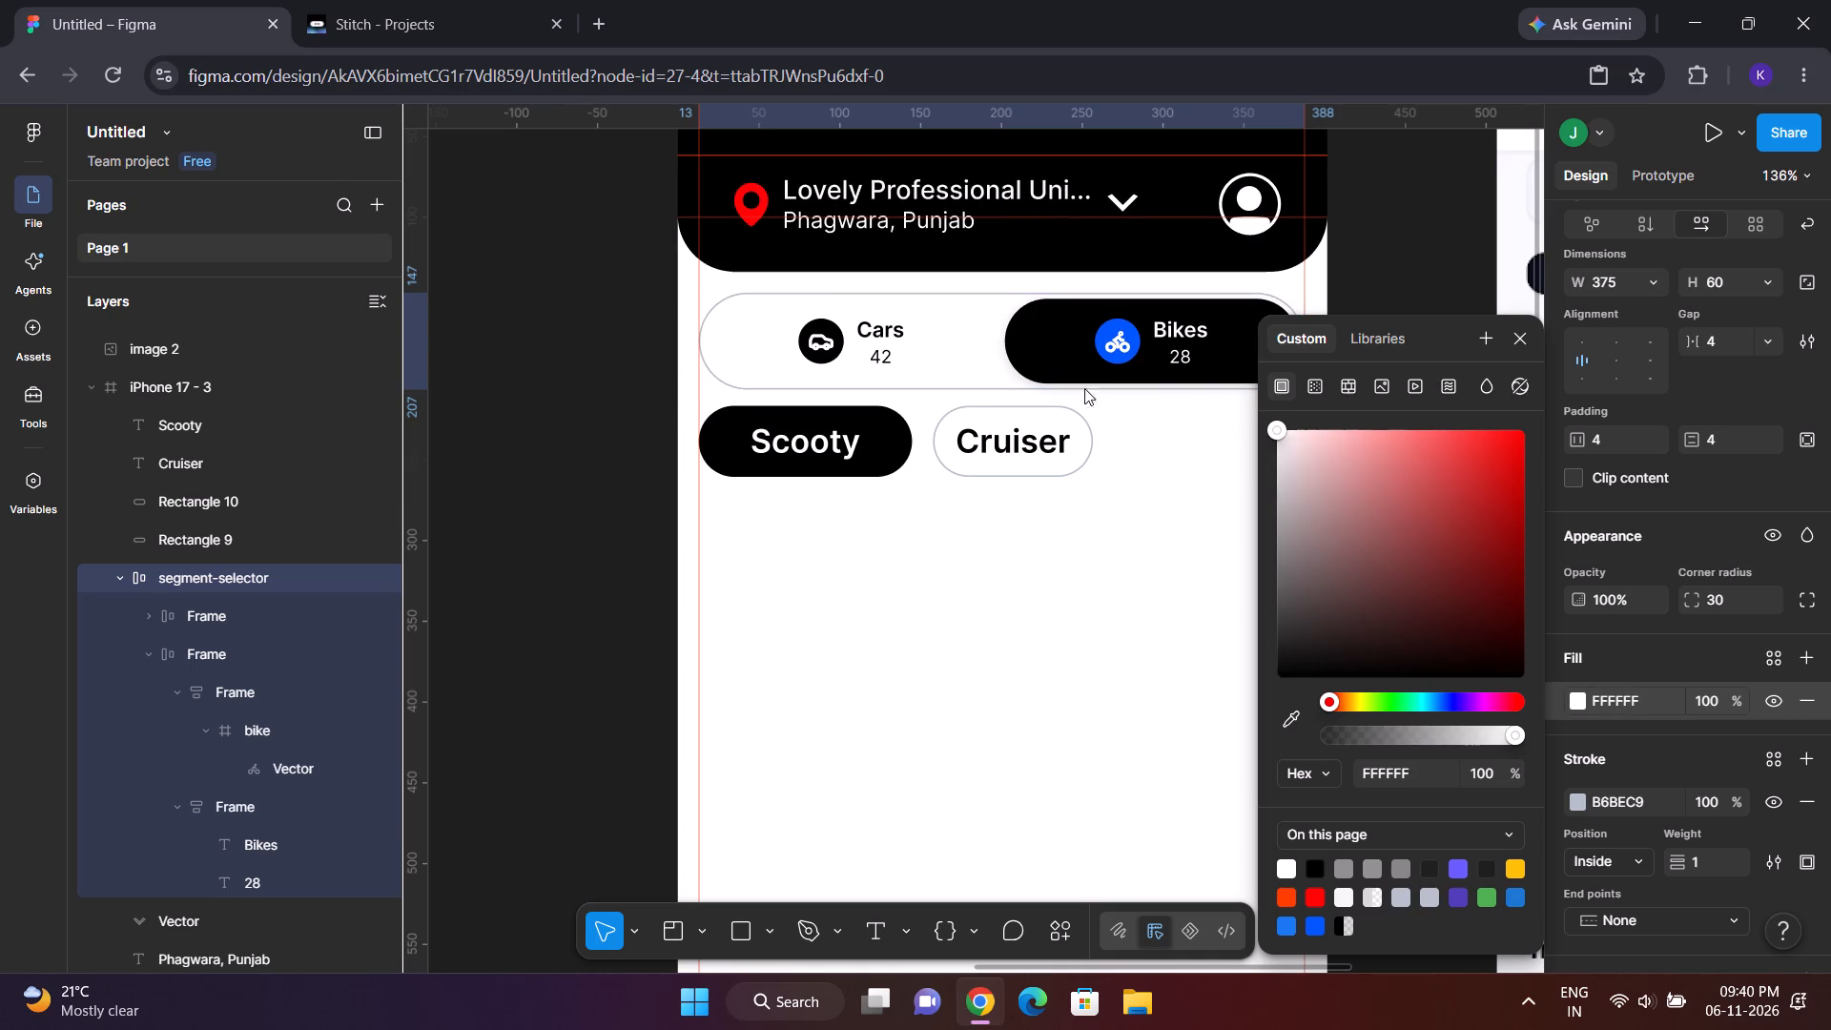
pyautogui.moveTo(1084, 388); pyautogui.dragTo(1245, 450)
pyautogui.click(633, 354)
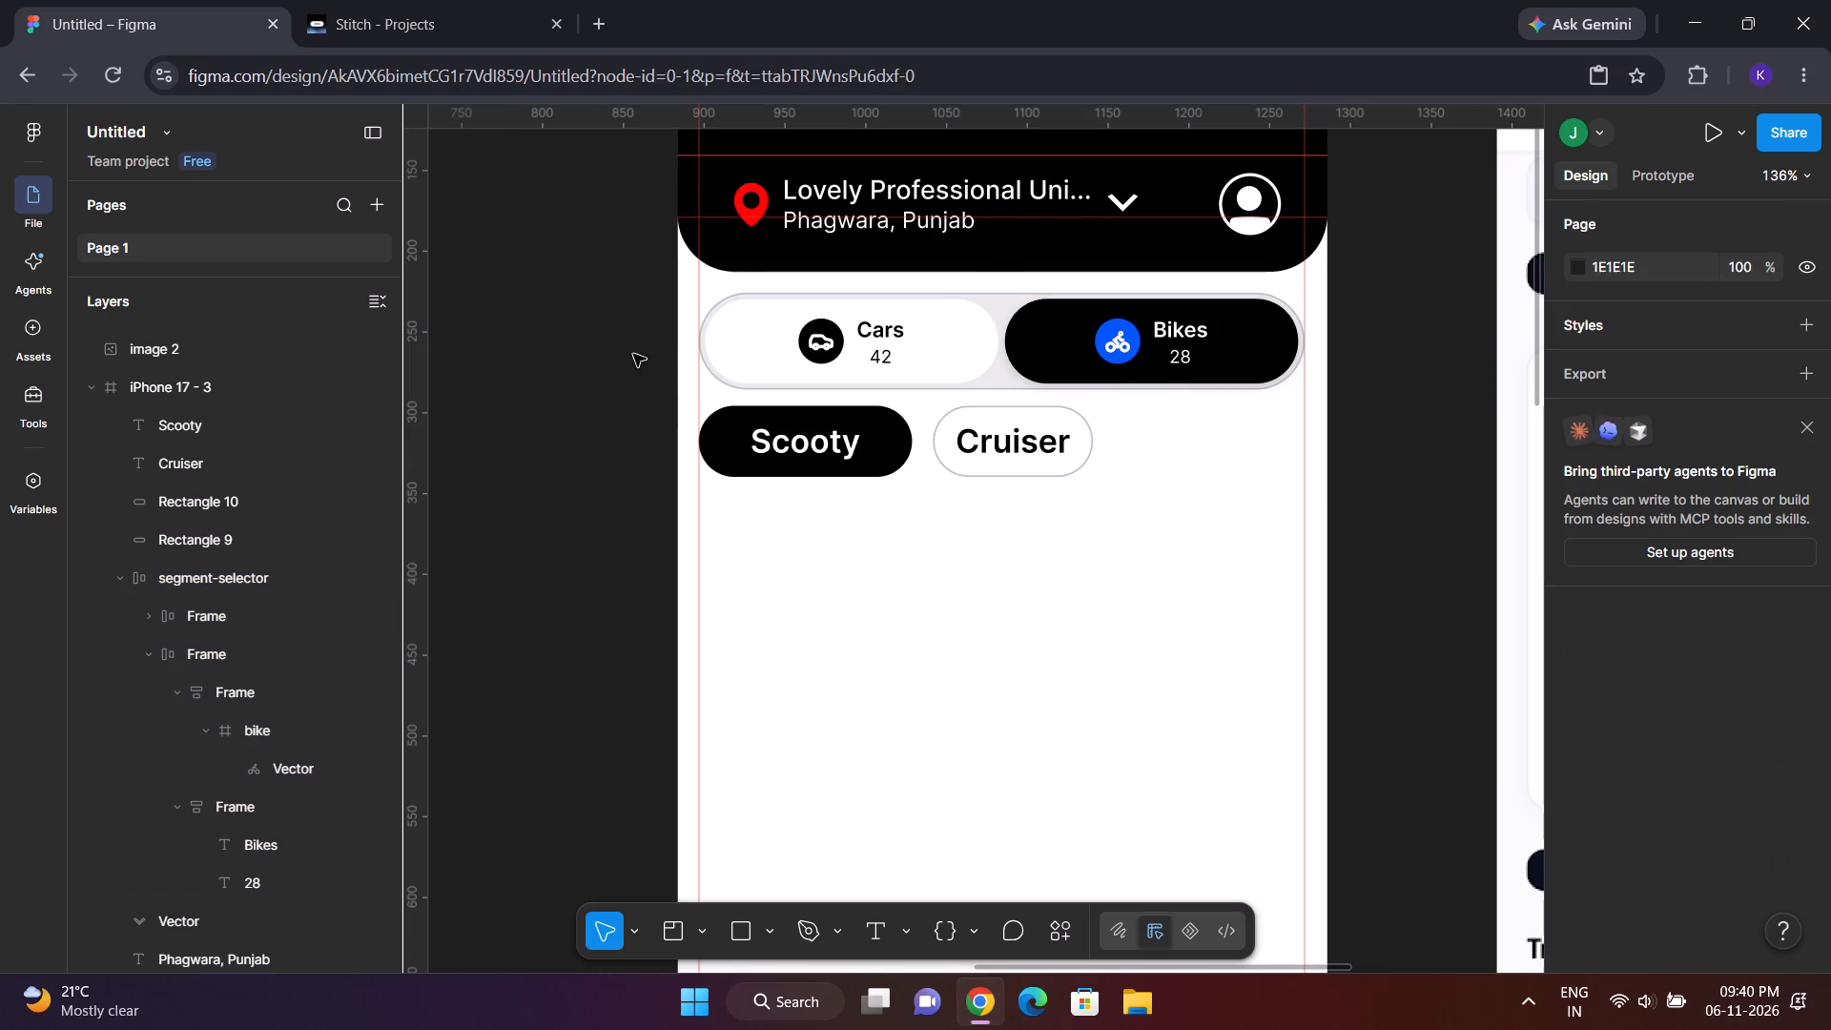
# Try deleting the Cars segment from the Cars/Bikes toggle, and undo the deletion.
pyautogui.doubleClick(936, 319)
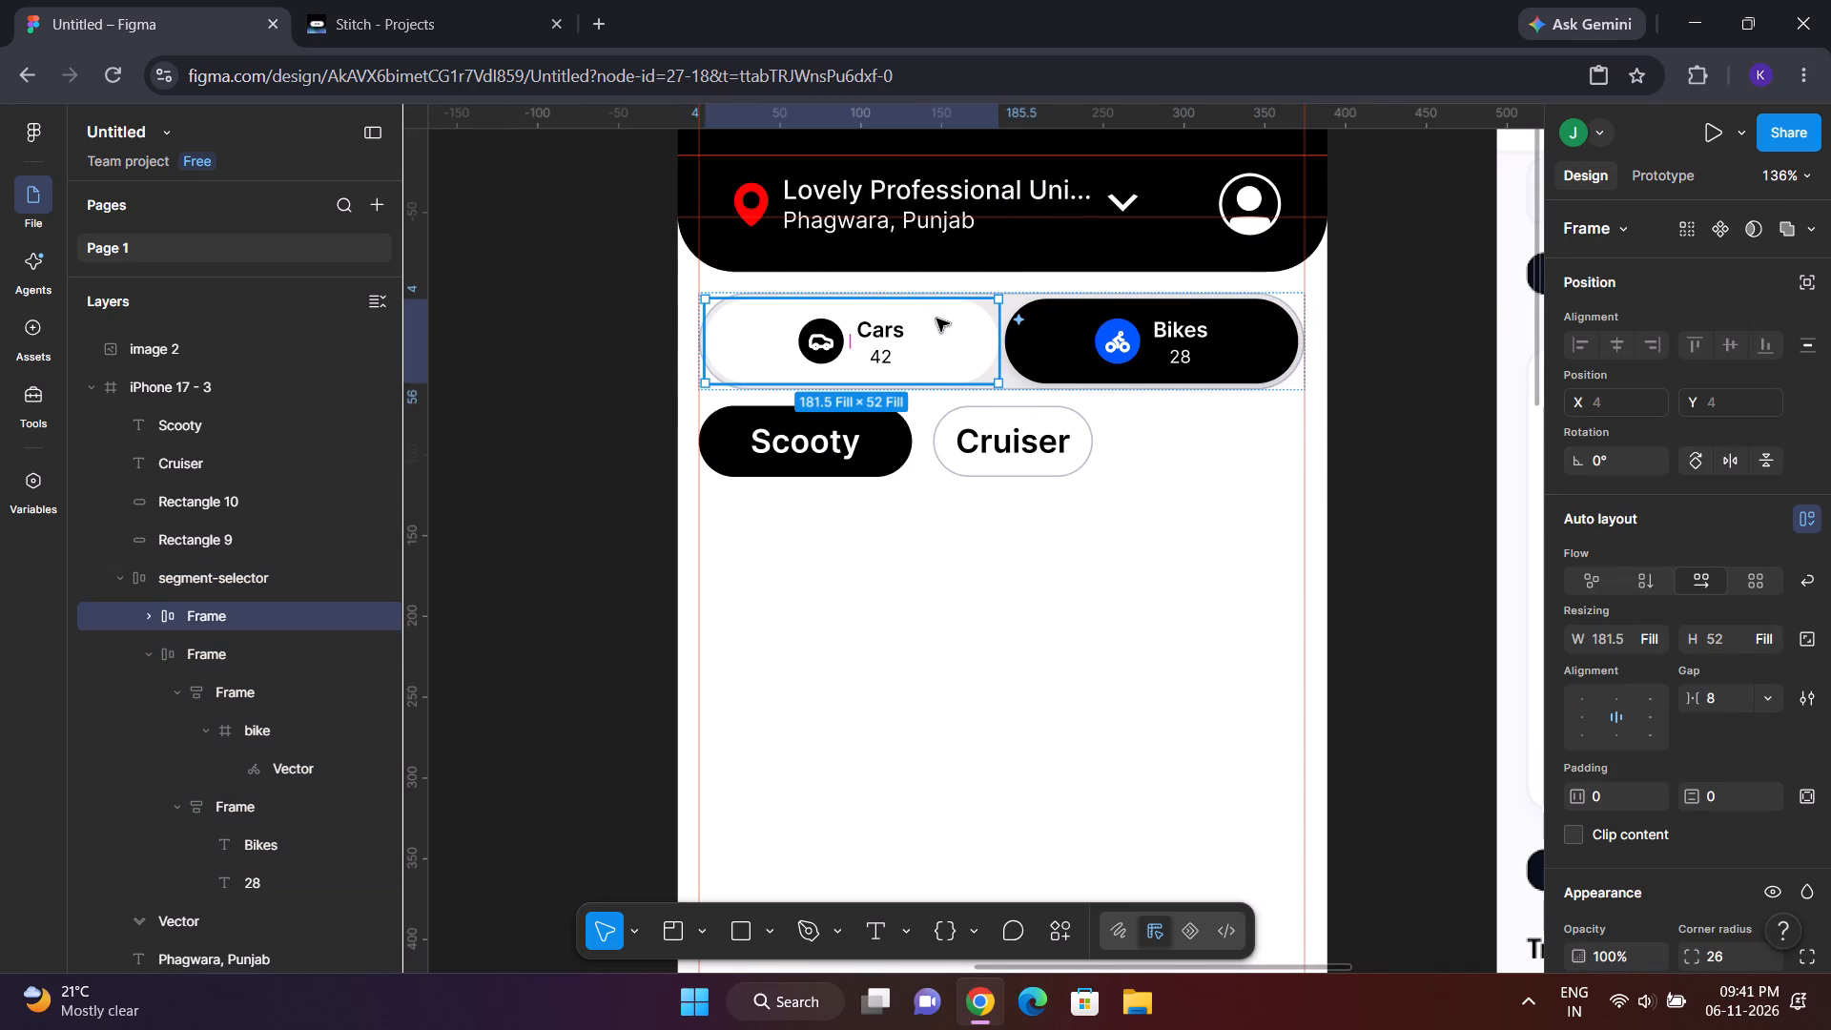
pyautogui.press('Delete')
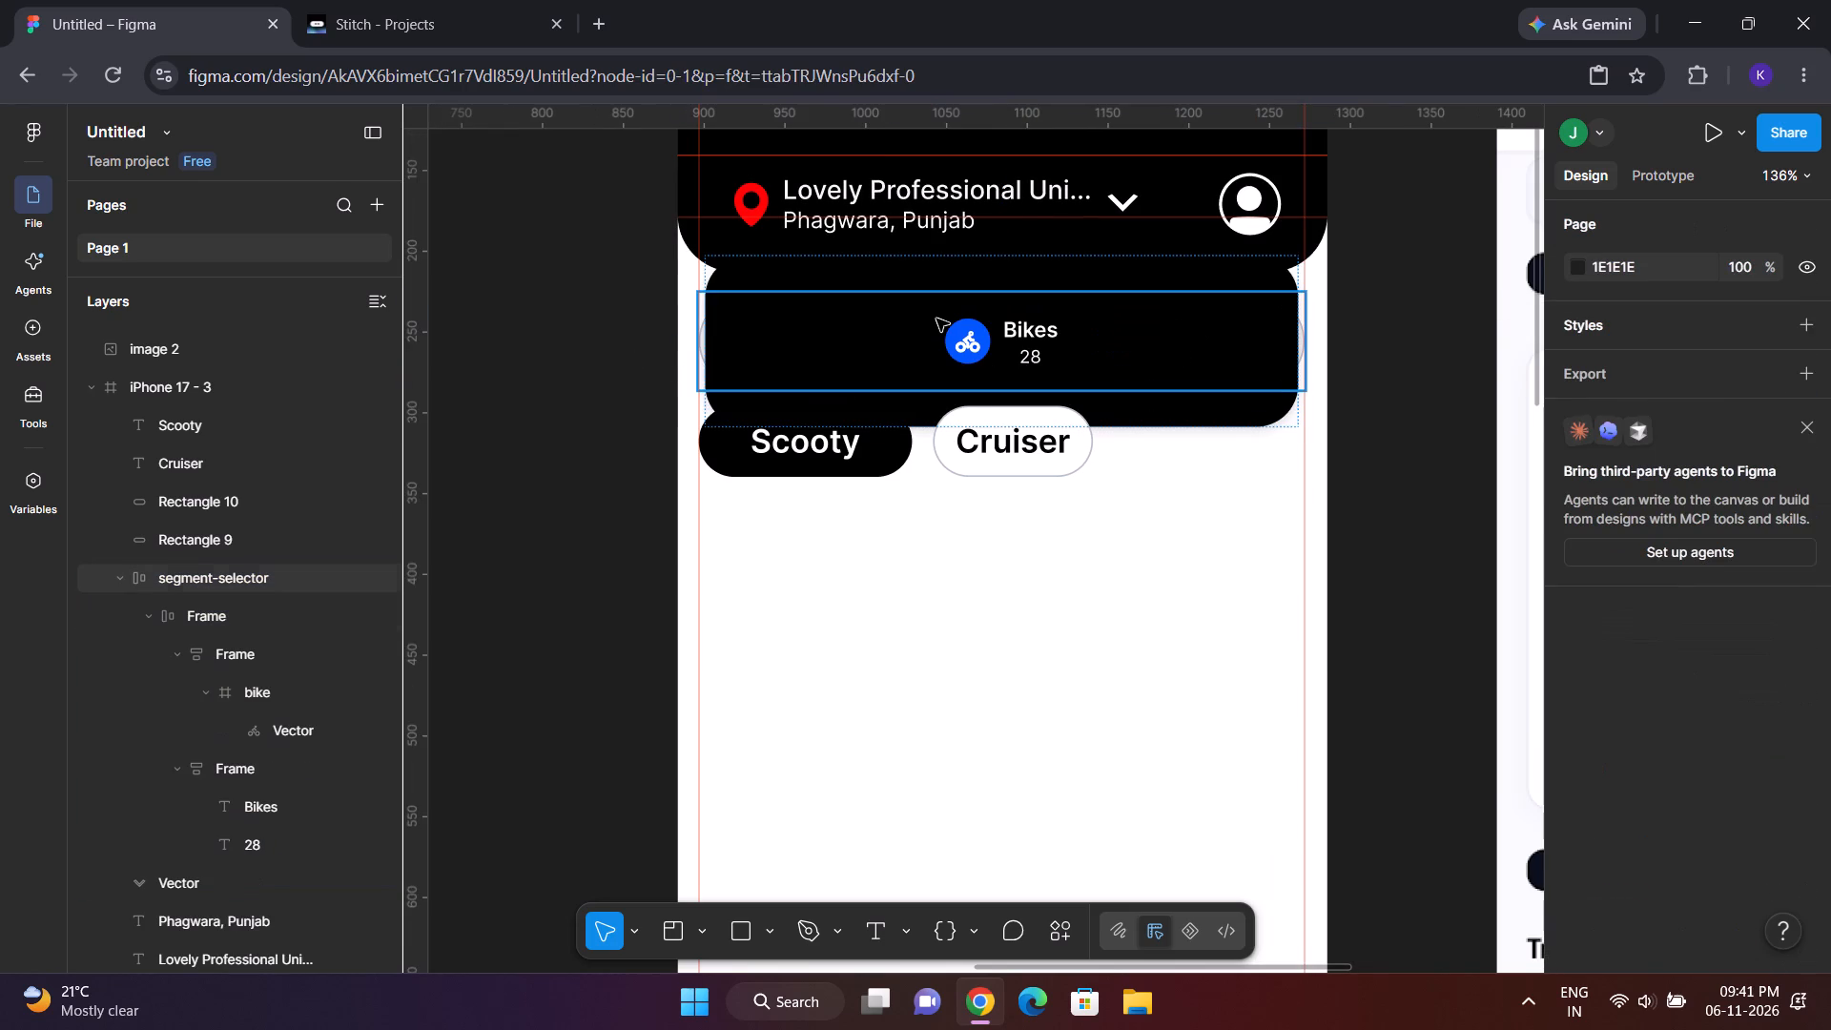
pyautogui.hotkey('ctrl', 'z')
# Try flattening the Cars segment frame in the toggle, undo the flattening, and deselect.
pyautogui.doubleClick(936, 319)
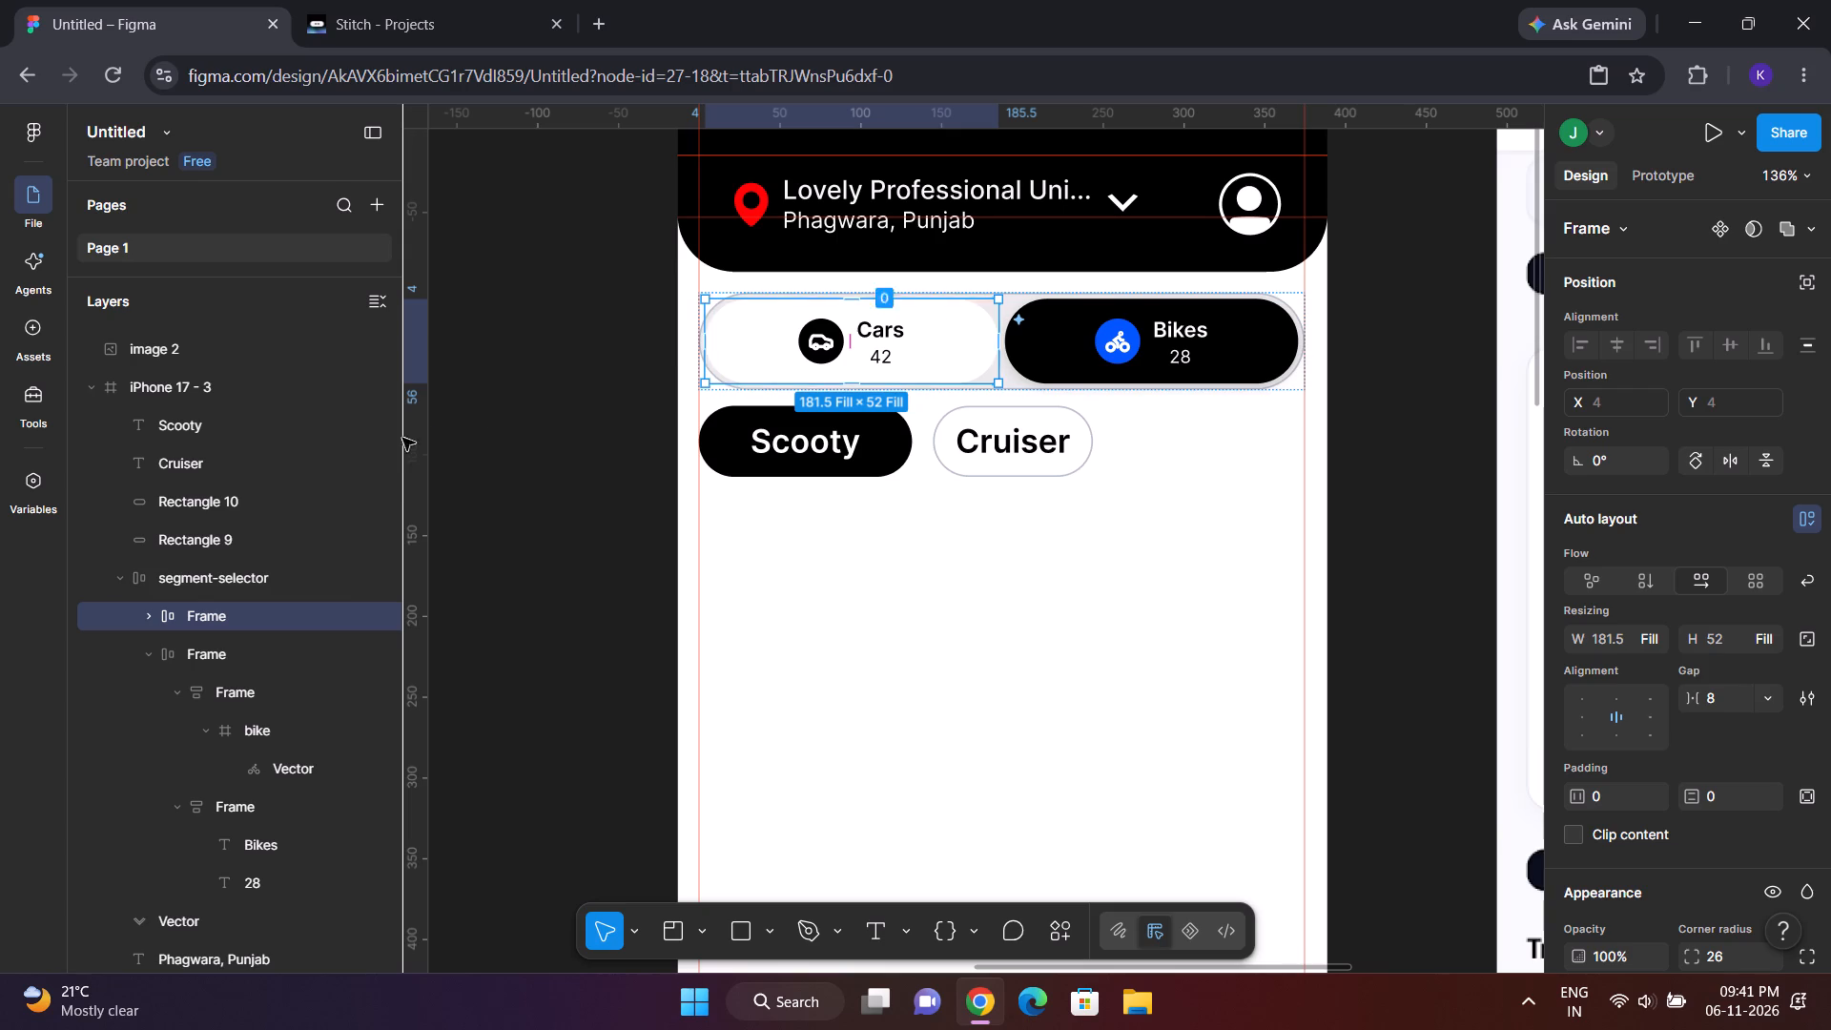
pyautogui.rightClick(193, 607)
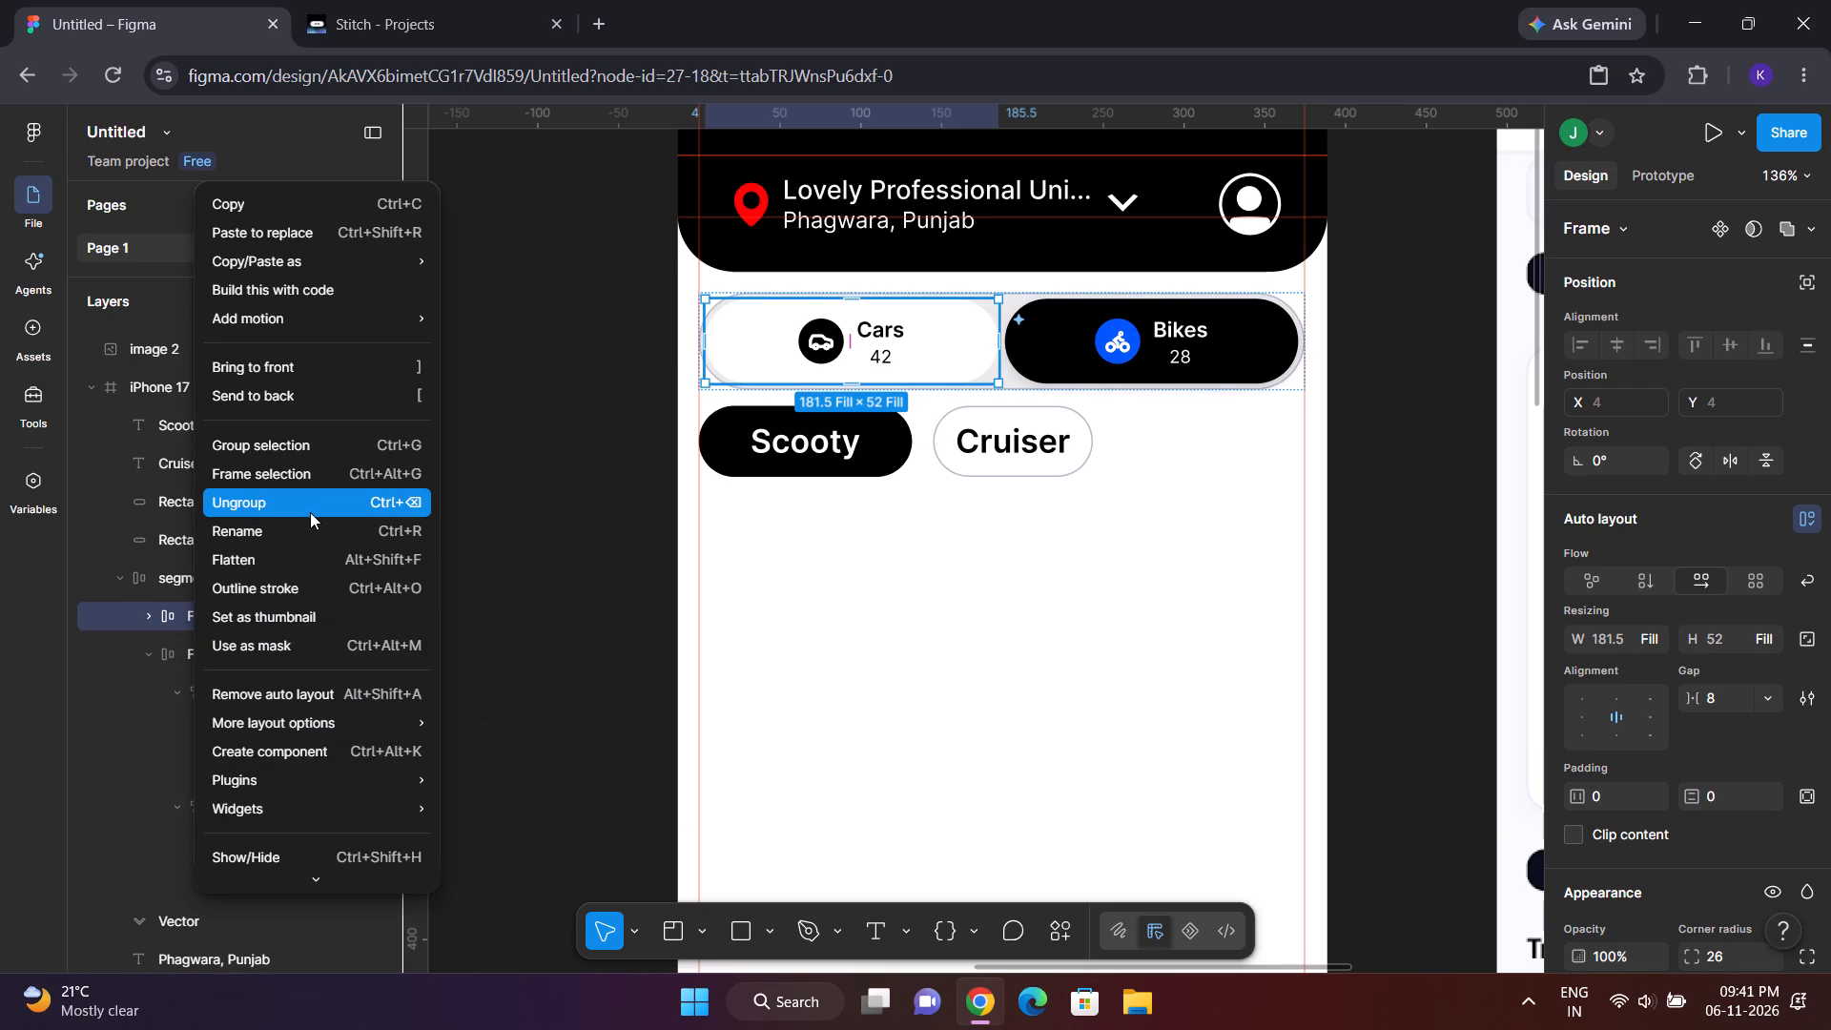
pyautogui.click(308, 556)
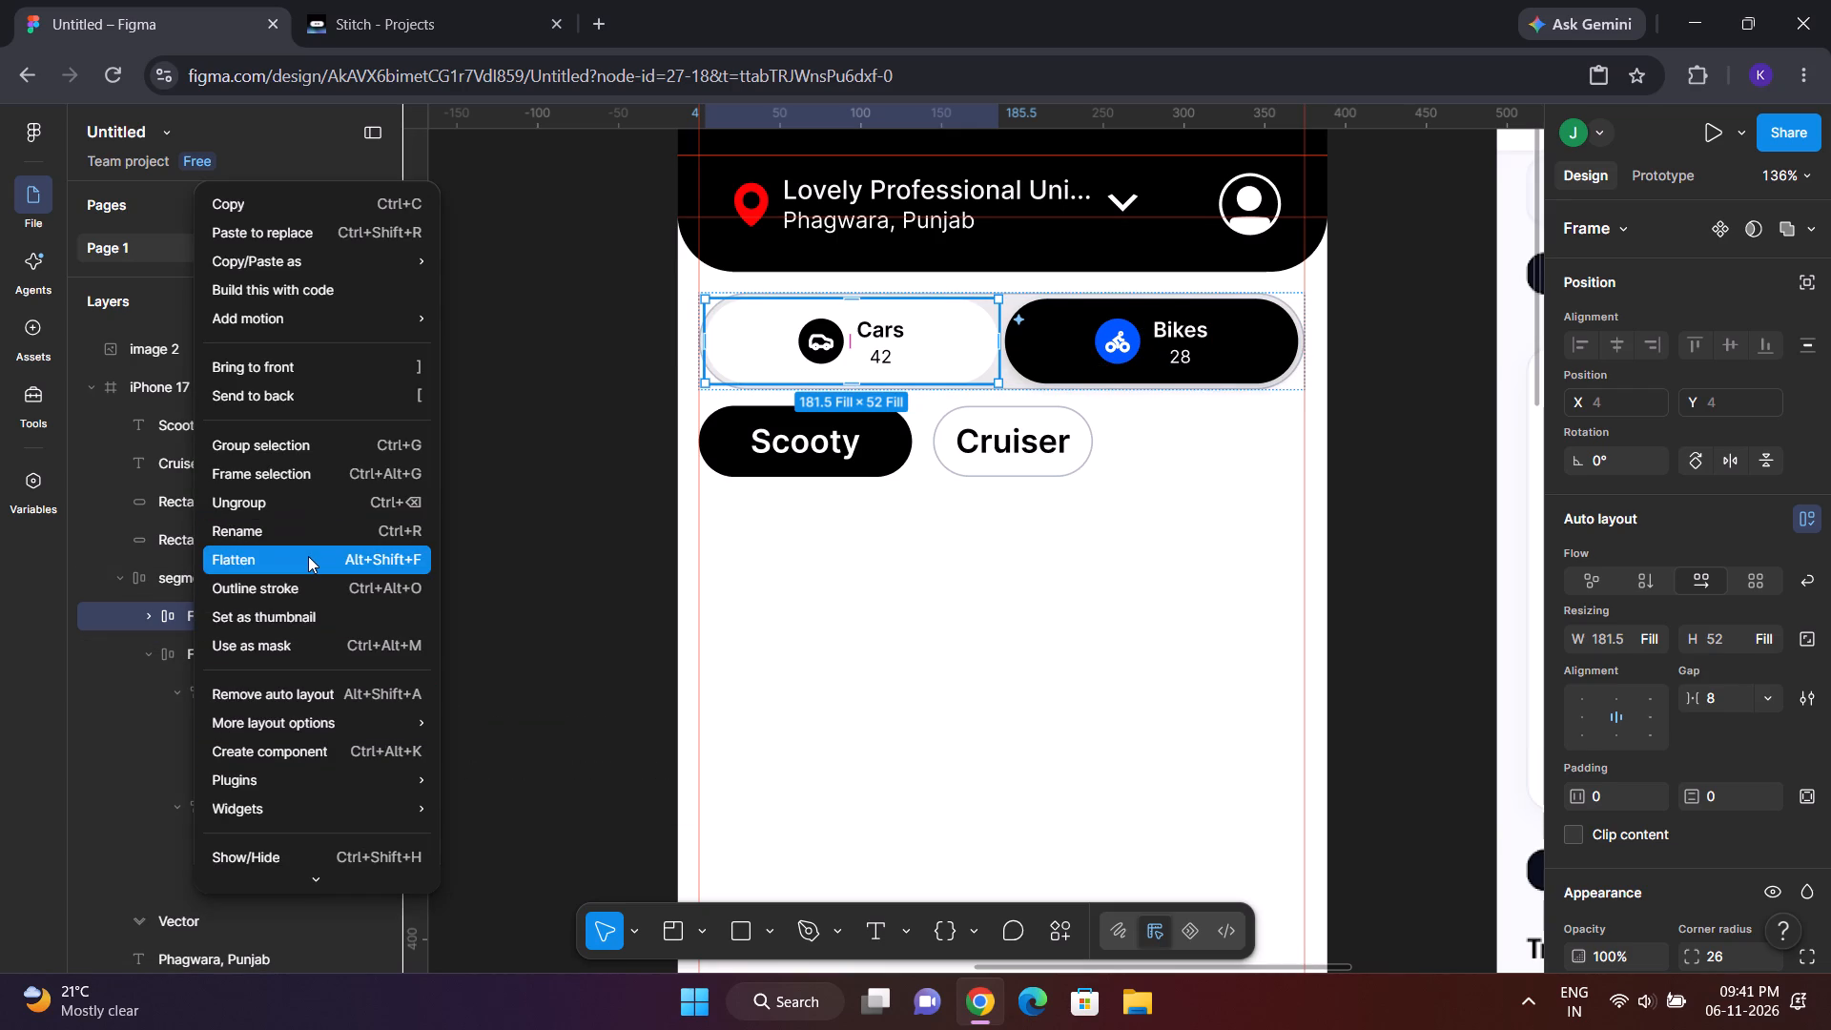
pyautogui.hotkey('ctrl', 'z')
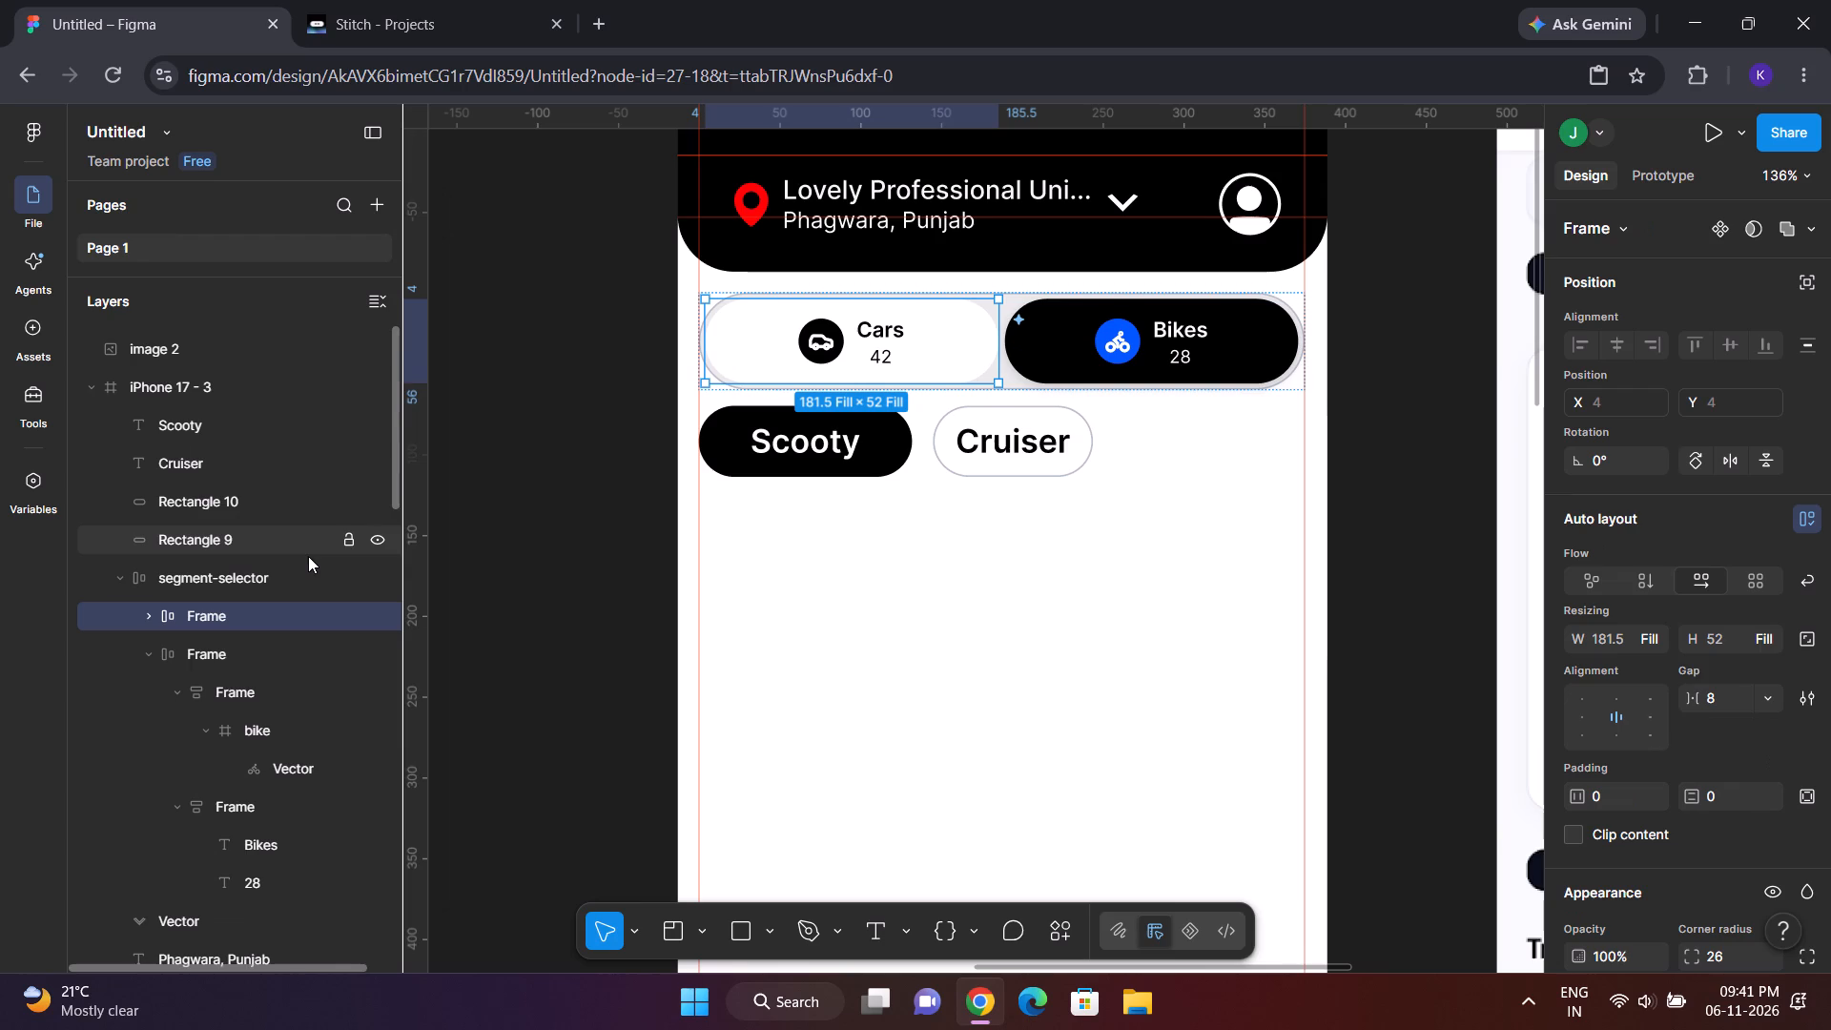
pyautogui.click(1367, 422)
# Replace the white in the Cars segment with the light grey sampled from the toggle's background, and deselect.
pyautogui.hscroll(-1, 1367, 422)
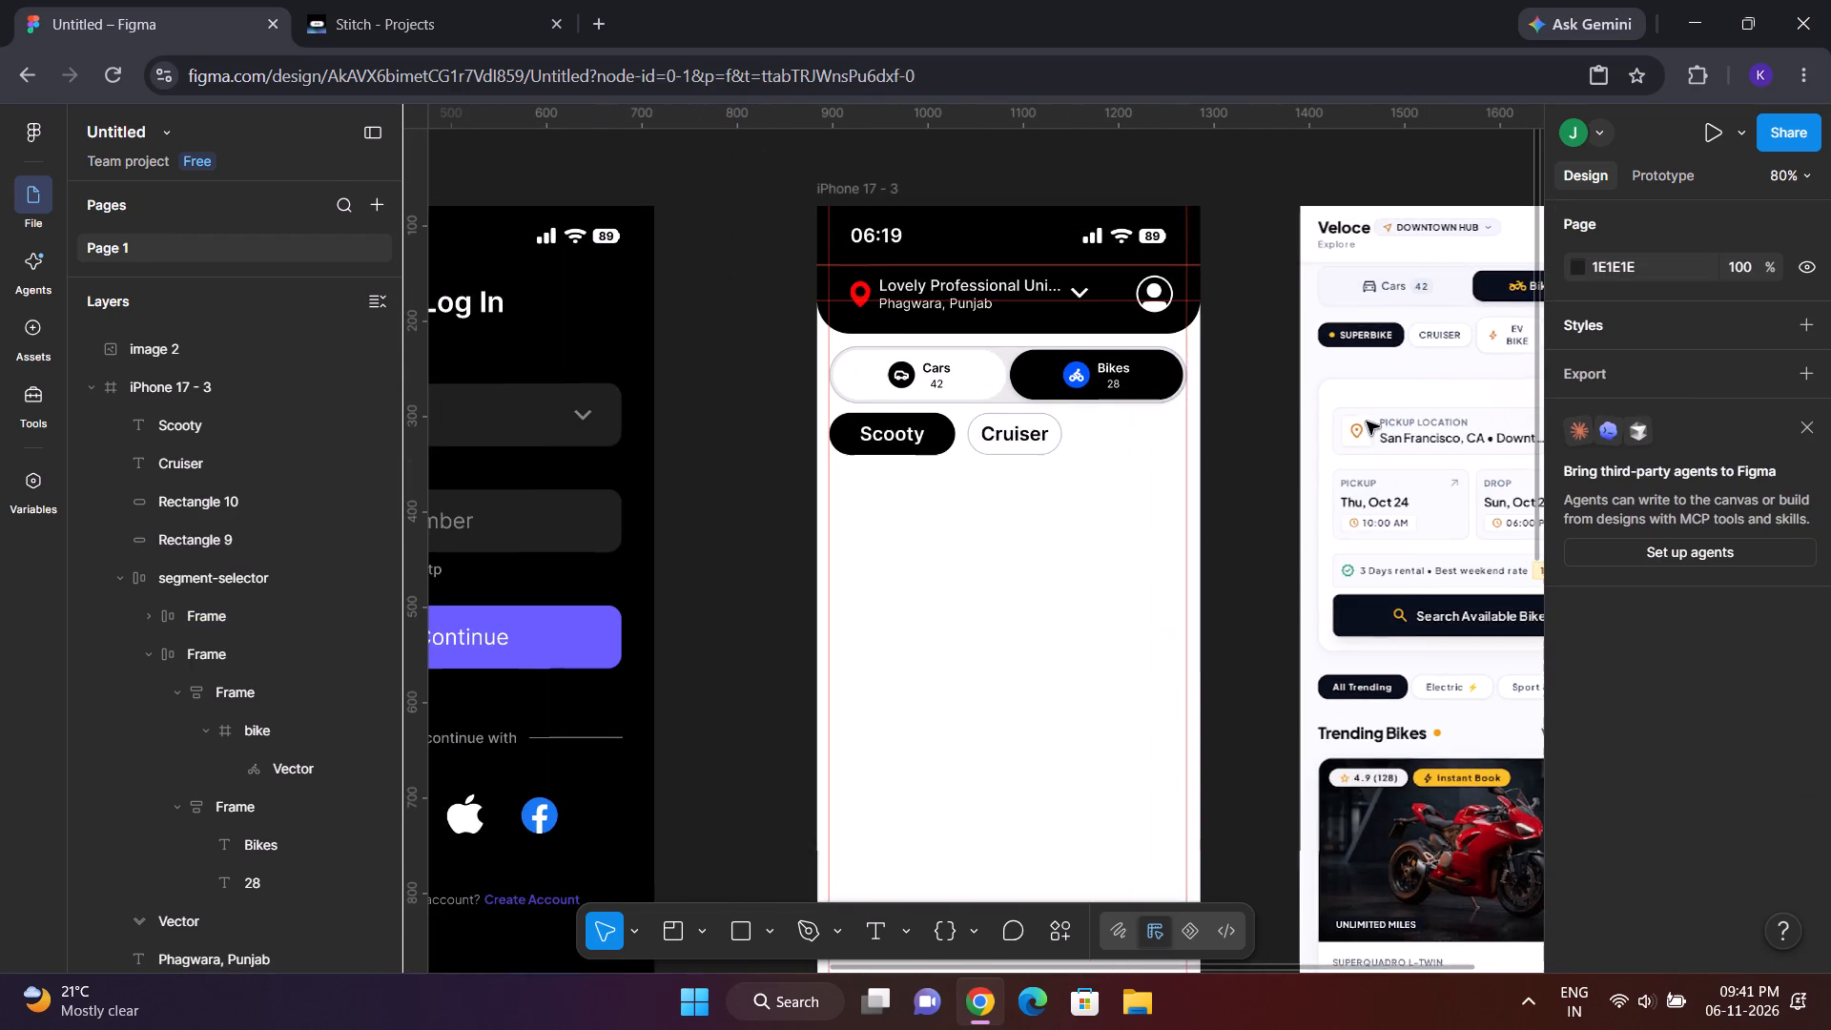
pyautogui.click(1000, 362)
pyautogui.click(1000, 362)
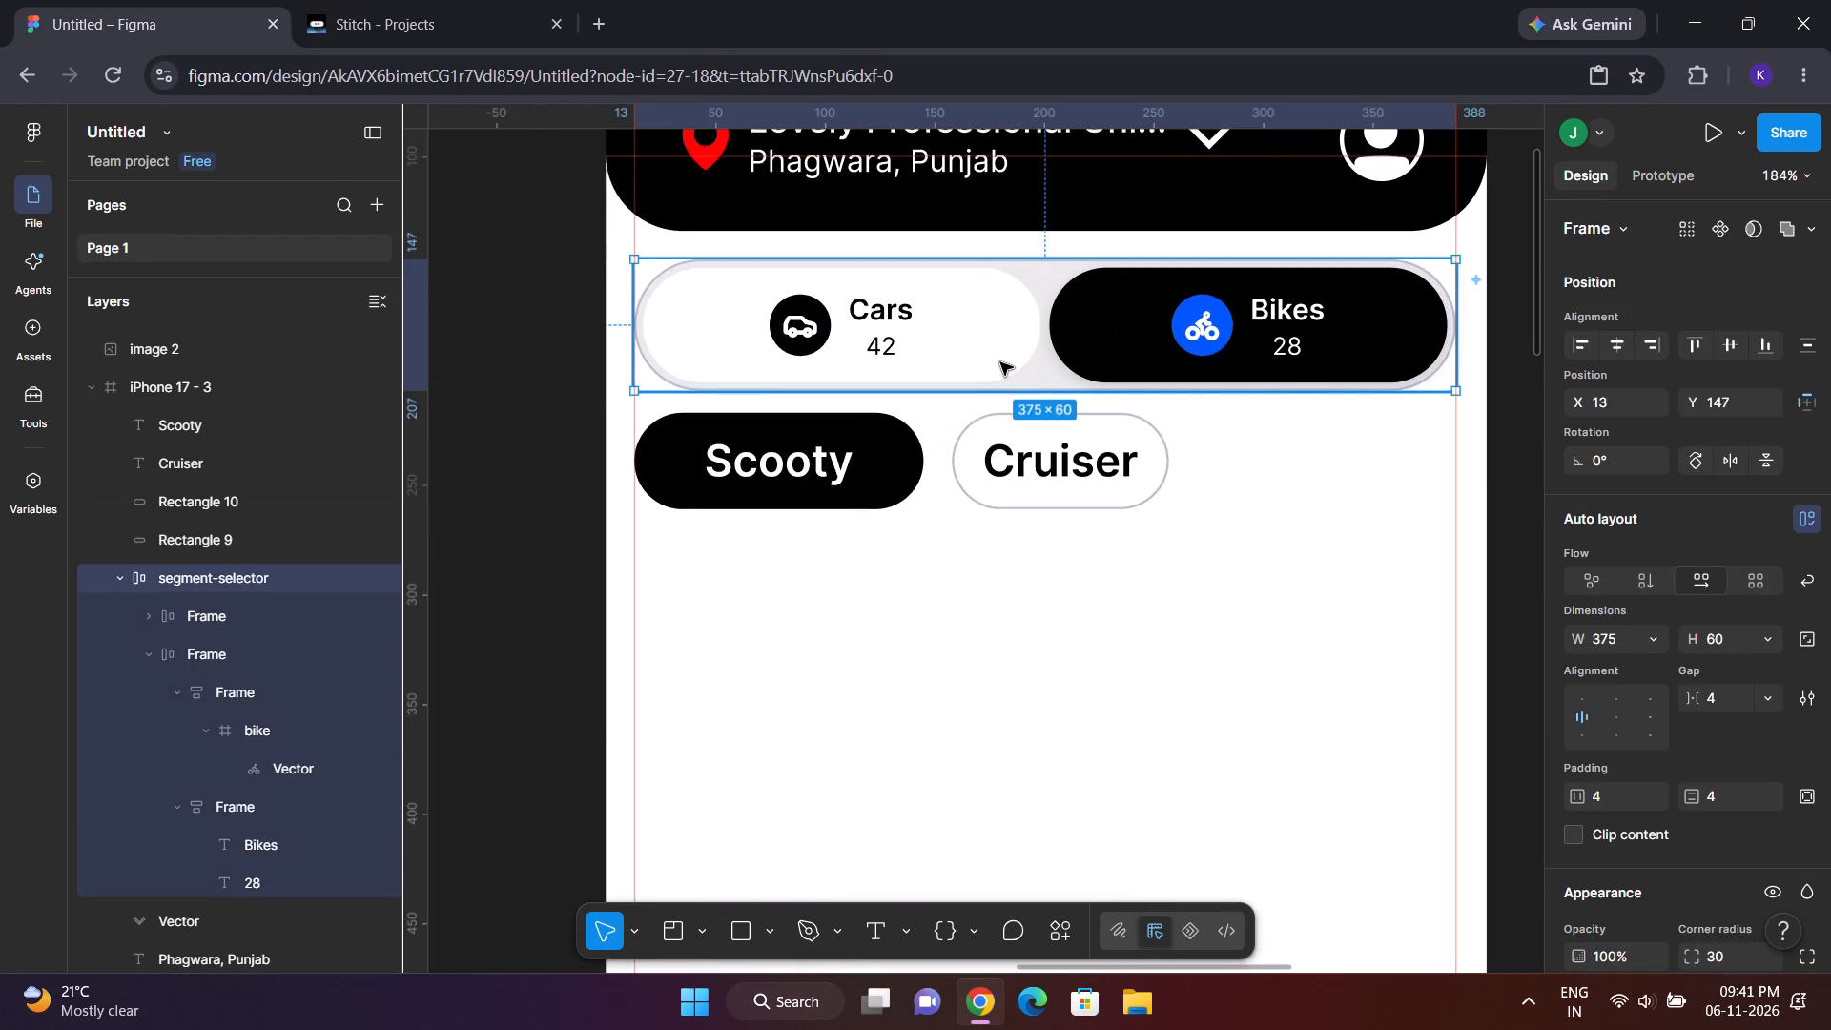
pyautogui.click(1000, 362)
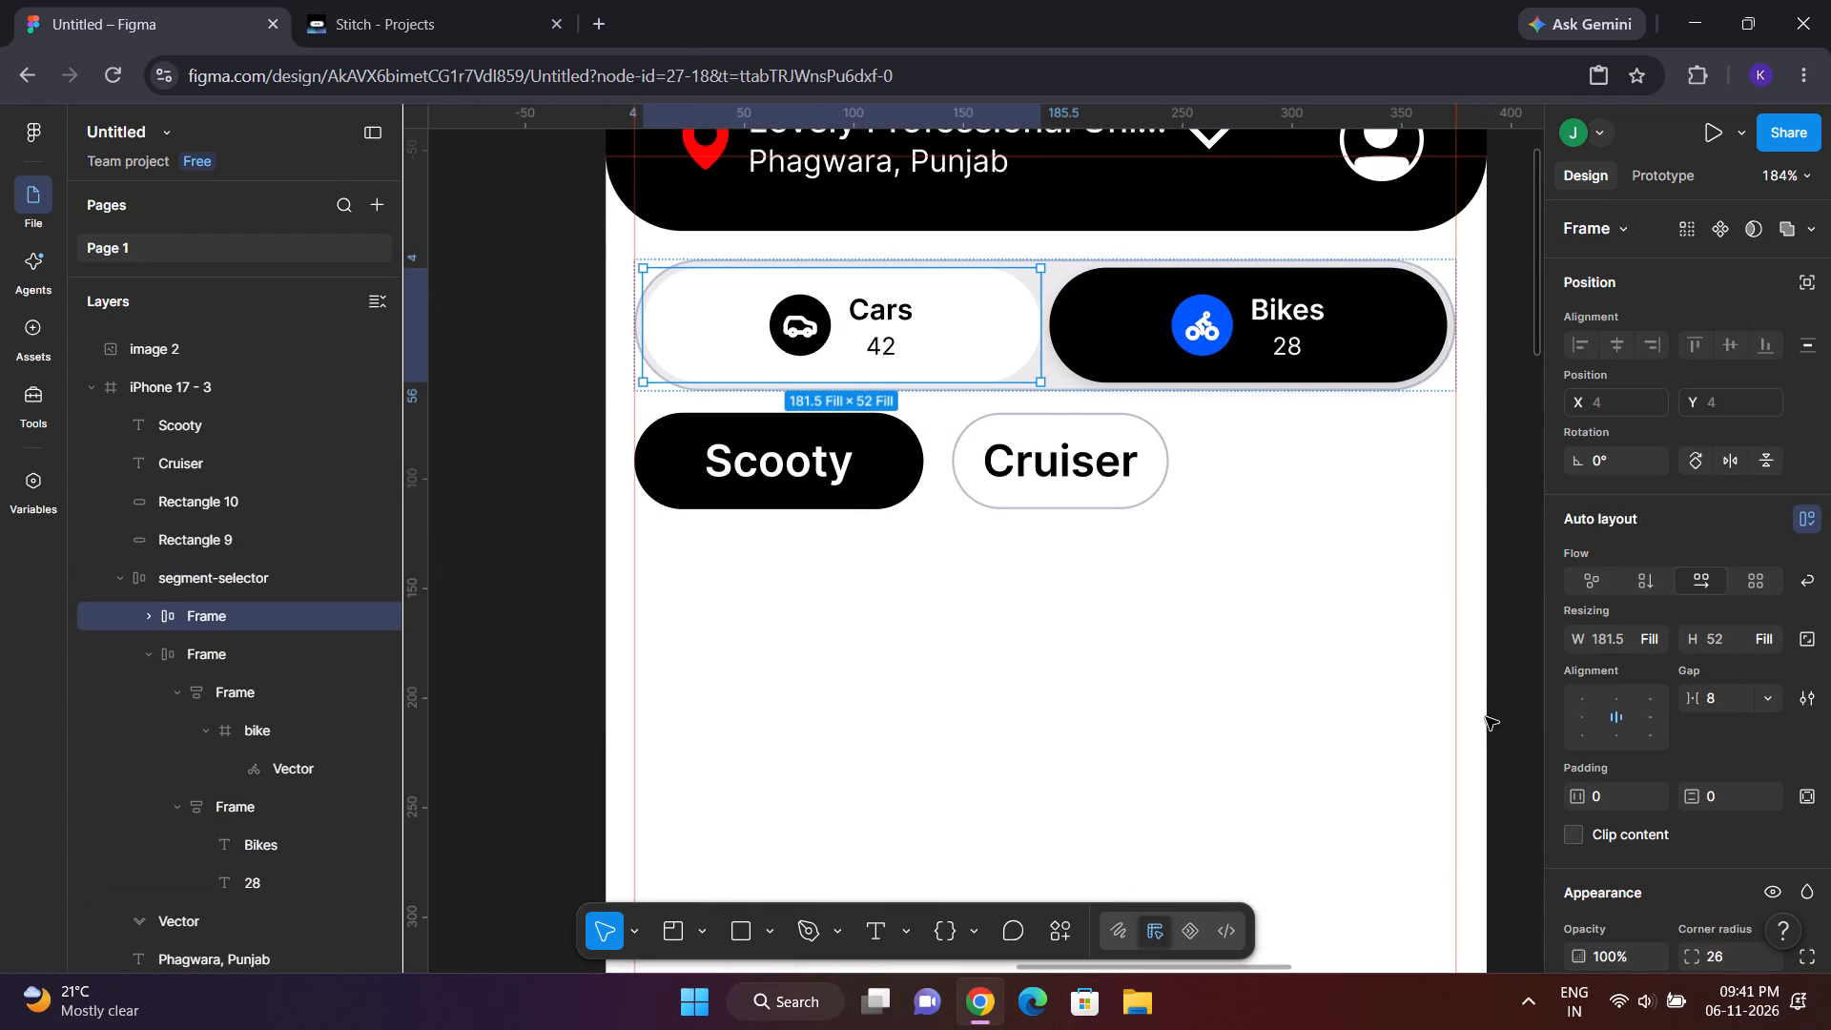
pyautogui.scroll(-4, 1581, 863)
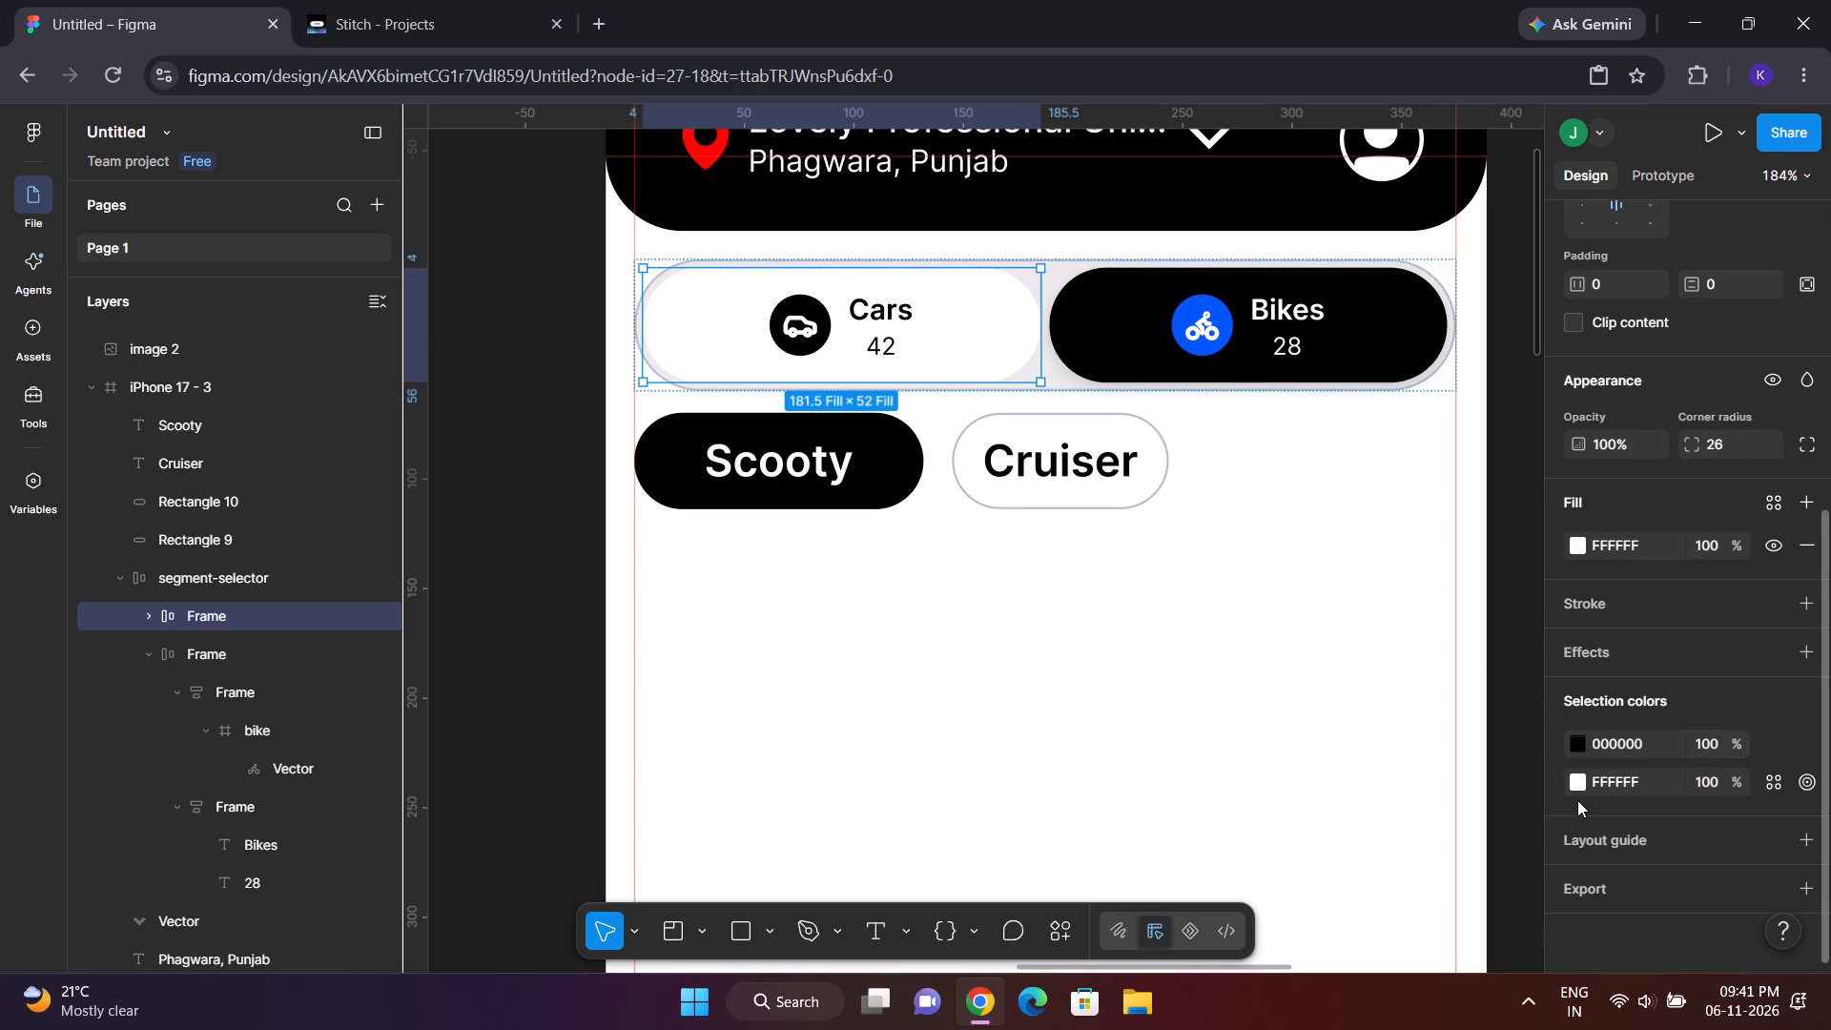
pyautogui.click(1575, 788)
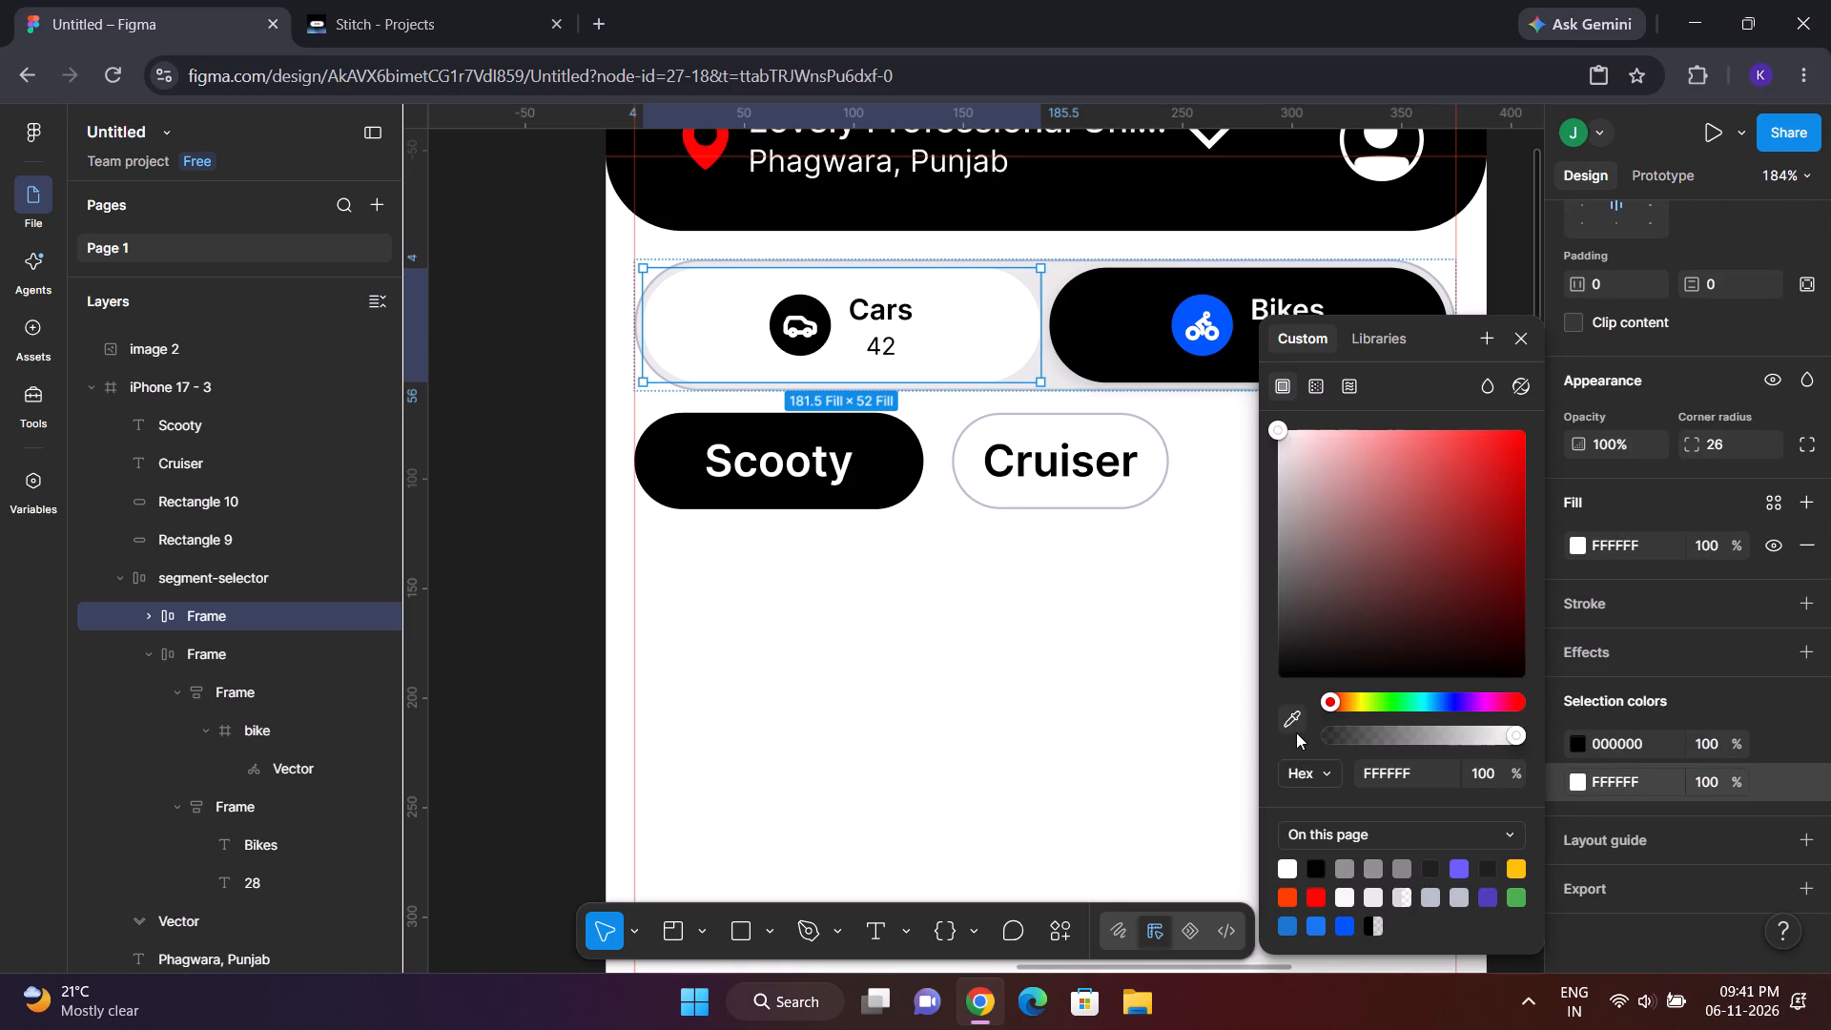
pyautogui.click(1296, 732)
pyautogui.click(1061, 278)
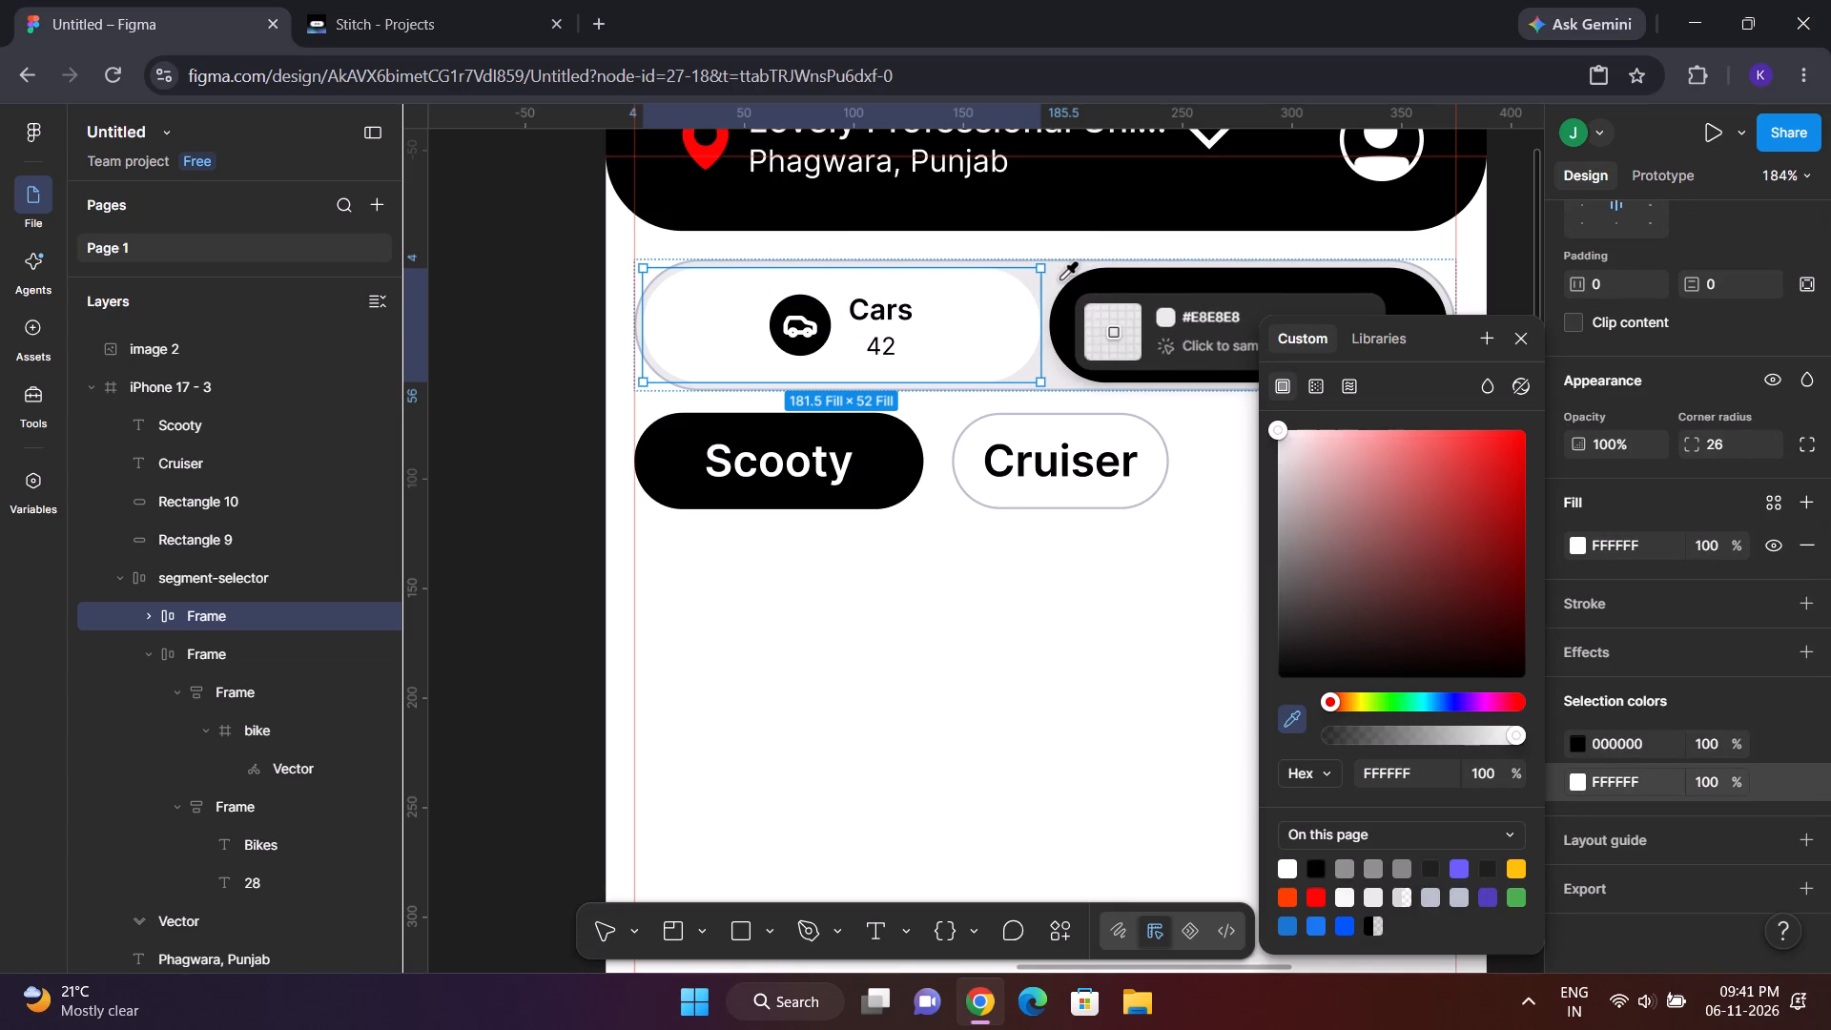
pyautogui.click(475, 331)
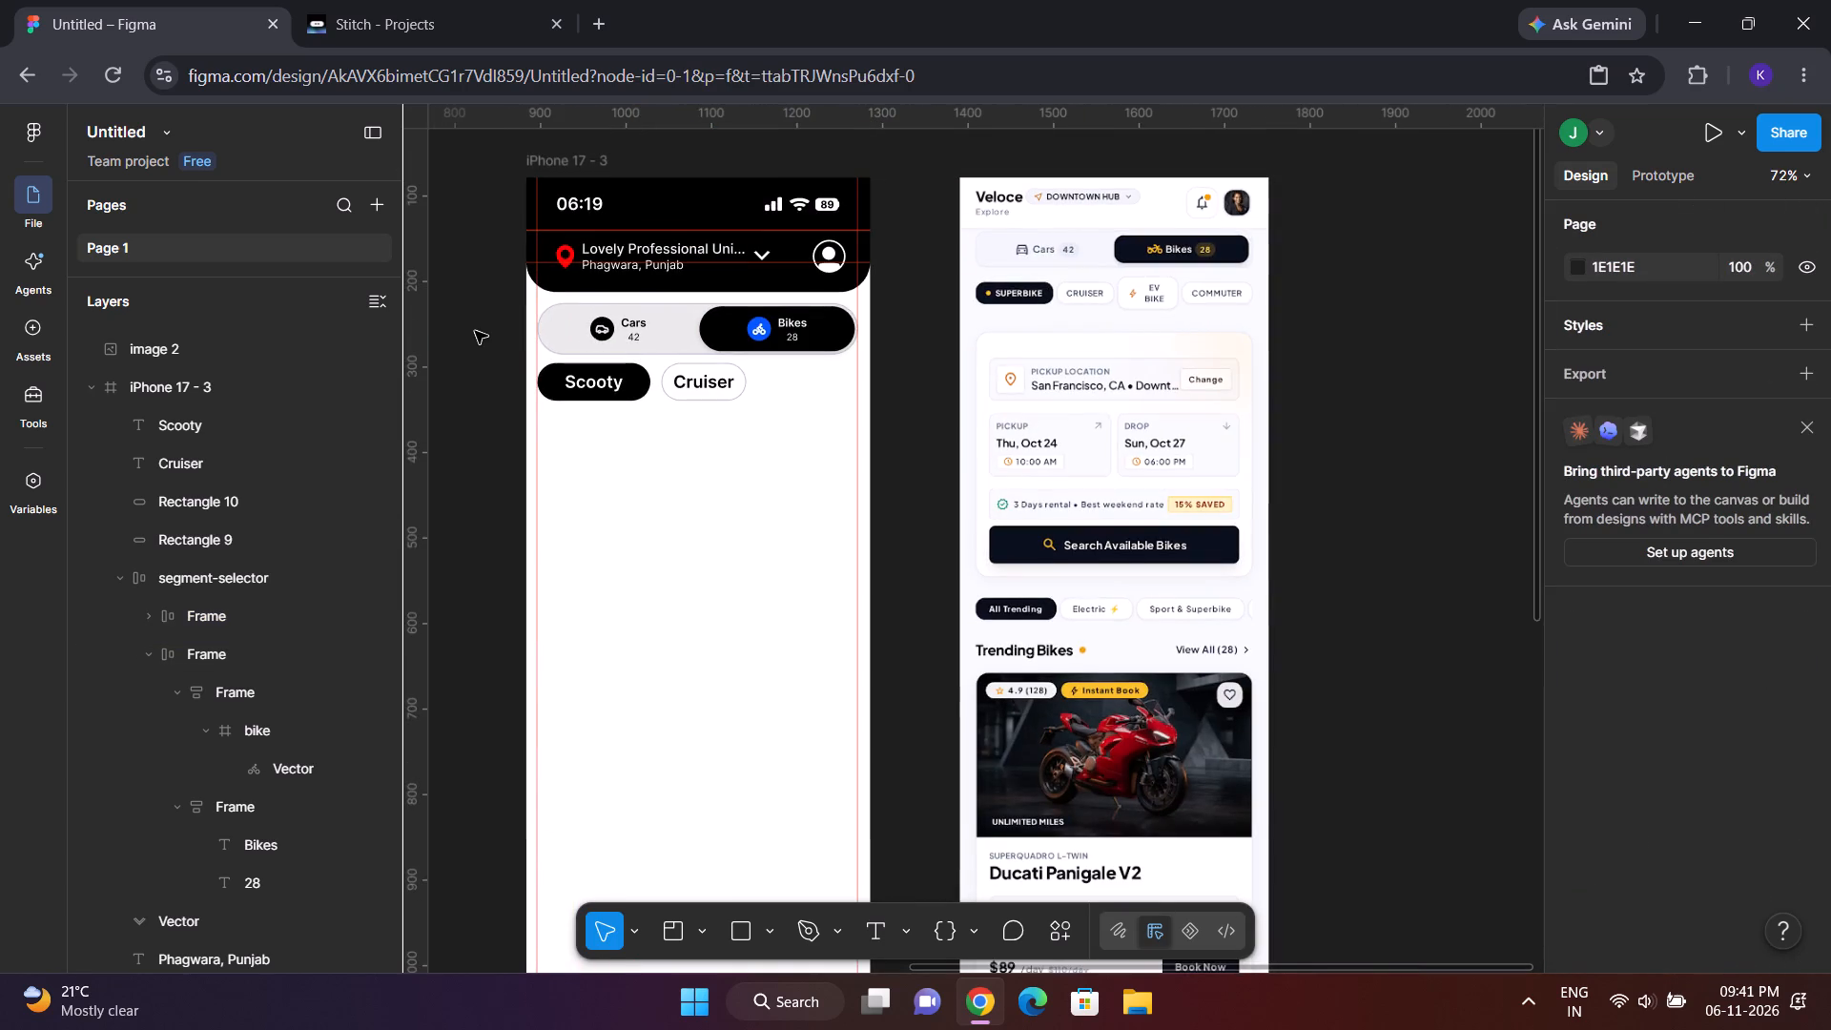
# Change the outline of the segment-selector frame around the Cars/Bikes toggle to white, FFFFFF, and deselect.
pyautogui.click(689, 241)
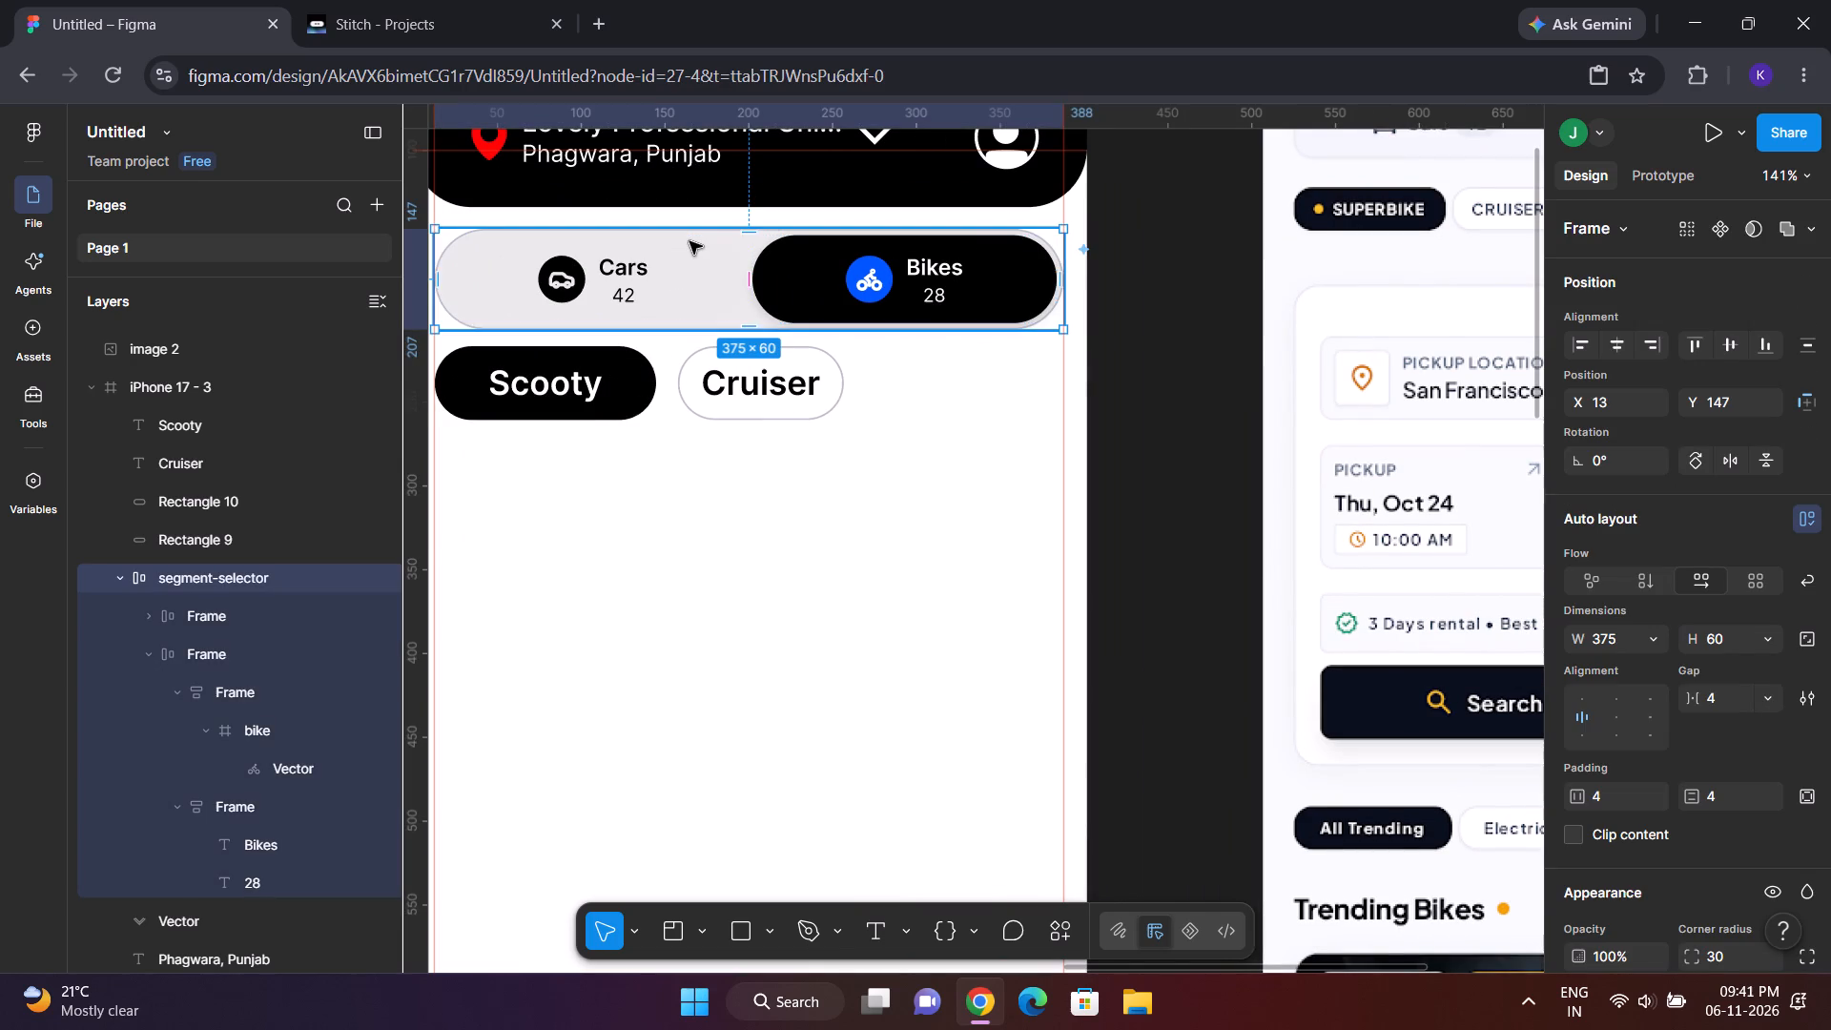
pyautogui.scroll(1, 1355, 443)
pyautogui.scroll(-2, 1105, 449)
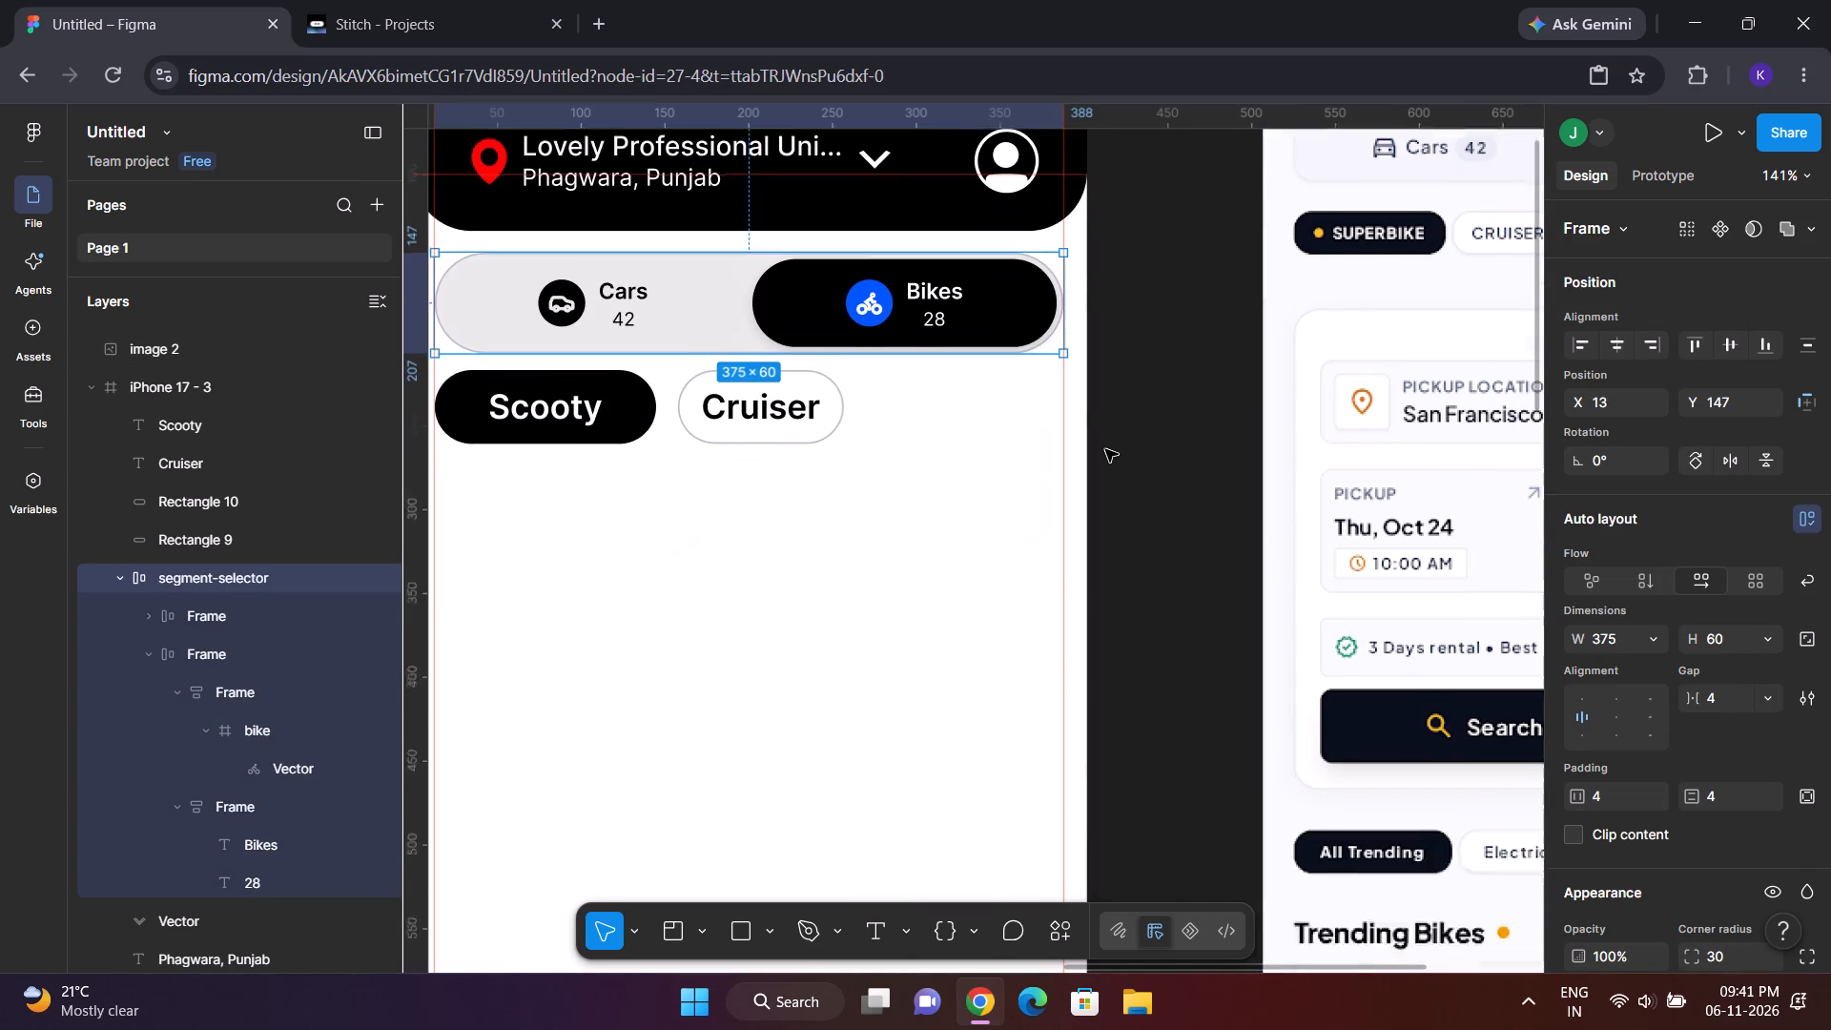
pyautogui.scroll(-5, 1538, 680)
pyautogui.scroll(4, 1538, 680)
pyautogui.scroll(1, 1337, 603)
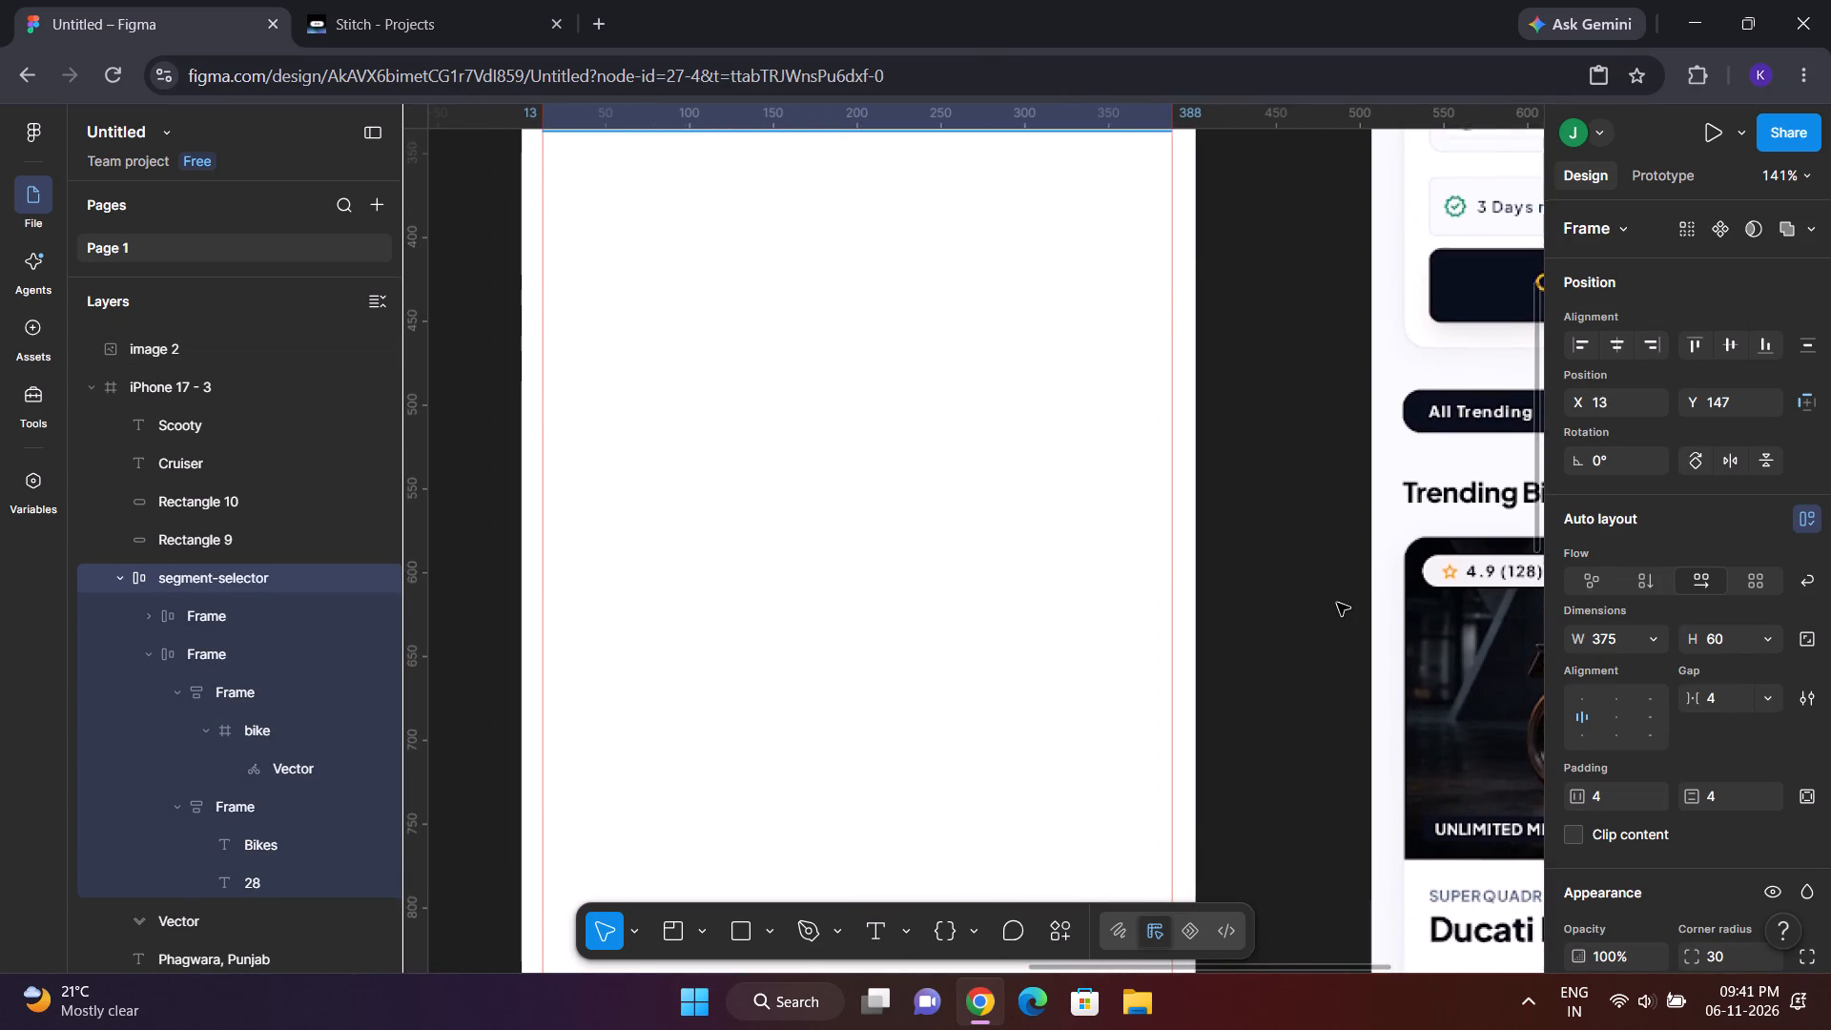
pyautogui.scroll(1, 1337, 603)
pyautogui.scroll(-4, 1732, 731)
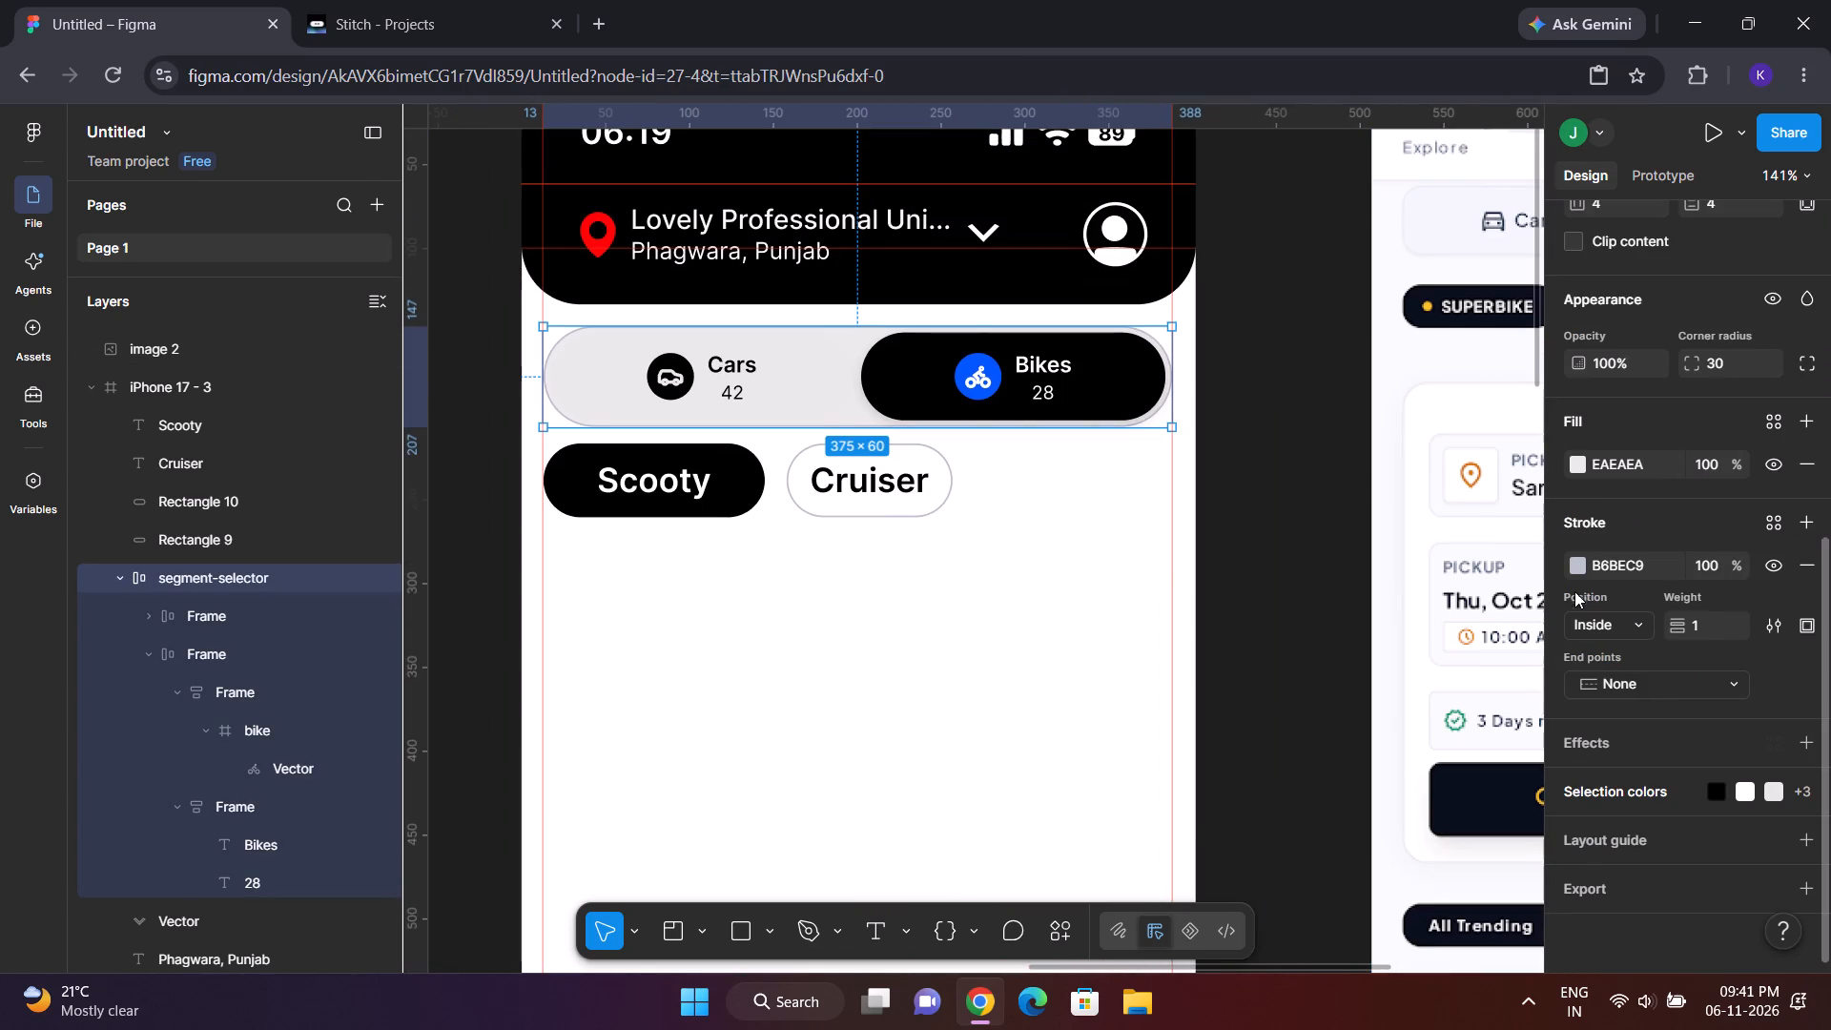
pyautogui.click(1574, 570)
pyautogui.moveTo(1352, 550); pyautogui.dragTo(1314, 449)
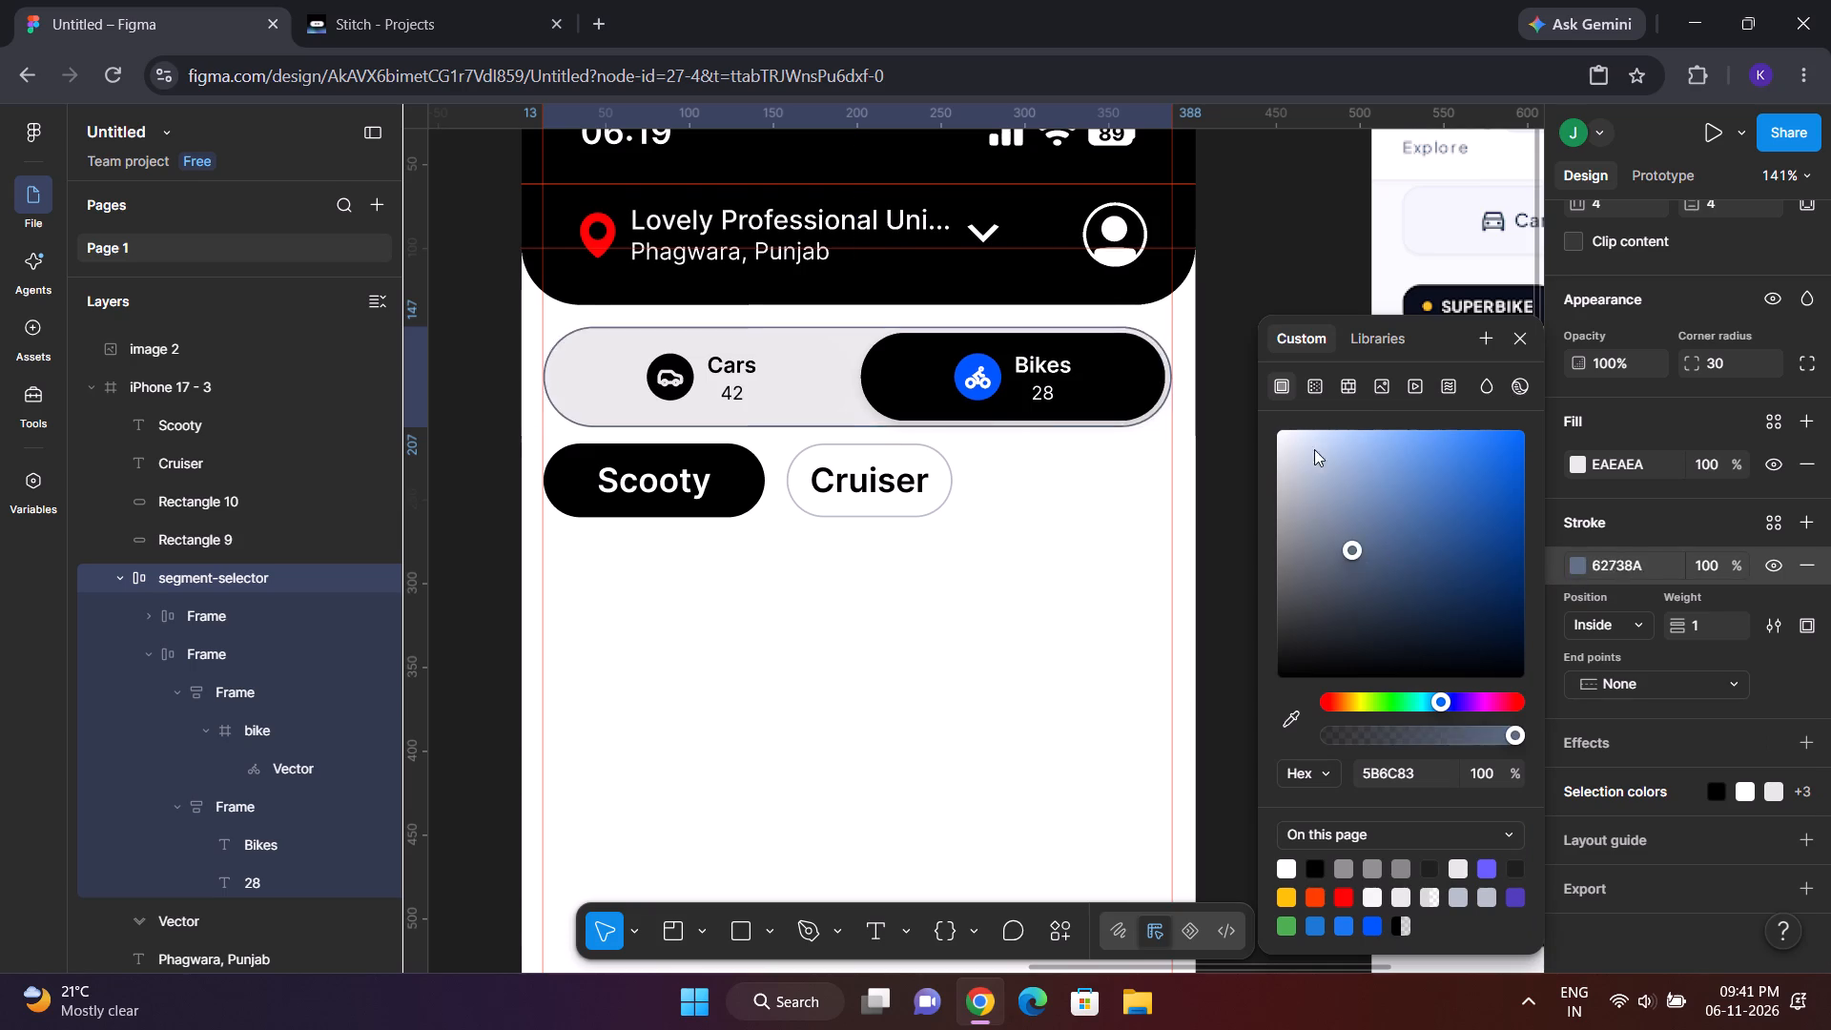
pyautogui.moveTo(1314, 449); pyautogui.dragTo(1199, 361)
pyautogui.click(1262, 188)
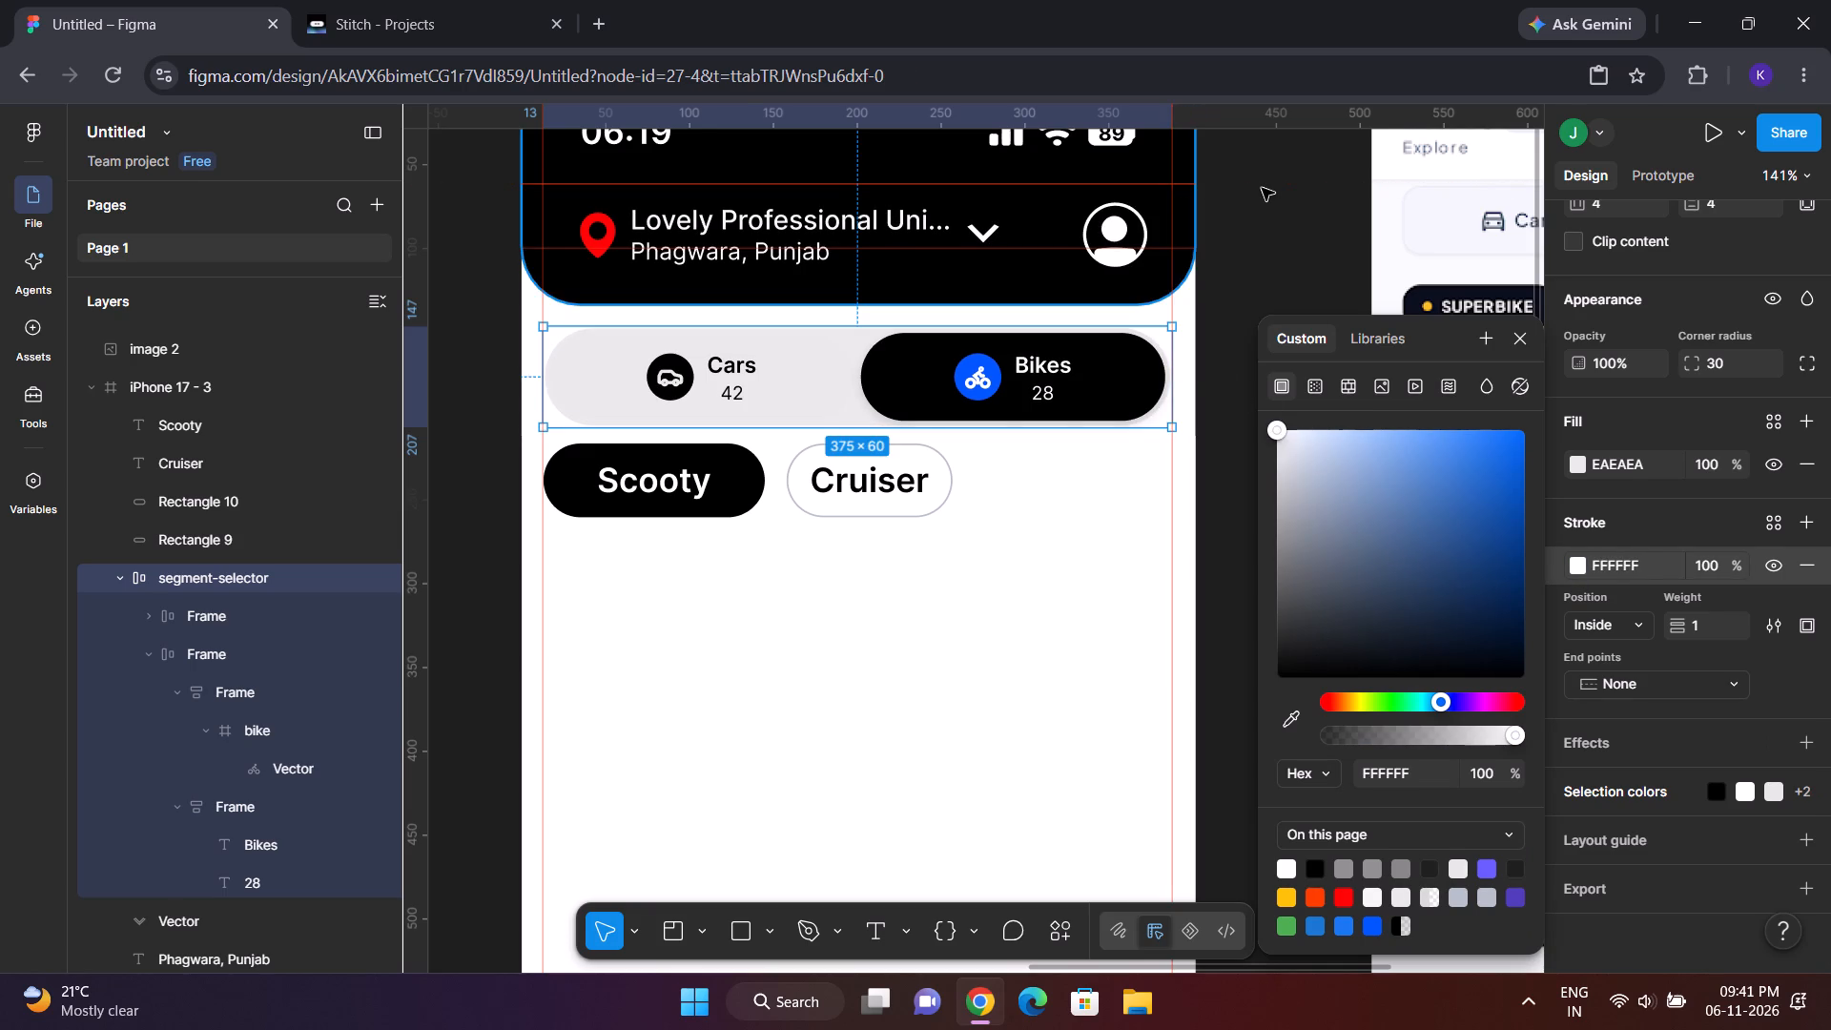
# Examine the Cars/Bikes toggle and the Scooty and Cruiser chips against the reference design.
pyautogui.hscroll(1, 849, 369)
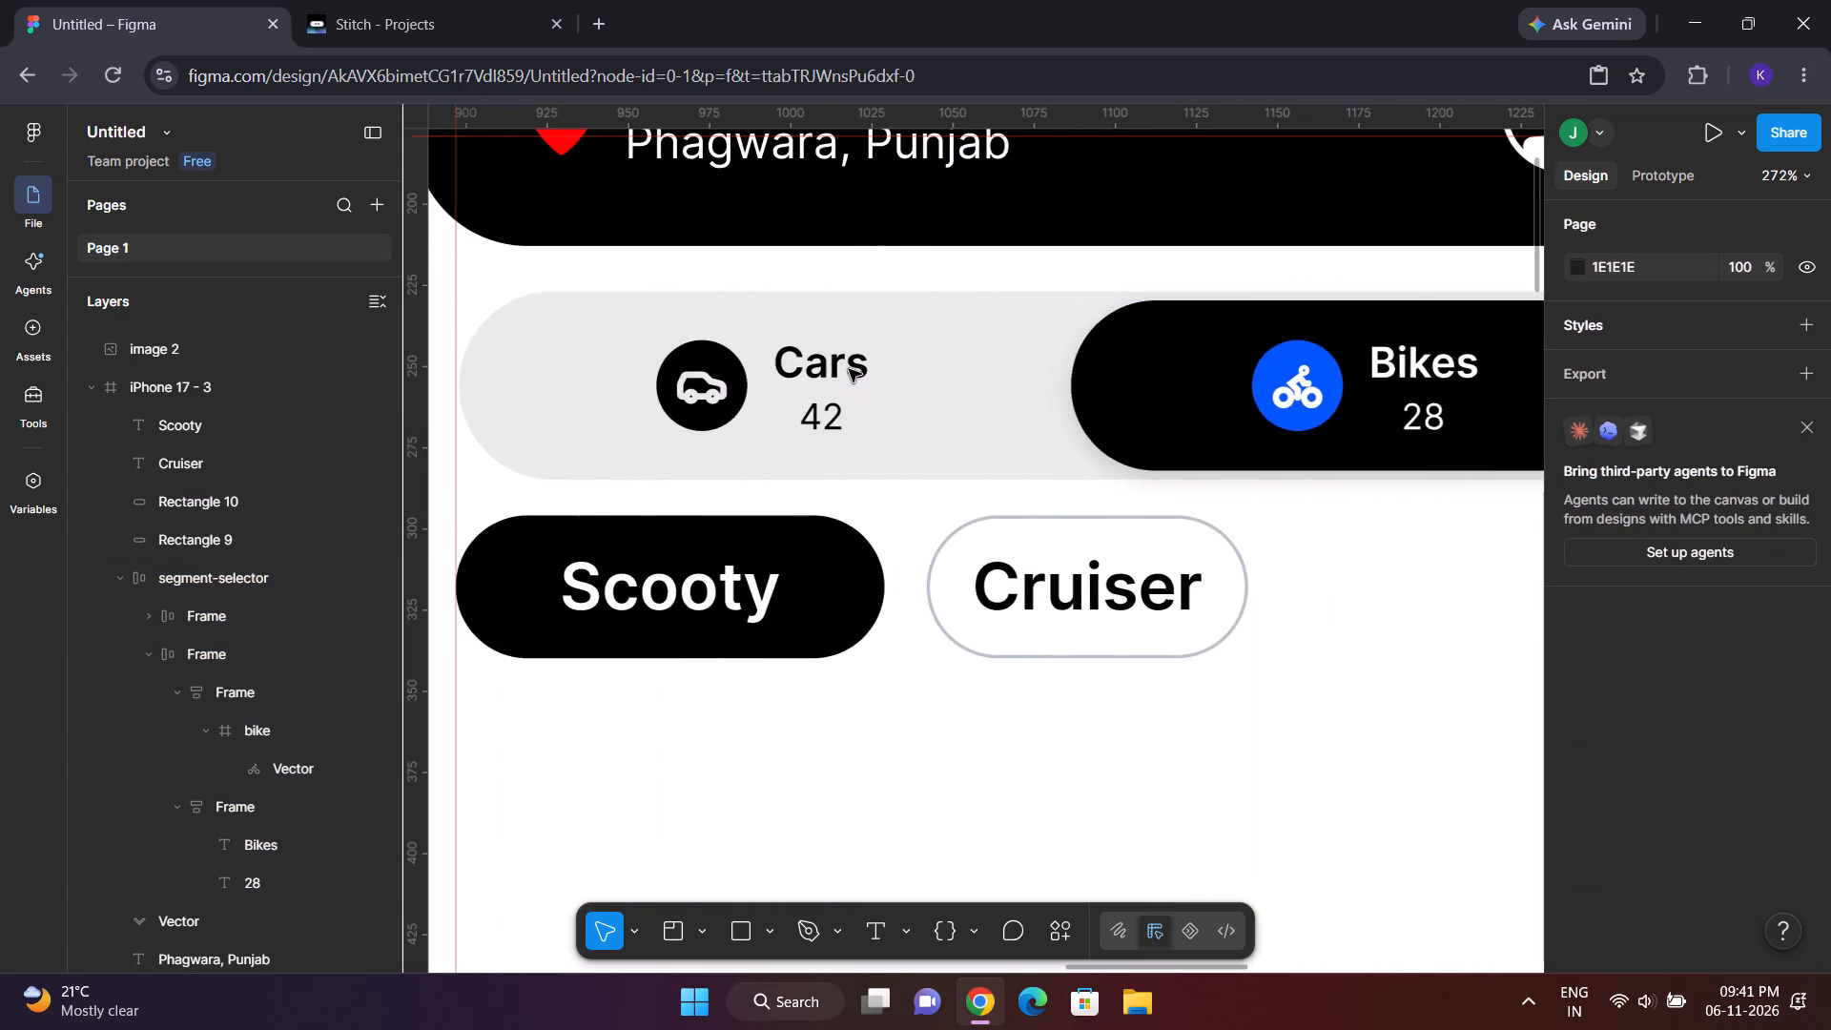
pyautogui.hscroll(-1, 849, 369)
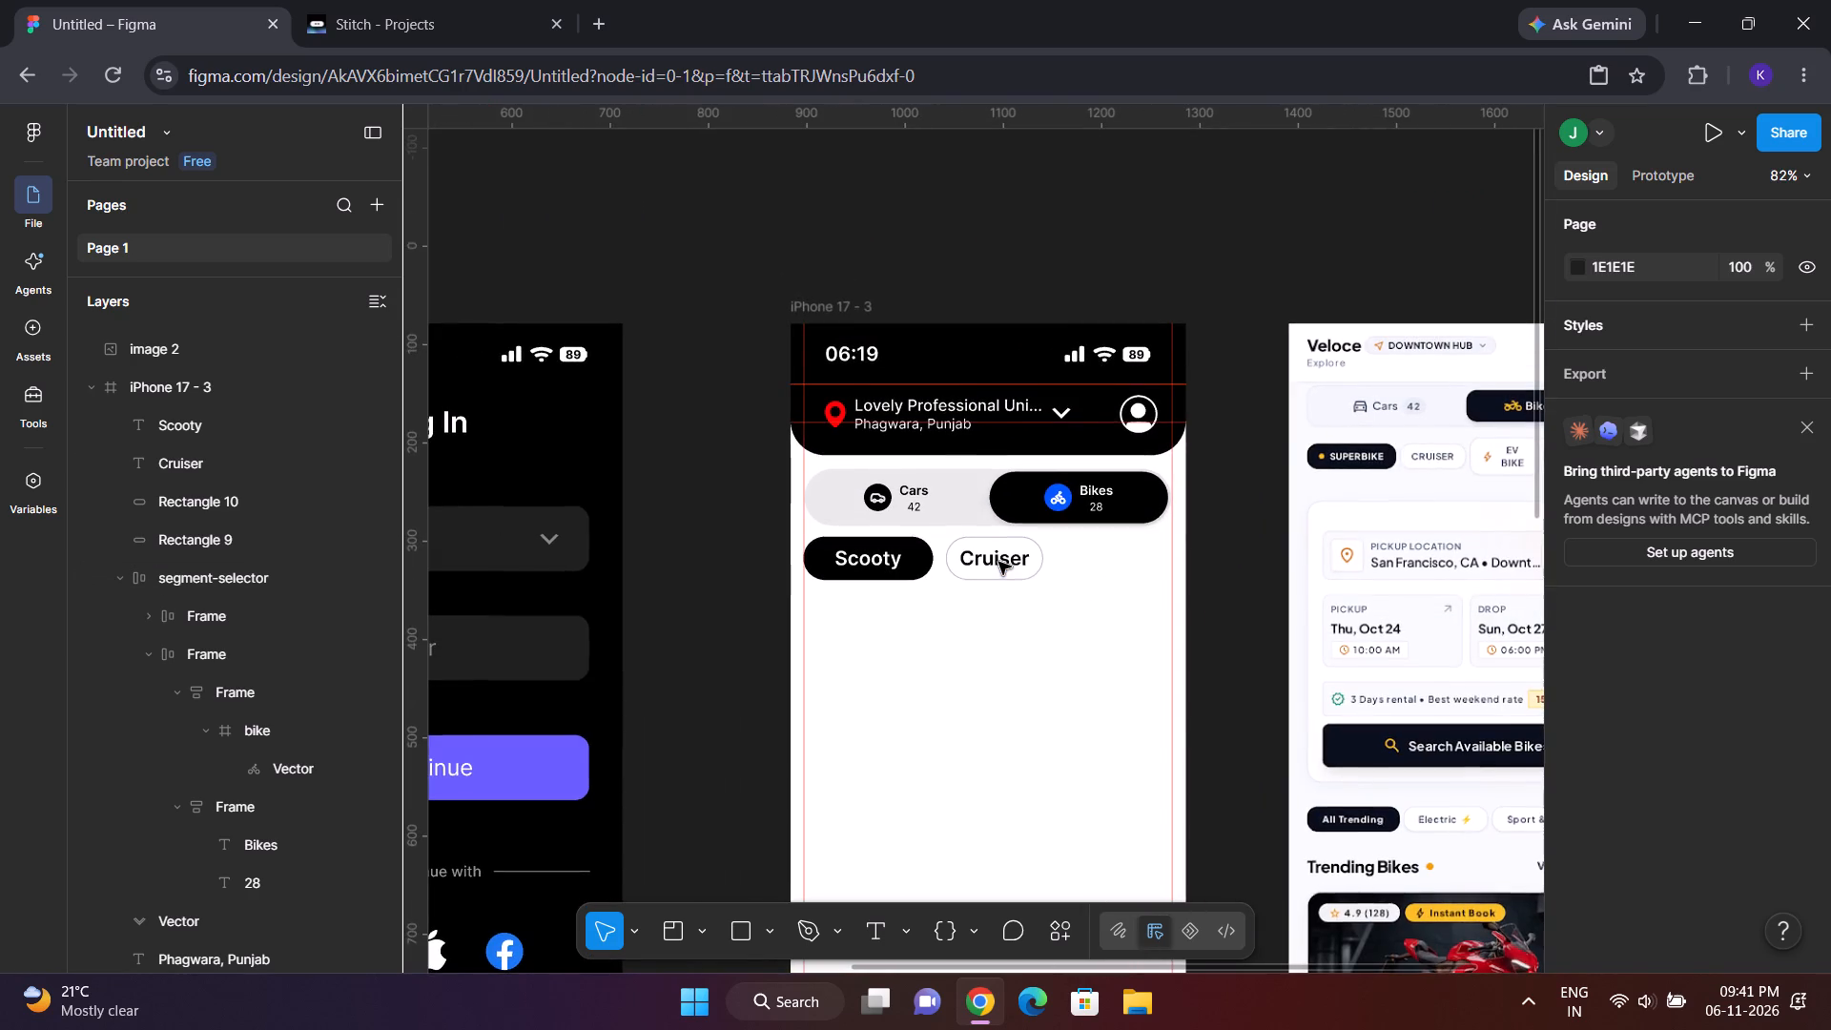
pyautogui.hscroll(-1, 998, 562)
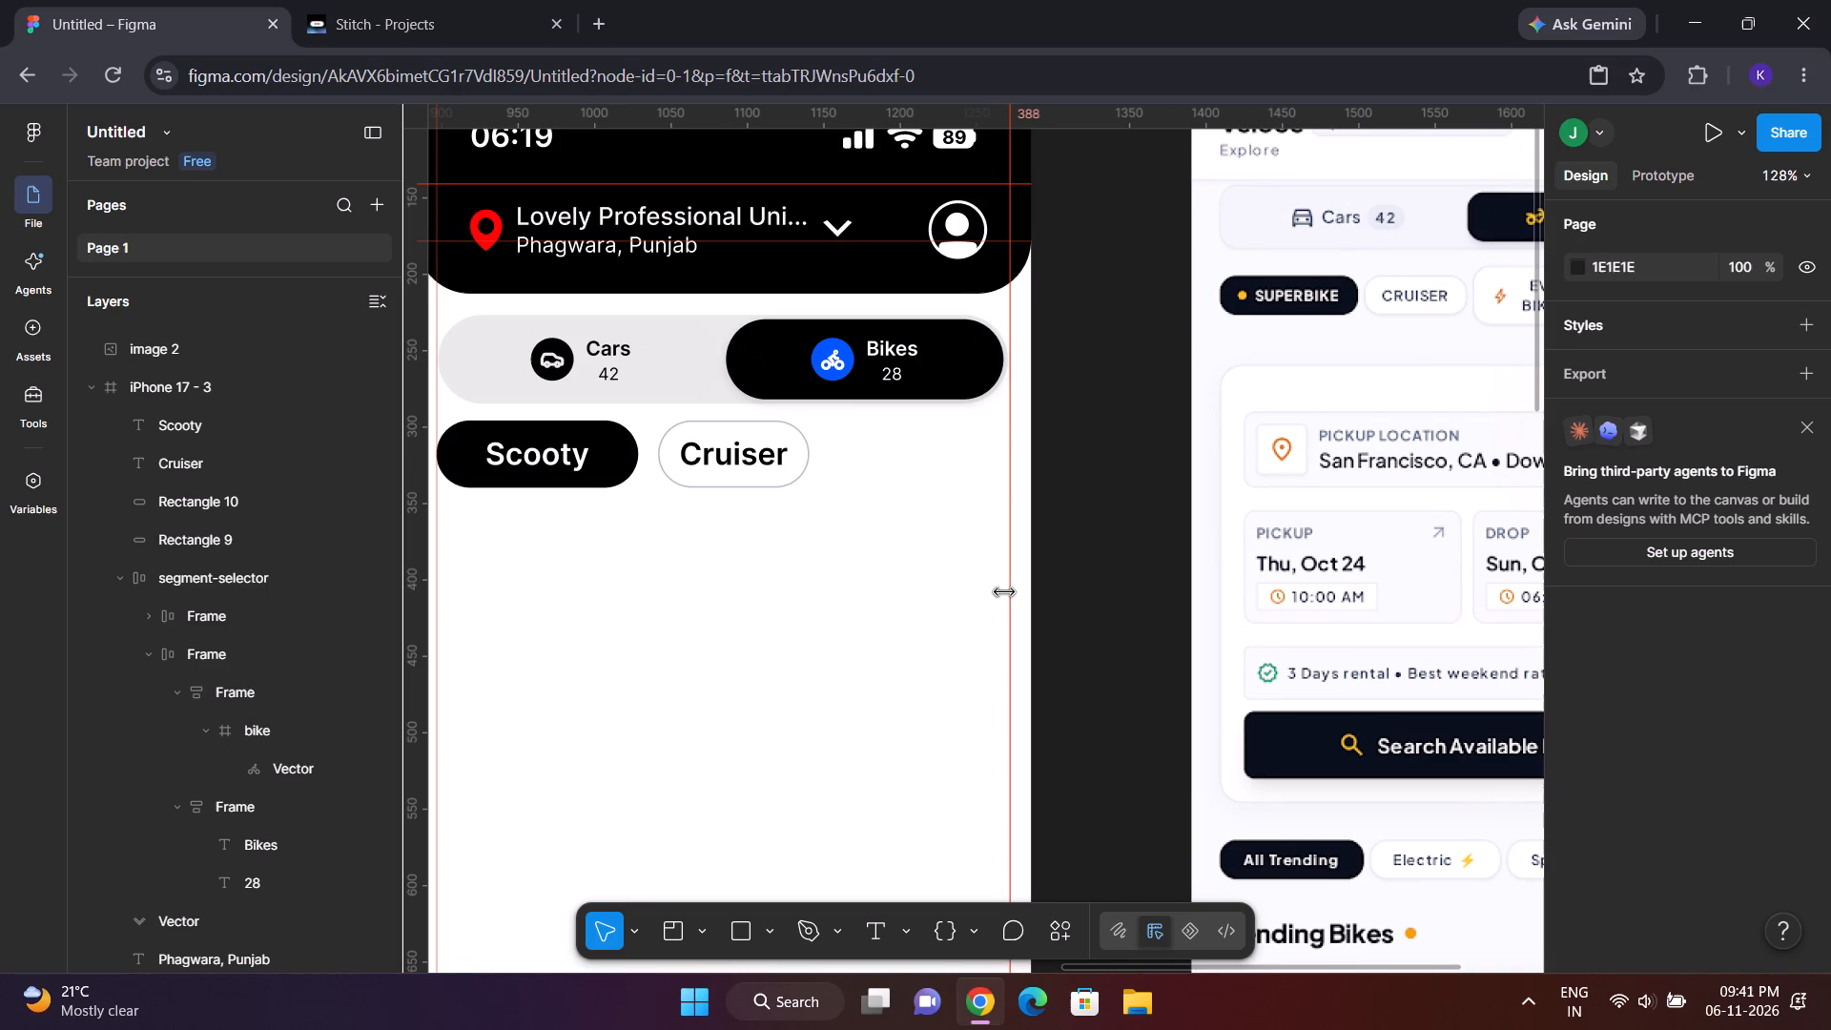
pyautogui.click(794, 482)
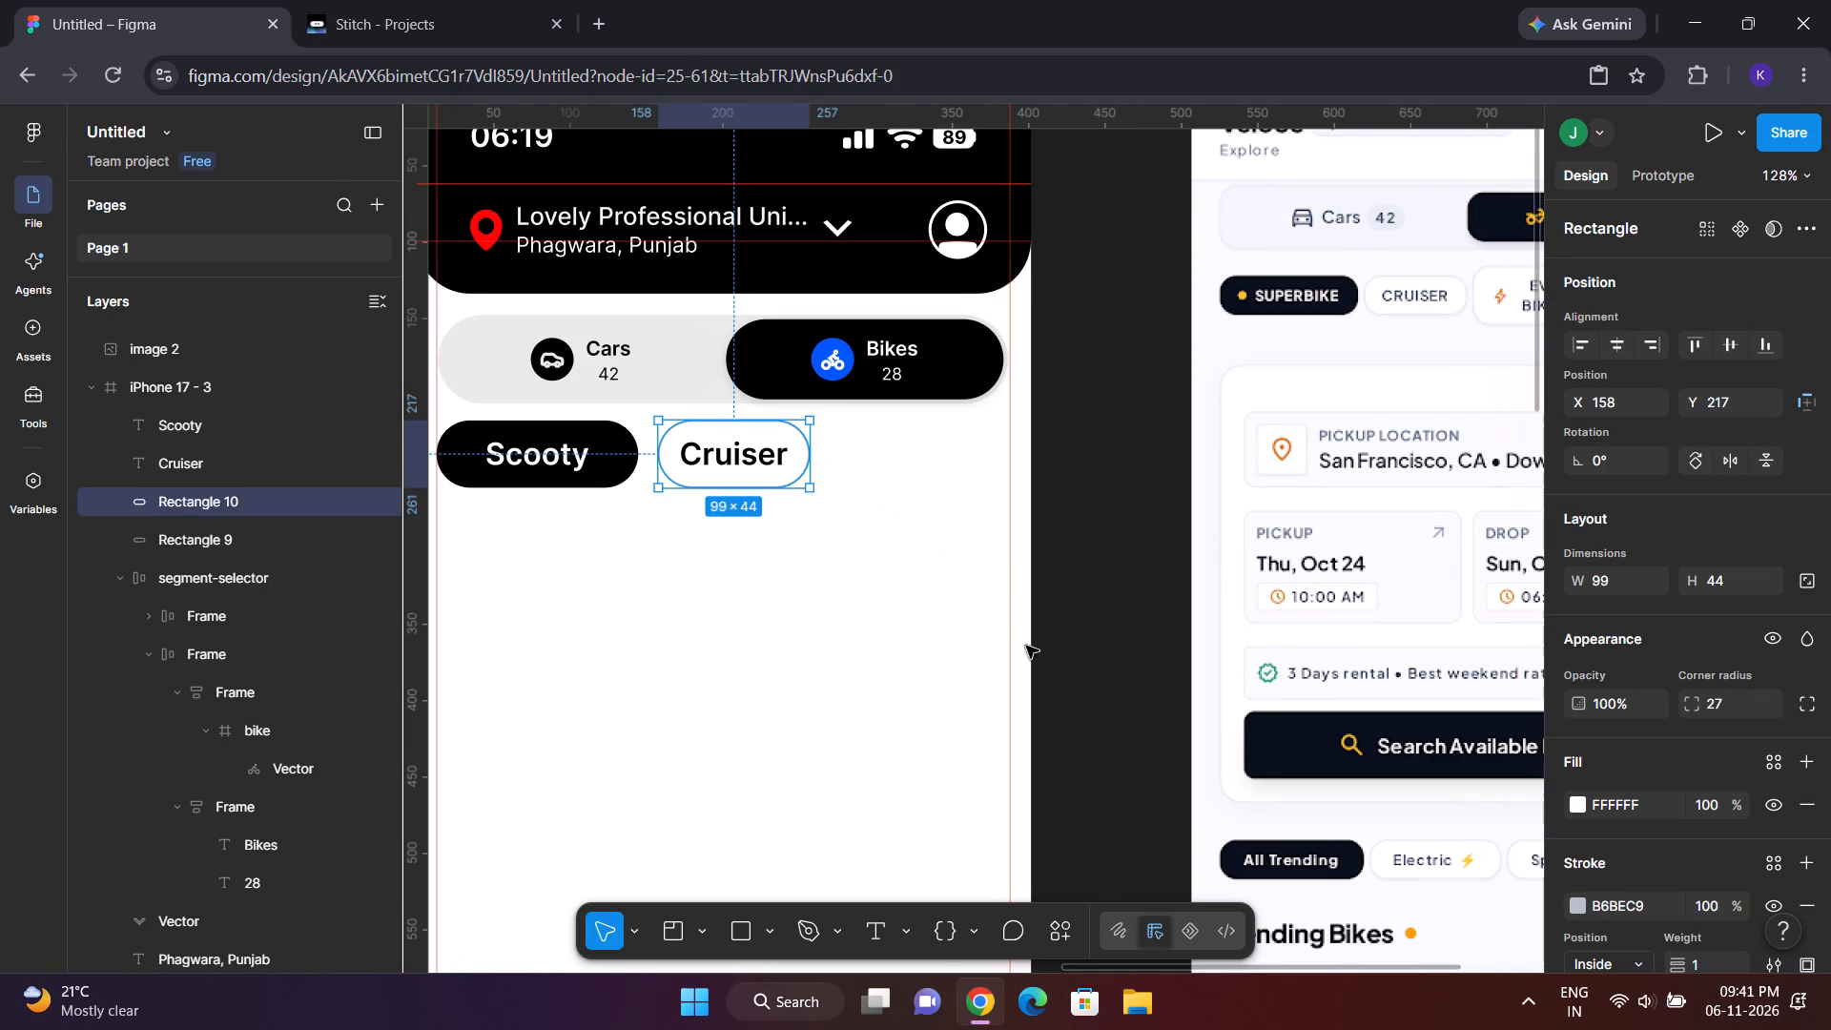
pyautogui.click(1213, 567)
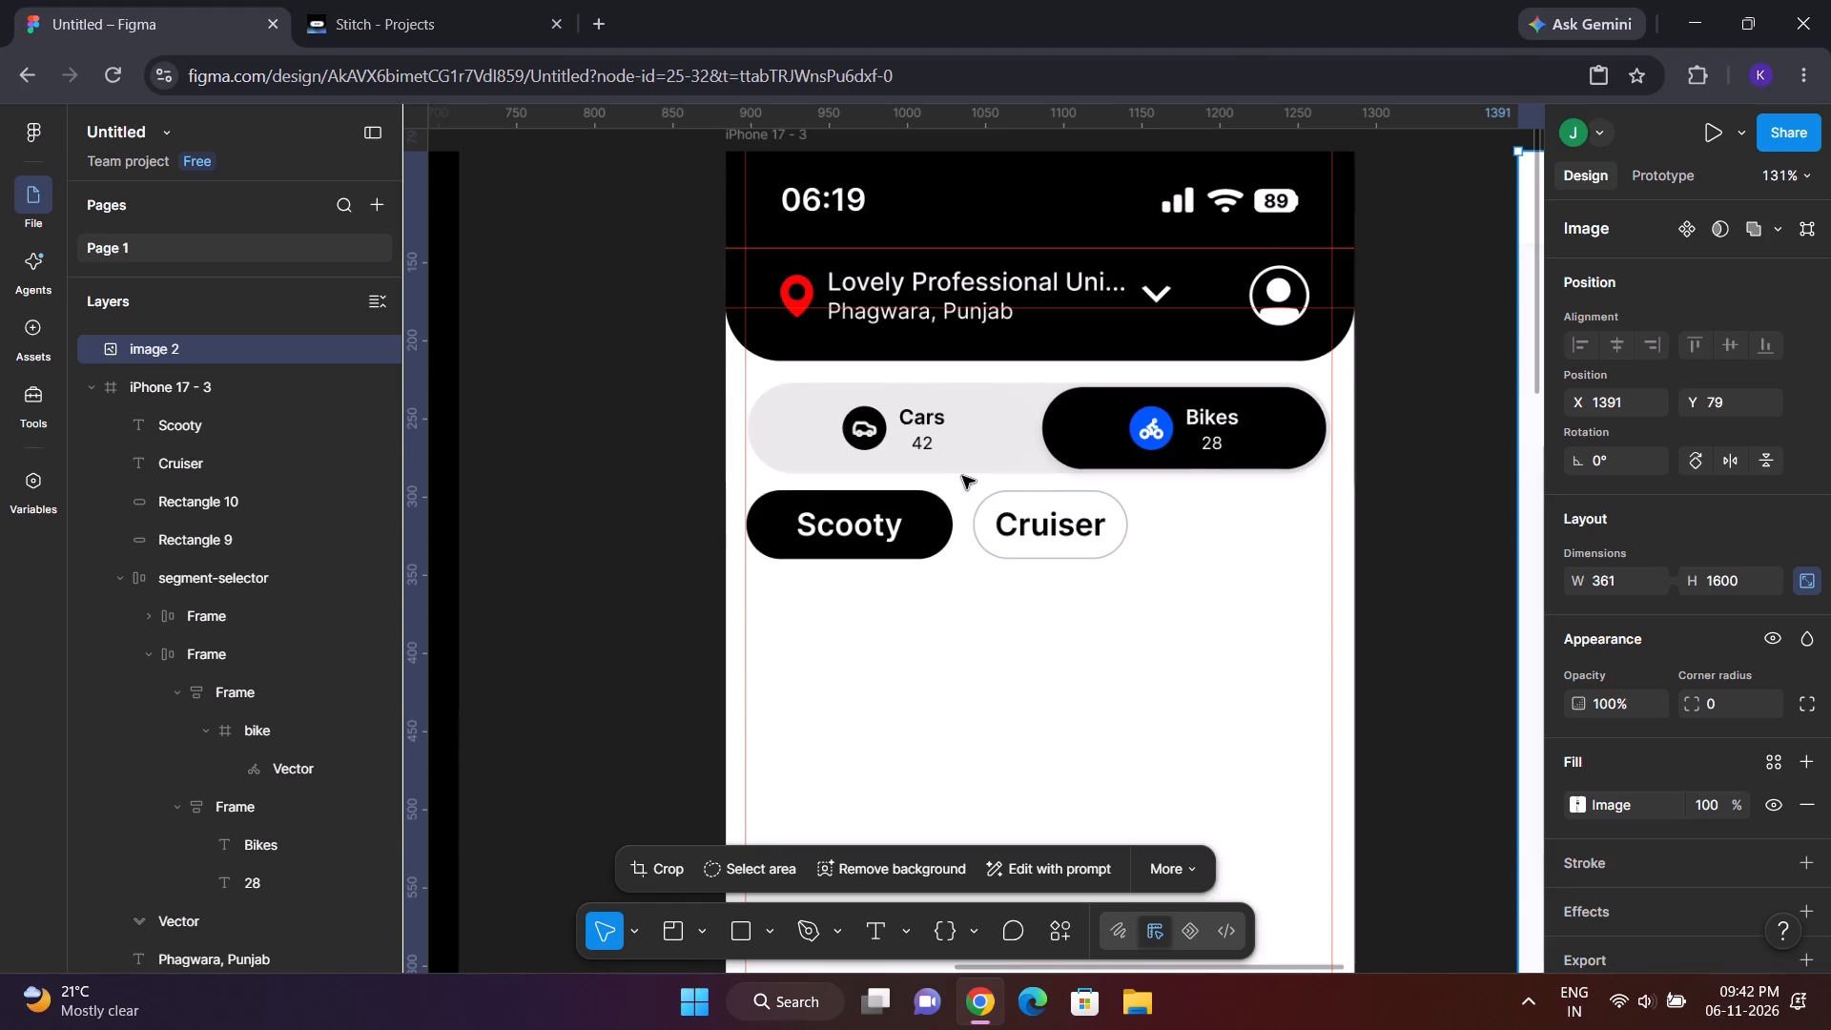
pyautogui.hscroll(-1, 962, 476)
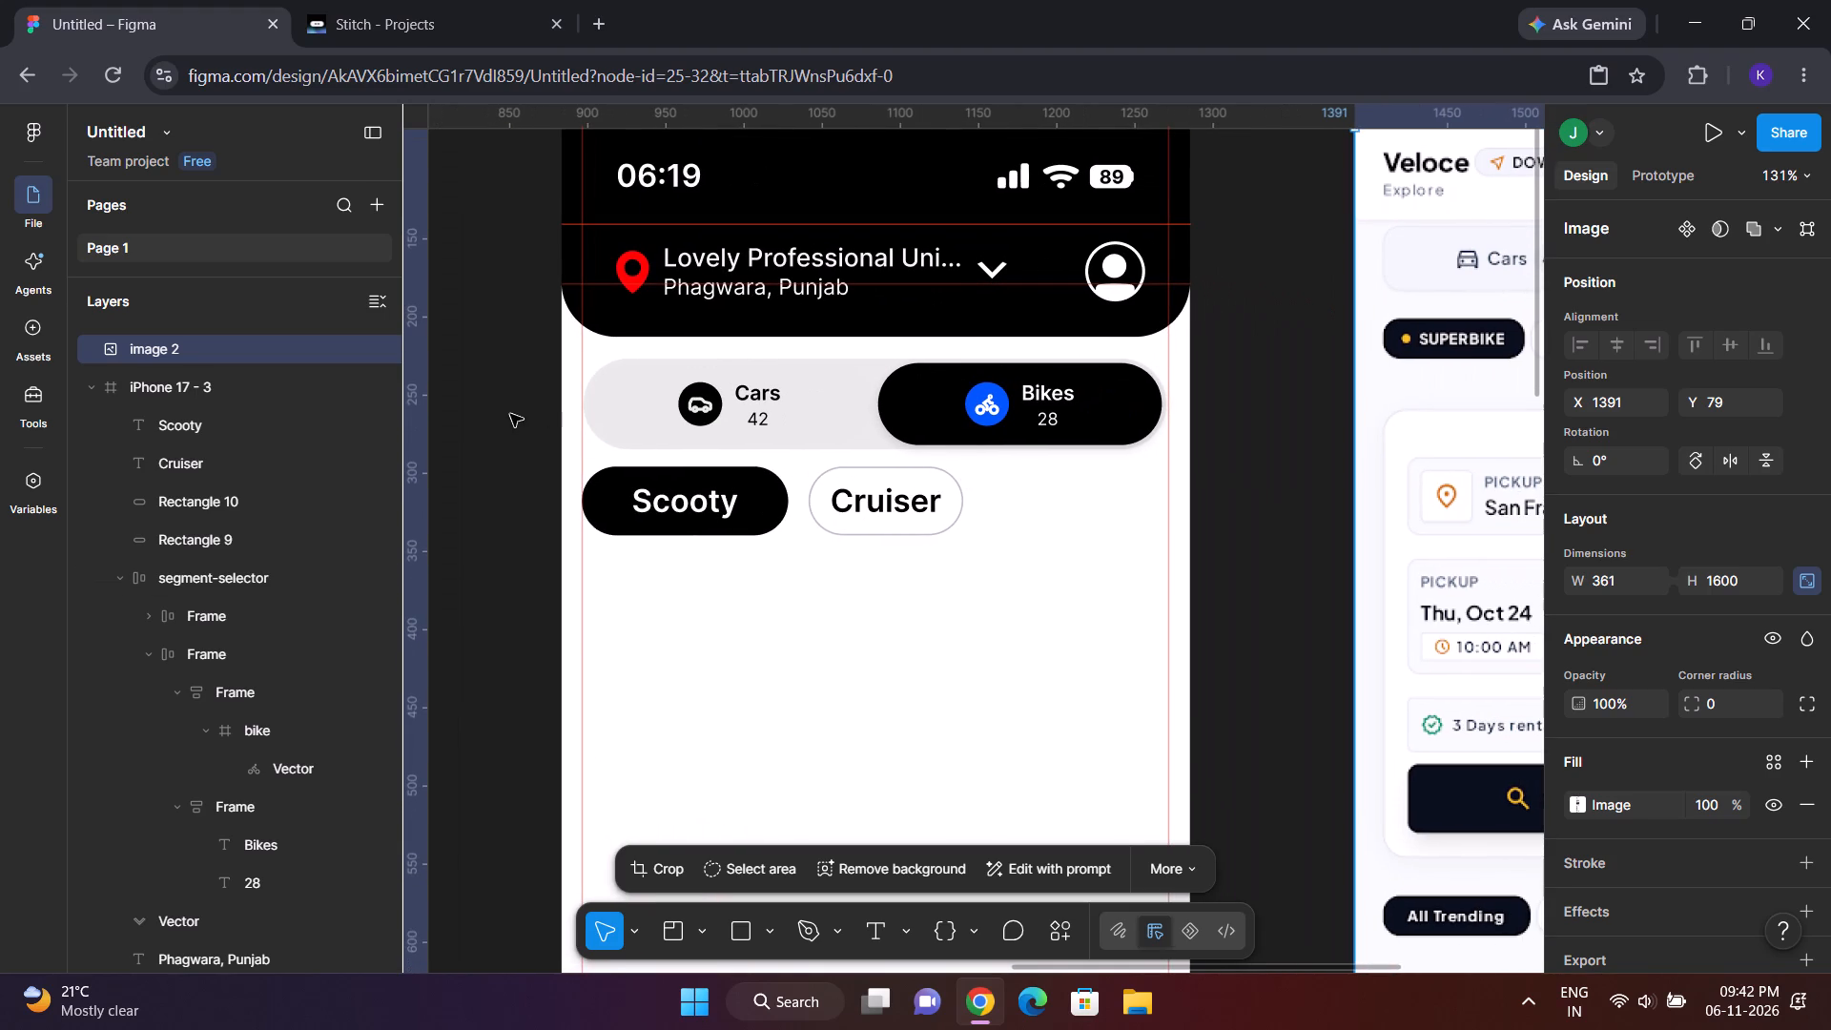
pyautogui.click(660, 505)
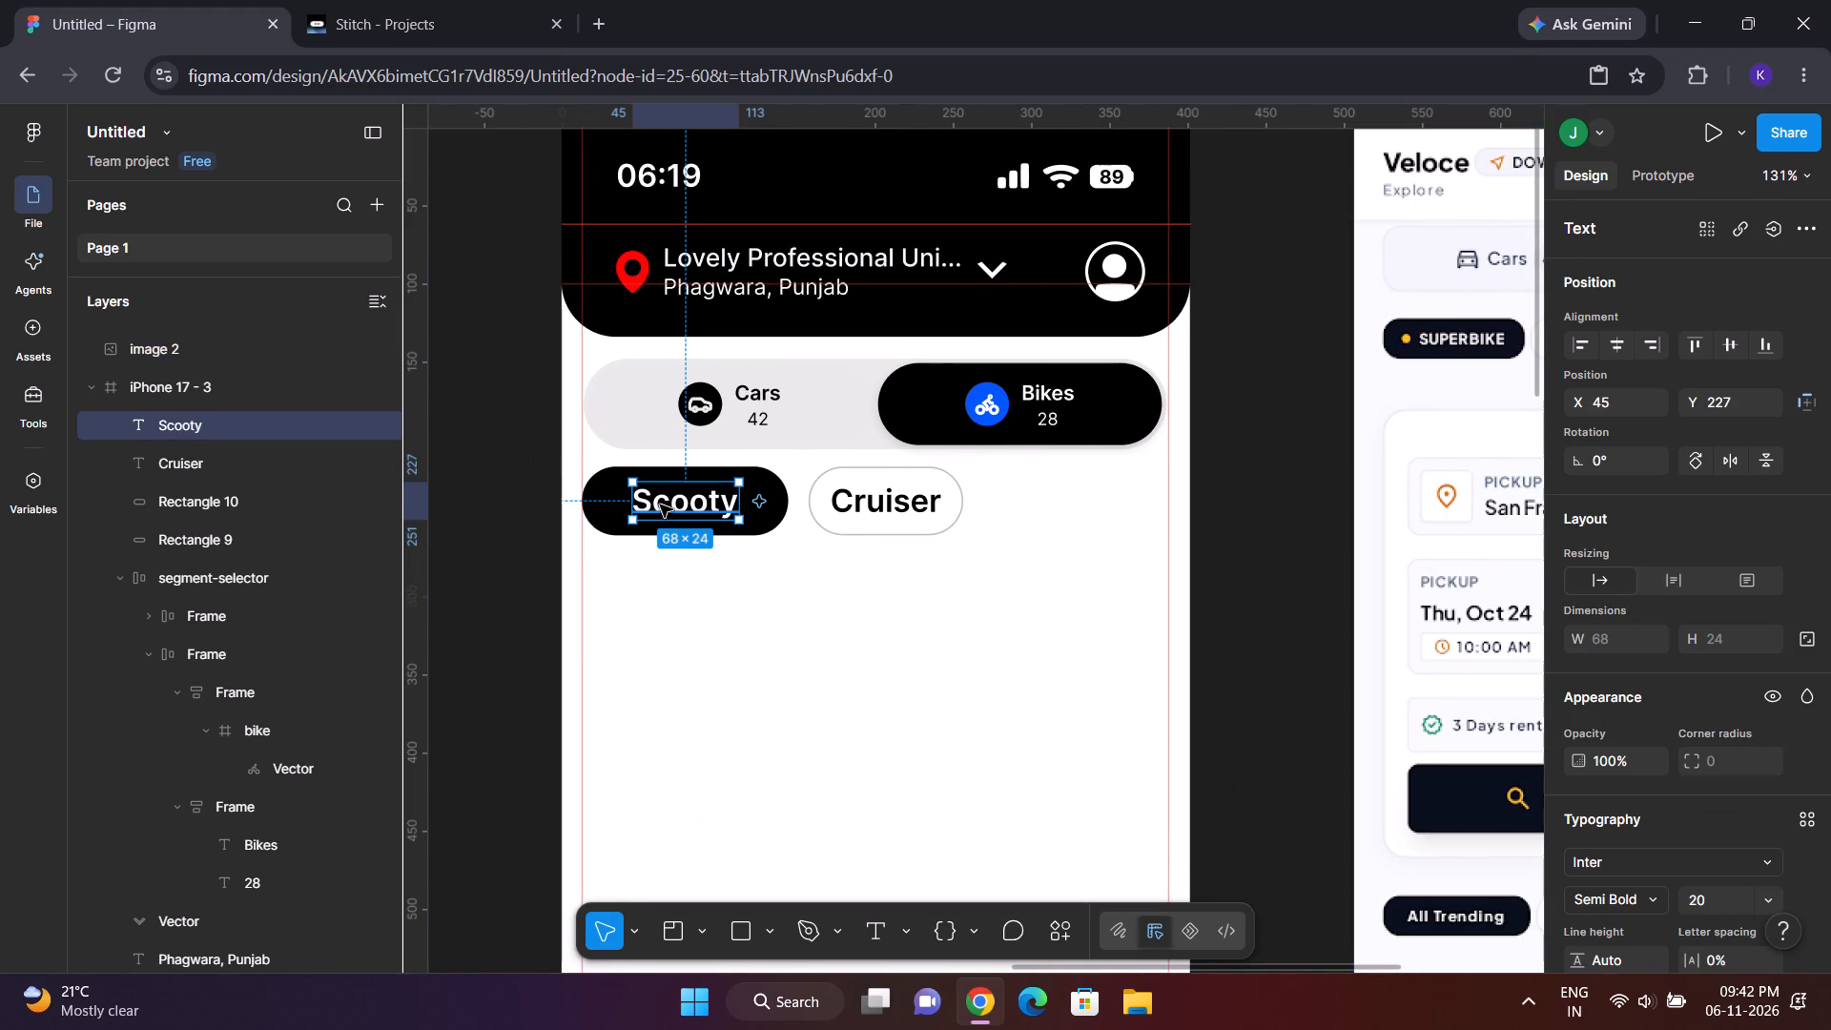
pyautogui.click(1204, 628)
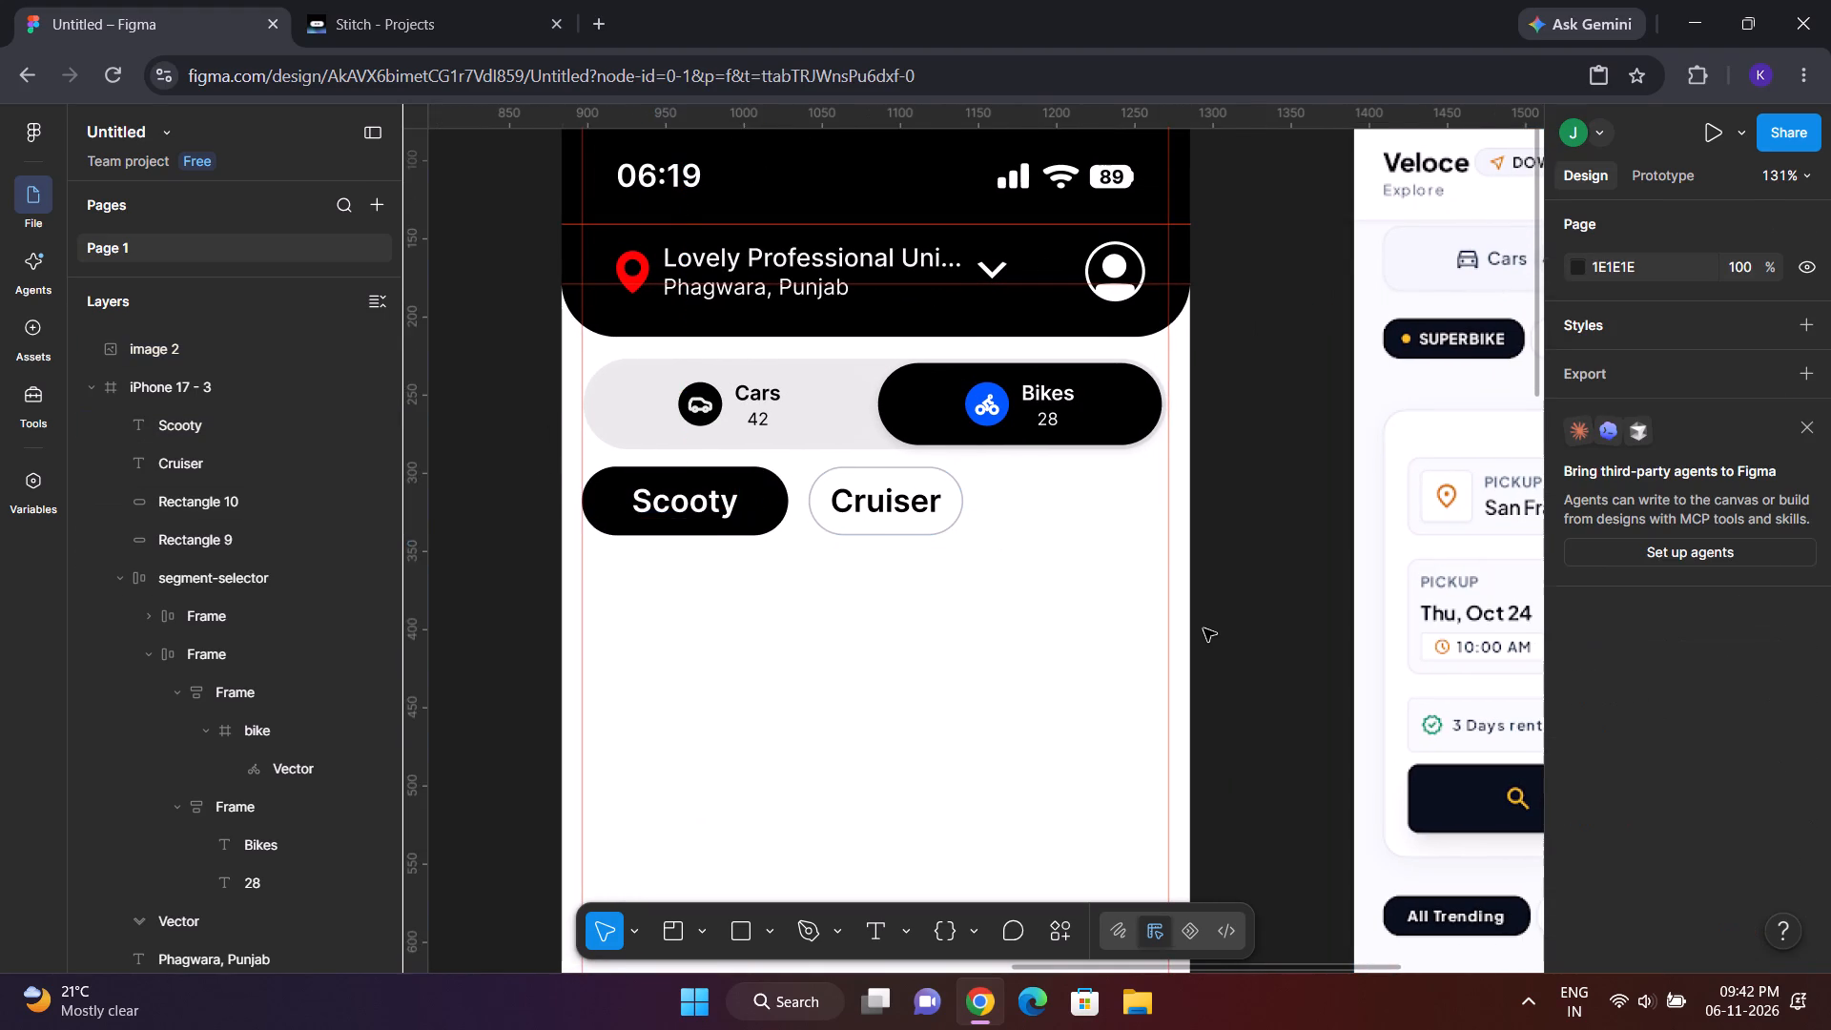
pyautogui.scroll(1, 1204, 628)
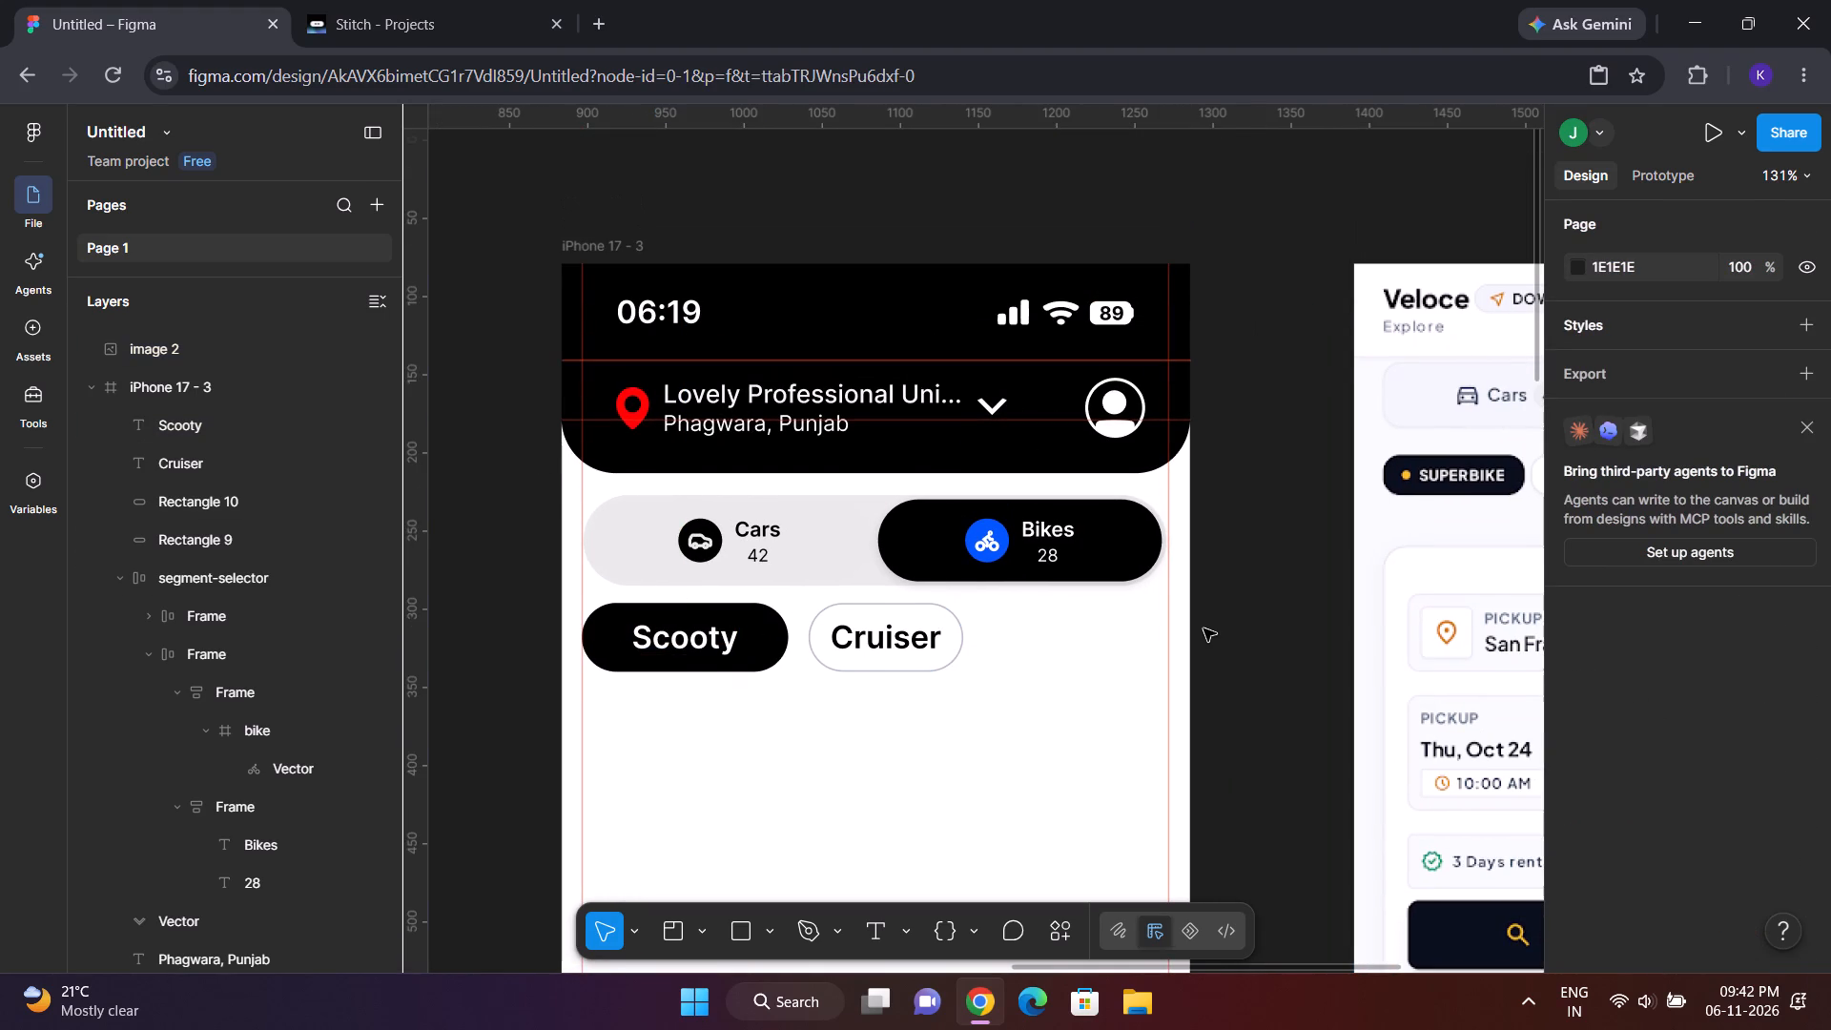
pyautogui.scroll(-1, 1204, 628)
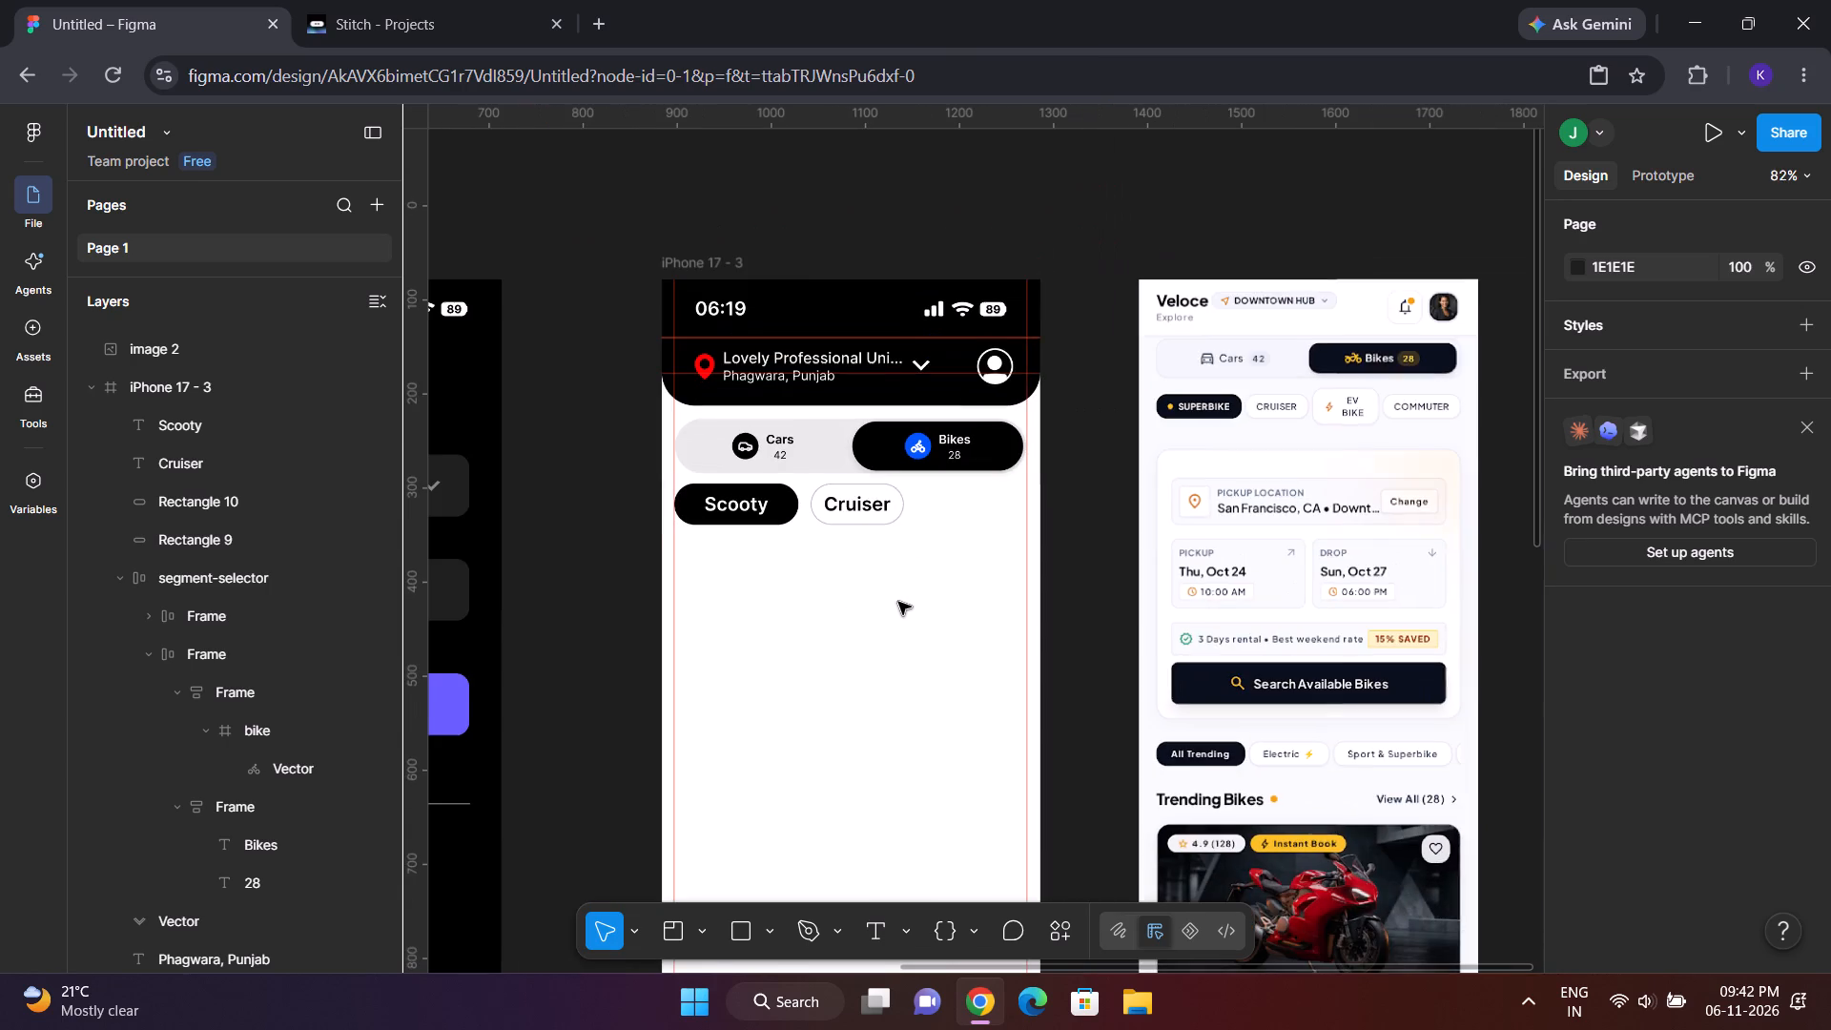
# Set the font weight of the Scooty chip label to Medium.
pyautogui.click(759, 502)
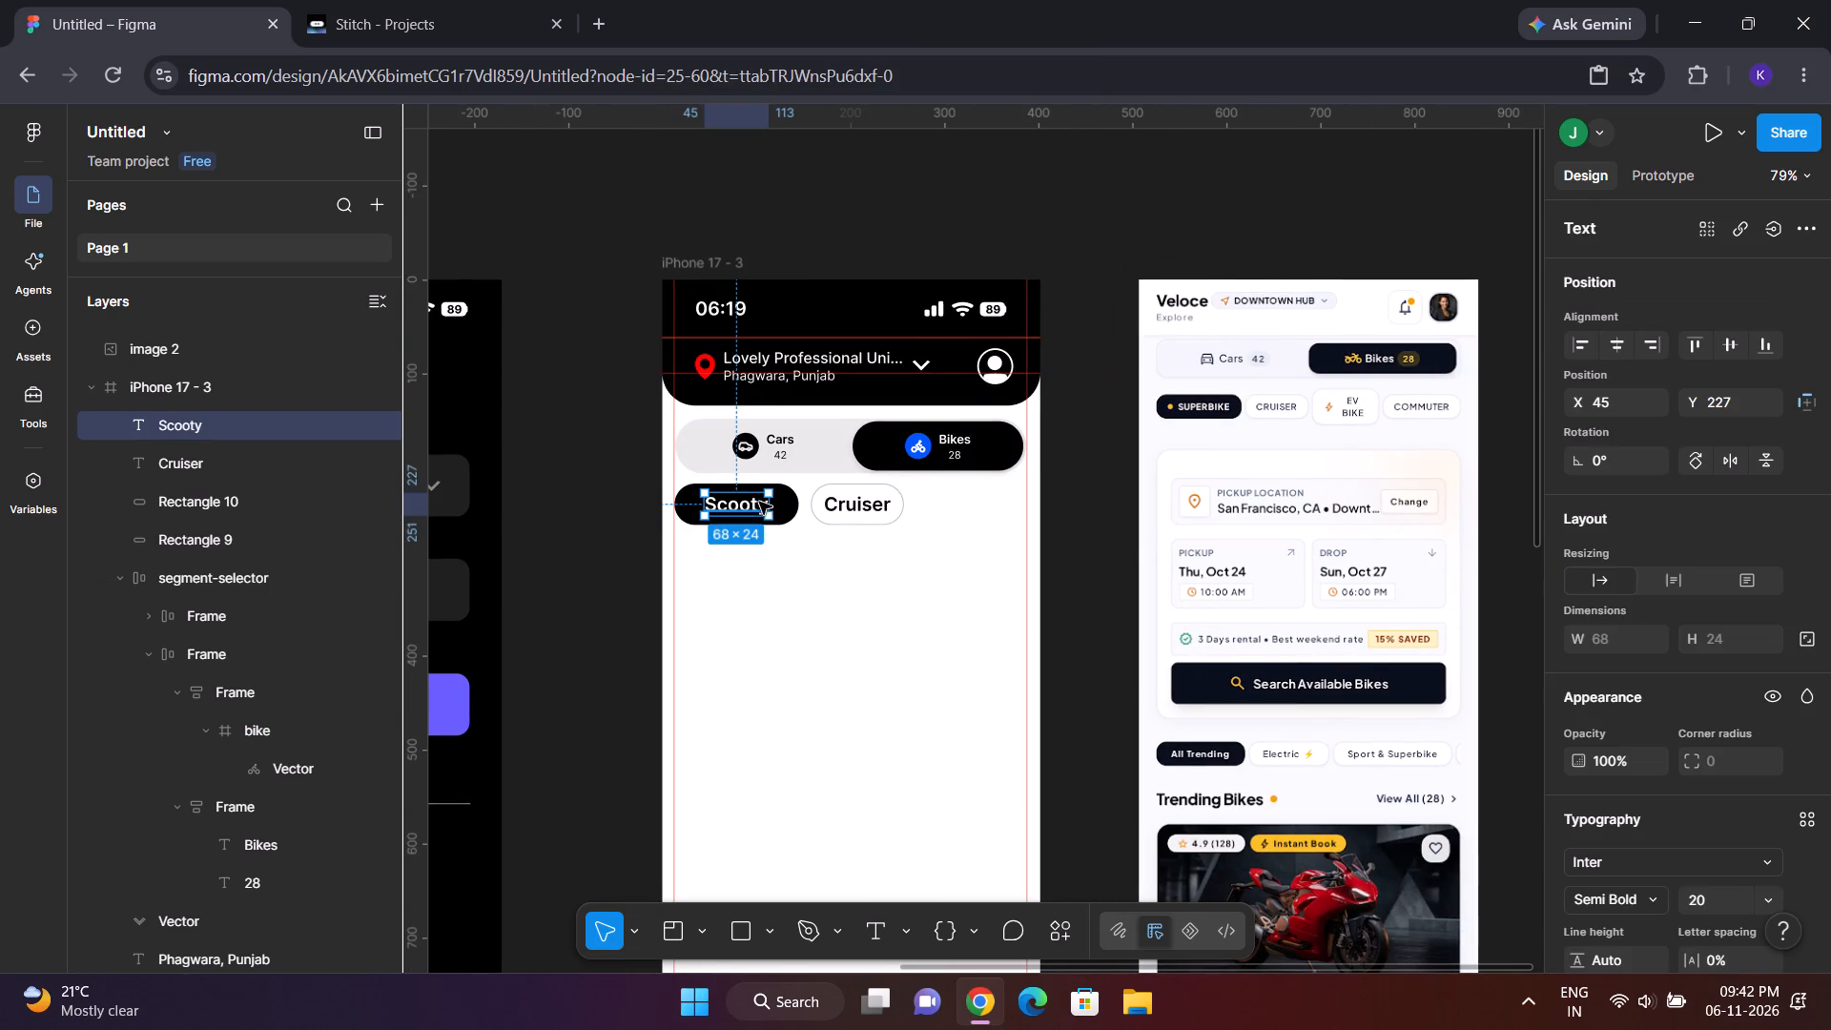
pyautogui.scroll(-2, 1601, 889)
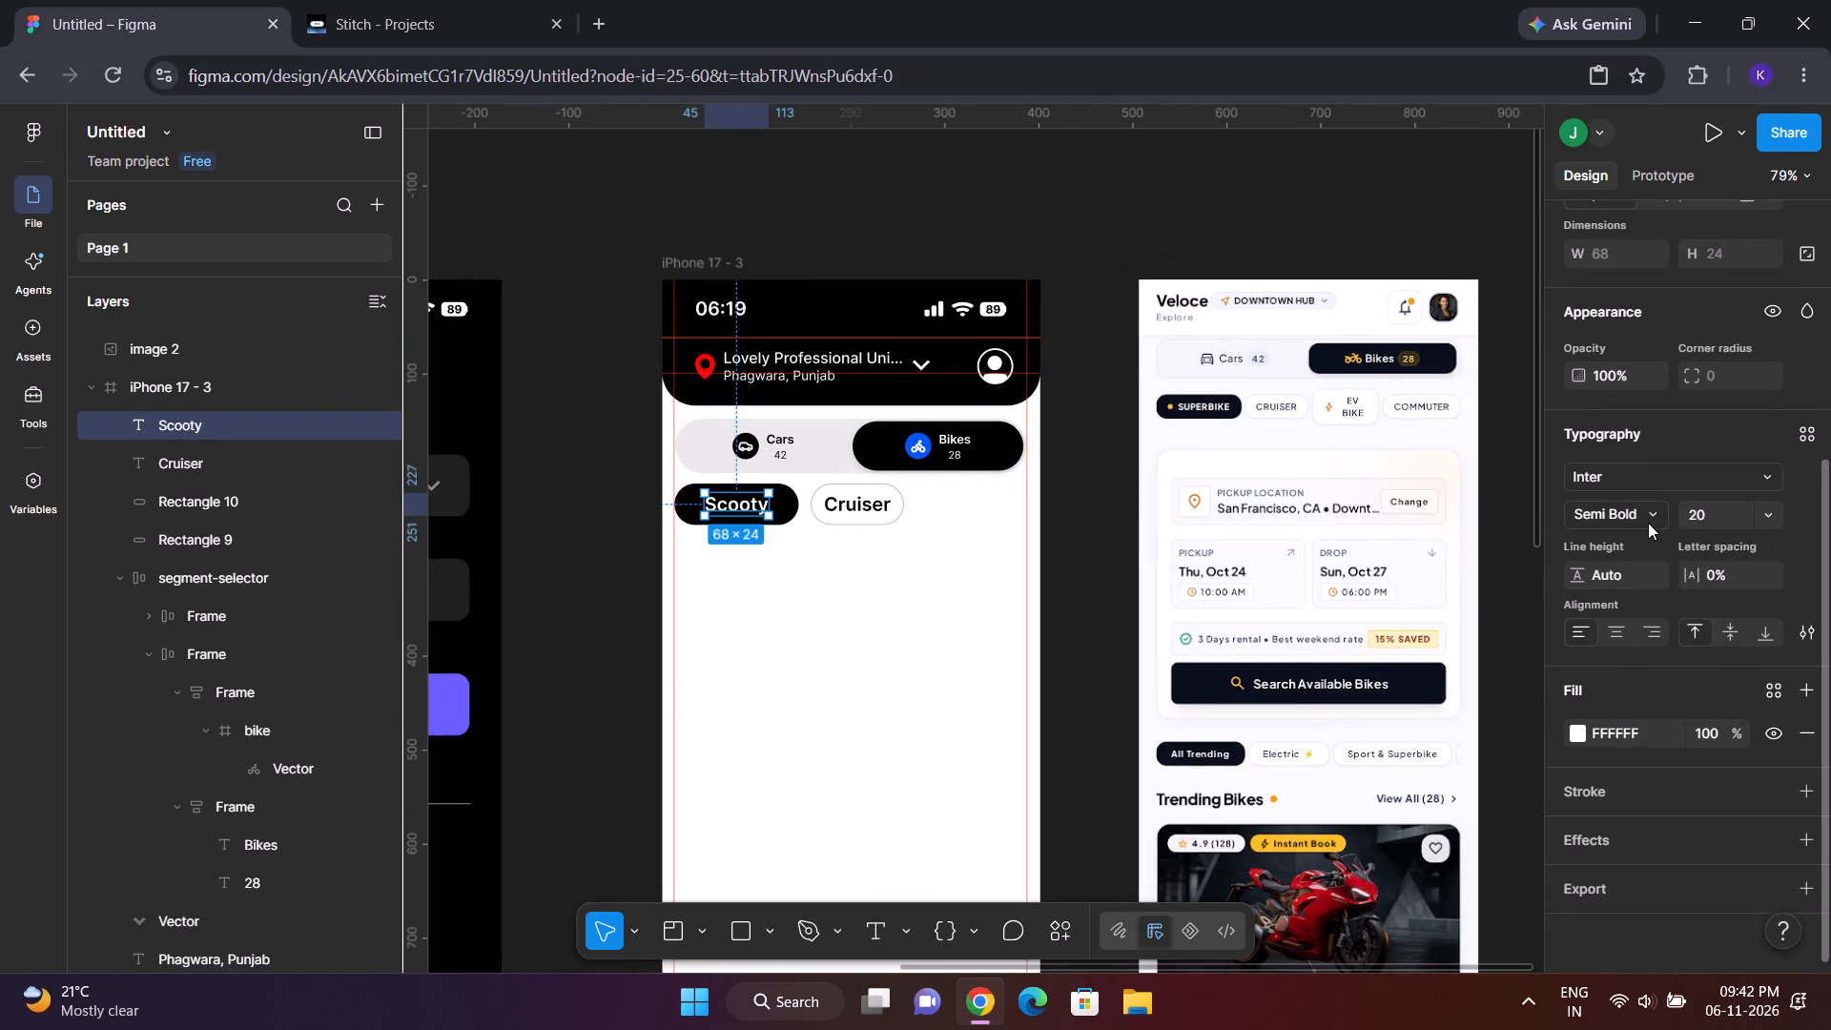
pyautogui.click(1648, 523)
pyautogui.click(1641, 480)
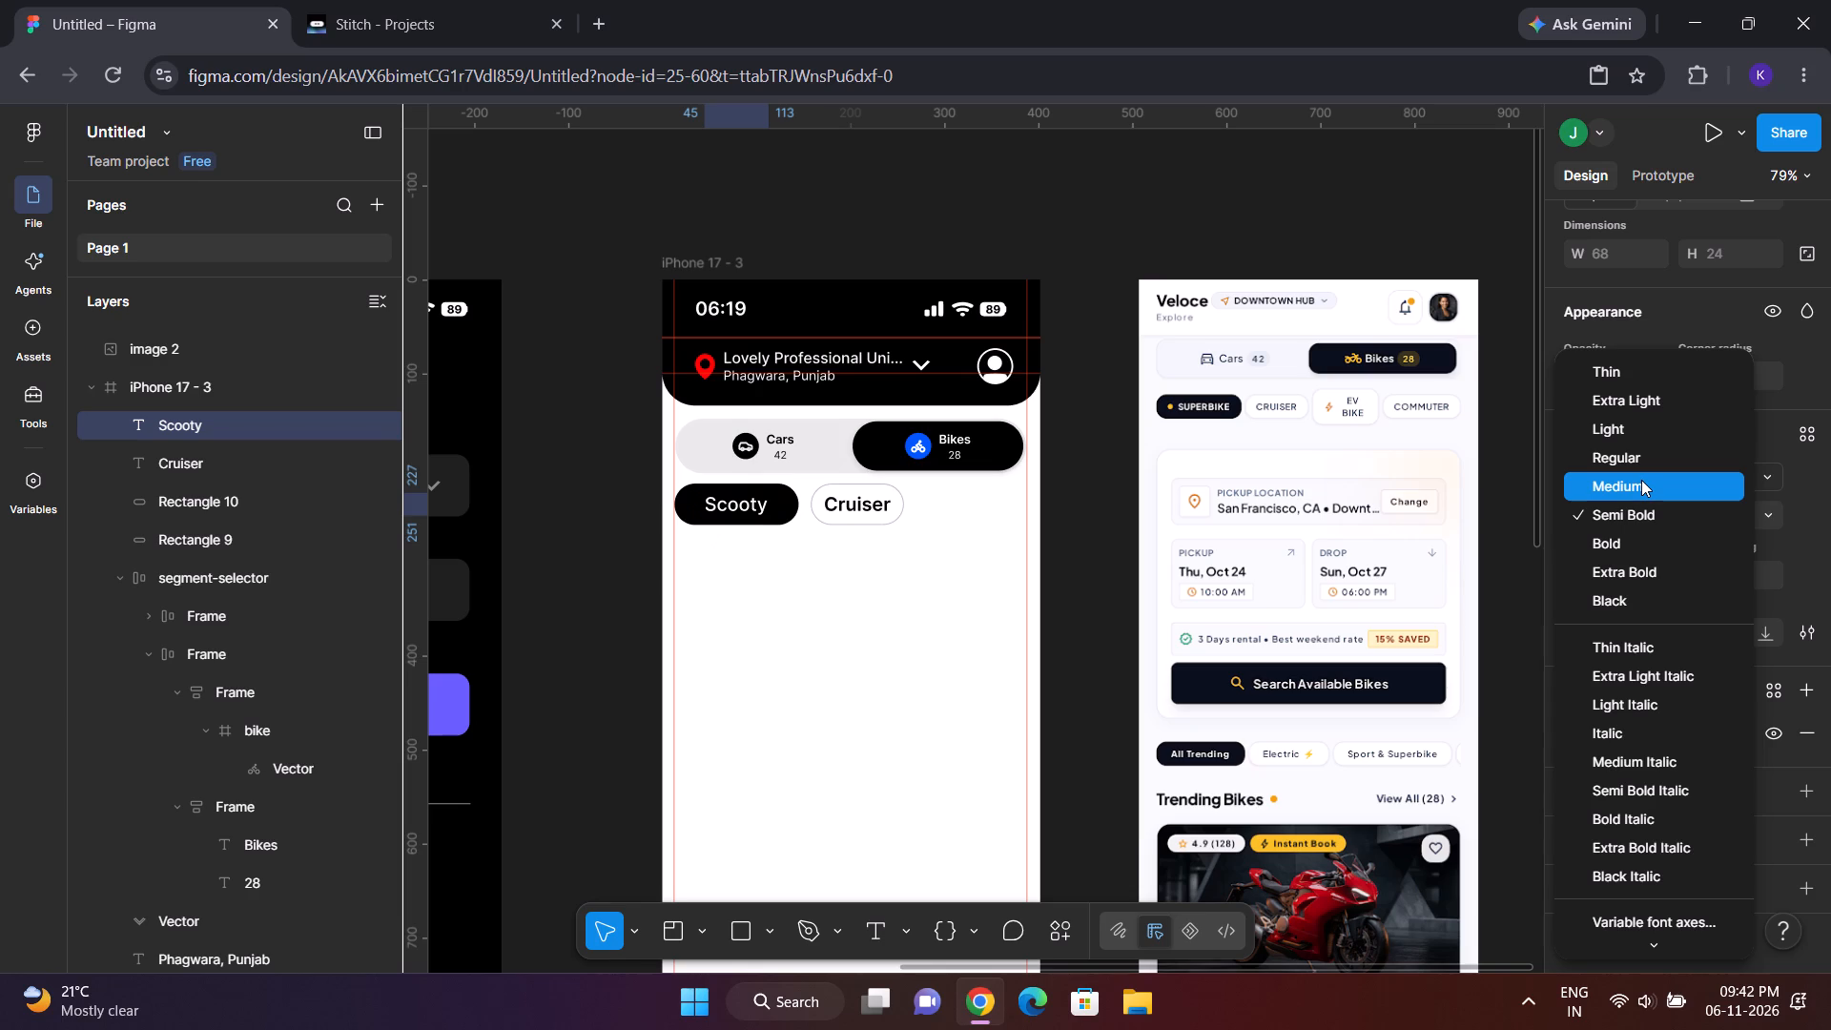
# Set the font weight of the Cruiser chip label to Medium, and deselect.
pyautogui.click(887, 500)
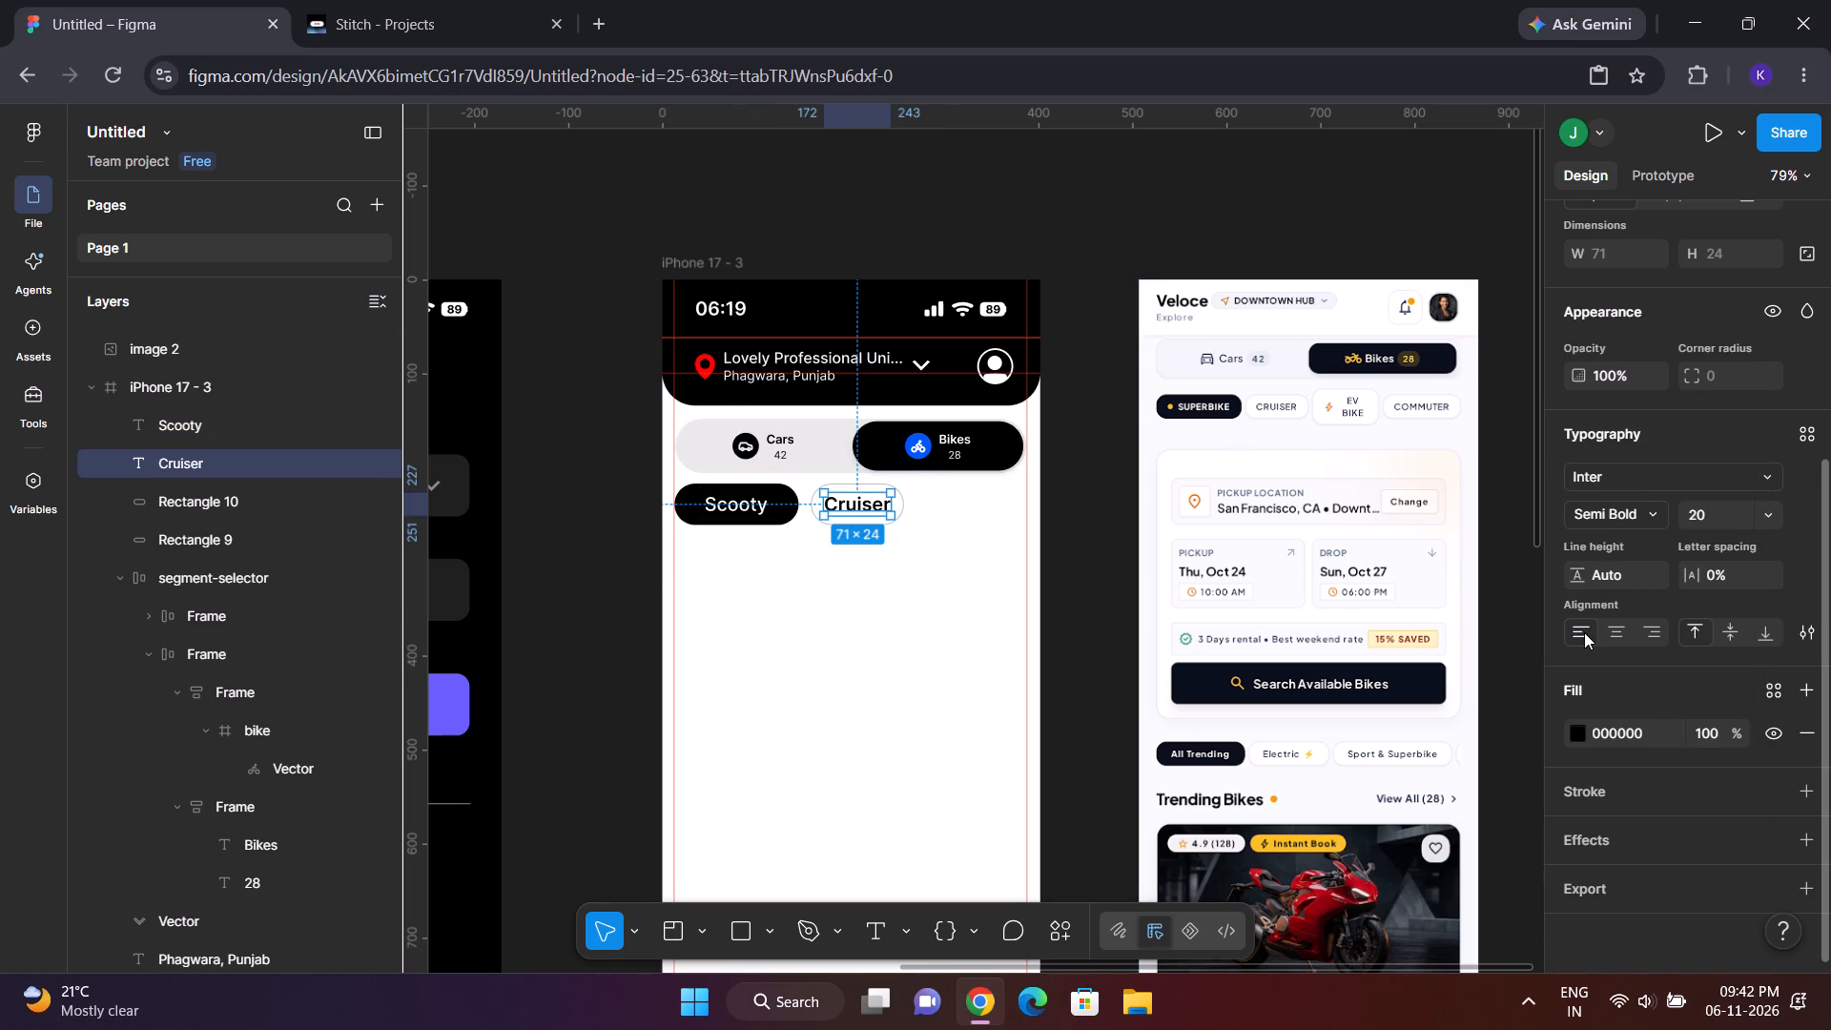
pyautogui.click(1585, 731)
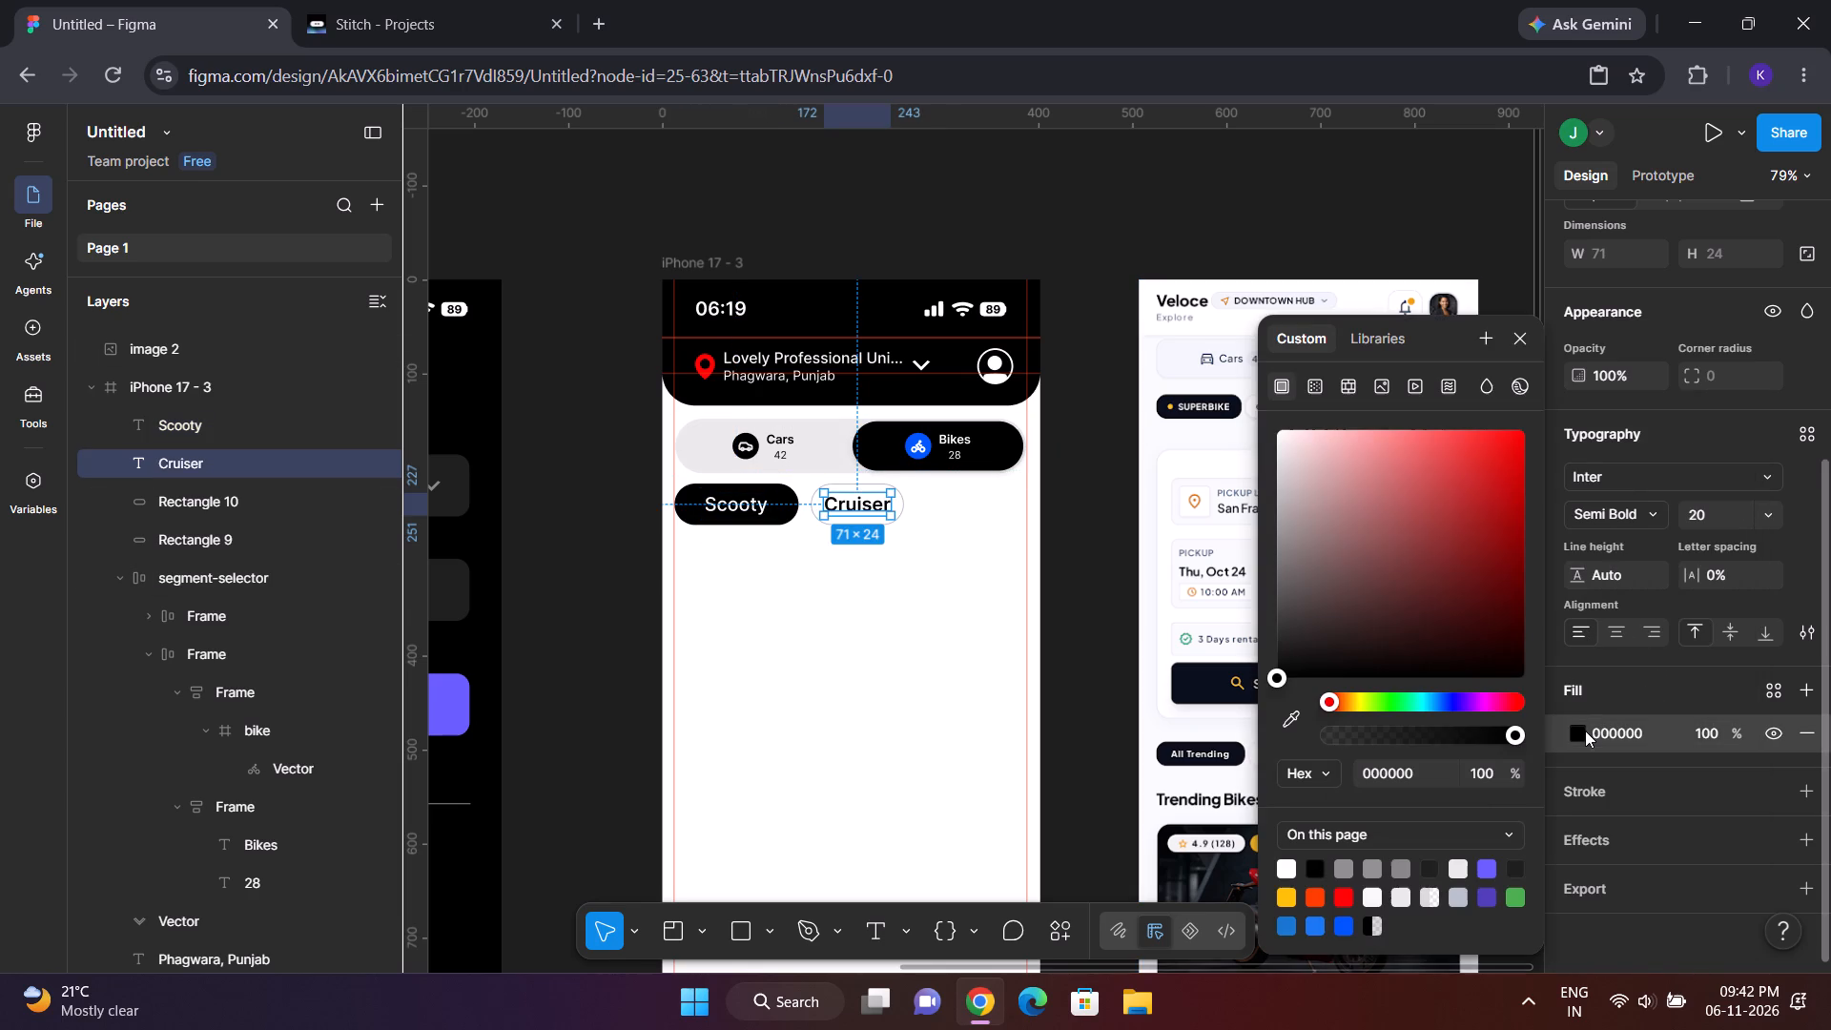
pyautogui.click(1635, 509)
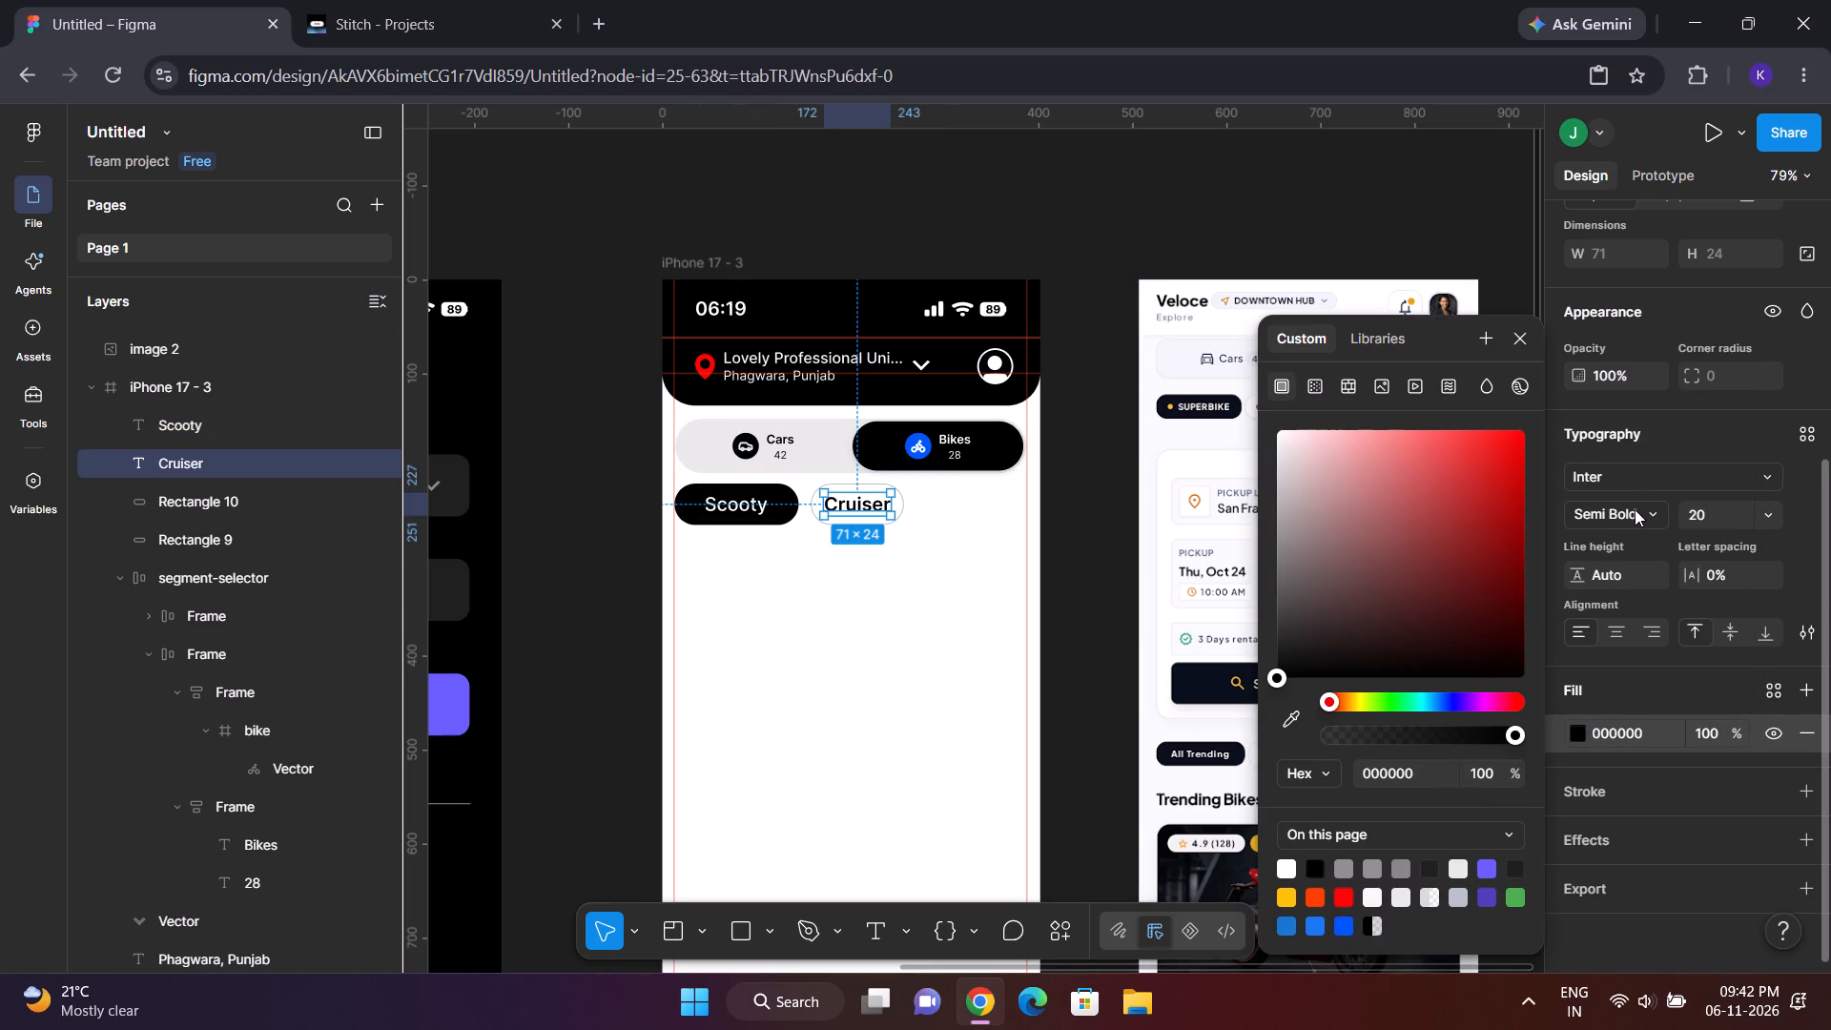
pyautogui.click(1636, 488)
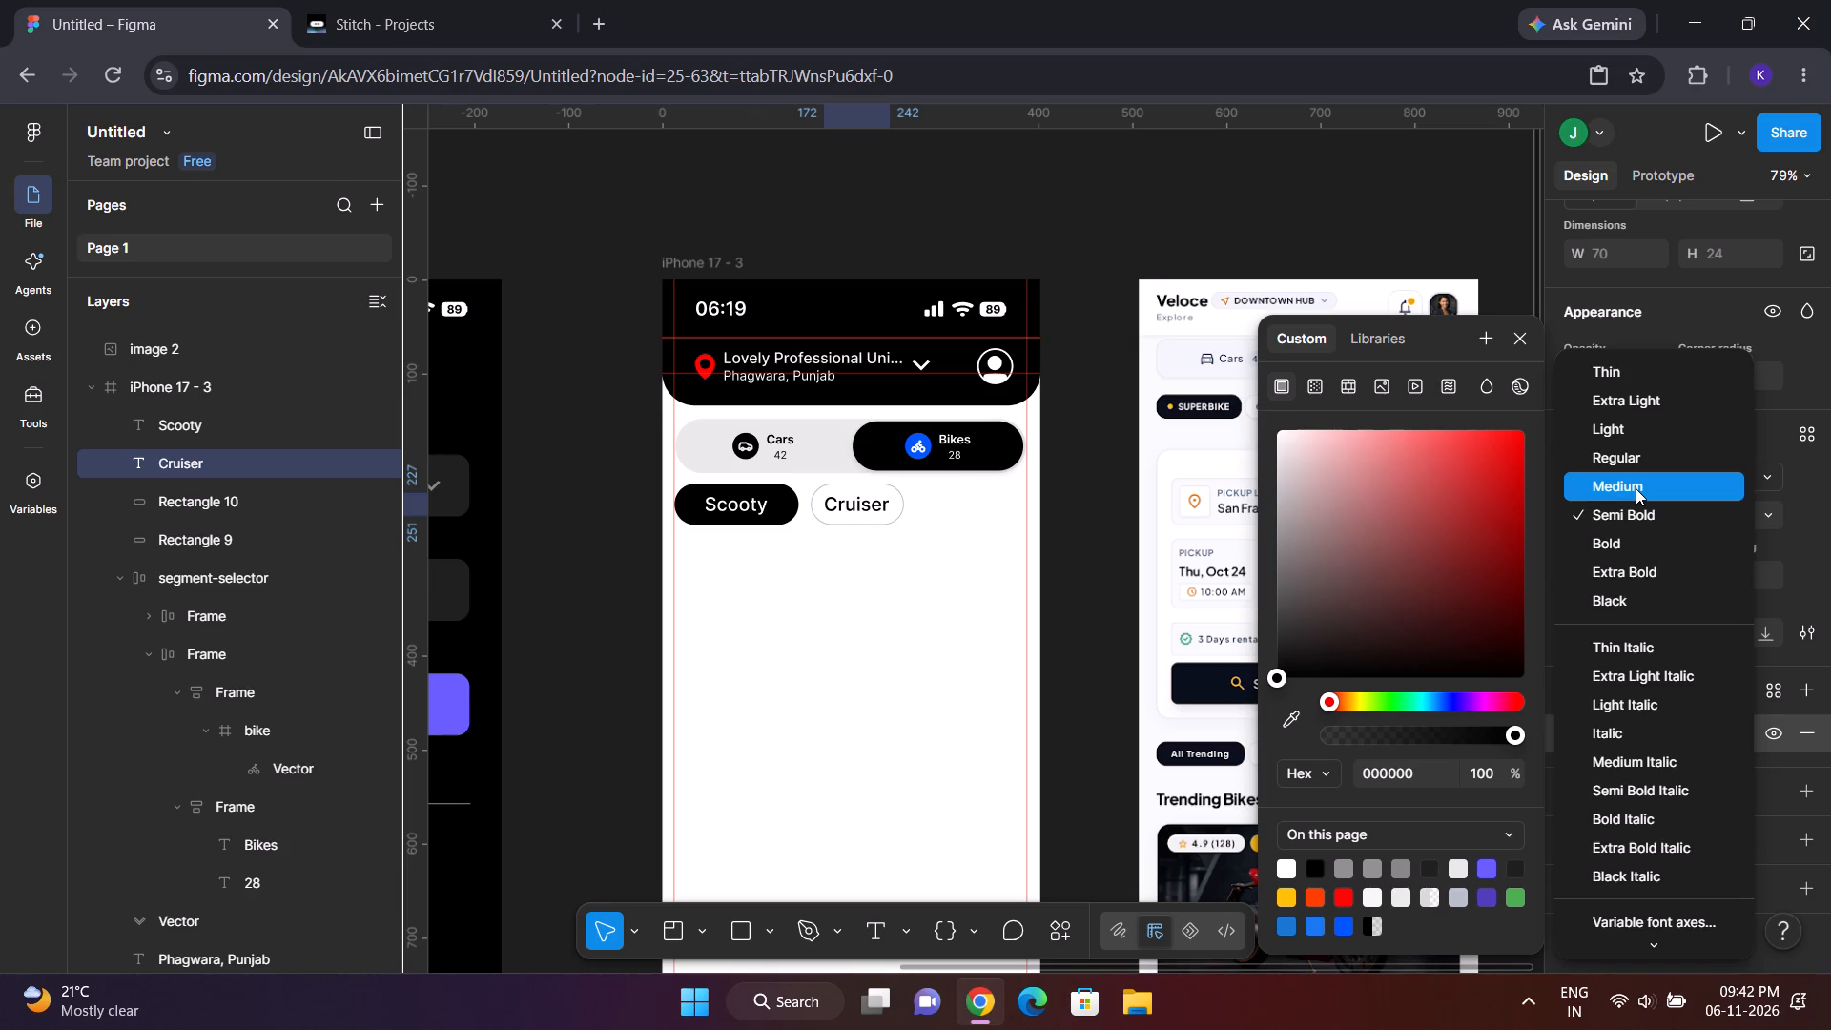
pyautogui.click(1109, 460)
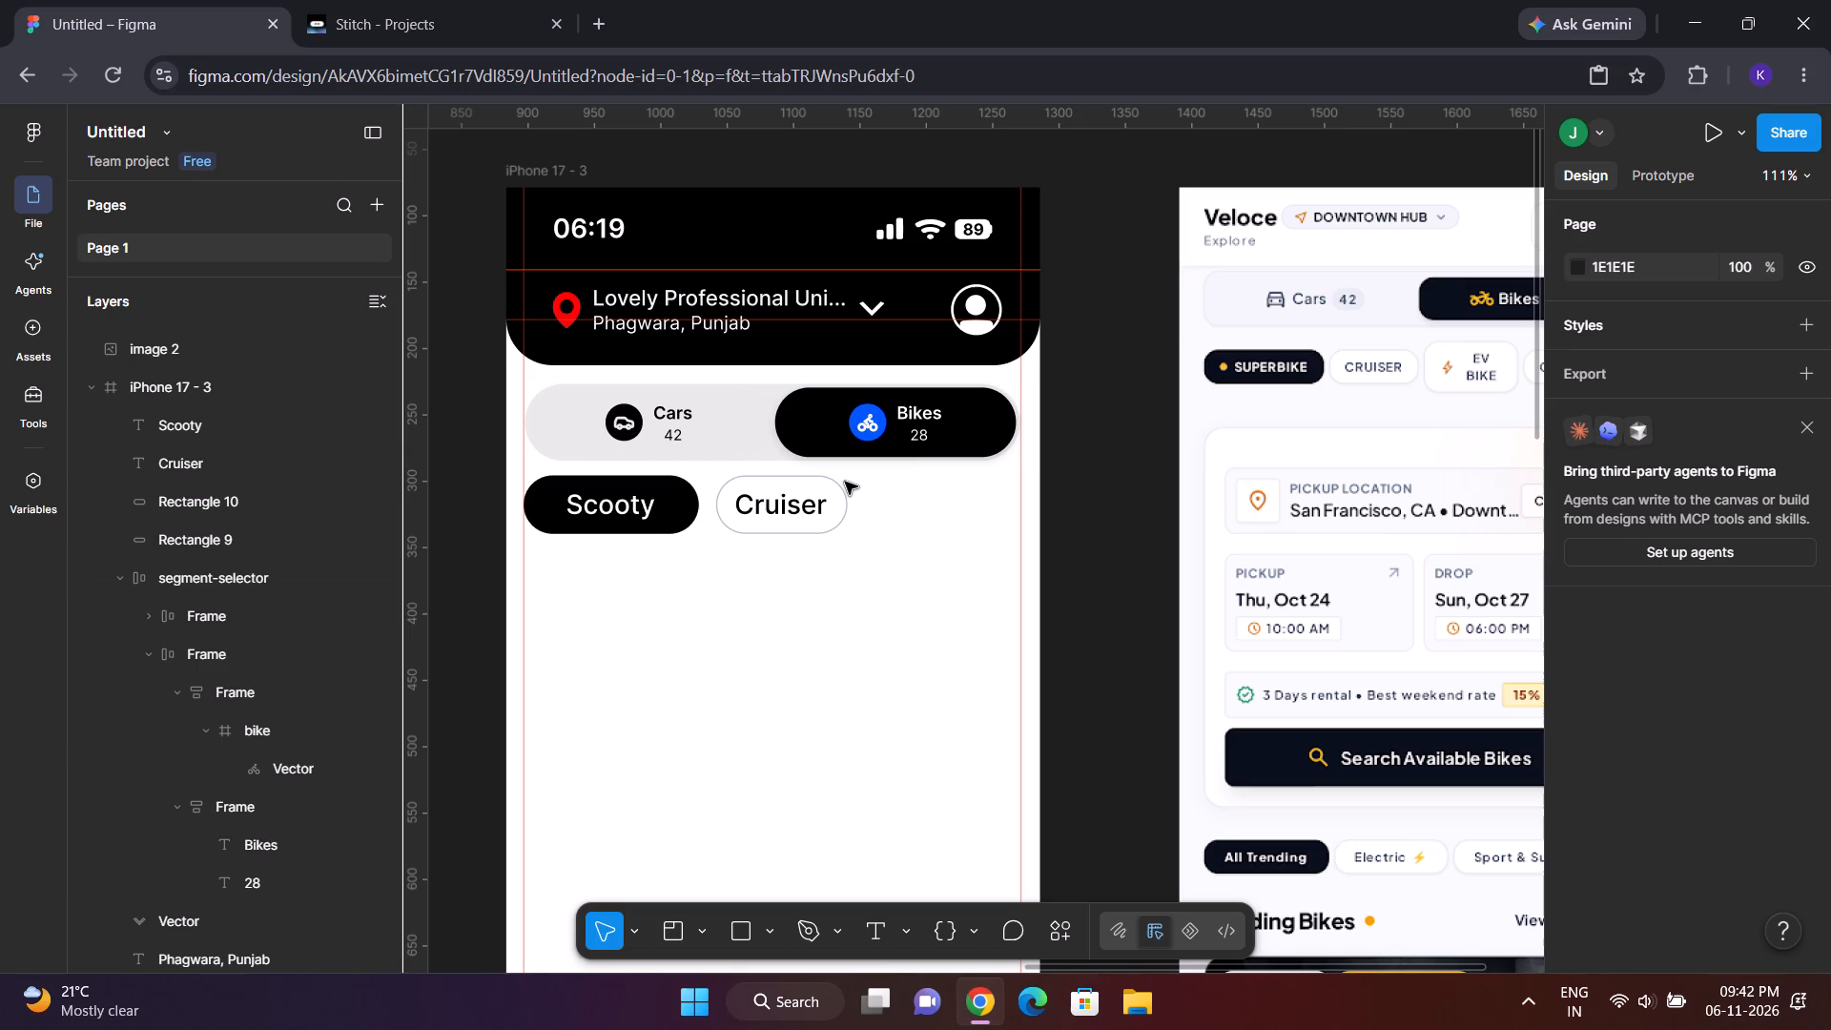
# Duplicate the Cruiser chip's outlined rectangle and place the copy beside the Cruiser chip at X 270, Y 217.
pyautogui.click(797, 474)
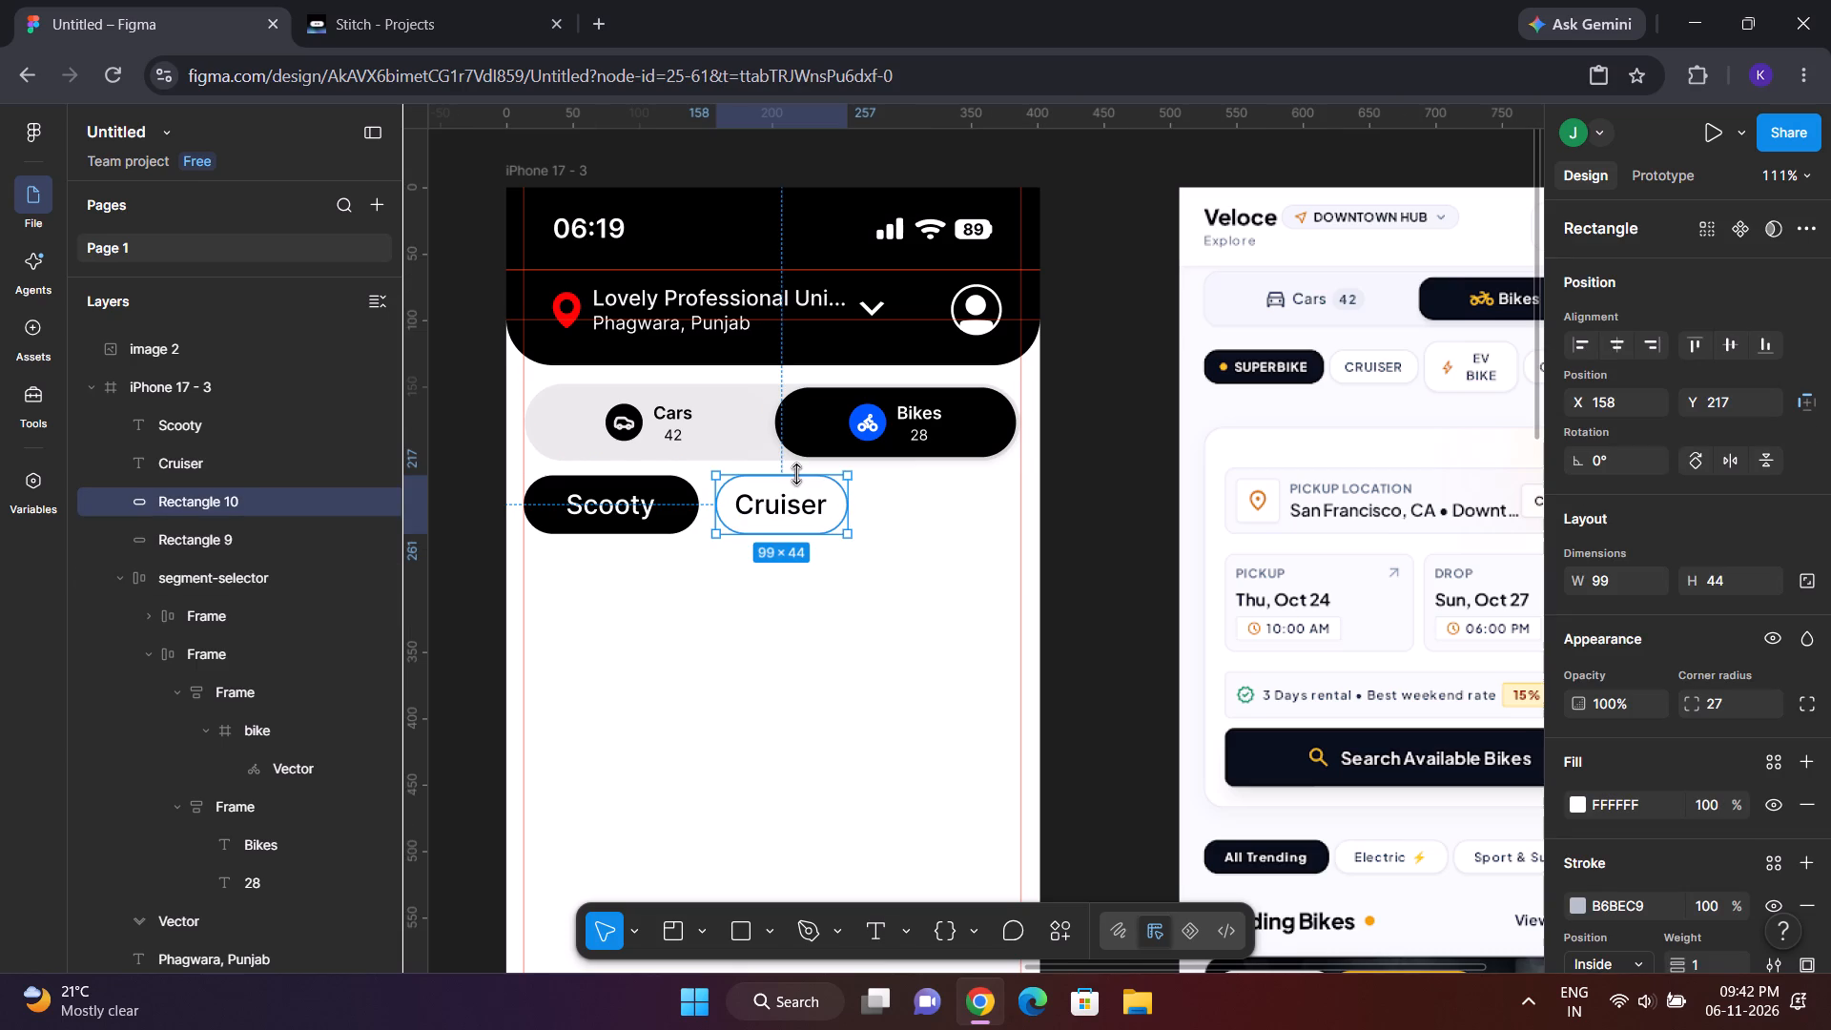
pyautogui.hotkey('ctrl', 'c')
pyautogui.hotkey('ctrl', 'v')
pyautogui.click(809, 497)
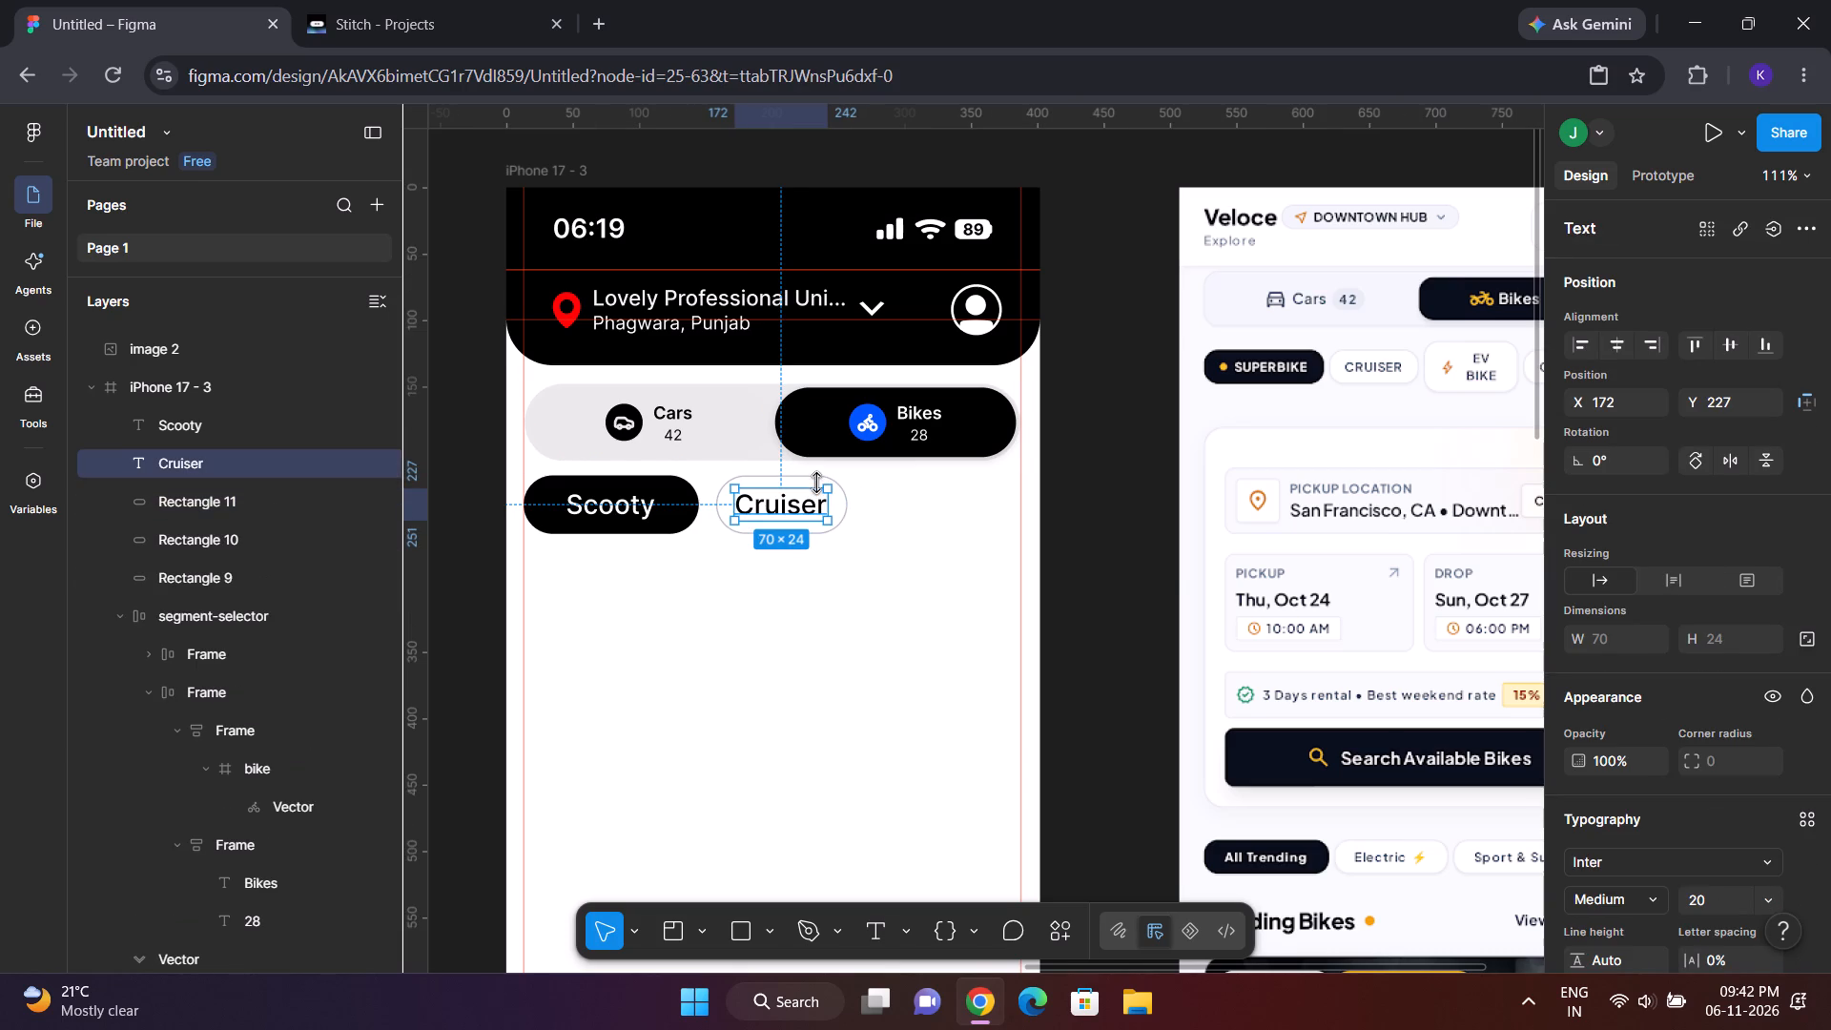
pyautogui.click(1172, 566)
pyautogui.click(818, 525)
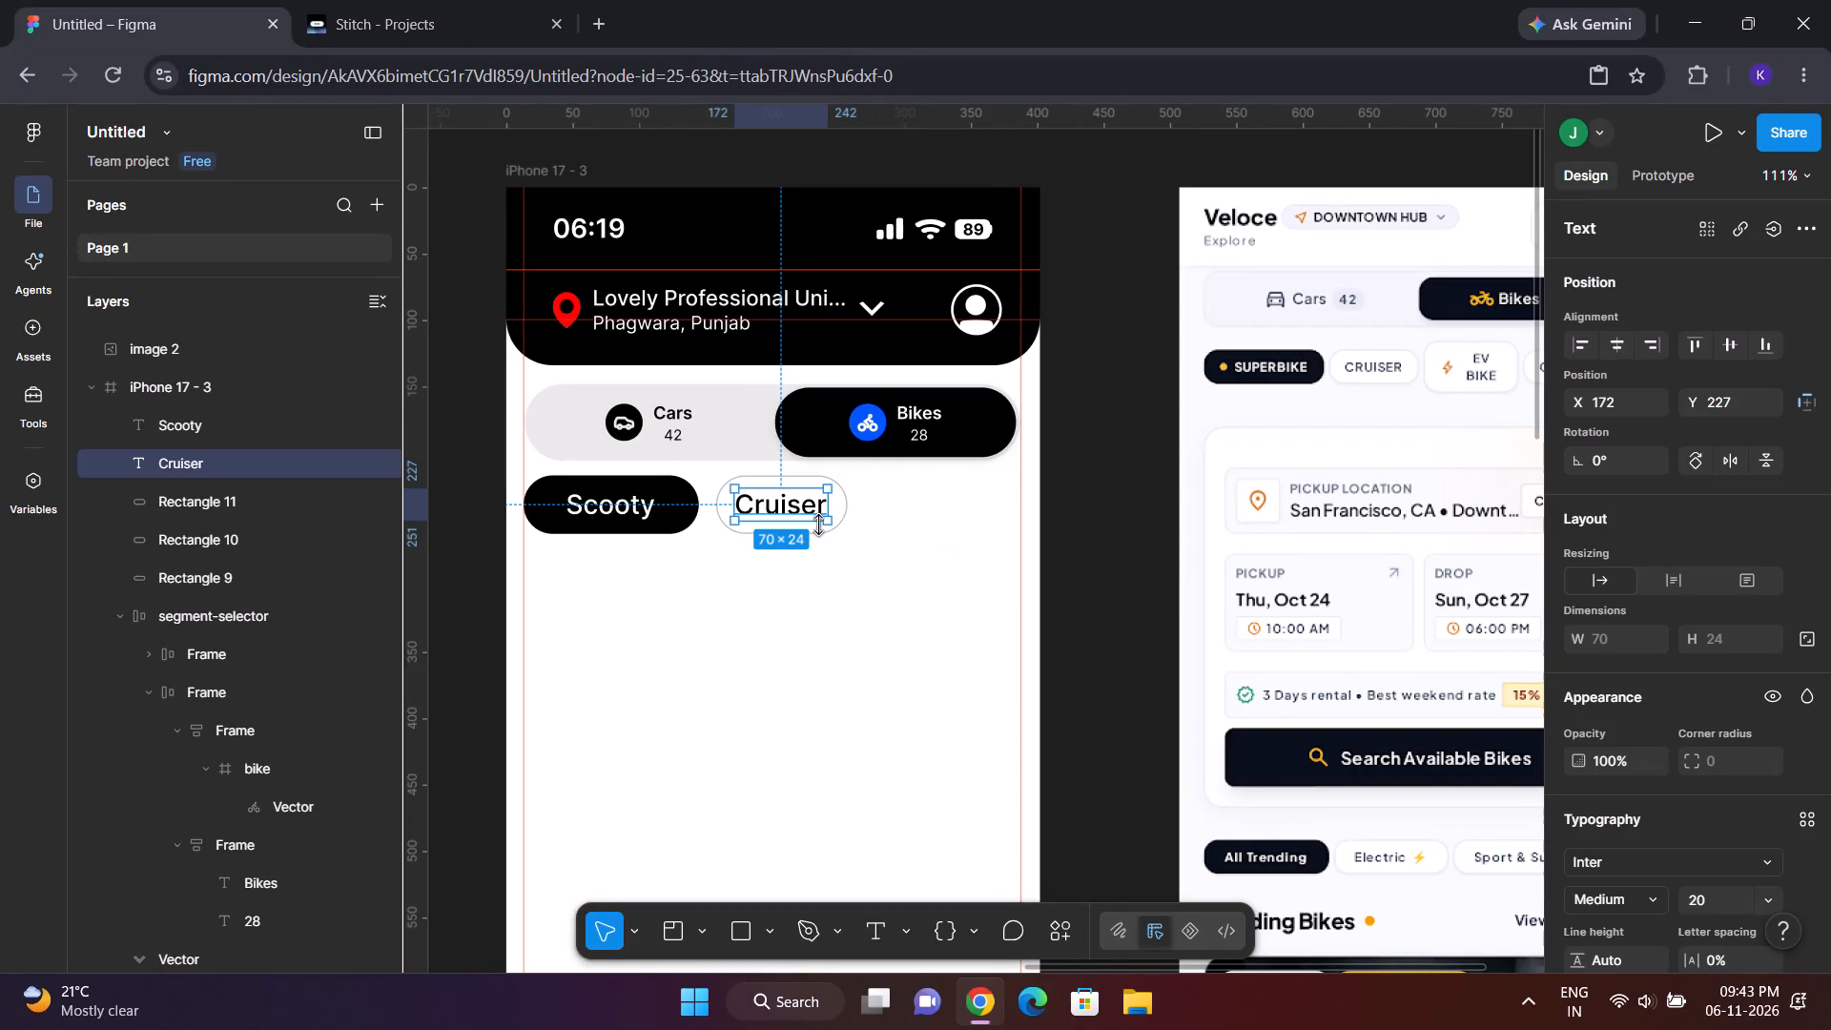
pyautogui.click(842, 526)
pyautogui.click(1132, 570)
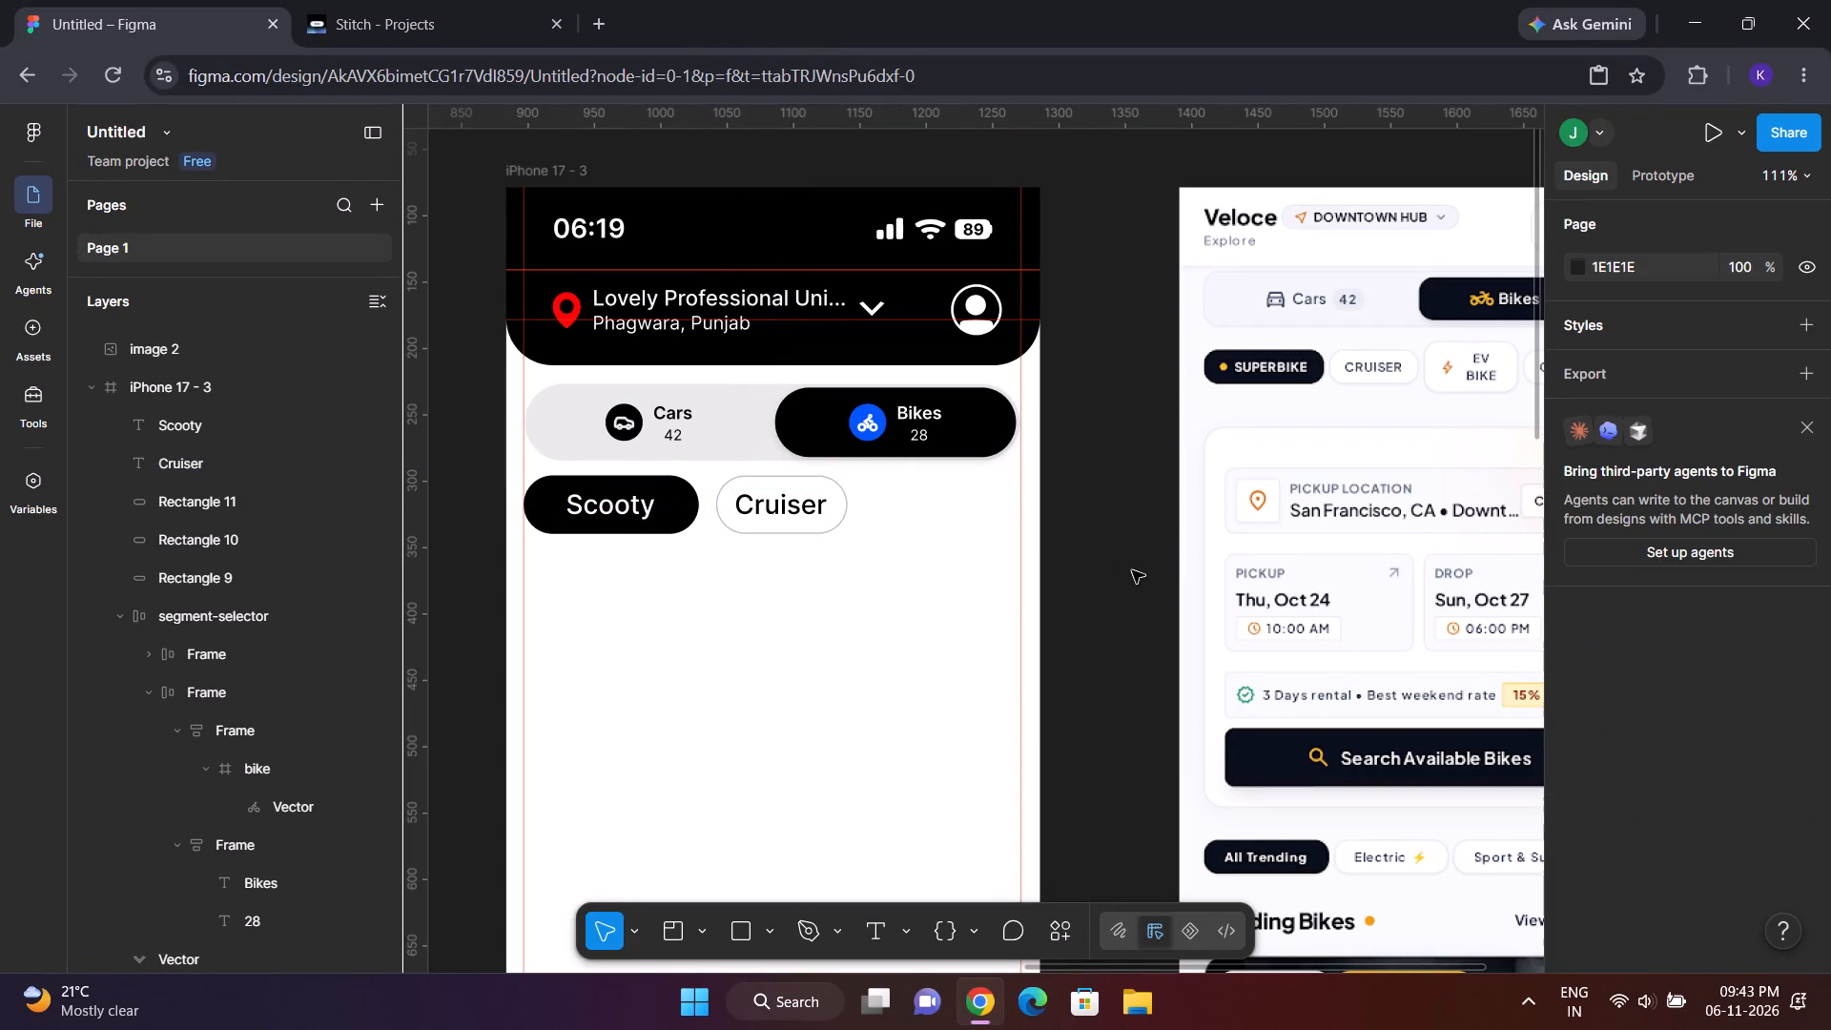
pyautogui.click(763, 487)
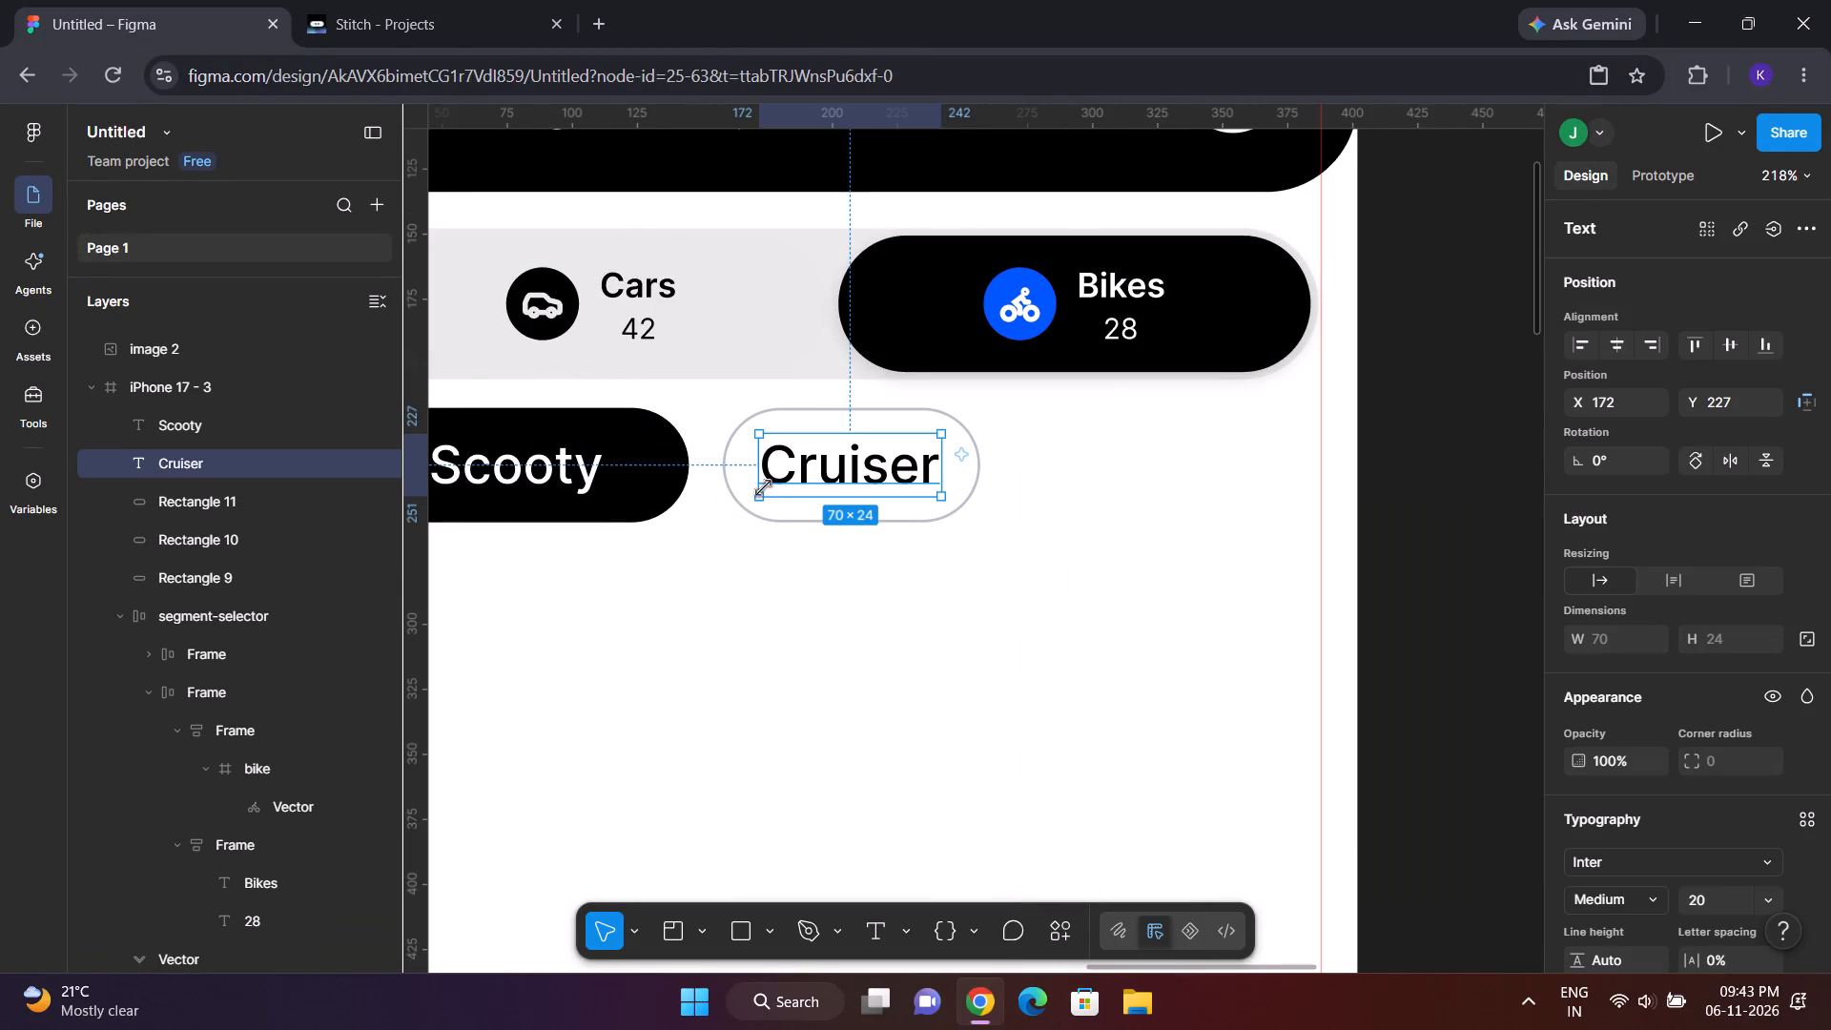
pyautogui.click(773, 514)
pyautogui.click(773, 514)
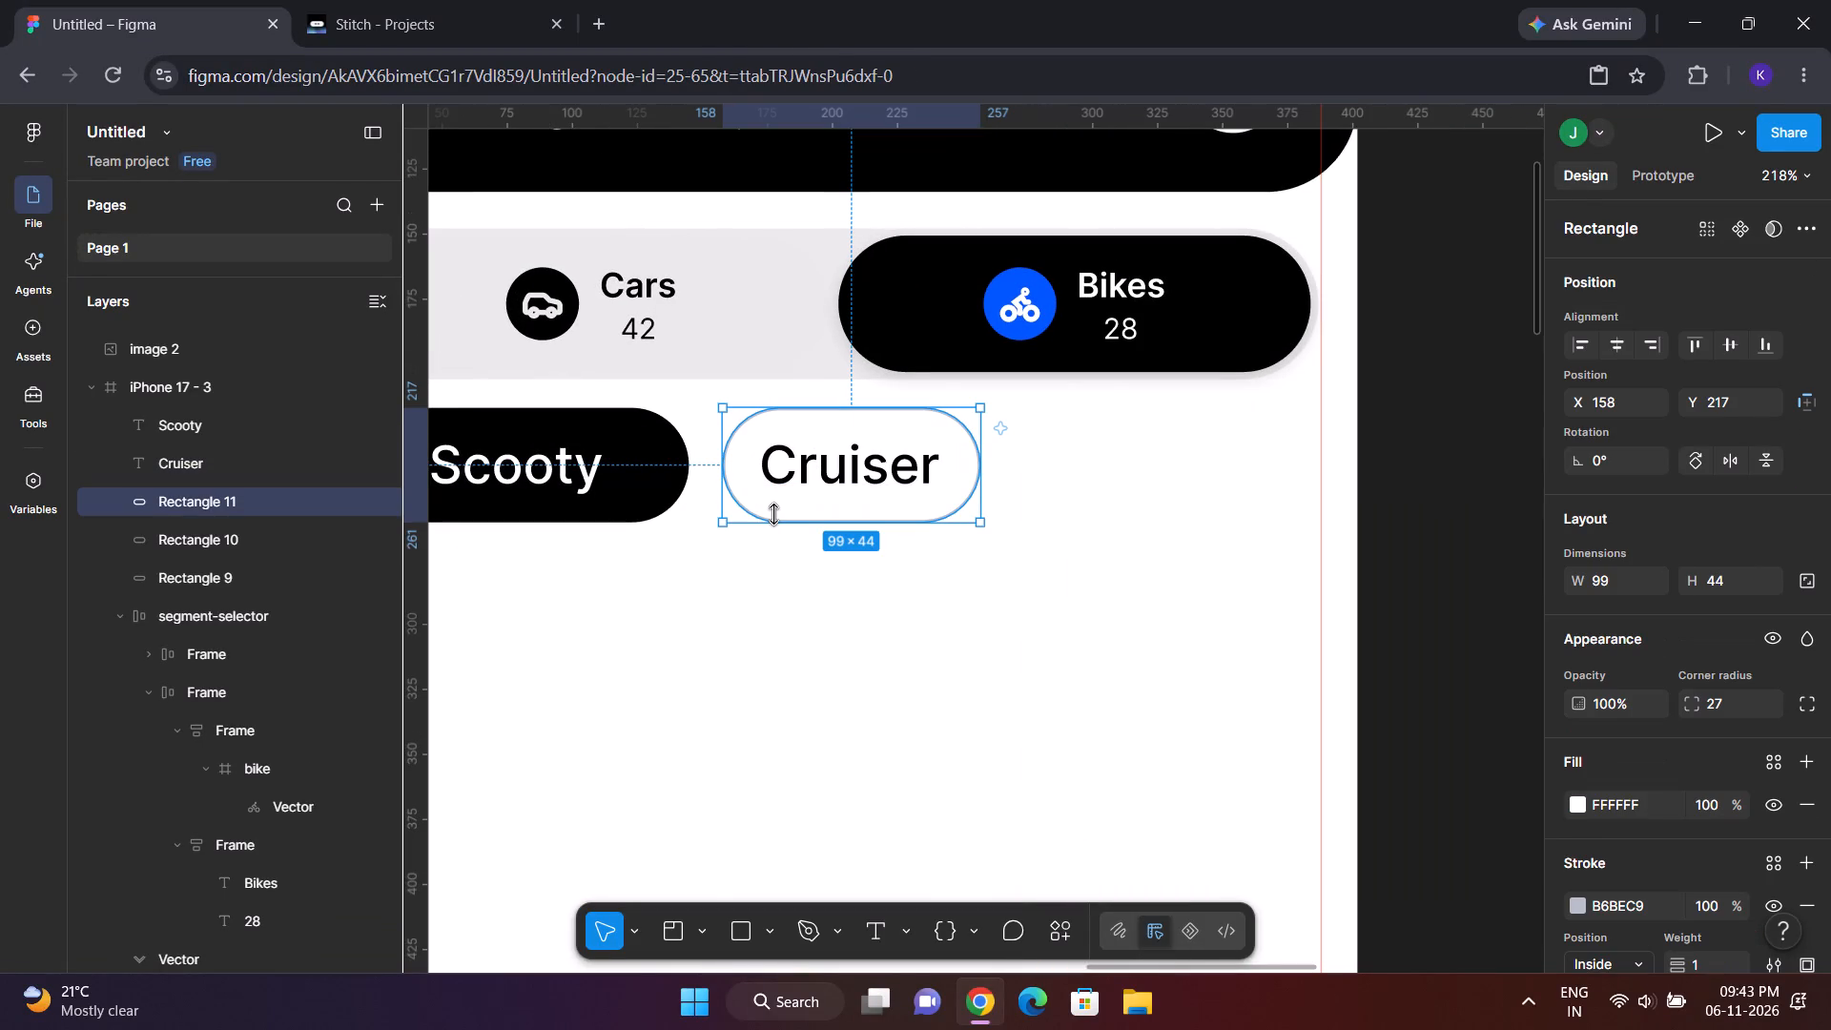
pyautogui.moveTo(779, 510); pyautogui.dragTo(1061, 517)
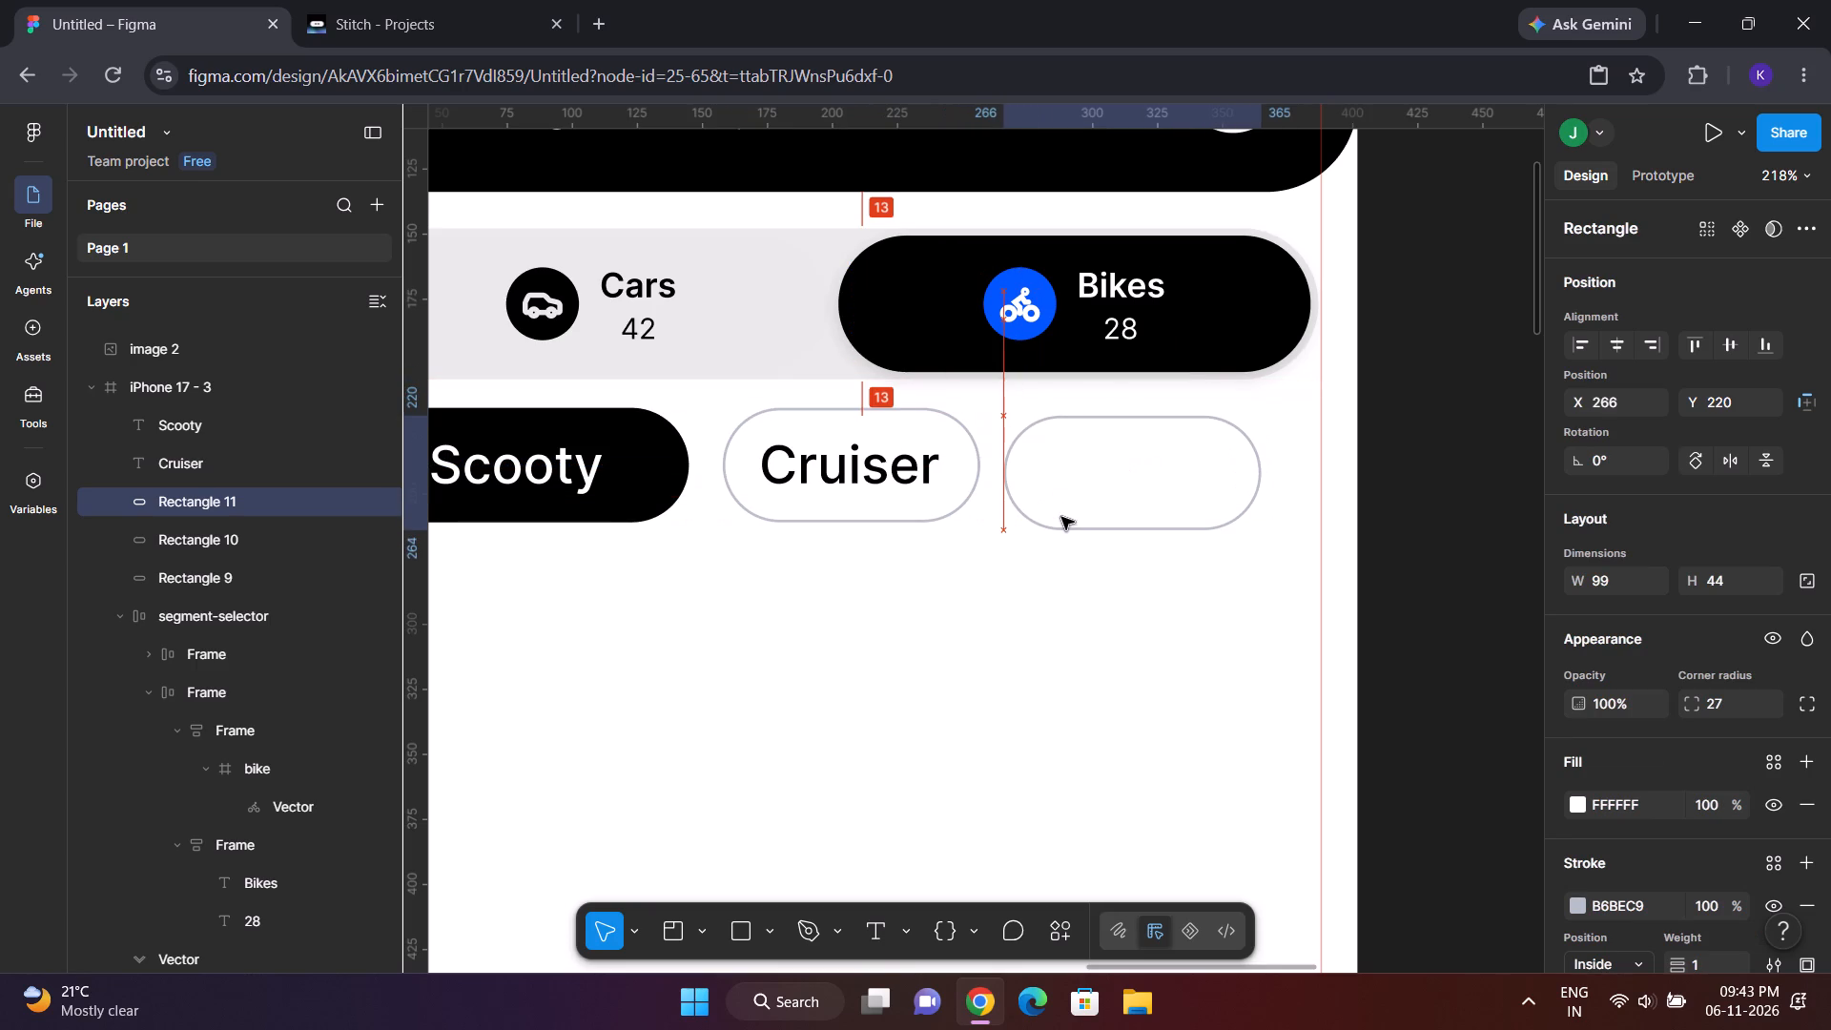
pyautogui.moveTo(1061, 517); pyautogui.dragTo(1074, 509)
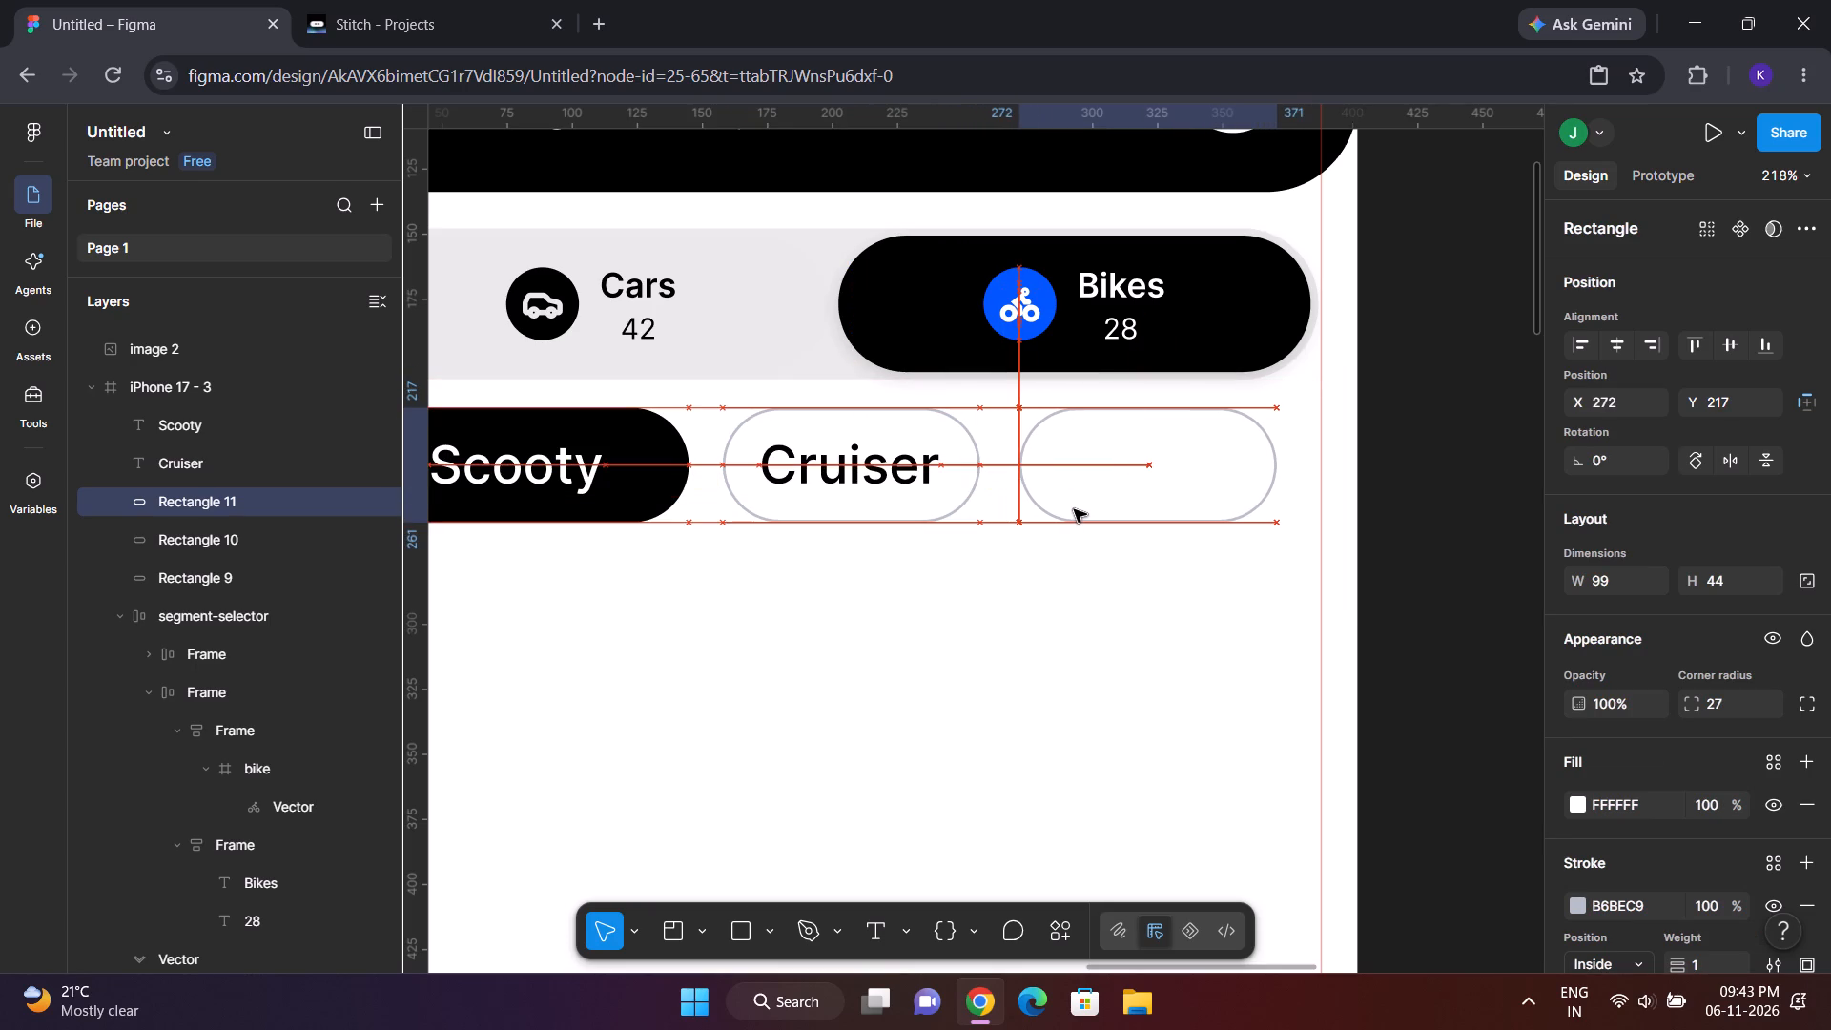
pyautogui.moveTo(1074, 509); pyautogui.dragTo(1070, 509)
pyautogui.click(1095, 483)
# Duplicate the Cruiser label and place the copy inside the empty third chip at X 283, Y 227.
pyautogui.click(803, 448)
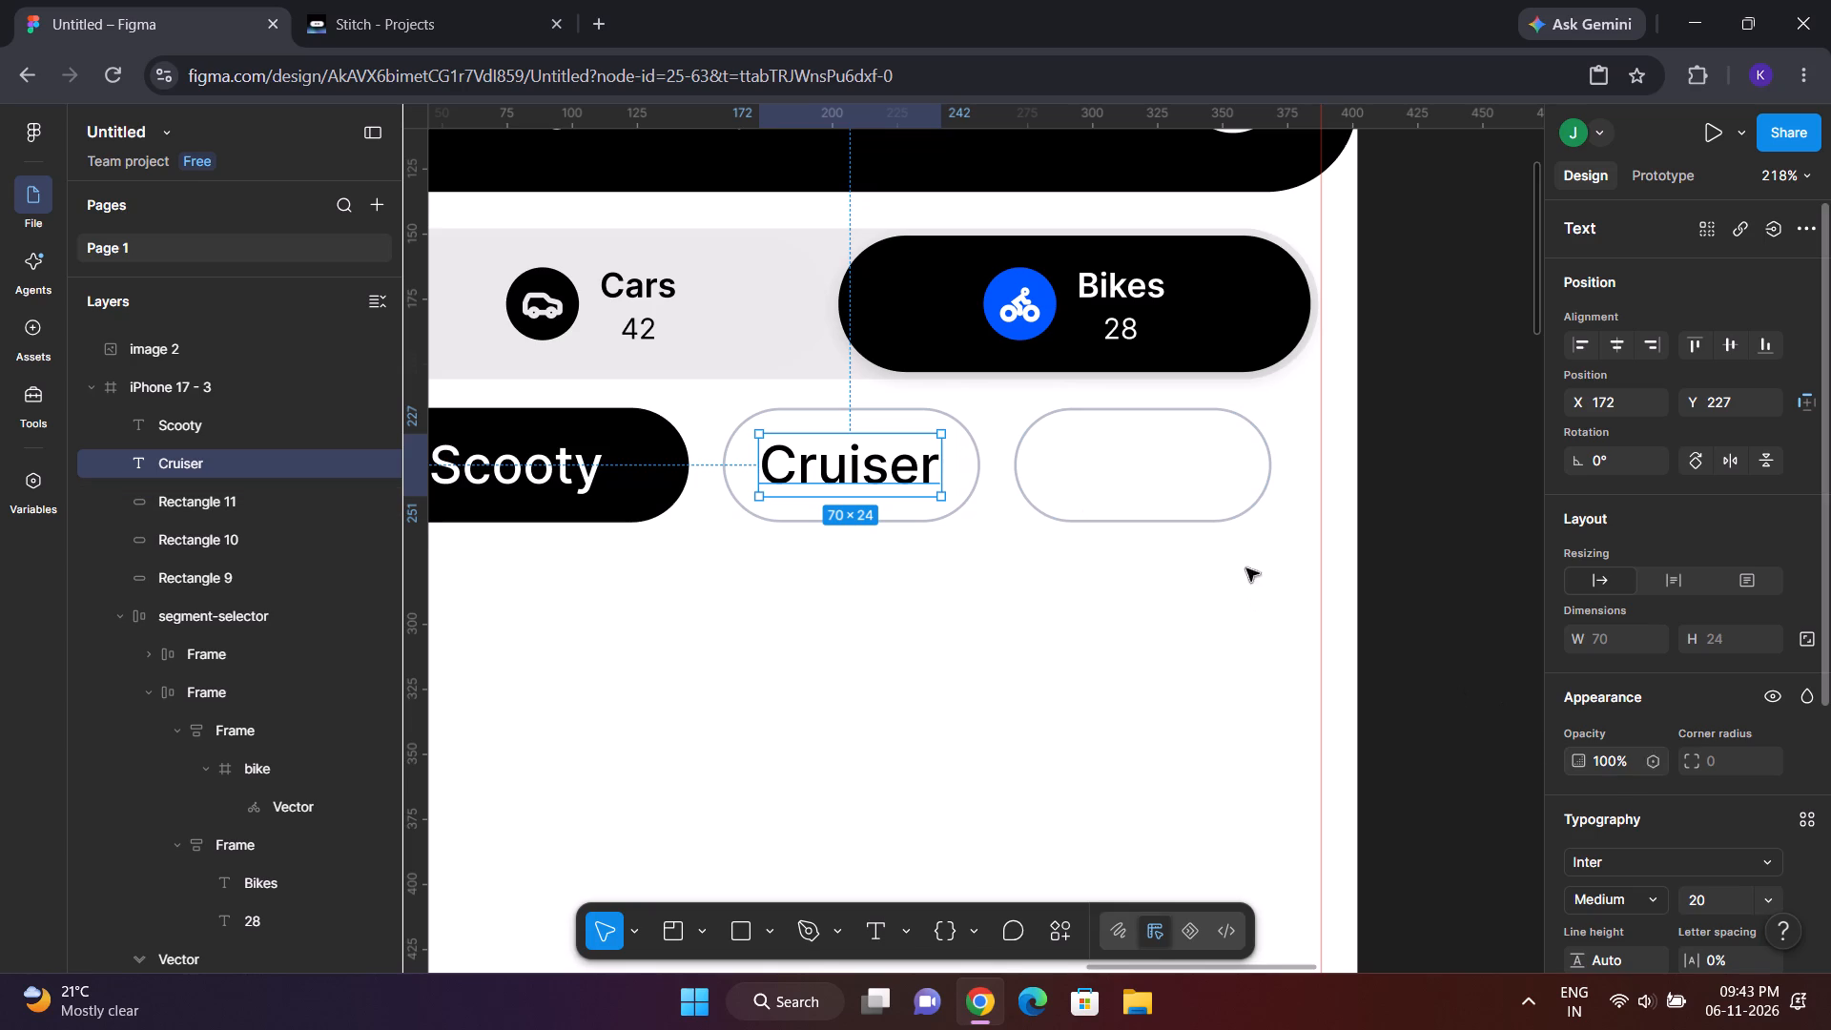
pyautogui.click(538, 495)
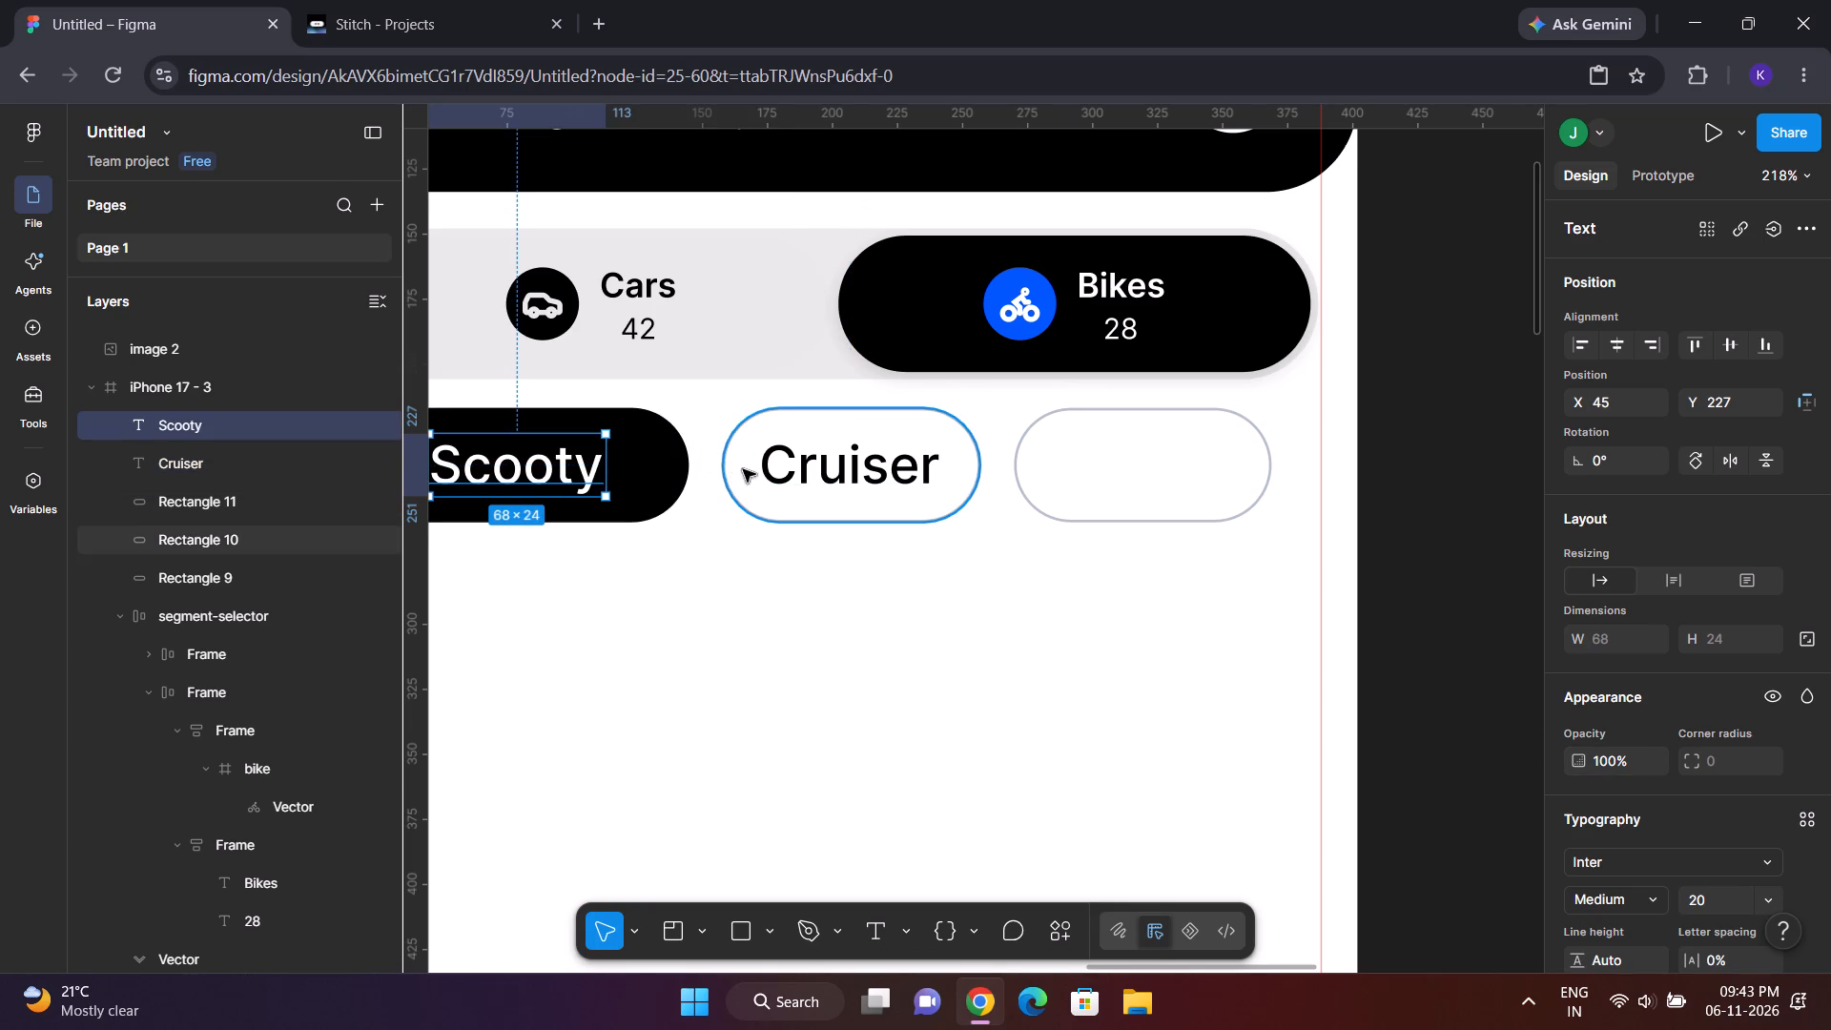
pyautogui.click(850, 464)
pyautogui.hotkey('ctrl', 'c')
pyautogui.hotkey('ctrl', 'v')
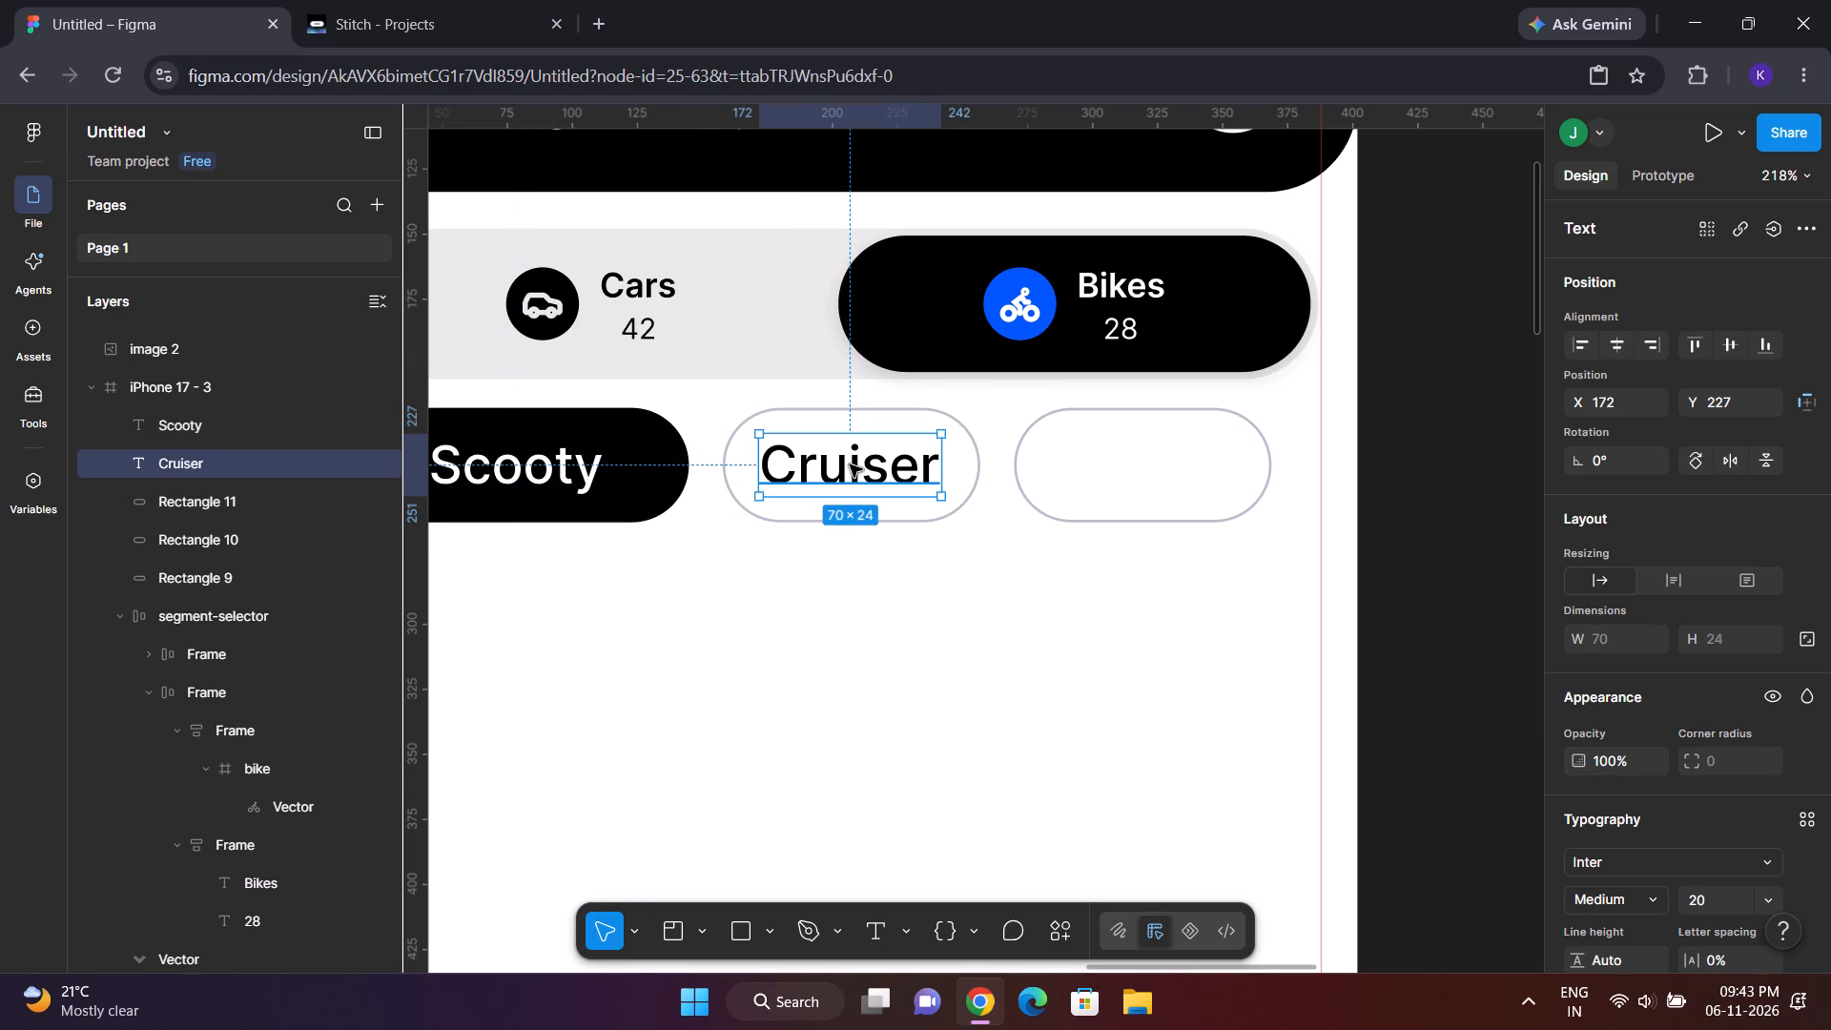
pyautogui.moveTo(858, 464); pyautogui.dragTo(1137, 454)
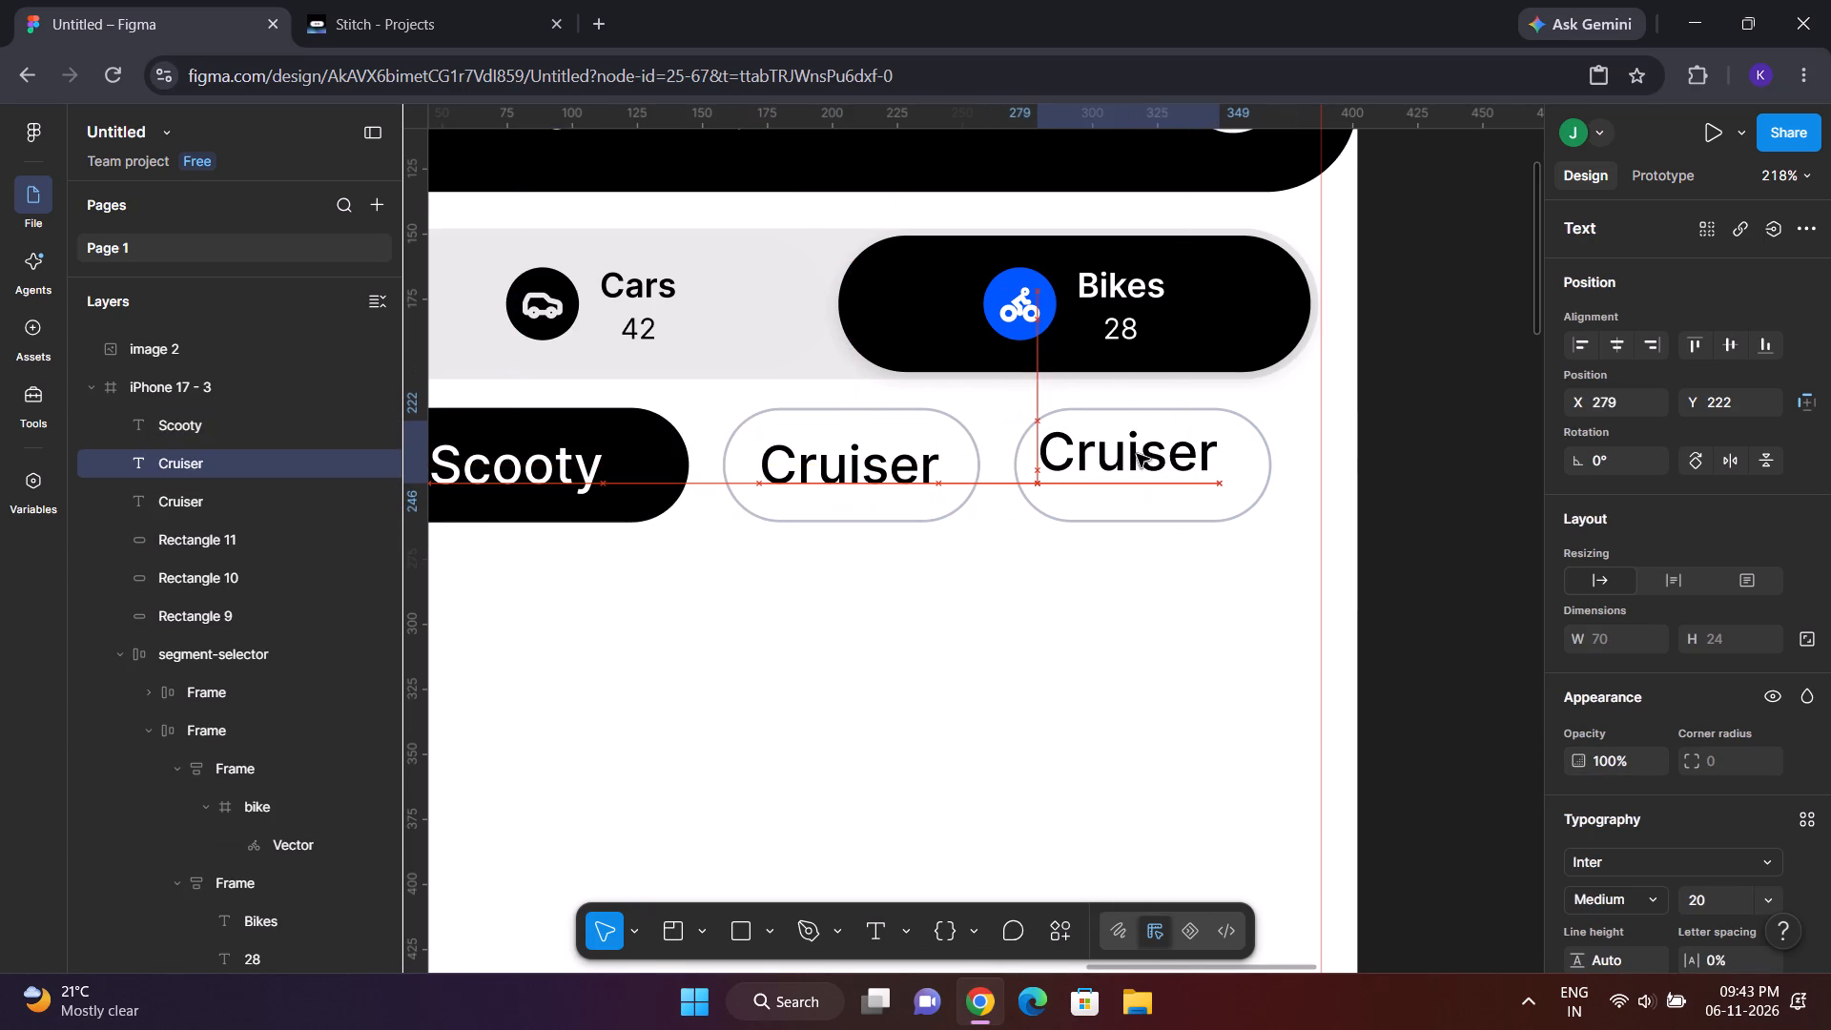
pyautogui.moveTo(1137, 454); pyautogui.dragTo(1144, 463)
# Change the third chip's label to Ev Bike, shift it to X 285 to centre it, and deselect.
pyautogui.doubleClick(1144, 463)
pyautogui.press('BackSpace')
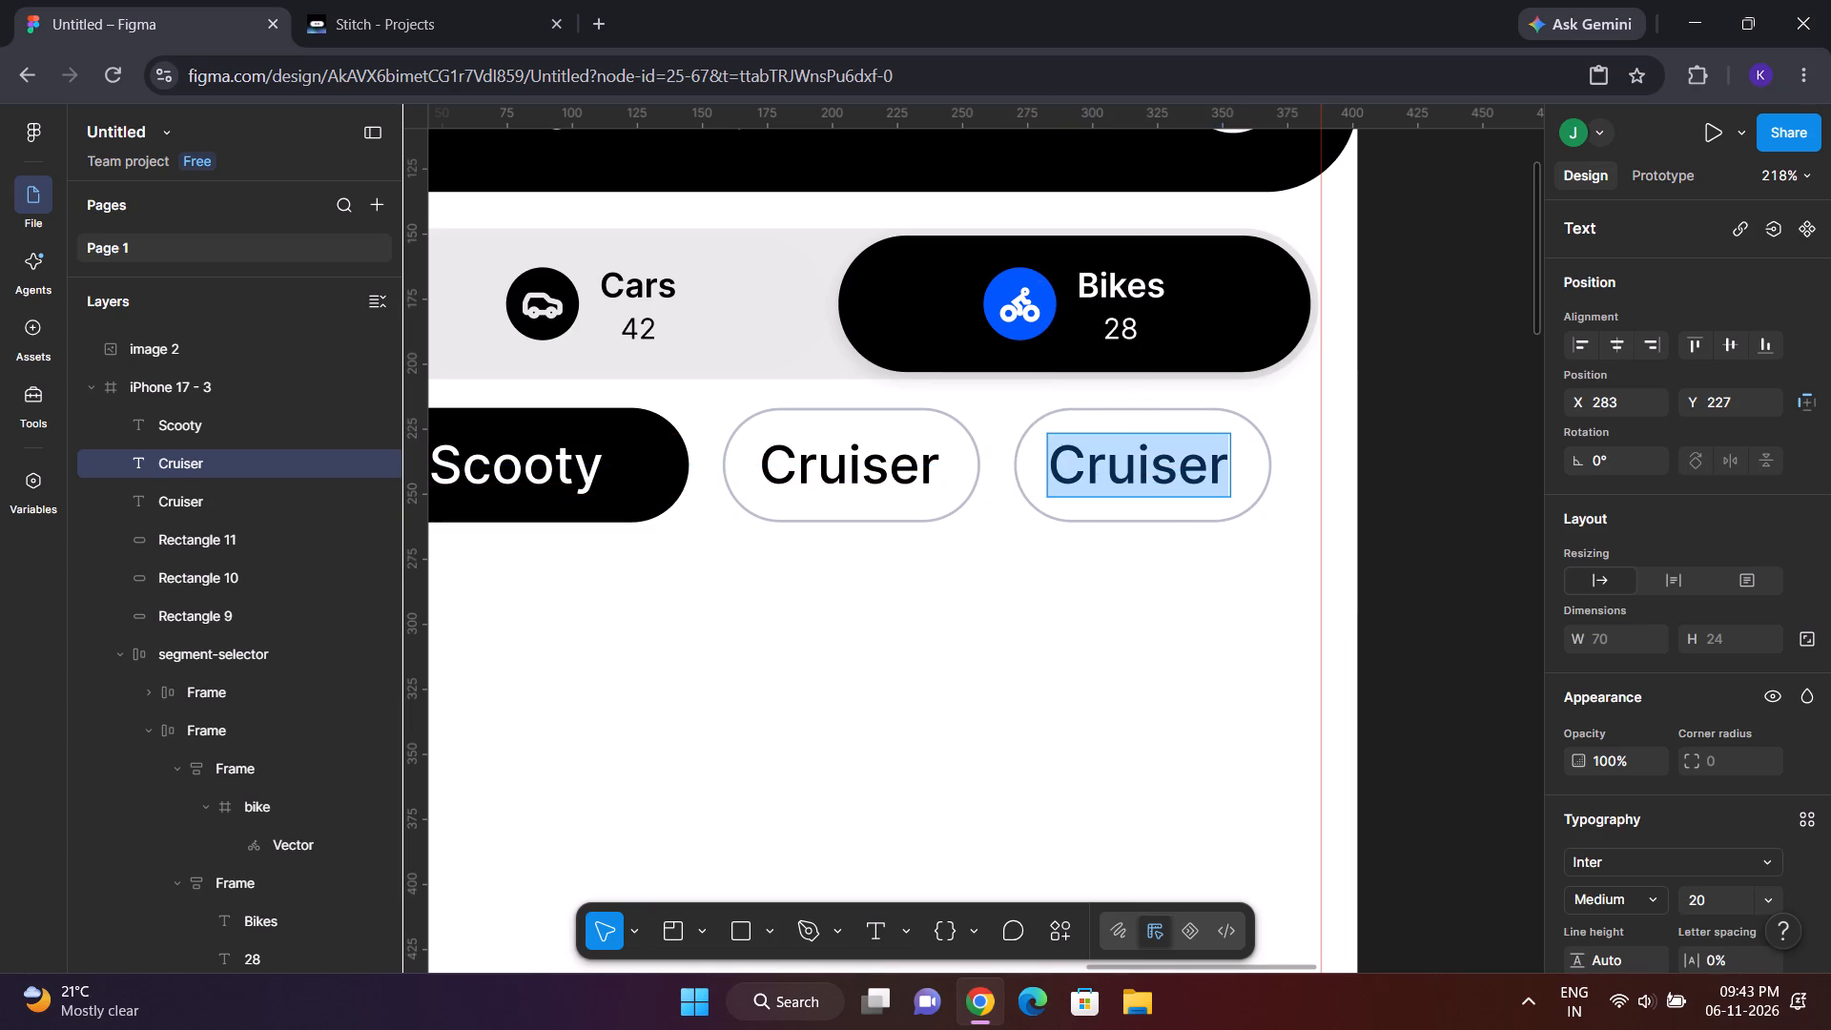
pyautogui.write('EV')
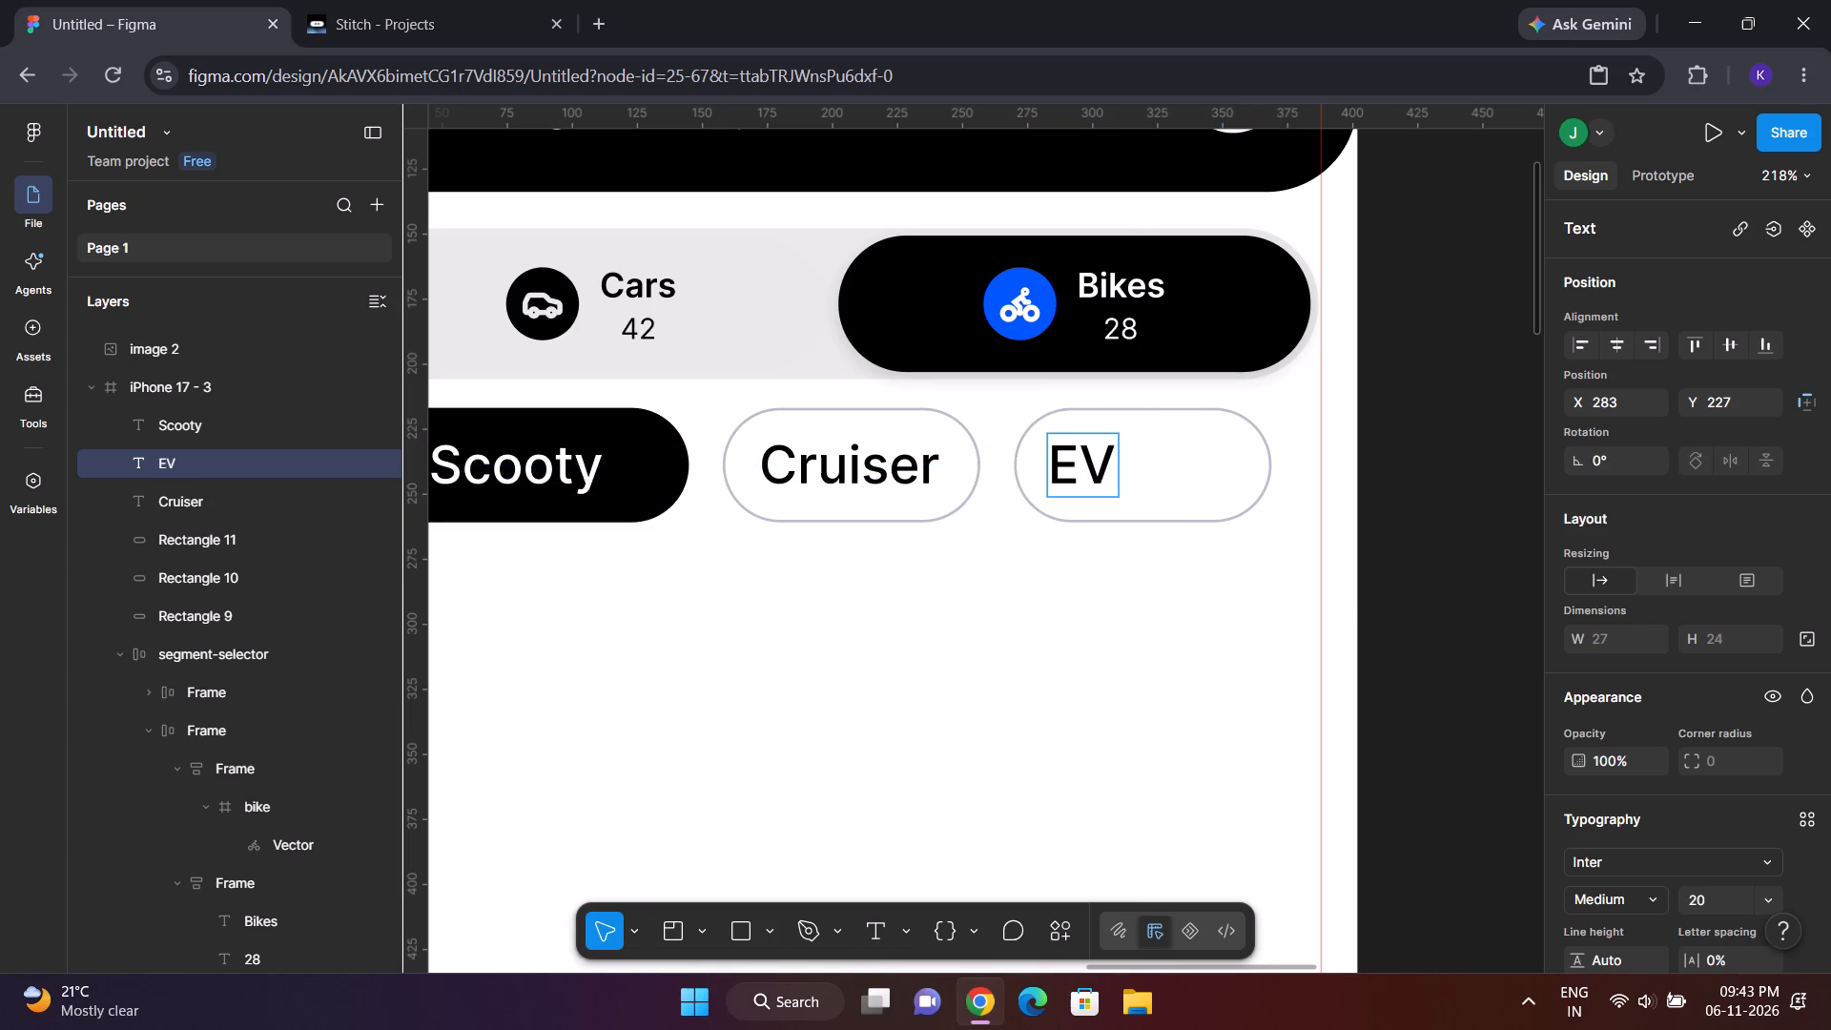
pyautogui.press('space')
pyautogui.press('BackSpace')
pyautogui.press('BackSpace')
pyautogui.write('v Bike')
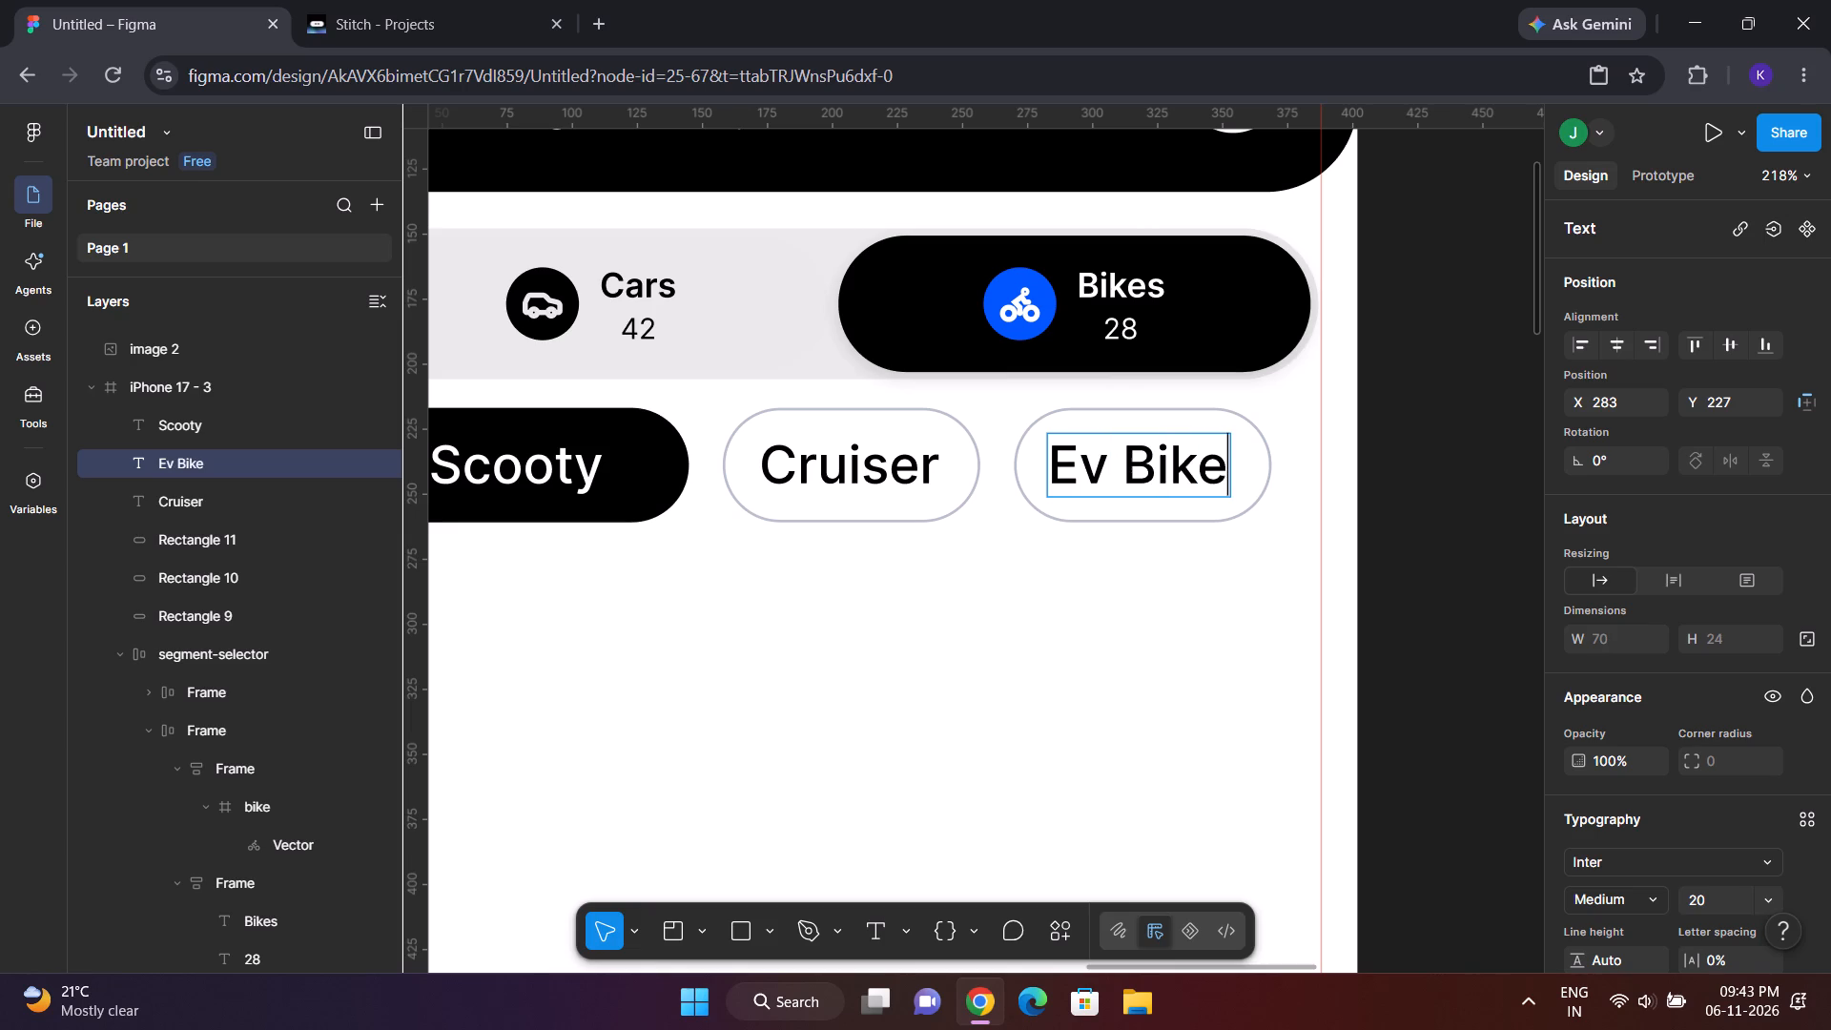
pyautogui.click(1461, 500)
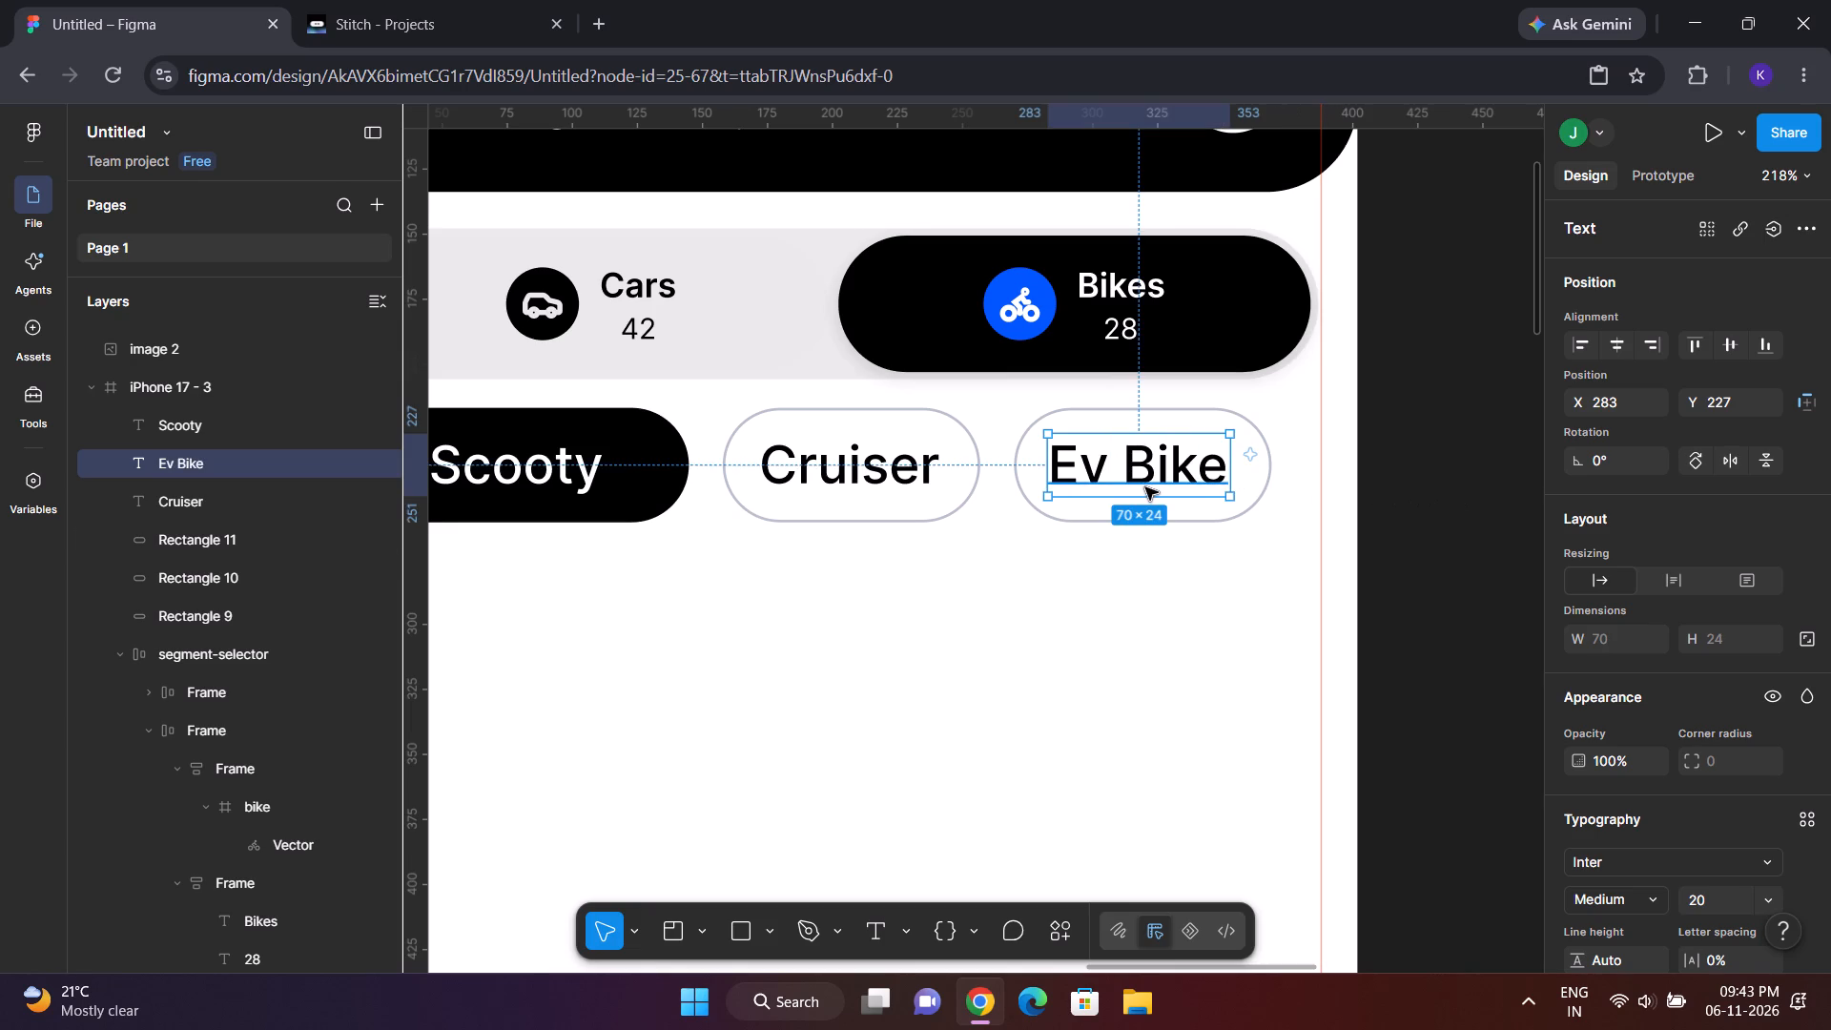
pyautogui.click(1145, 487)
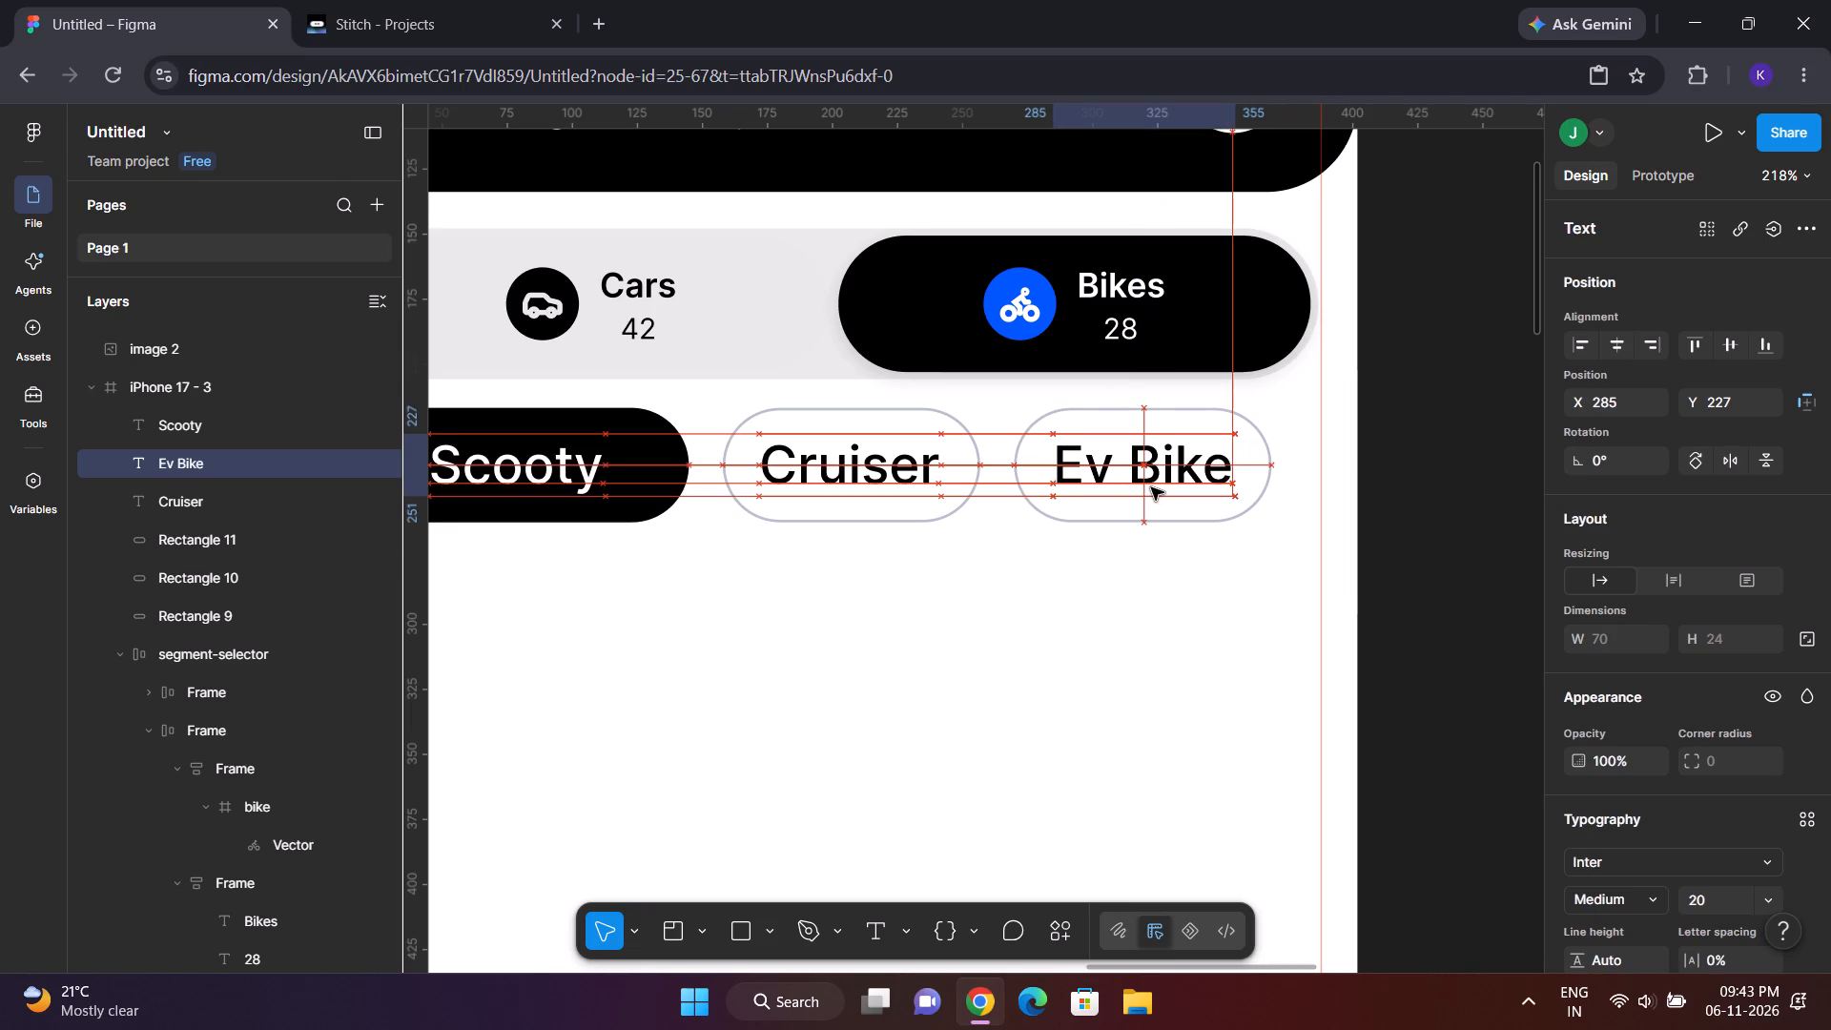
pyautogui.click(1375, 467)
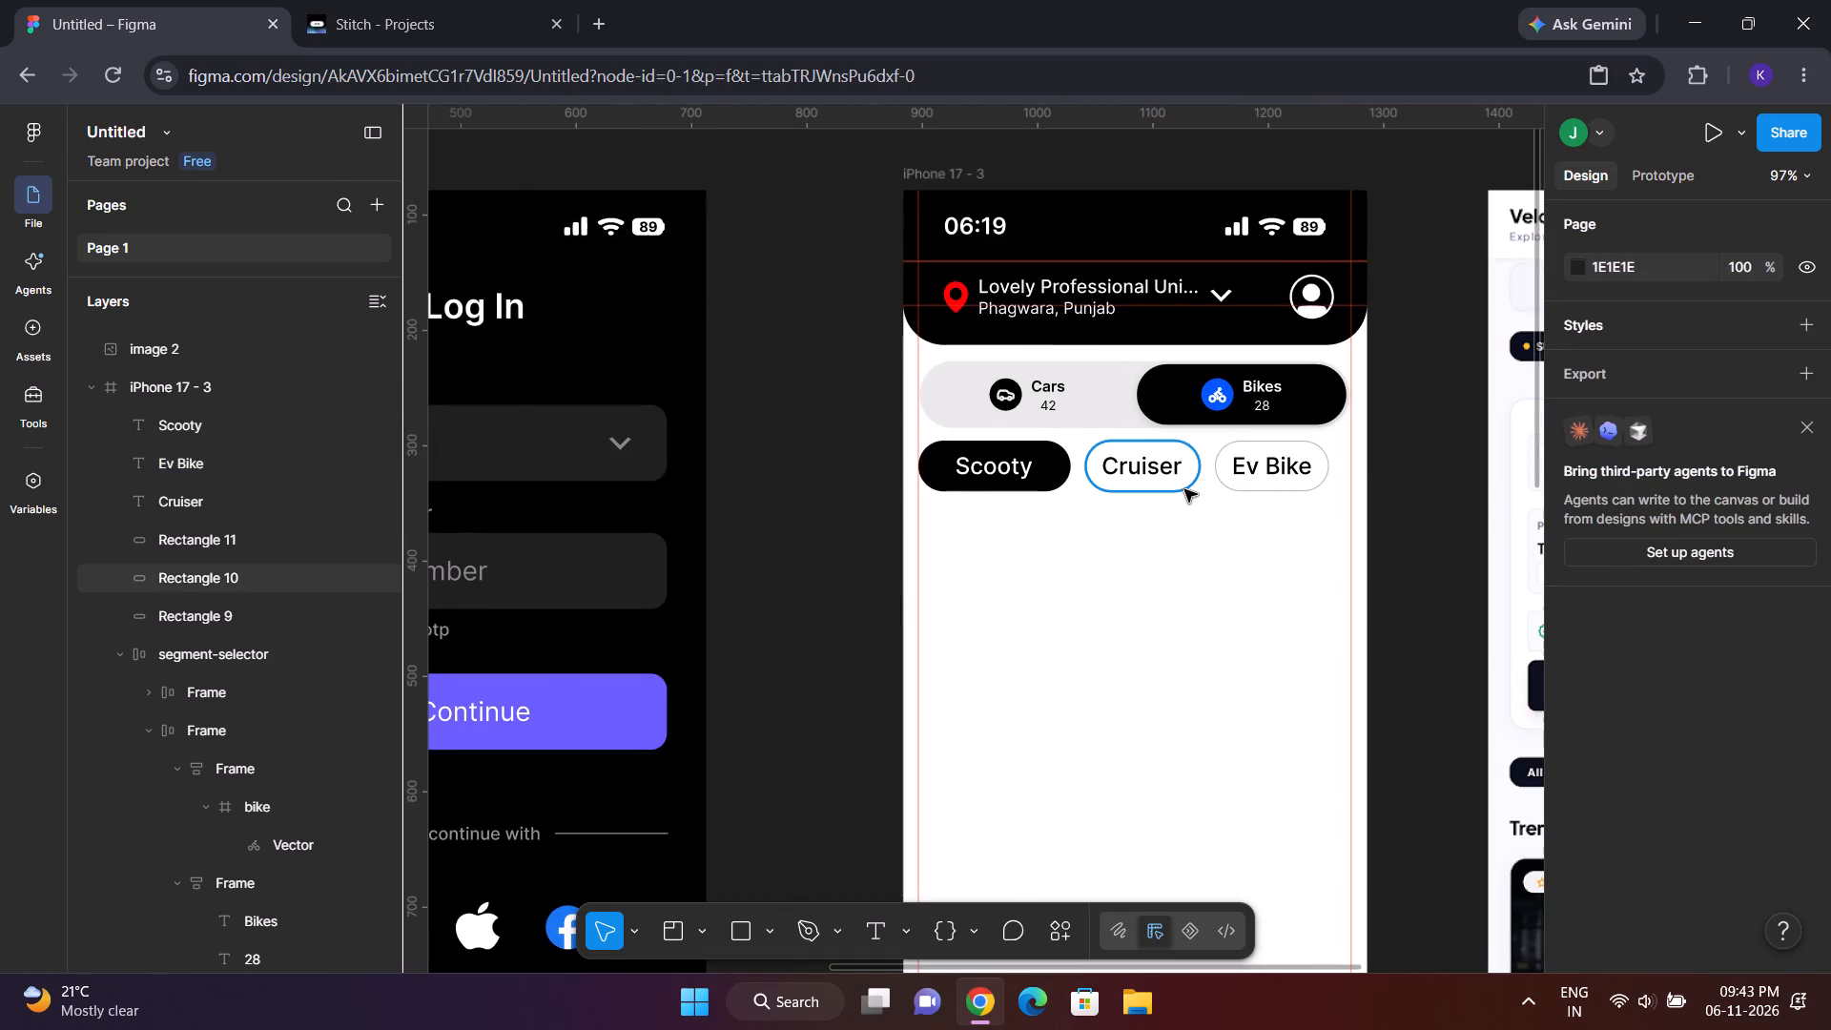
# Group the Scooty, Cruiser and Ev Bike chips with their labels, and deselect.
pyautogui.hscroll(-1, 889, 444)
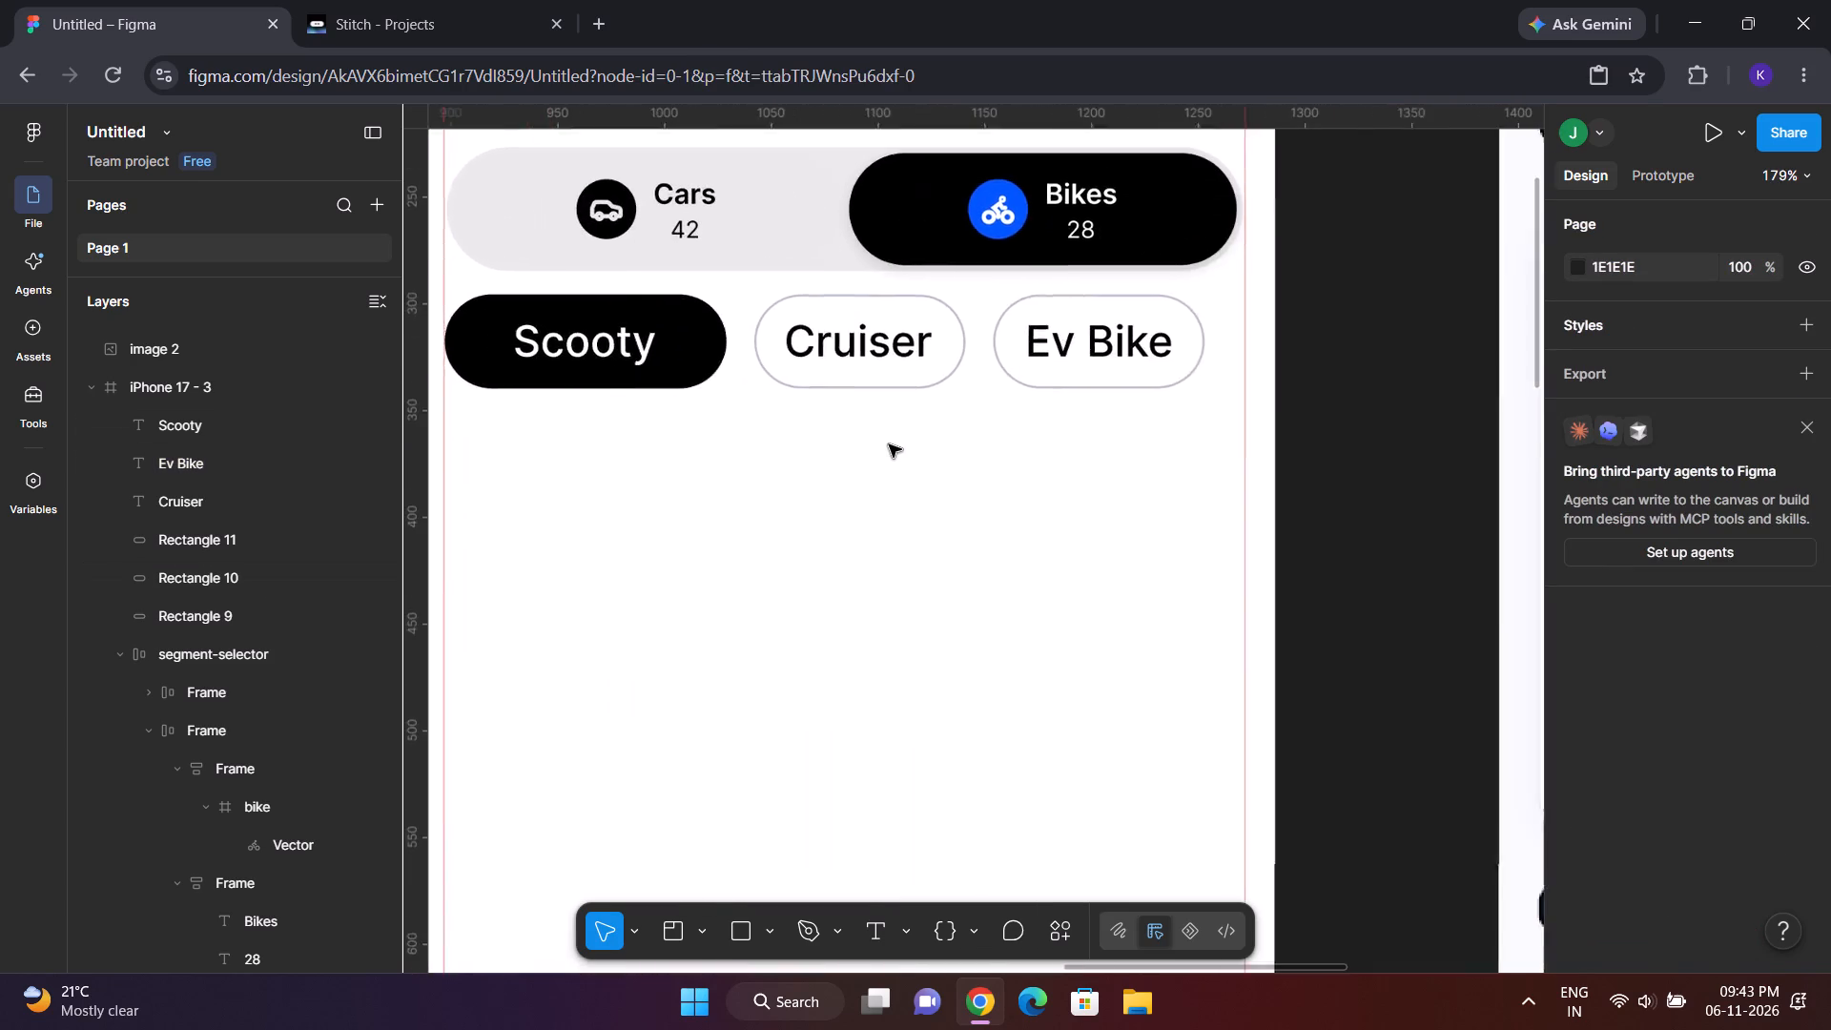
pyautogui.hscroll(-1, 889, 444)
pyautogui.click(392, 433)
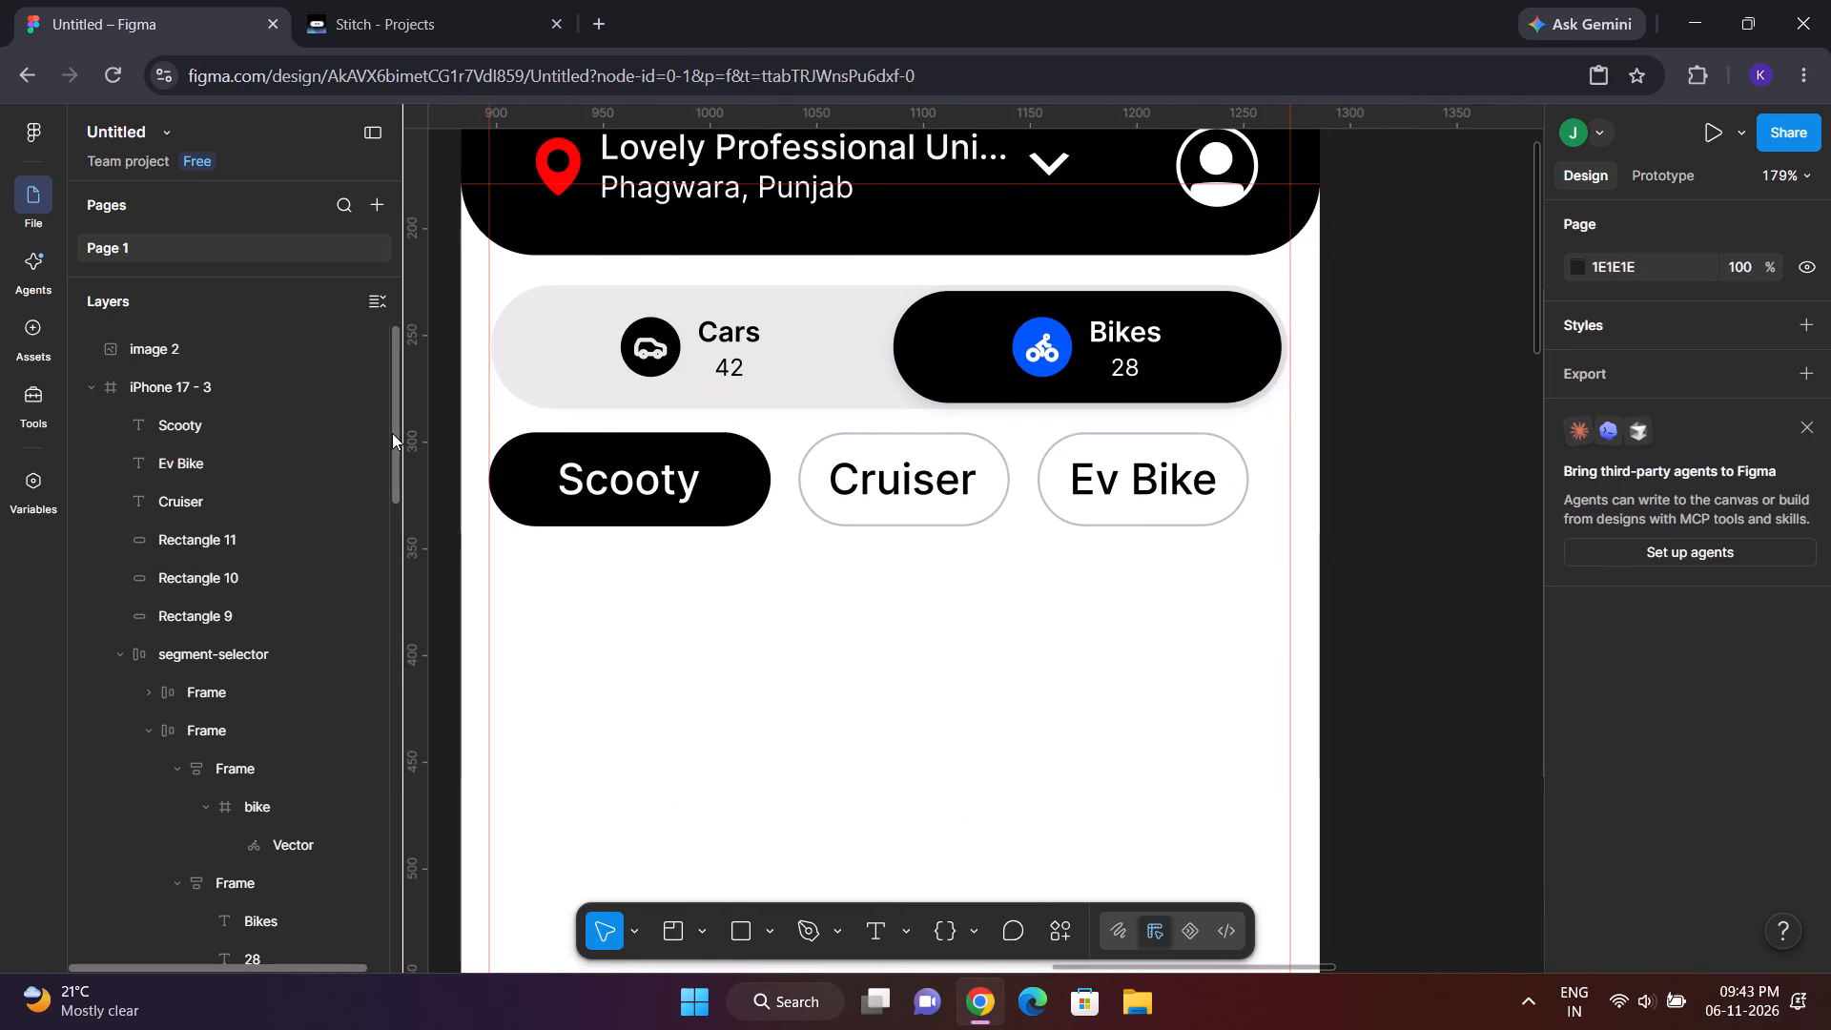
pyautogui.hscroll(1, 1475, 611)
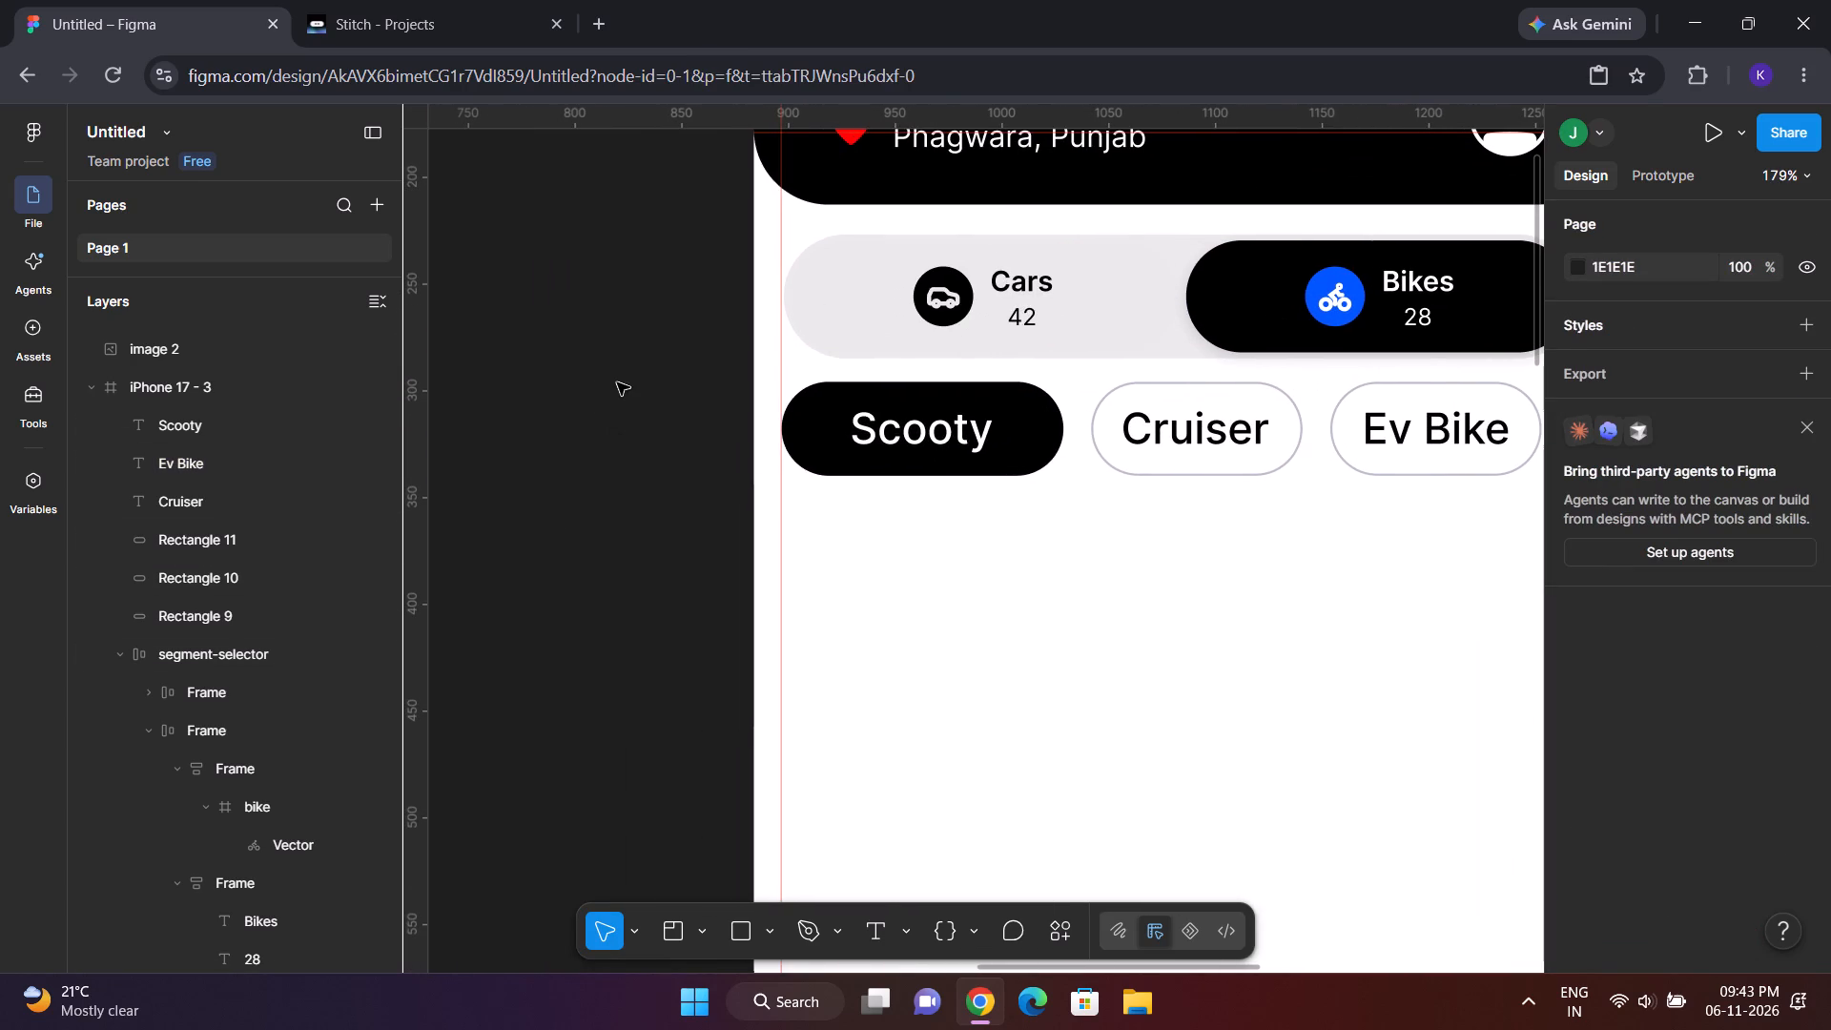
pyautogui.moveTo(617, 382); pyautogui.dragTo(1257, 498)
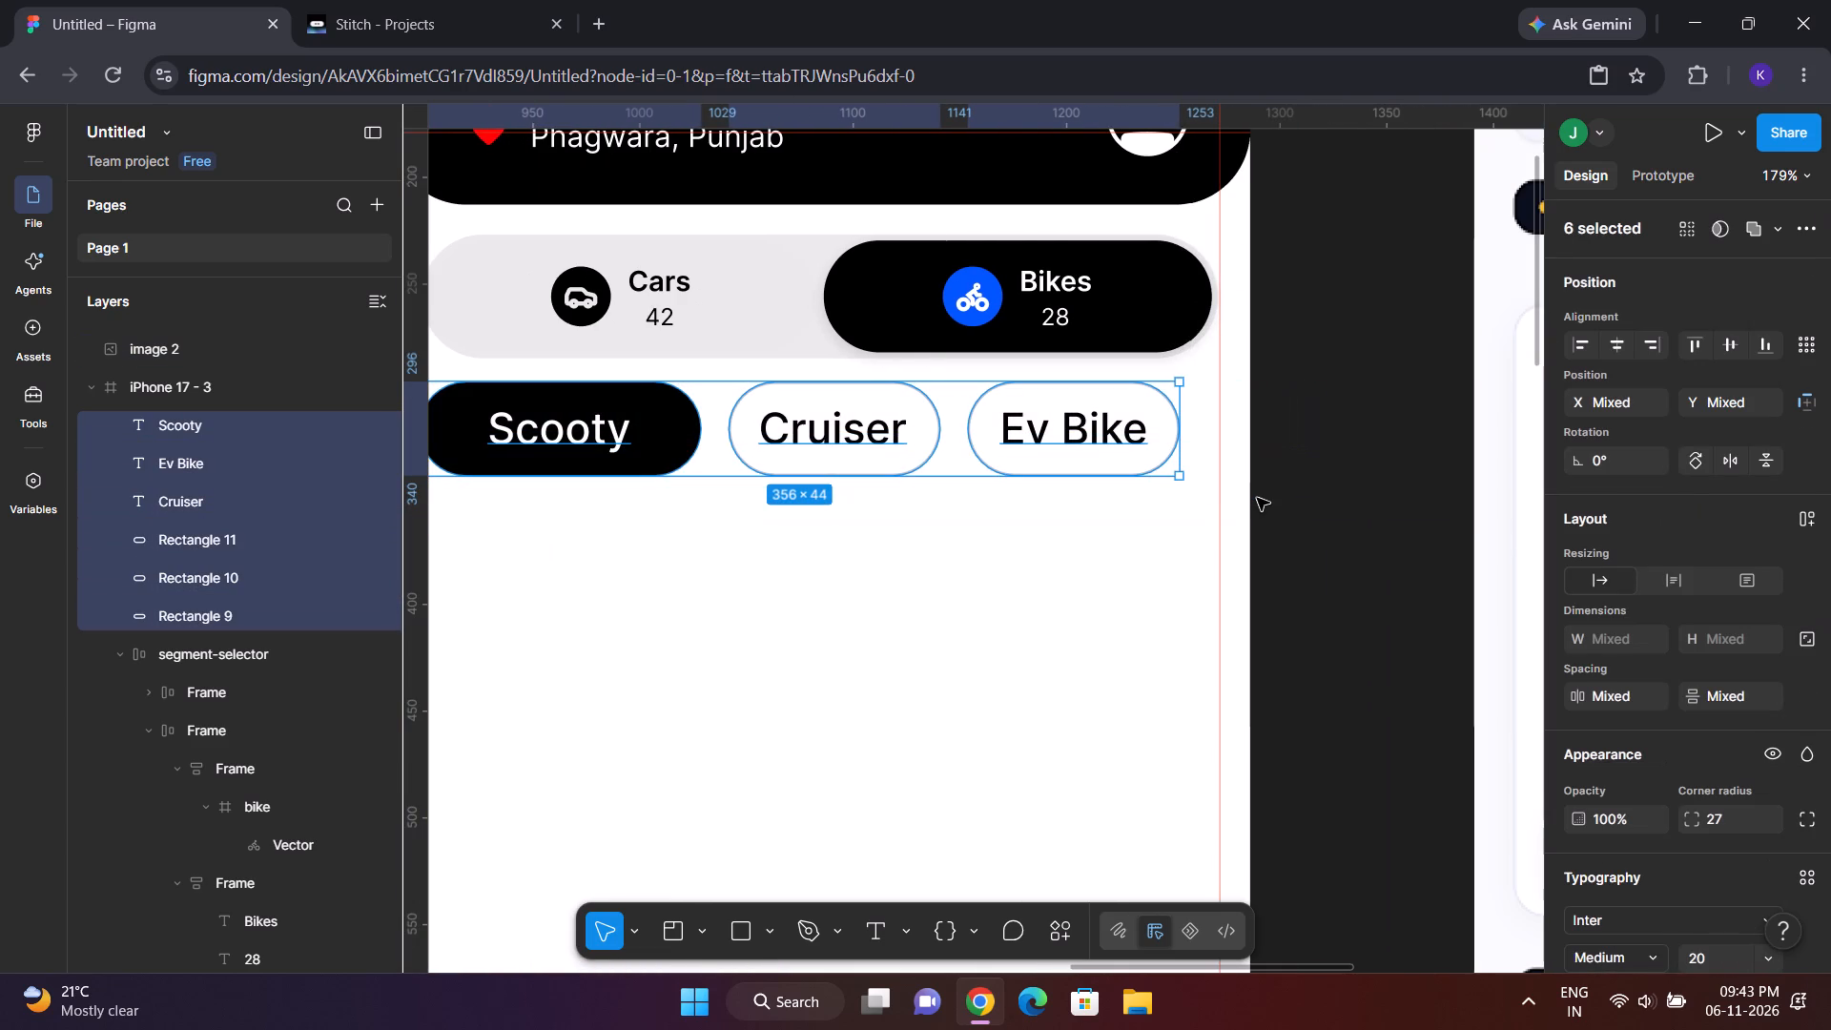
pyautogui.rightClick(962, 442)
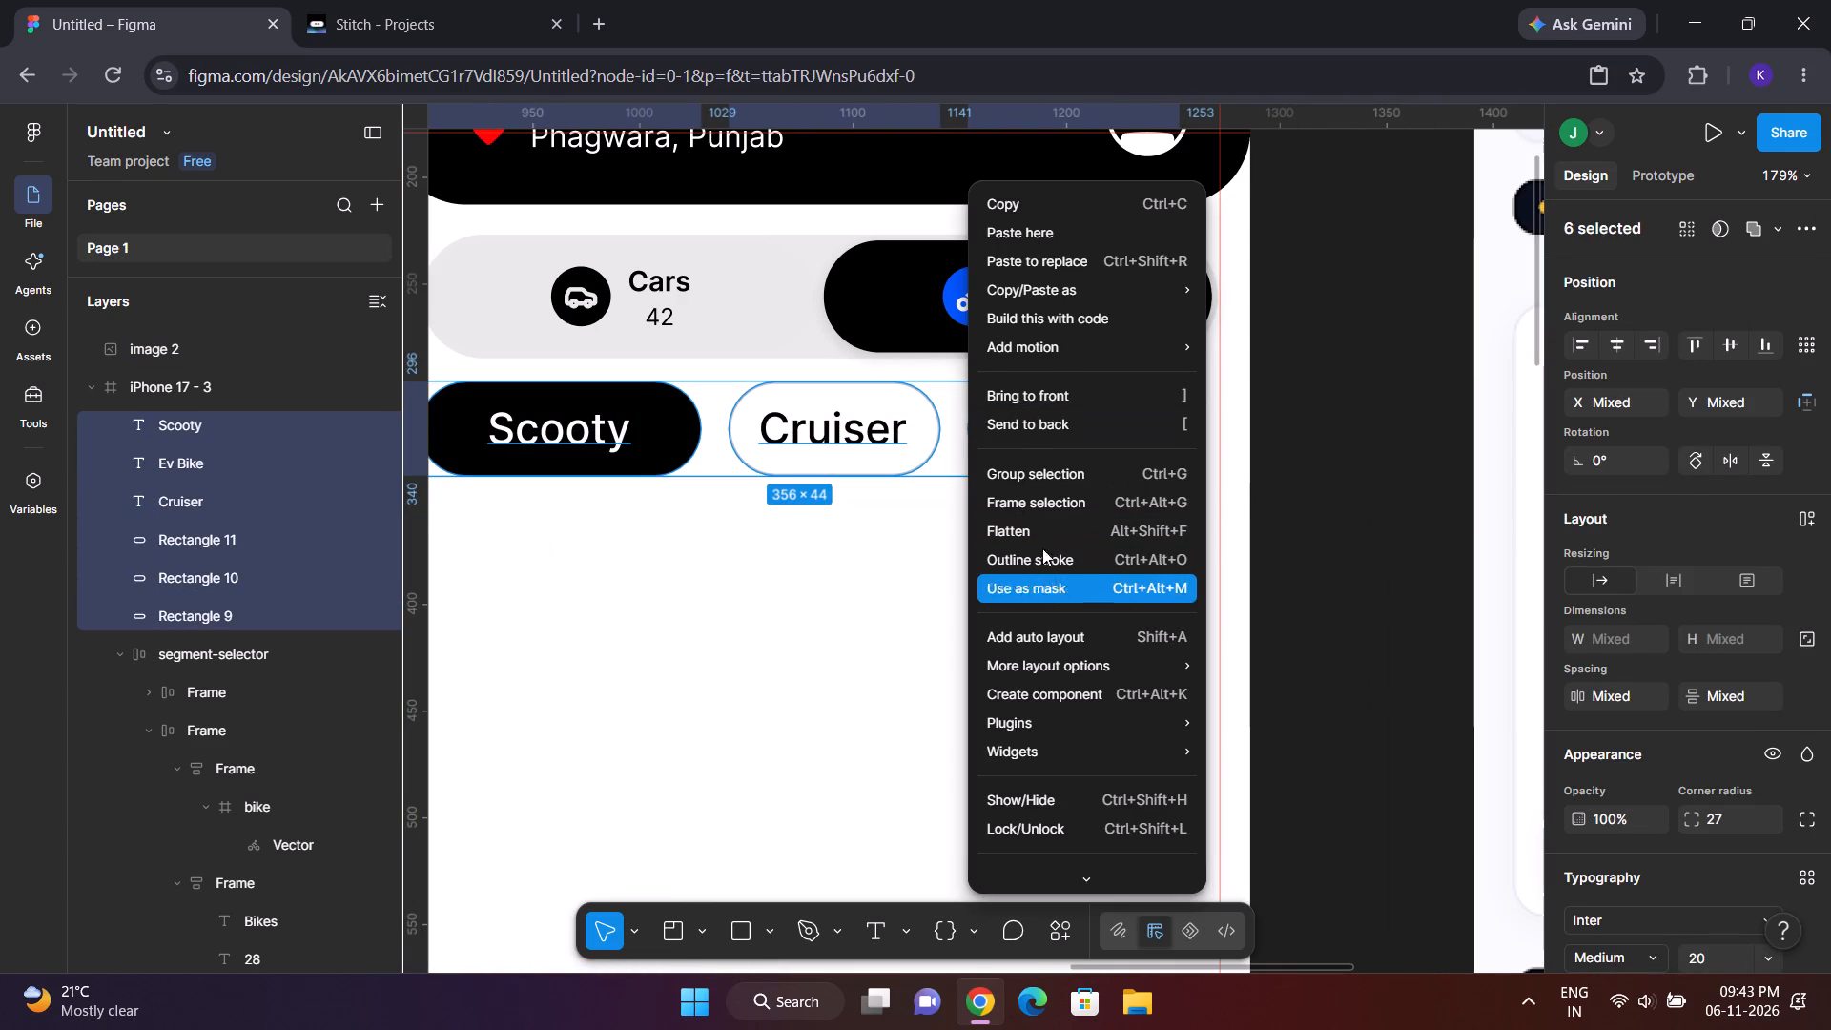
pyautogui.click(1052, 470)
pyautogui.click(1295, 450)
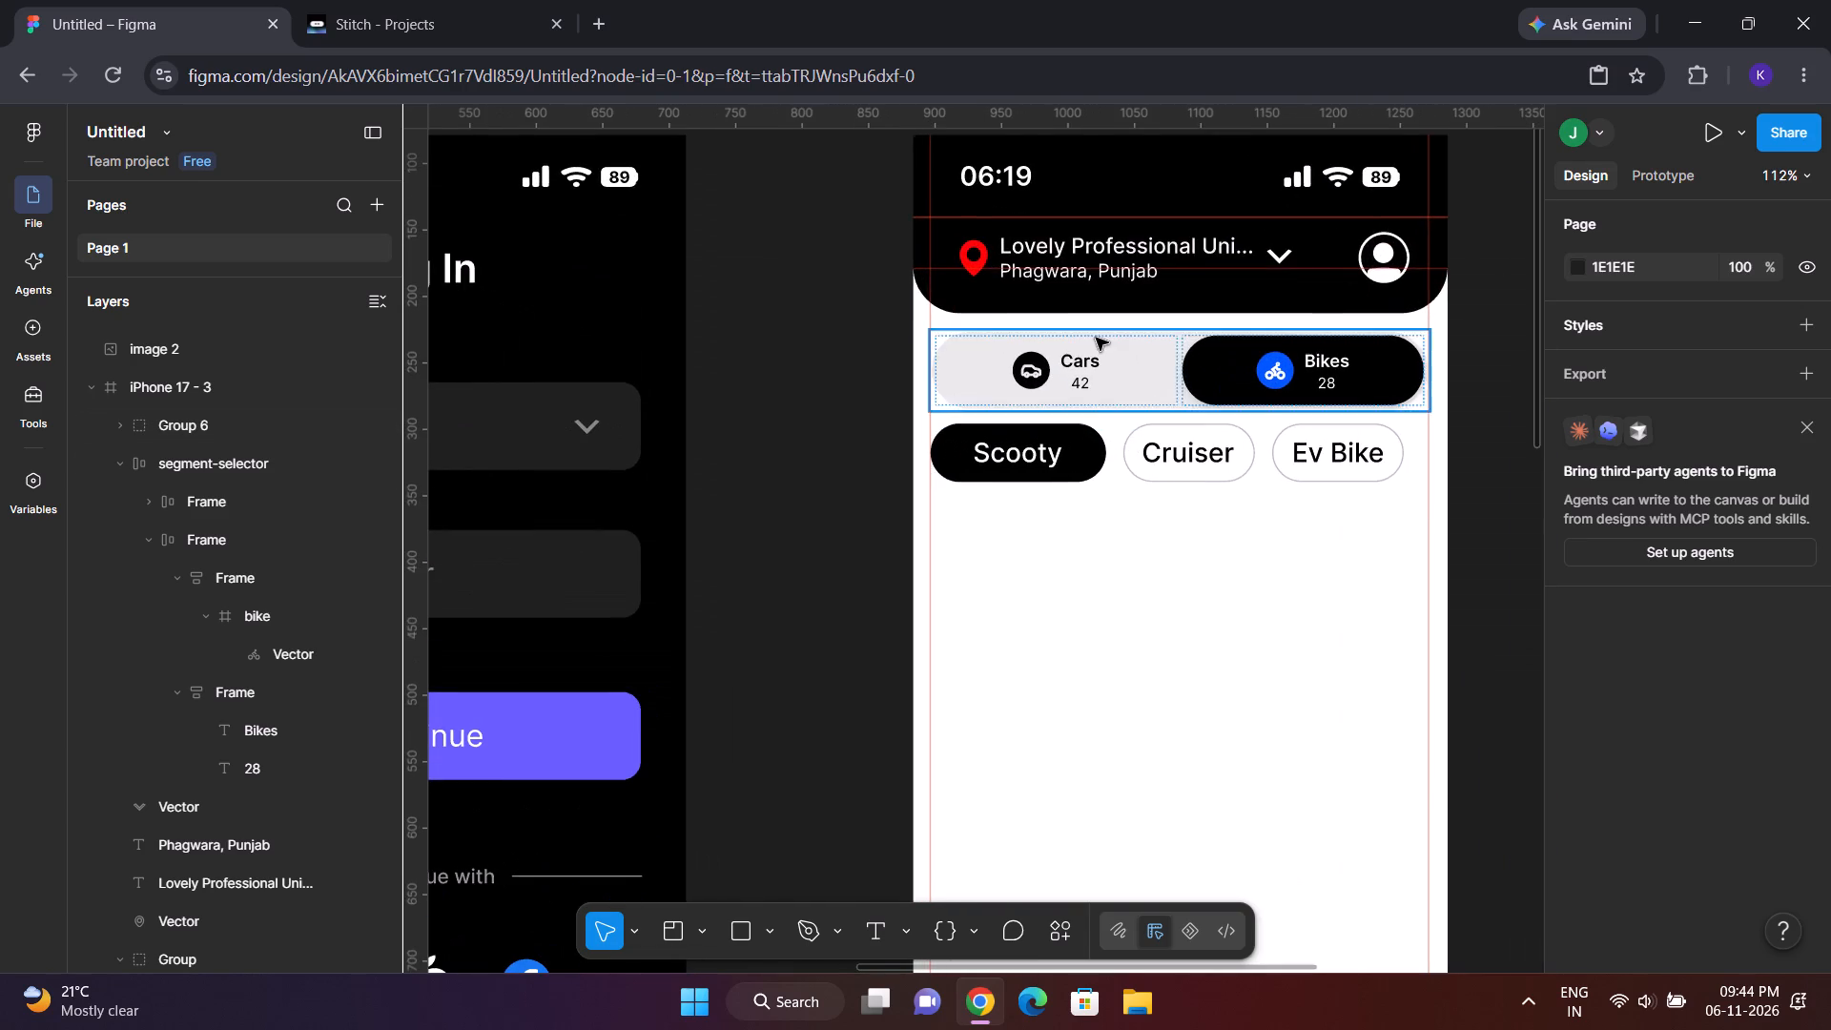
# Set the stroke weight of the Cruiser chip's rectangle within the group to 0.5, and deselect.
pyautogui.scroll(1, 1096, 338)
pyautogui.scroll(-1, 931, 336)
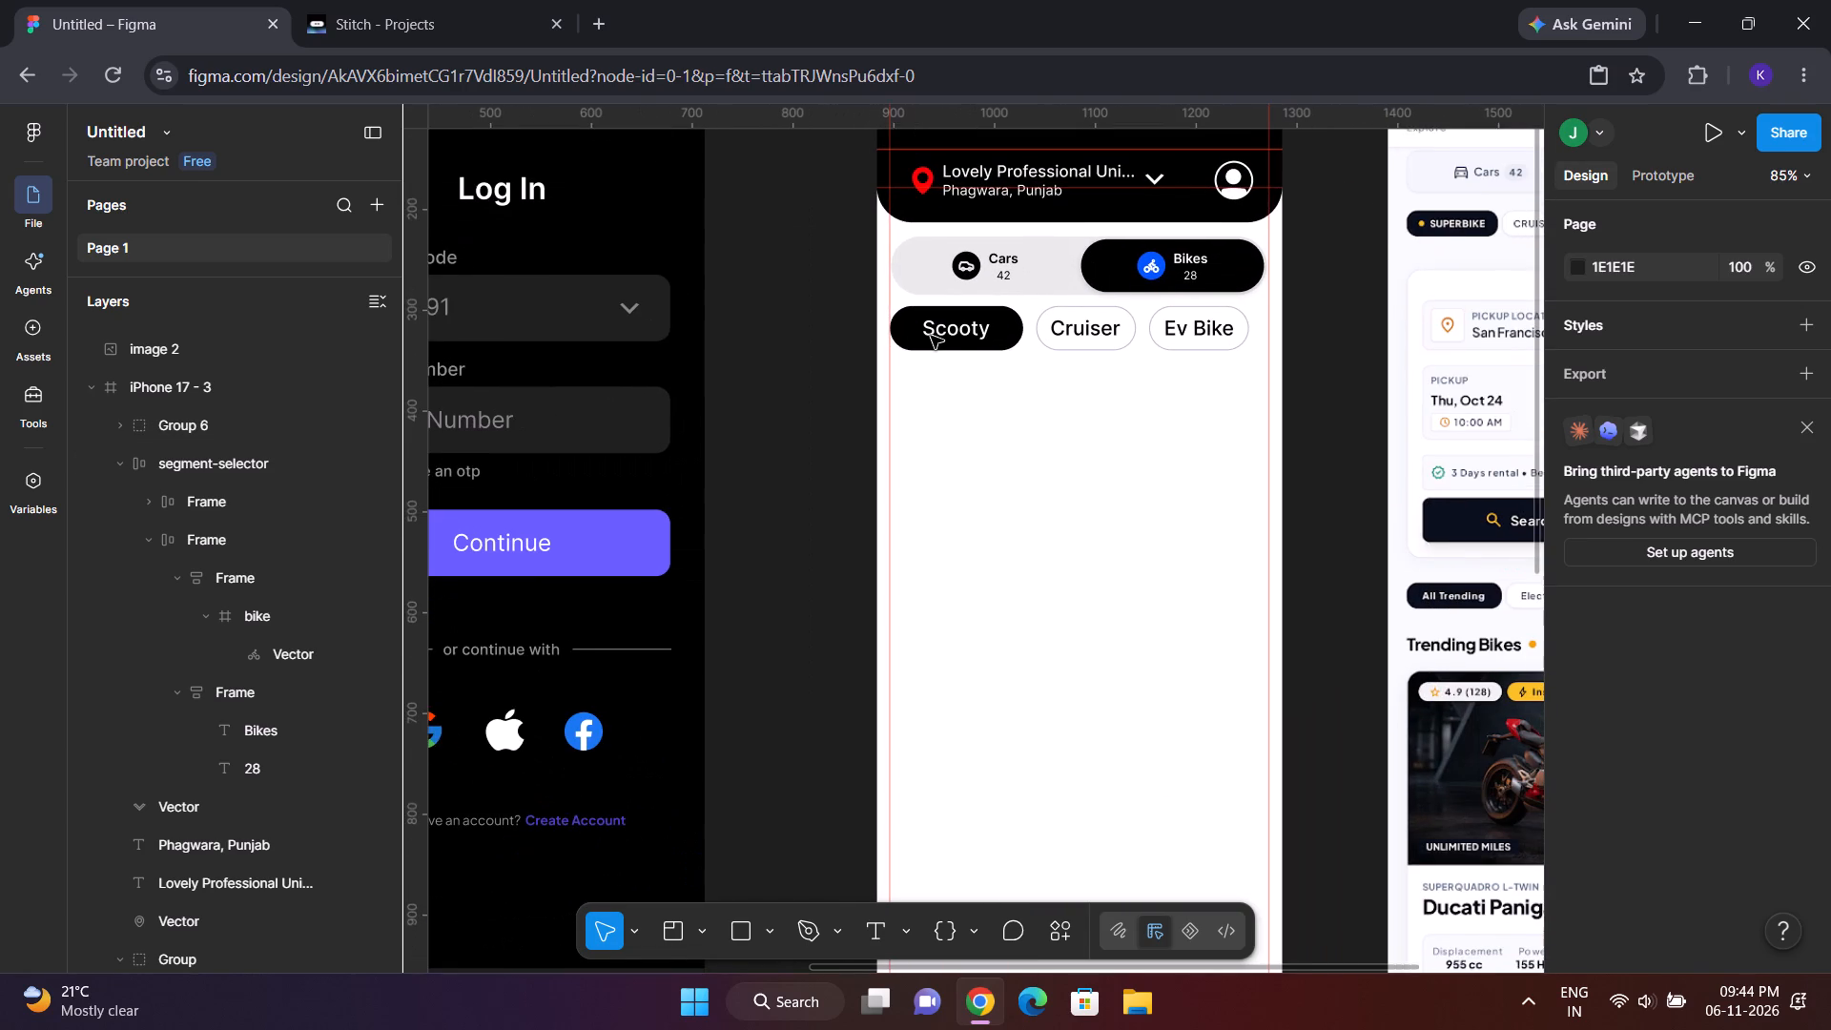
pyautogui.scroll(-1, 931, 336)
pyautogui.hscroll(-1, 1117, 318)
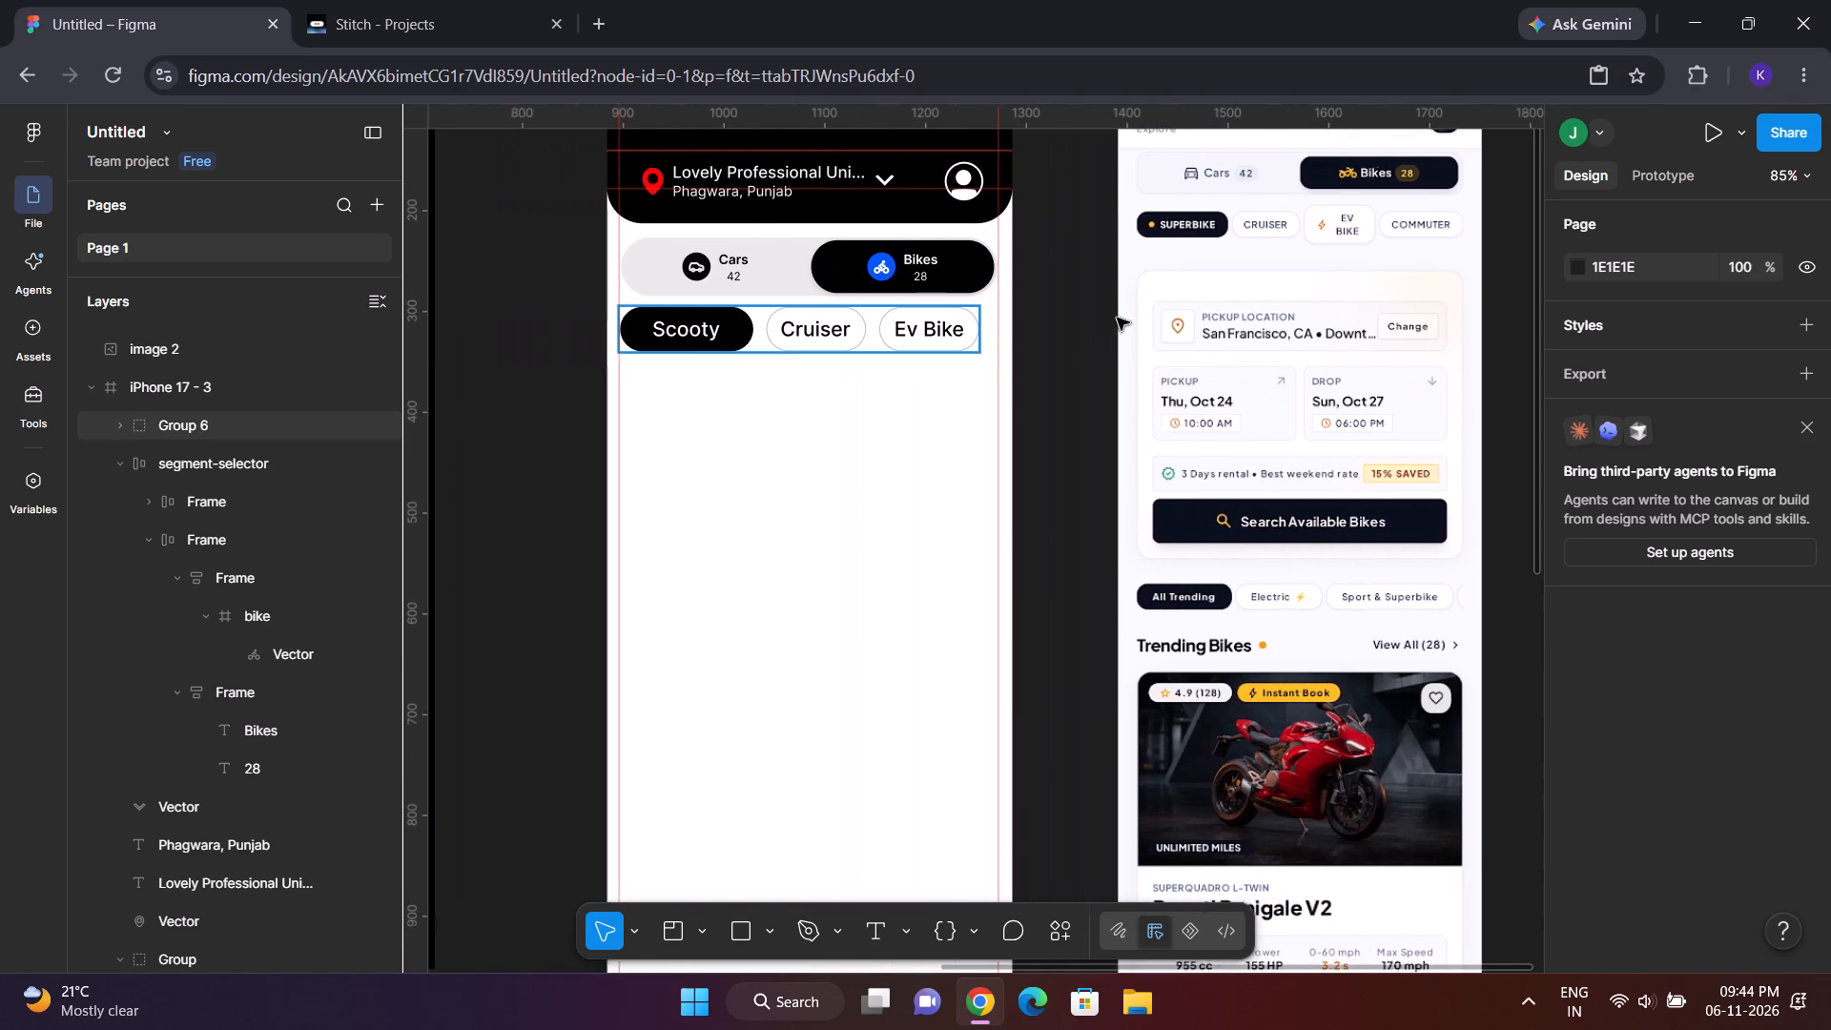
pyautogui.hscroll(-1, 1117, 318)
pyautogui.doubleClick(890, 321)
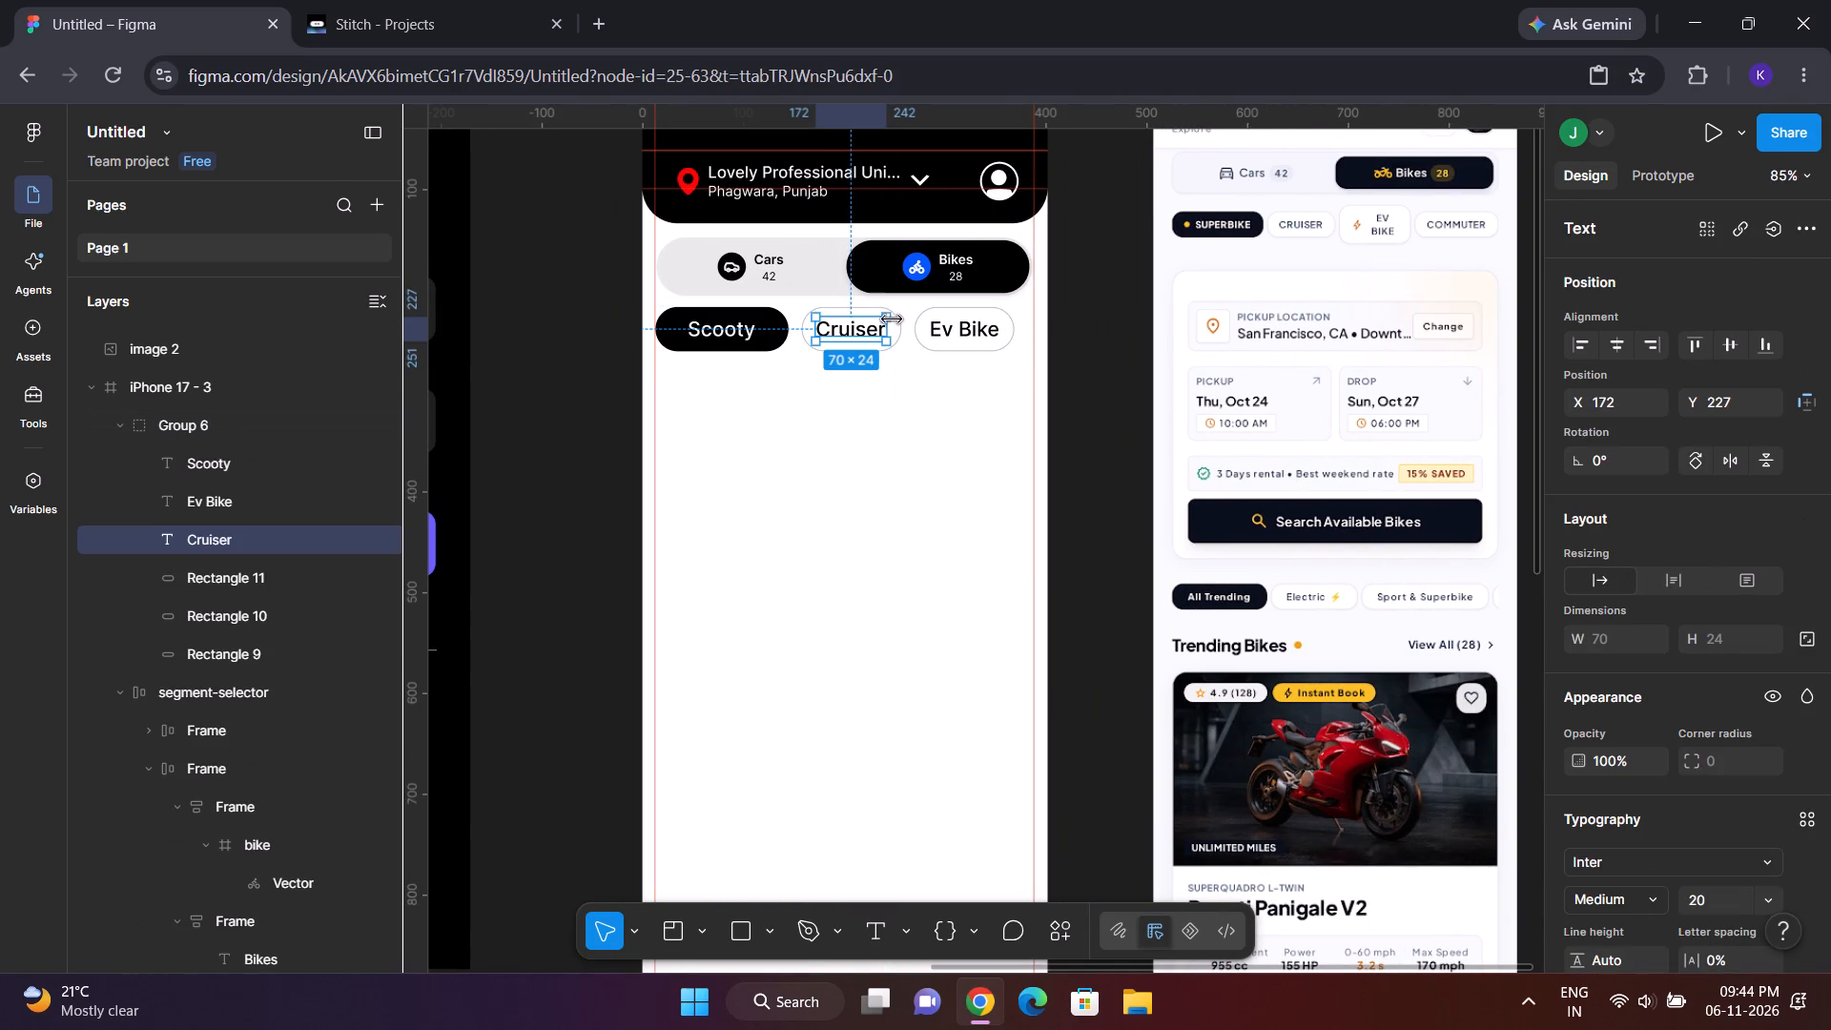
pyautogui.click(899, 319)
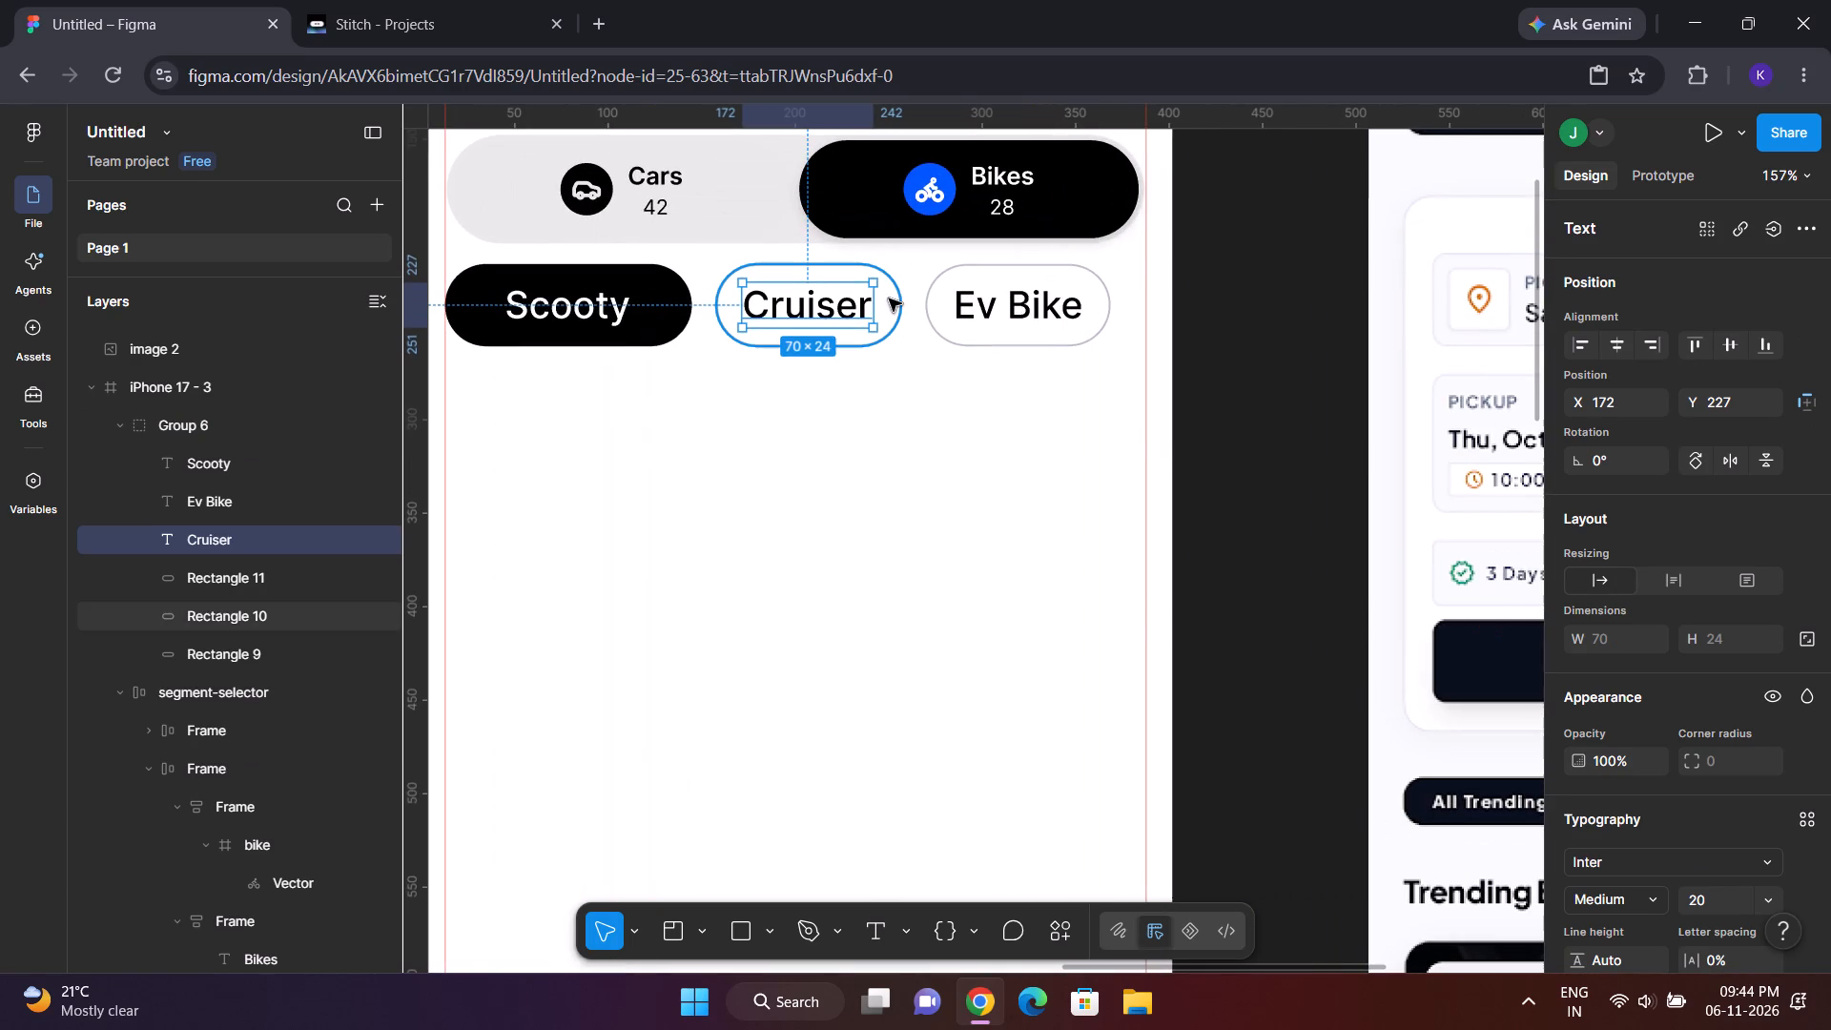
pyautogui.click(889, 299)
pyautogui.scroll(-4, 1654, 729)
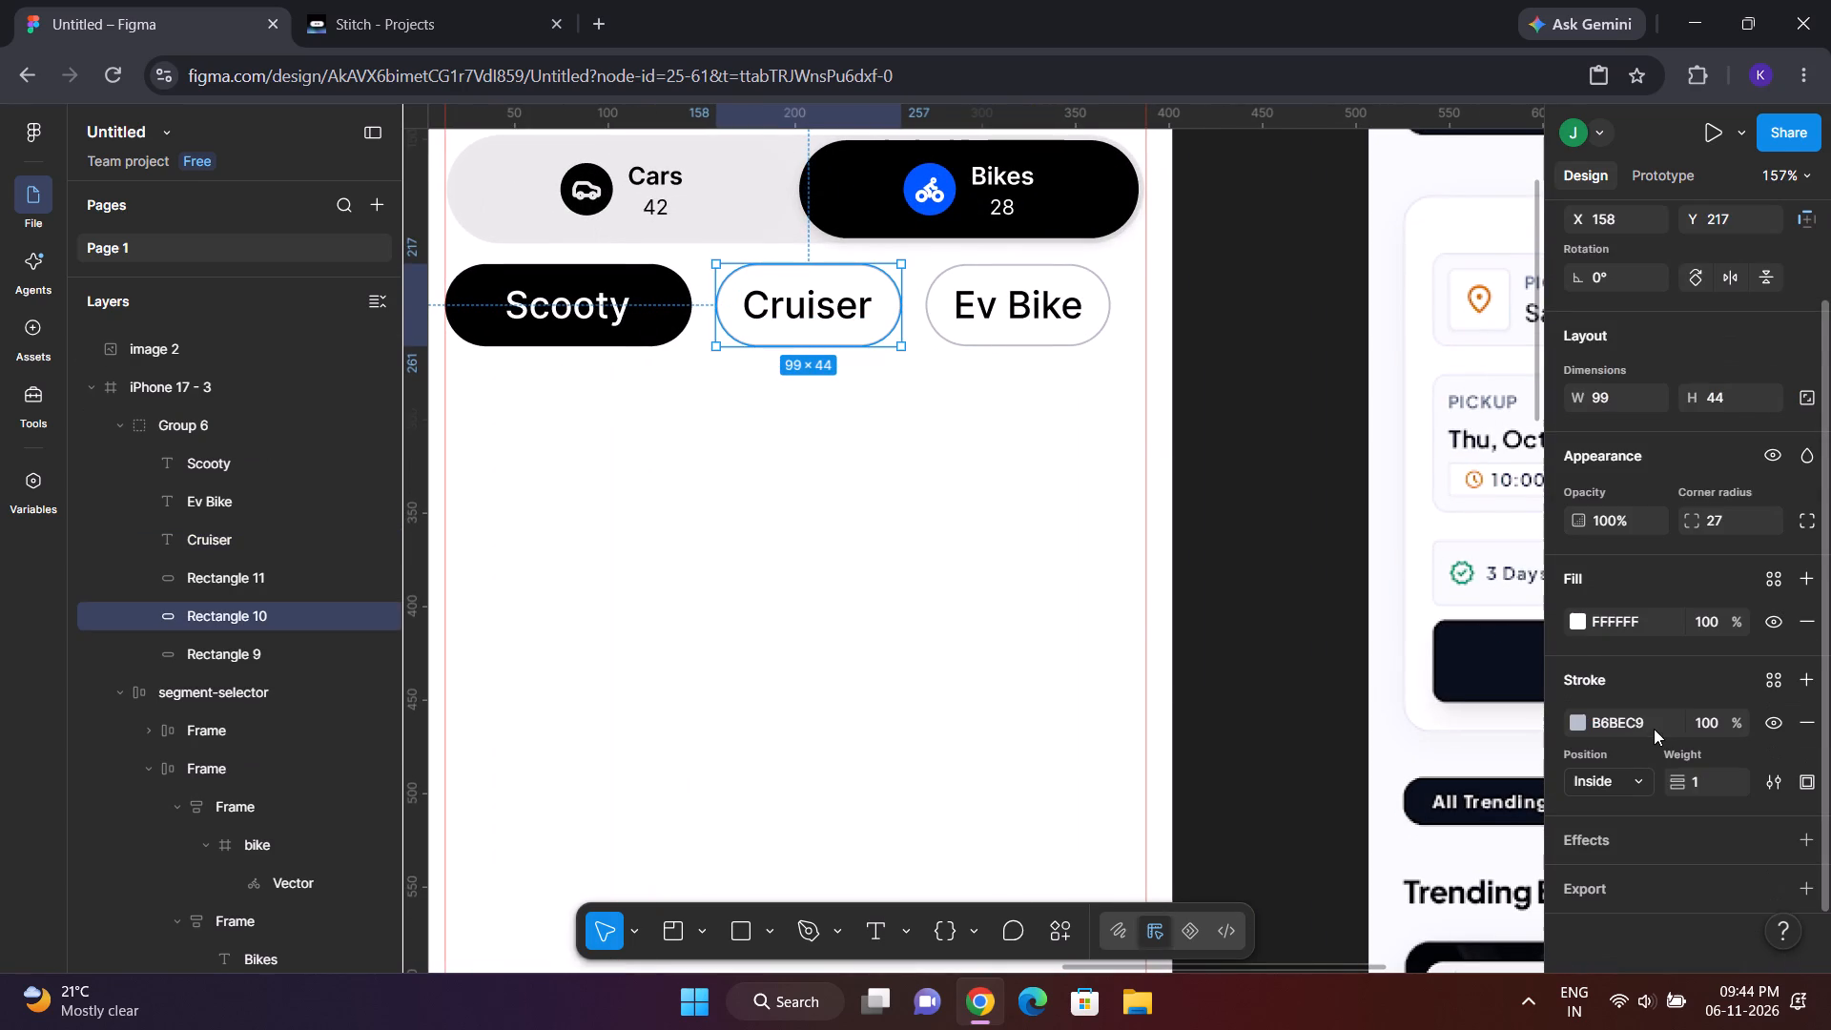
pyautogui.click(1703, 778)
pyautogui.press('BackSpace')
pyautogui.write('0.')
pyautogui.press('5')
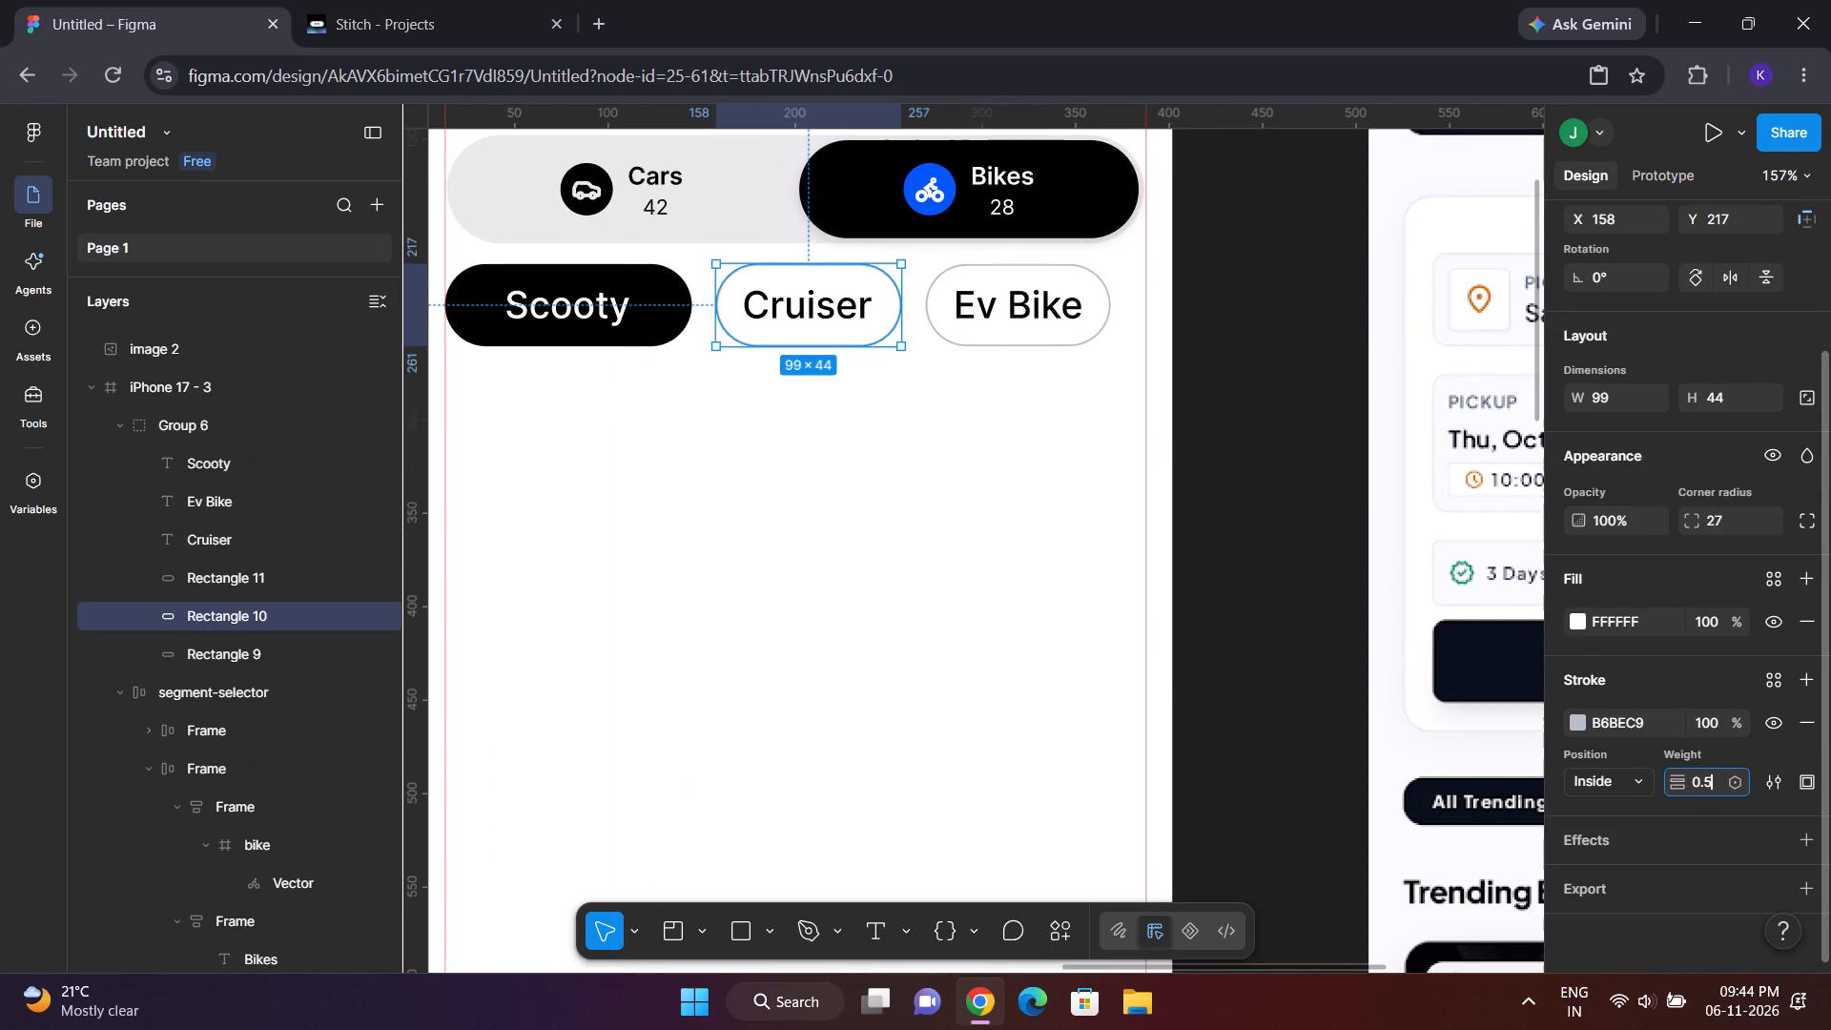
pyautogui.press('Return')
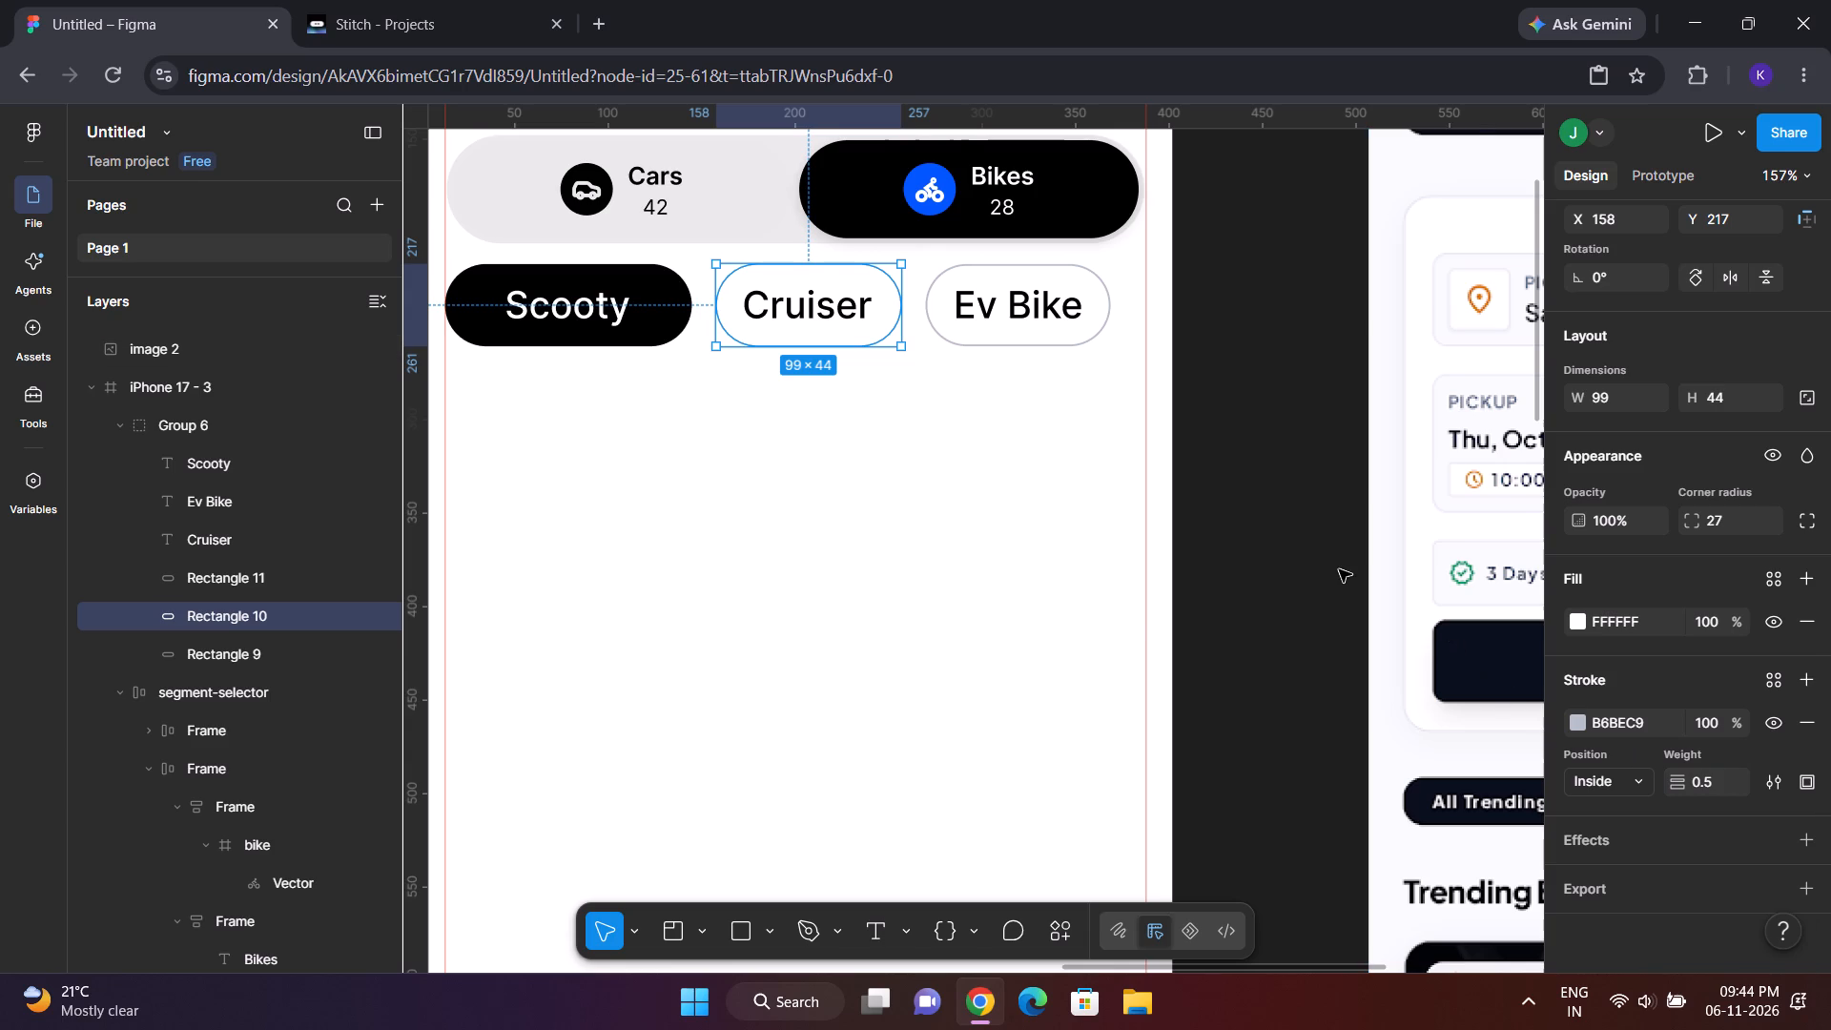
pyautogui.click(1339, 569)
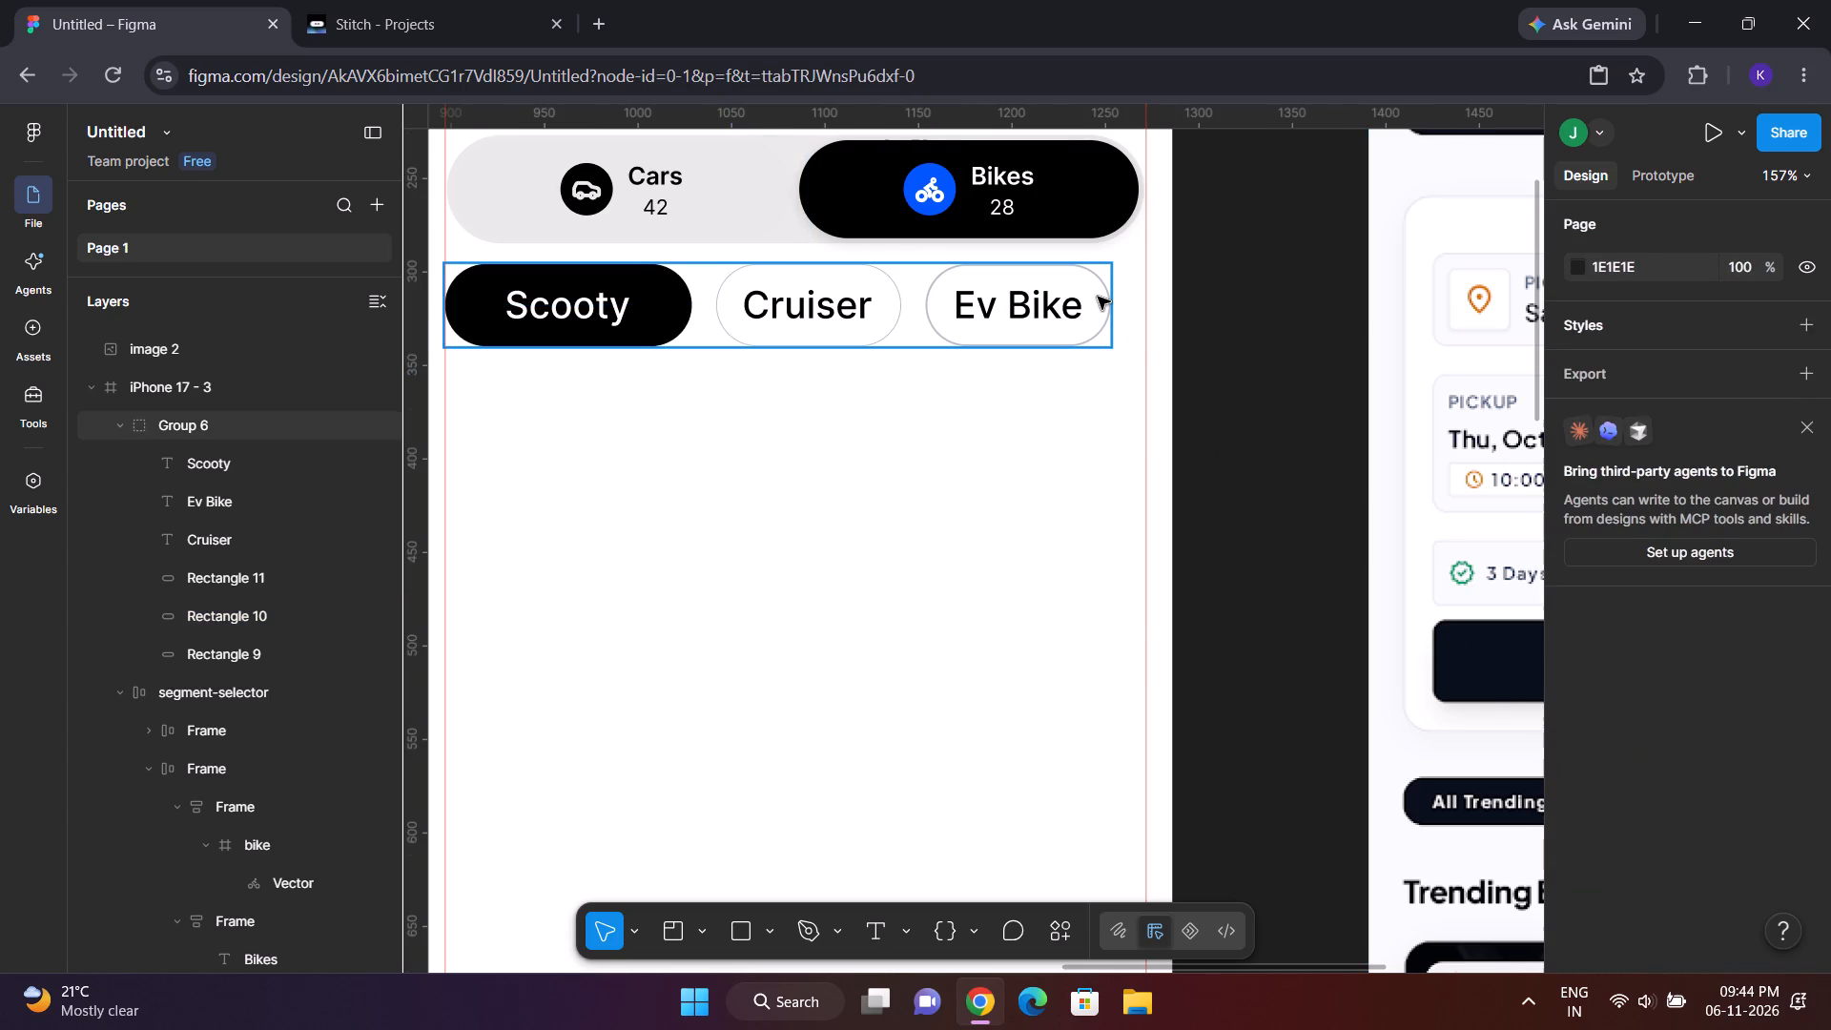
# Set the stroke weight of the Ev Bike chip's rectangle within the group to 0.5, and deselect.
pyautogui.doubleClick(1098, 297)
pyautogui.scroll(-2, 1507, 750)
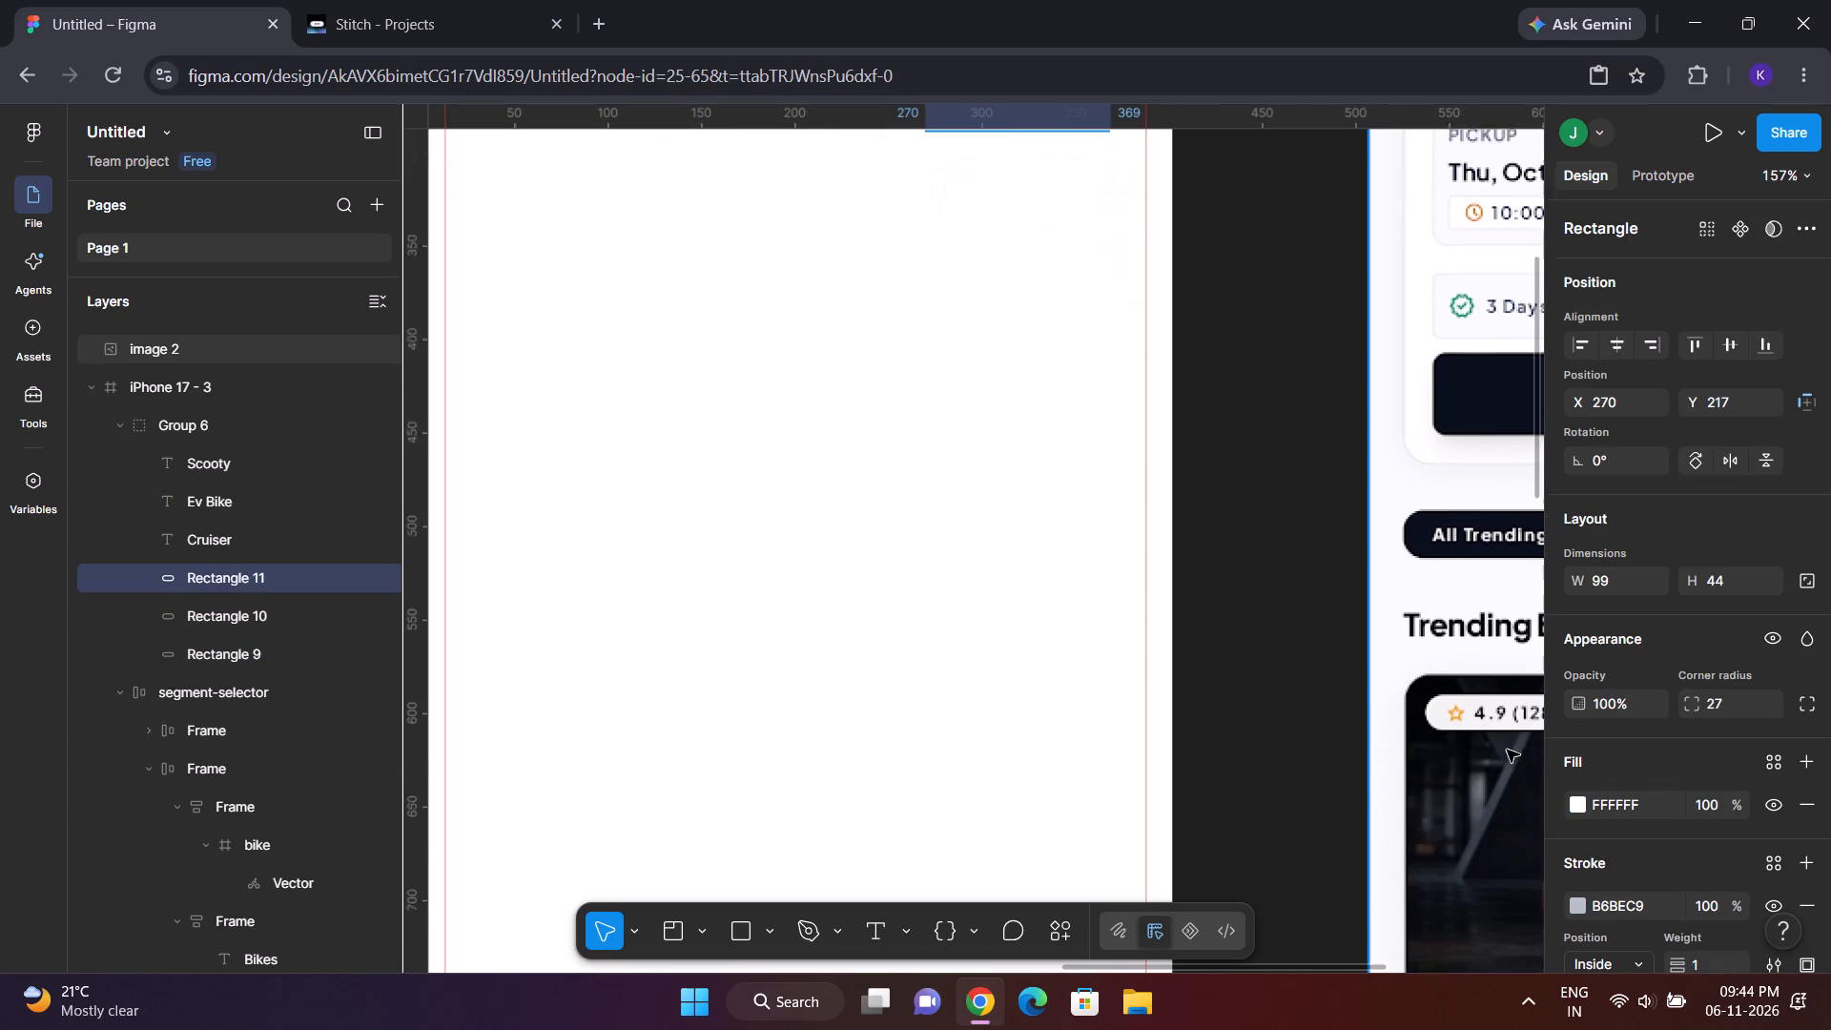
pyautogui.scroll(-4, 1823, 883)
pyautogui.click(1718, 772)
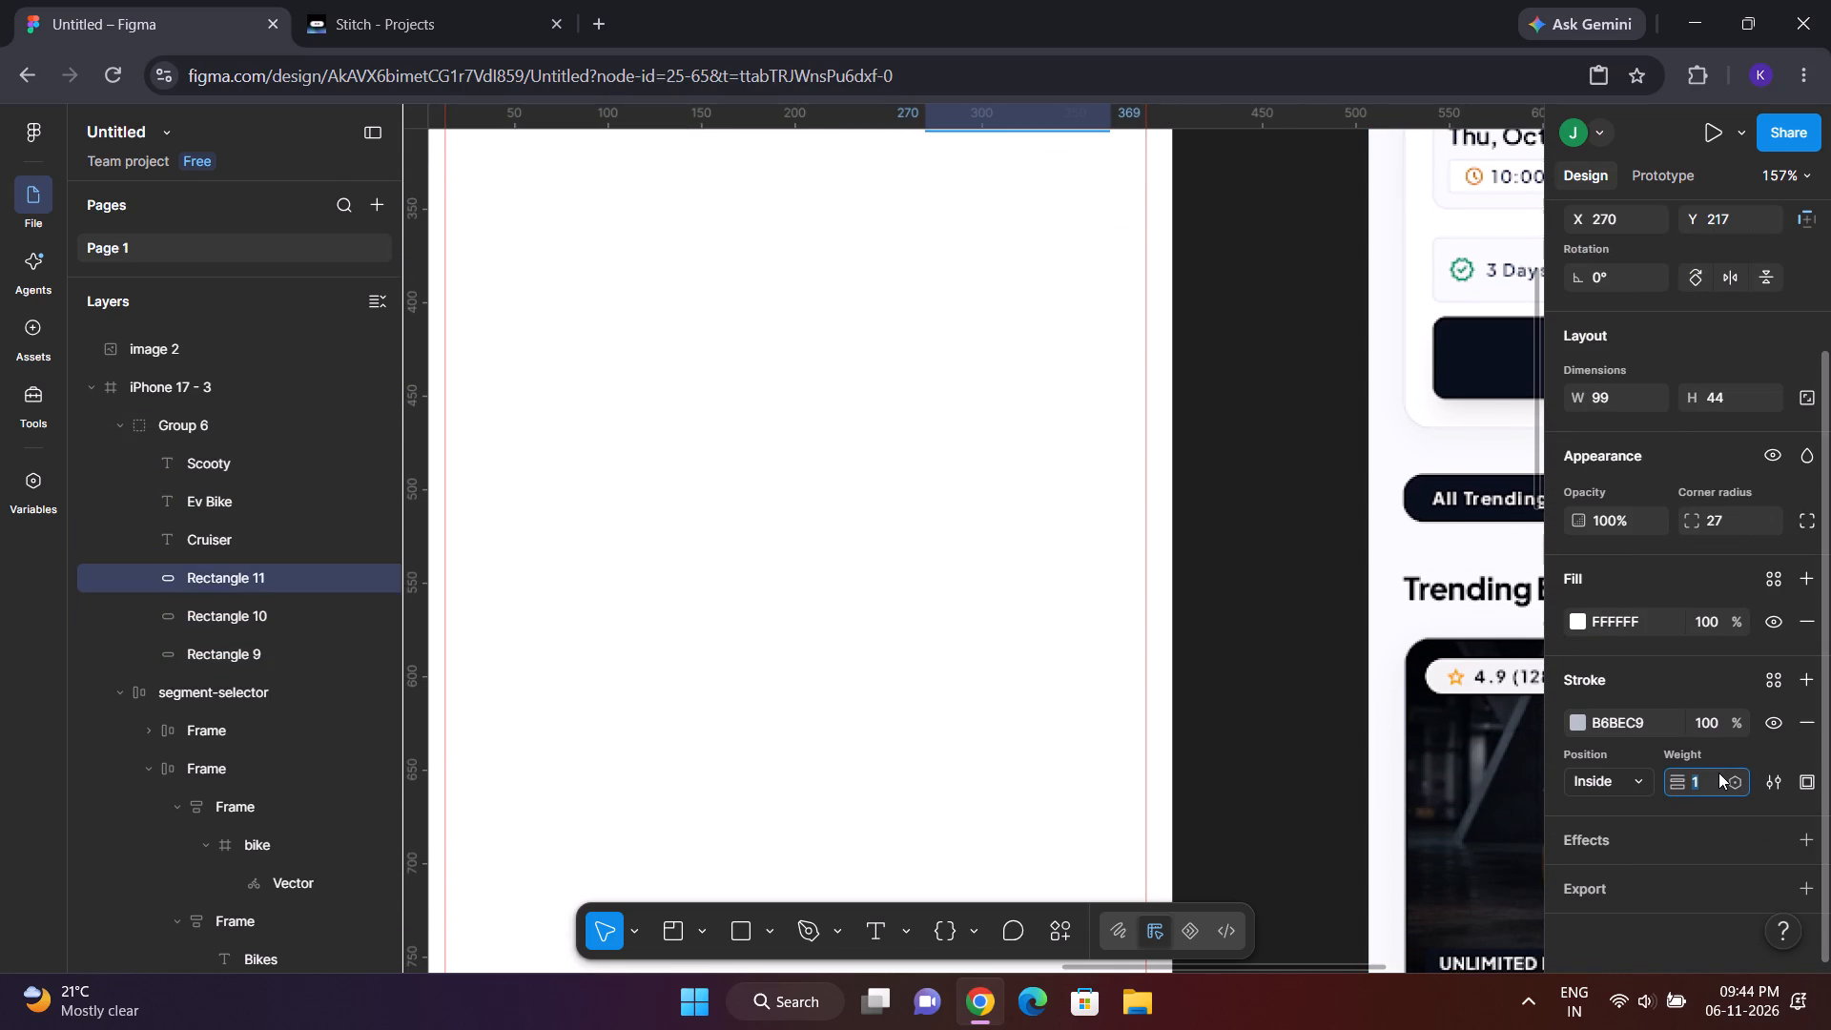
pyautogui.press('BackSpace')
pyautogui.write('0.5')
pyautogui.press('Return')
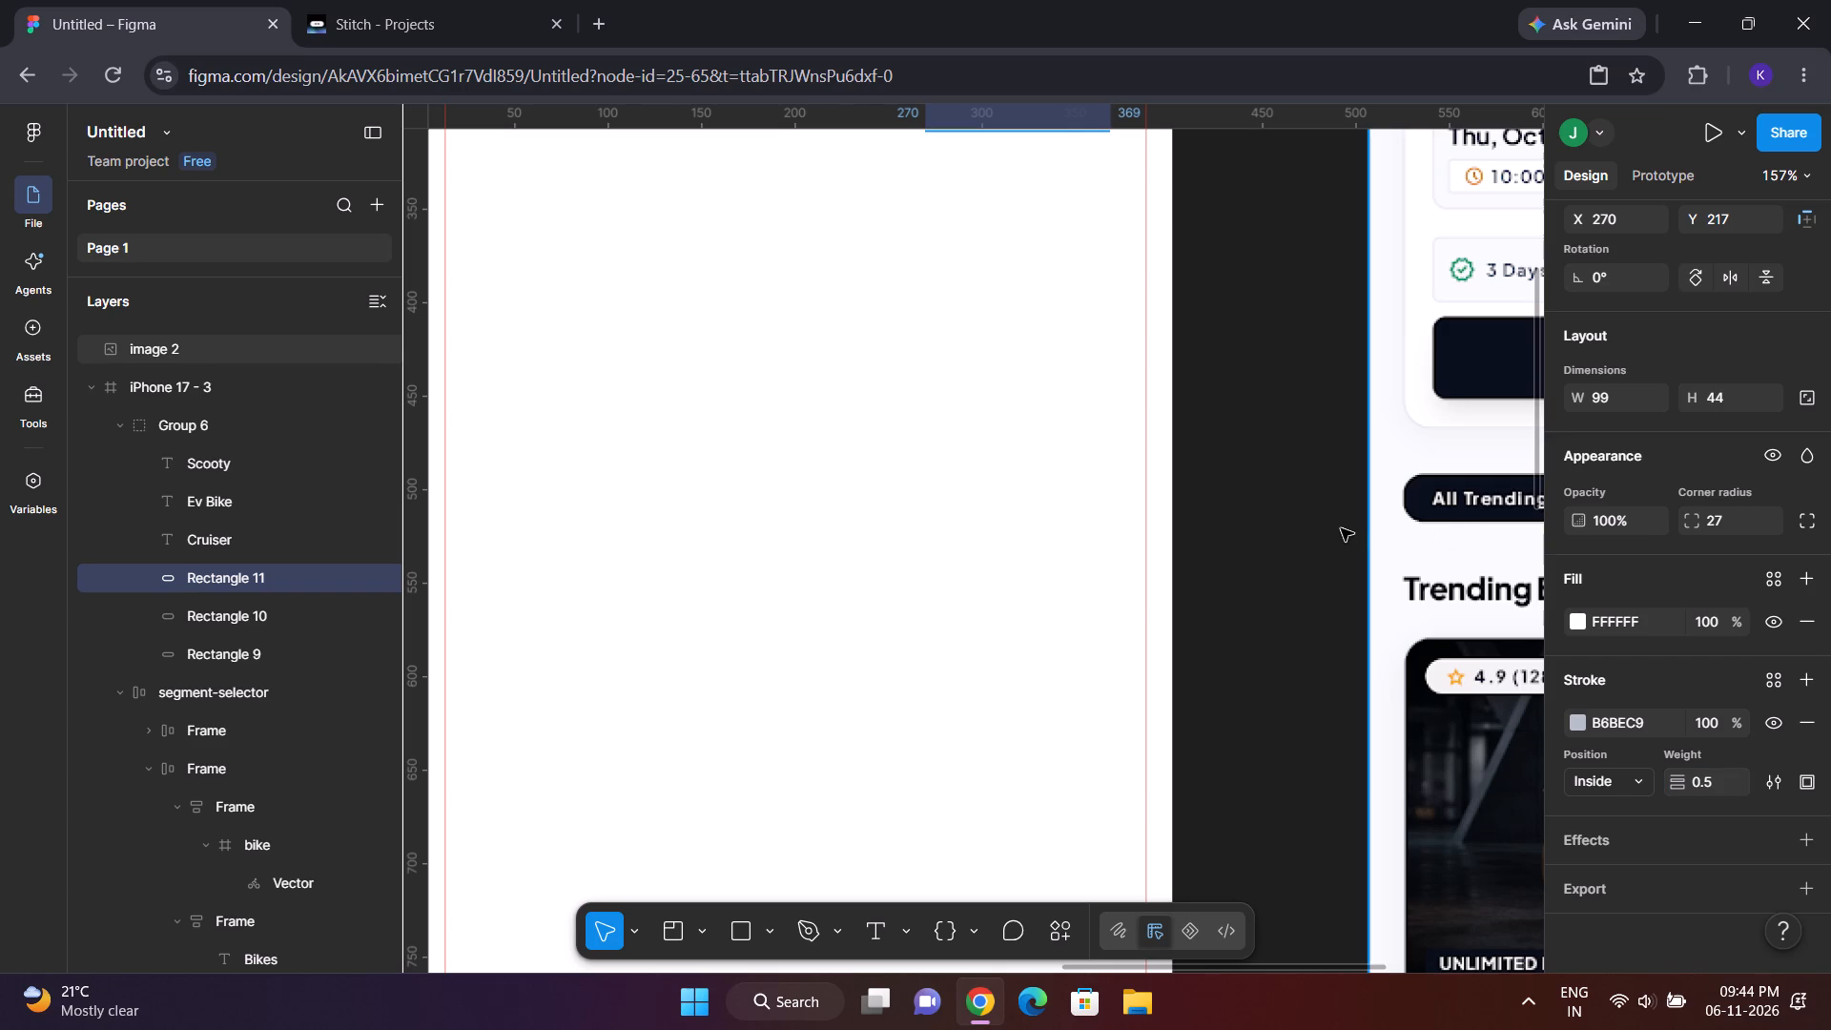
pyautogui.click(1341, 528)
# Widen the category chip group to 375 so its right edge meets the right margin guide, and deselect.
pyautogui.scroll(3, 1341, 528)
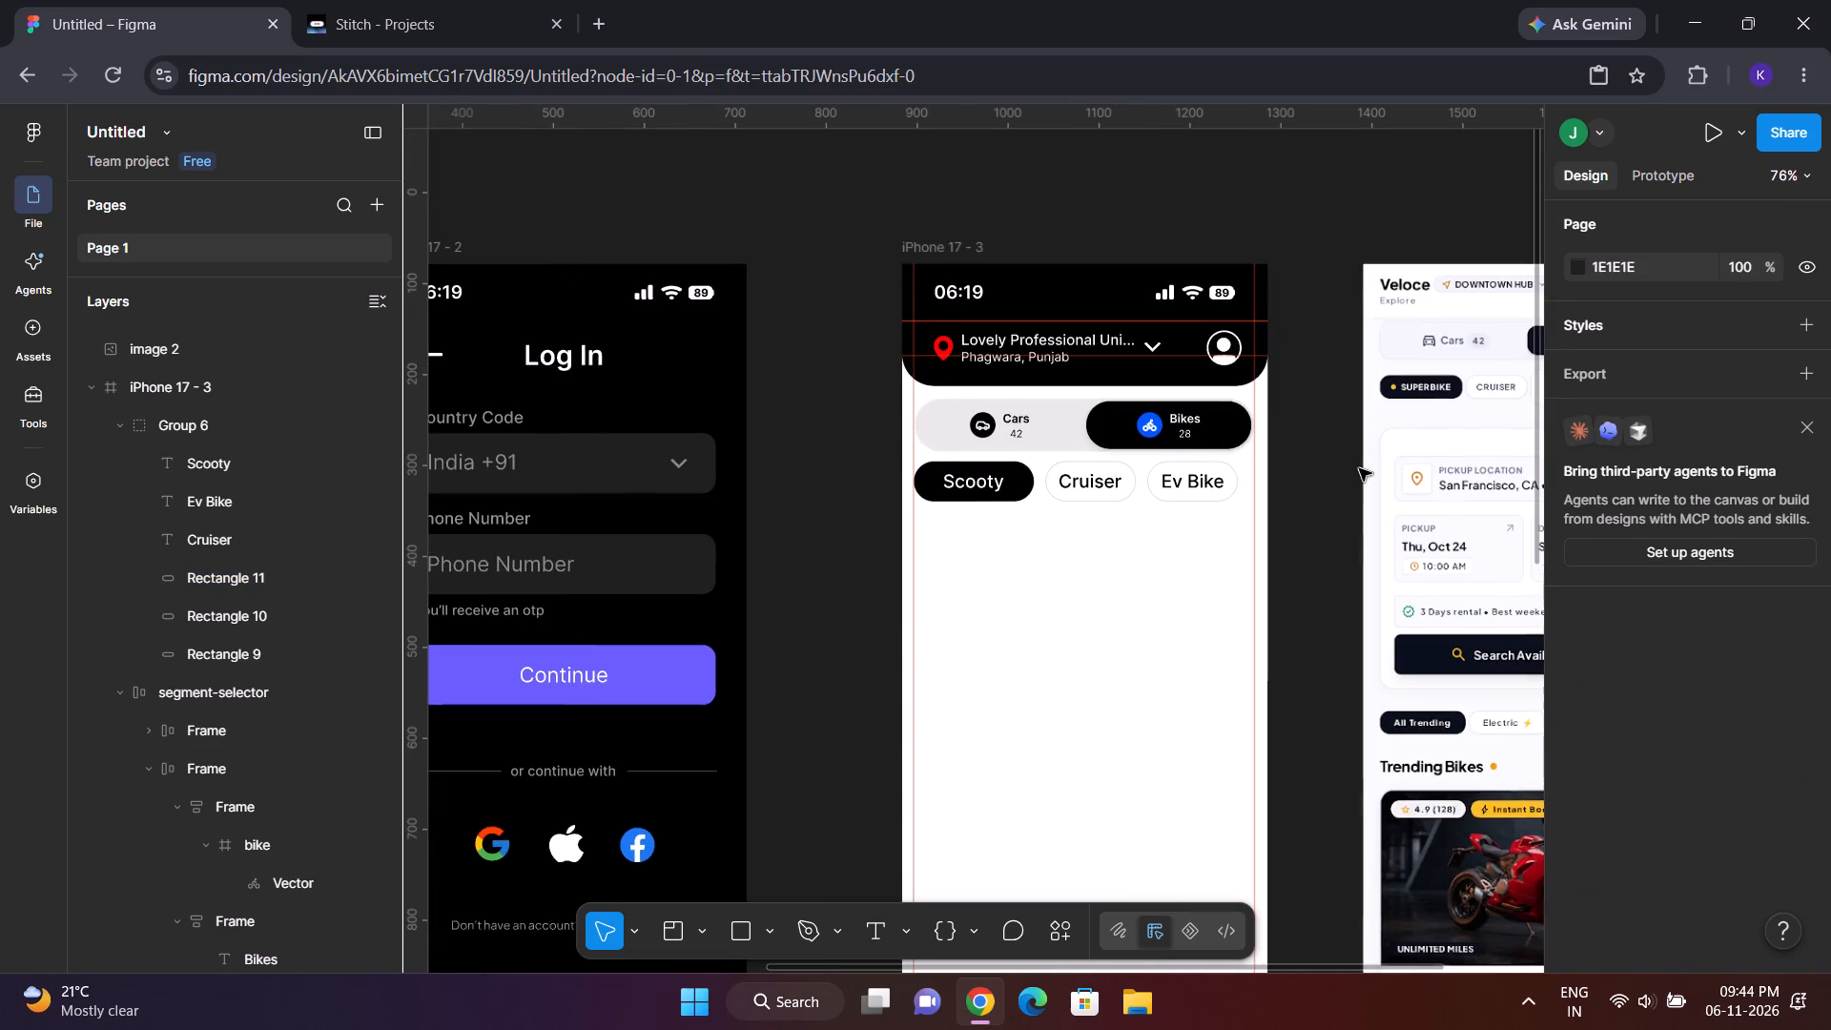
pyautogui.hscroll(-1, 1202, 440)
pyautogui.click(1180, 429)
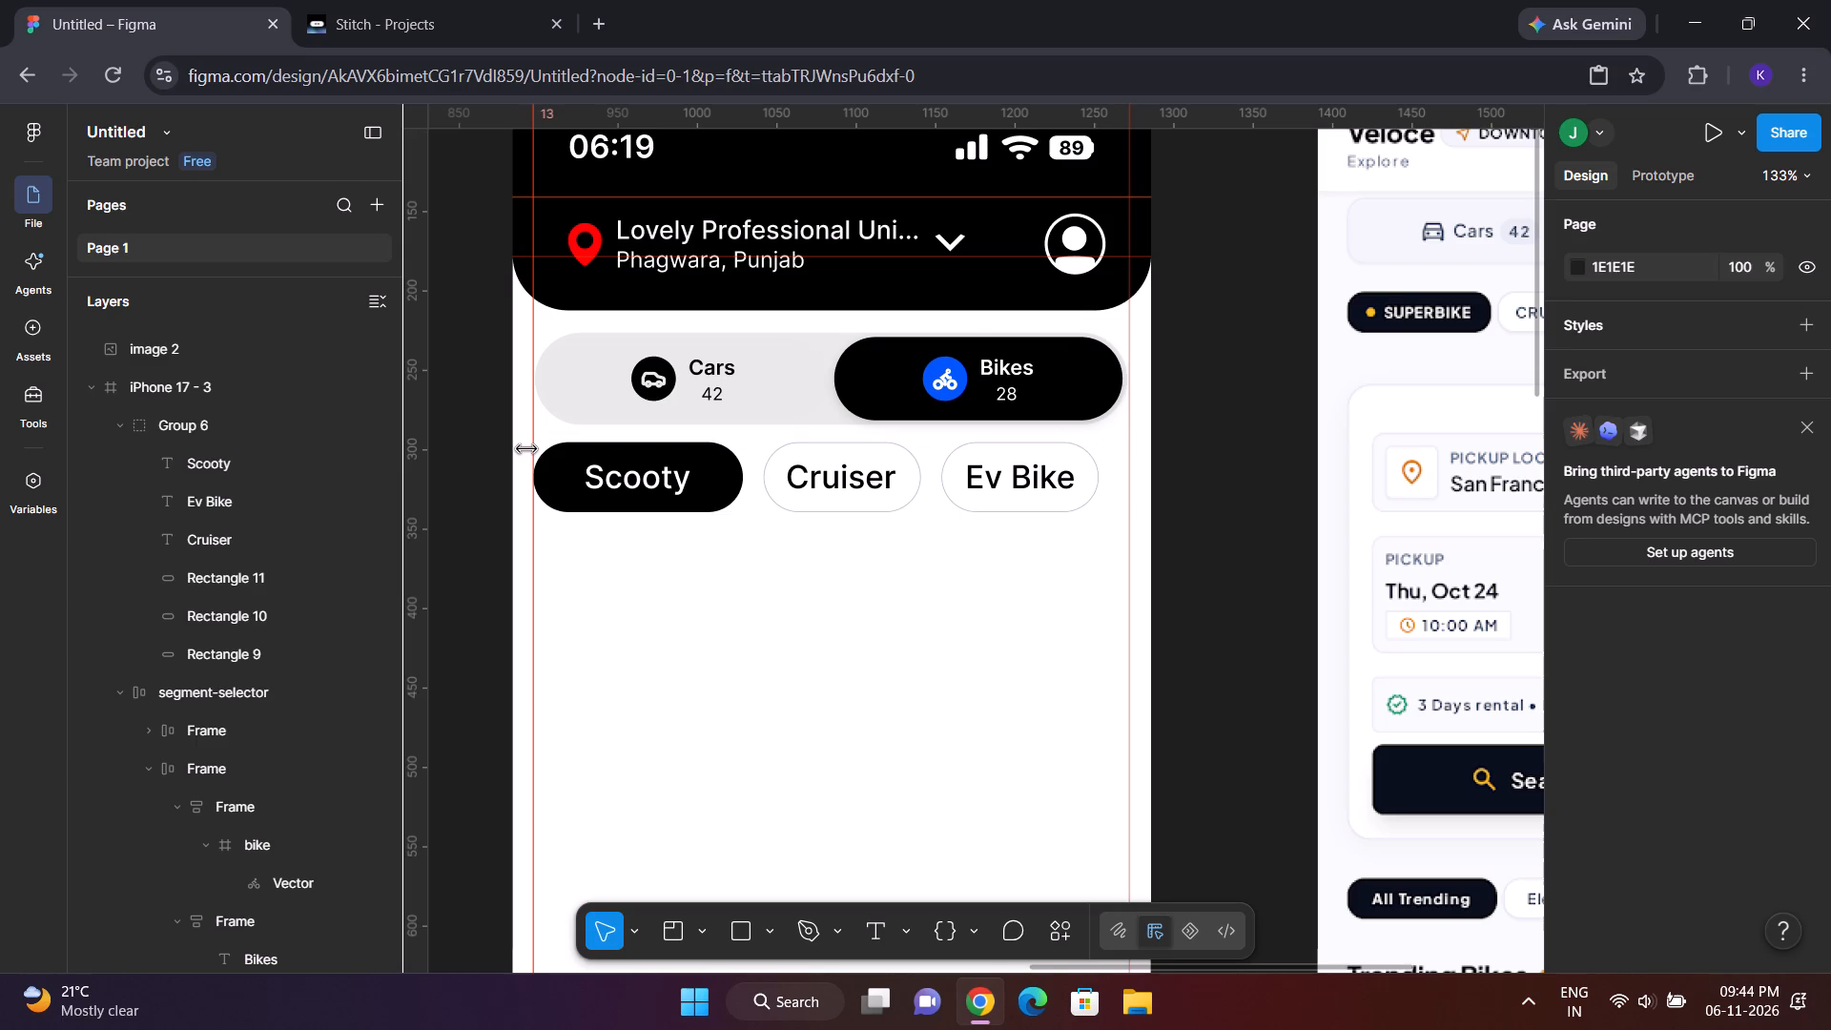
pyautogui.click(1055, 459)
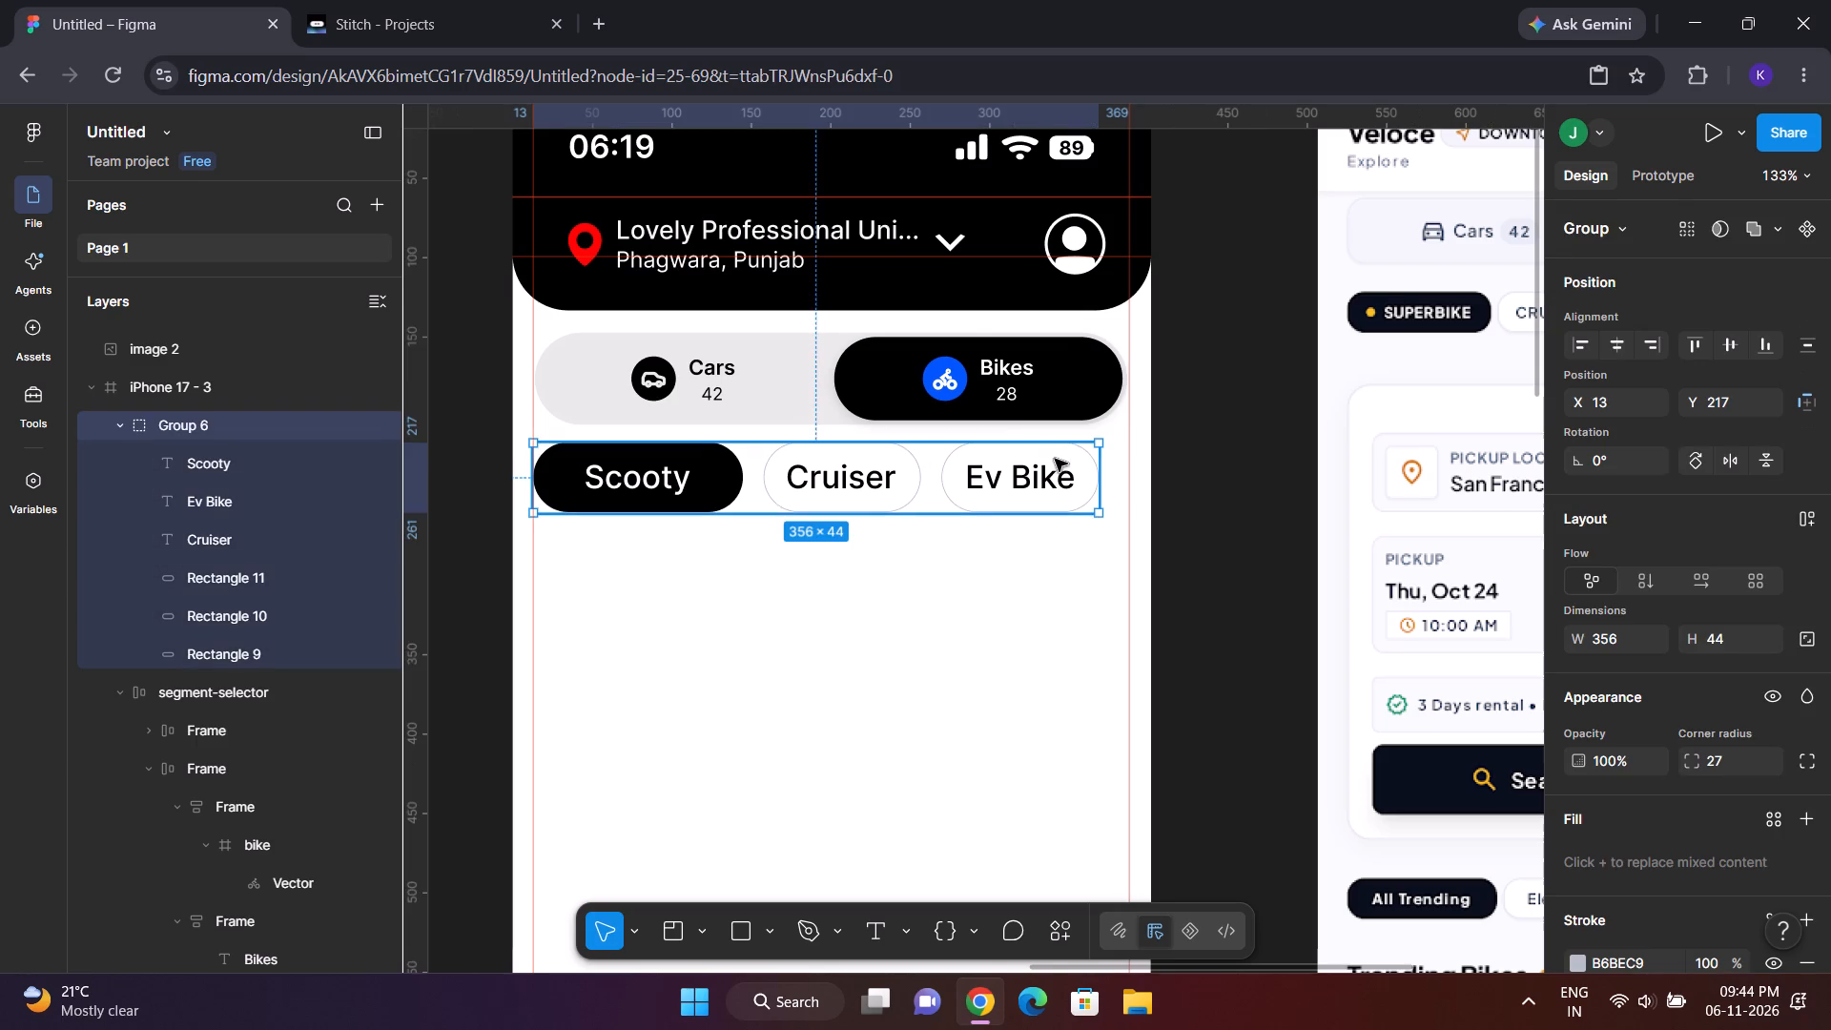
pyautogui.click(1099, 482)
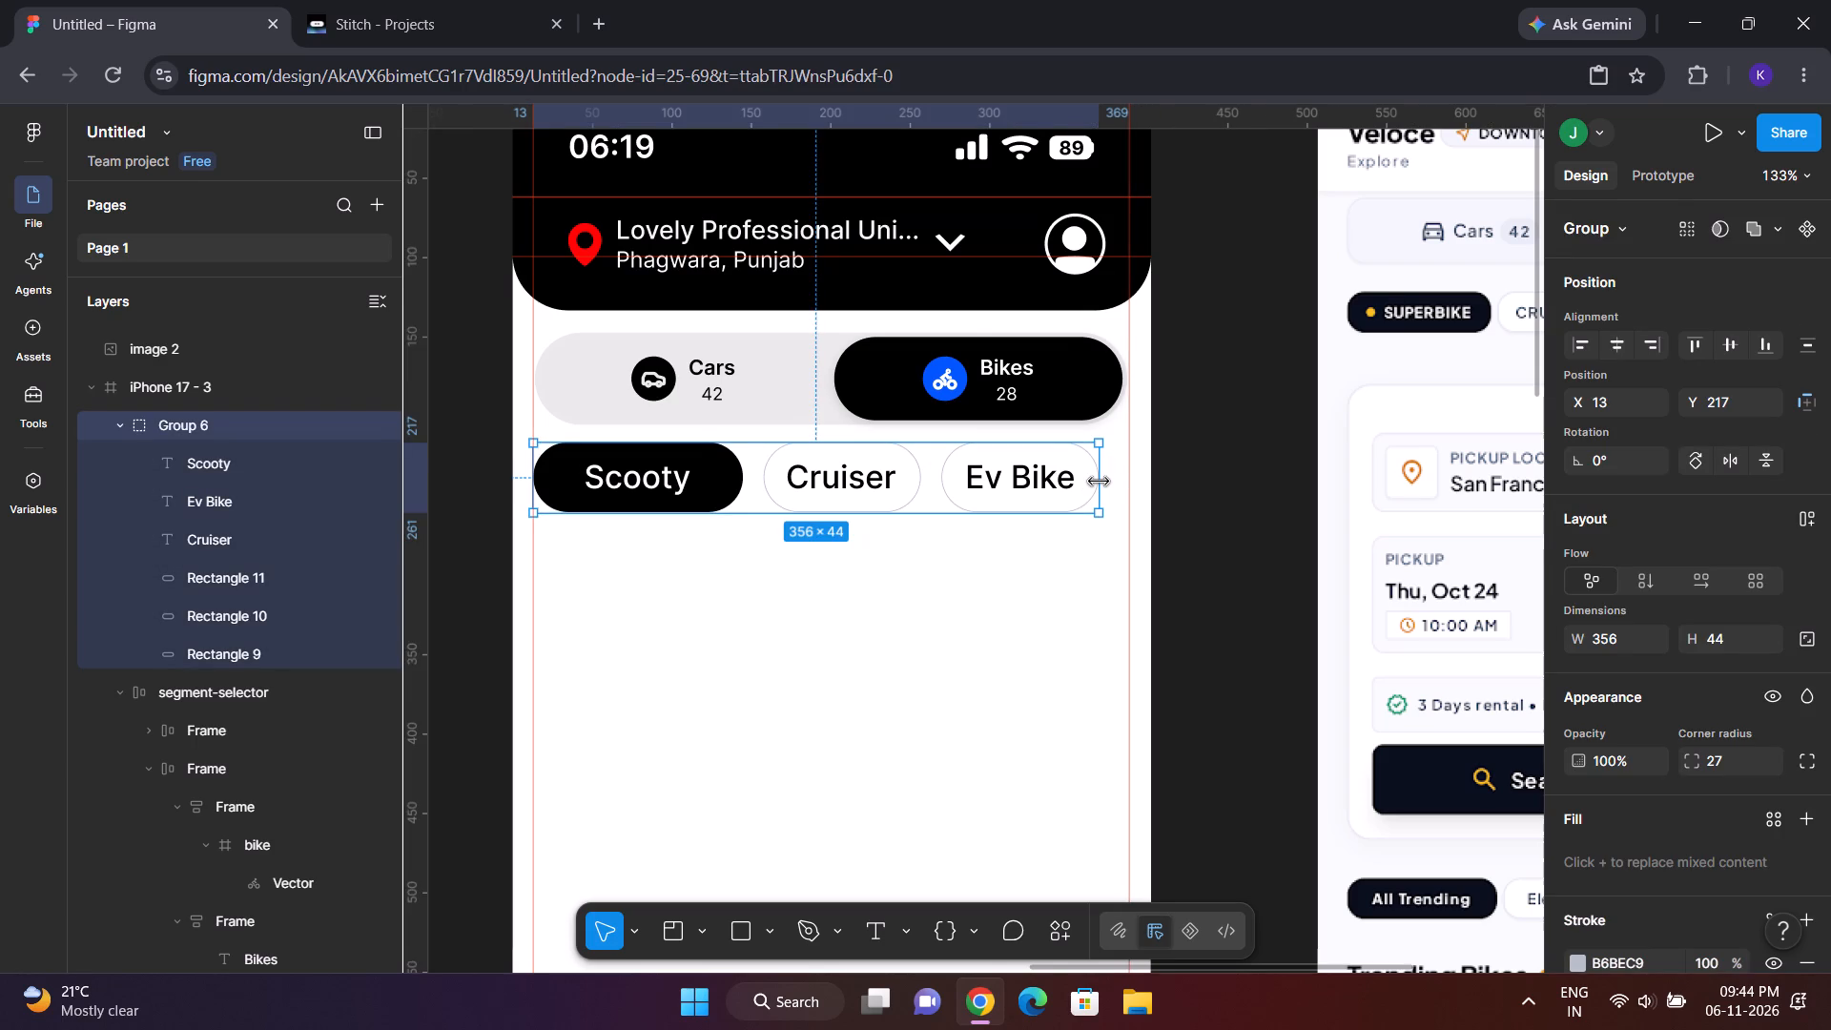
pyautogui.click(1177, 488)
pyautogui.click(936, 479)
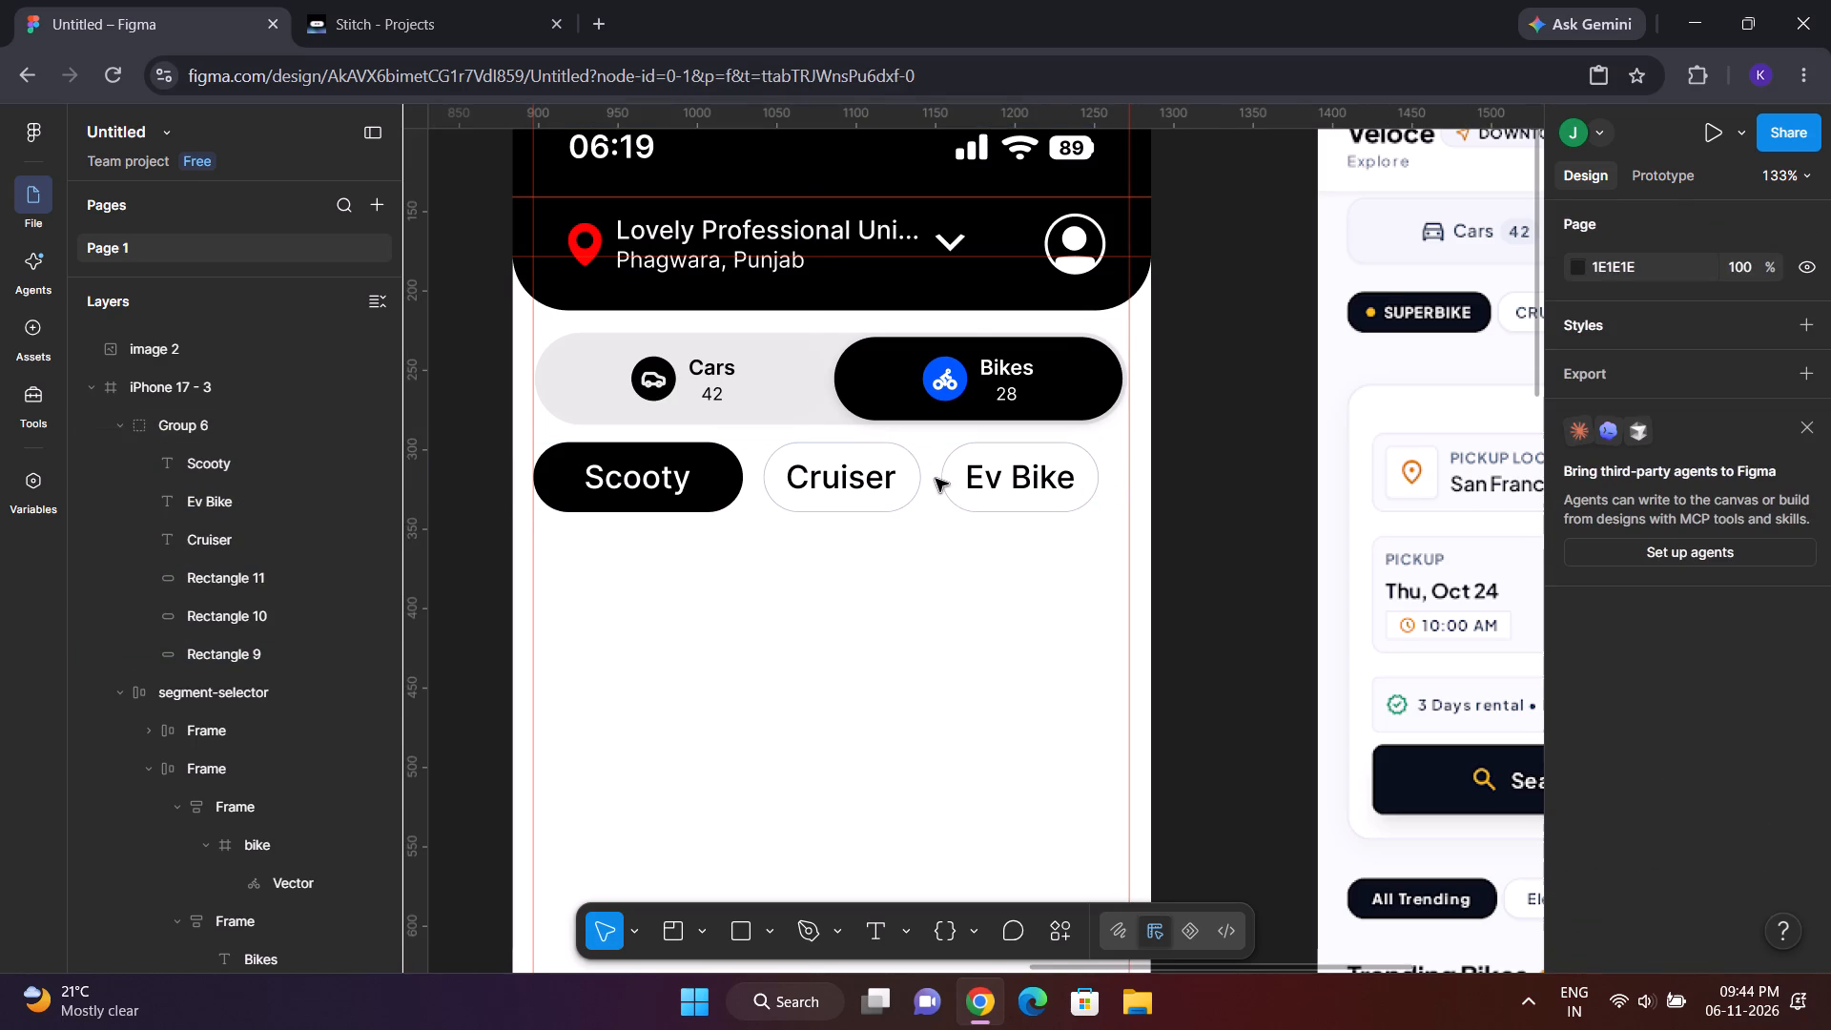
pyautogui.click(954, 479)
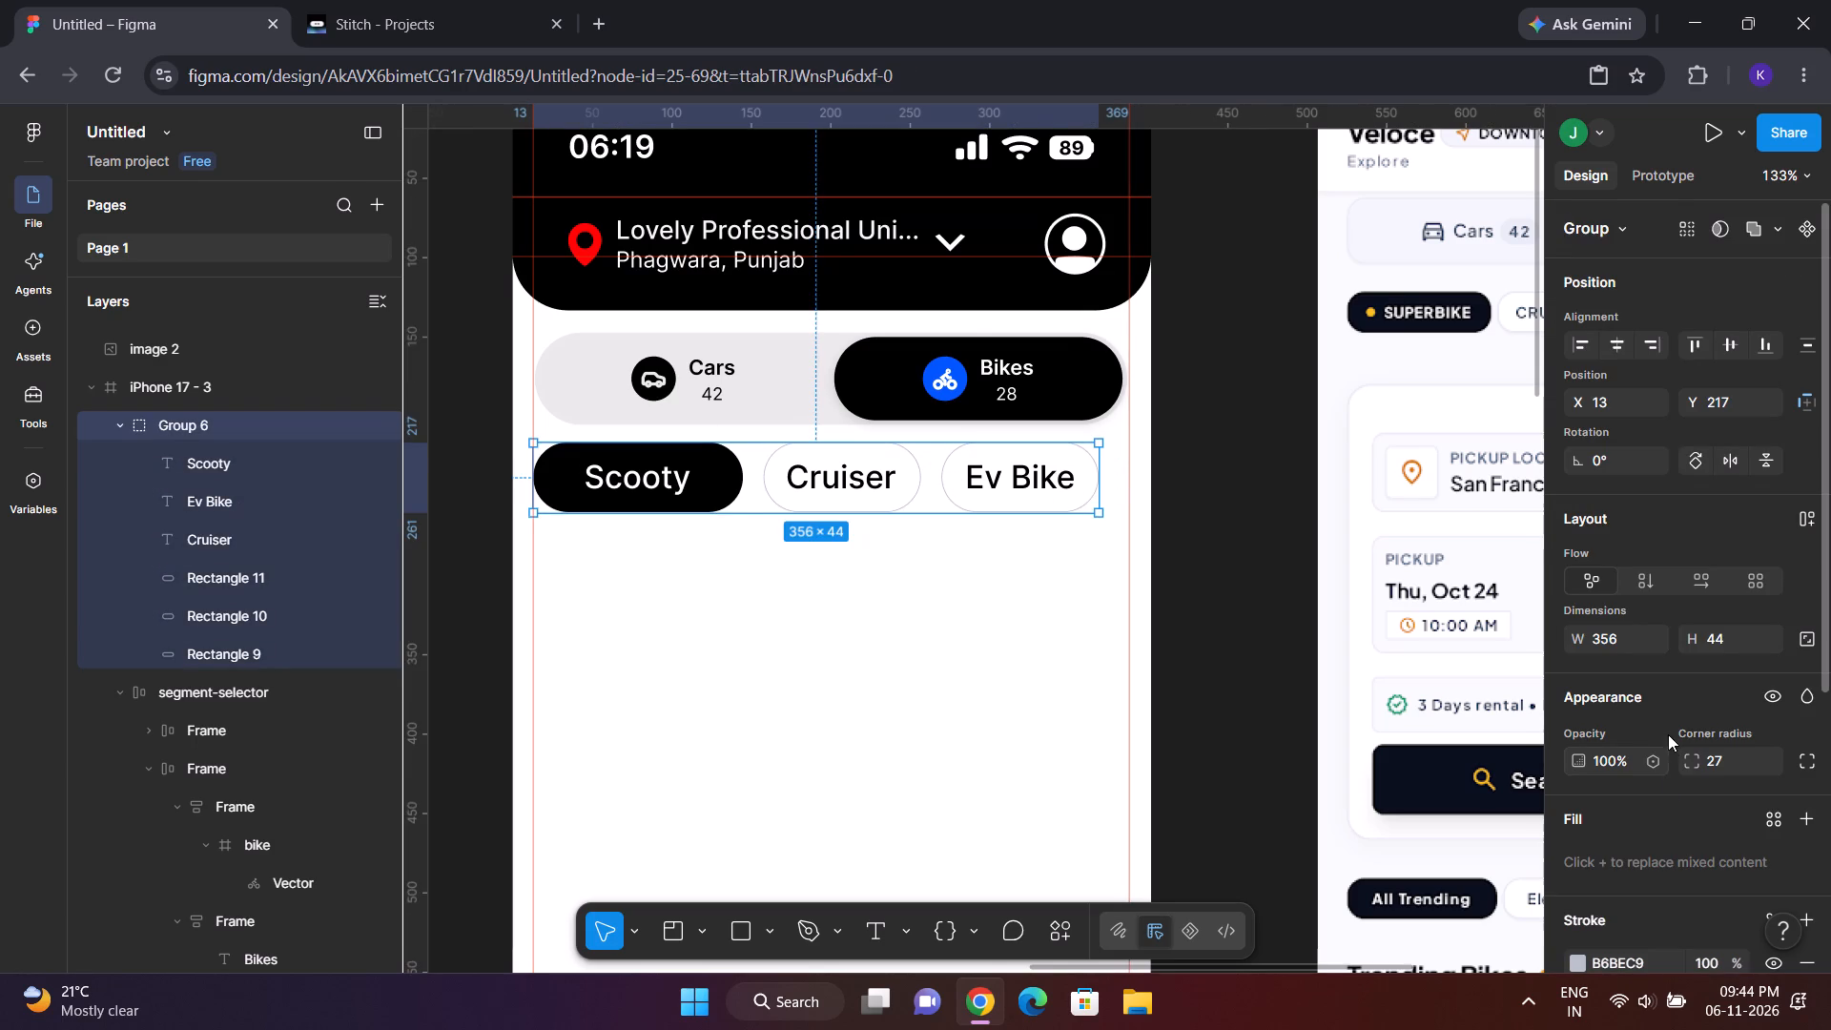
pyautogui.click(849, 463)
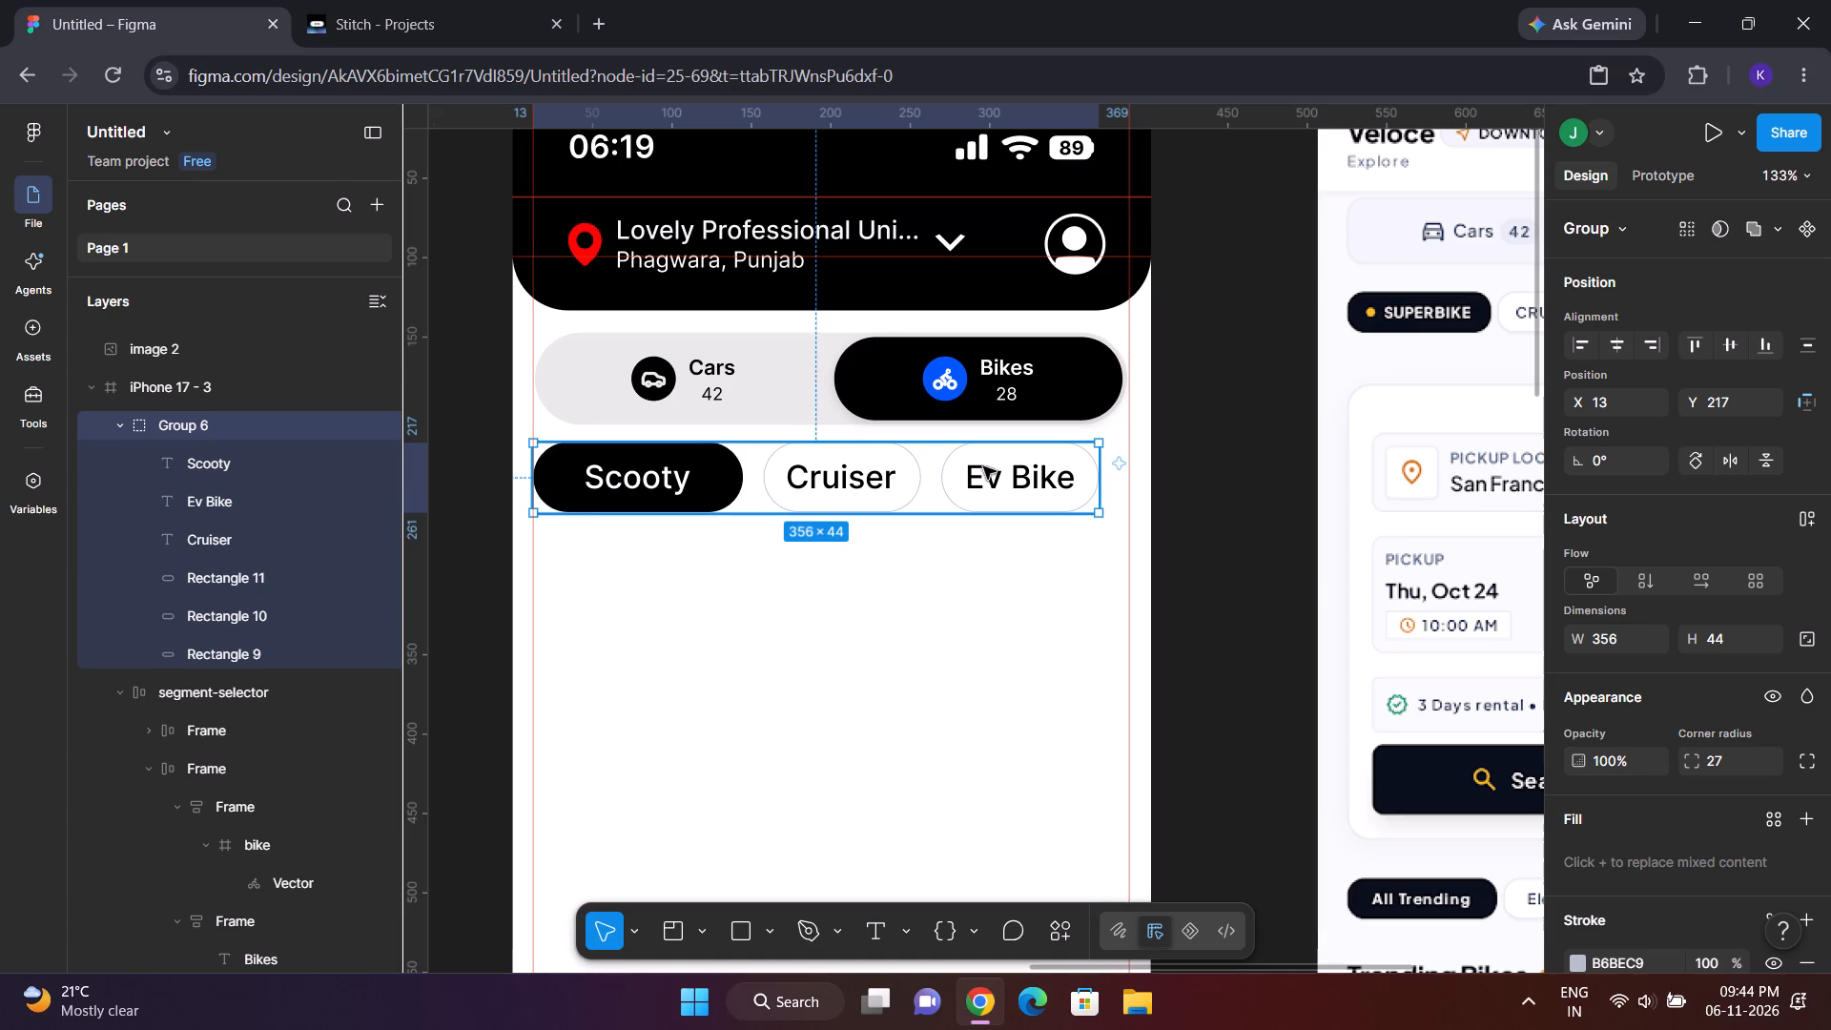
pyautogui.moveTo(1098, 468); pyautogui.dragTo(1115, 468)
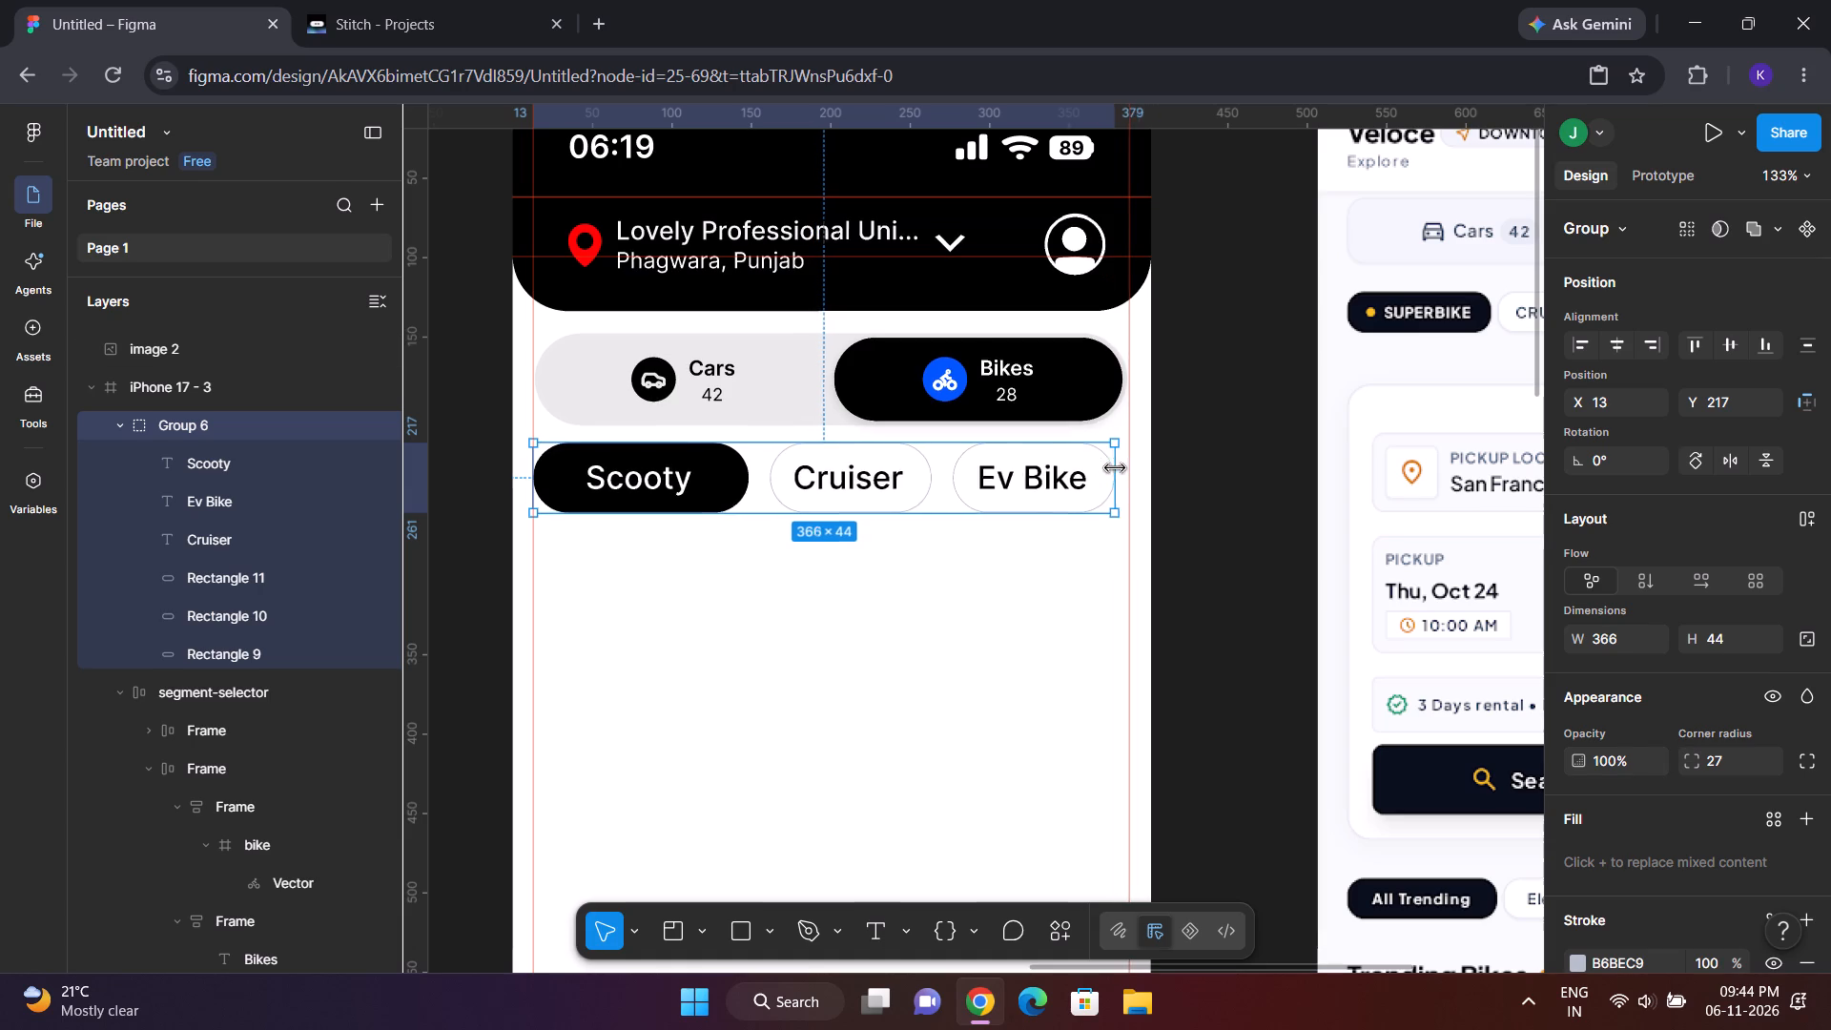
pyautogui.moveTo(1115, 468); pyautogui.dragTo(1128, 468)
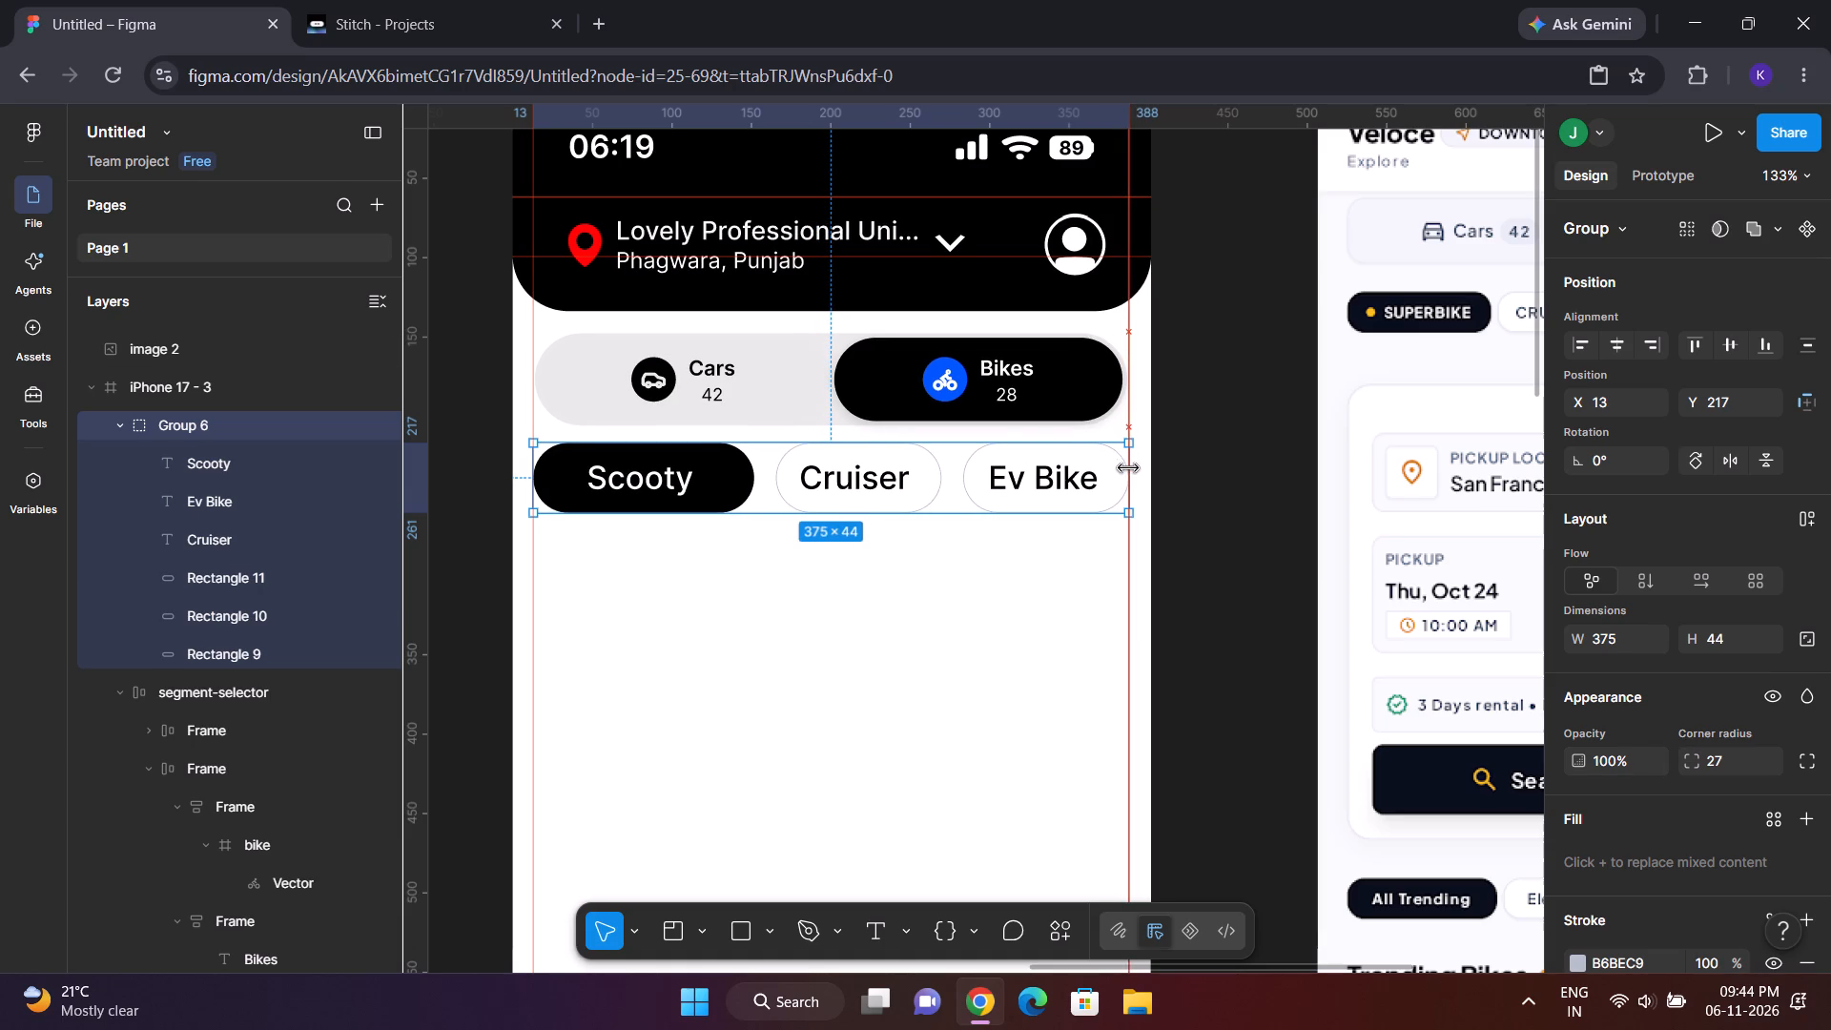
pyautogui.moveTo(1128, 468); pyautogui.dragTo(1132, 468)
pyautogui.click(1204, 497)
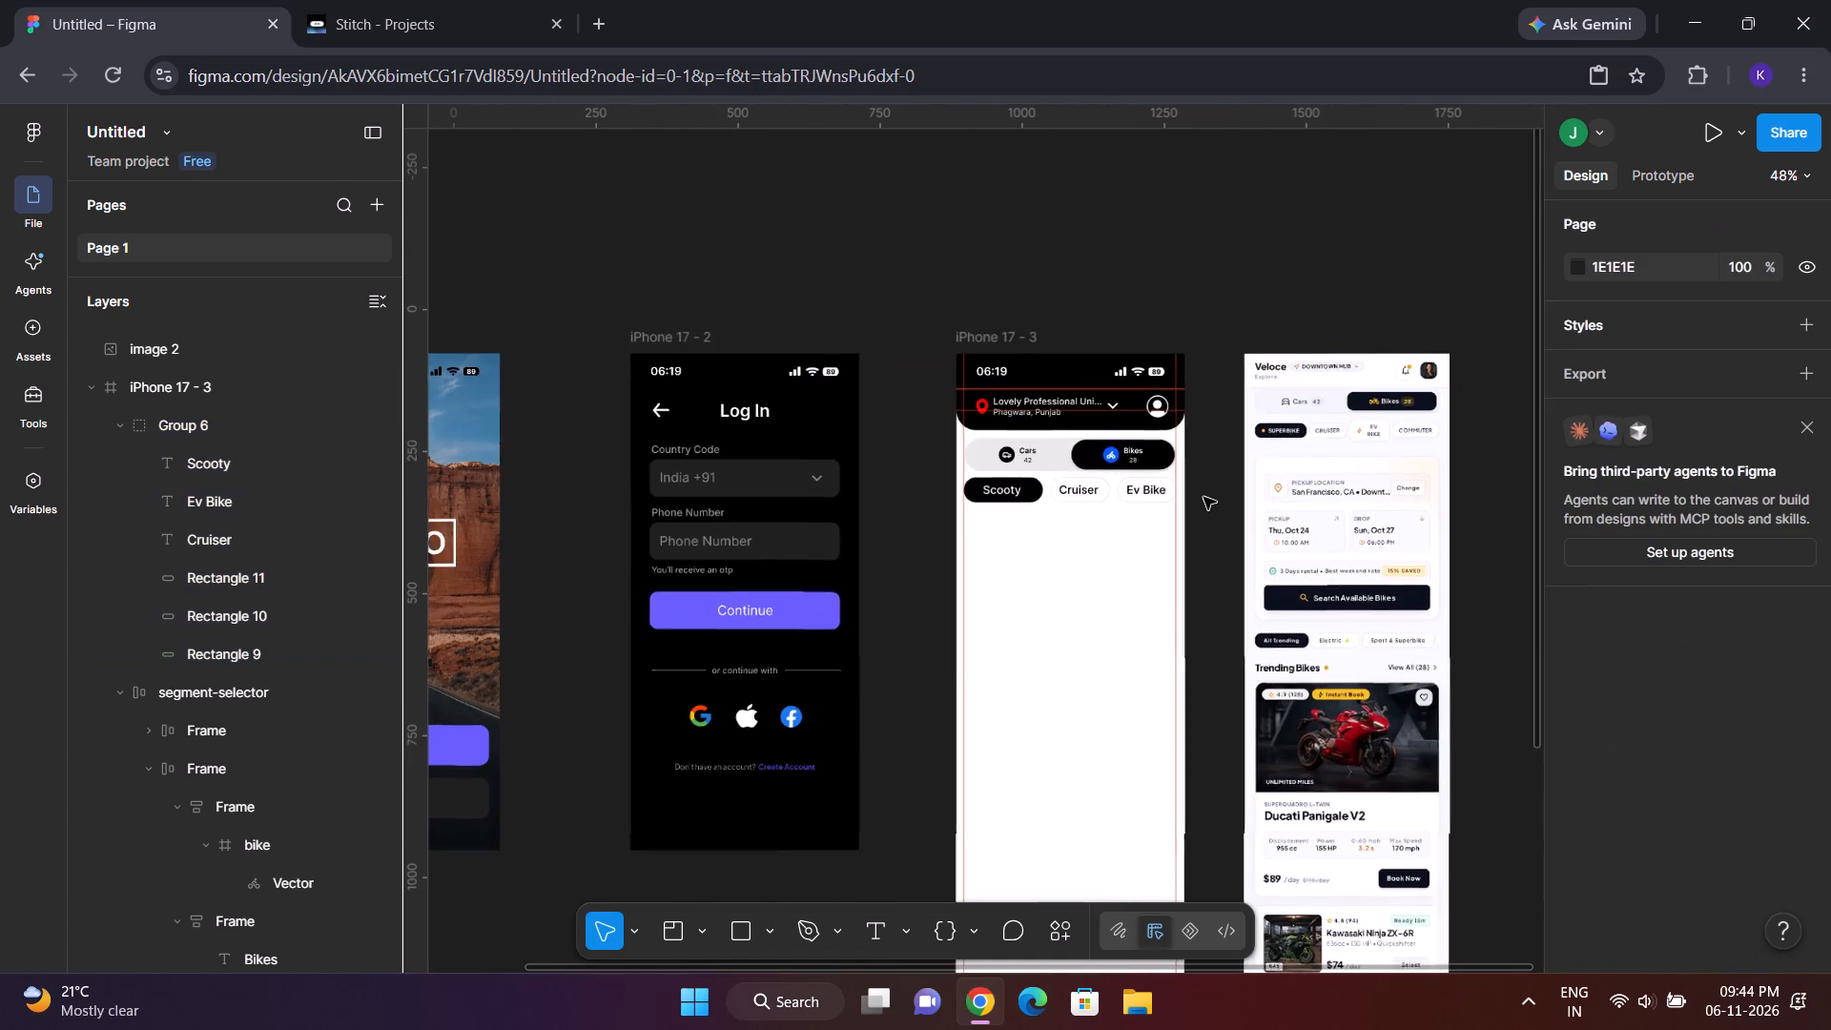
# Move the category chip group down to Y 225 below the Cars/Bikes selector, keeping X at 13, and deselect.
pyautogui.hscroll(-1, 1034, 521)
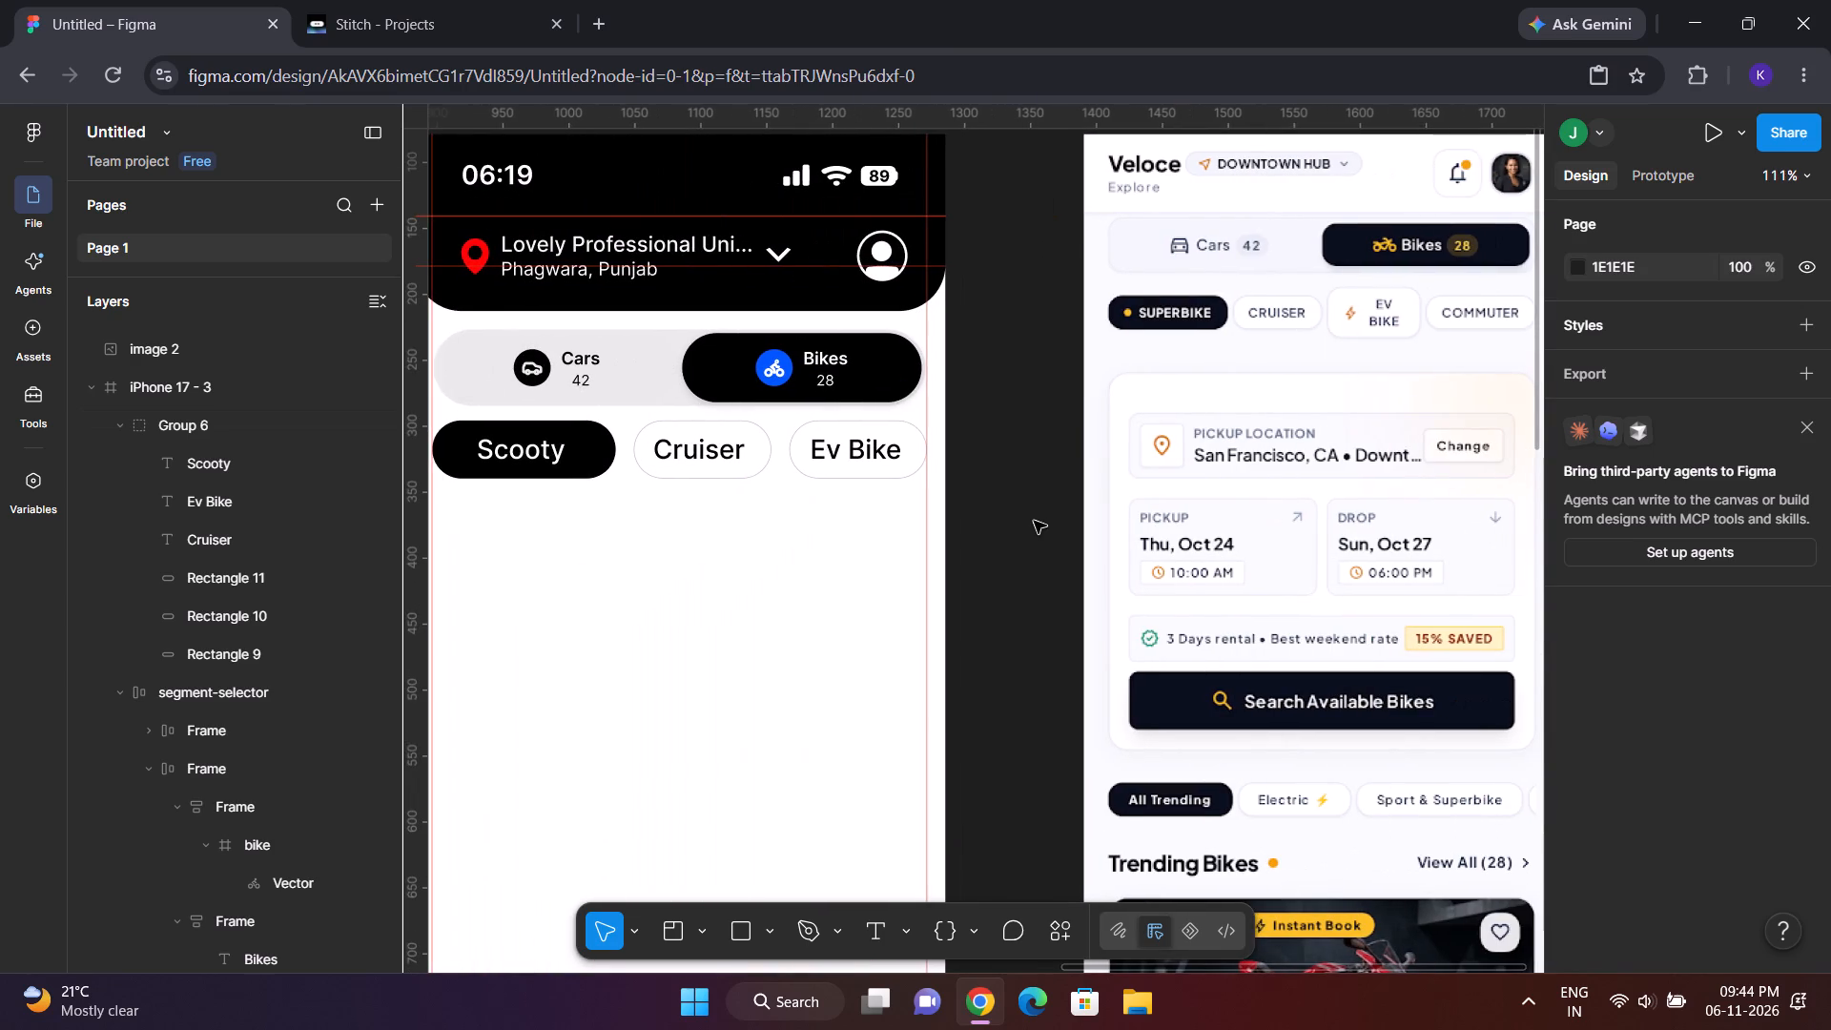
pyautogui.hscroll(-1, 1034, 521)
pyautogui.hscroll(2, 1034, 521)
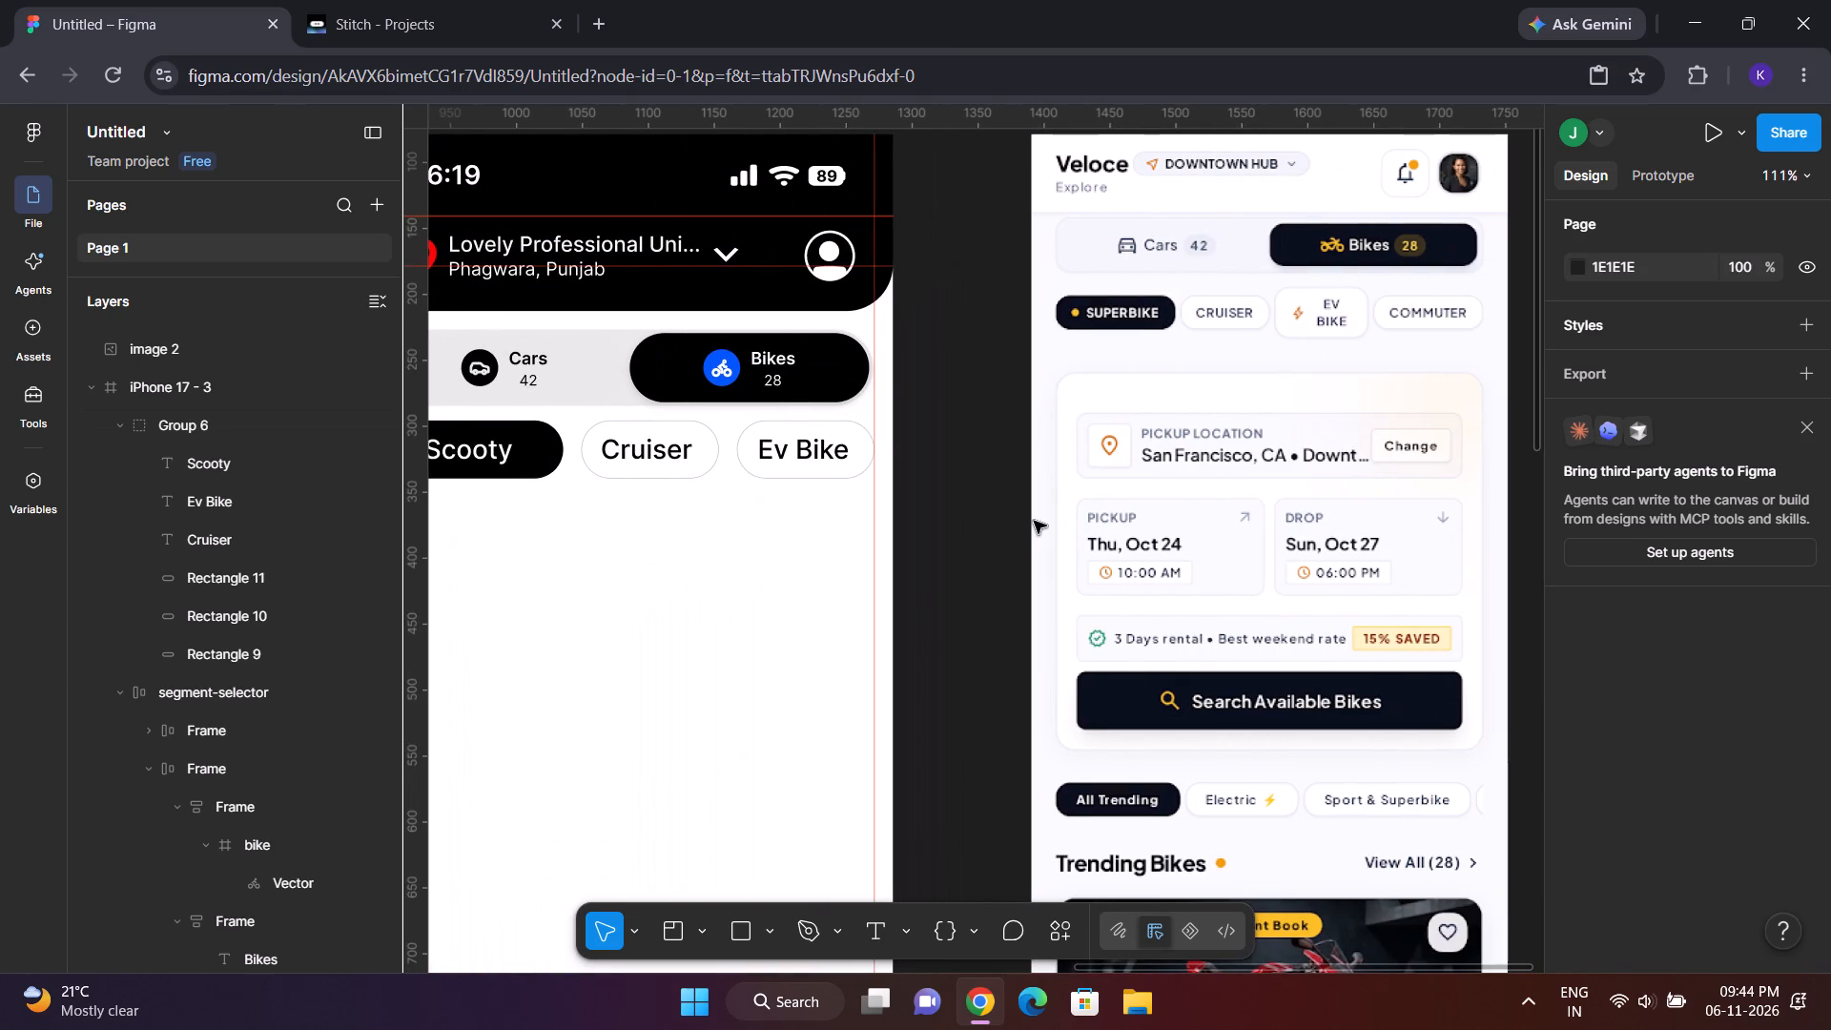
pyautogui.hscroll(4, 1034, 521)
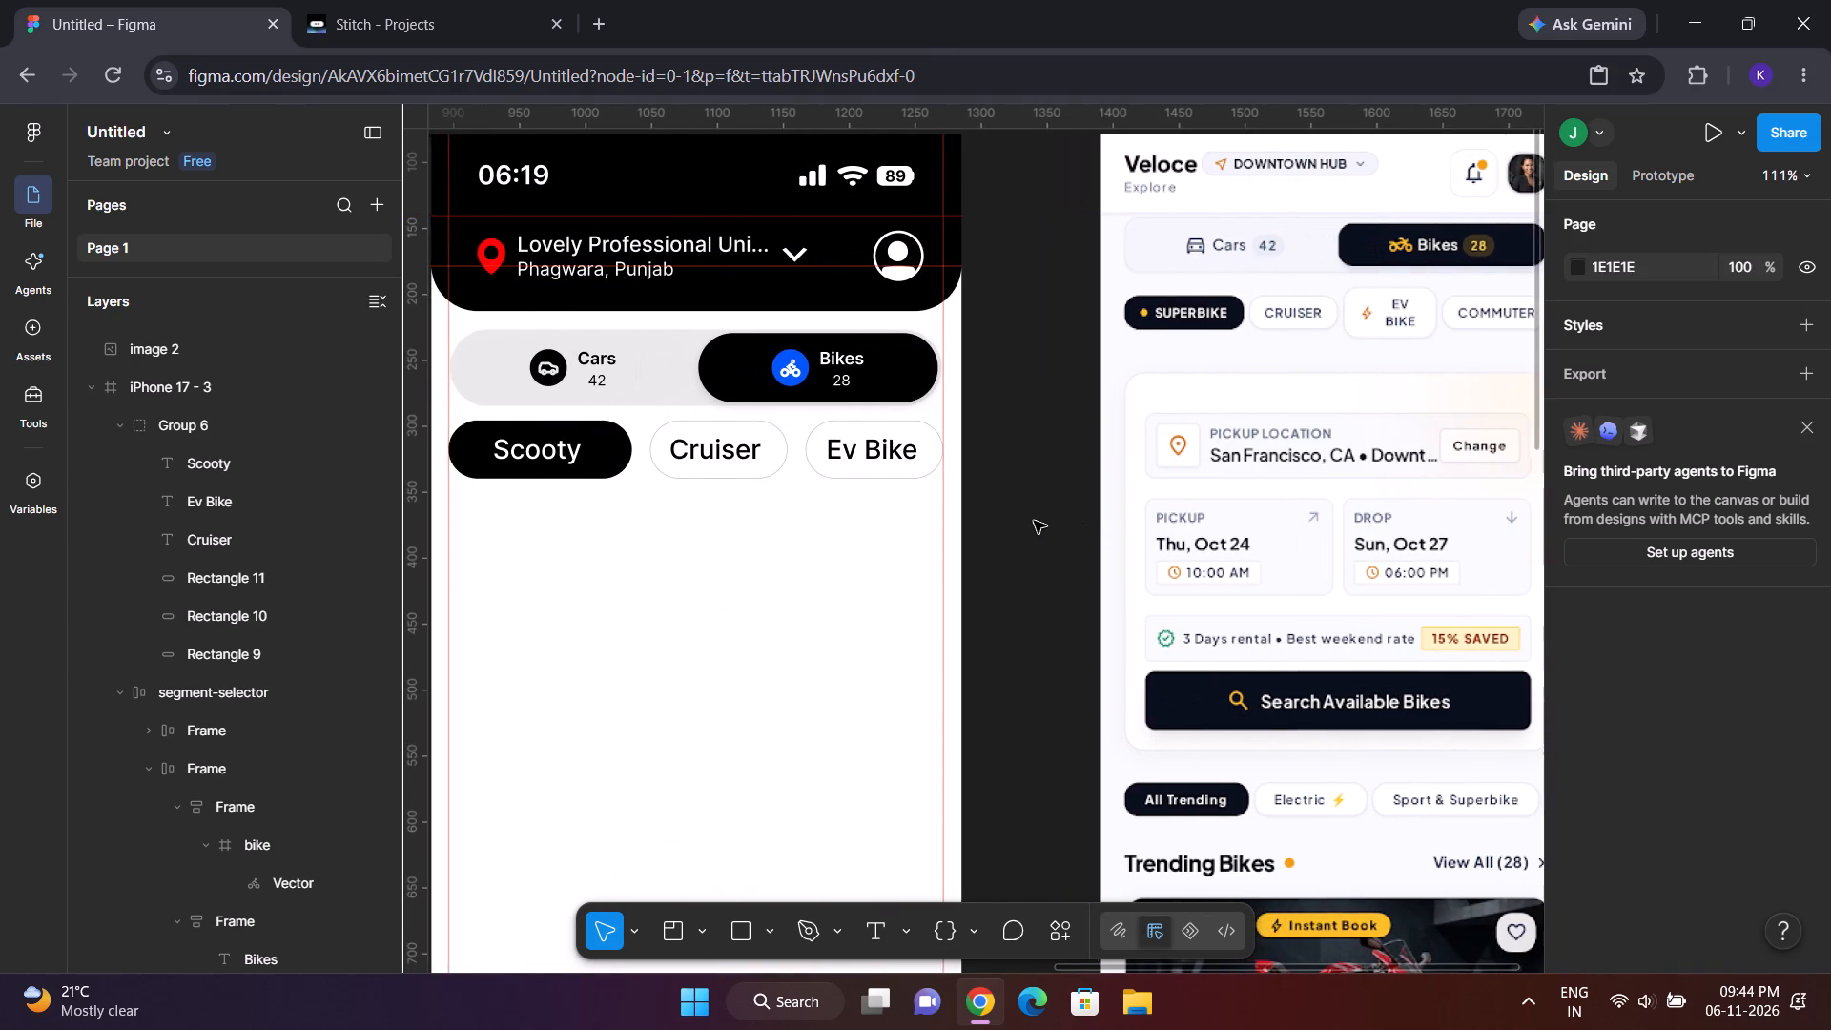
pyautogui.hscroll(1, 1034, 521)
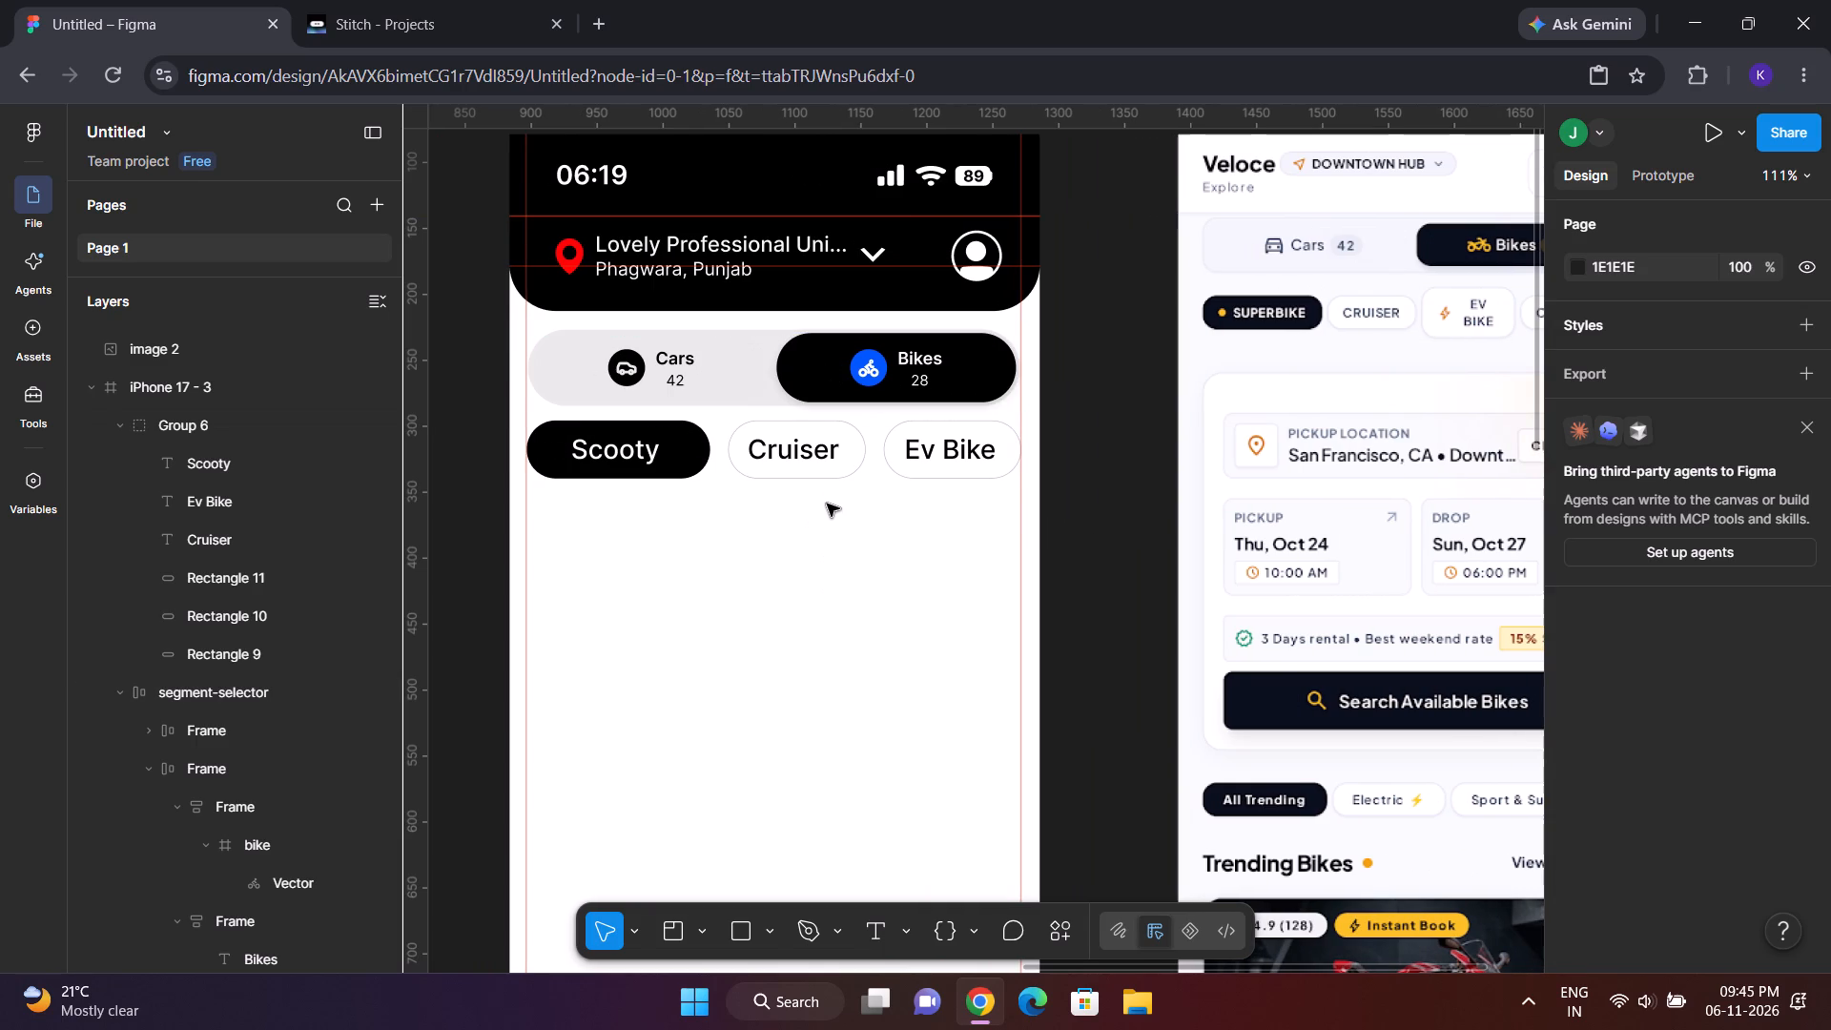
pyautogui.click(819, 478)
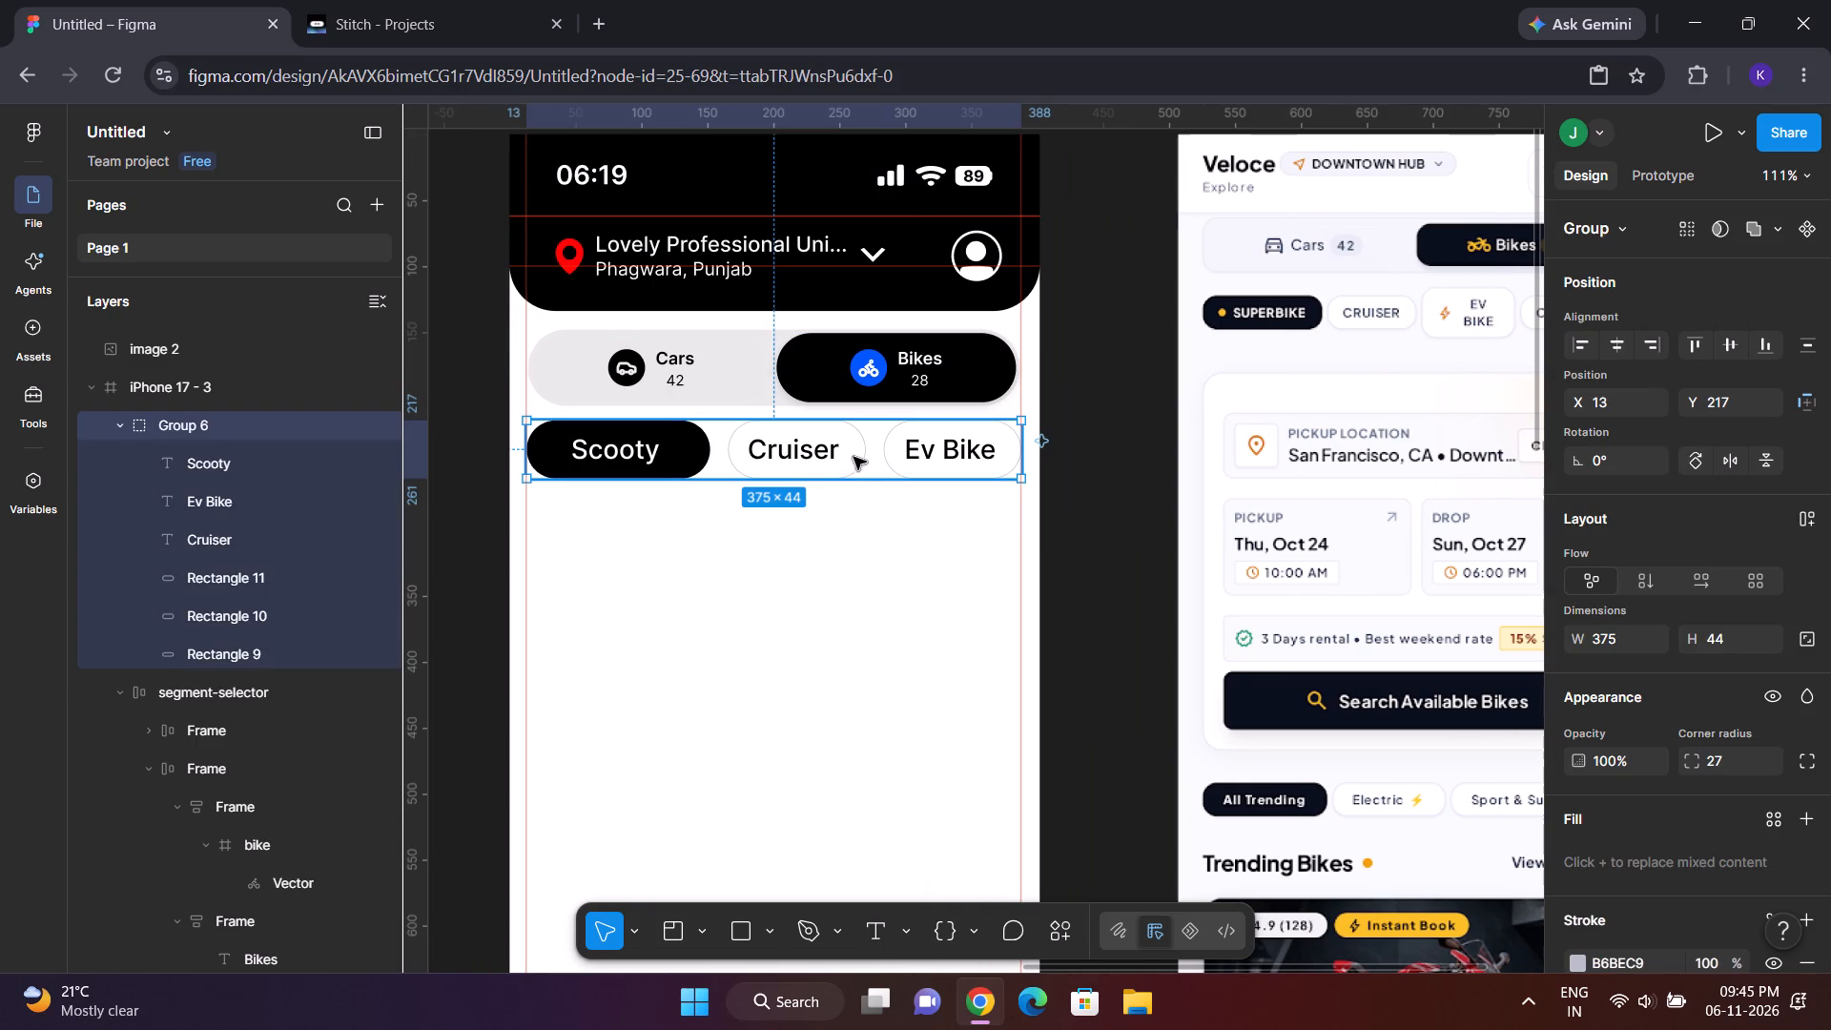
pyautogui.moveTo(863, 457); pyautogui.dragTo(864, 466)
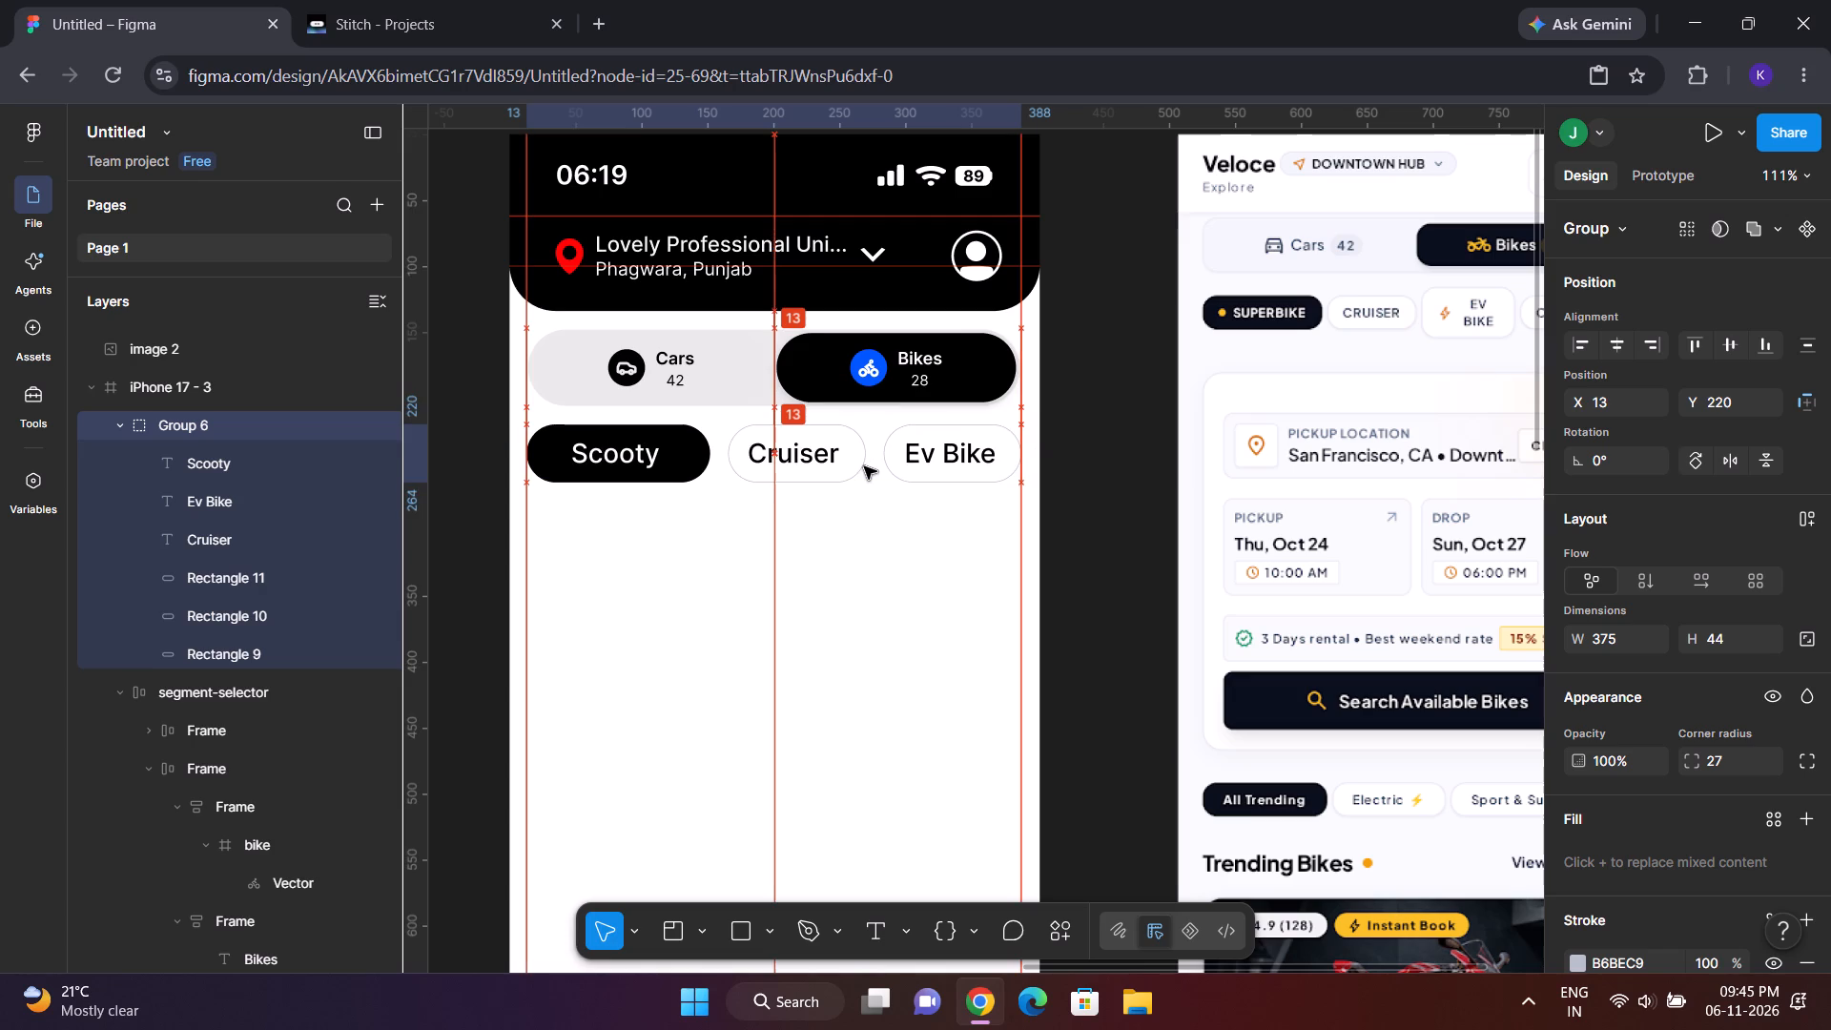
pyautogui.moveTo(864, 466); pyautogui.dragTo(865, 468)
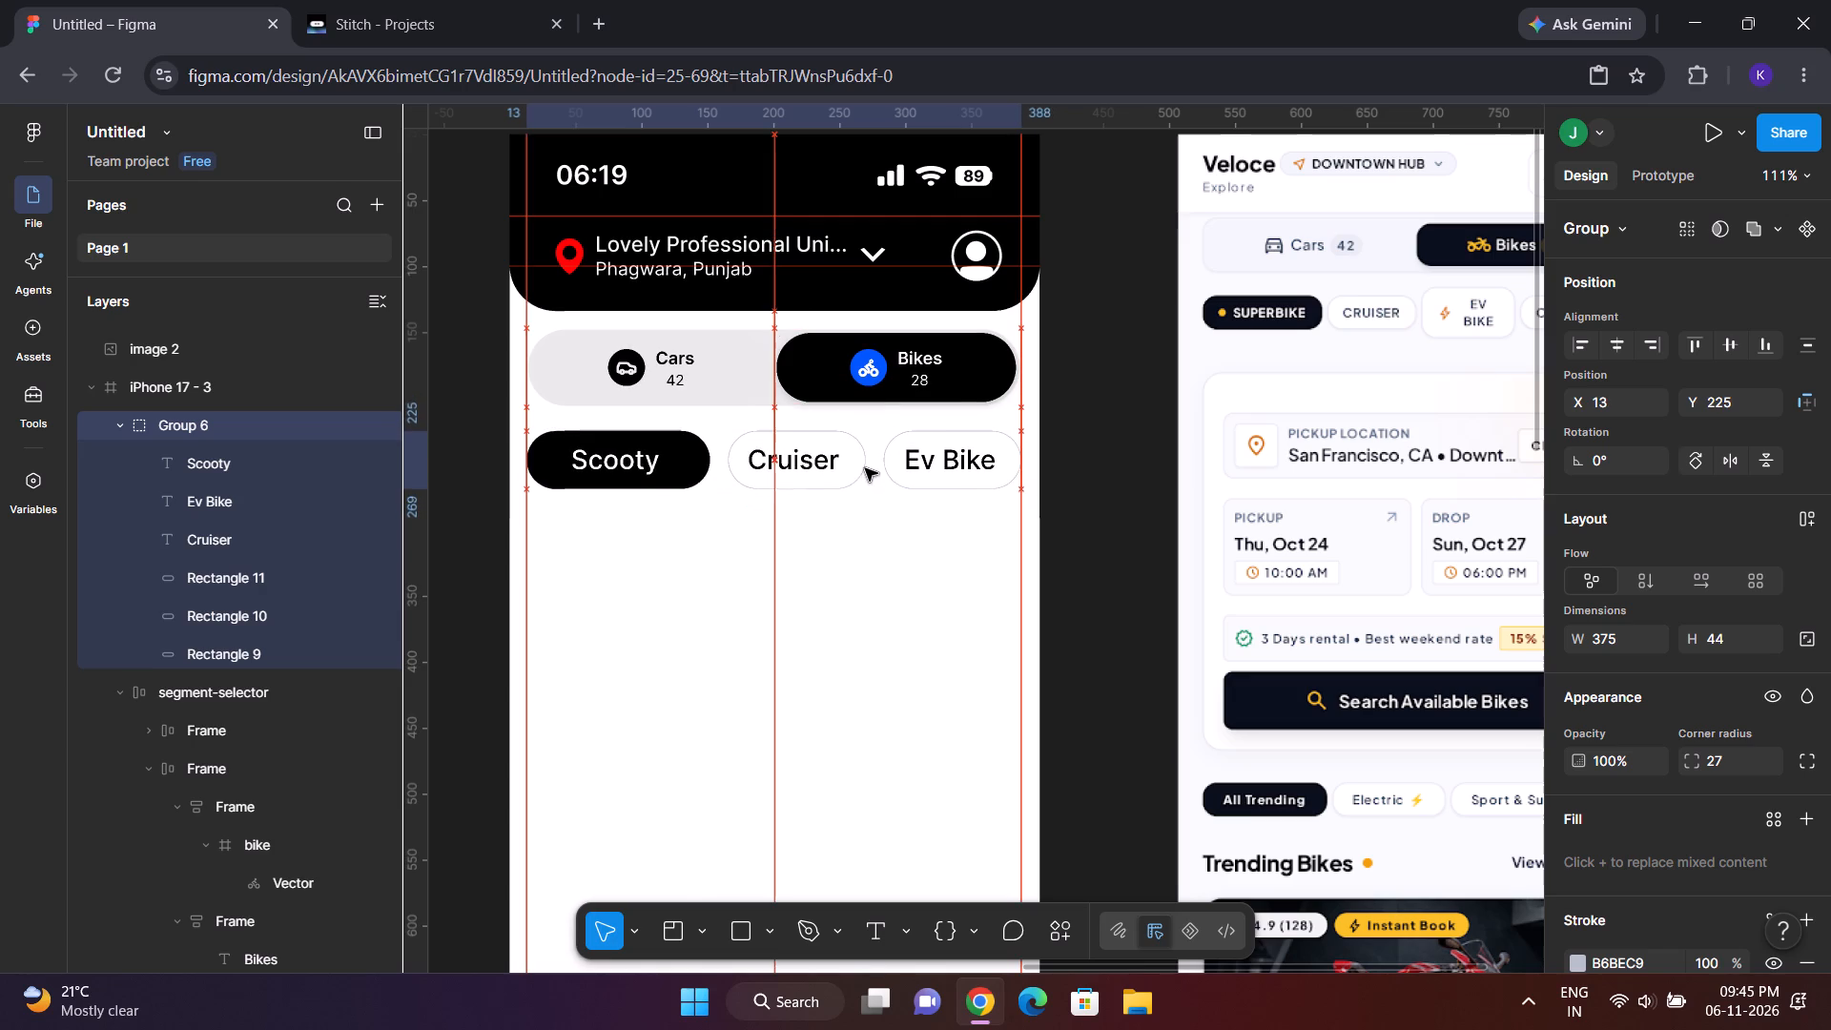
pyautogui.moveTo(865, 468); pyautogui.dragTo(863, 467)
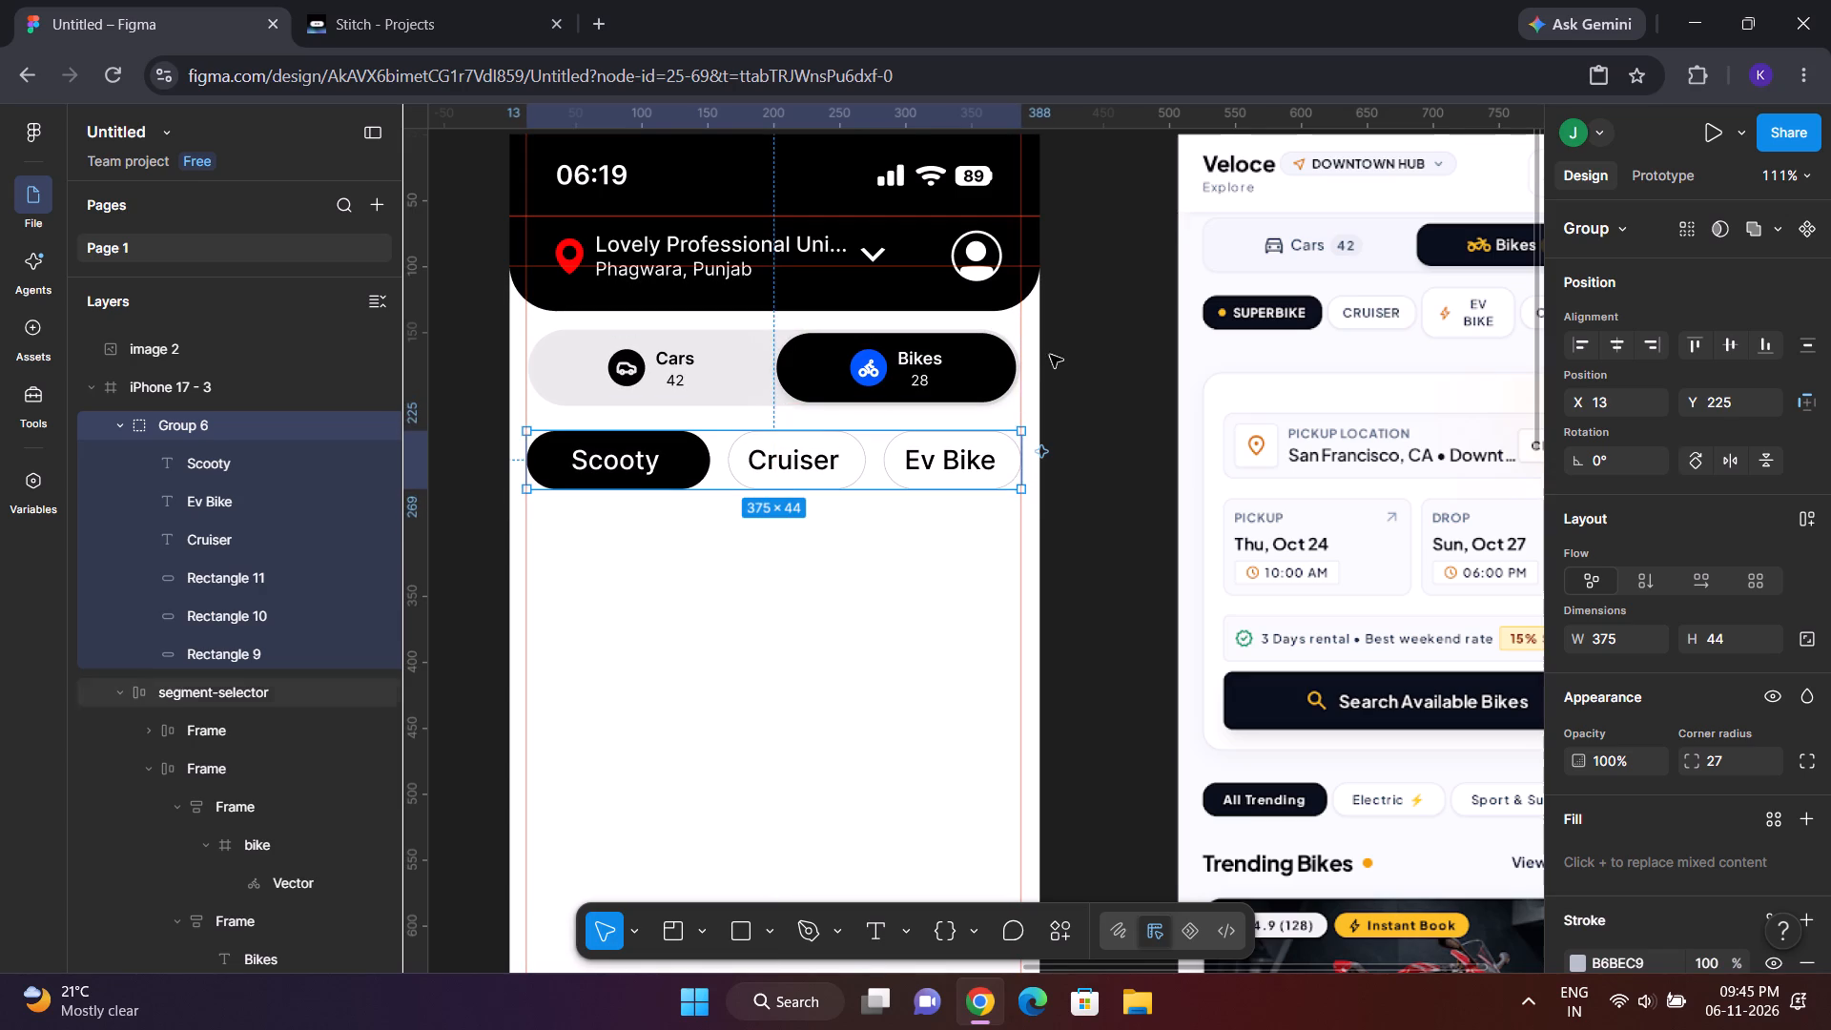
pyautogui.click(1115, 387)
# Preview the iPhone 17 - 3 frame as a prototype, and return to the design file.
pyautogui.scroll(1, 1115, 387)
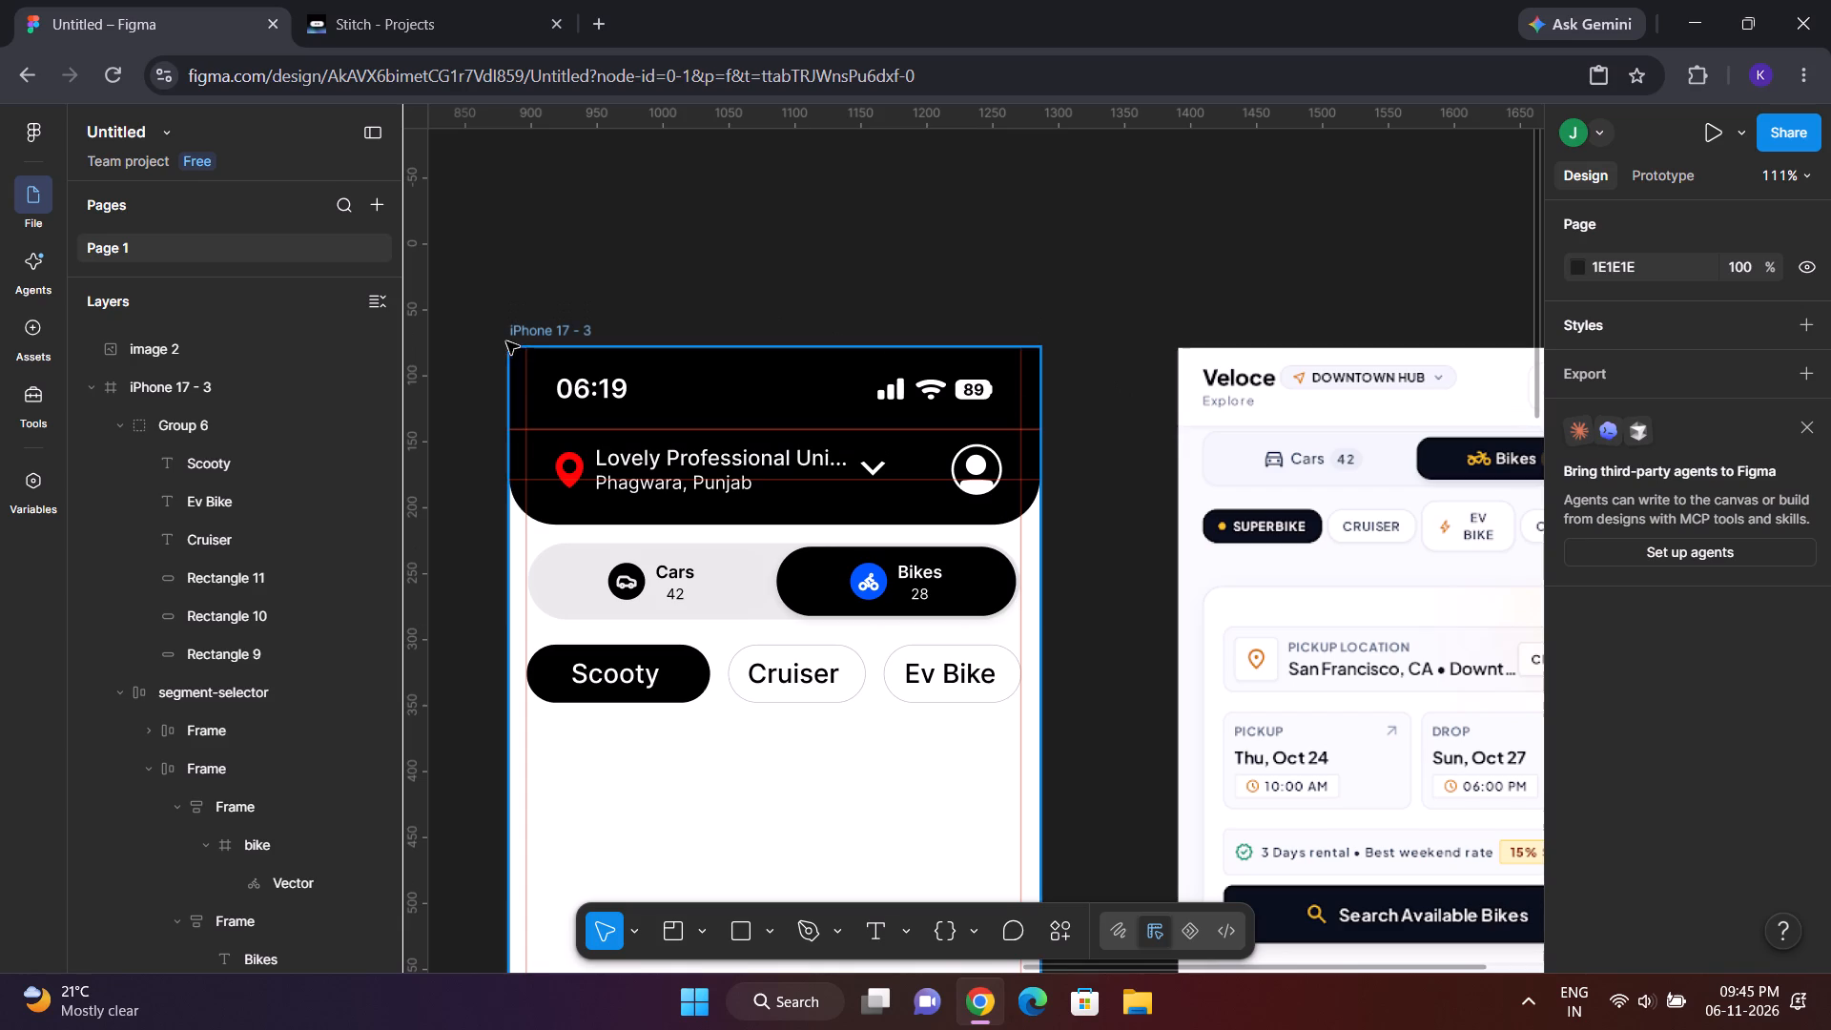
pyautogui.click(564, 334)
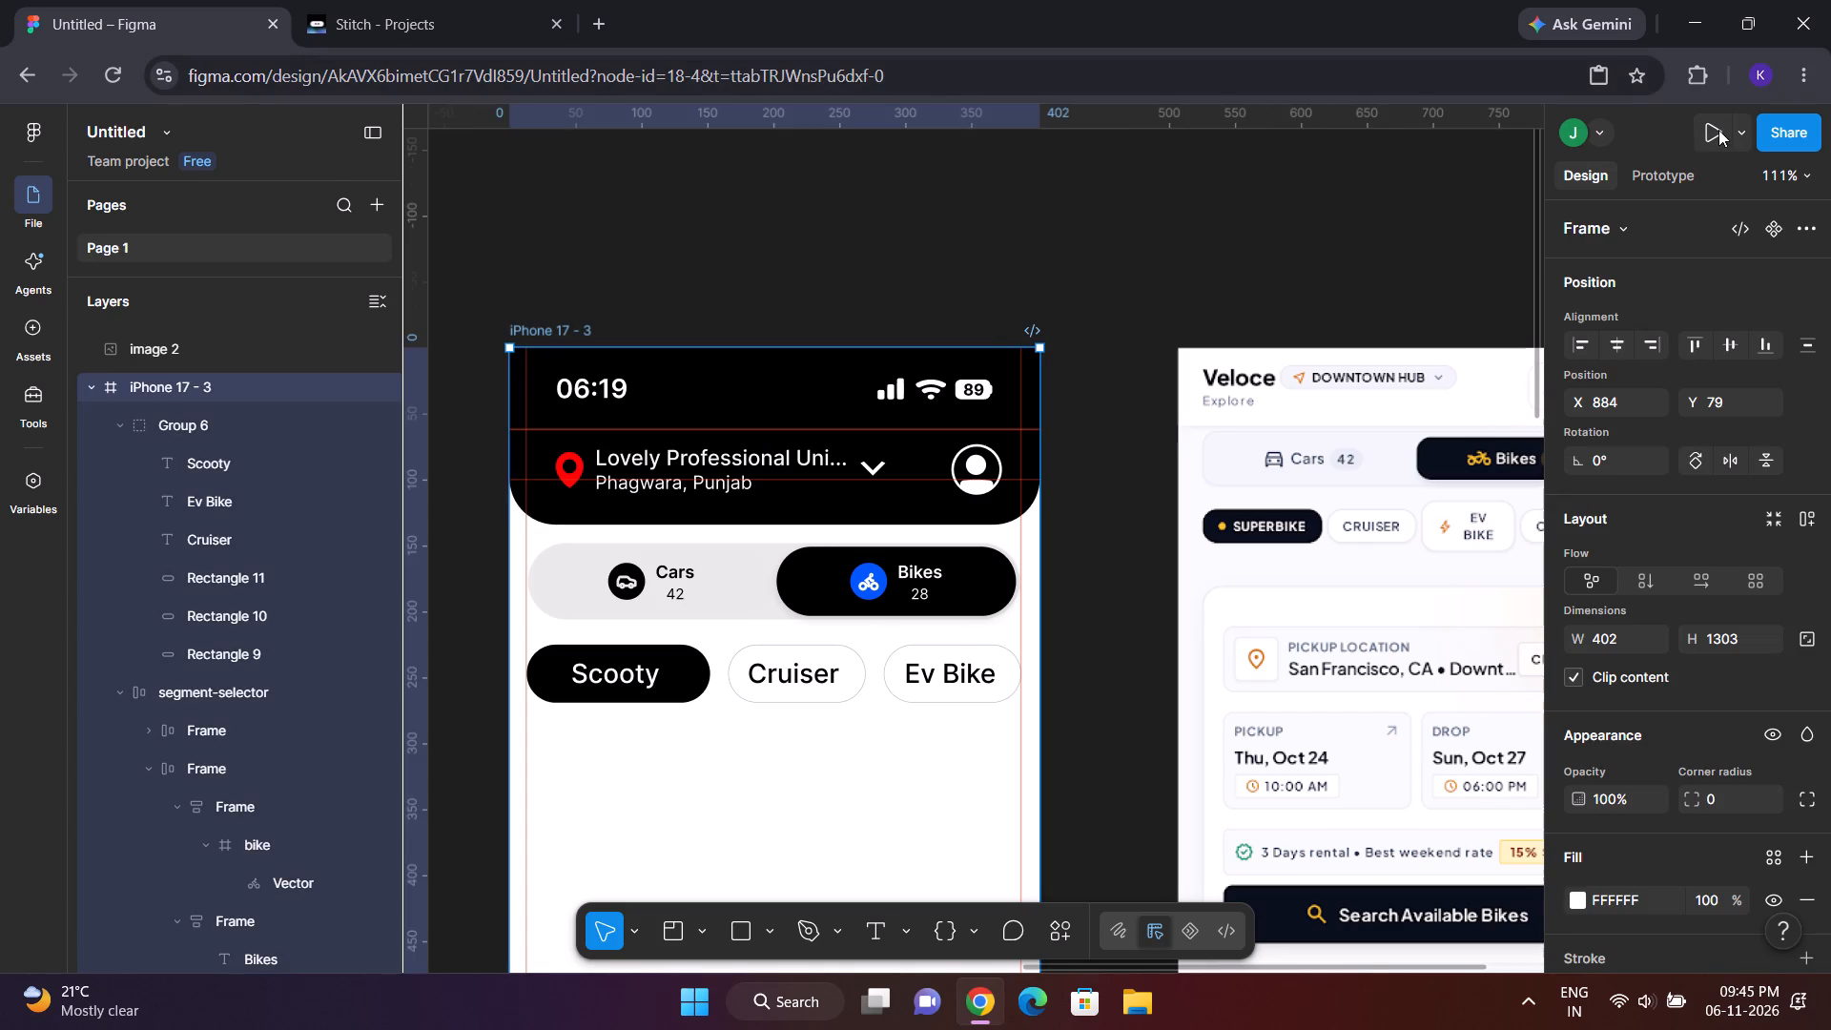
pyautogui.click(1717, 127)
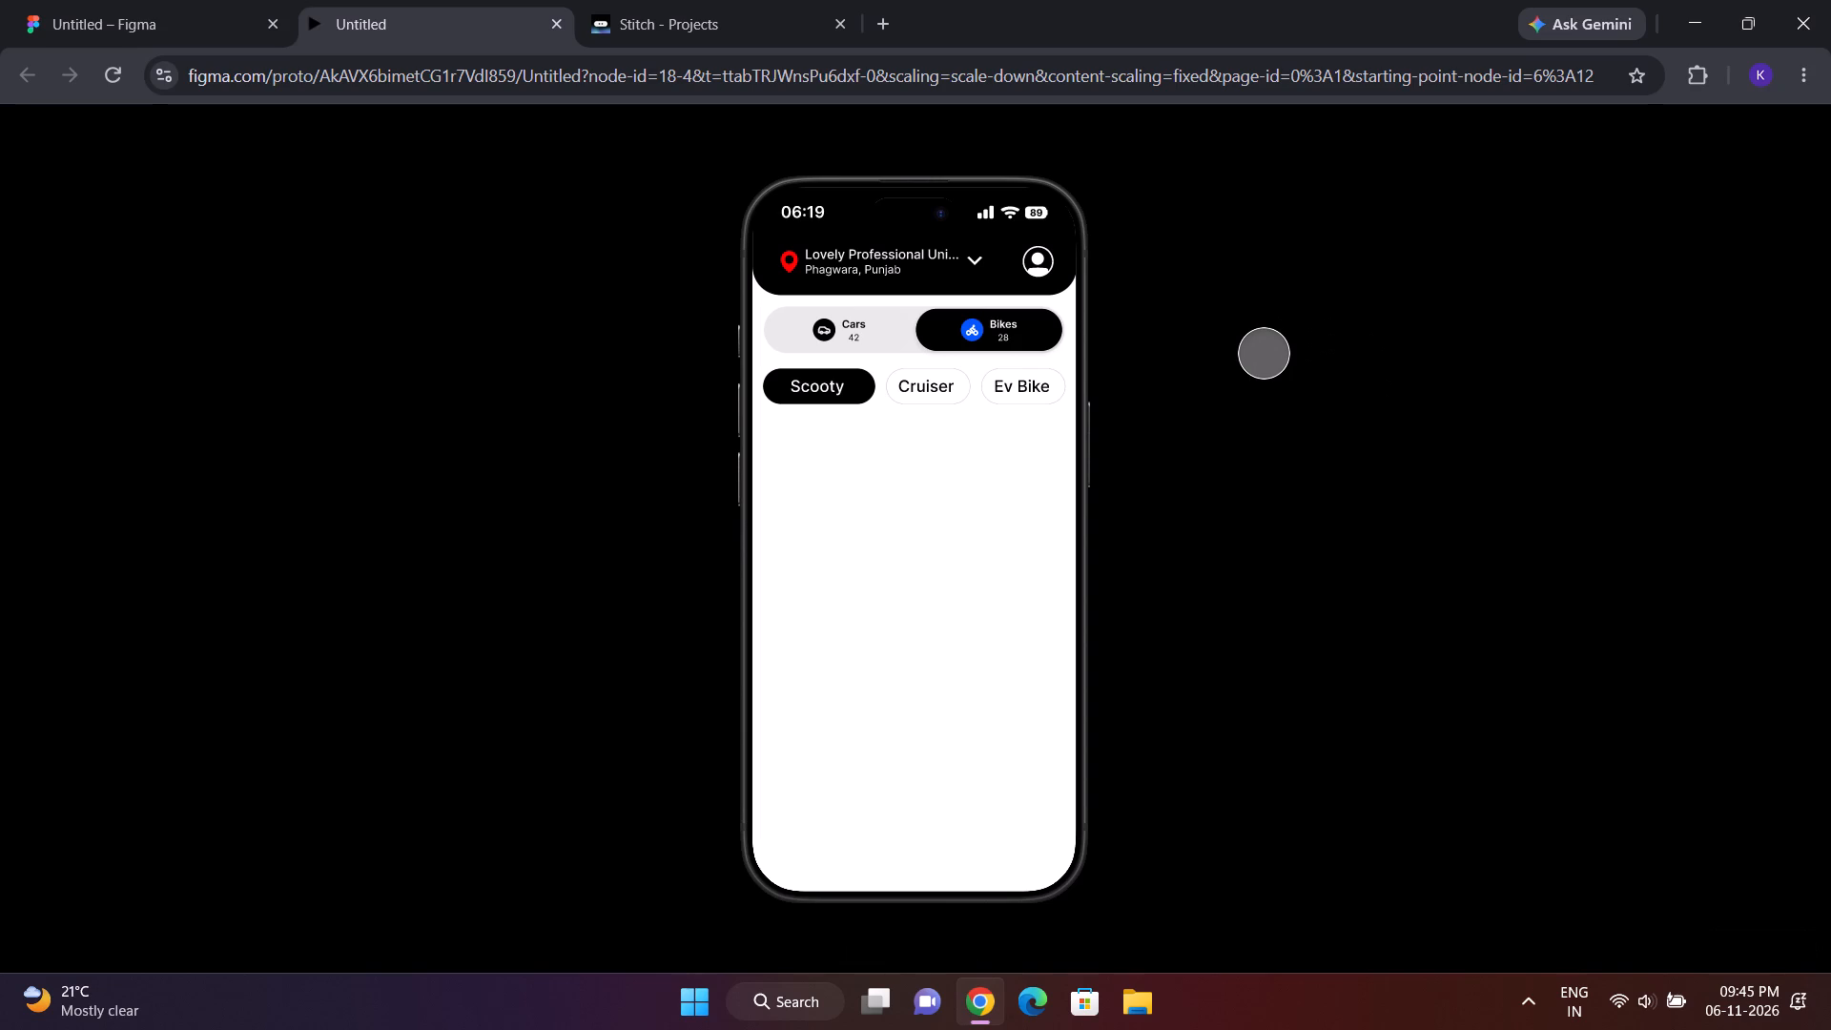
pyautogui.click(131, 0)
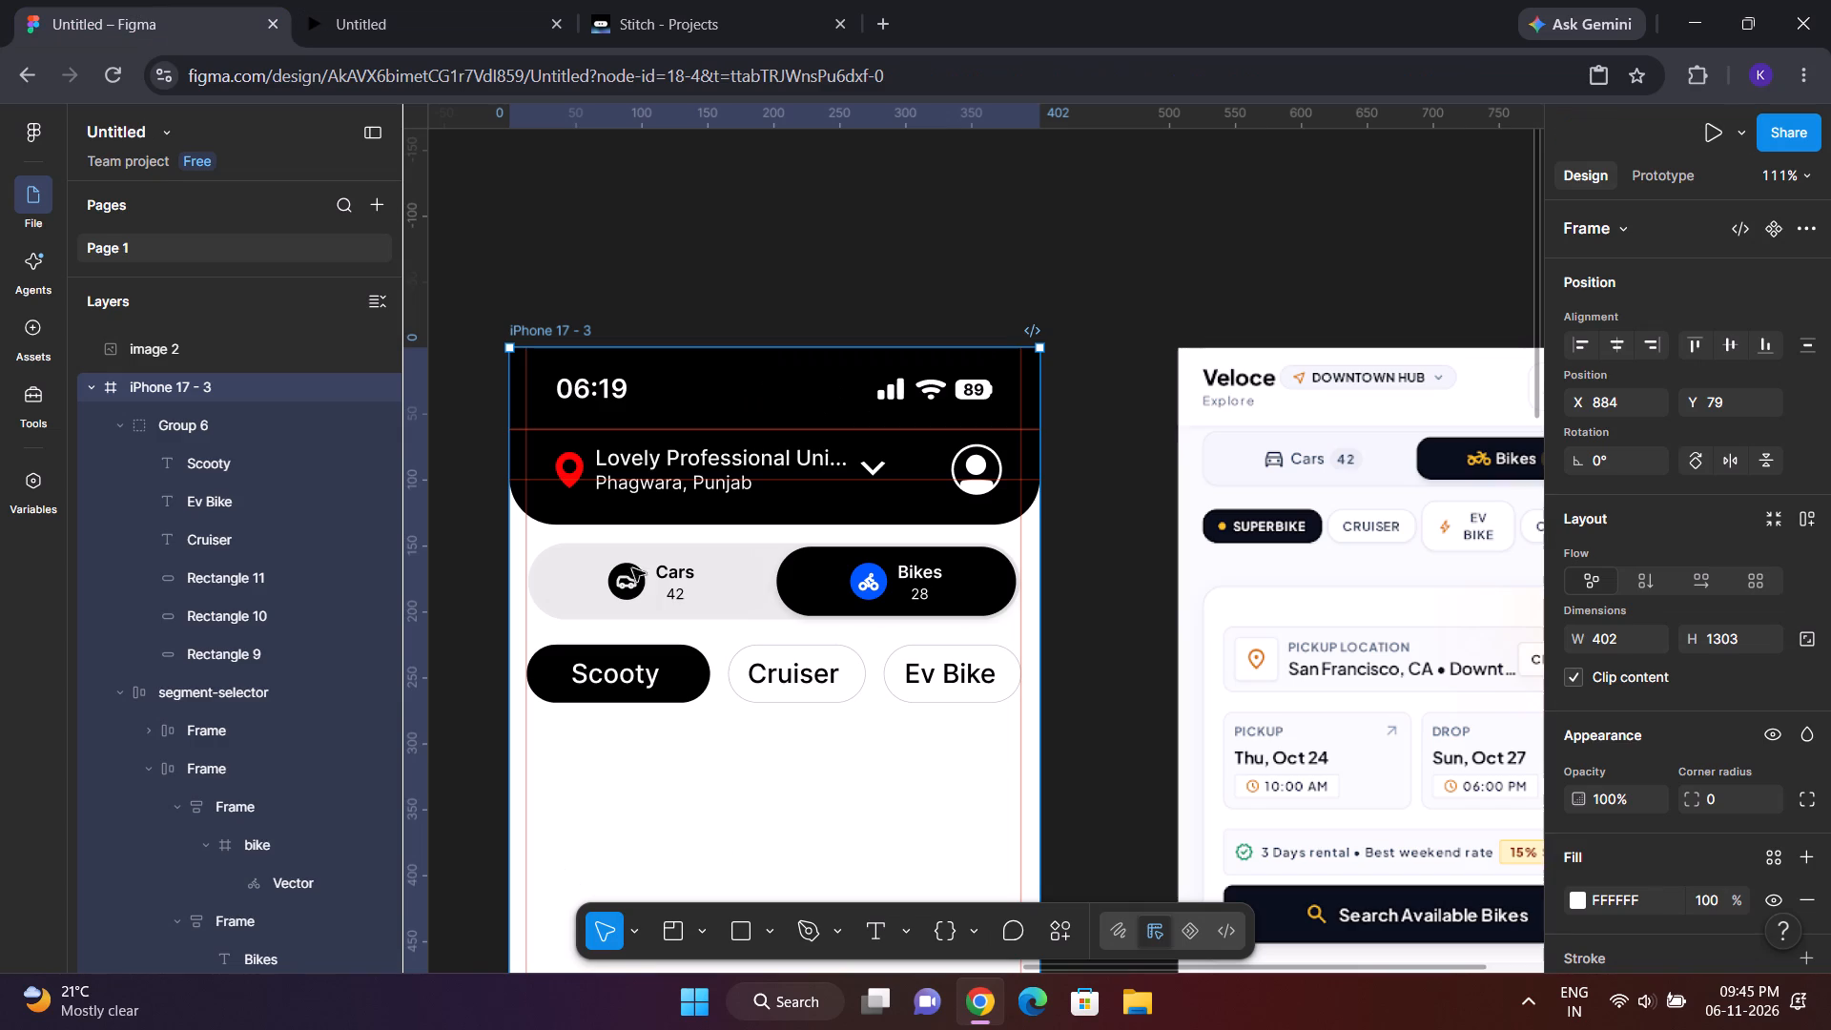
# Set the stroke end points of the Cars/Bikes segment-selector frame to Round.
pyautogui.click(679, 600)
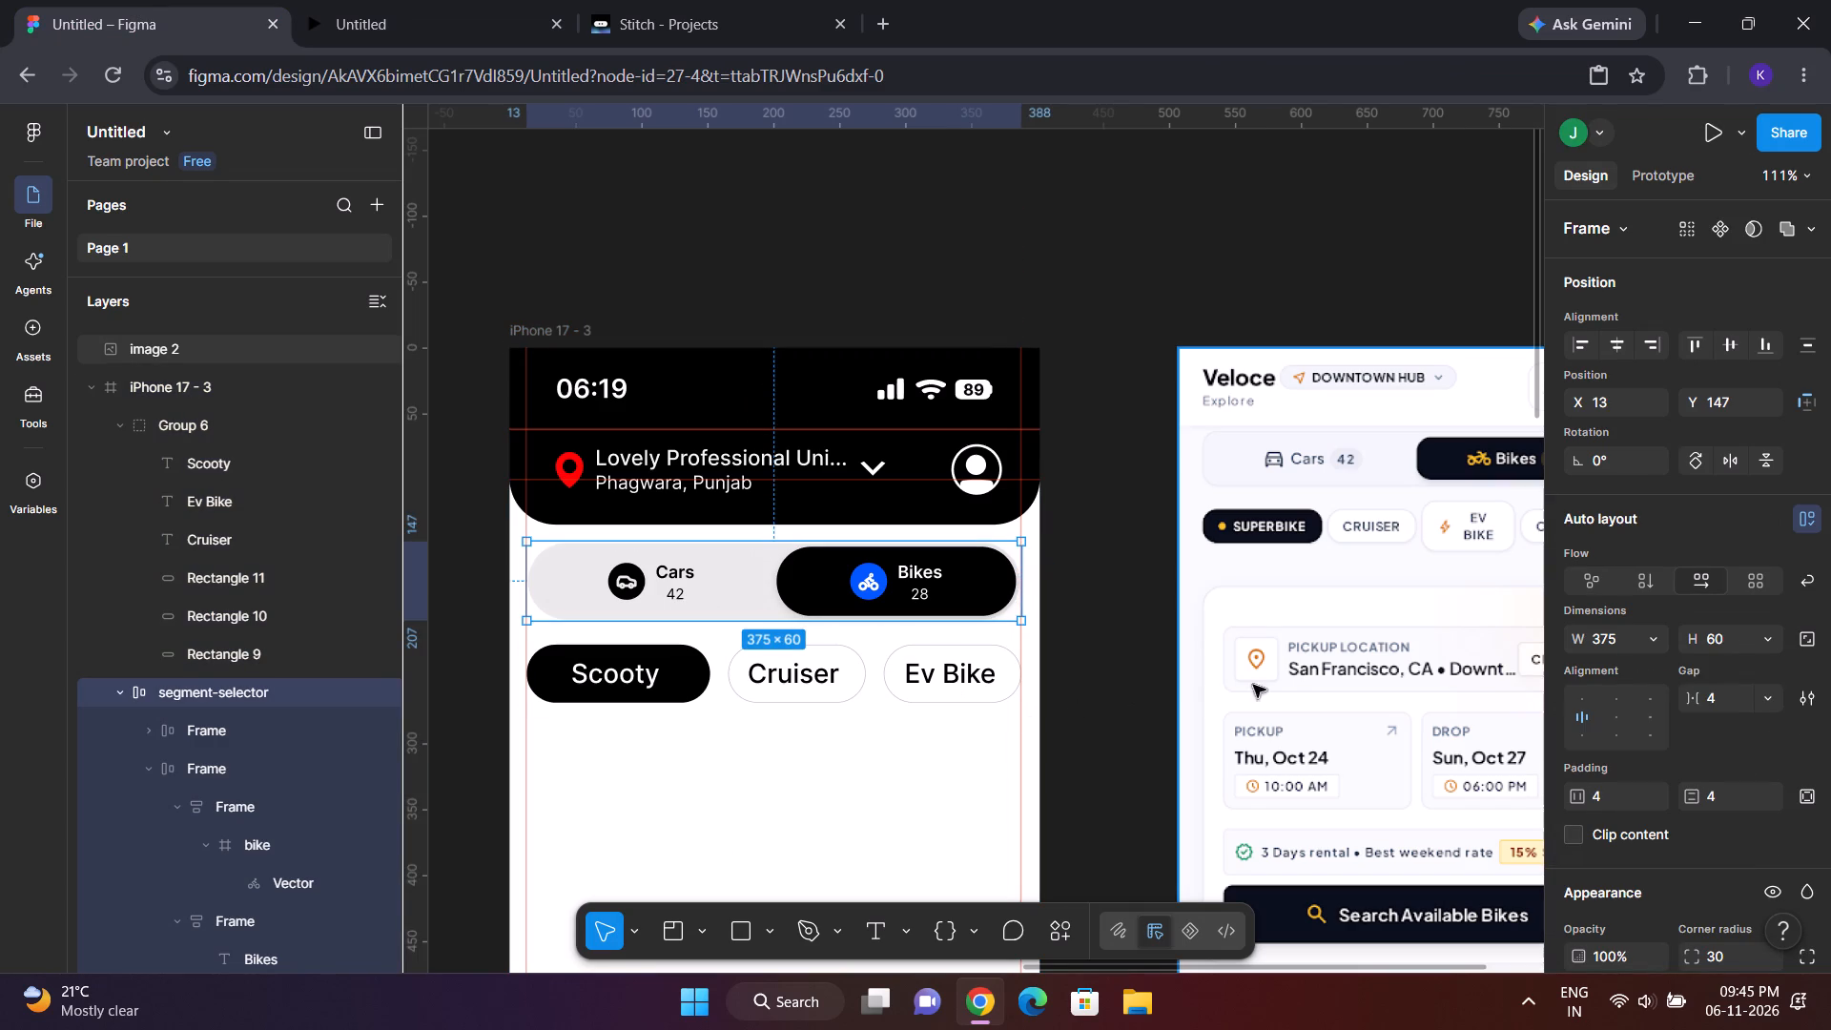
pyautogui.scroll(-2, 1693, 727)
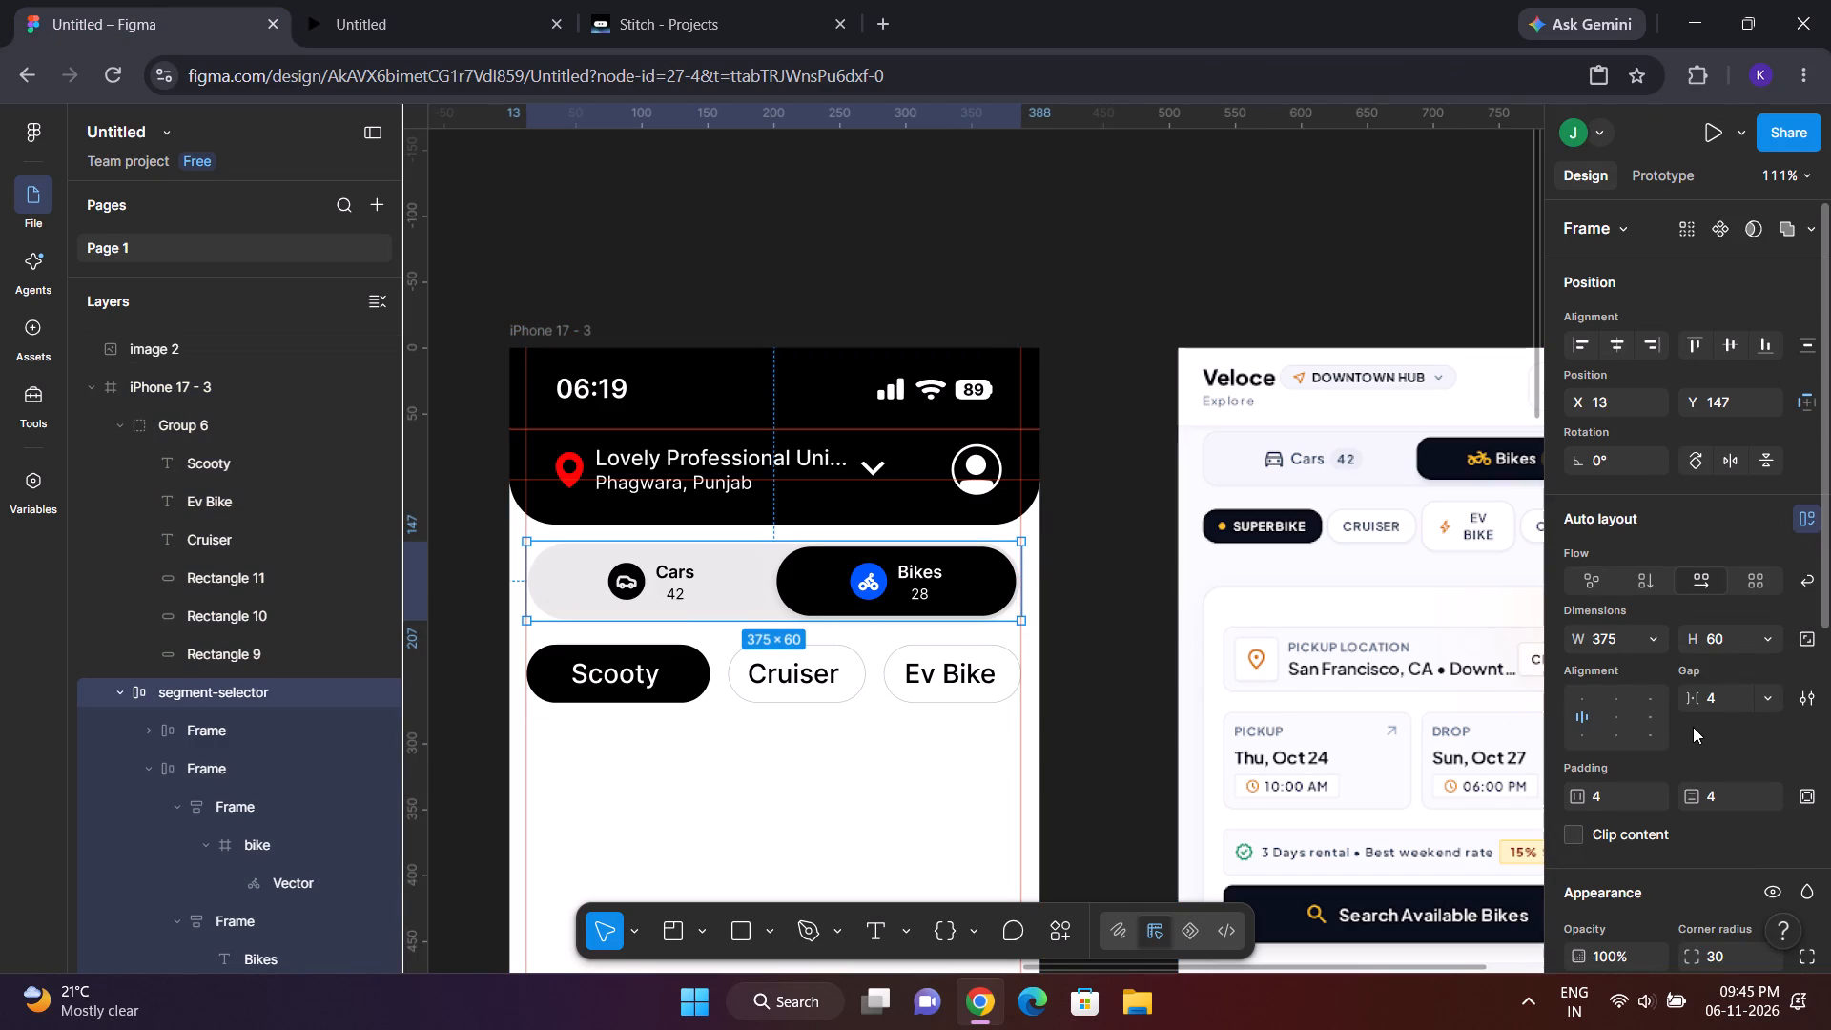
pyautogui.scroll(-3, 1693, 727)
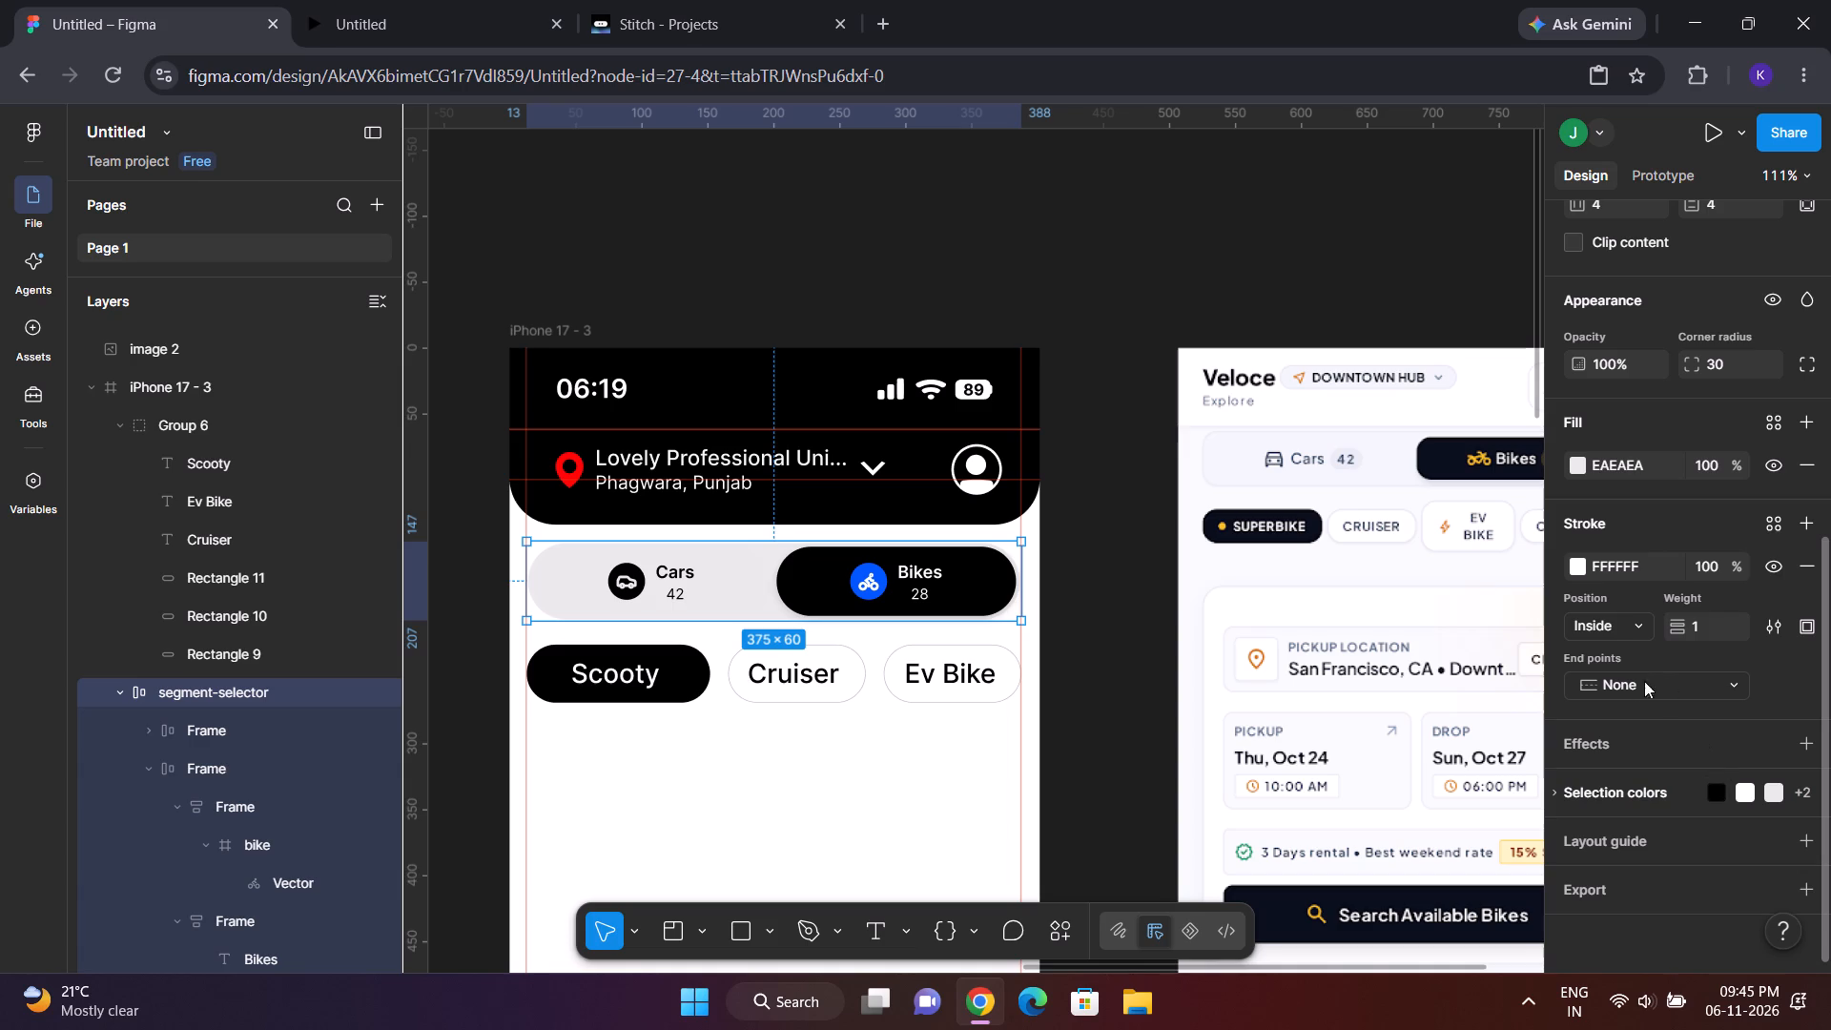
pyautogui.click(1620, 678)
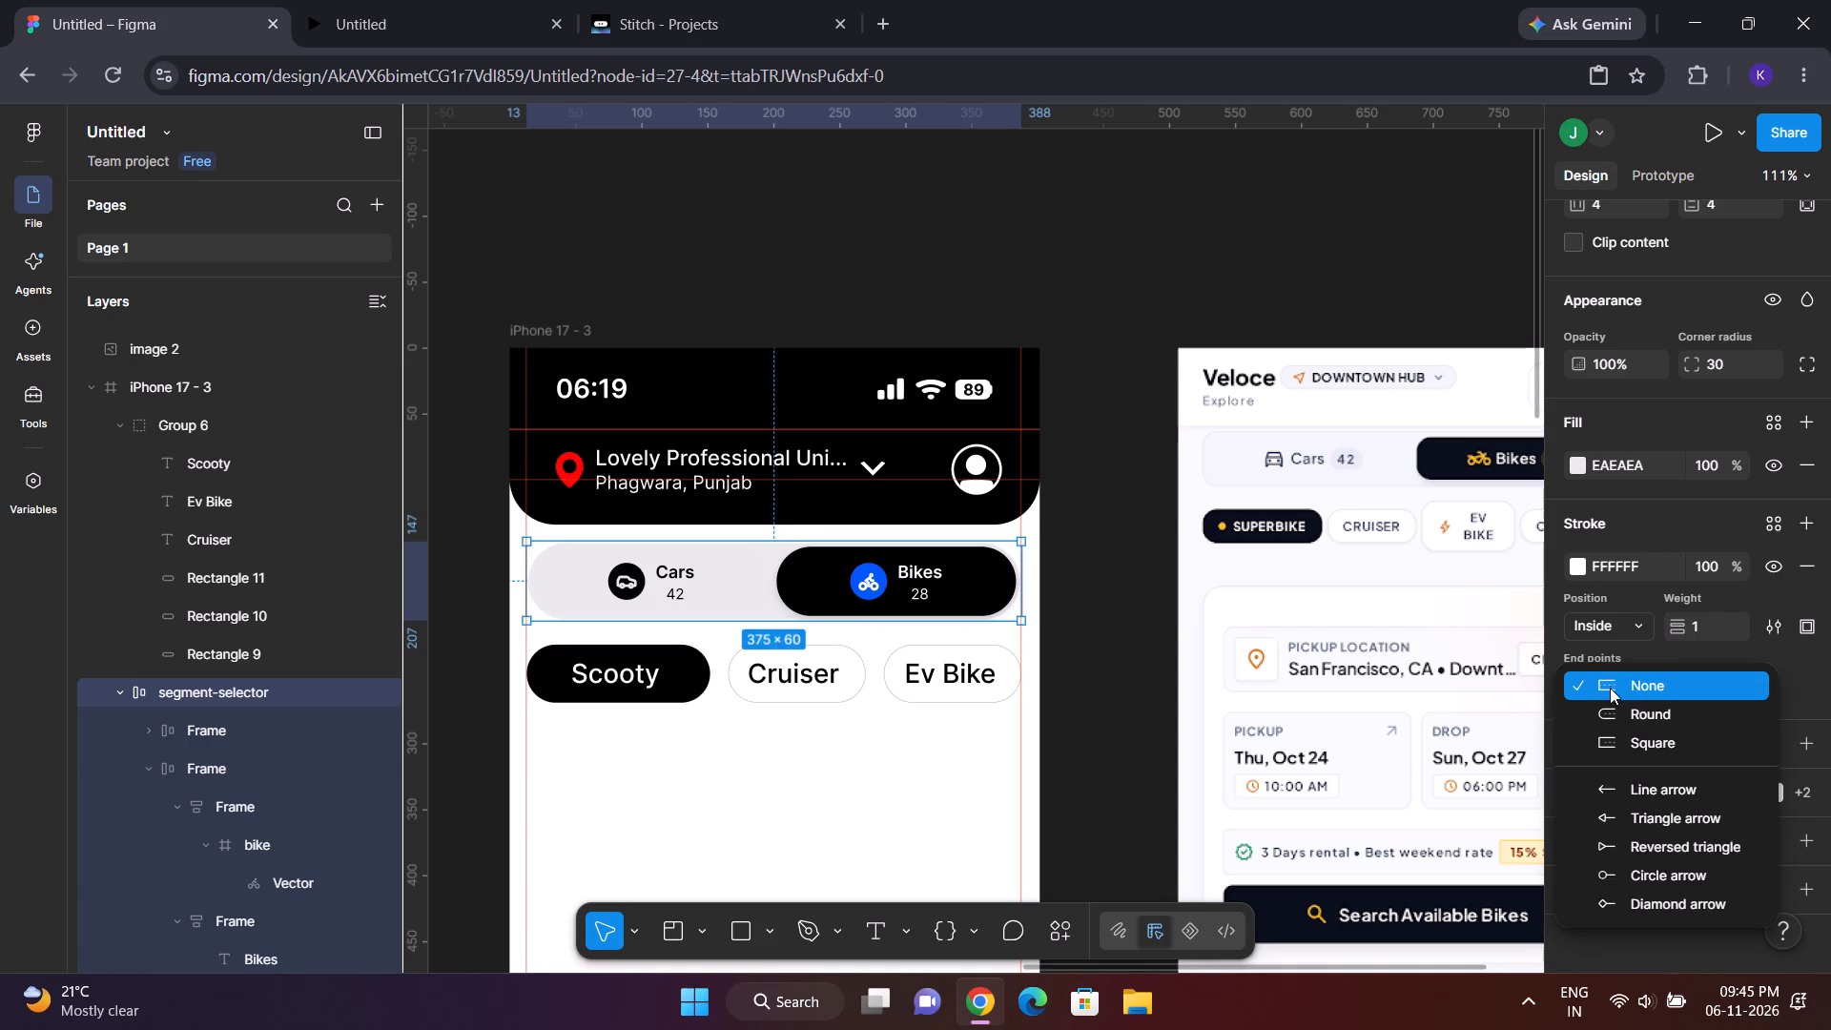
pyautogui.click(1612, 700)
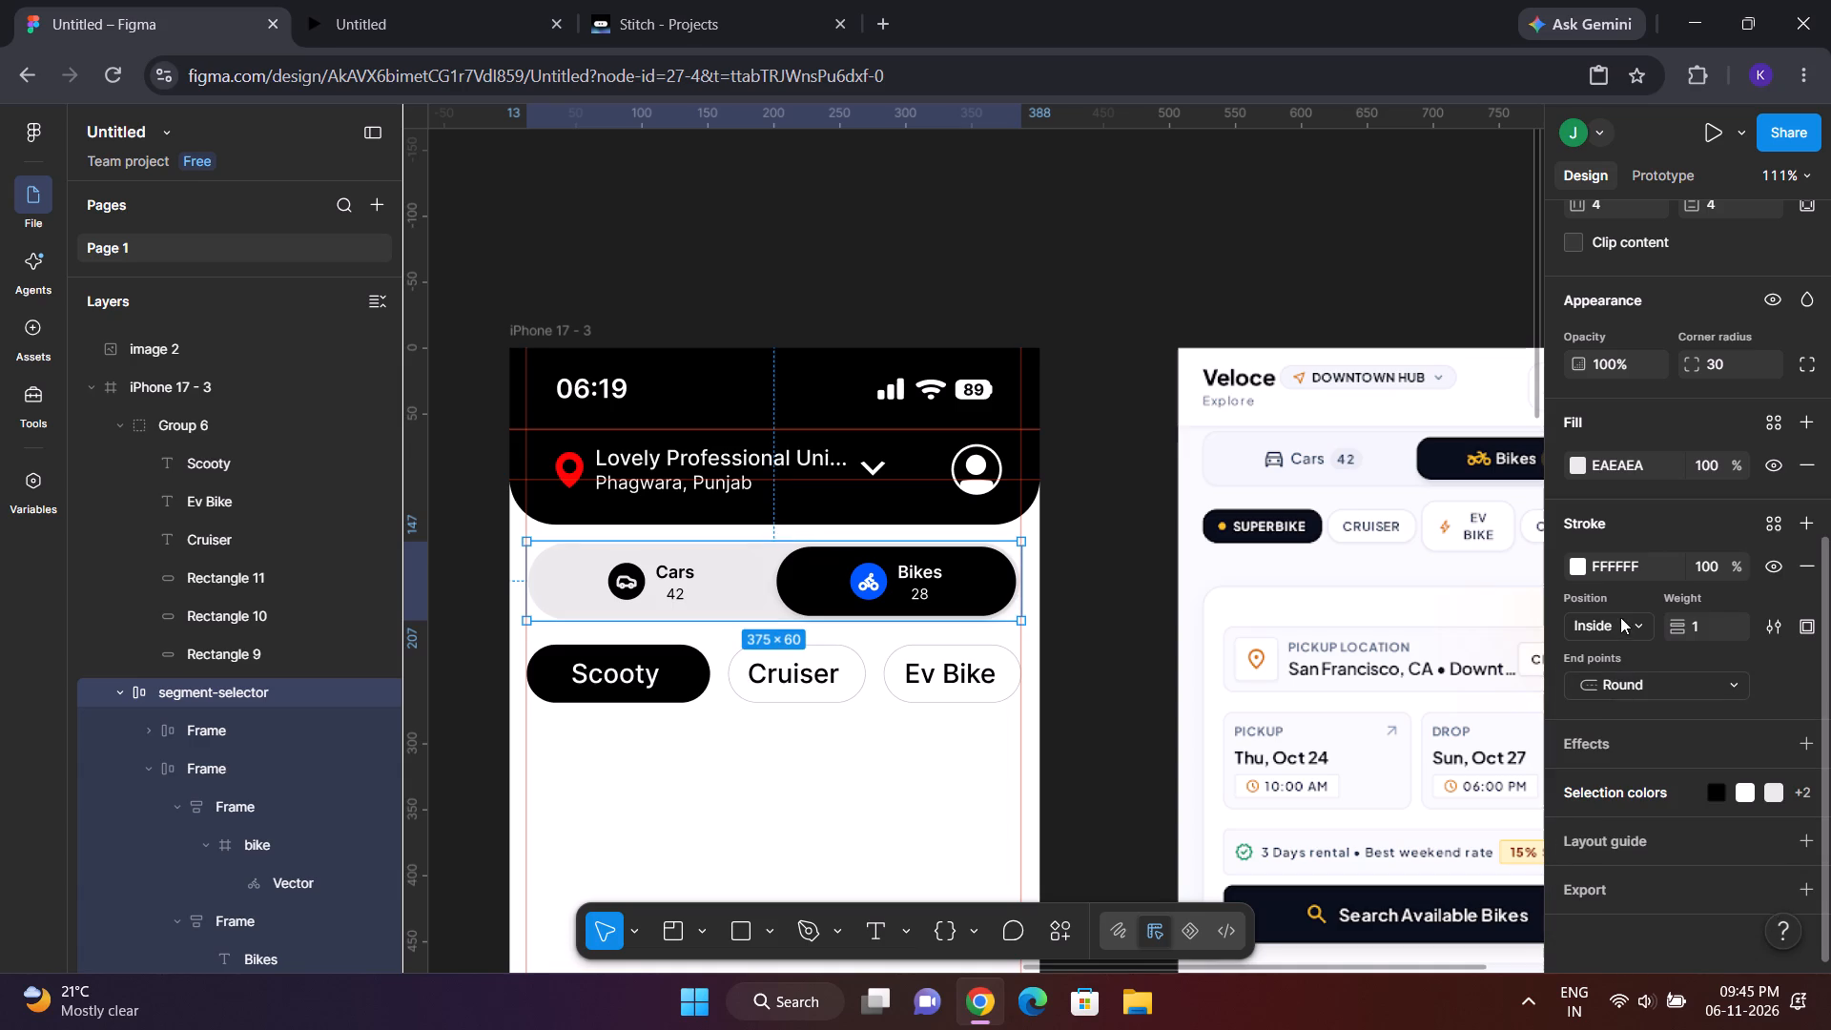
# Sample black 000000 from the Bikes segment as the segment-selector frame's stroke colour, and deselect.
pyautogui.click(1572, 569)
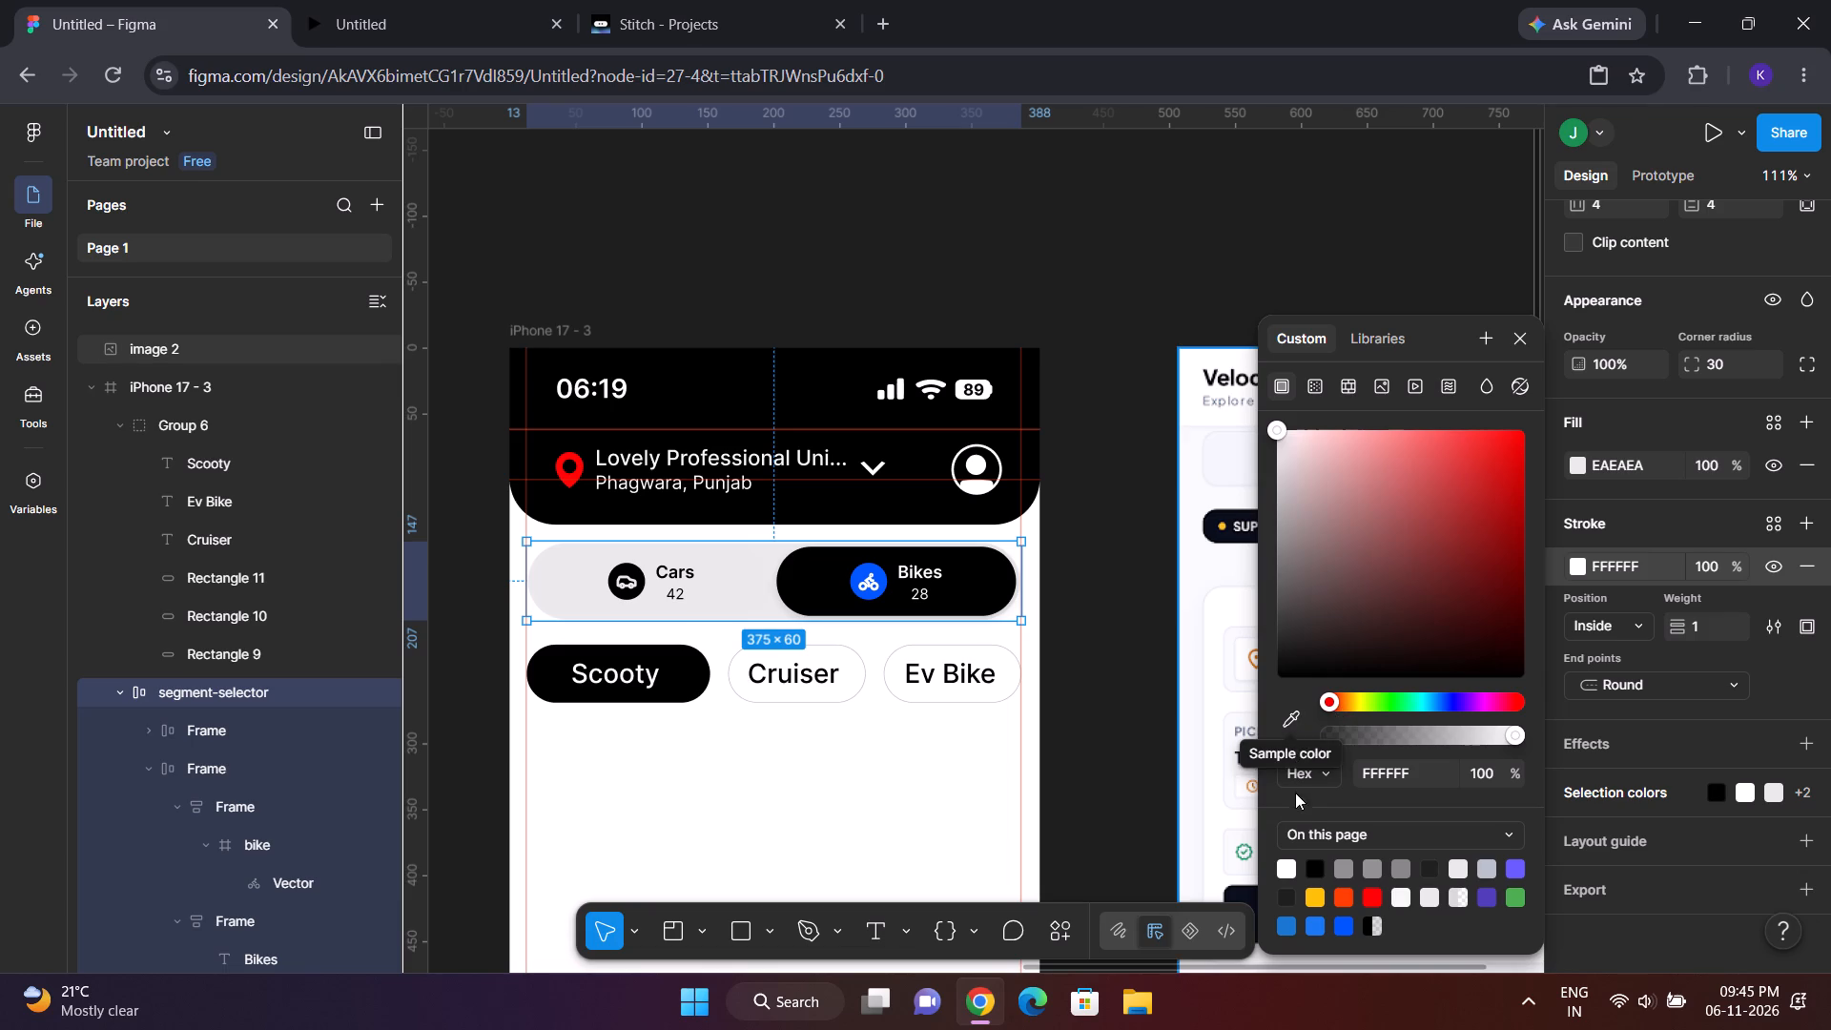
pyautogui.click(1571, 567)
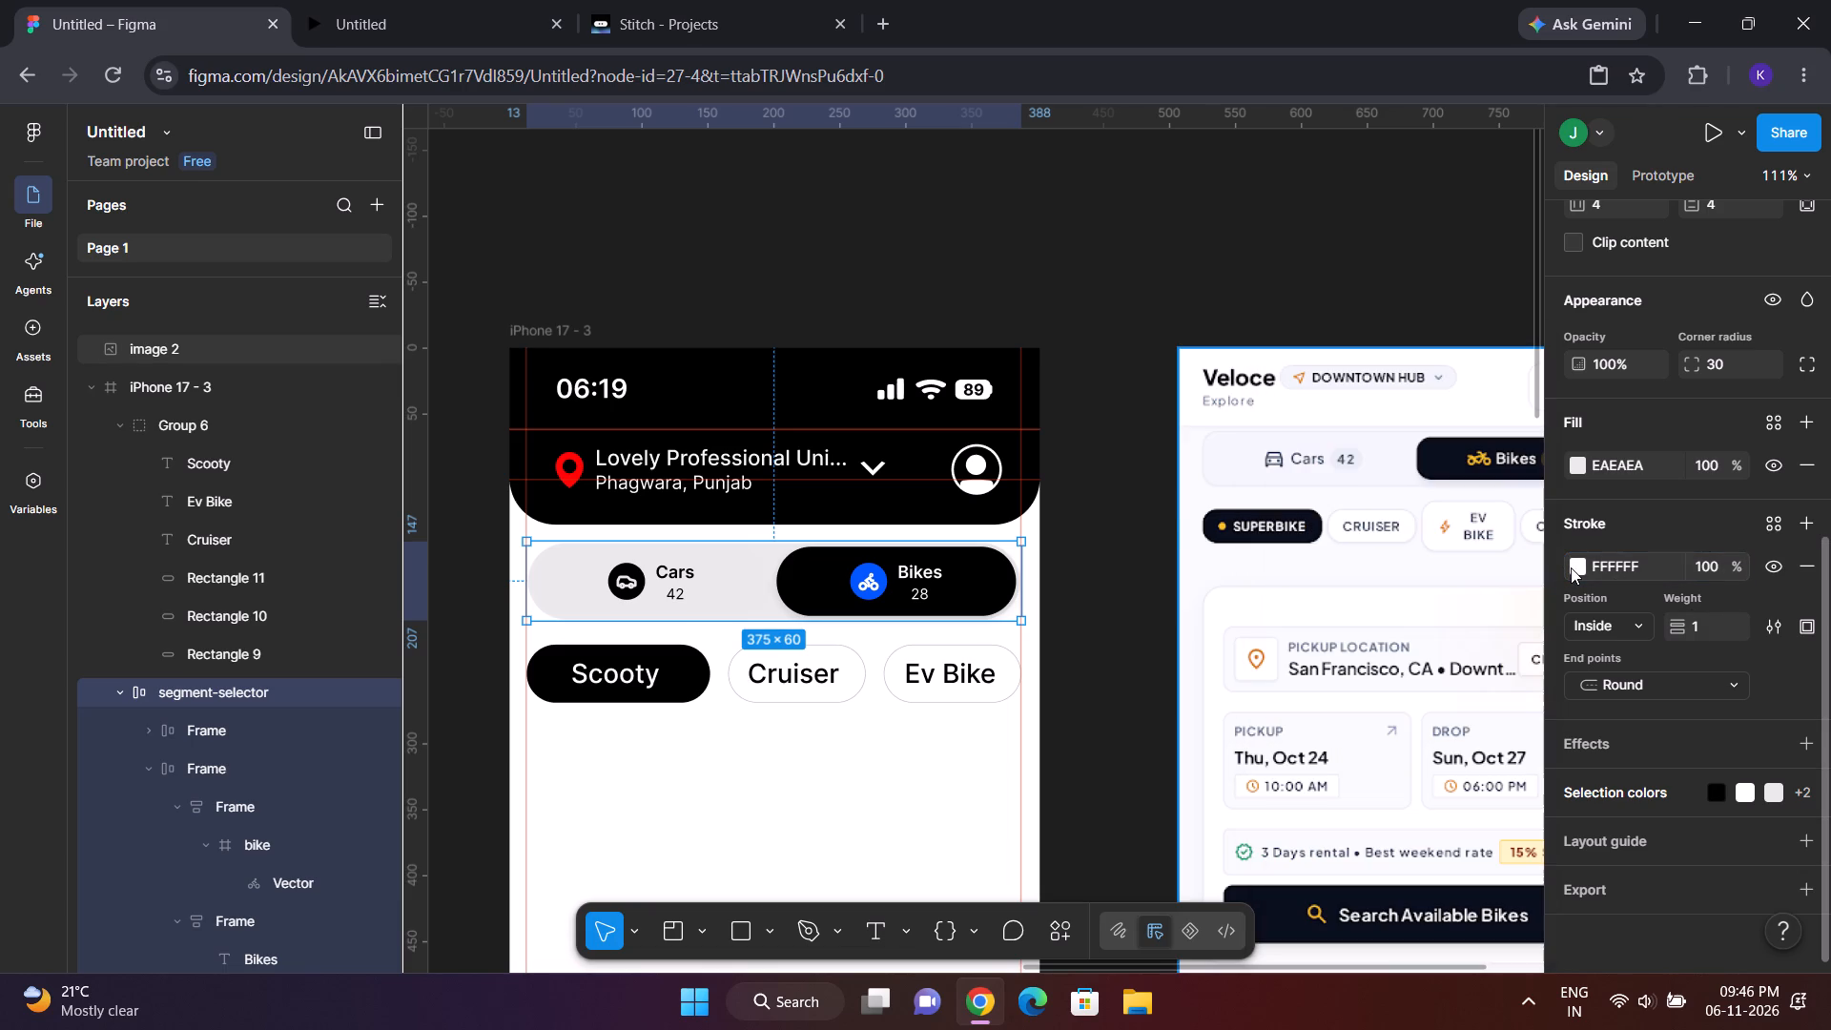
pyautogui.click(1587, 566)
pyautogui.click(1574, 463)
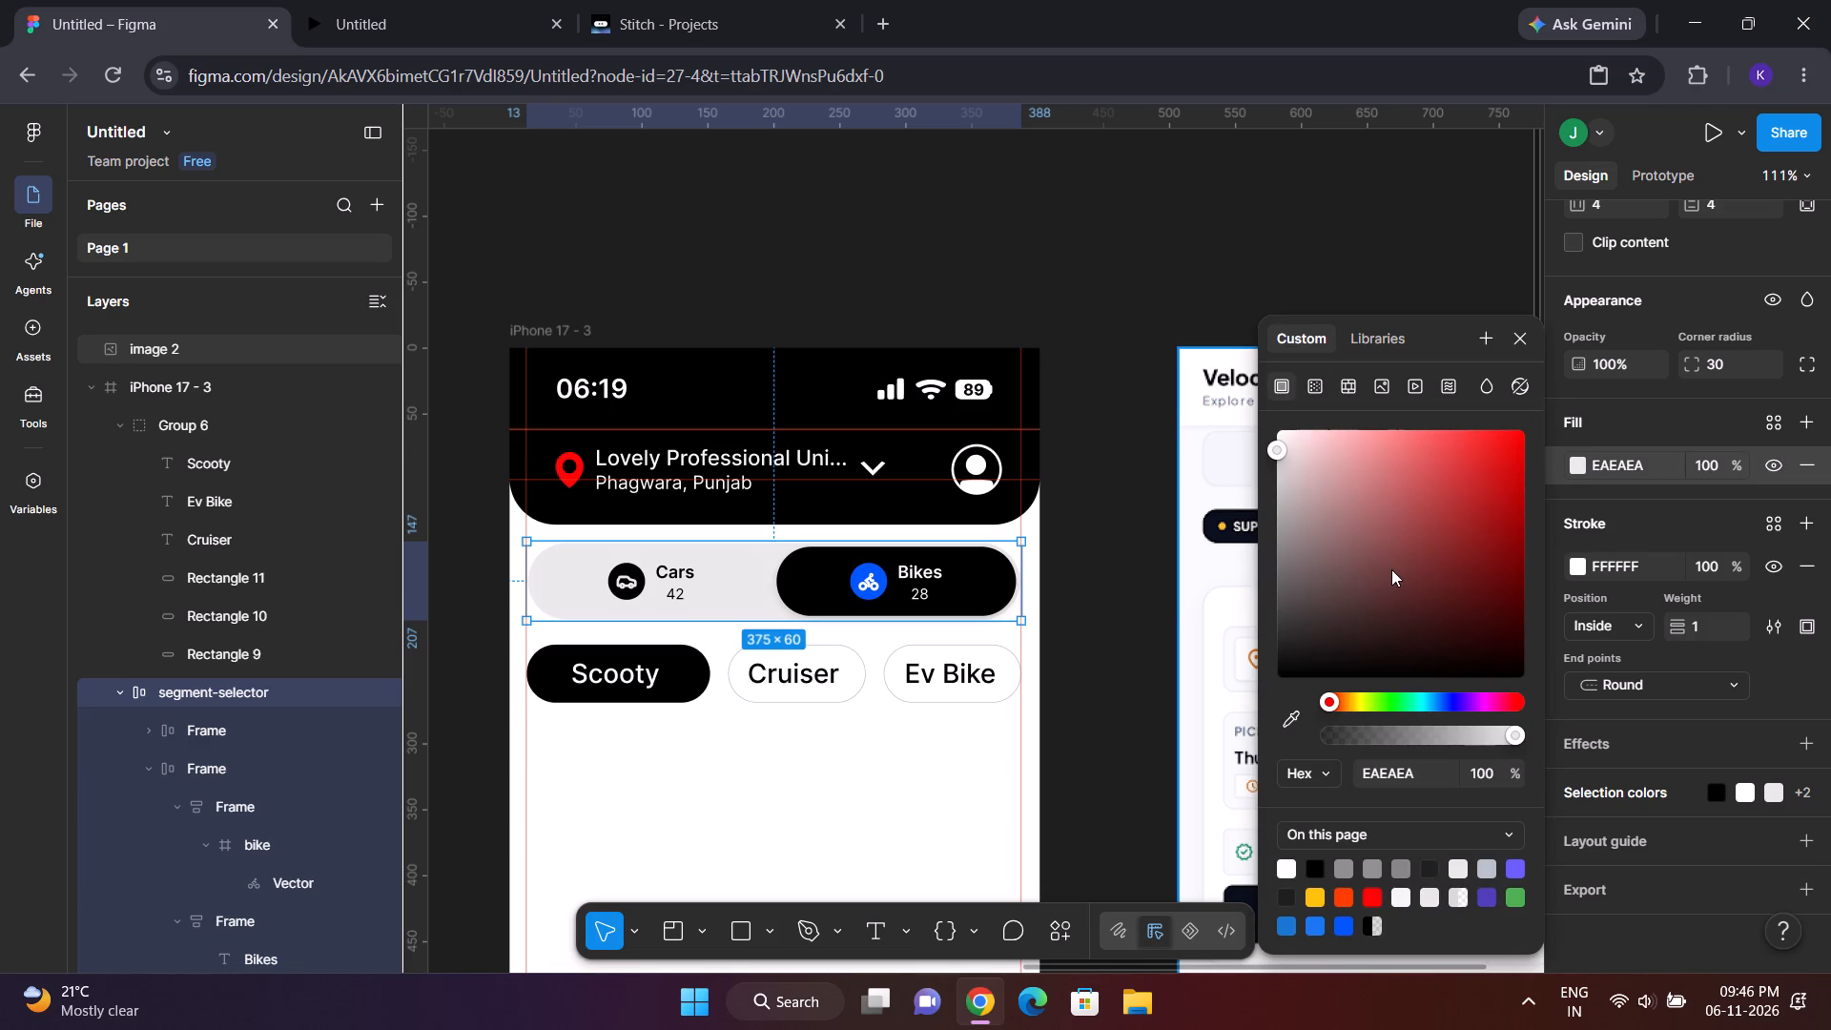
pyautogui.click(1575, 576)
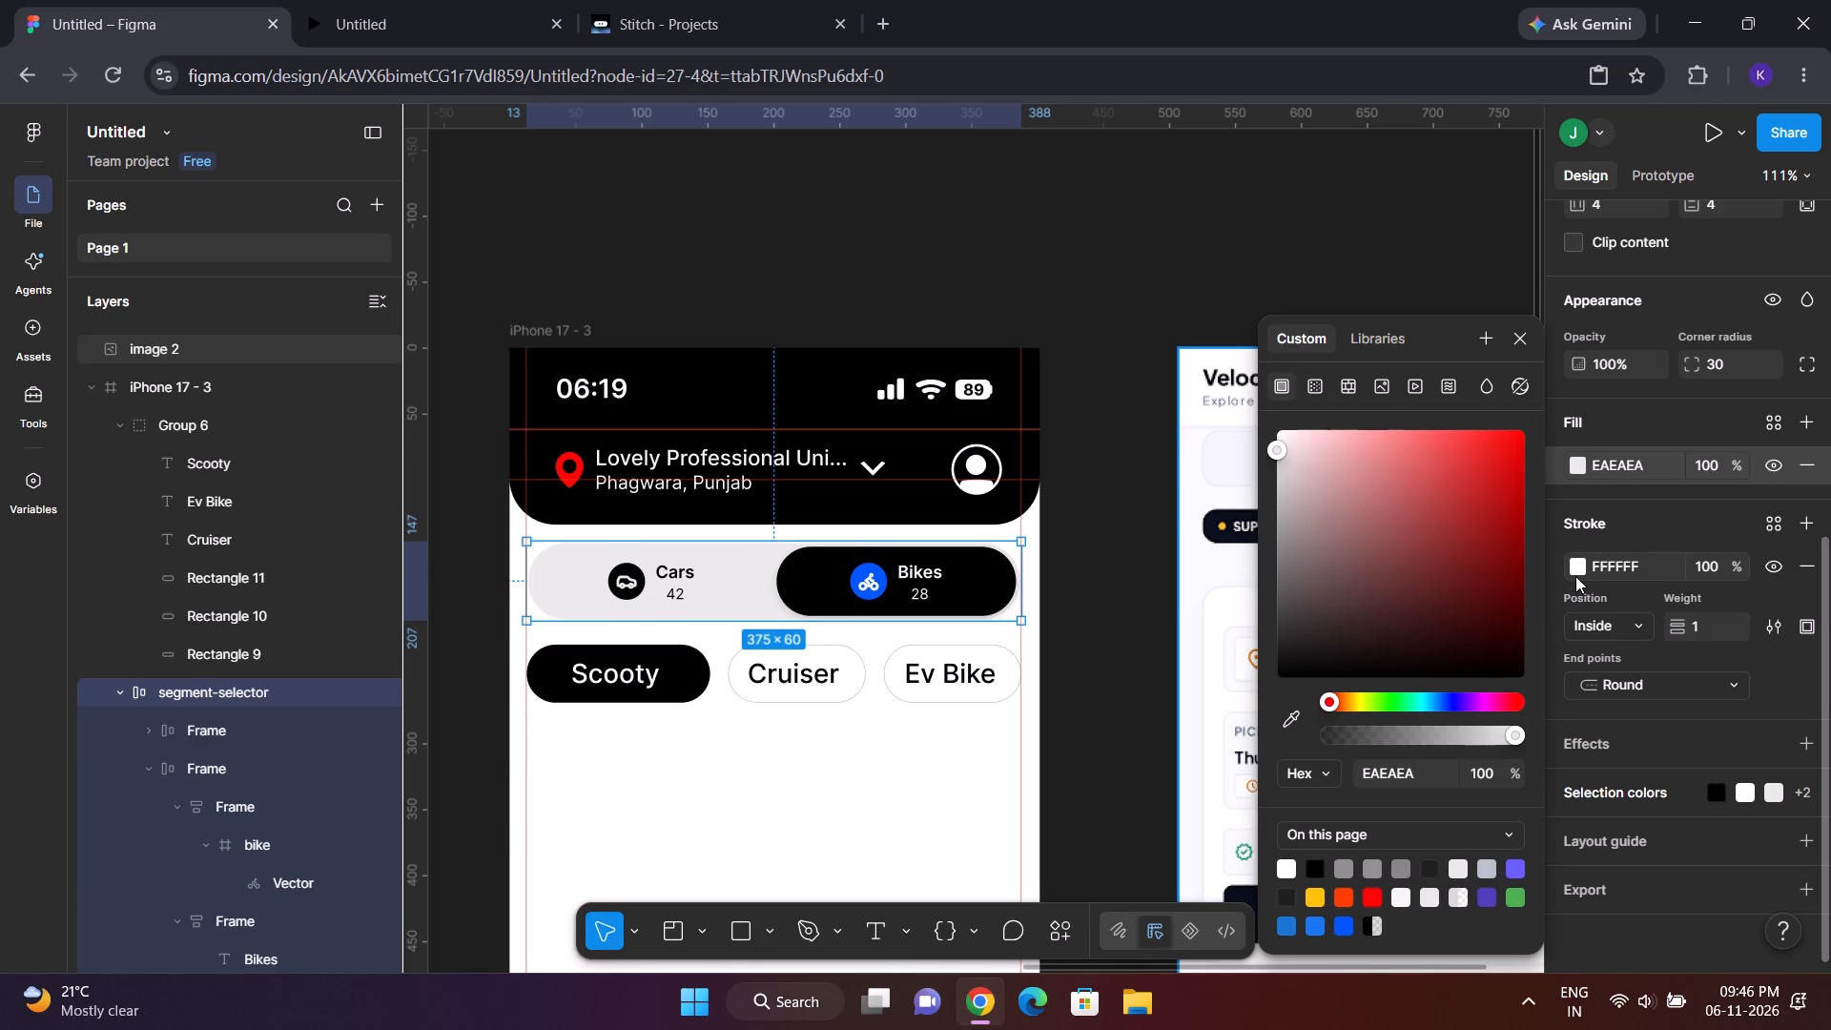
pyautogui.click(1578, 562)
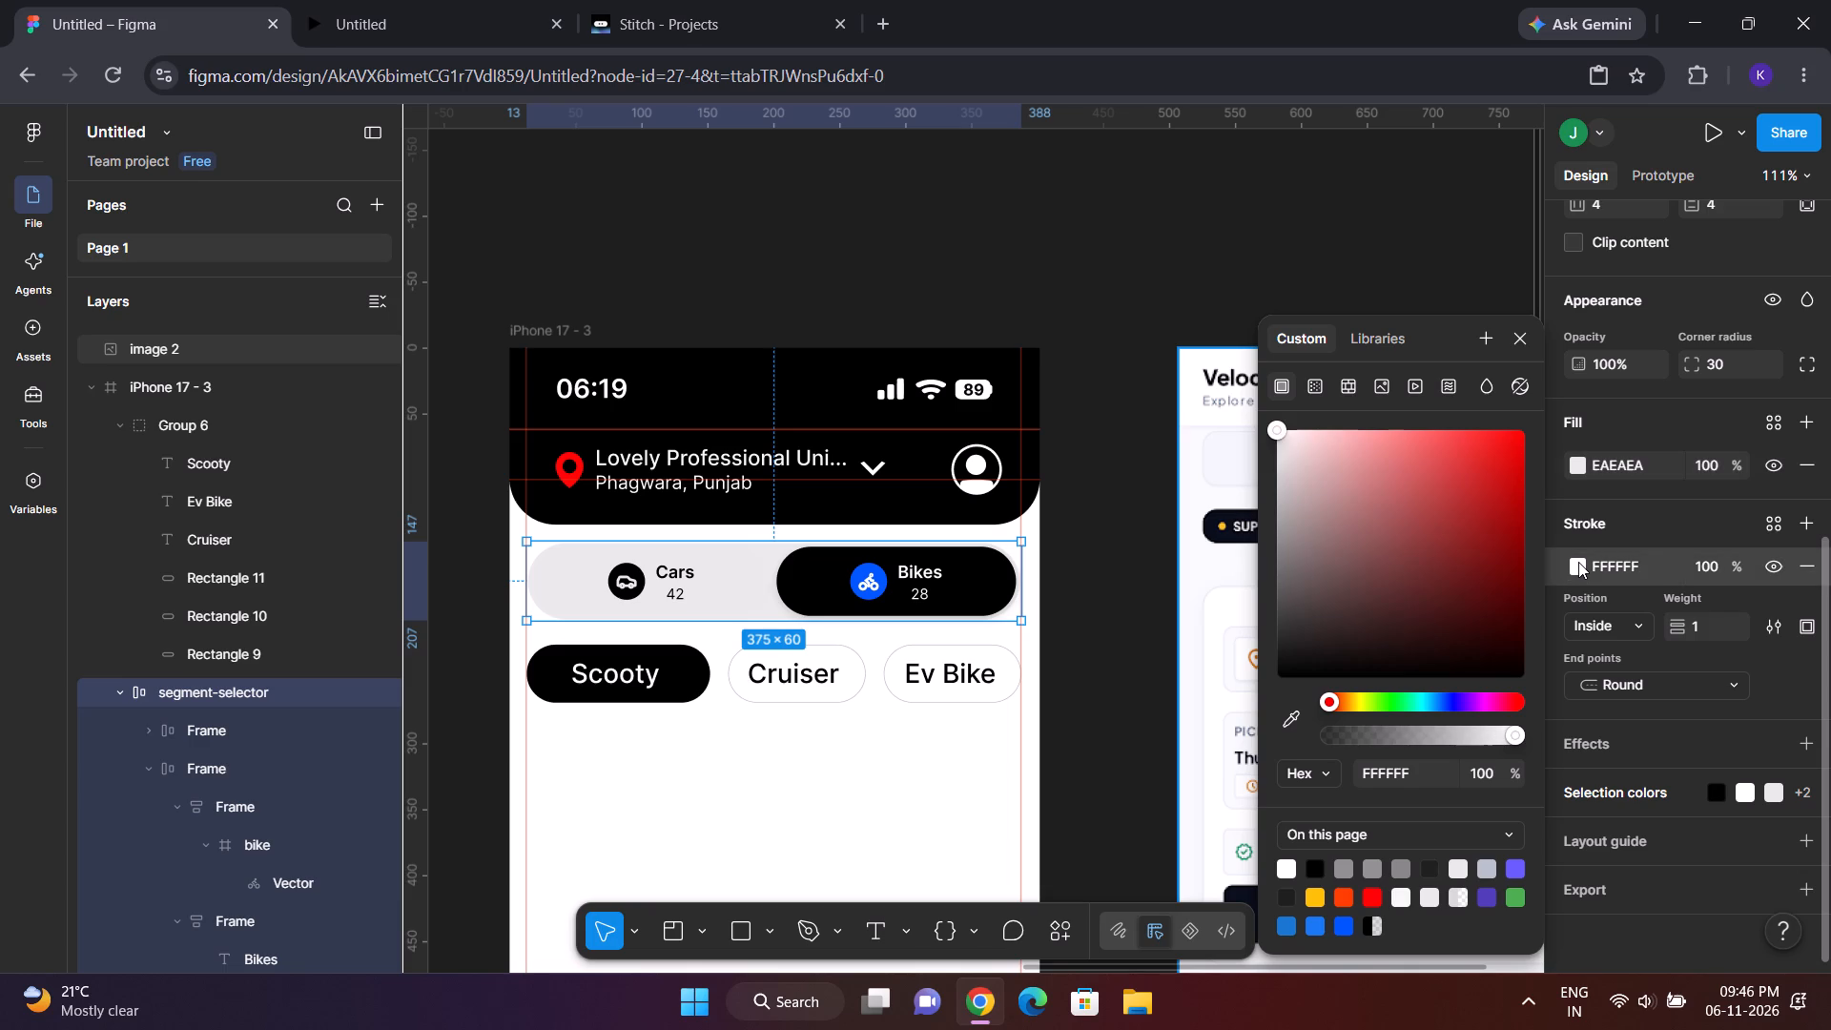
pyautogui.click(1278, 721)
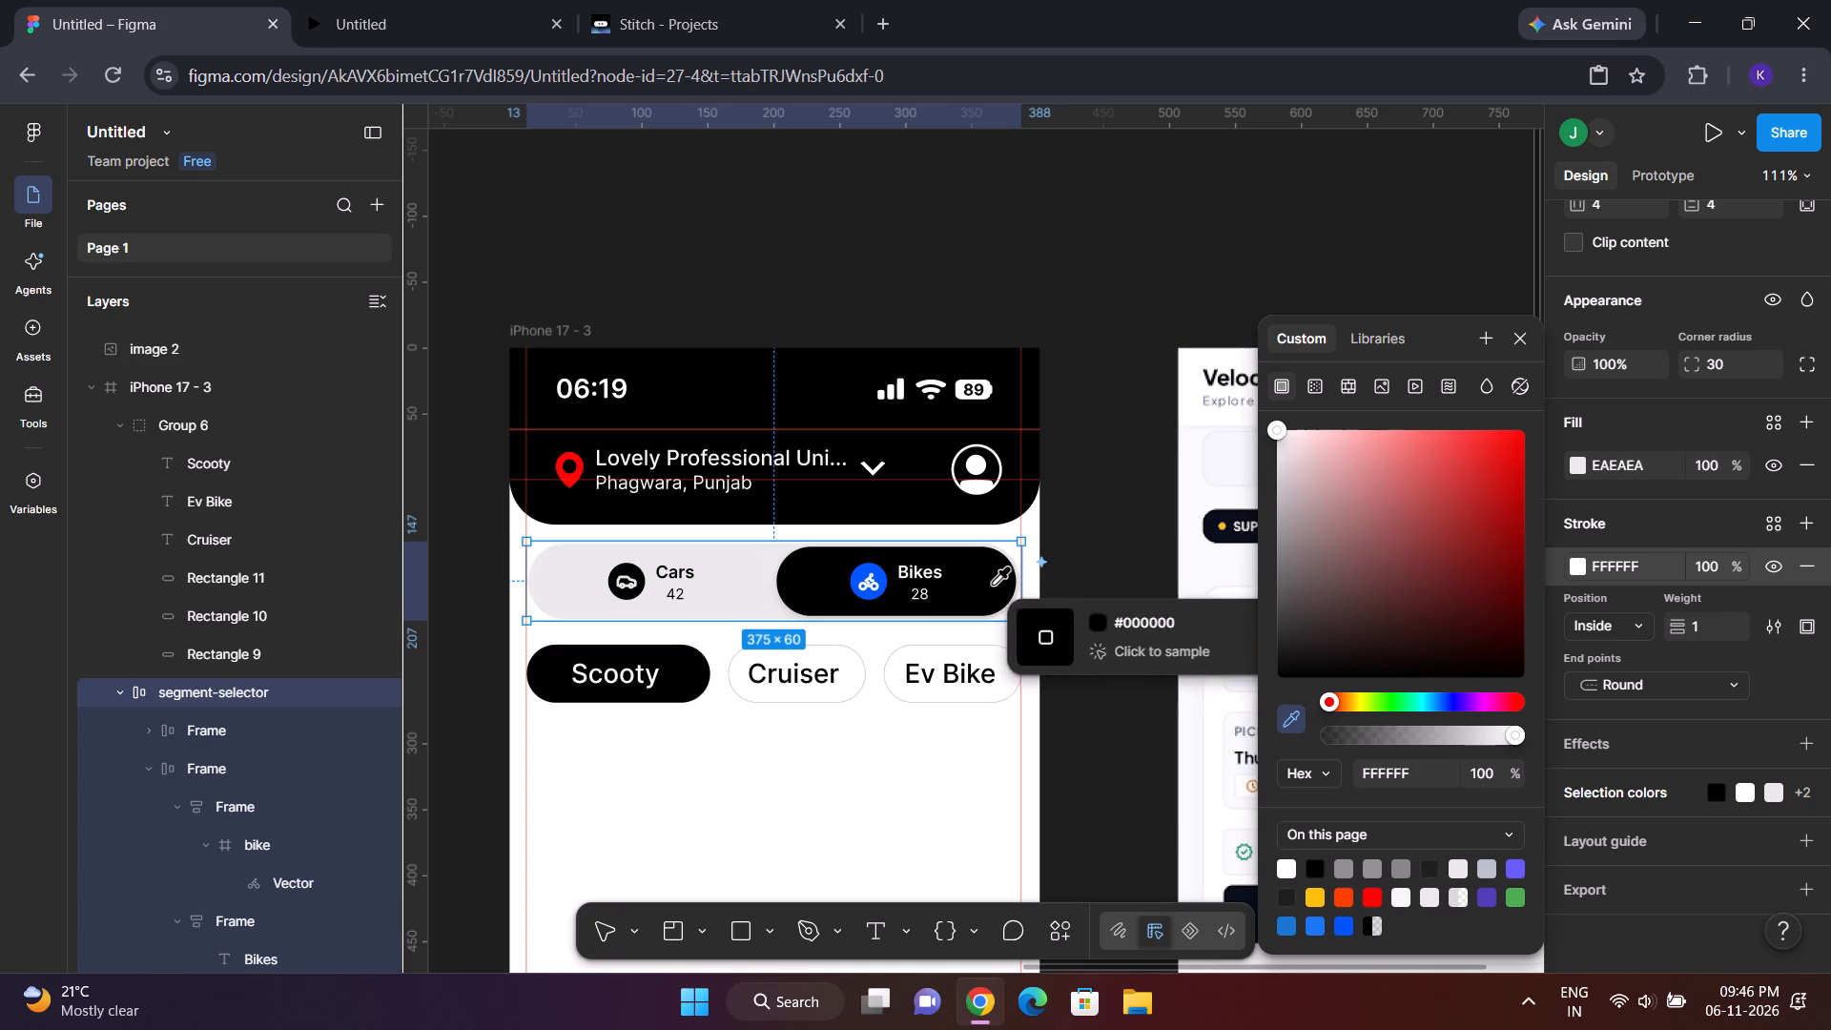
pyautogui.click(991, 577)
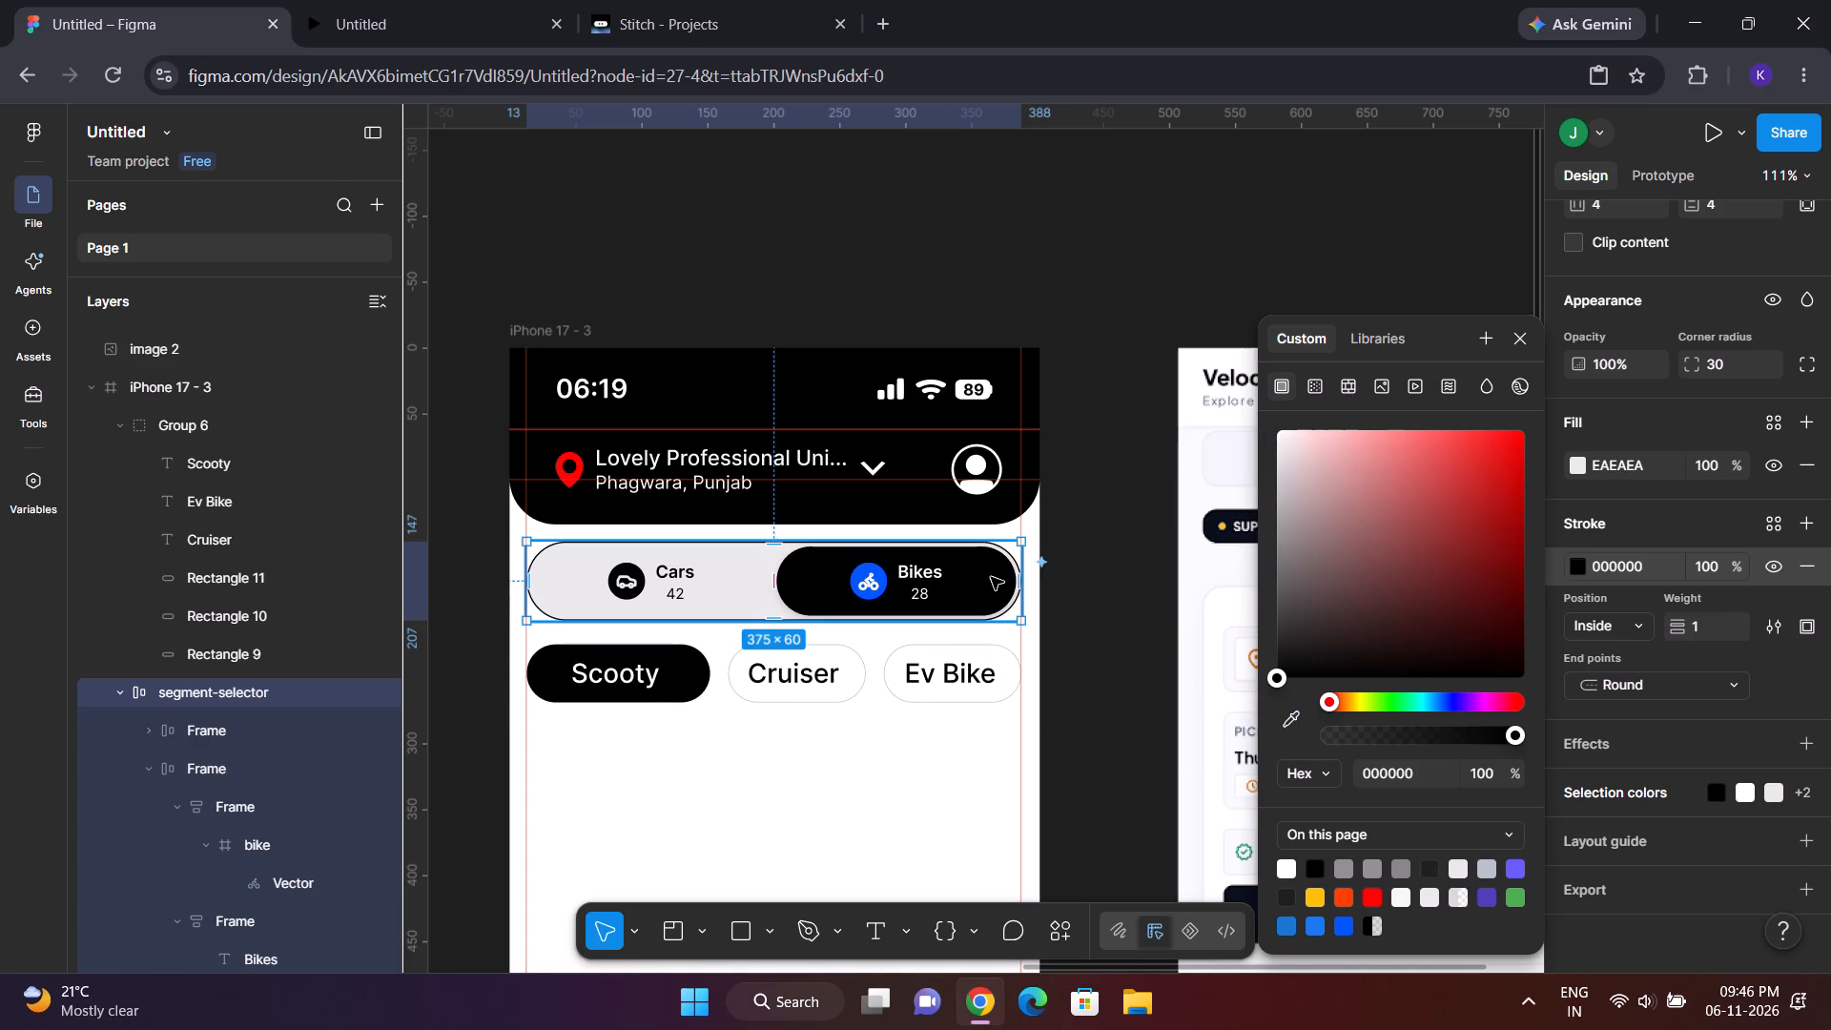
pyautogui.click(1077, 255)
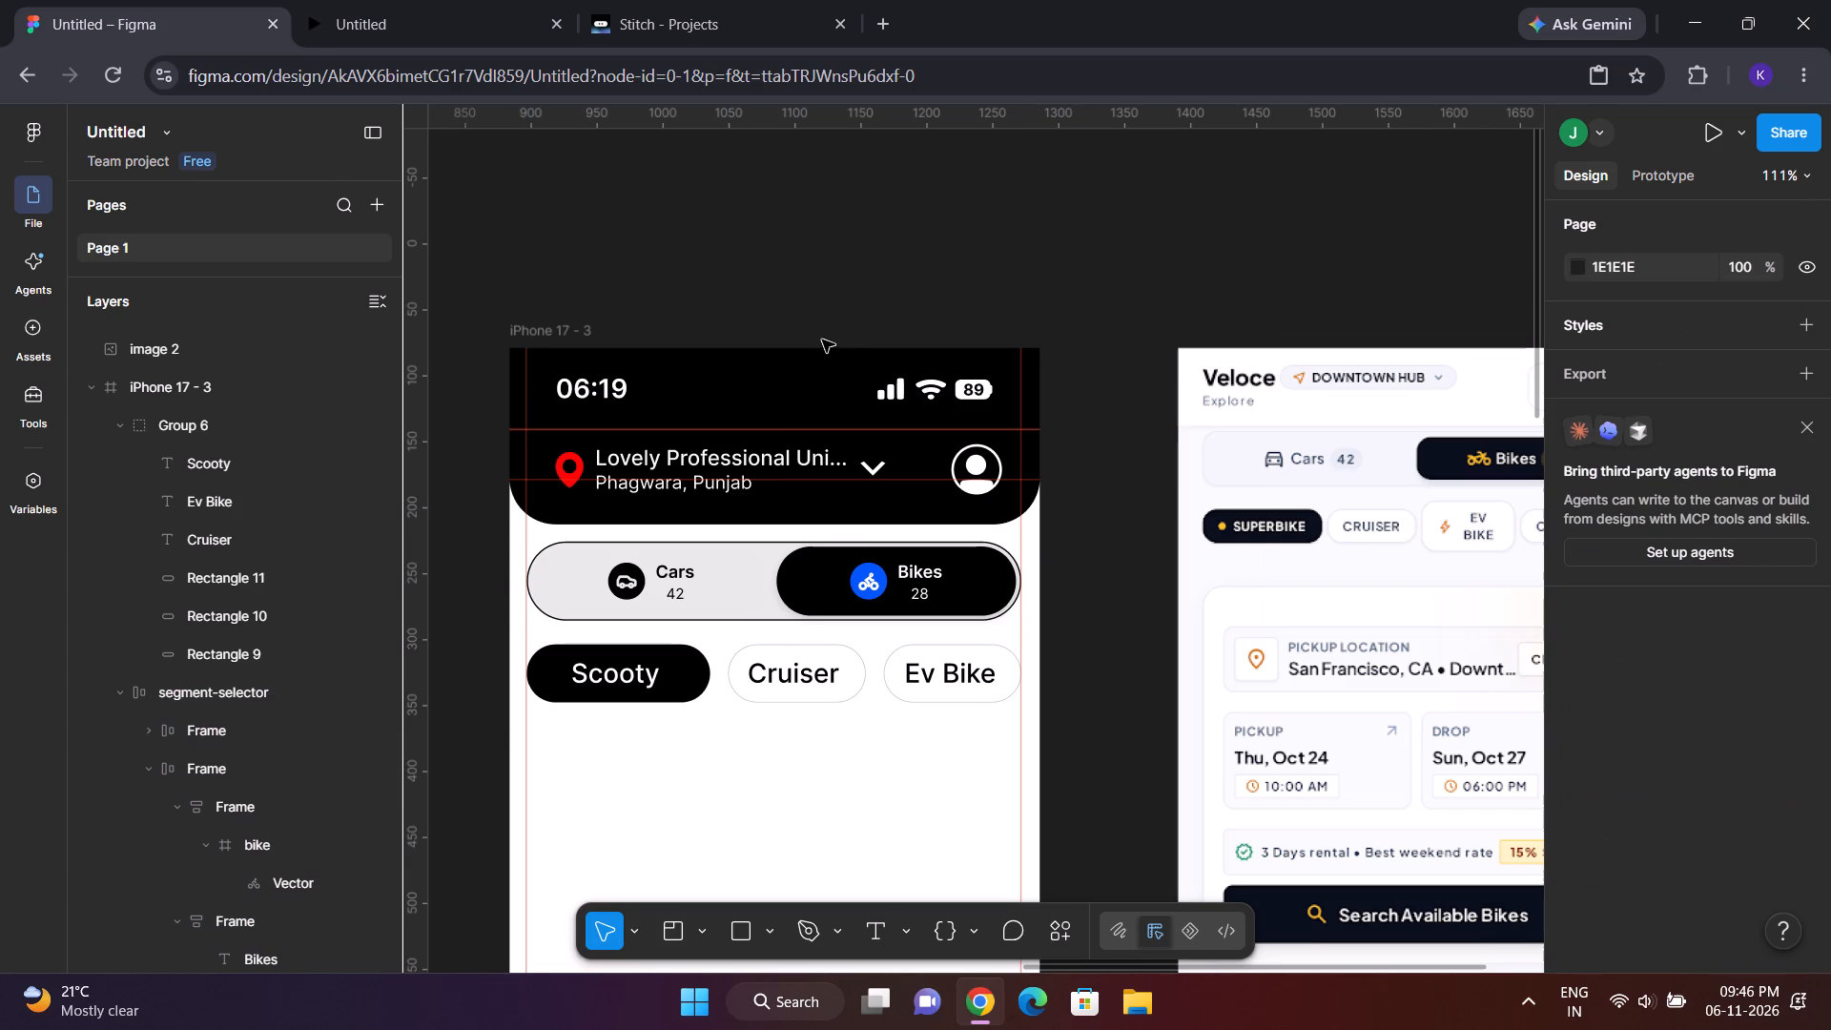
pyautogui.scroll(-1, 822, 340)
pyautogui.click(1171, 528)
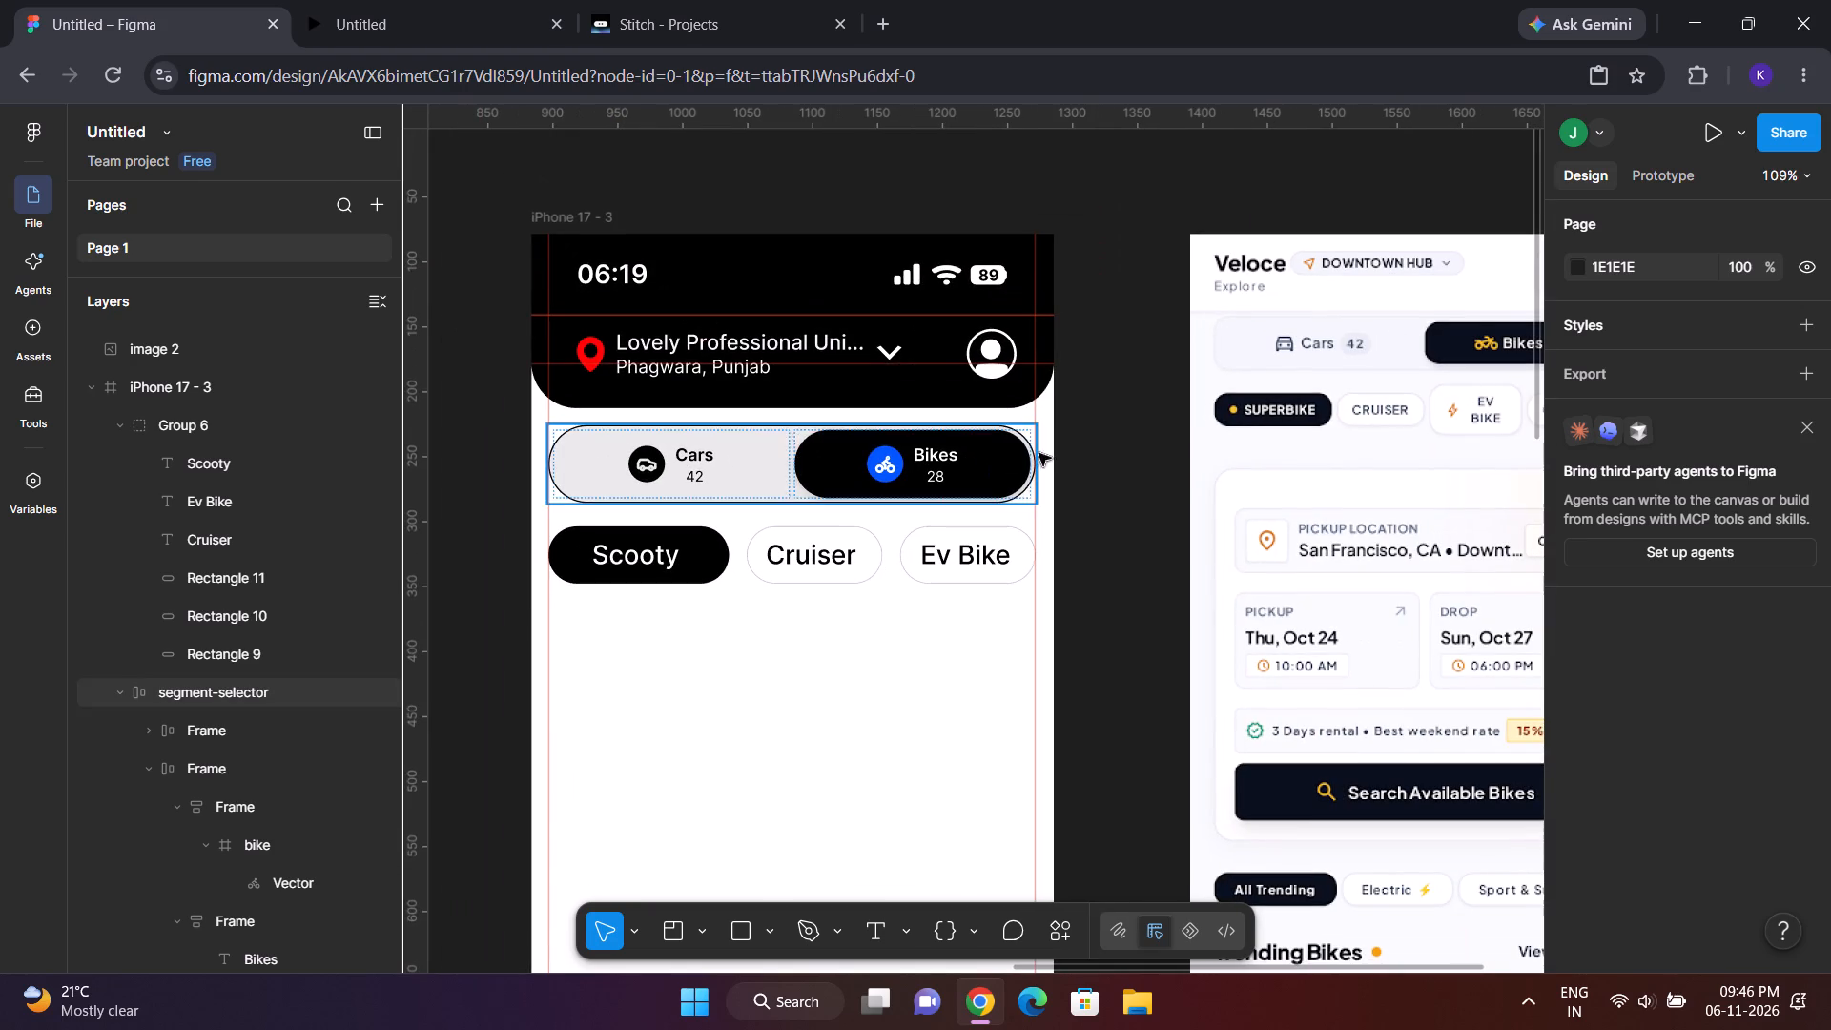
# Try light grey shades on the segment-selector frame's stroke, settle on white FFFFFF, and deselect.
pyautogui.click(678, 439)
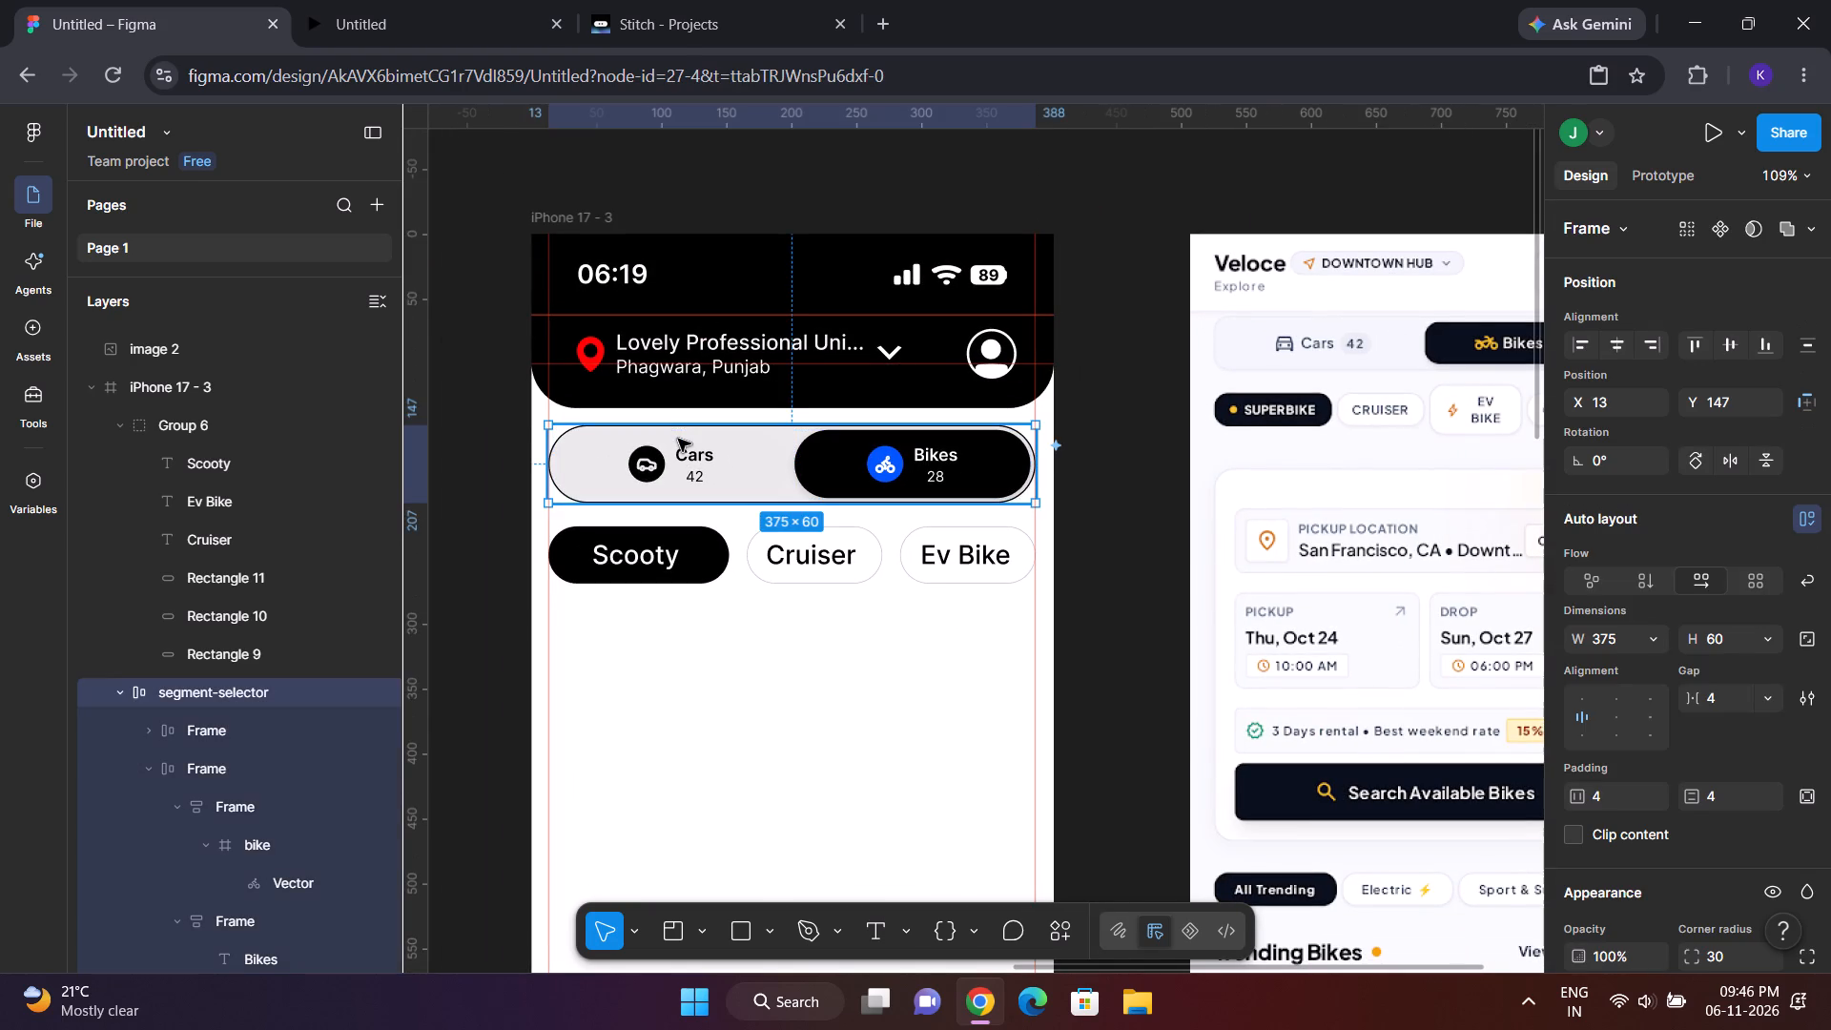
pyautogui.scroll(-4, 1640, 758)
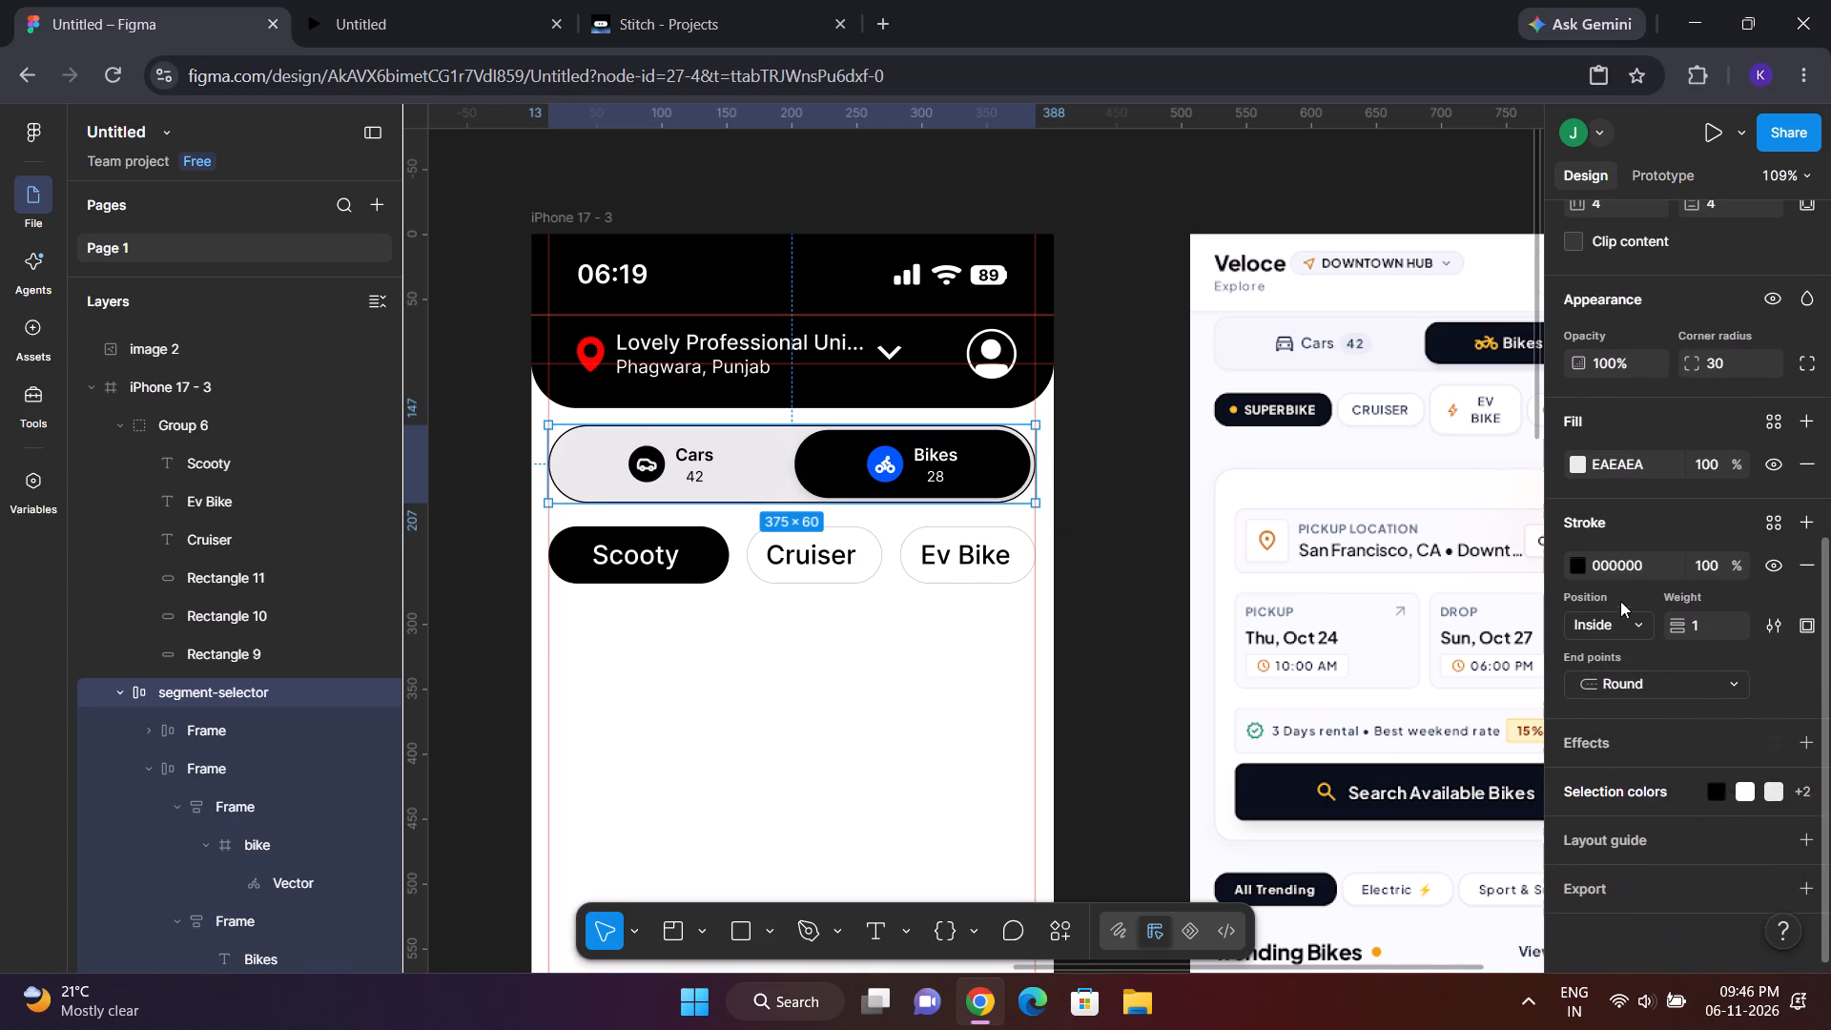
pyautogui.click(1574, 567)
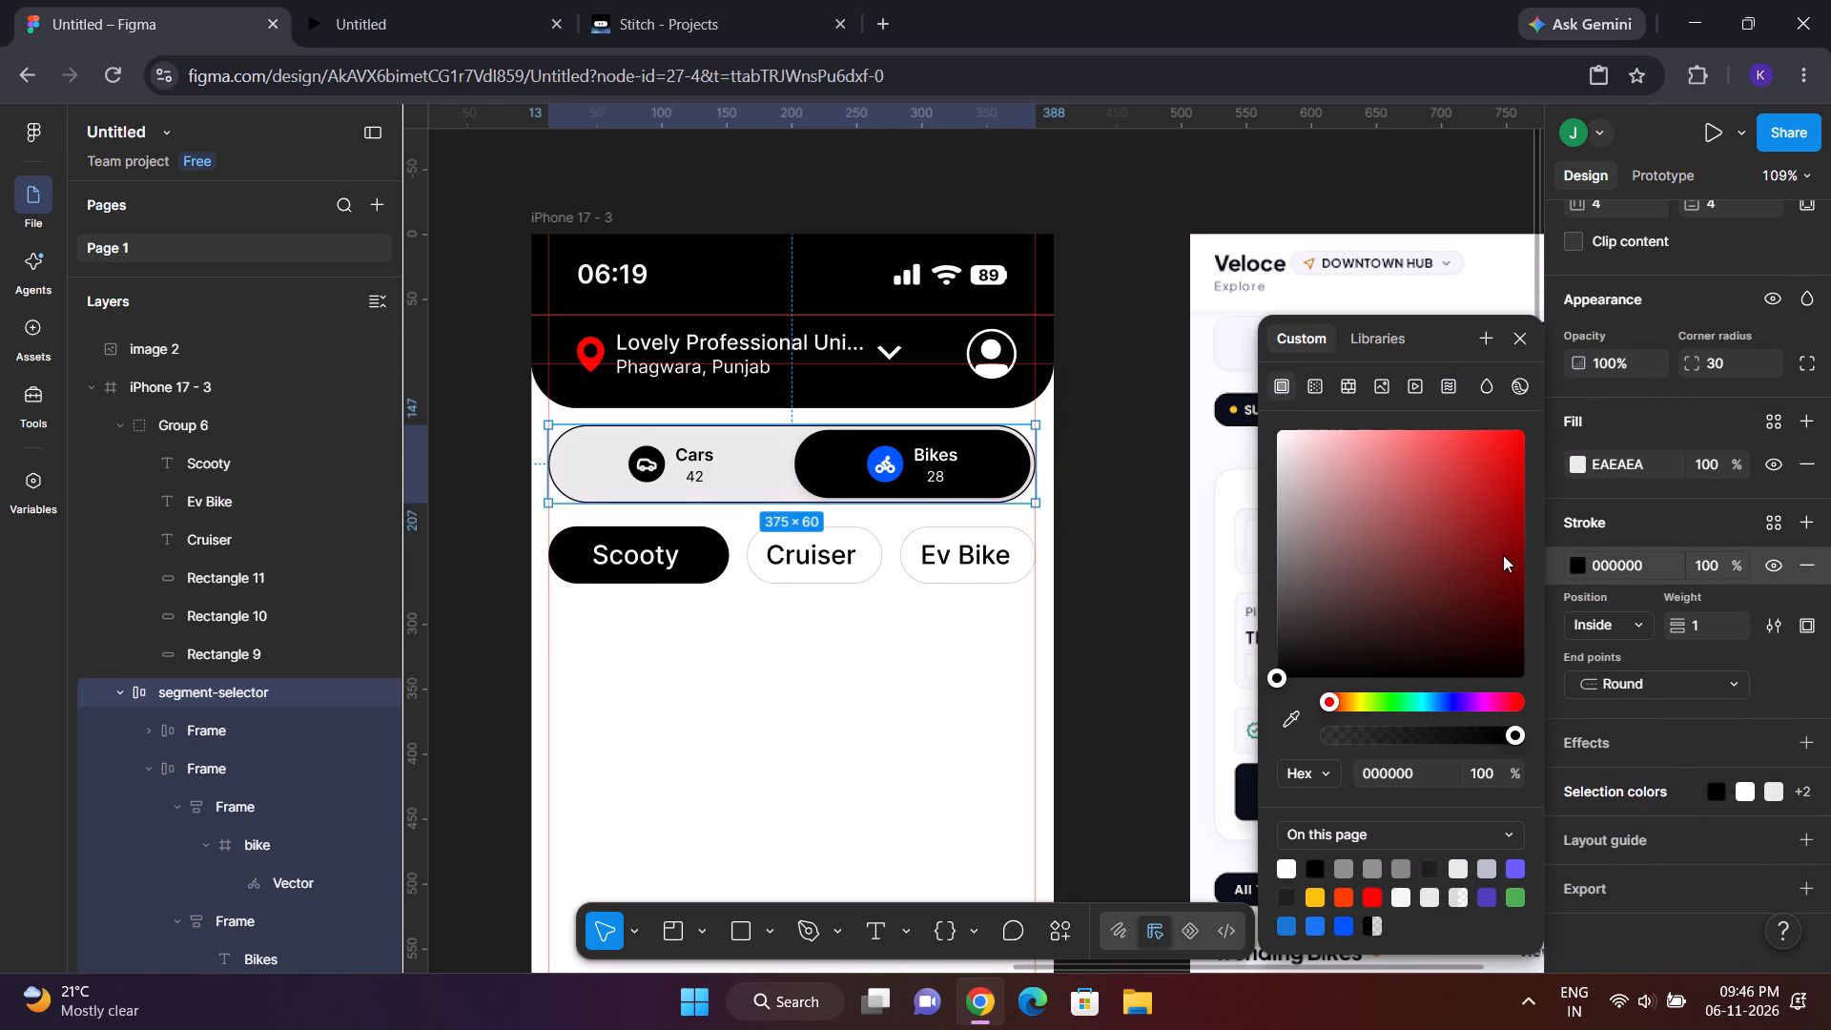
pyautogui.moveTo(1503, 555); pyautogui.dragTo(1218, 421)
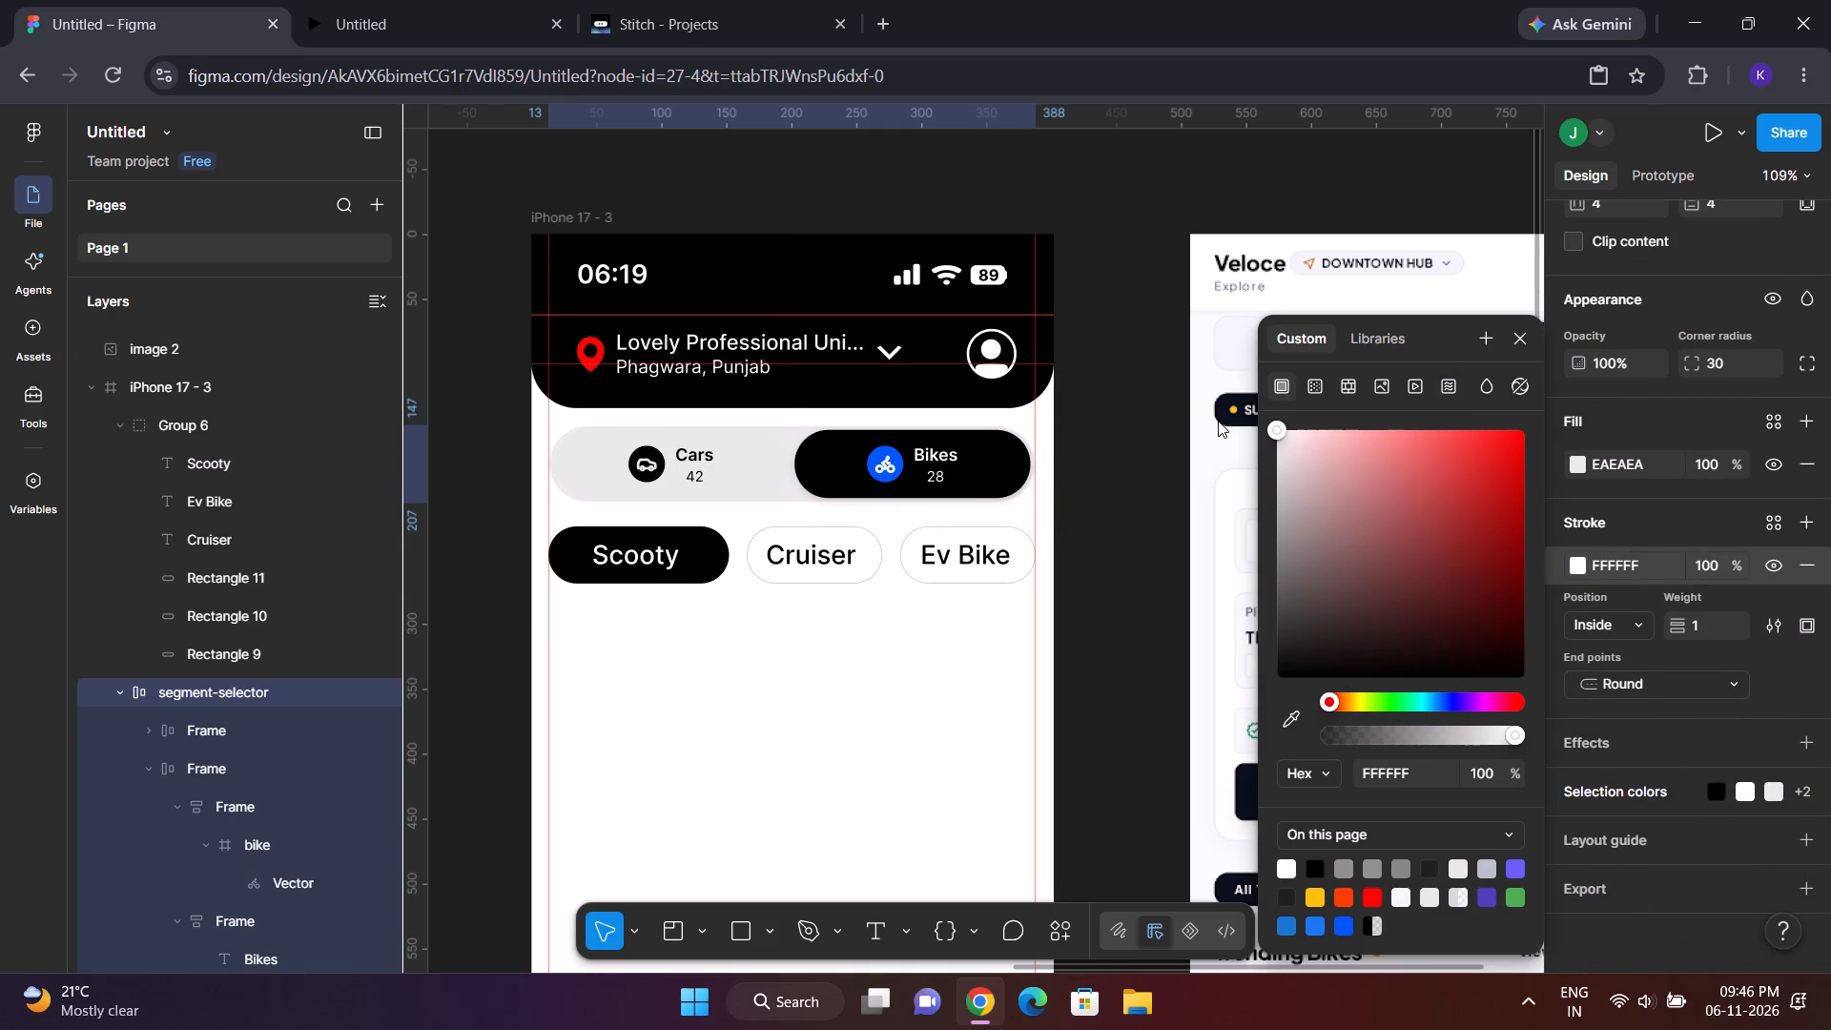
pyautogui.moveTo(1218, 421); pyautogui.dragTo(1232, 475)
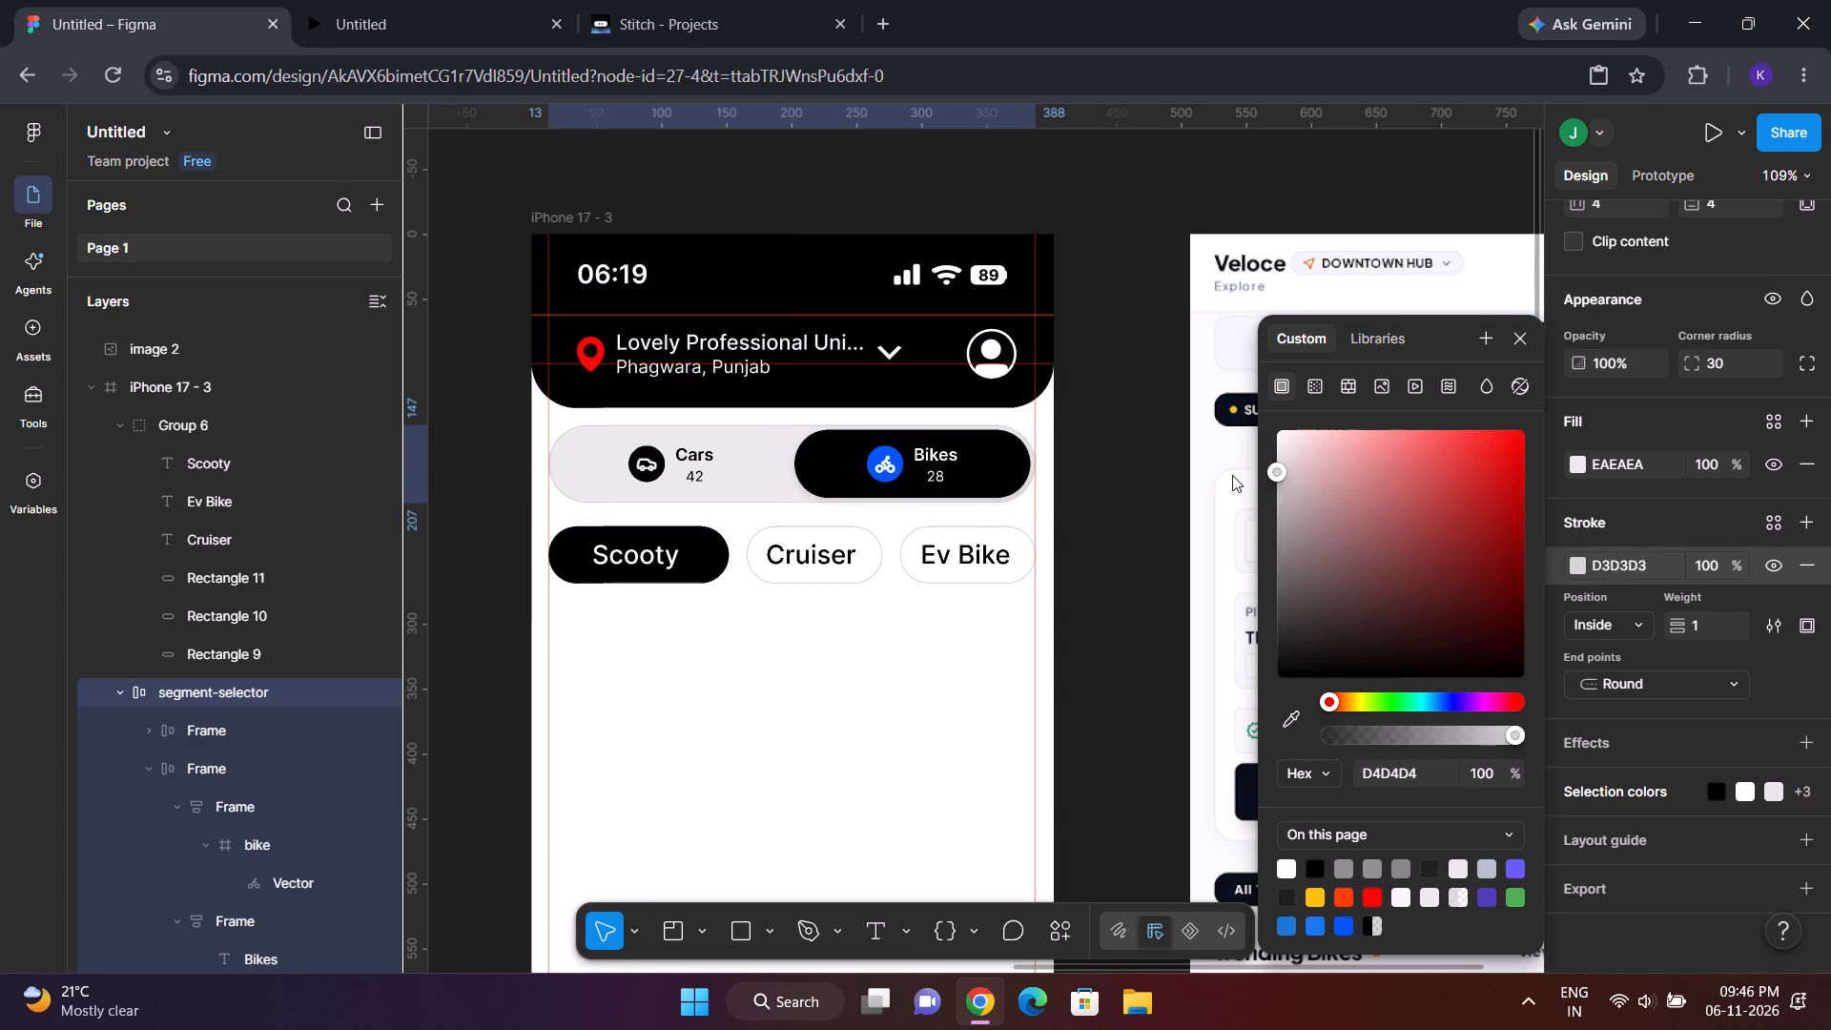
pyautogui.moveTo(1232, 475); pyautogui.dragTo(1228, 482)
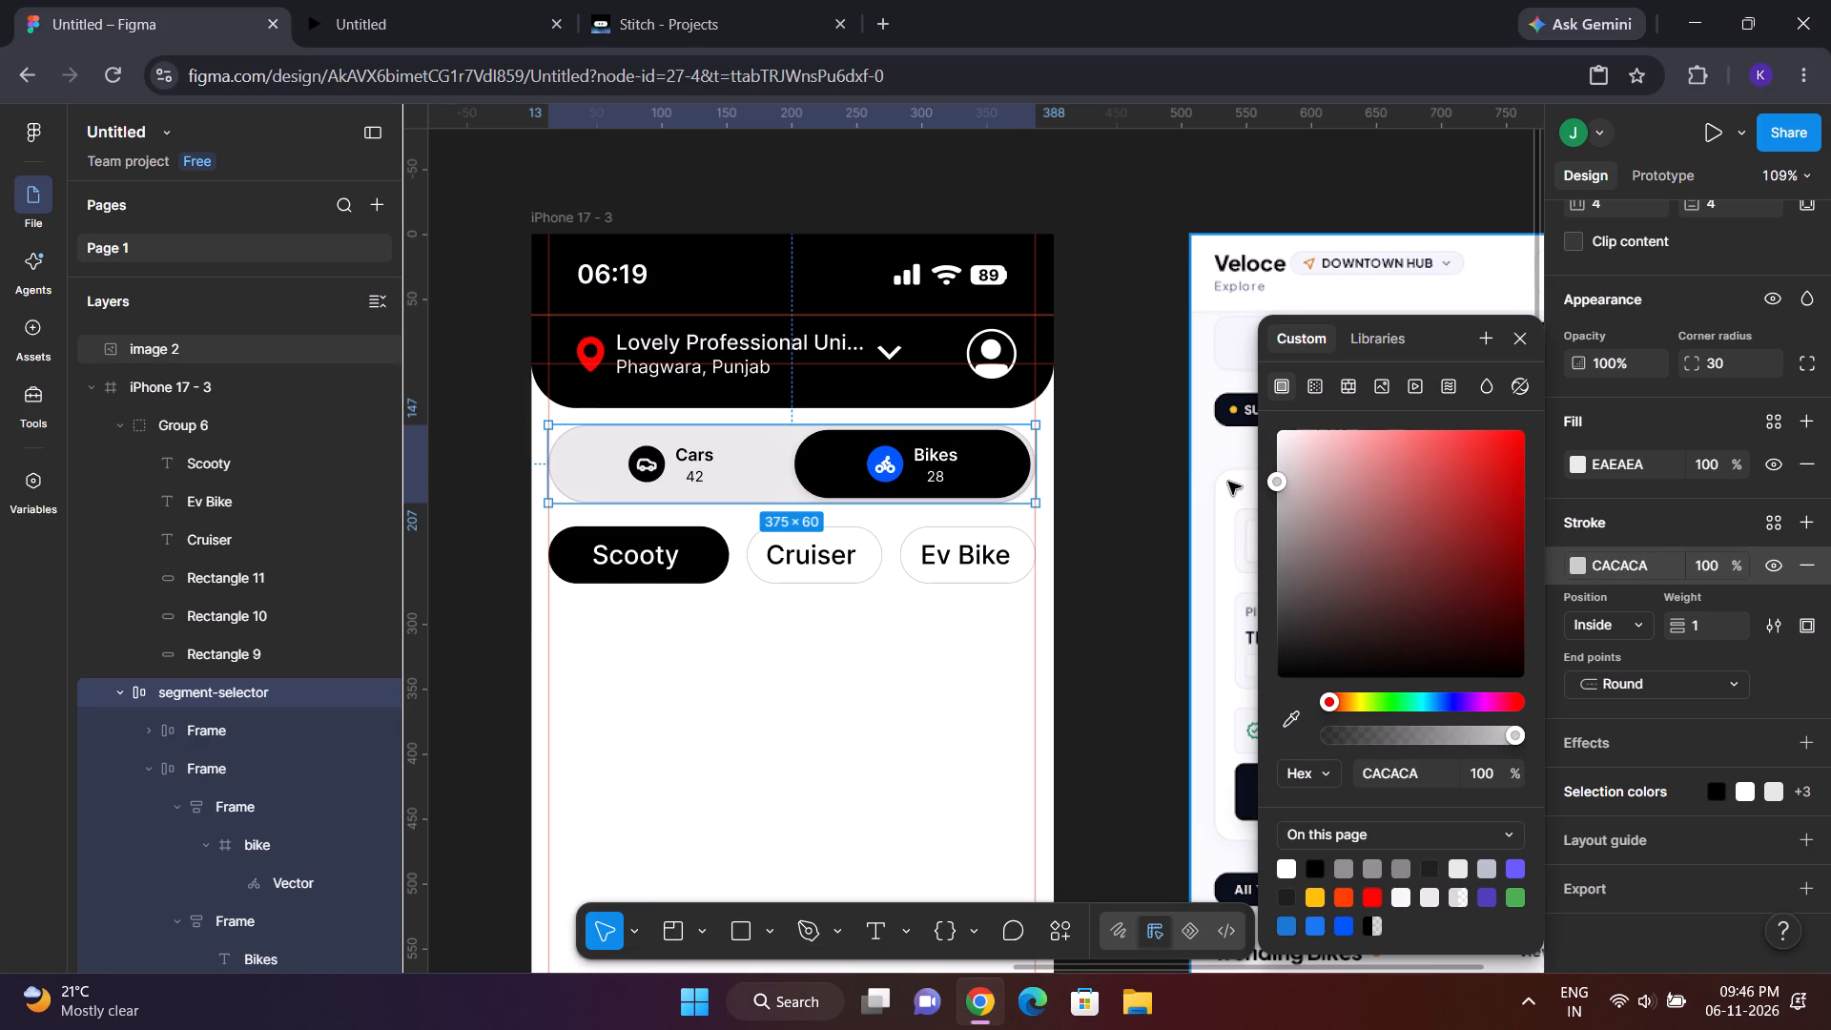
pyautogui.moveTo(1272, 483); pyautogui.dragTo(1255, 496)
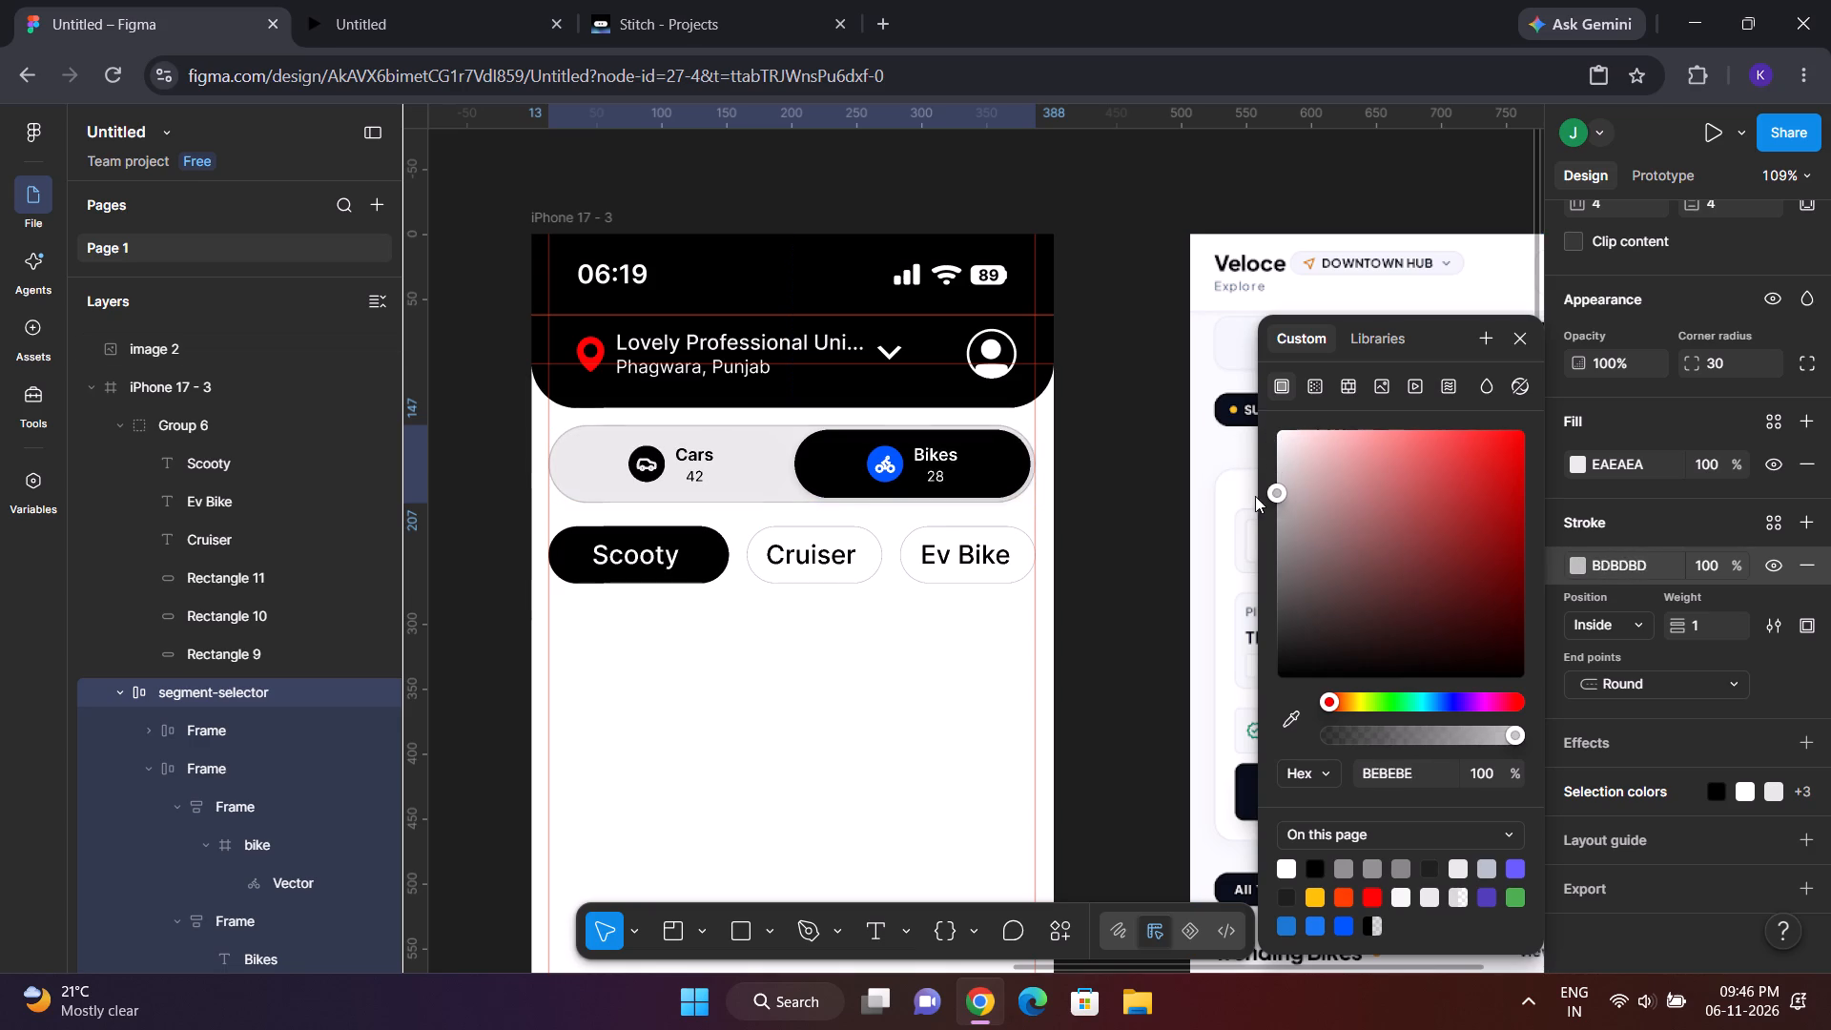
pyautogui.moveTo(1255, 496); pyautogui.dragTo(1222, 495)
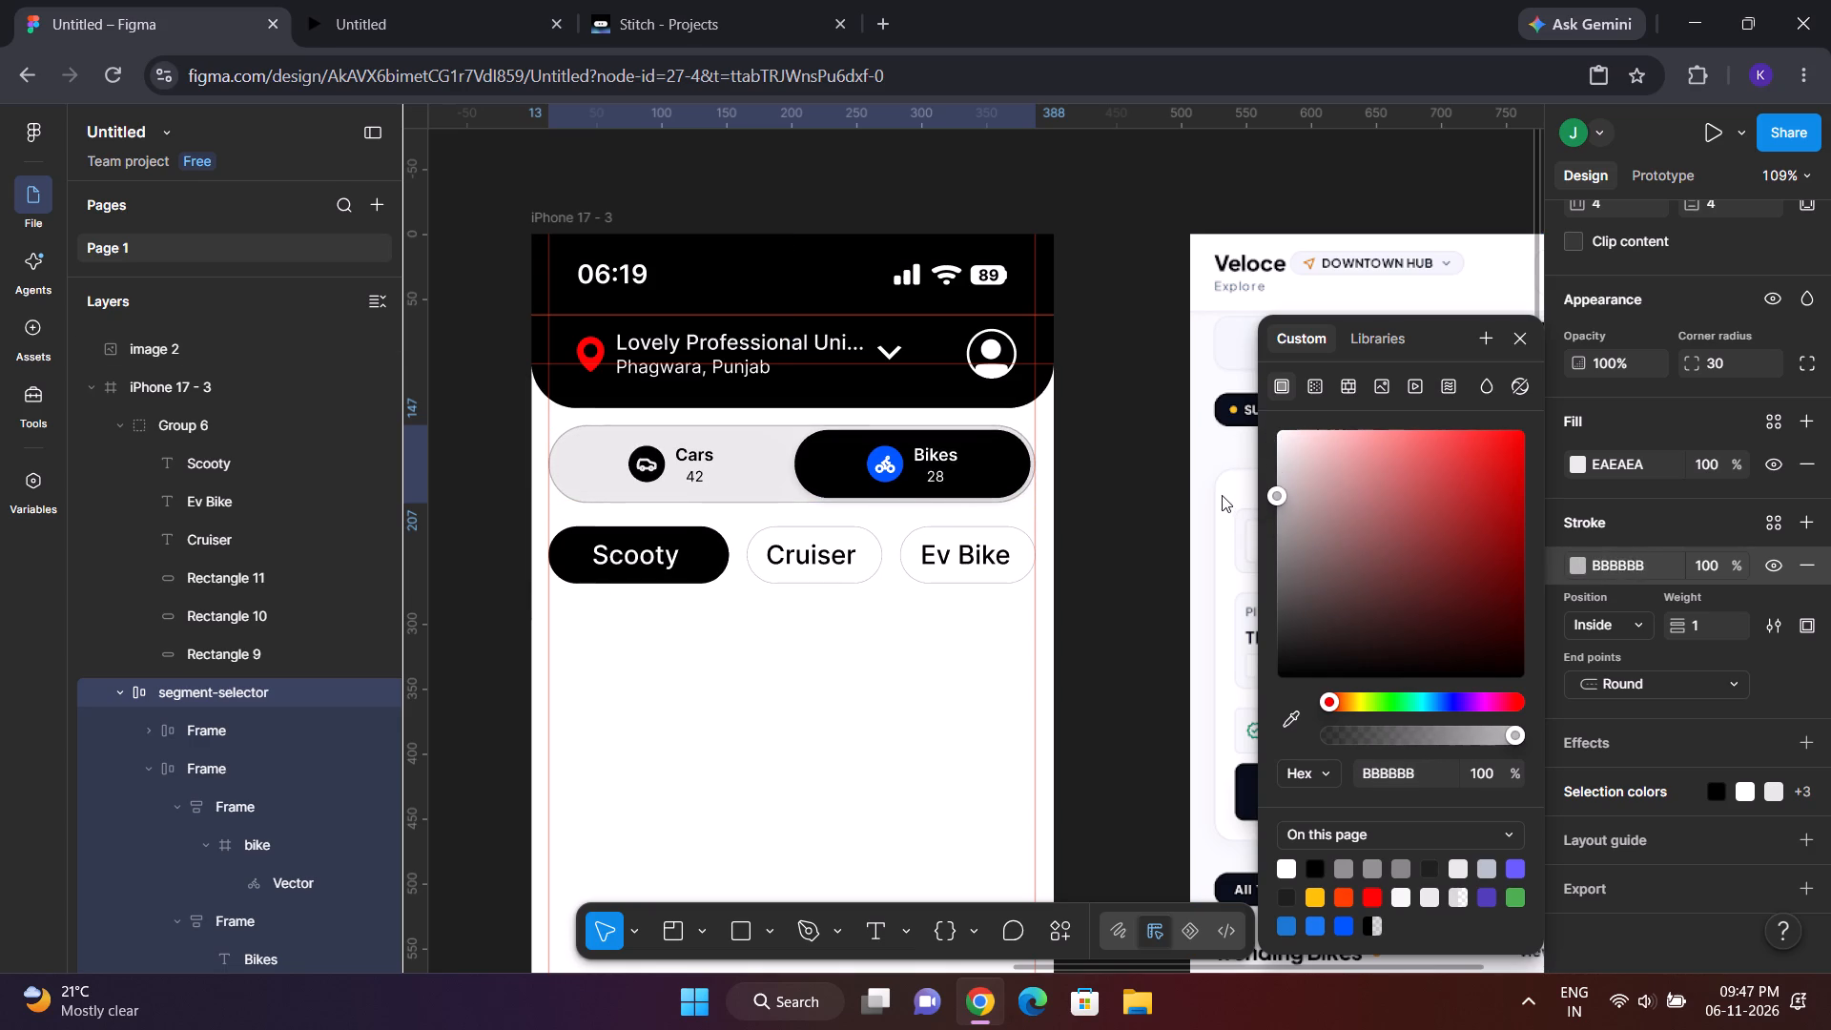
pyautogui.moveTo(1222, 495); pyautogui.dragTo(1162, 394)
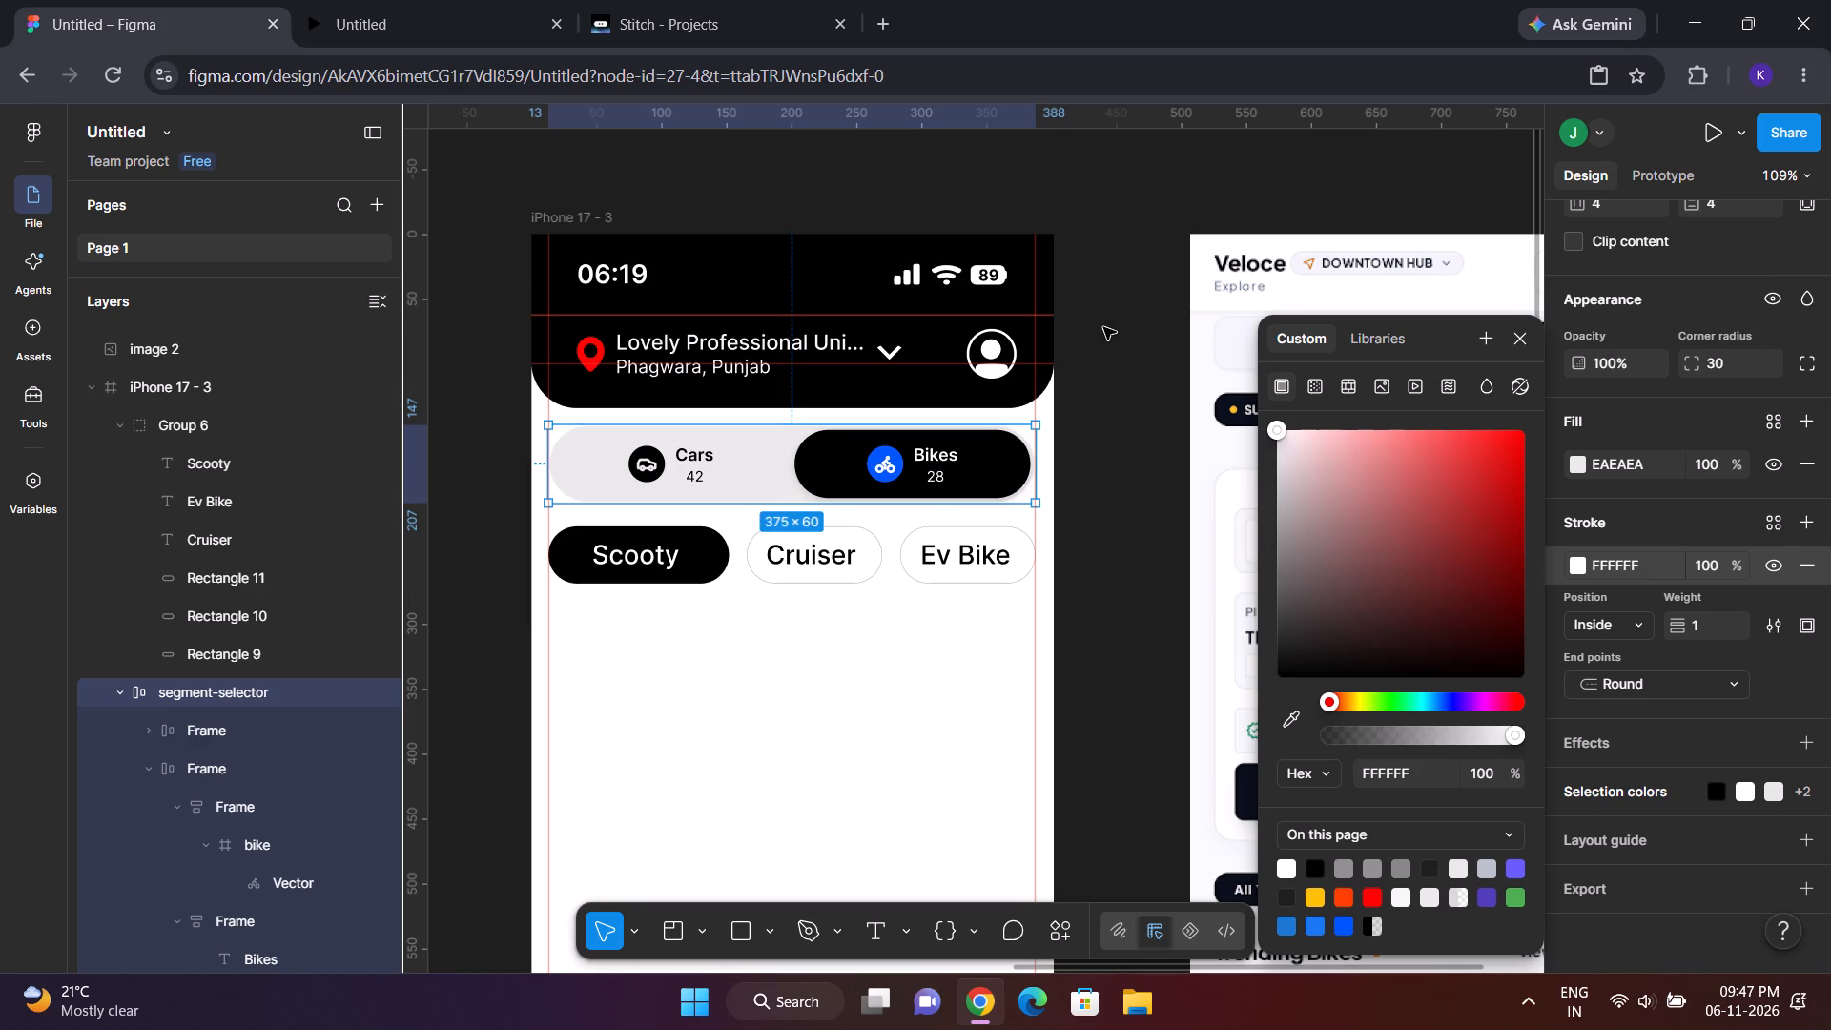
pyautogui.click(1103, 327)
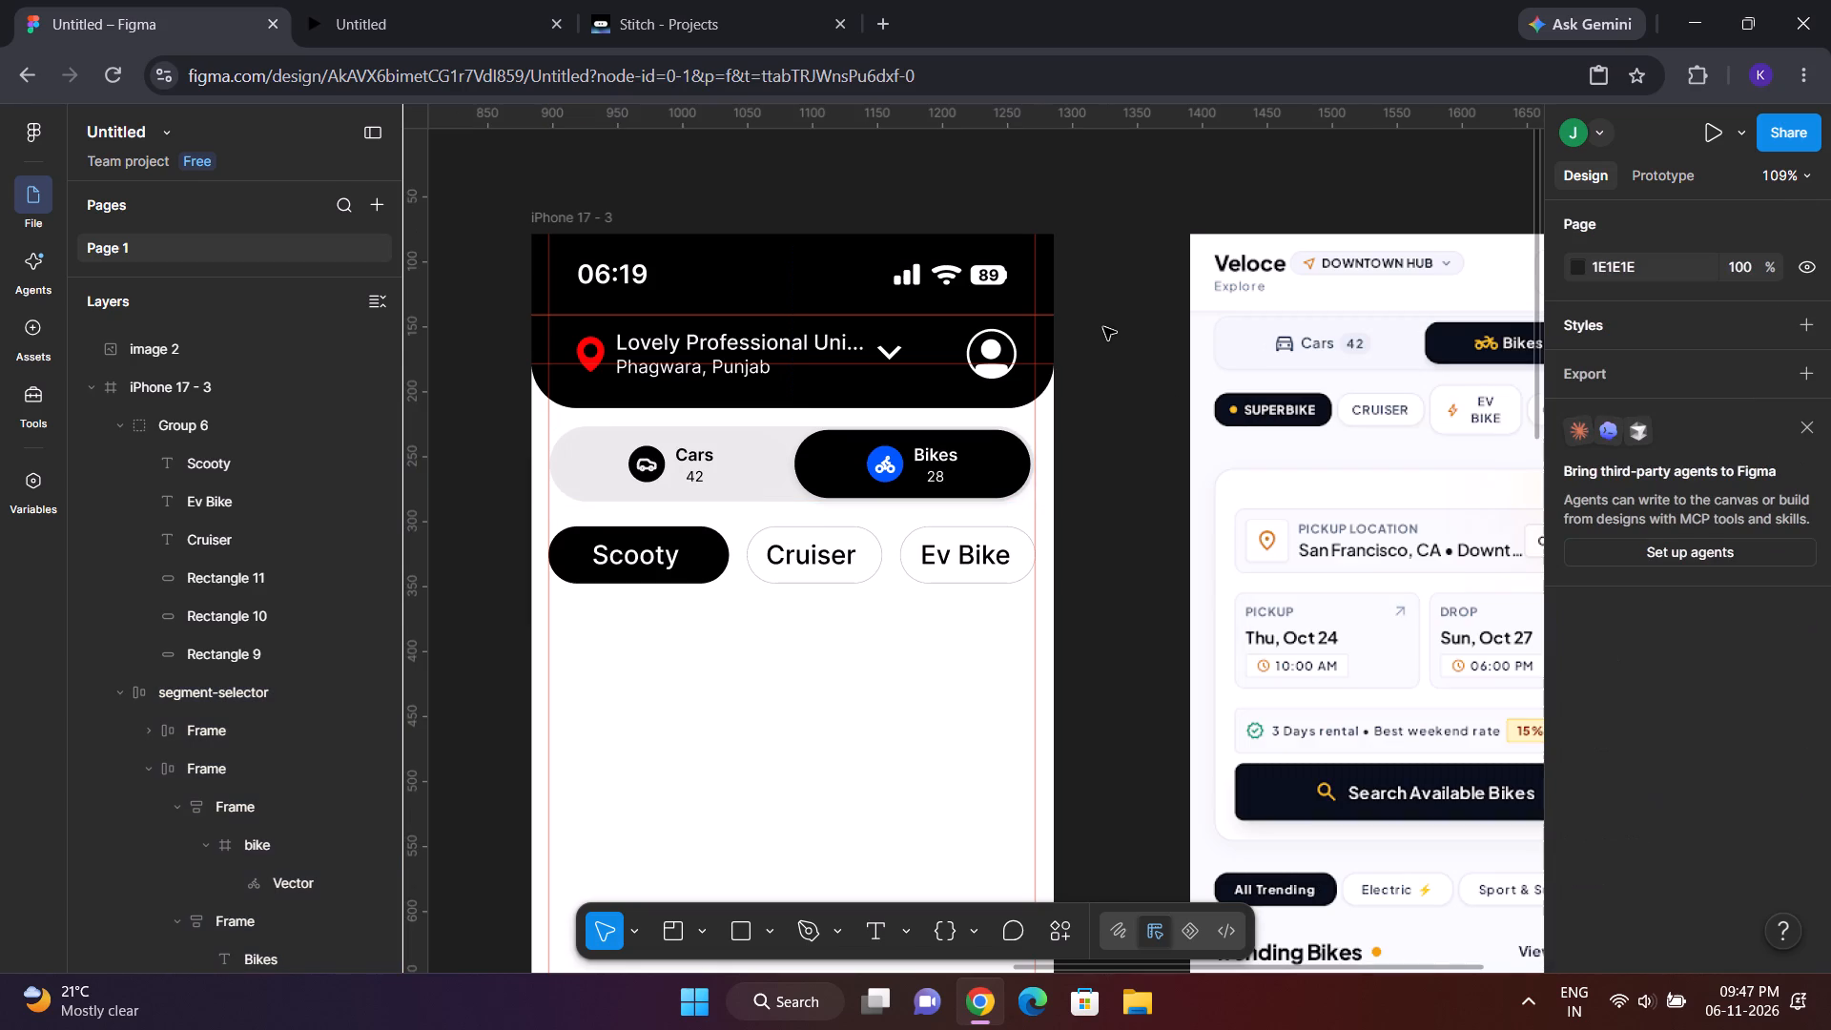
# Set the stroke weight of the Cruiser chip's background rectangle to 1.
pyautogui.click(882, 569)
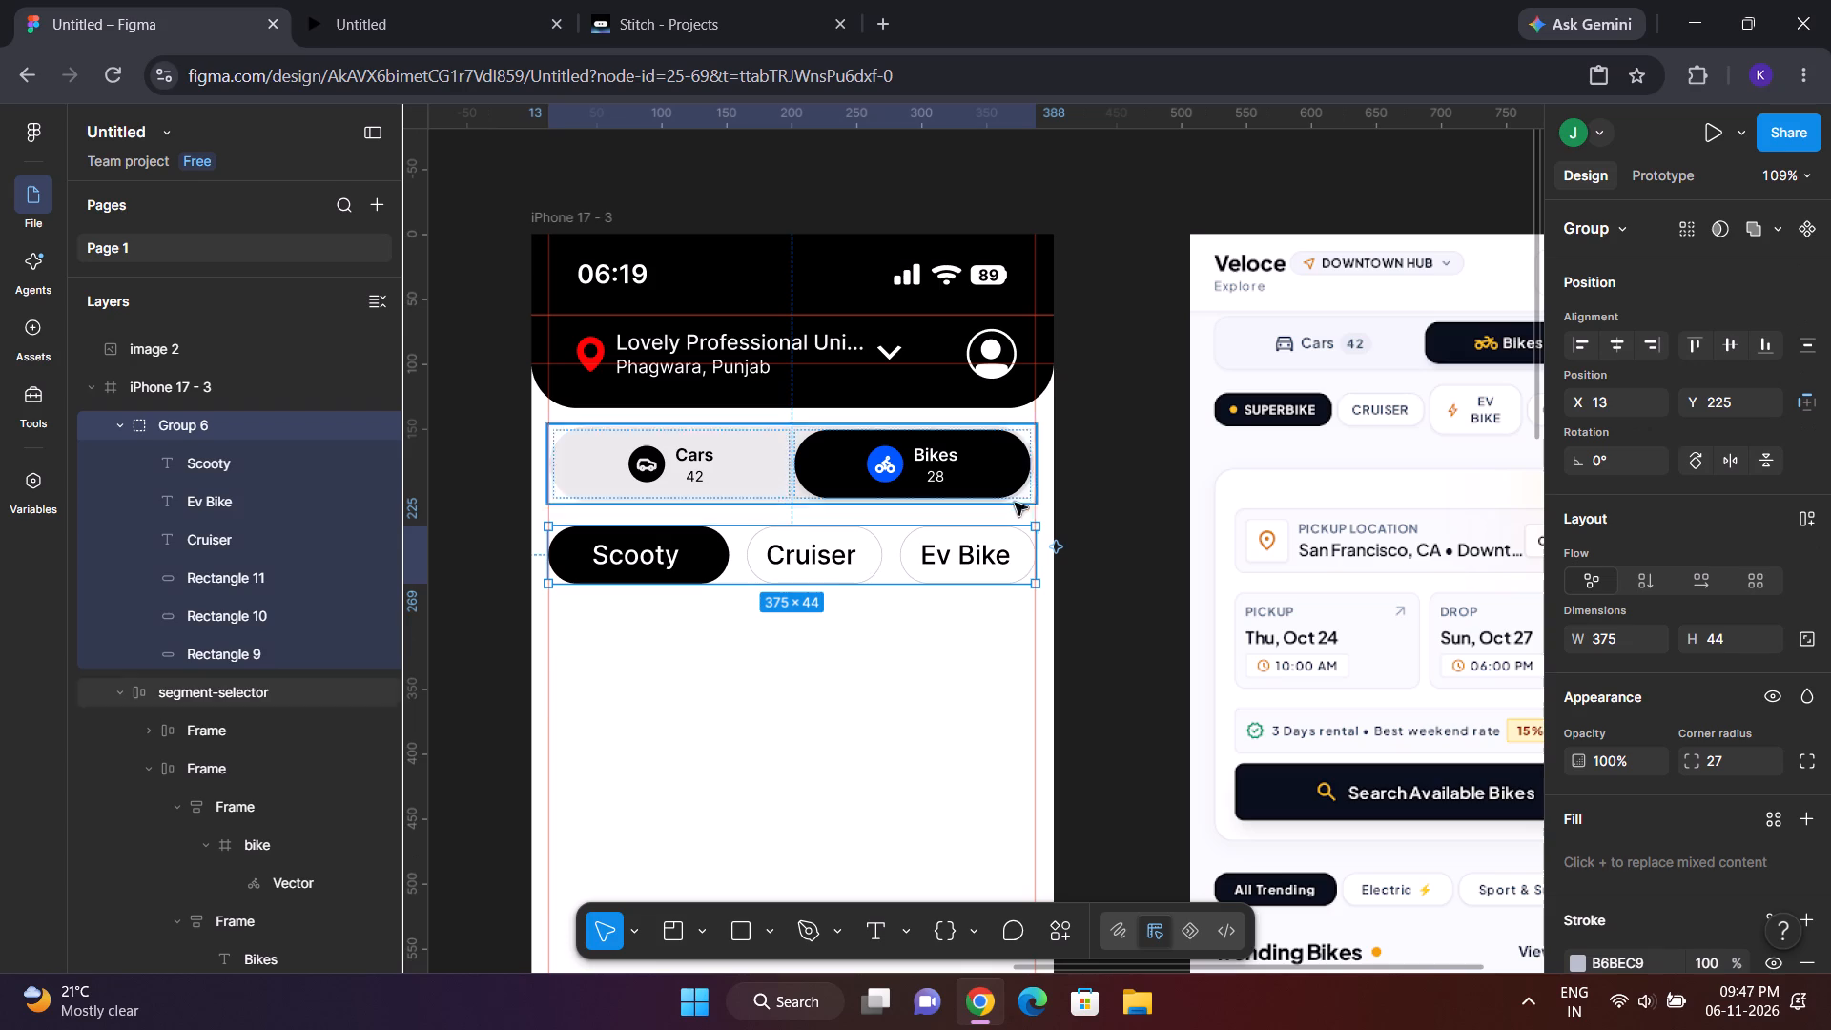
pyautogui.click(1039, 497)
pyautogui.click(1133, 500)
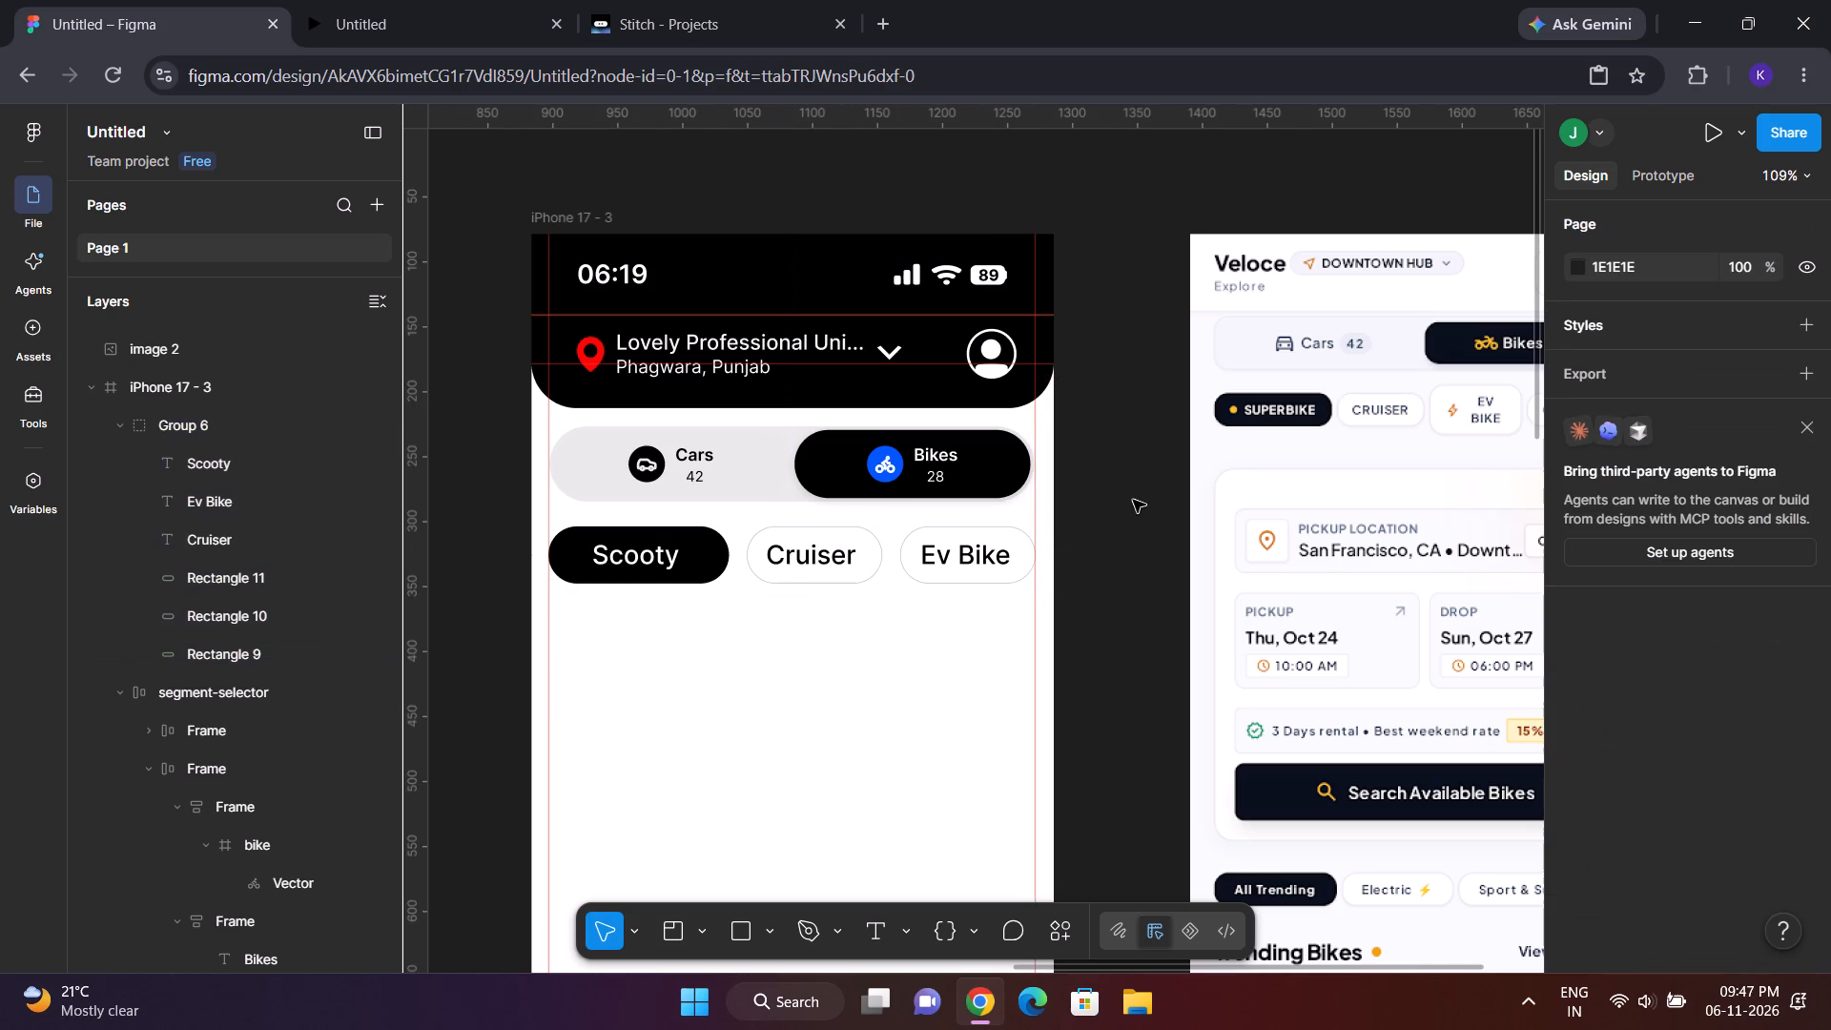
pyautogui.doubleClick(866, 555)
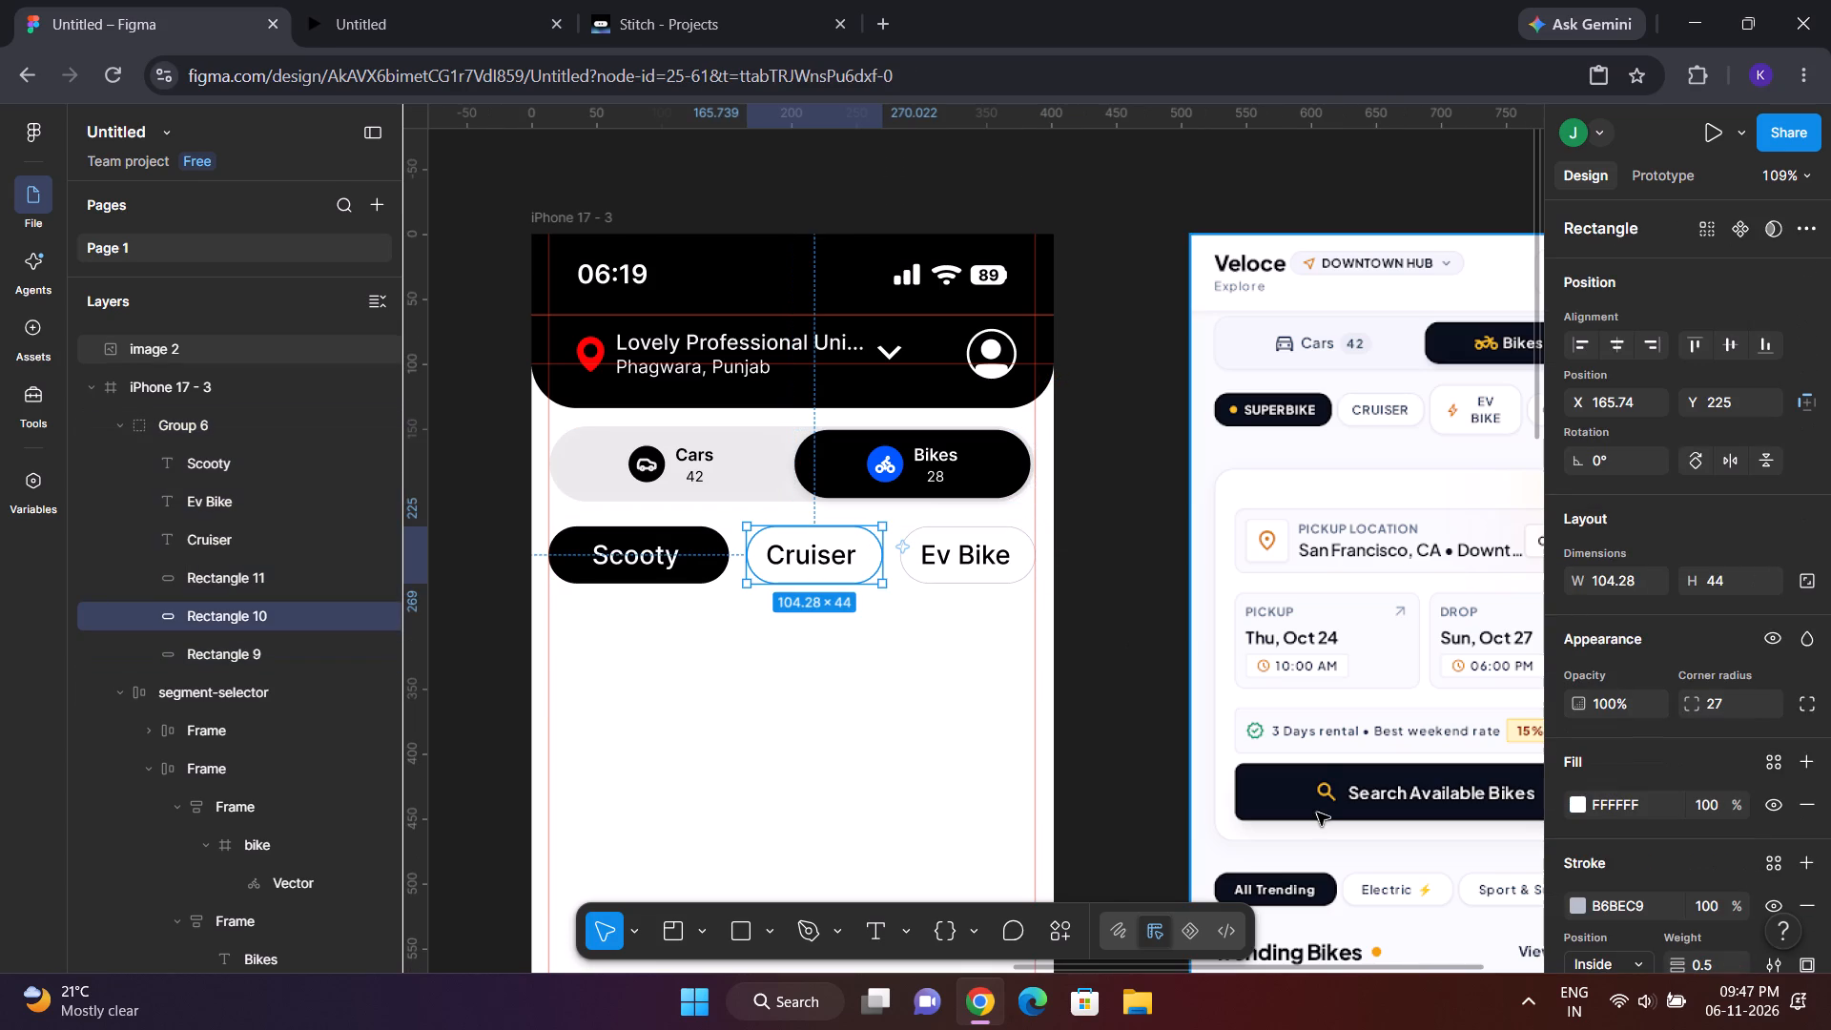
pyautogui.click(1705, 947)
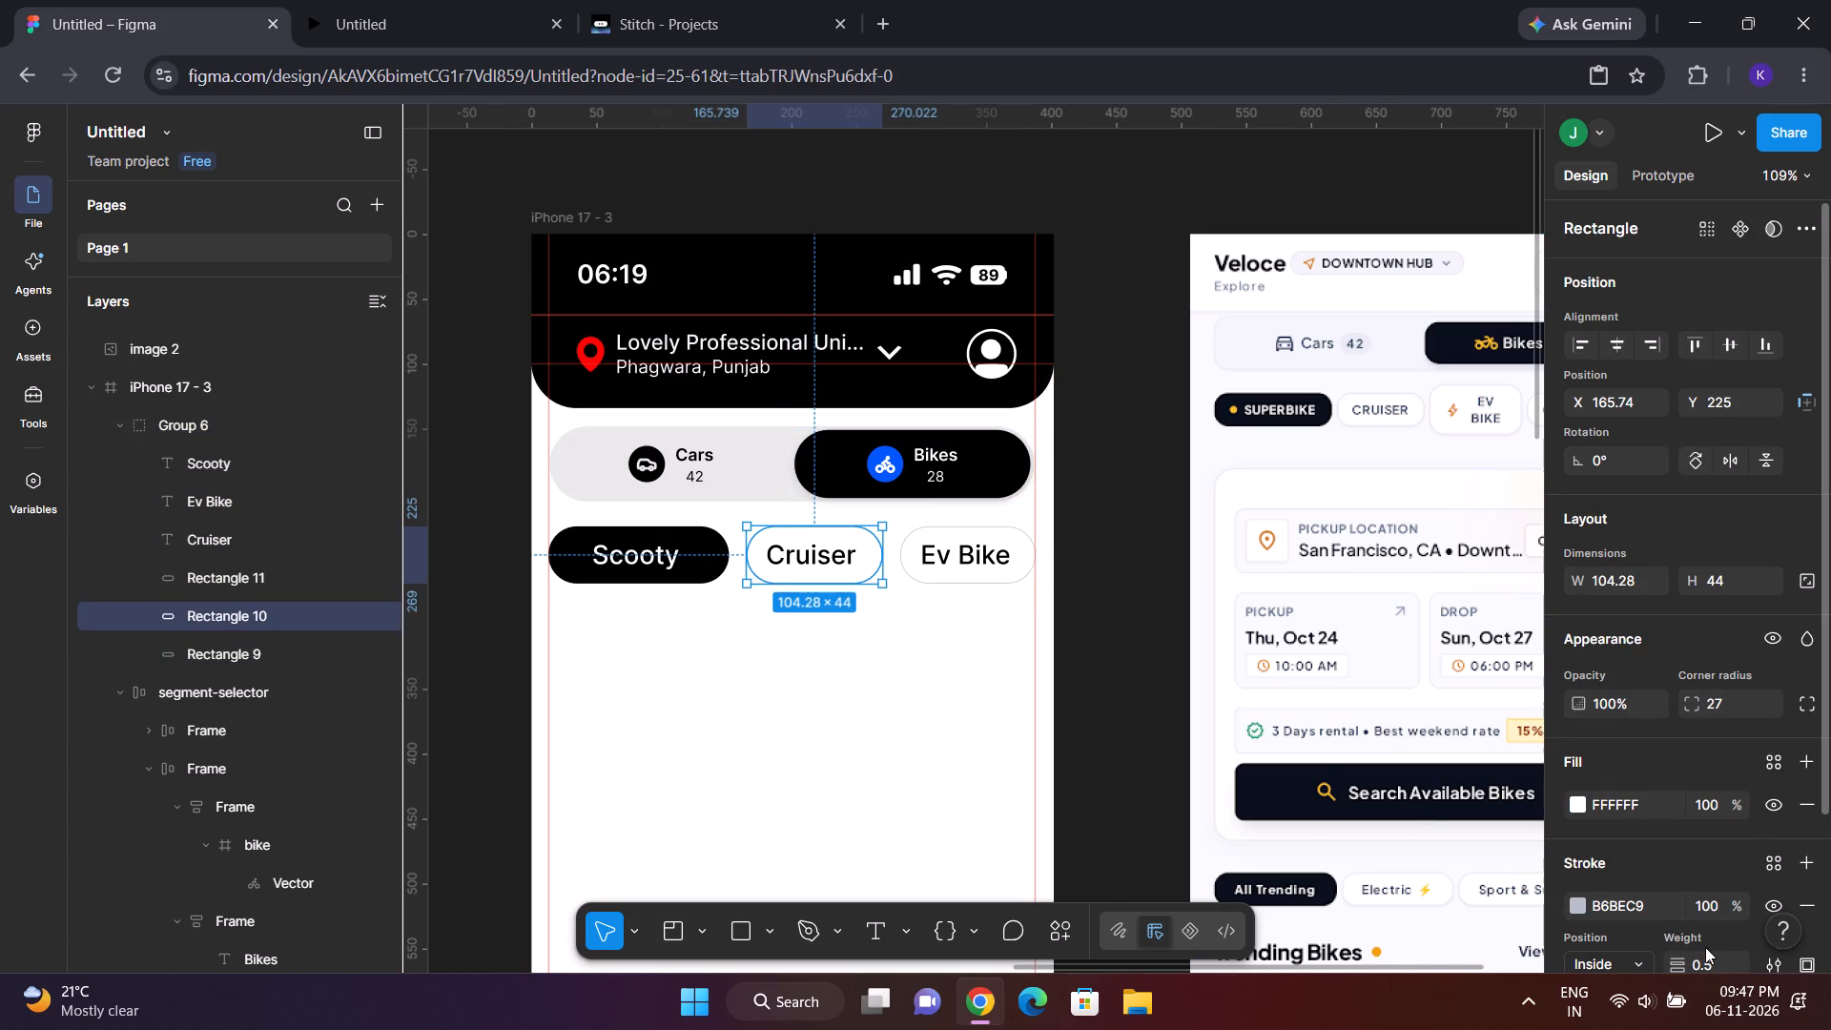
pyautogui.doubleClick(1712, 959)
pyautogui.press('BackSpace')
pyautogui.press('1')
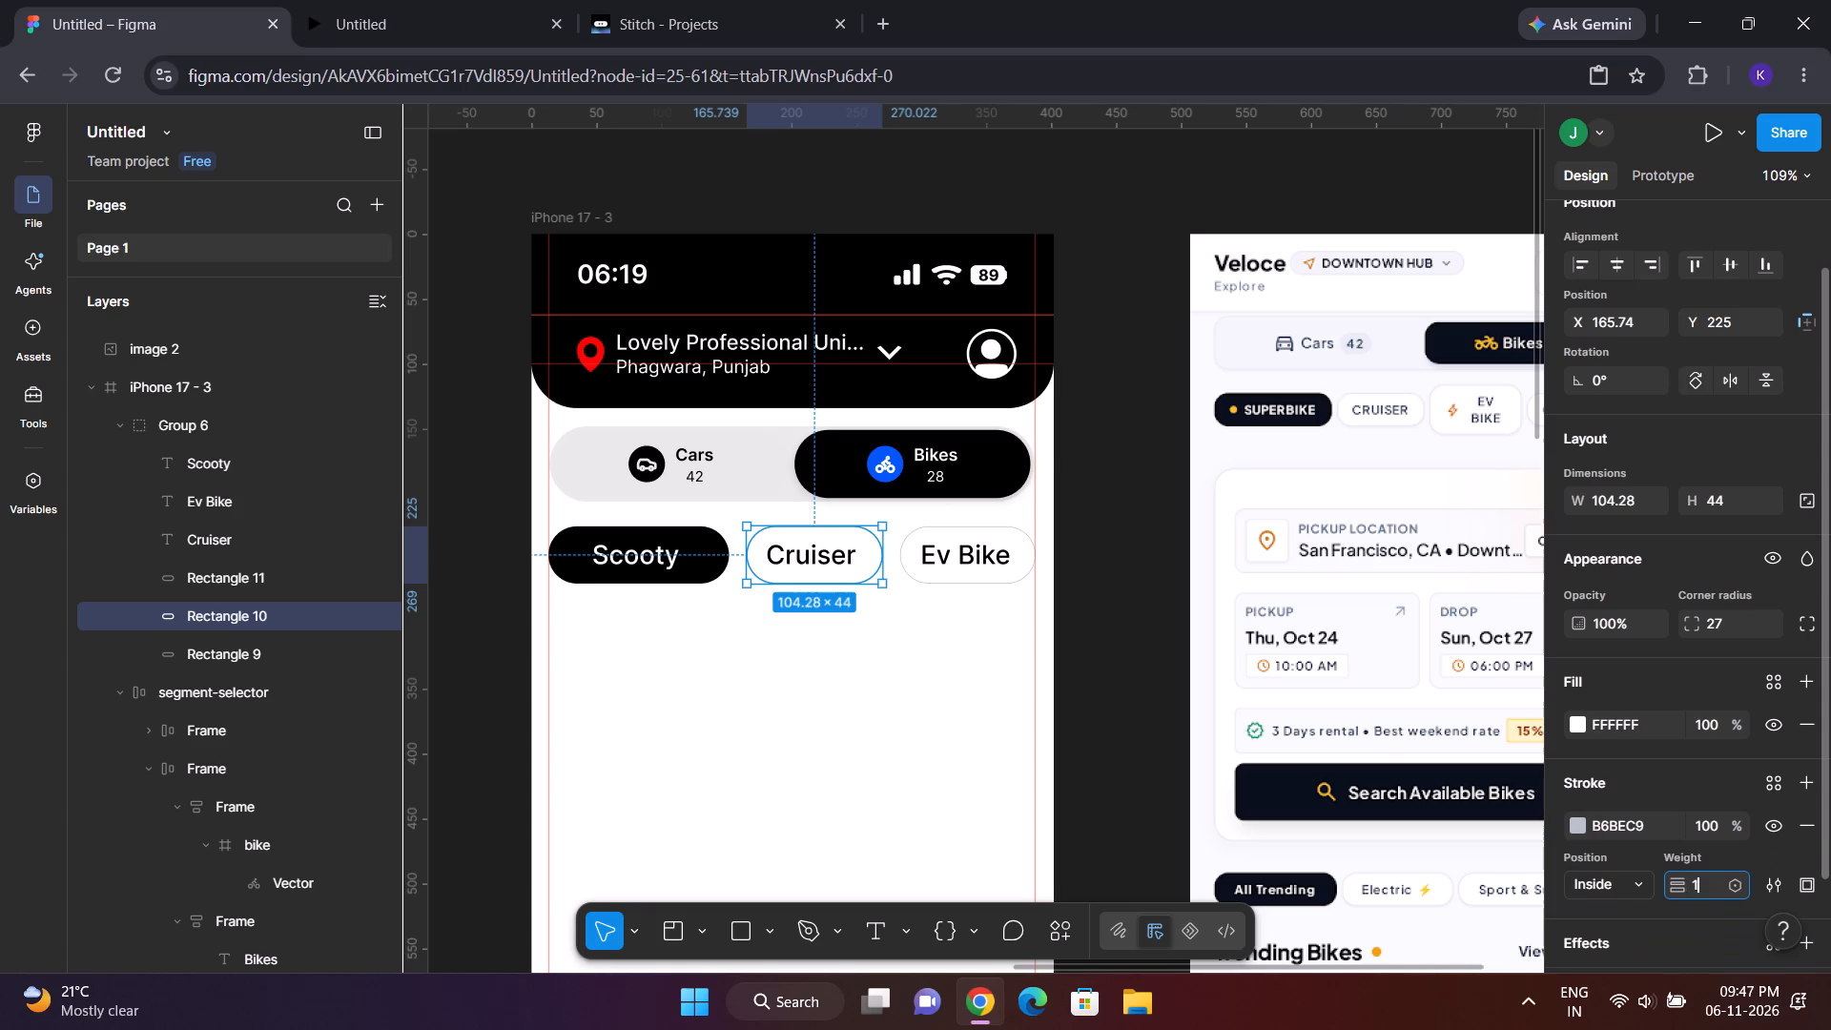
pyautogui.press('Return')
# Set the stroke weight of the Ev Bike chip's background rectangle to 1, and deselect.
pyautogui.doubleClick(1004, 571)
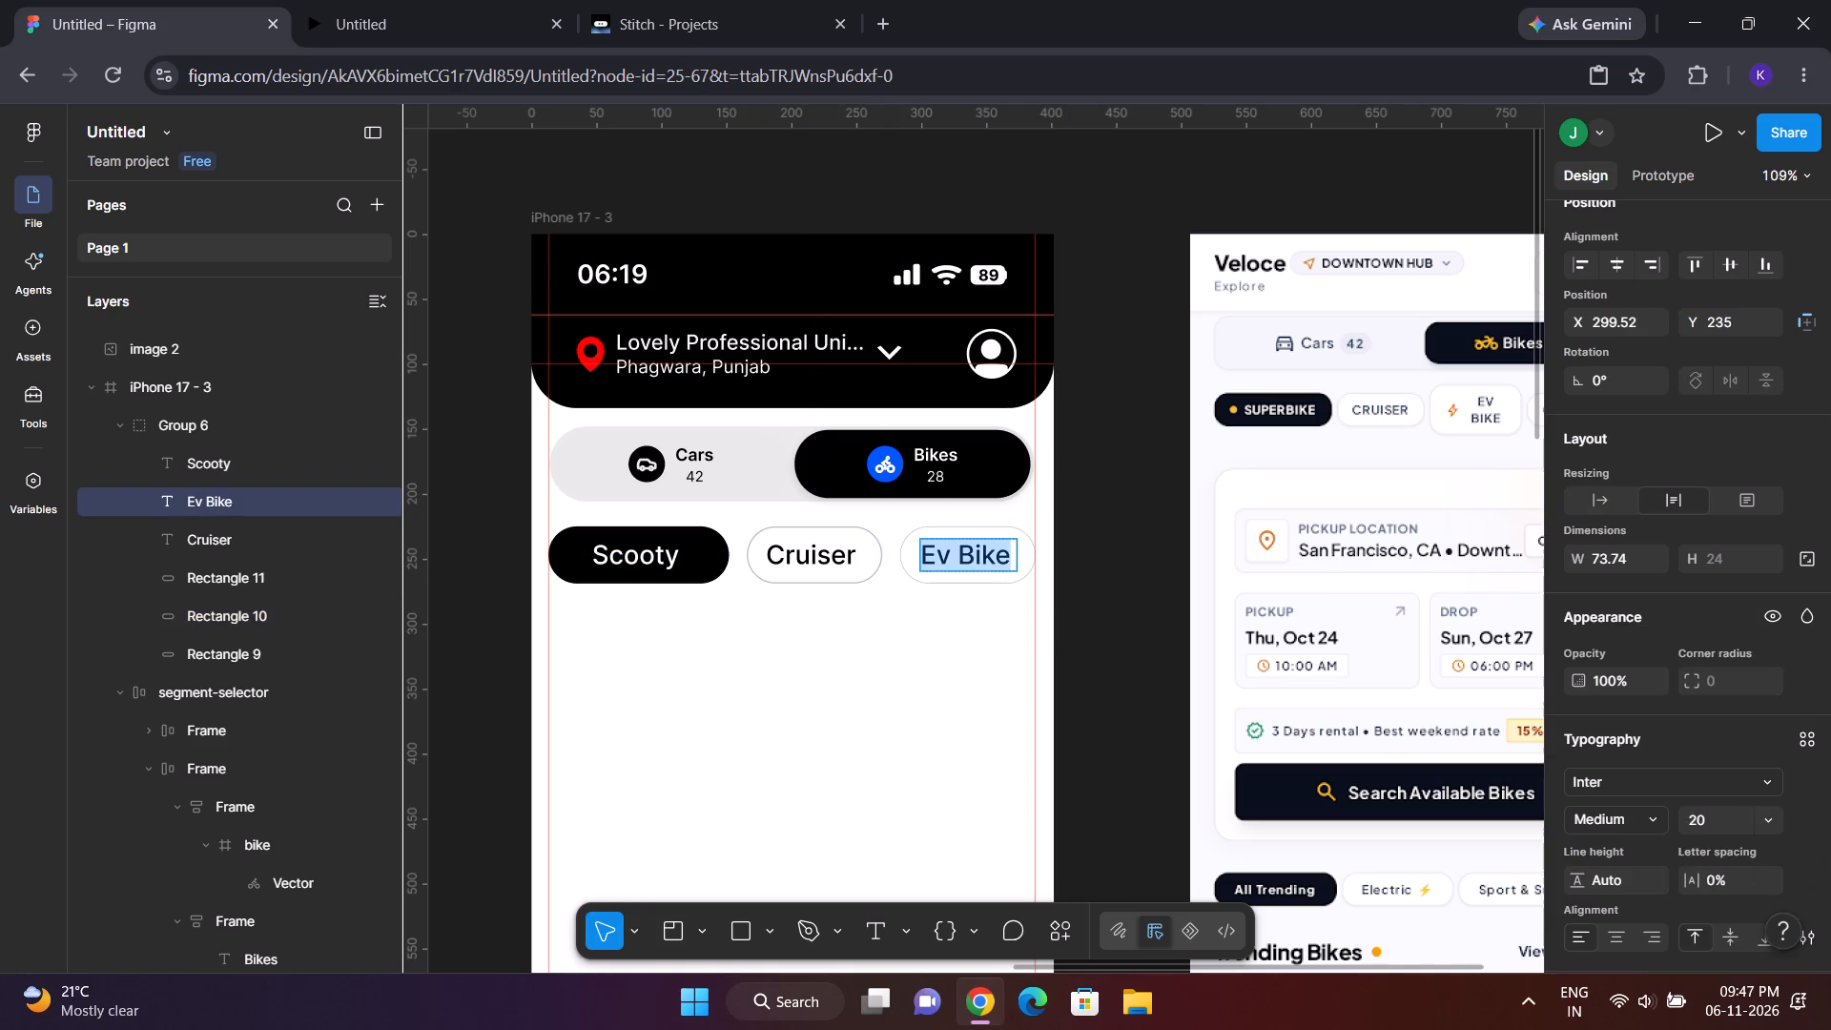
pyautogui.click(1030, 566)
pyautogui.doubleClick(1003, 531)
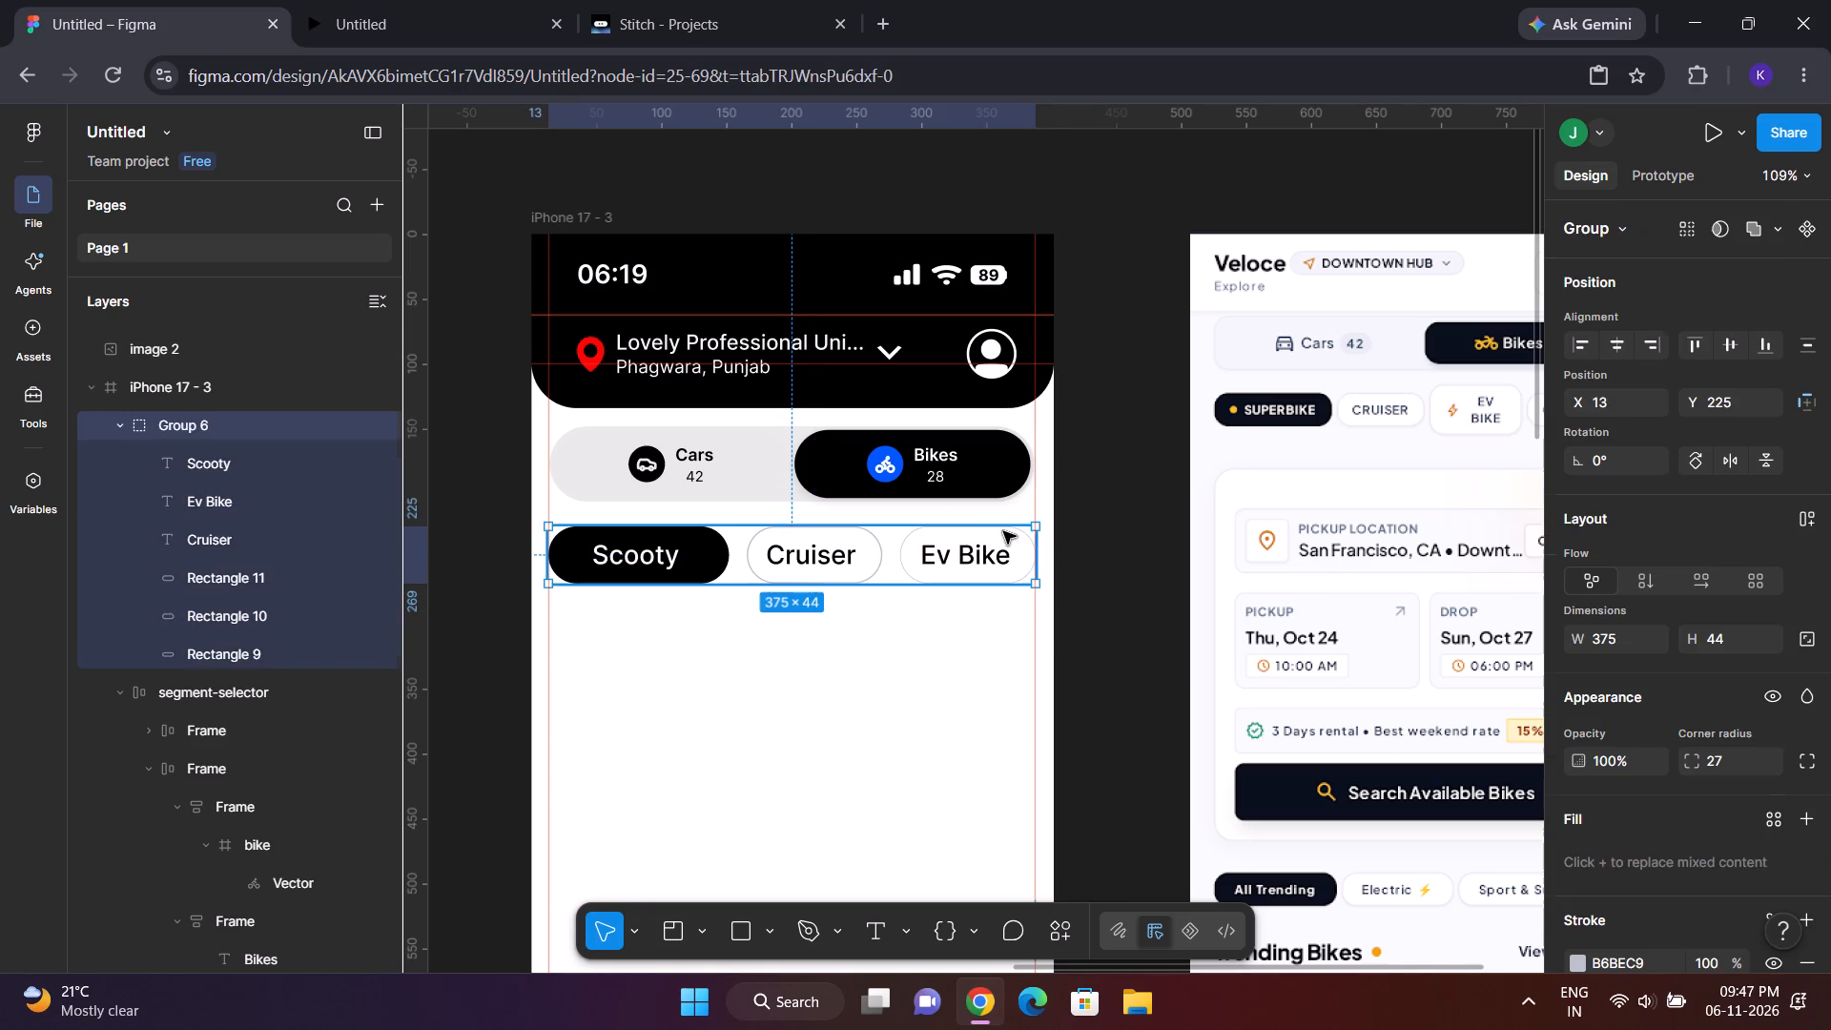
pyautogui.click(1012, 537)
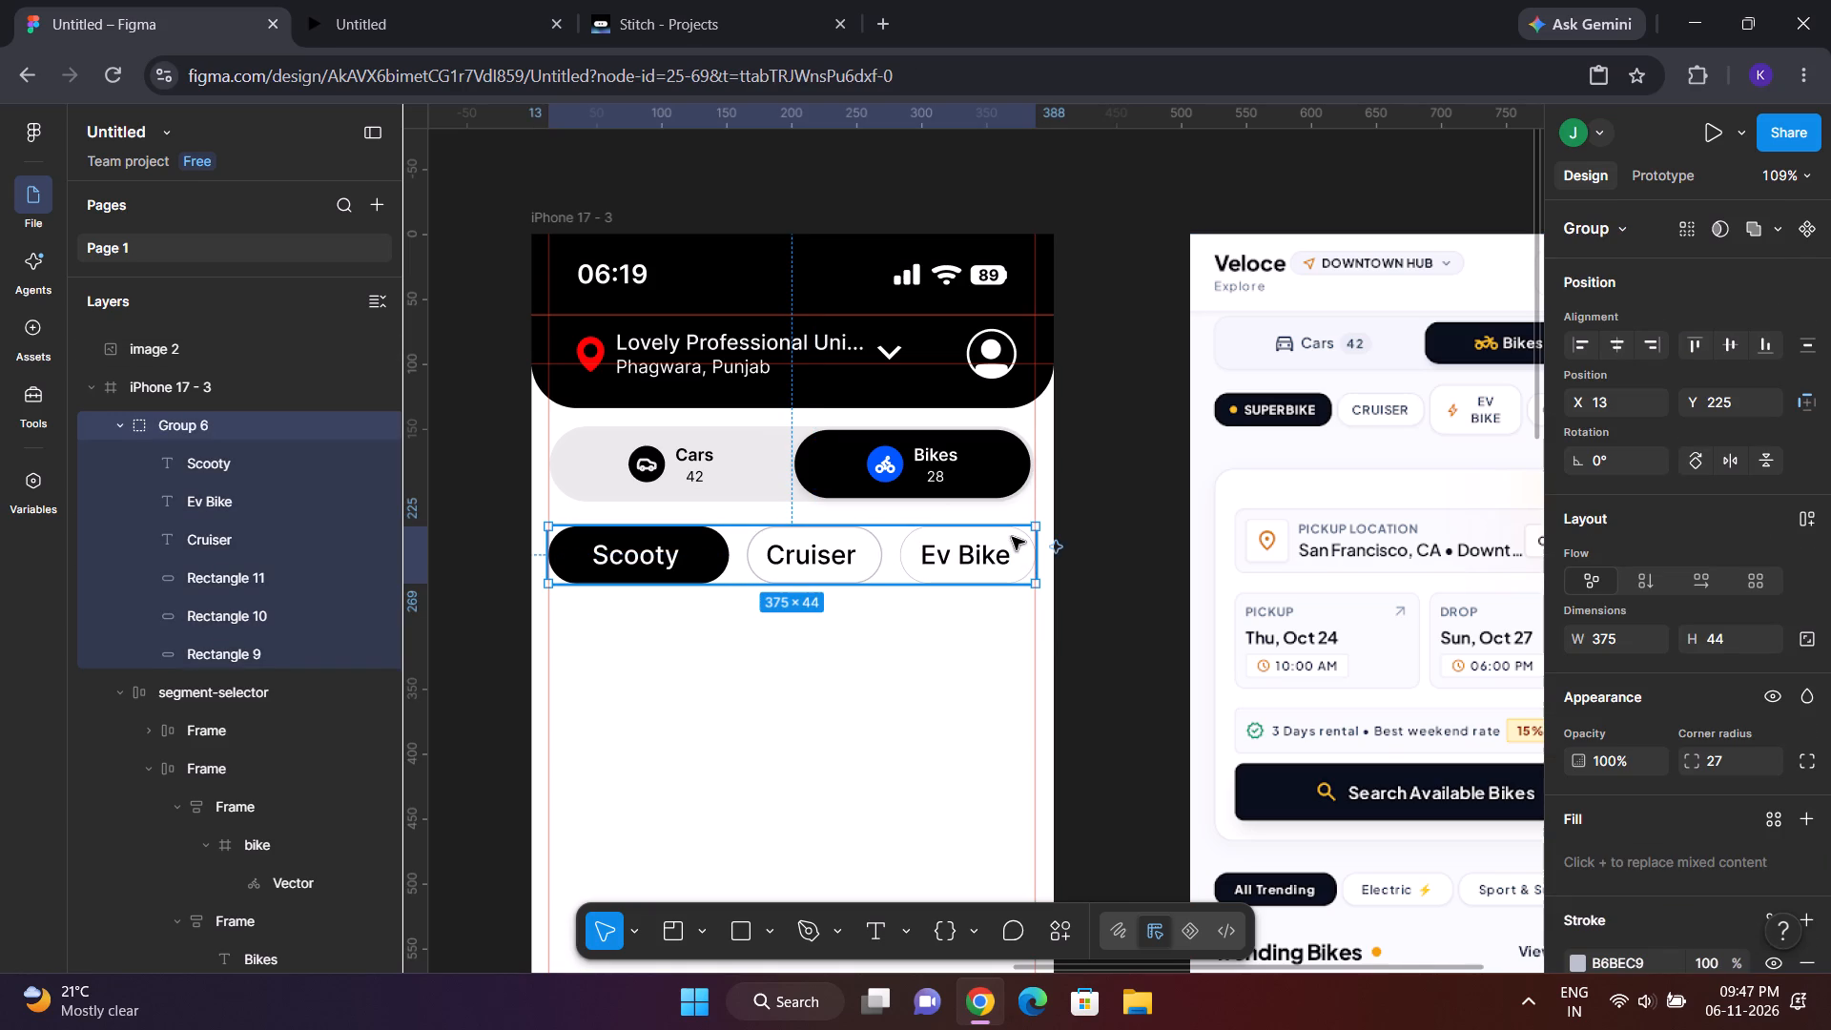
pyautogui.doubleClick(1012, 537)
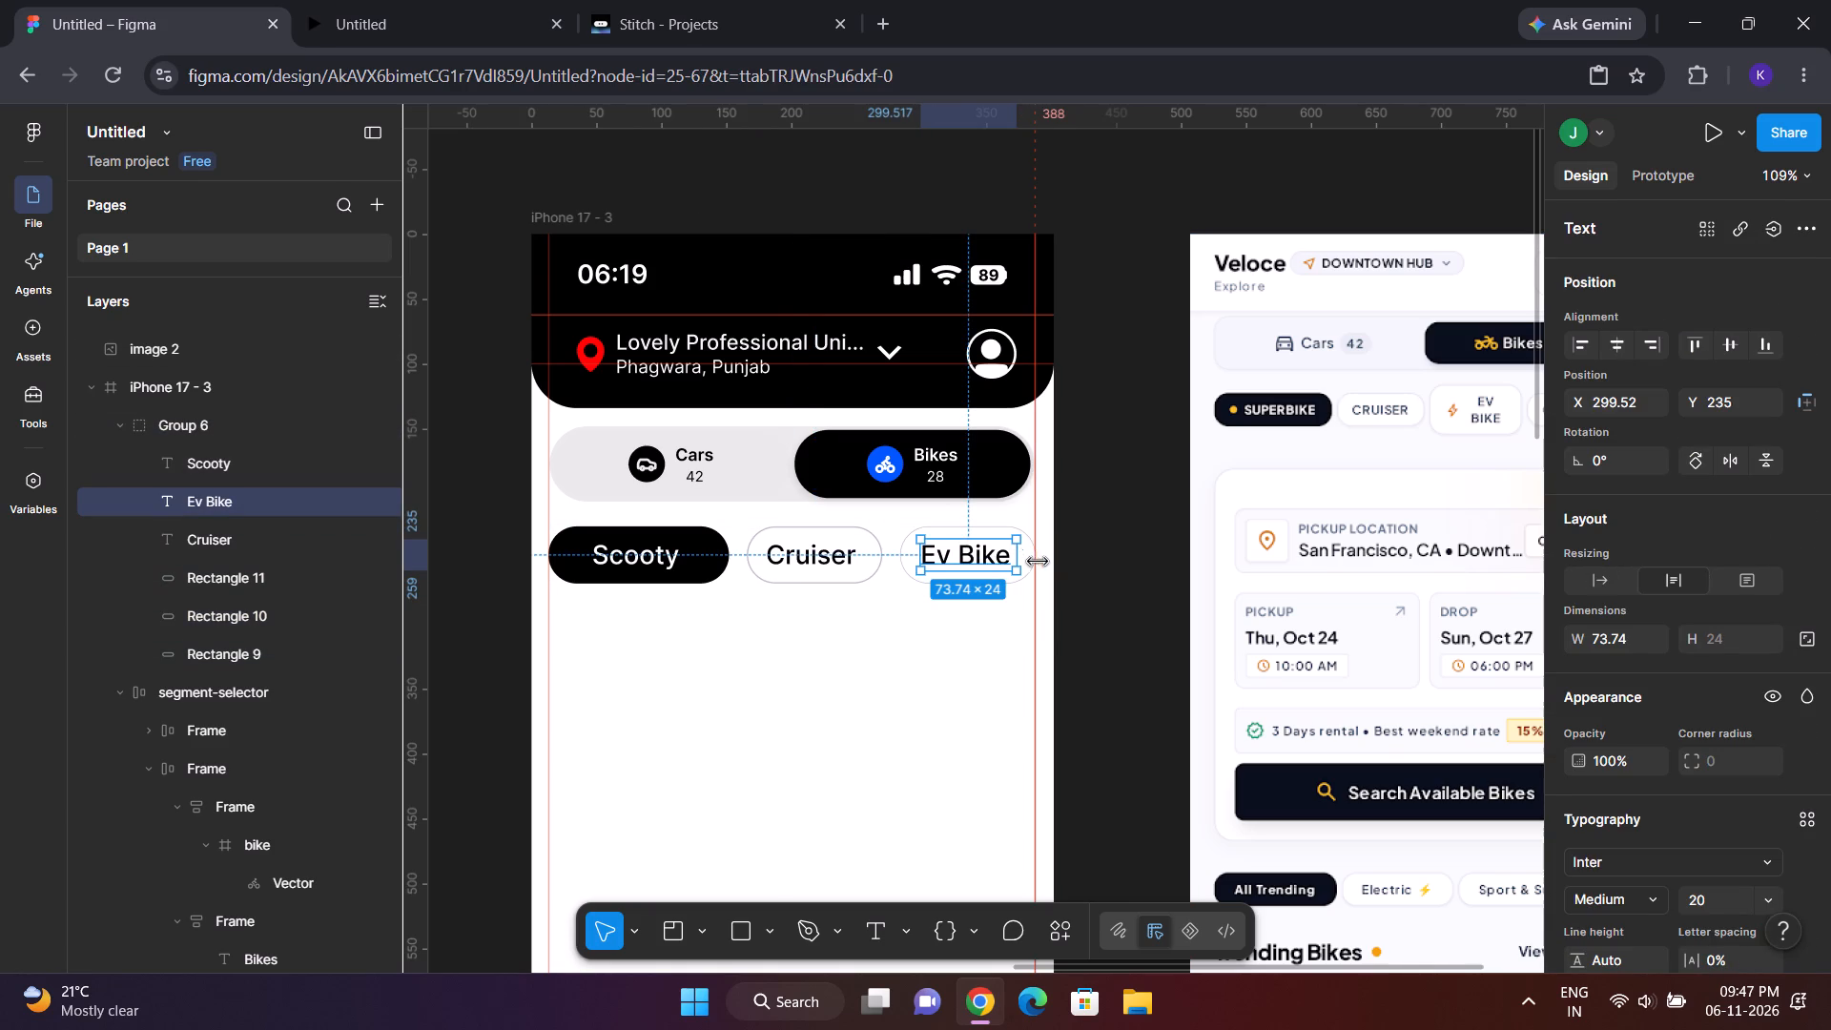
pyautogui.click(1015, 565)
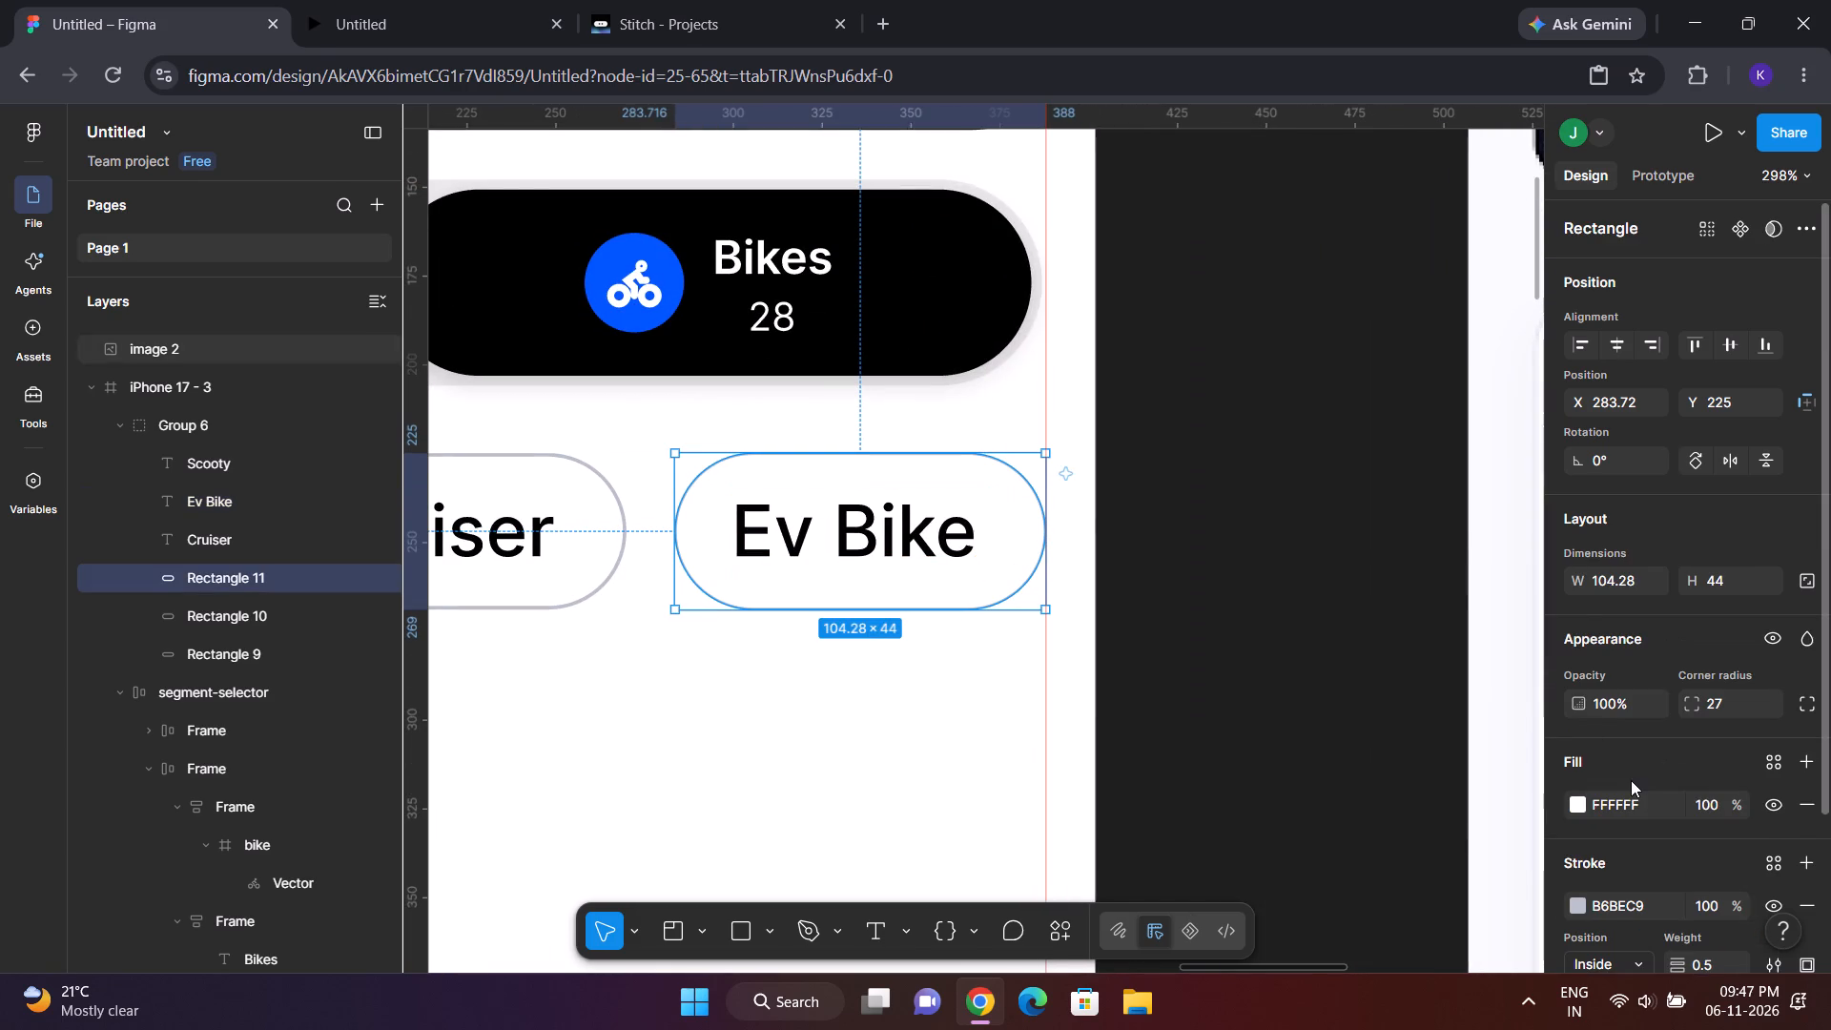
pyautogui.scroll(-2, 1631, 780)
pyautogui.click(1711, 772)
pyautogui.press('BackSpace')
pyautogui.press('1')
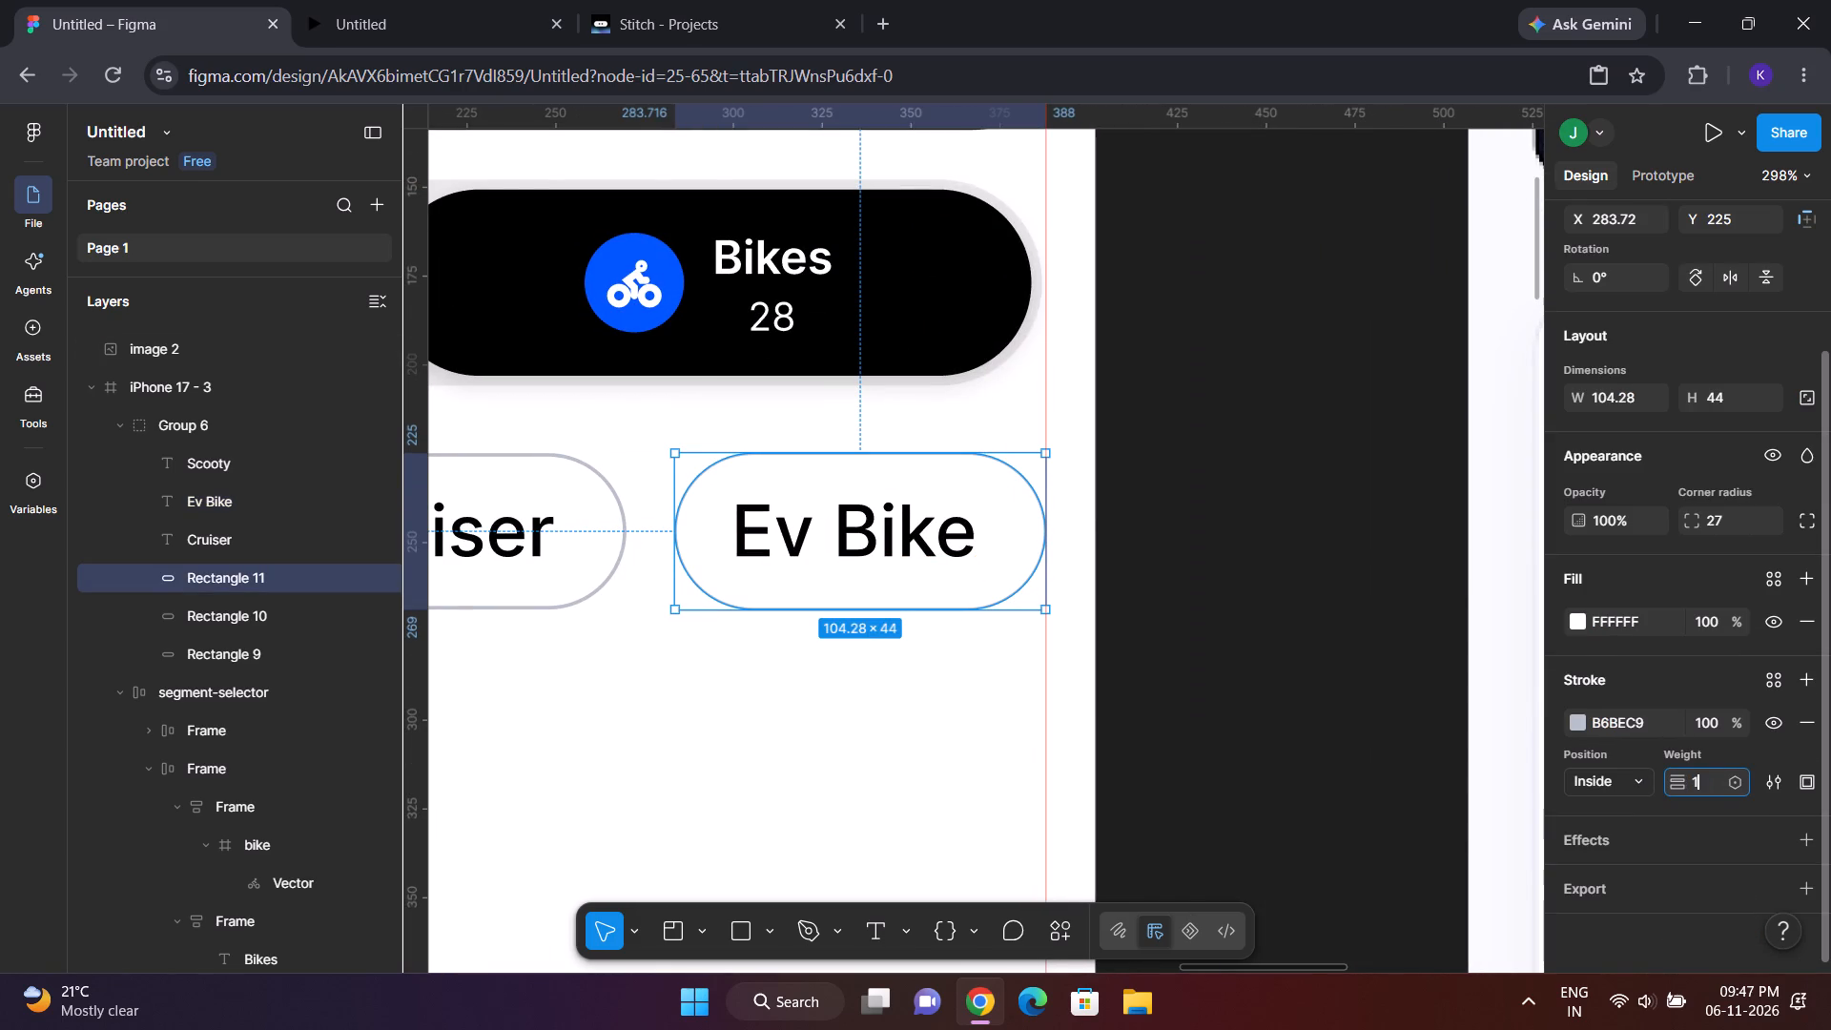
pyautogui.press('Return')
pyautogui.click(1381, 656)
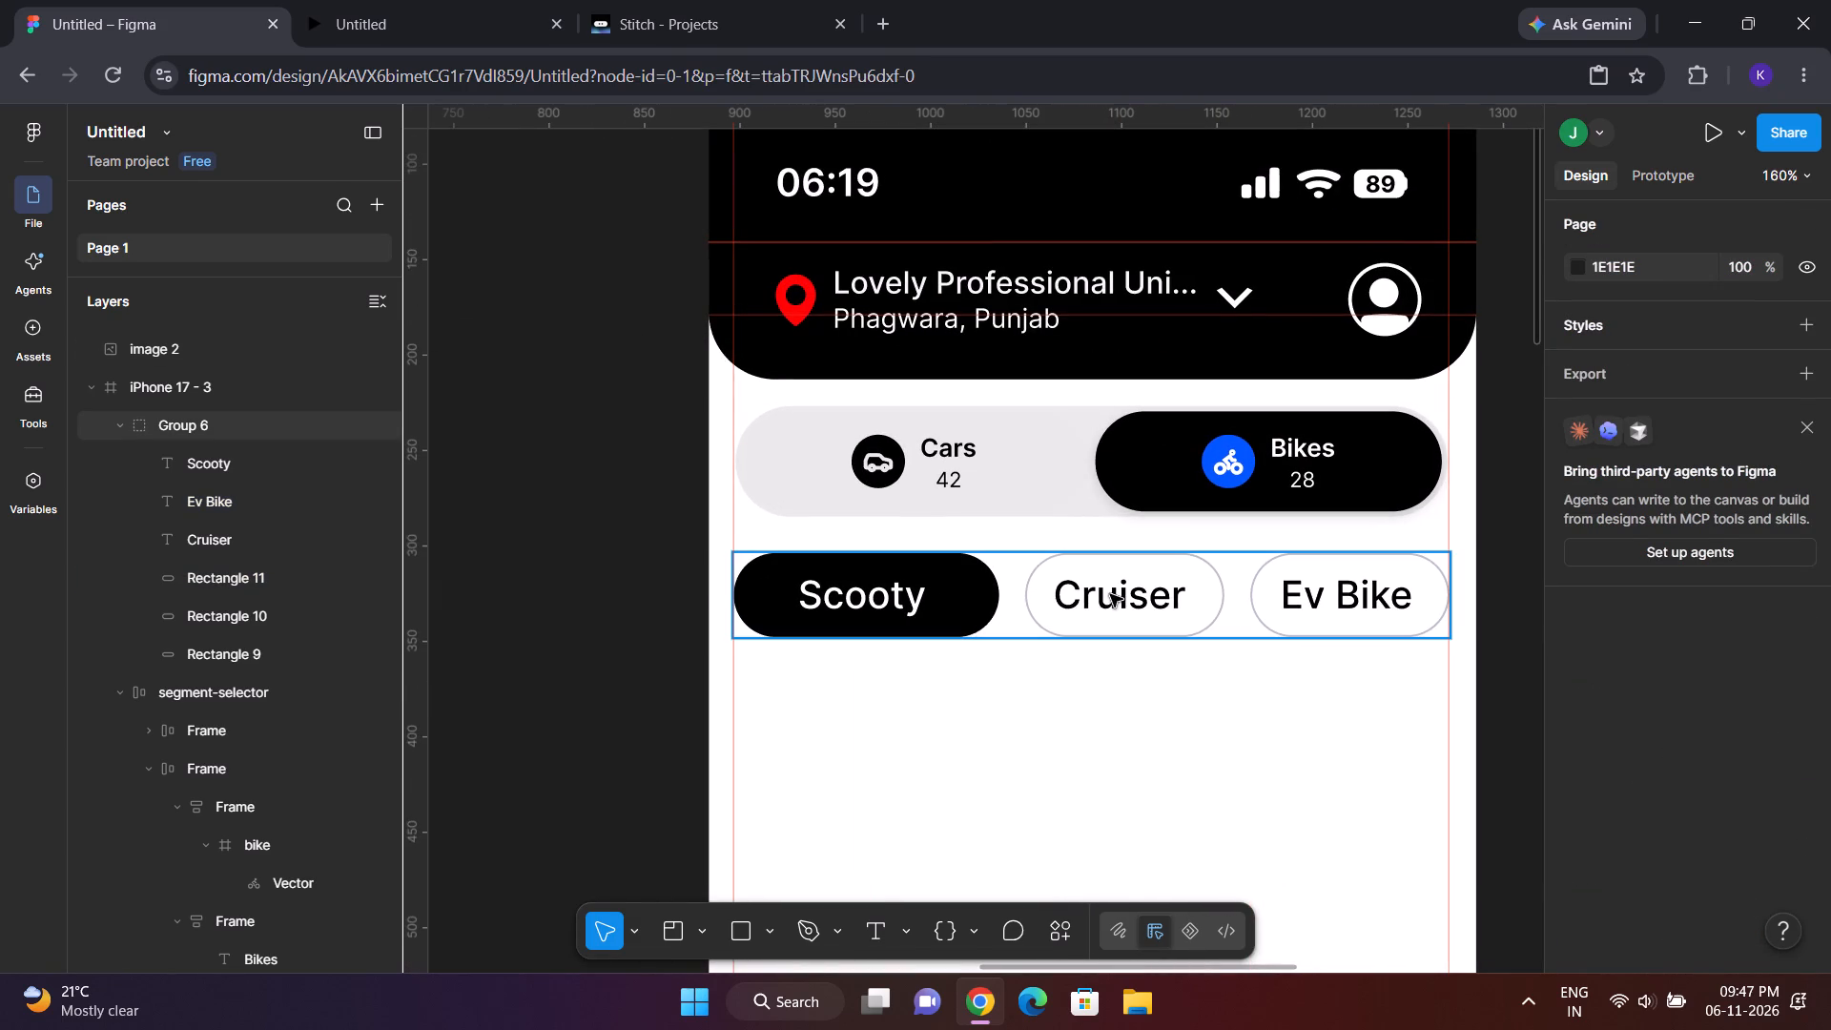
# Nudge the Cruiser label horizontally to X 184 within its chip, keeping Y at 235, and deselect.
pyautogui.doubleClick(1110, 594)
pyautogui.moveTo(1110, 594); pyautogui.dragTo(1114, 594)
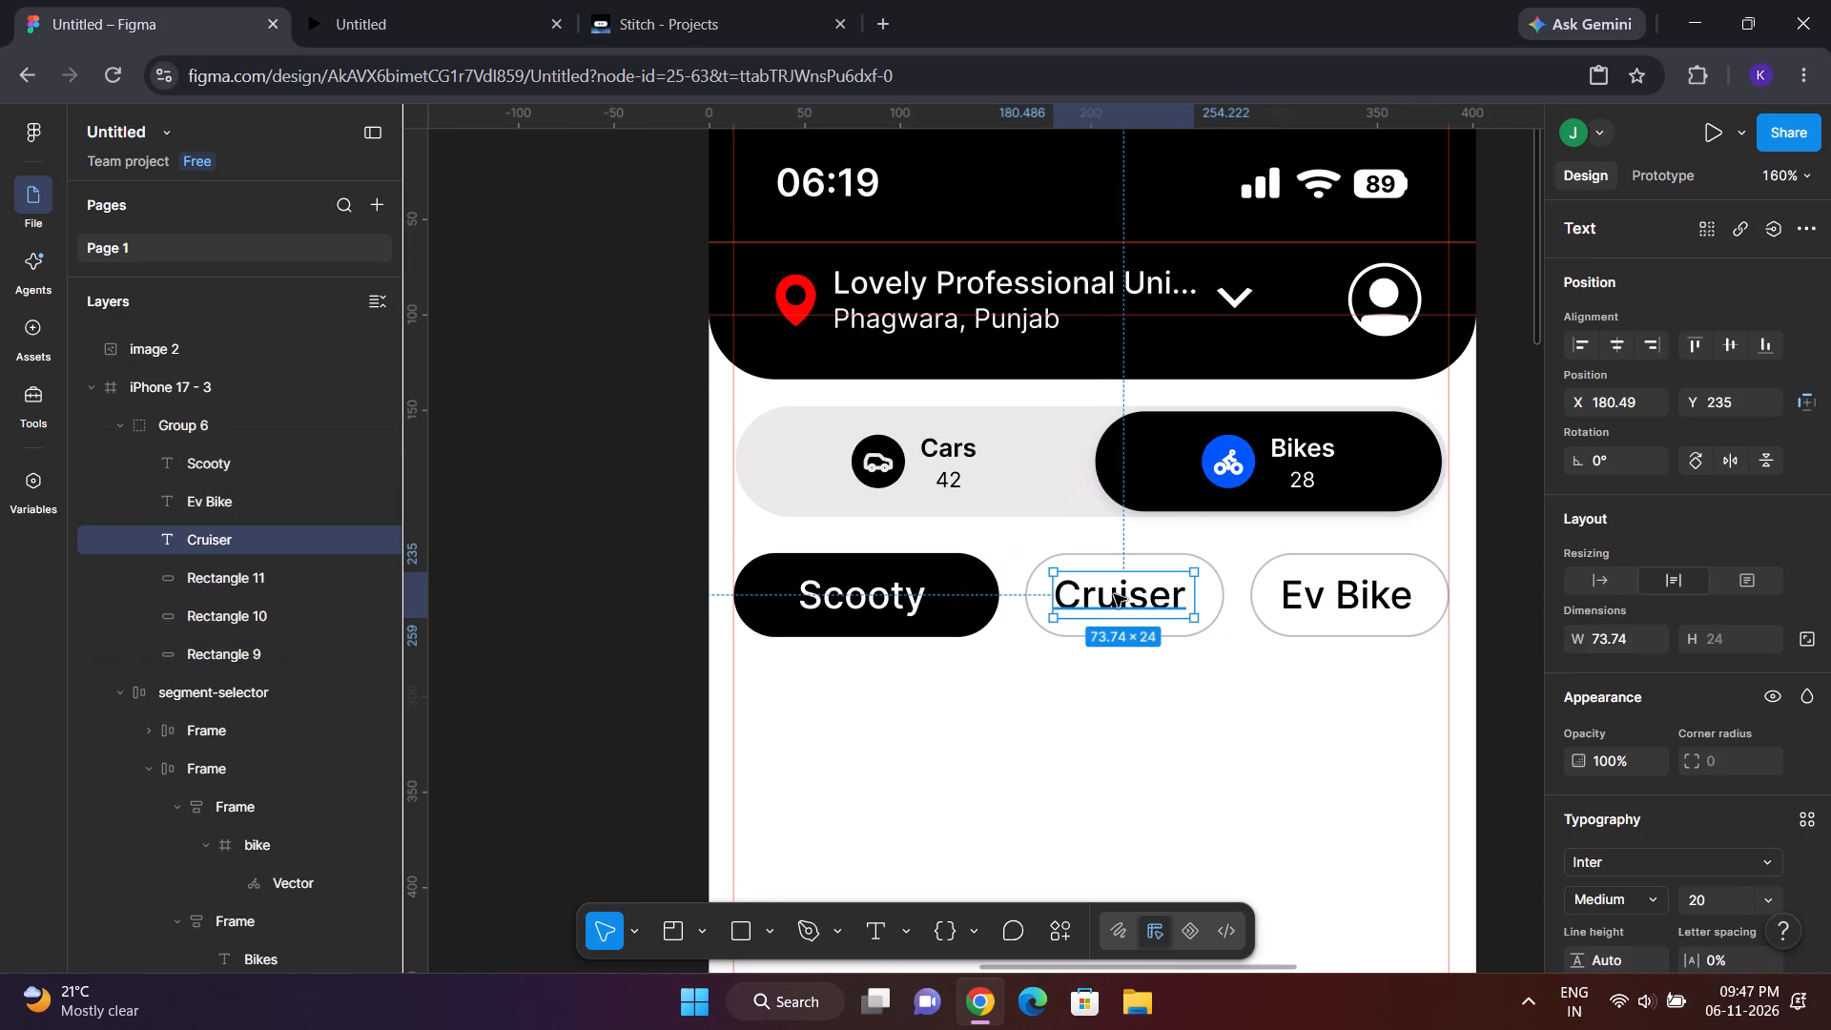
pyautogui.moveTo(1114, 594); pyautogui.dragTo(1121, 594)
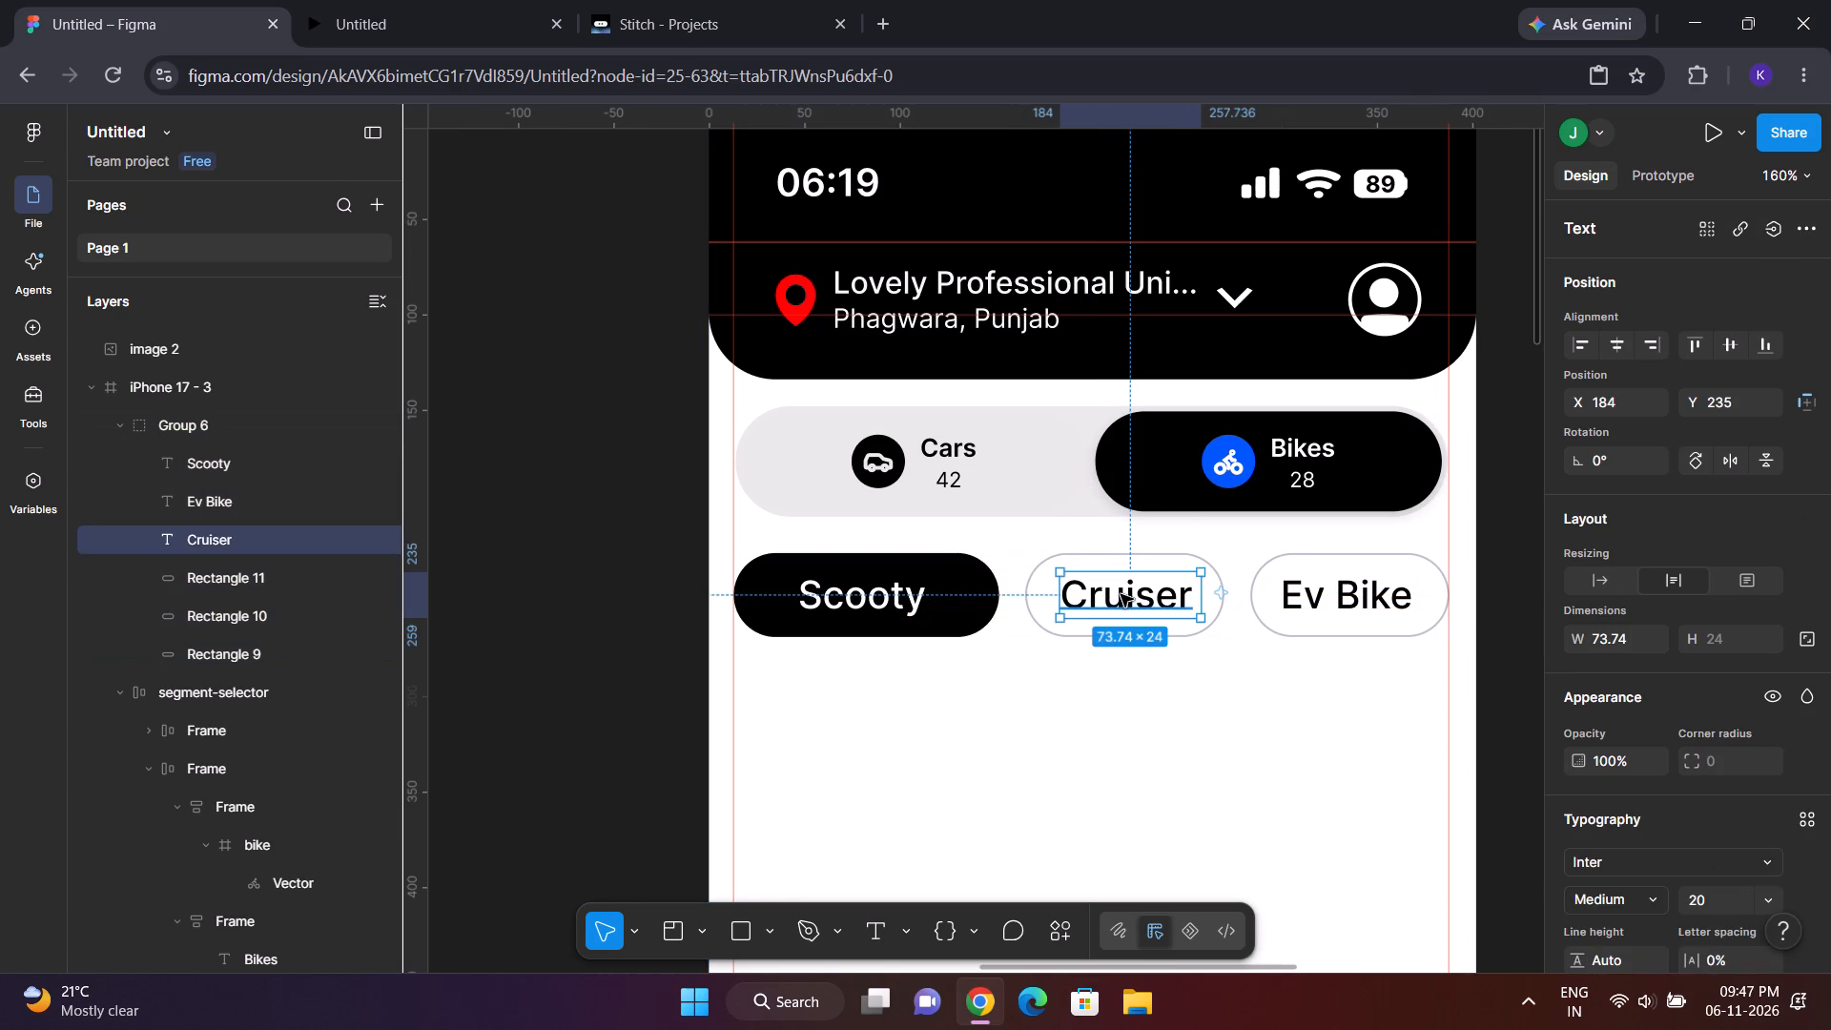
pyautogui.click(464, 601)
pyautogui.scroll(-1, 566, 593)
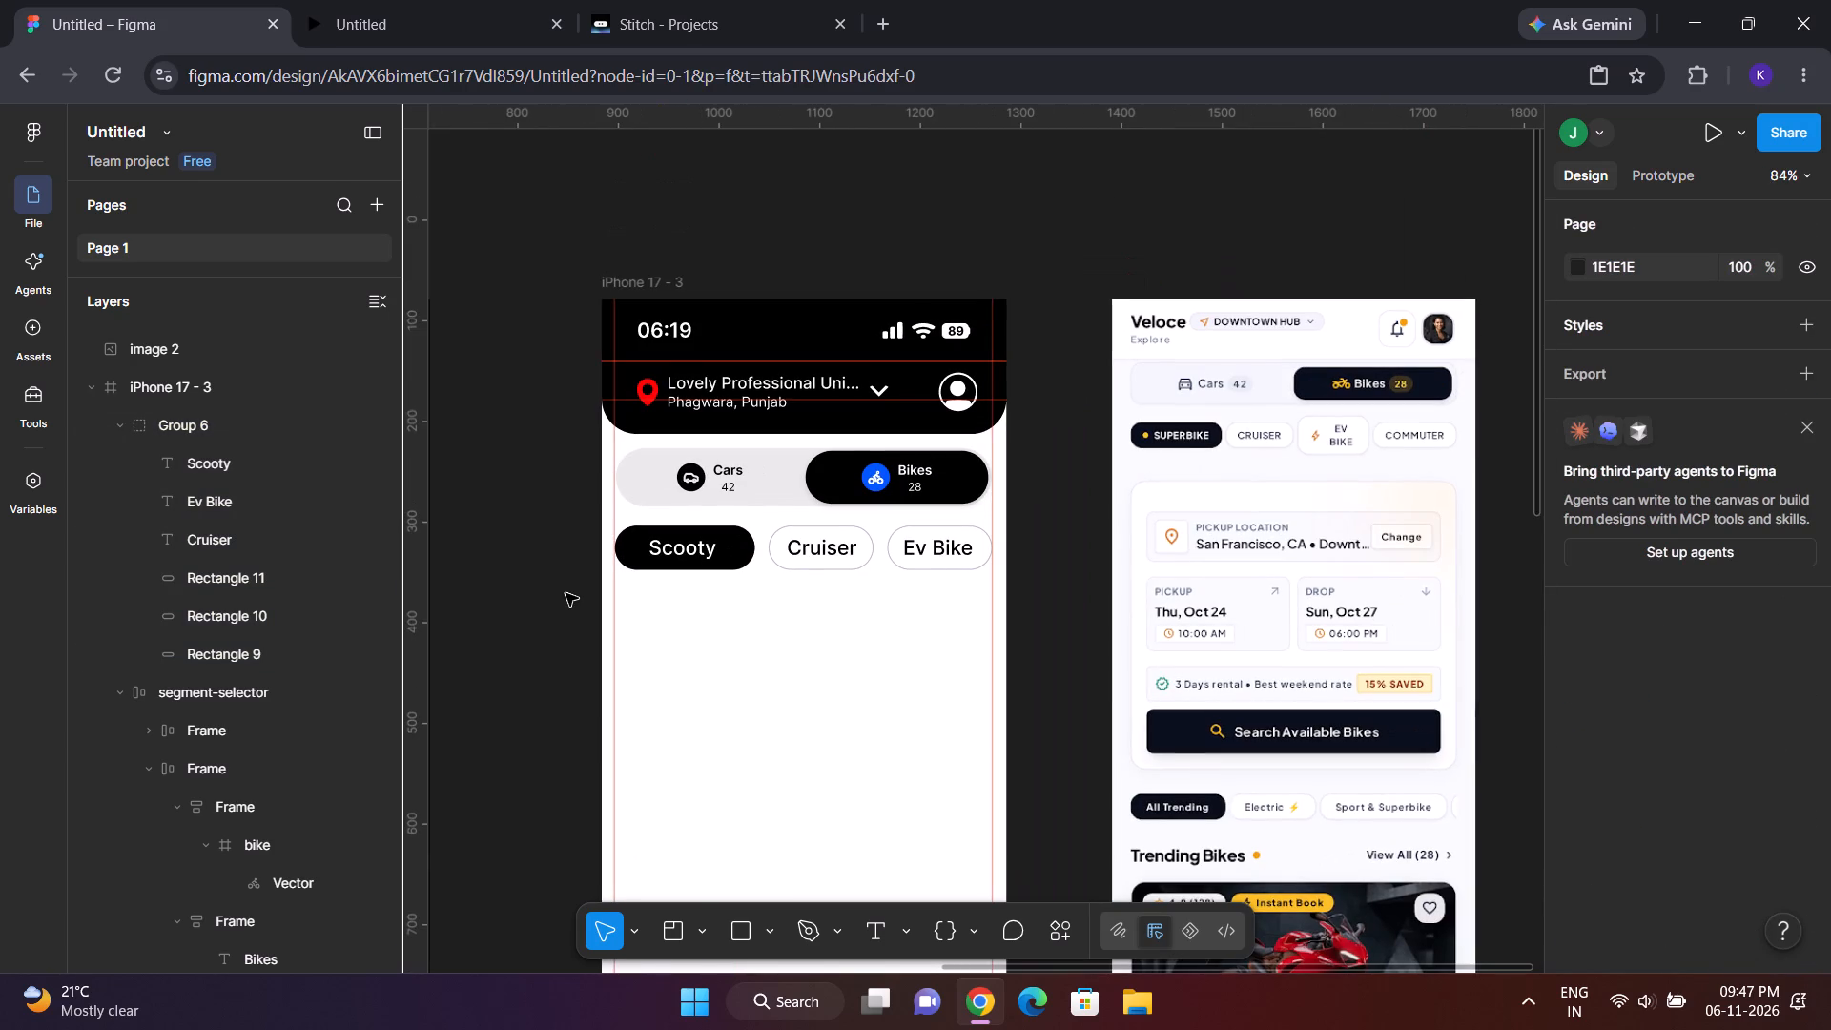
# Nudge the Ev Bike label horizontally to about X 302 within its chip, keeping Y at 235, and deselect.
pyautogui.doubleClick(946, 550)
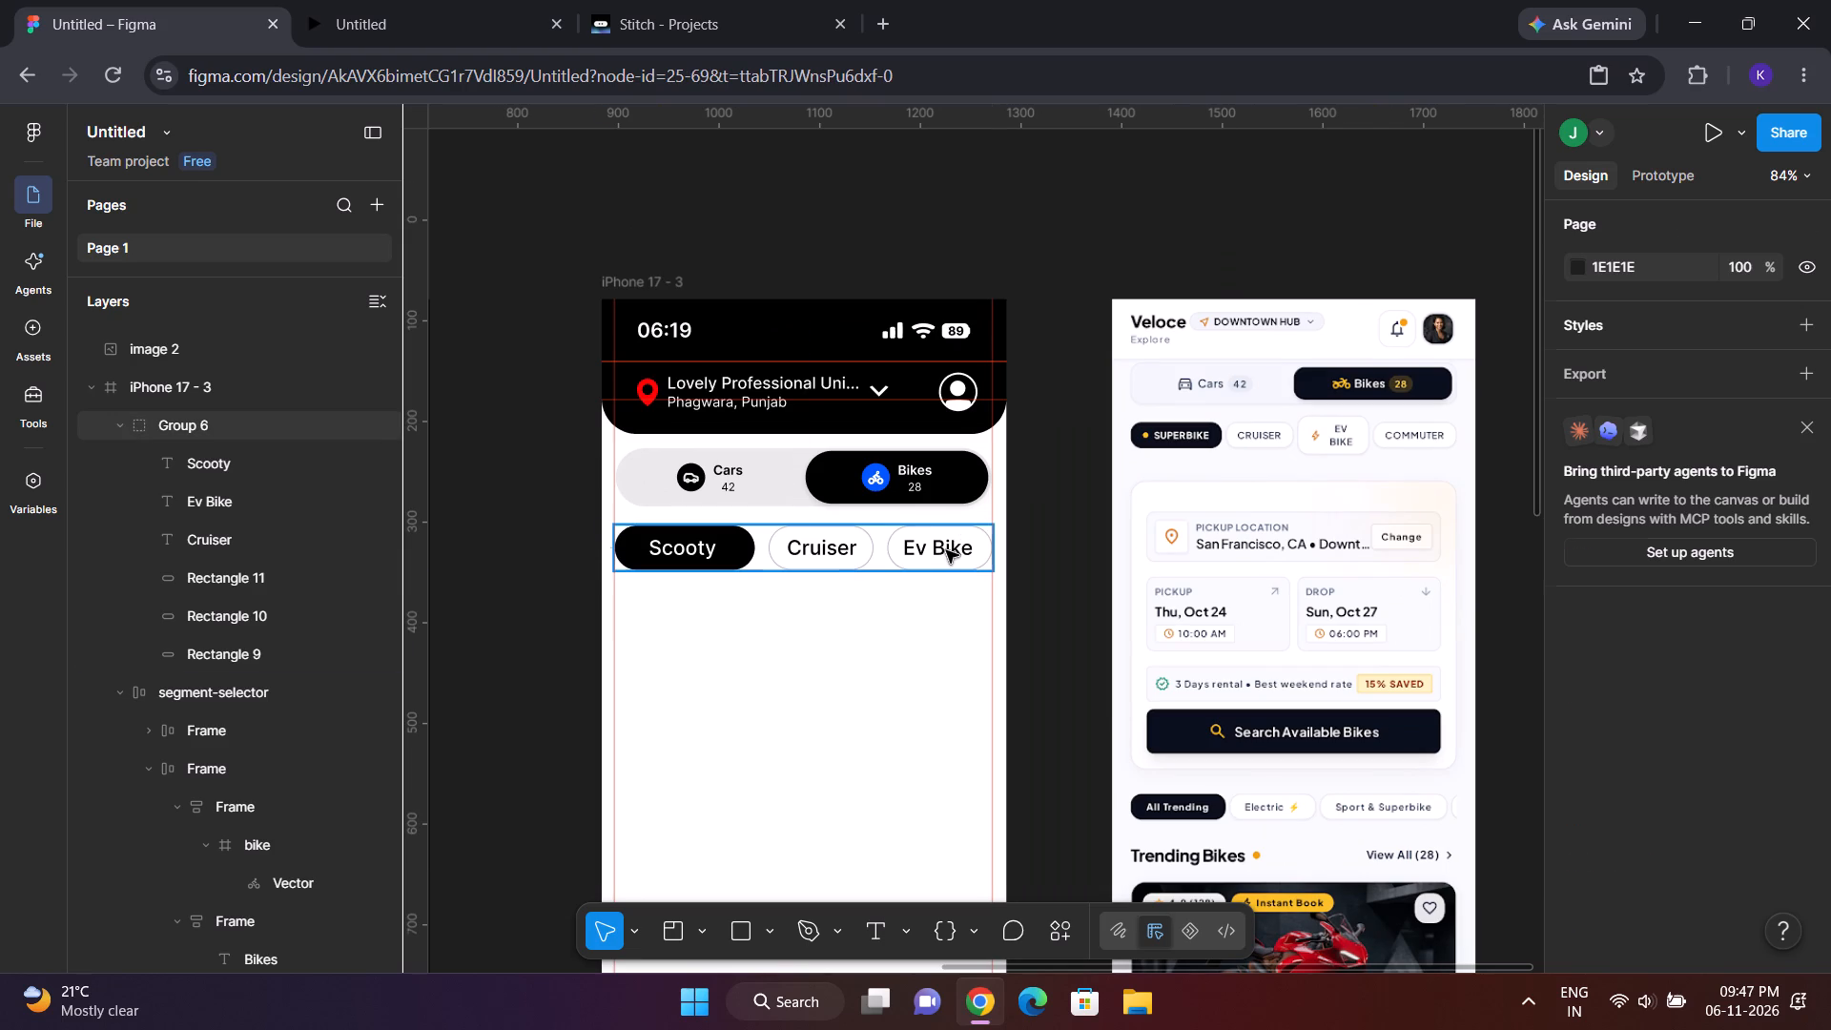
pyautogui.click(946, 550)
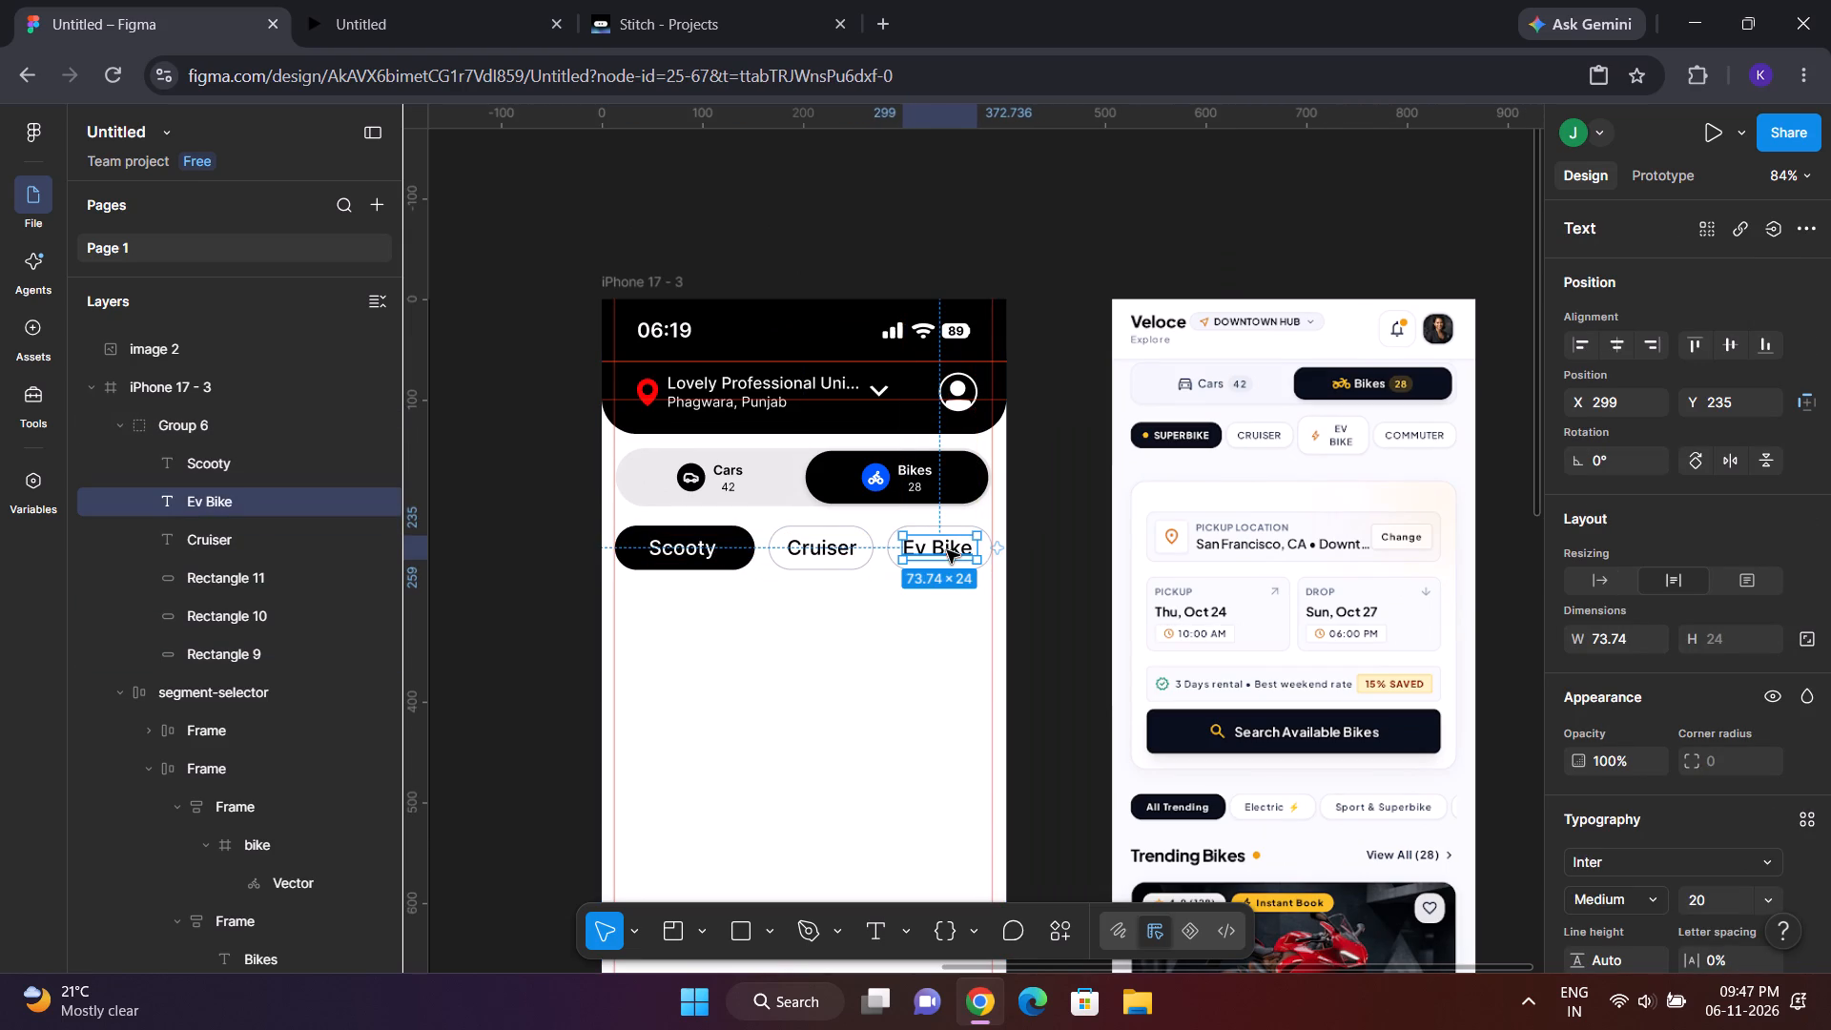
pyautogui.click(1044, 583)
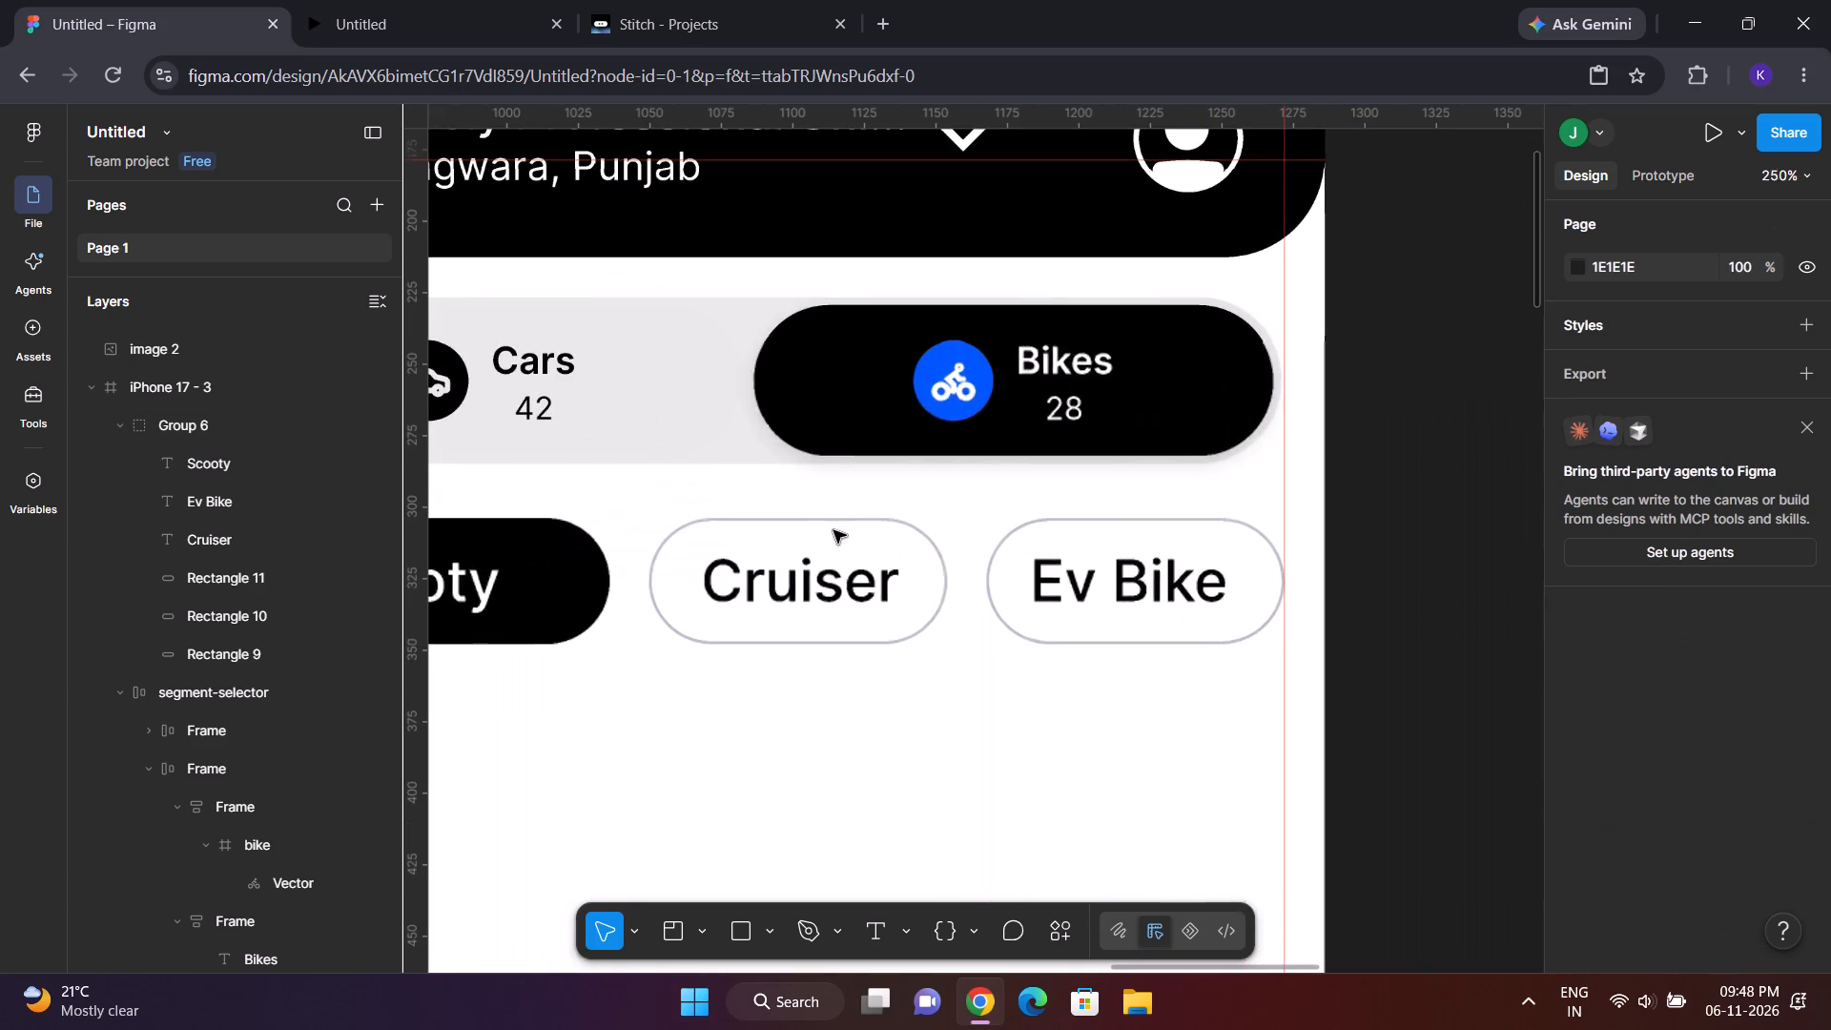
pyautogui.doubleClick(1136, 587)
pyautogui.click(1136, 587)
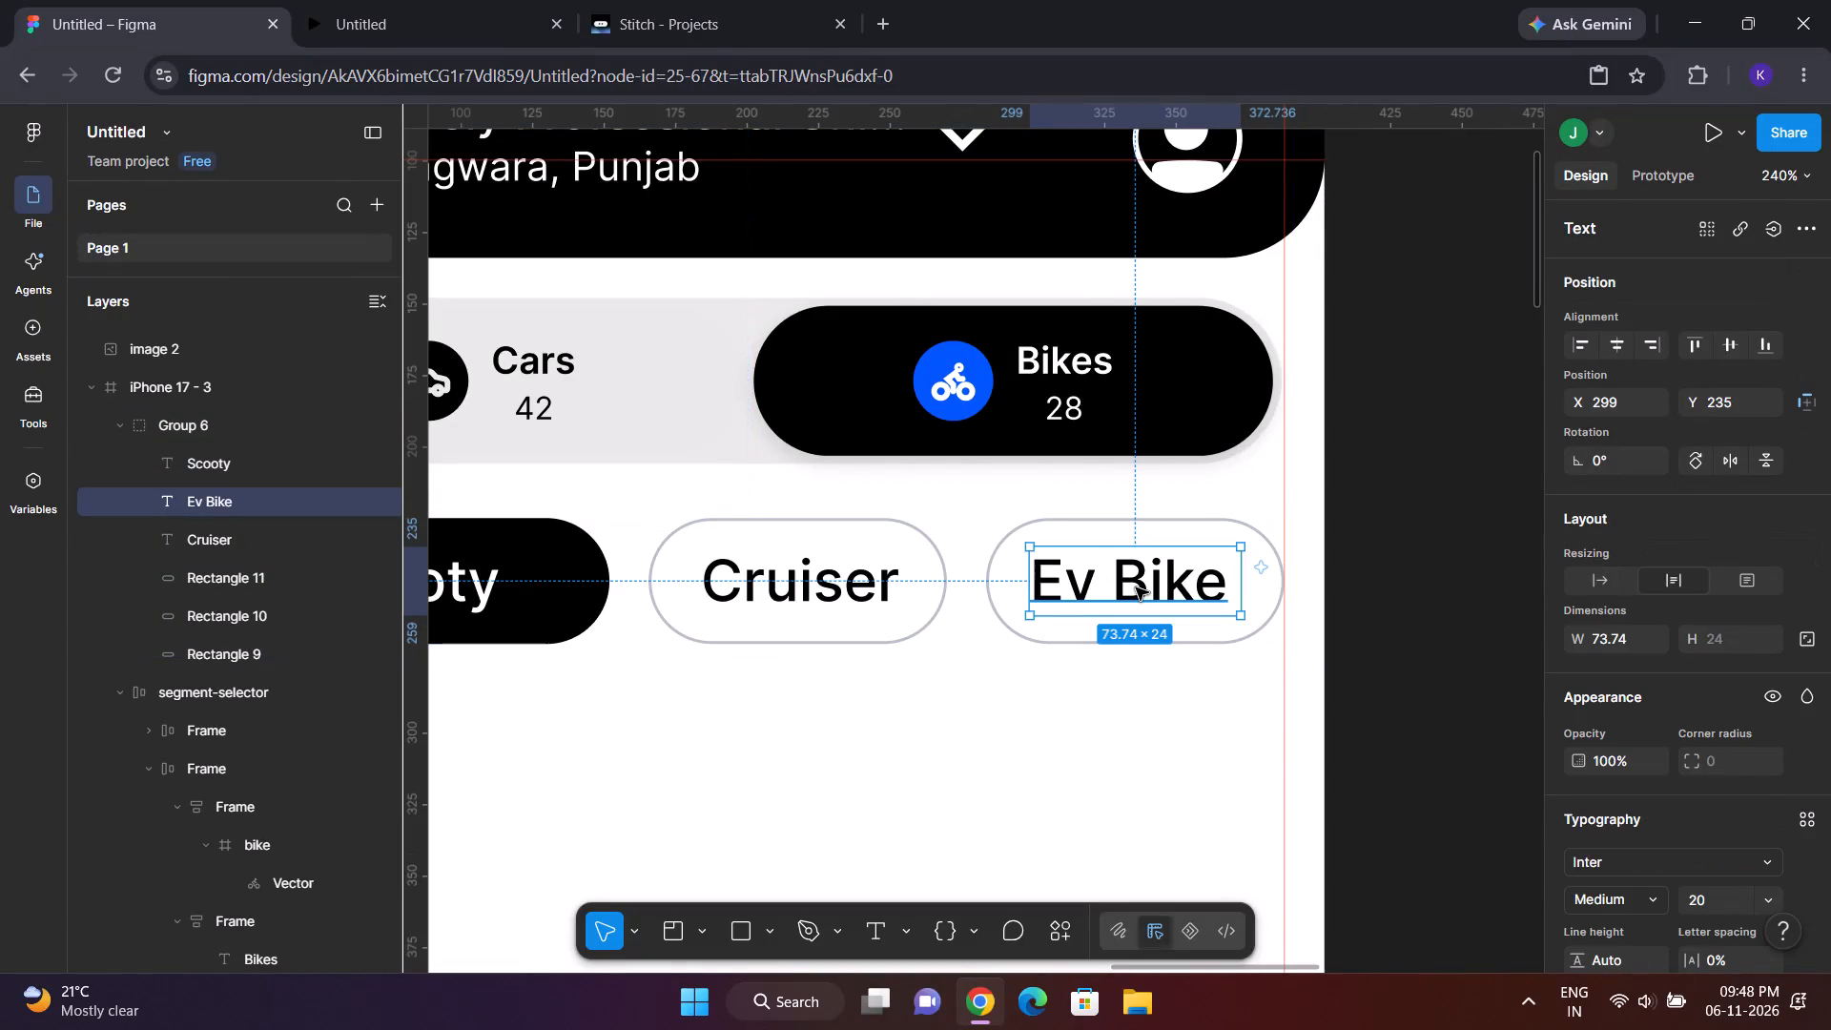
pyautogui.moveTo(1136, 587); pyautogui.dragTo(1145, 587)
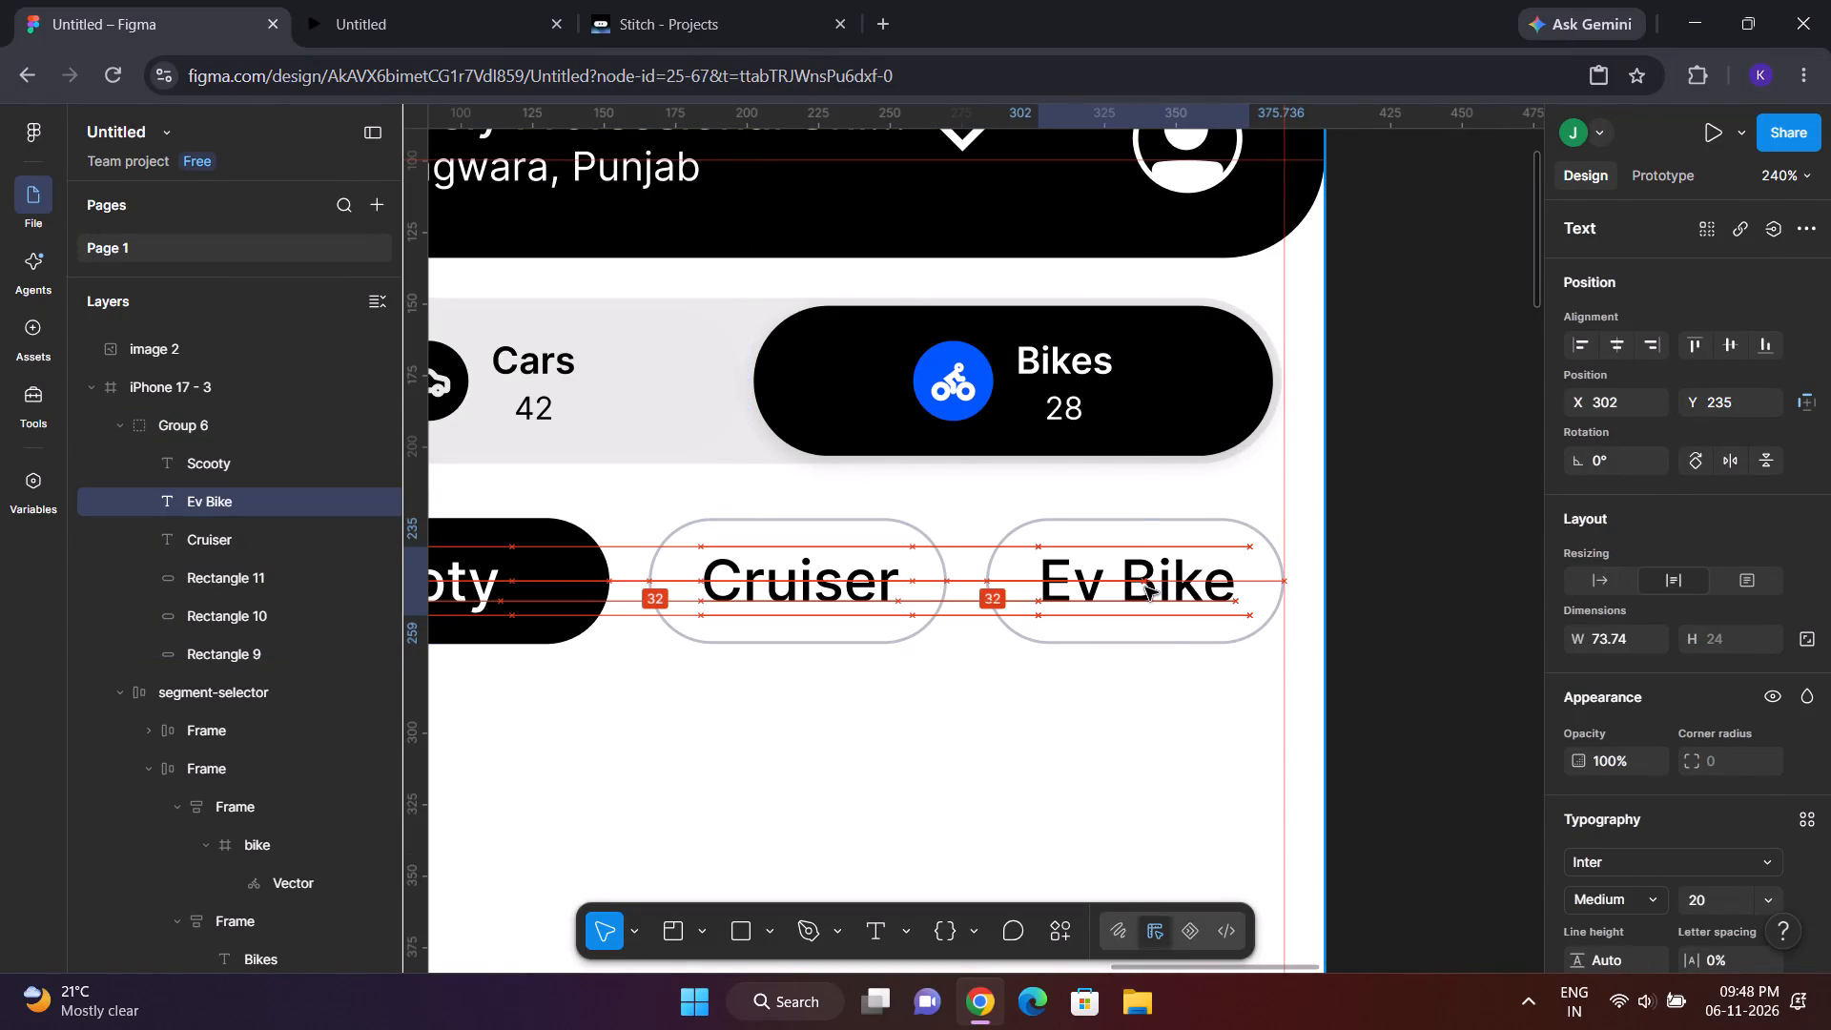
pyautogui.moveTo(1145, 587); pyautogui.dragTo(1144, 587)
pyautogui.click(1359, 559)
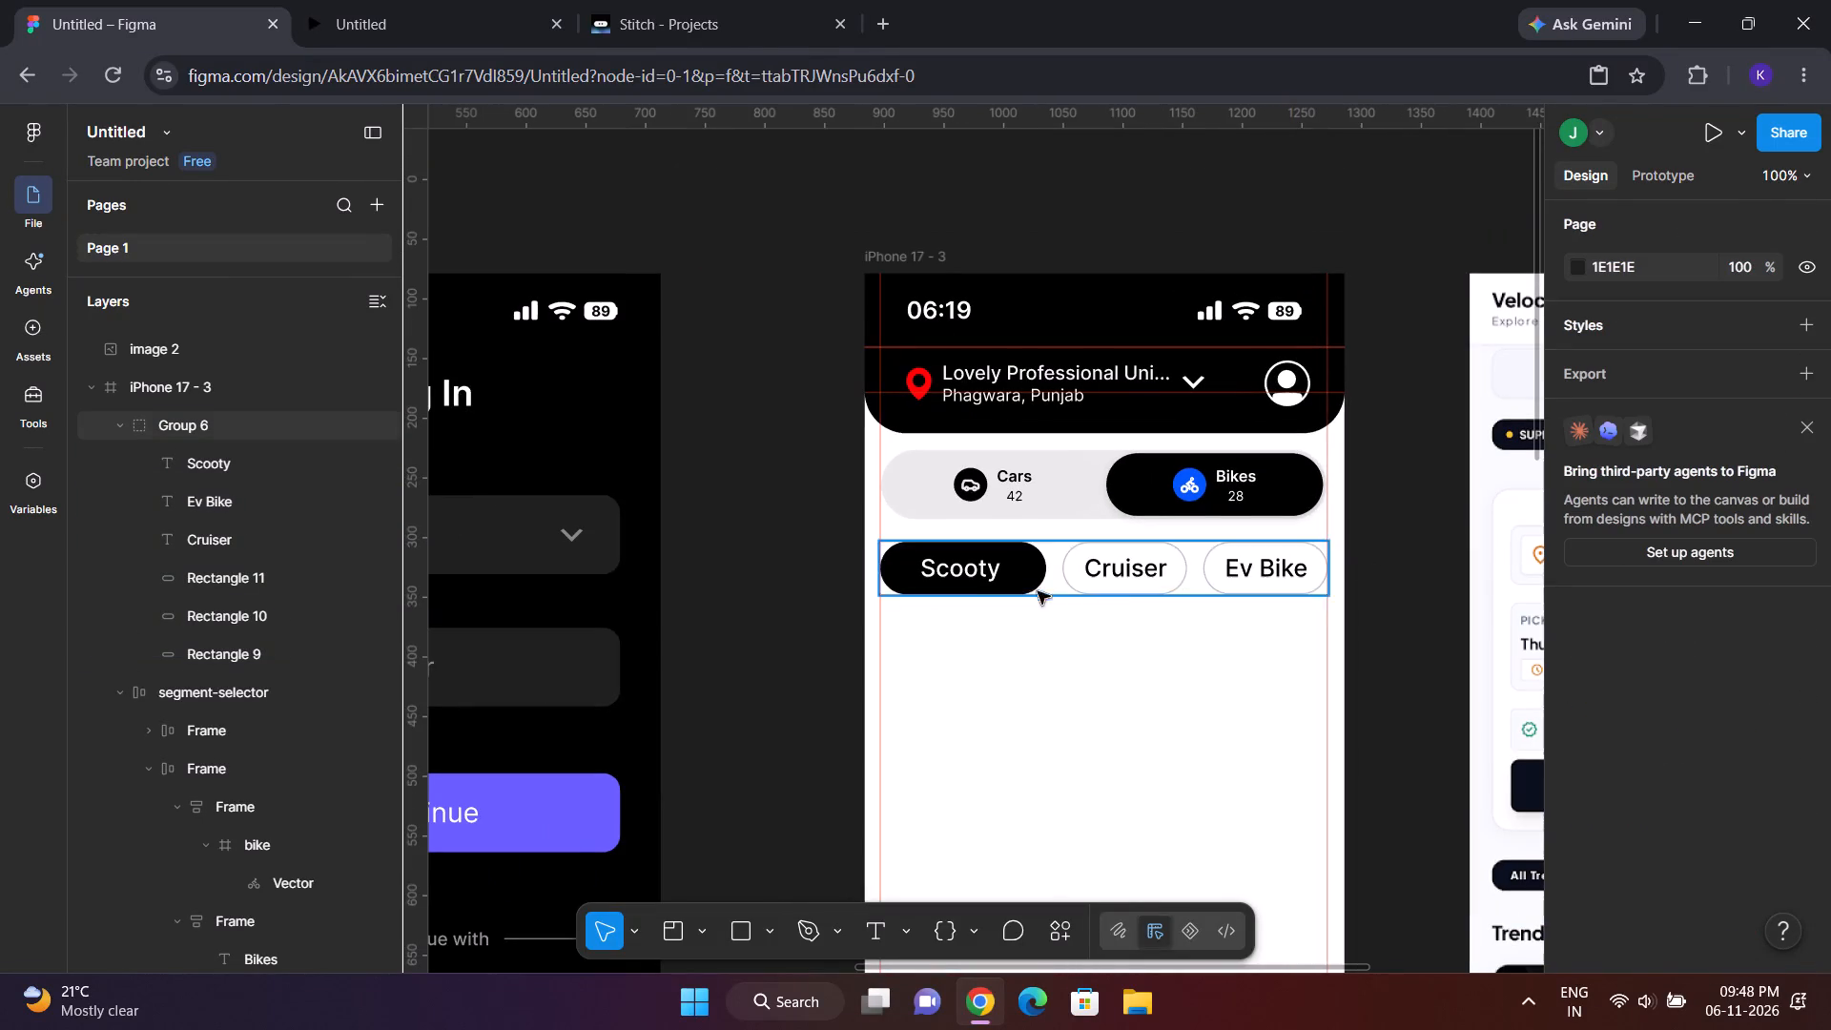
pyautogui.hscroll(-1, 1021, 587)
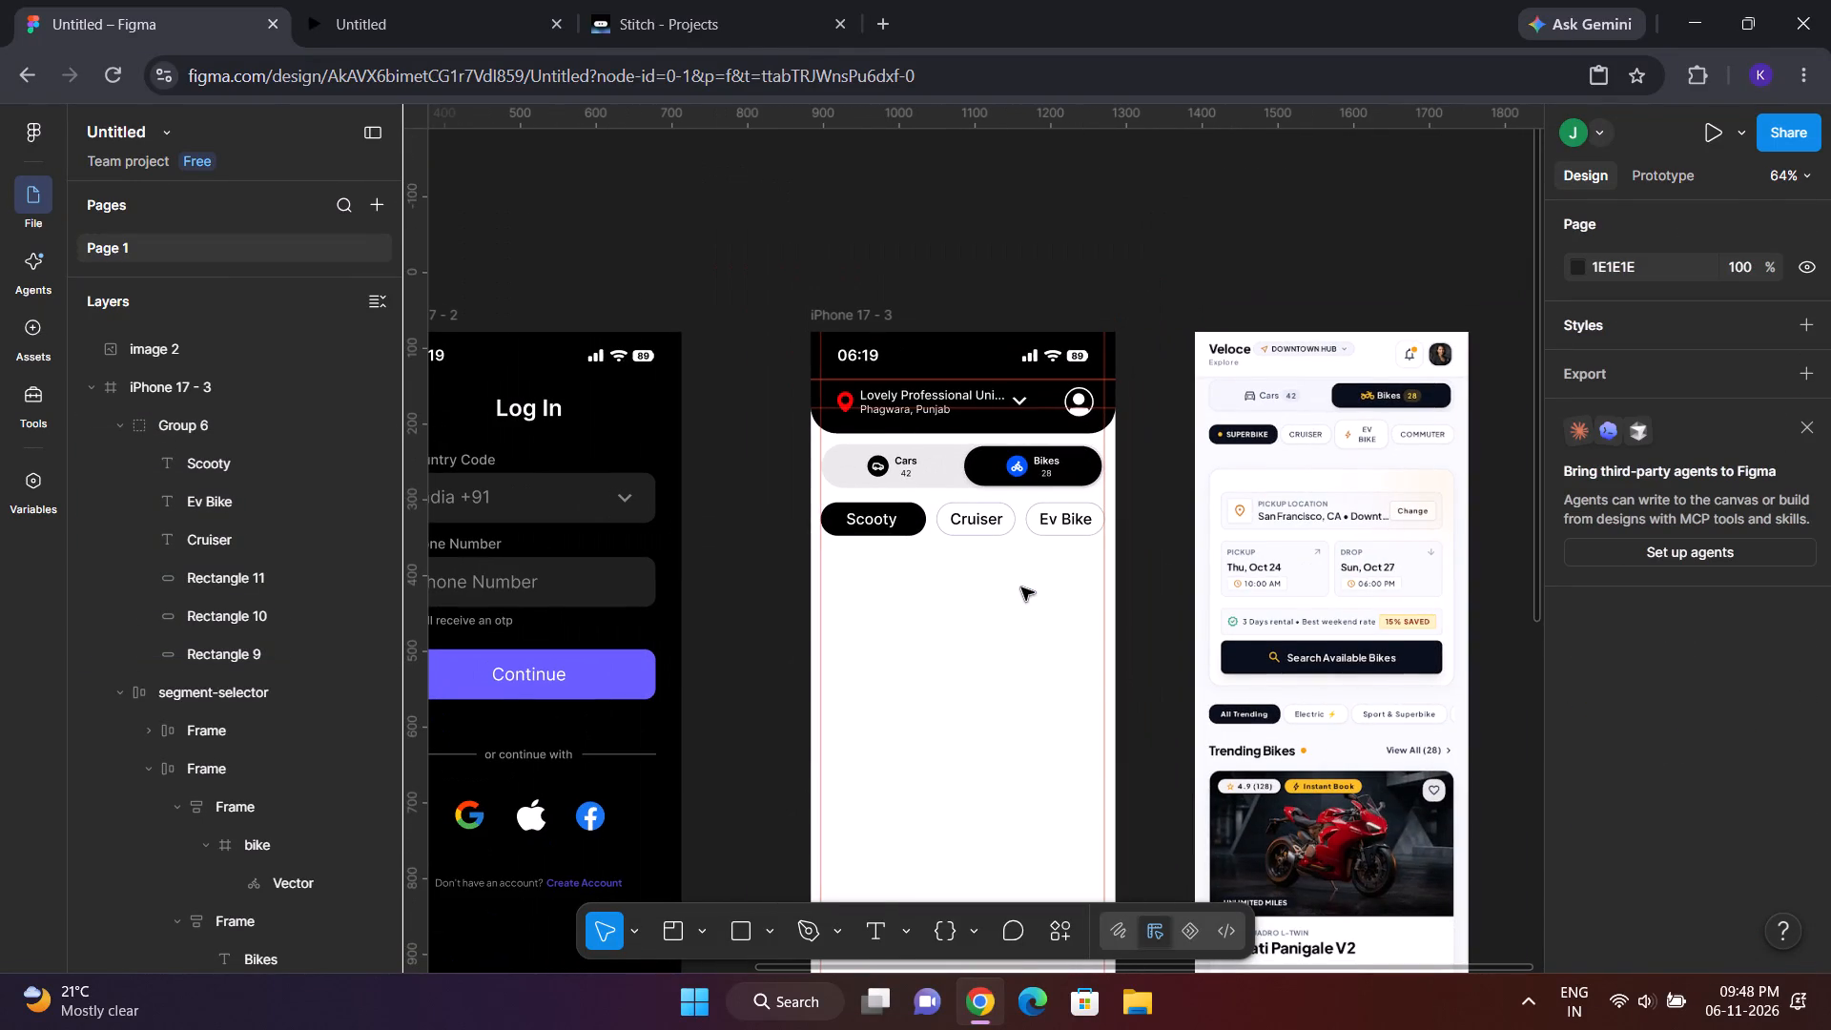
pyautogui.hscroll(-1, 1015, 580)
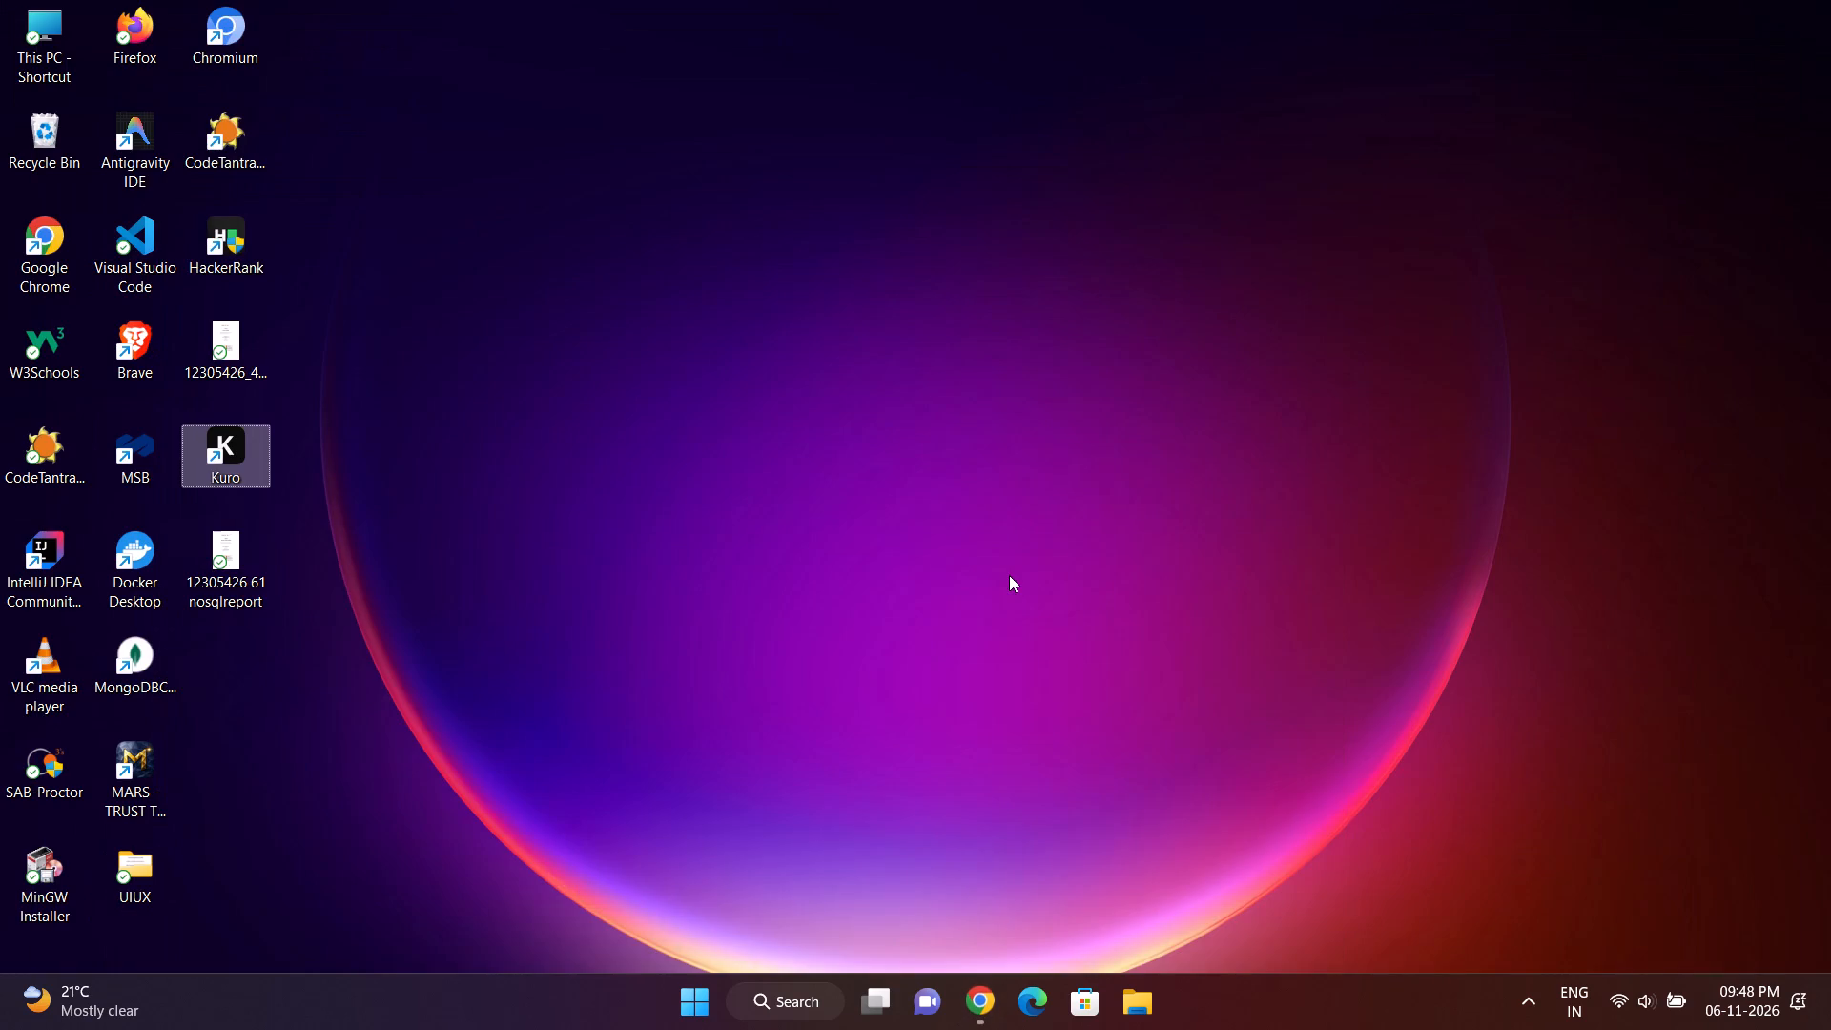